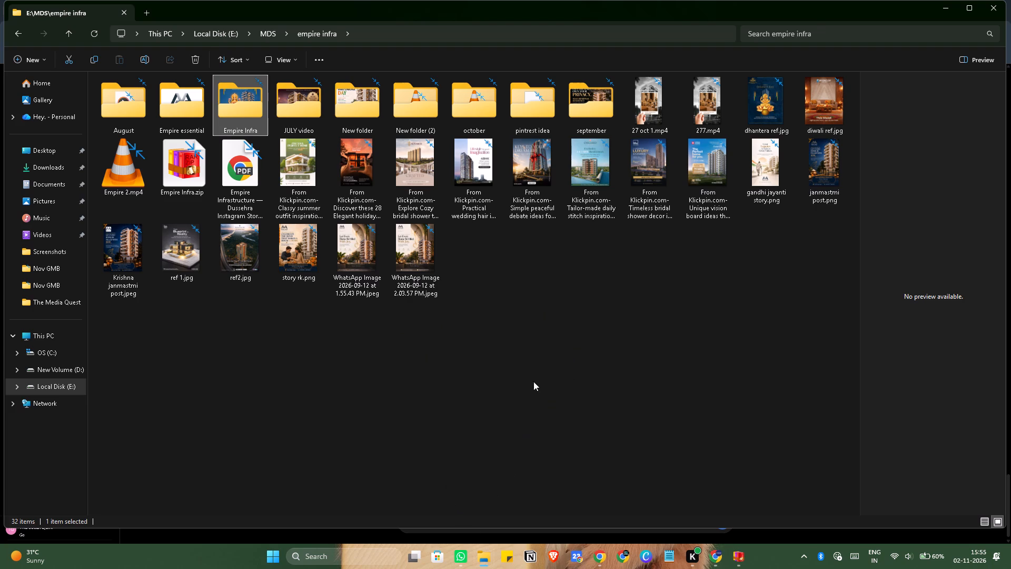
Open the extracted Empire Infra folder to check the images in it.
double_click(232, 95)
left_click(275, 154)
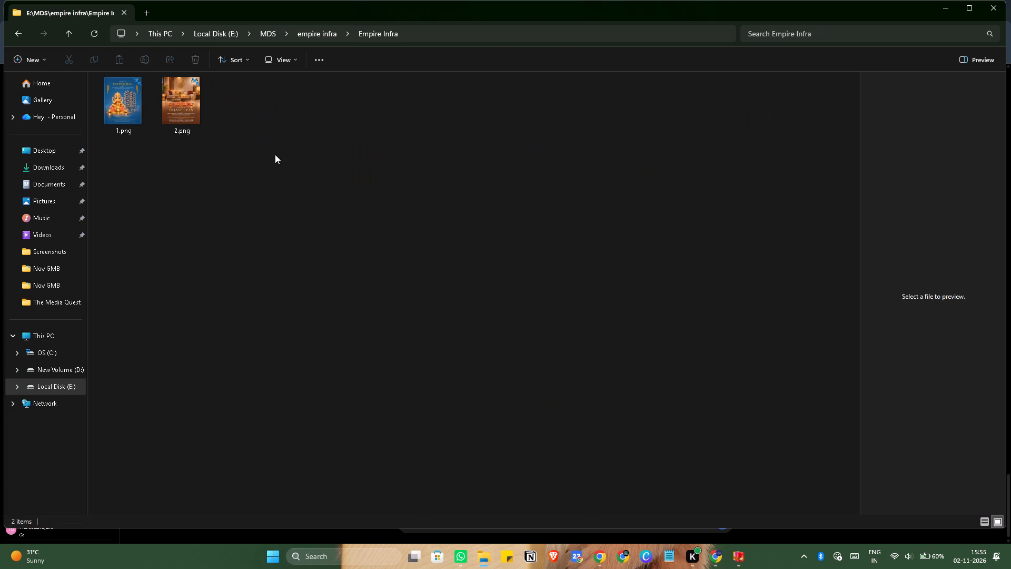
left_click(956, 2)
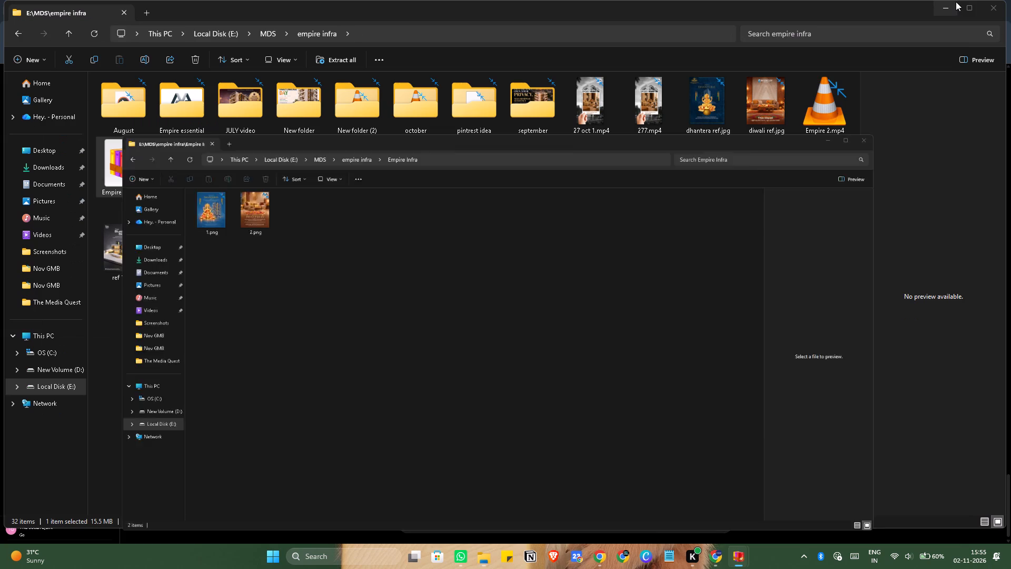
left_click(944, 5)
left_click(726, 172)
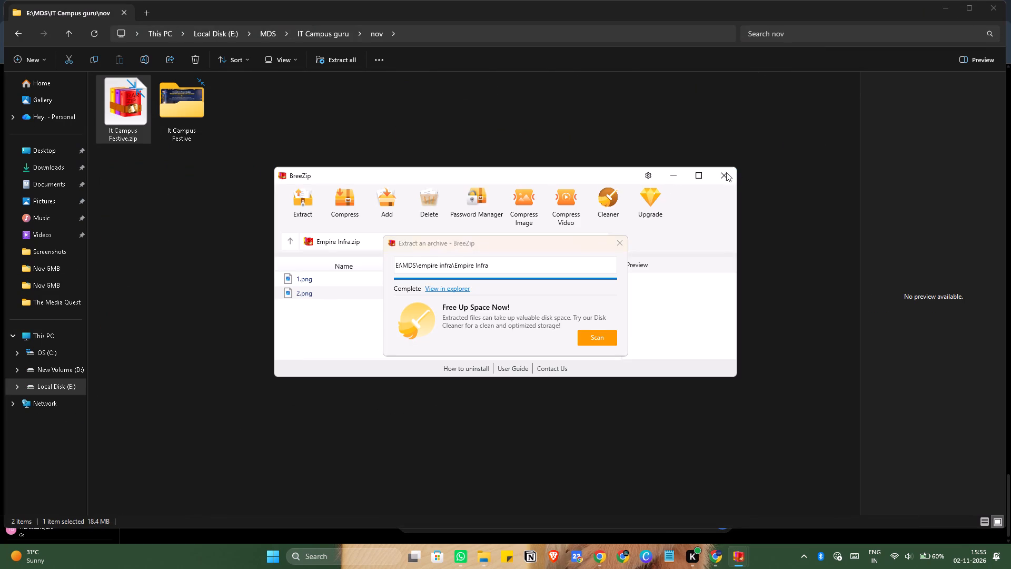
left_click(621, 240)
left_click(725, 177)
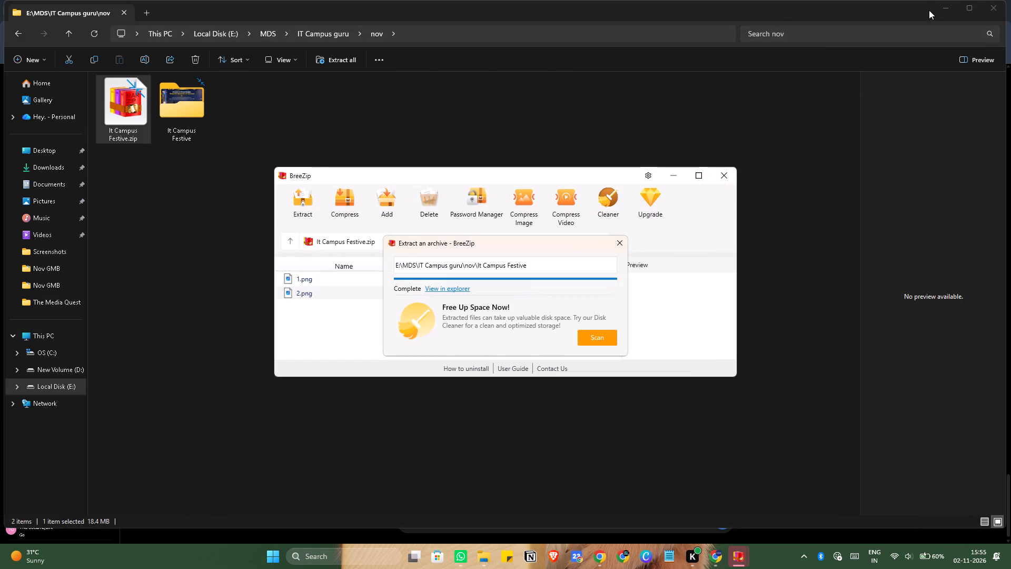
left_click(725, 170)
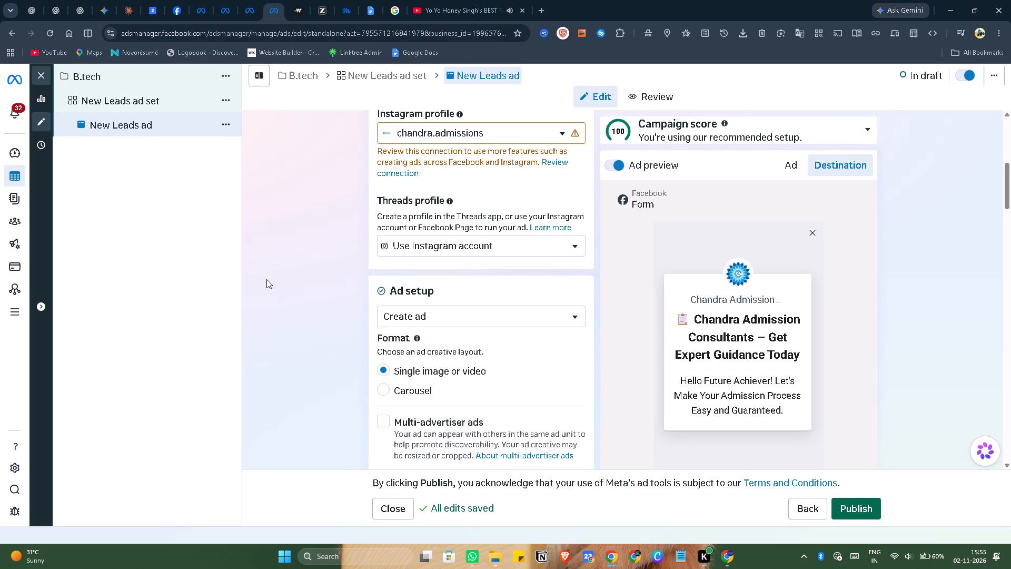
scroll(278, 269, "up", 13)
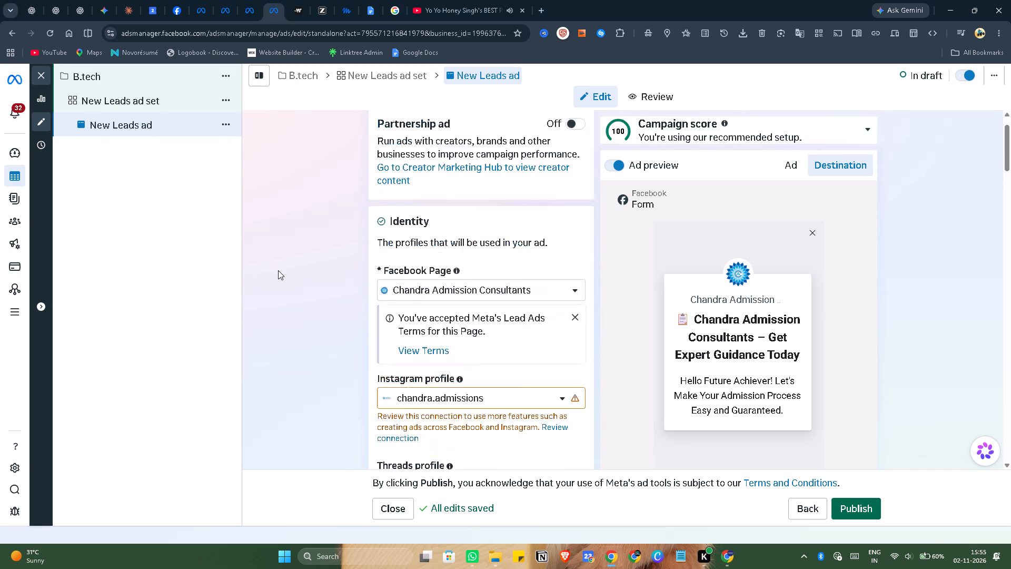
scroll(278, 270, "up", 7)
left_click(145, 74)
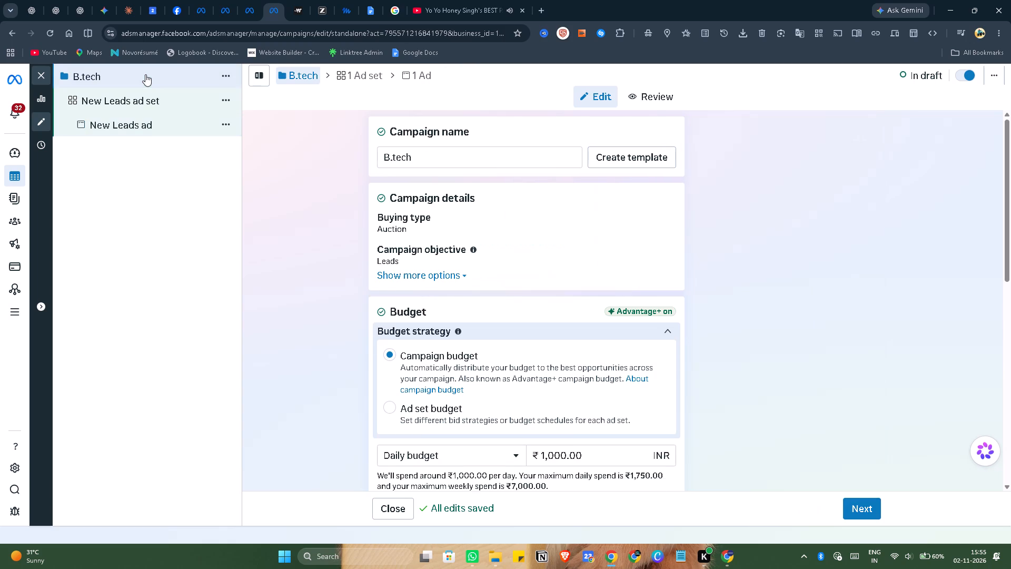
left_click(44, 73)
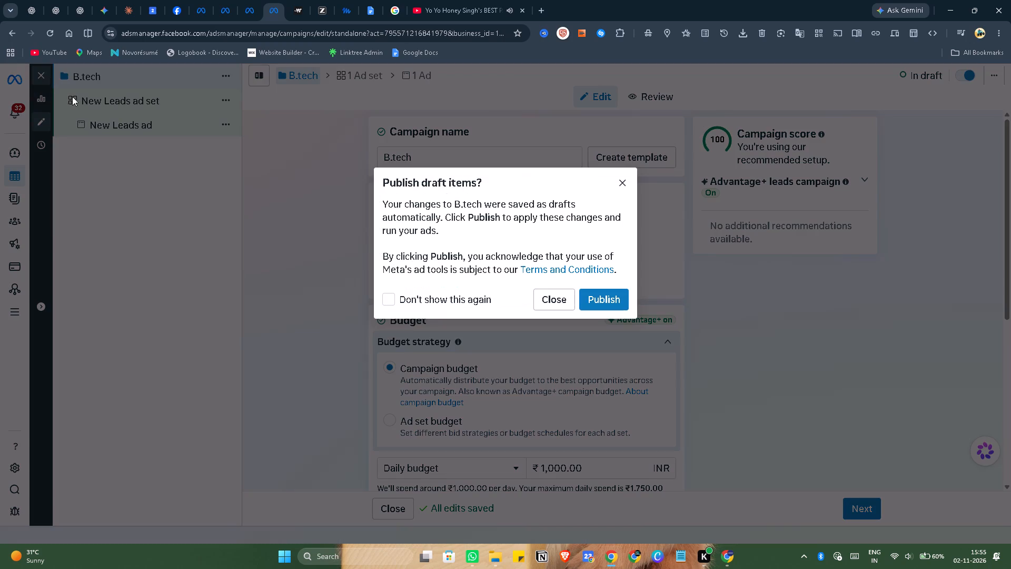
left_click(544, 298)
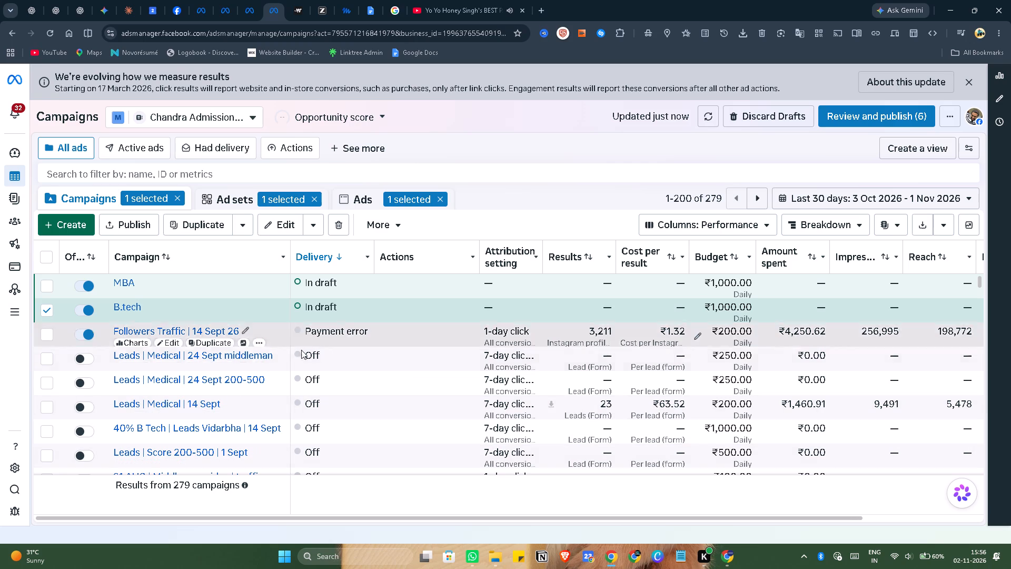
Reload the Campaigns page and clear the selected campaign, ad set and ad filters.
left_click(47, 34)
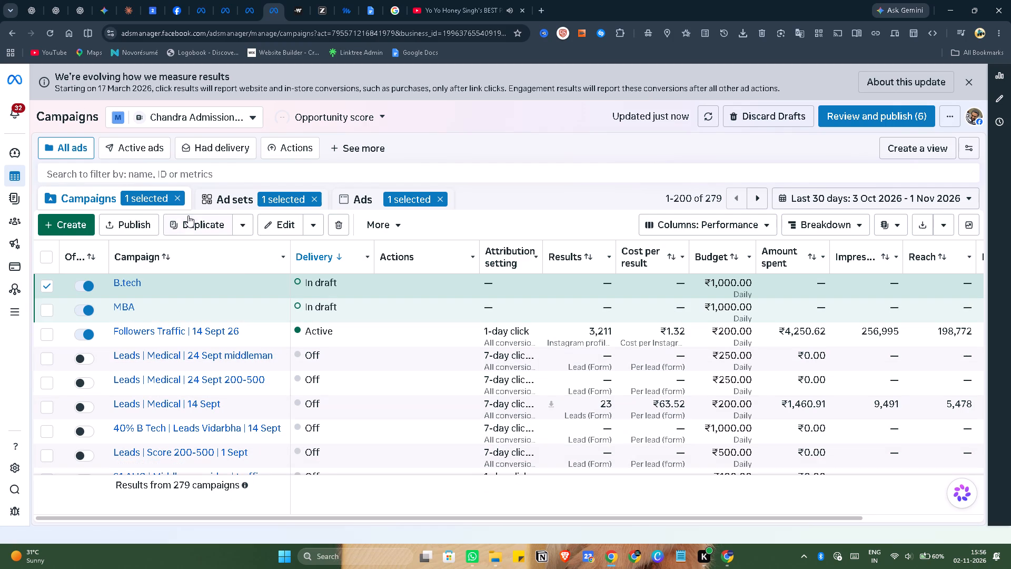
left_click(186, 194)
left_click(181, 197)
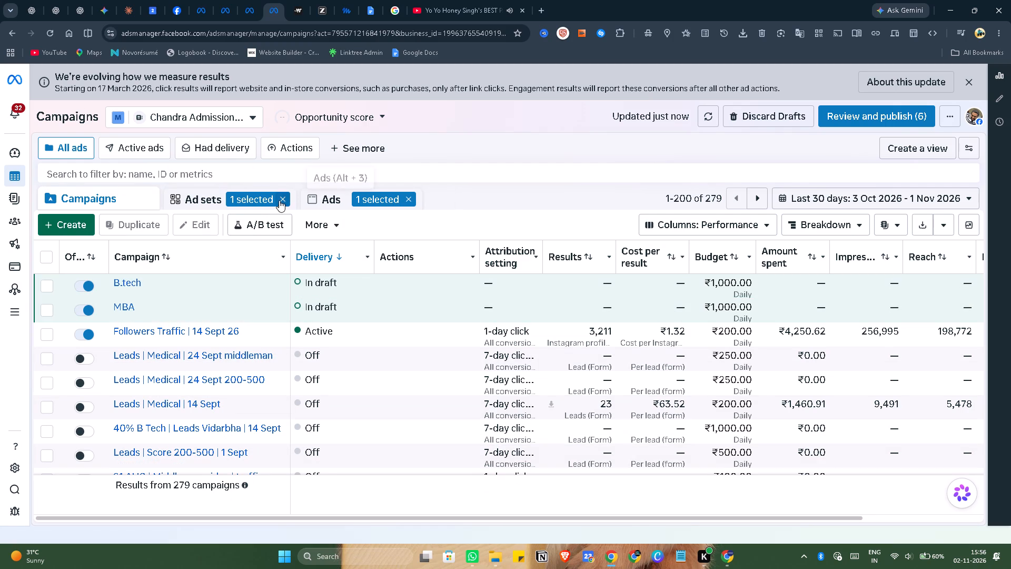
left_click(279, 200)
left_click(398, 200)
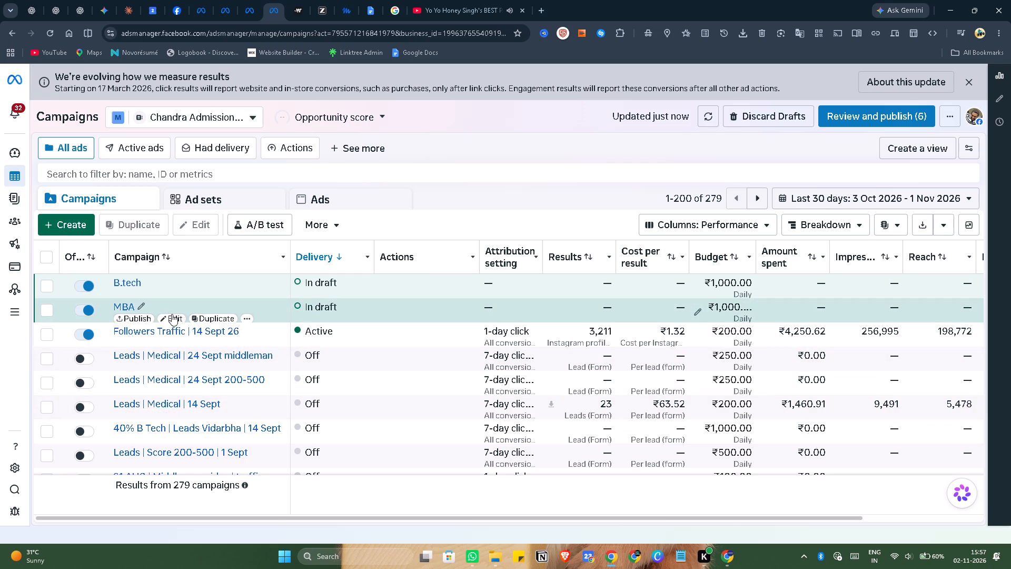
Open the MBA draft campaign for editing and duplicate its browser tab.
left_click(171, 315)
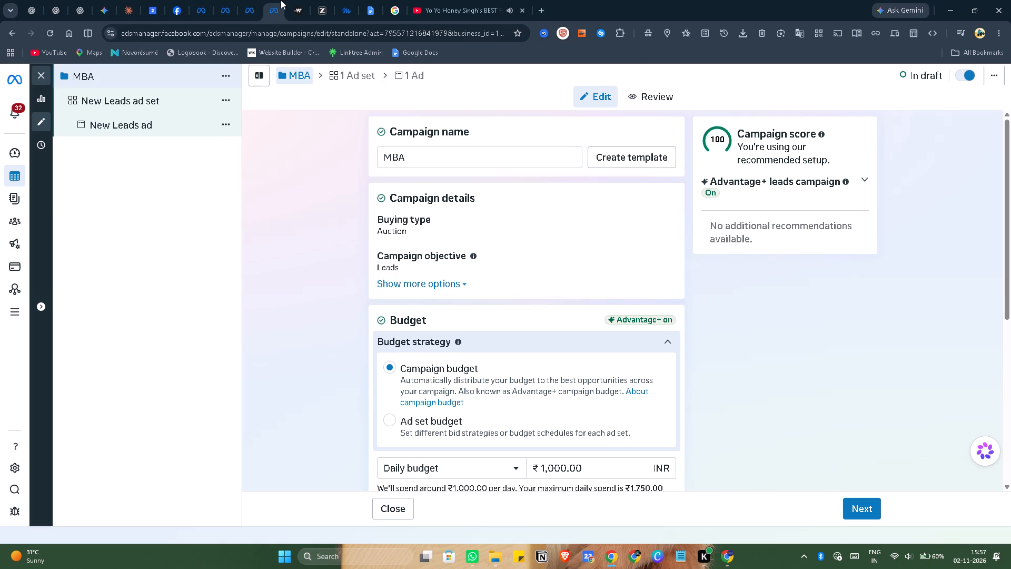
right_click(268, 11)
left_click(314, 106)
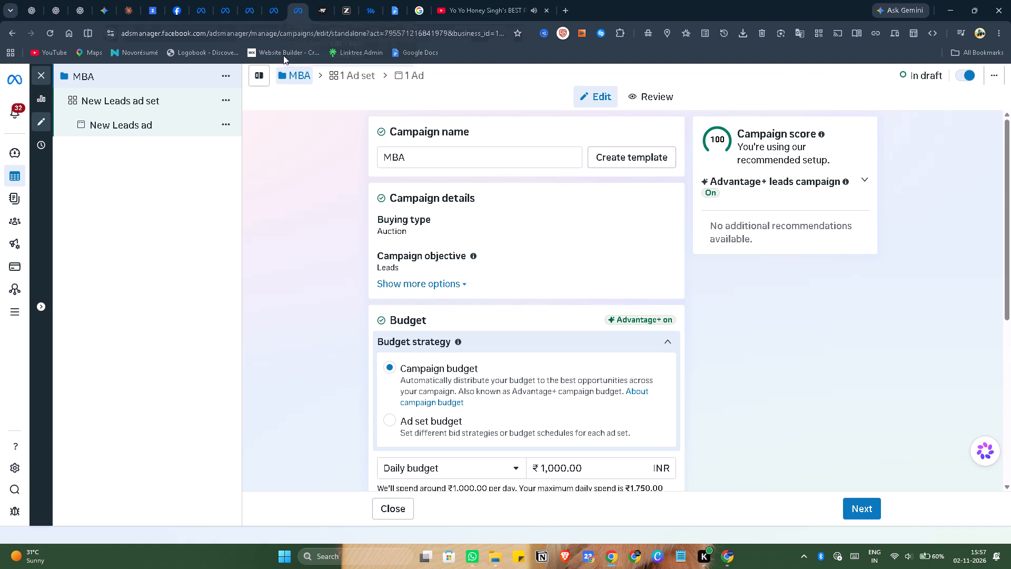
In the duplicated tab, close the MBA editor without publishing and clear the campaign selection.
left_click(38, 76)
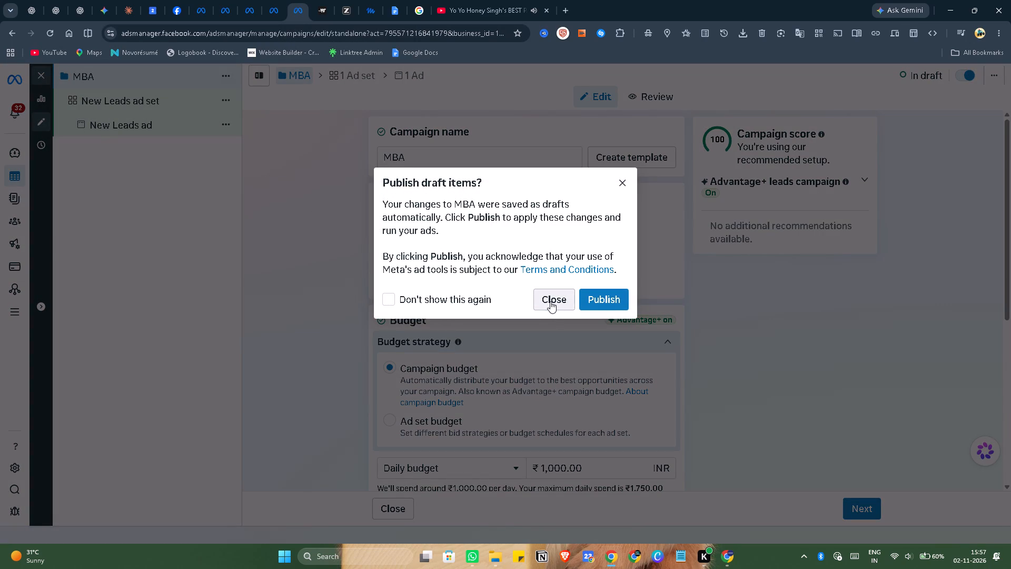
left_click(549, 301)
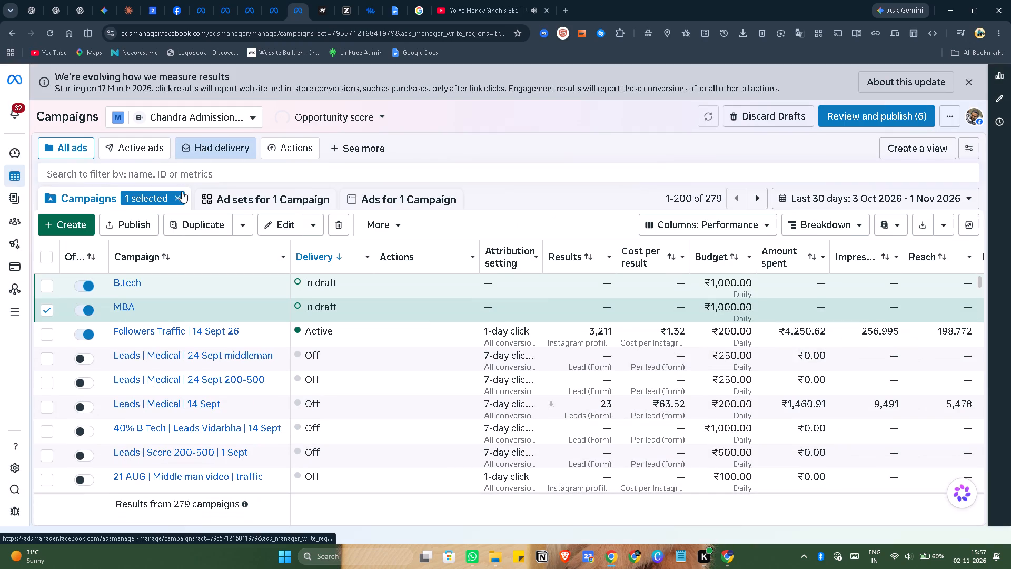
left_click(175, 198)
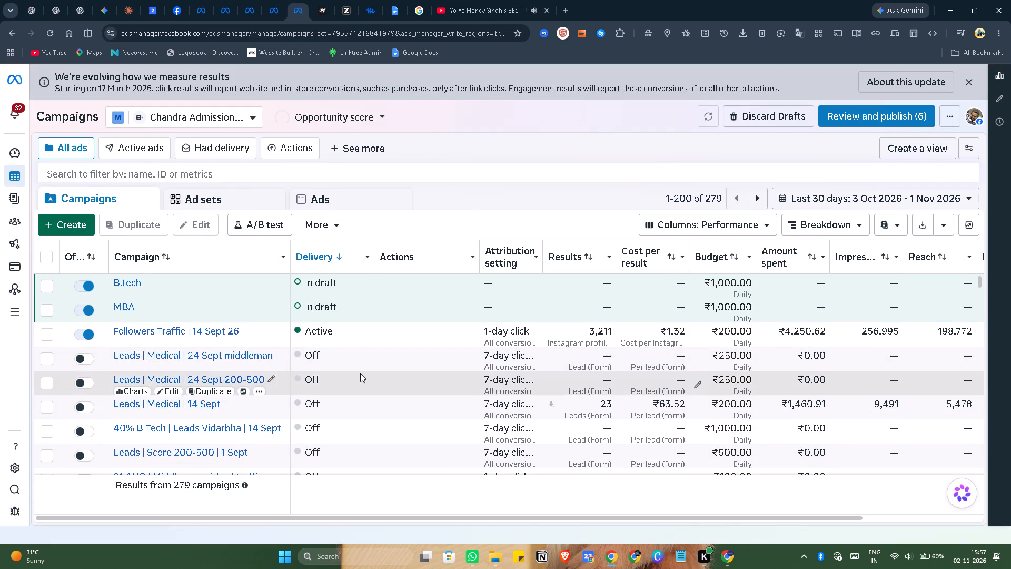
Set the reporting date range of the campaigns table to Maximum.
scroll(358, 369, "down", 3)
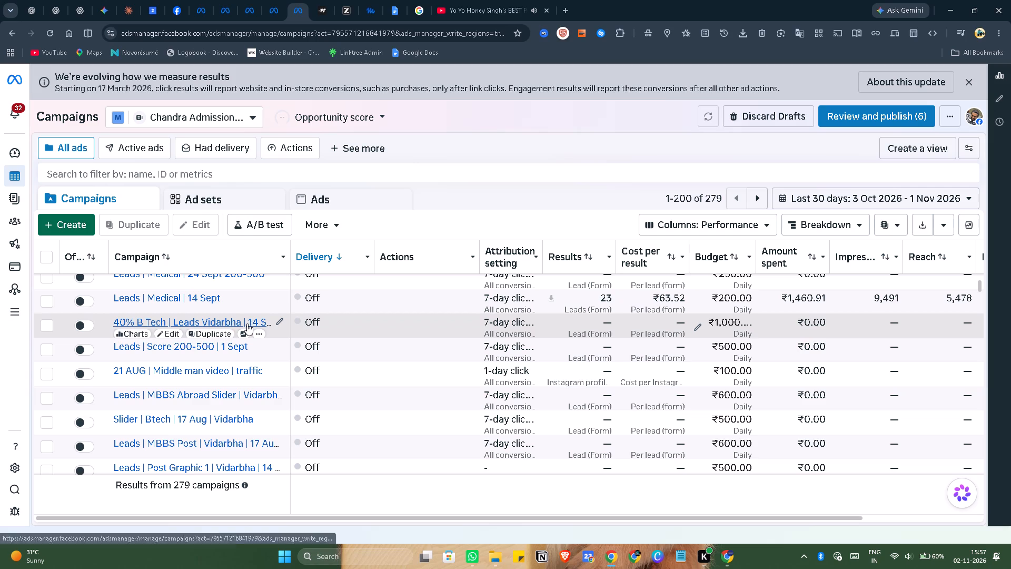
scroll(551, 330, "up", 4)
left_click(857, 191)
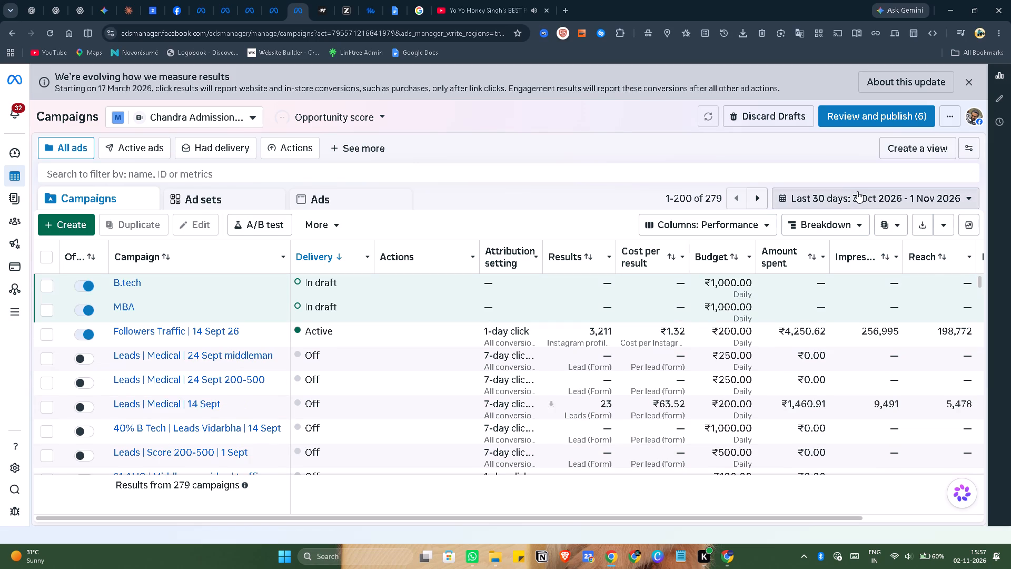
scroll(638, 310, "down", 1)
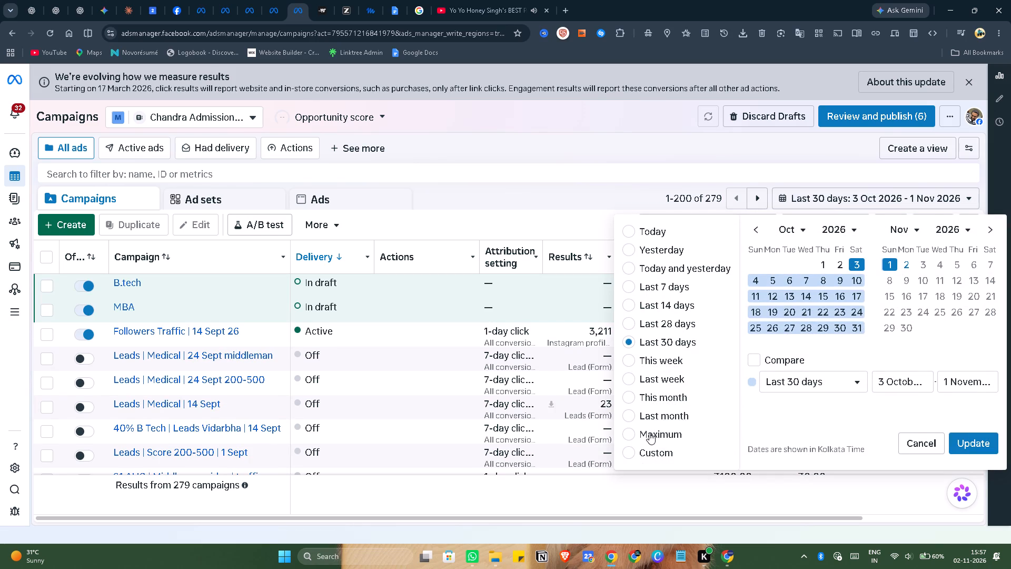
left_click(649, 433)
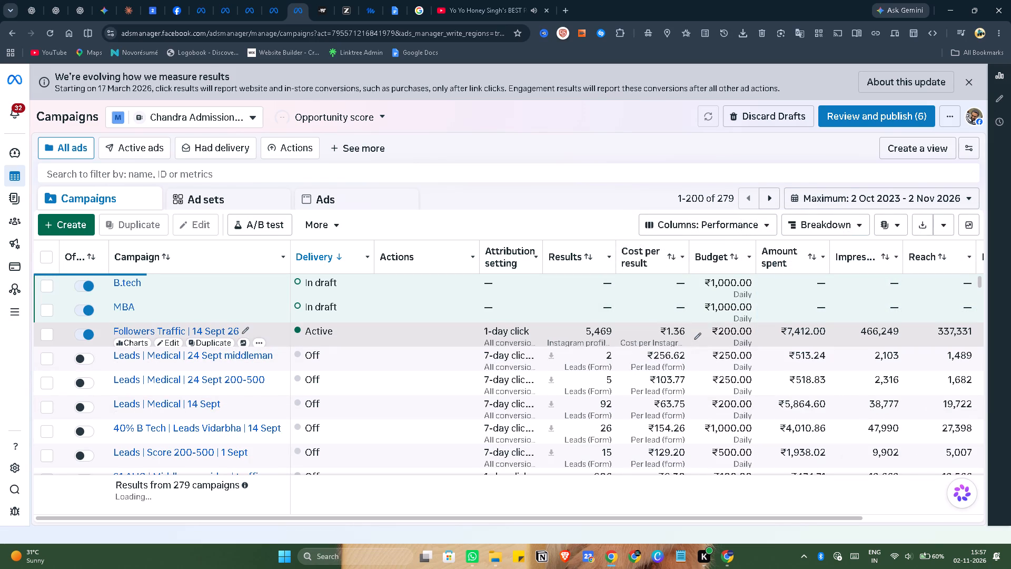
Review the past campaigns' results, cost per result, budget and amount spent in the campaigns table.
scroll(647, 338, "down", 2)
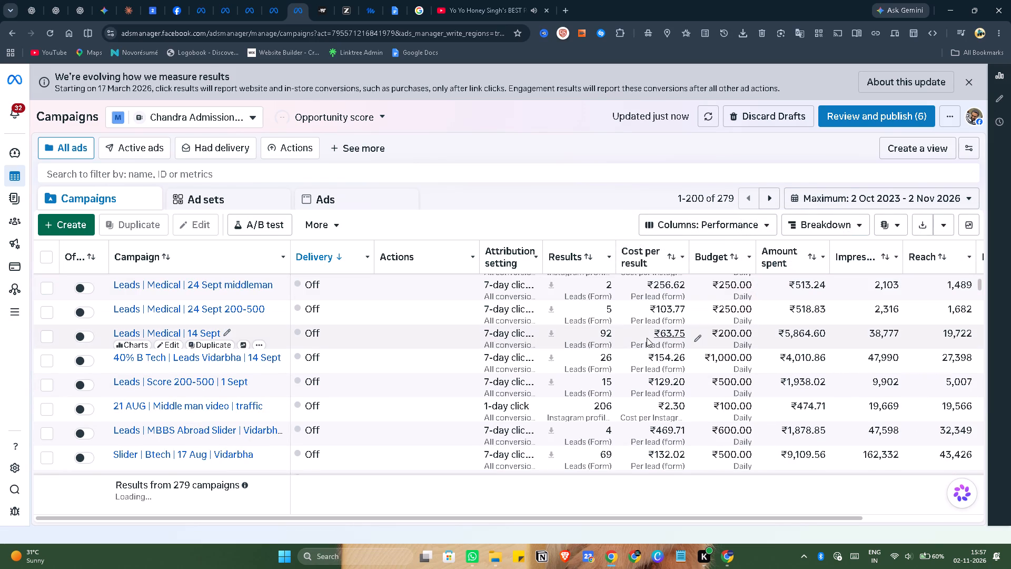
scroll(613, 387, "up", 1)
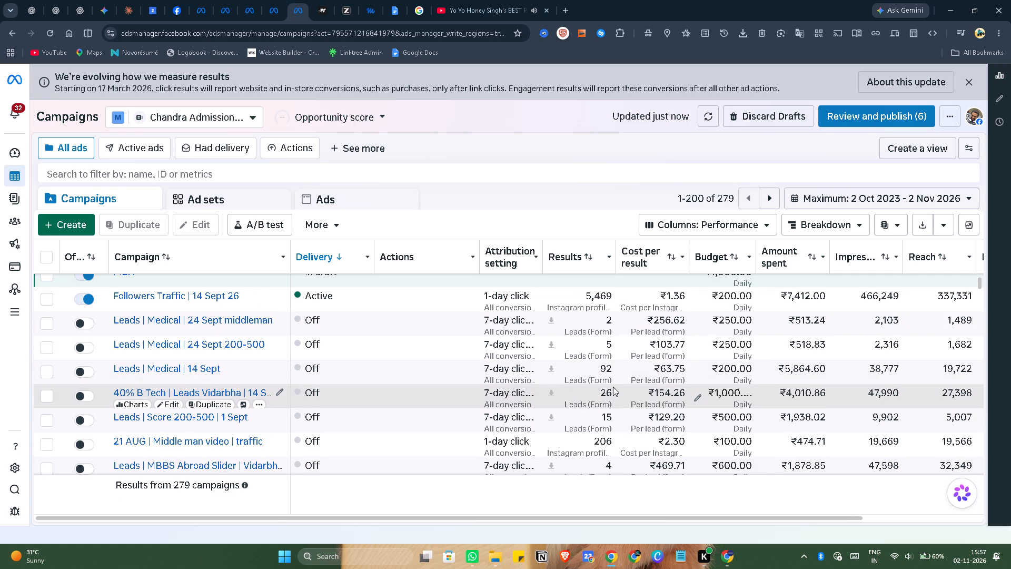
scroll(643, 389, "down", 1)
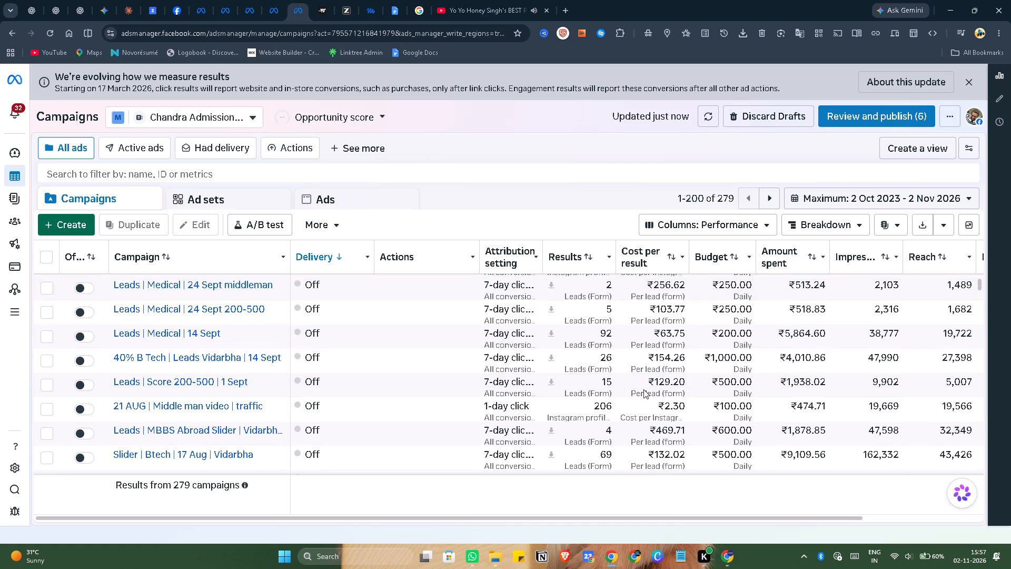
scroll(643, 389, "down", 4)
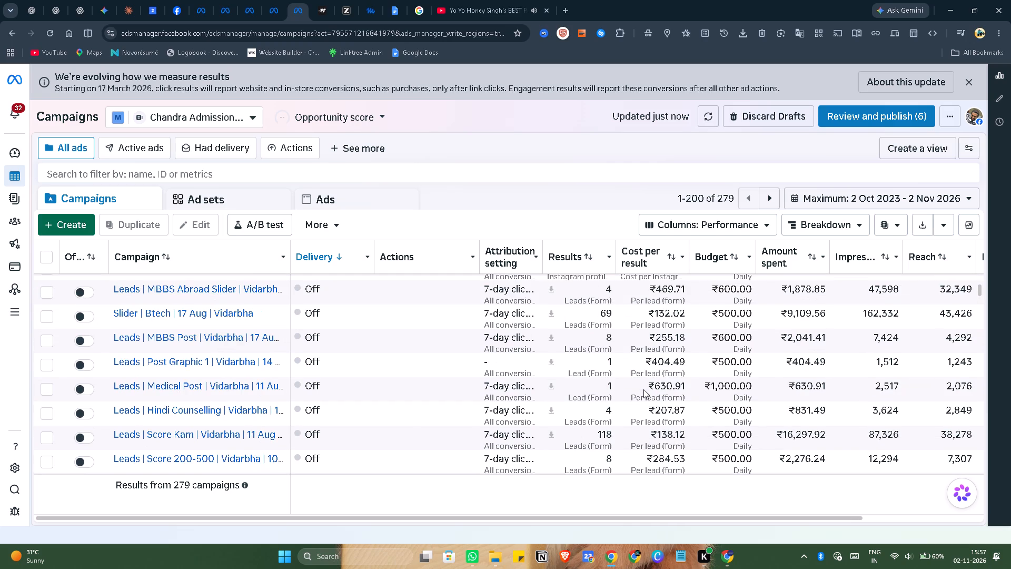
scroll(643, 389, "down", 2)
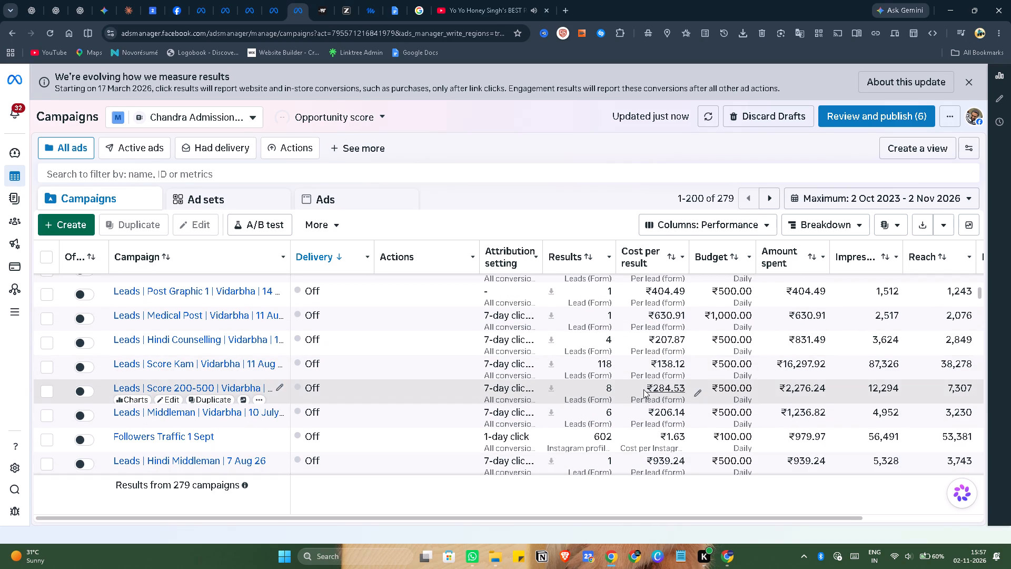
scroll(643, 389, "down", 3)
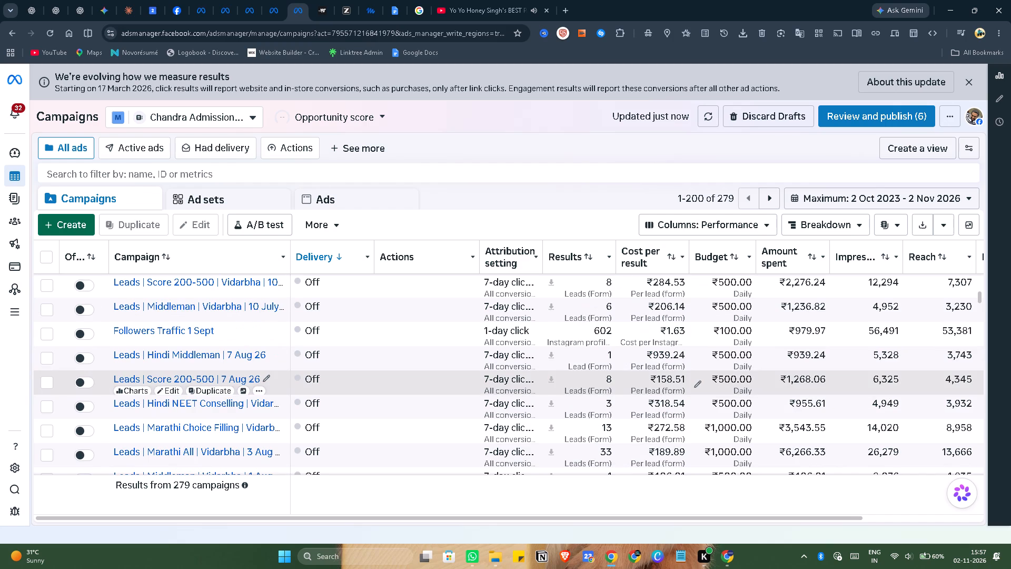
scroll(643, 389, "down", 4)
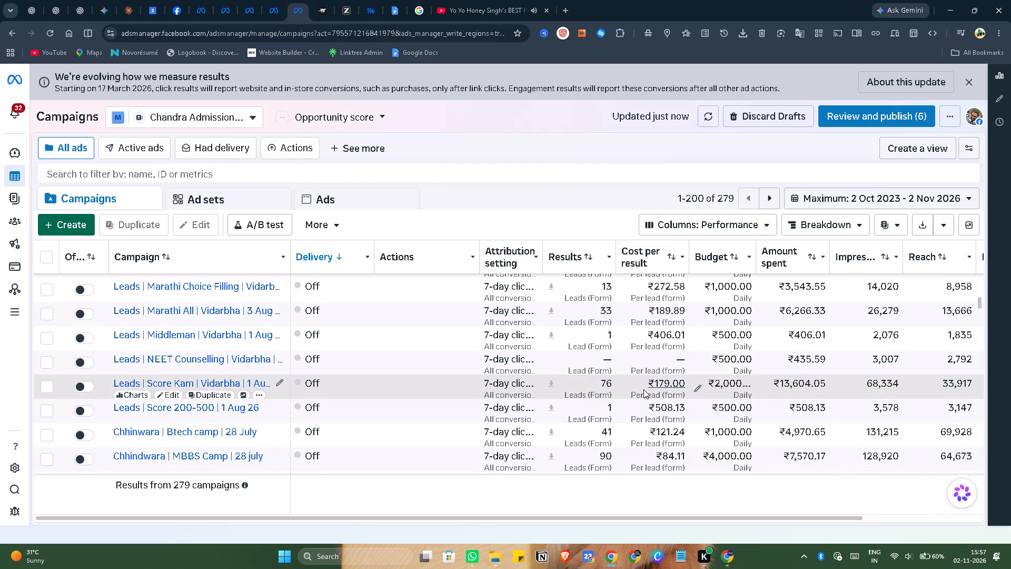
scroll(643, 389, "down", 1)
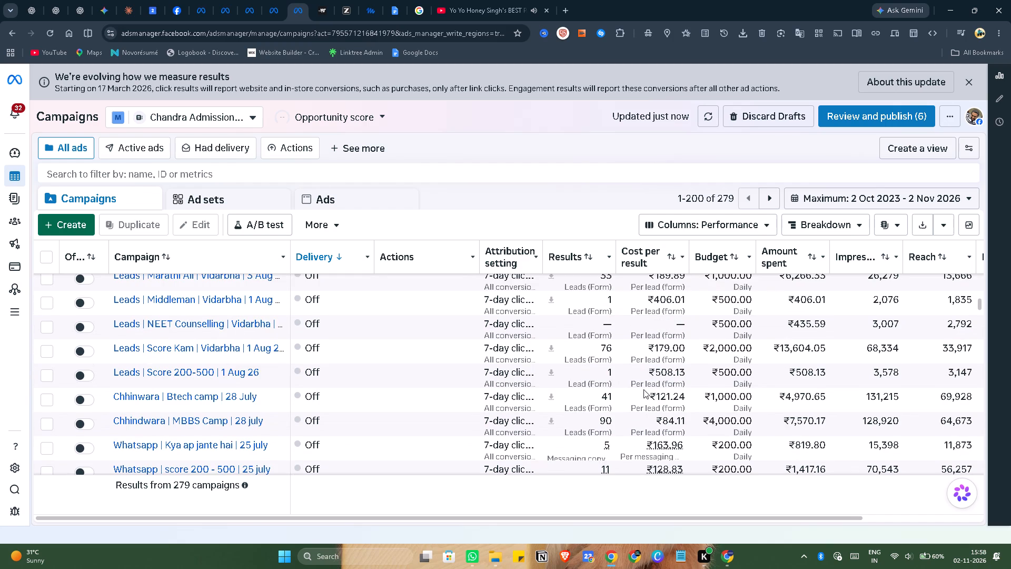
scroll(643, 389, "down", 1)
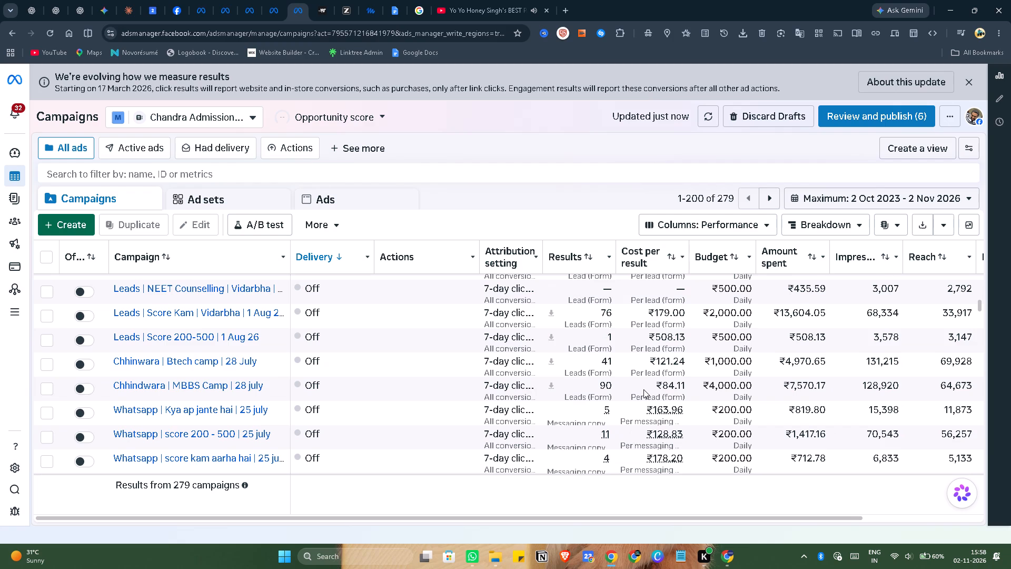
scroll(643, 389, "down", 5)
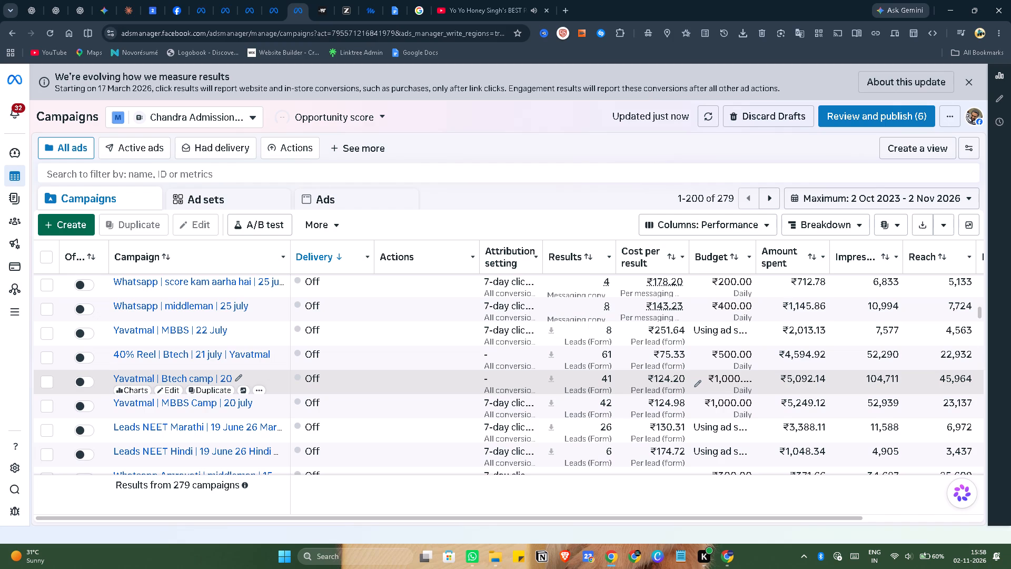
scroll(643, 389, "down", 6)
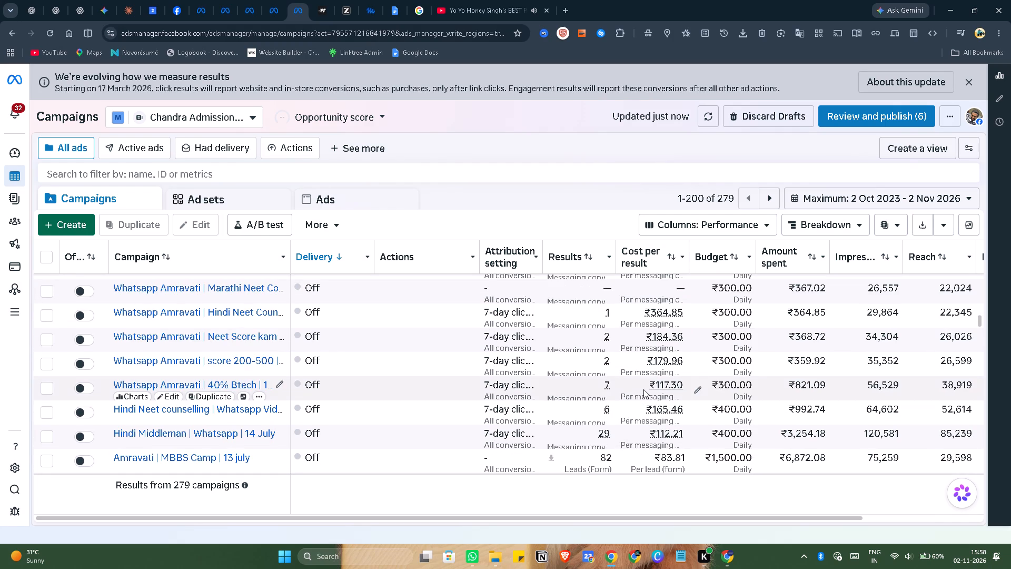
scroll(643, 389, "up", 11)
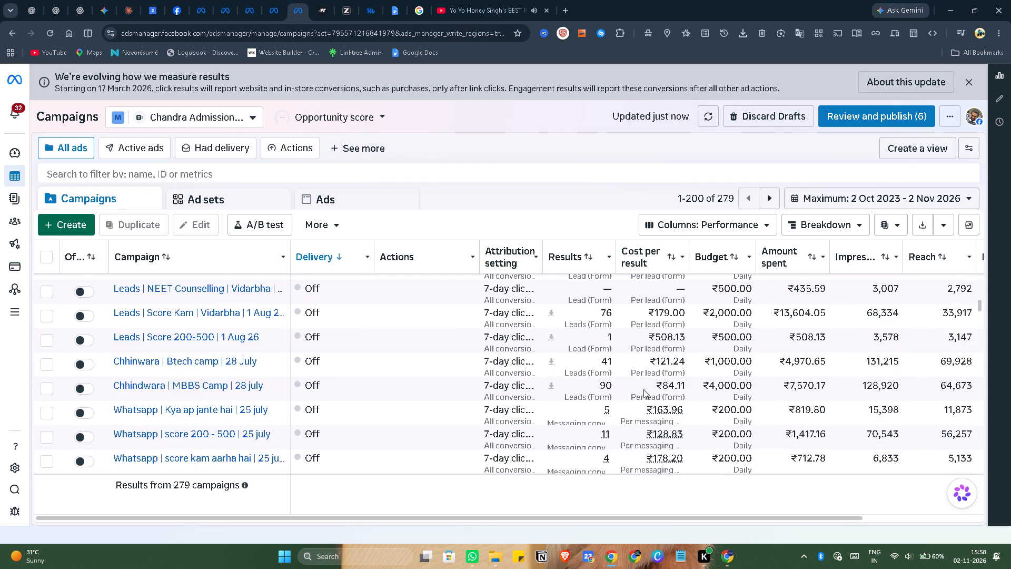
scroll(643, 389, "up", 6)
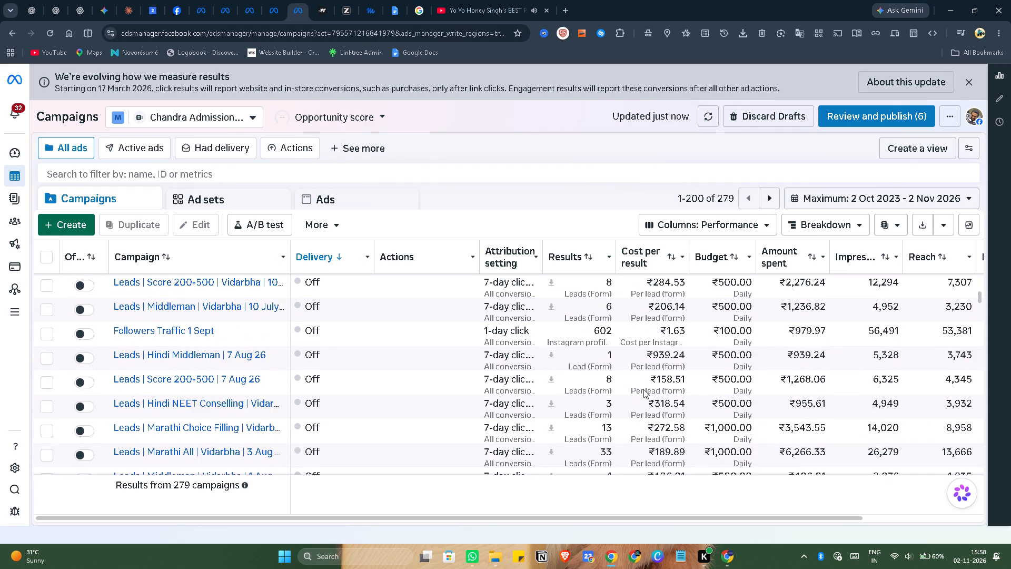
scroll(643, 389, "up", 4)
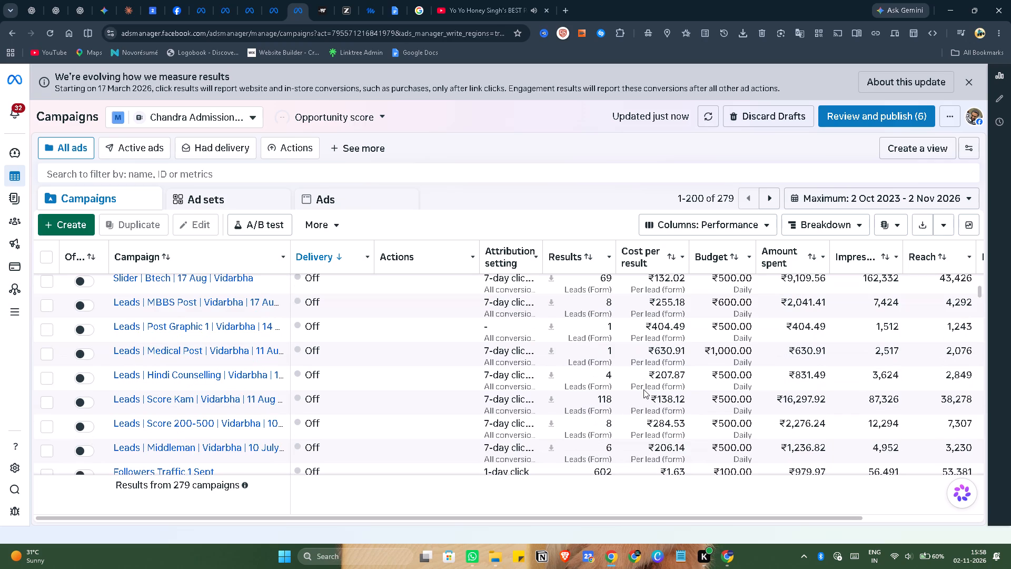
scroll(643, 389, "up", 2)
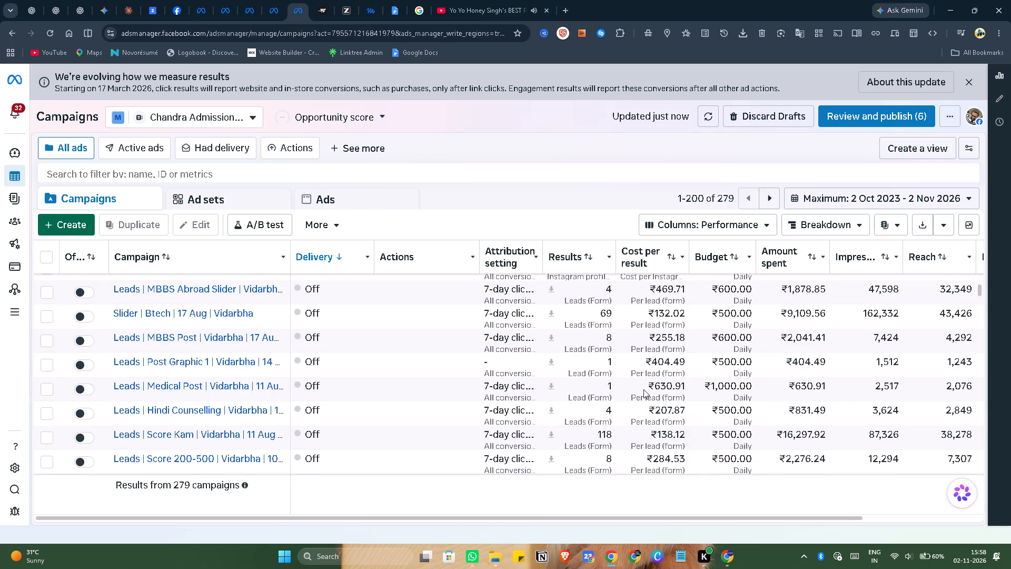
Open the past campaign "Leads | Medical | 14 Sept" for editing and go to its "New Leads ad set".
scroll(643, 389, "up", 1)
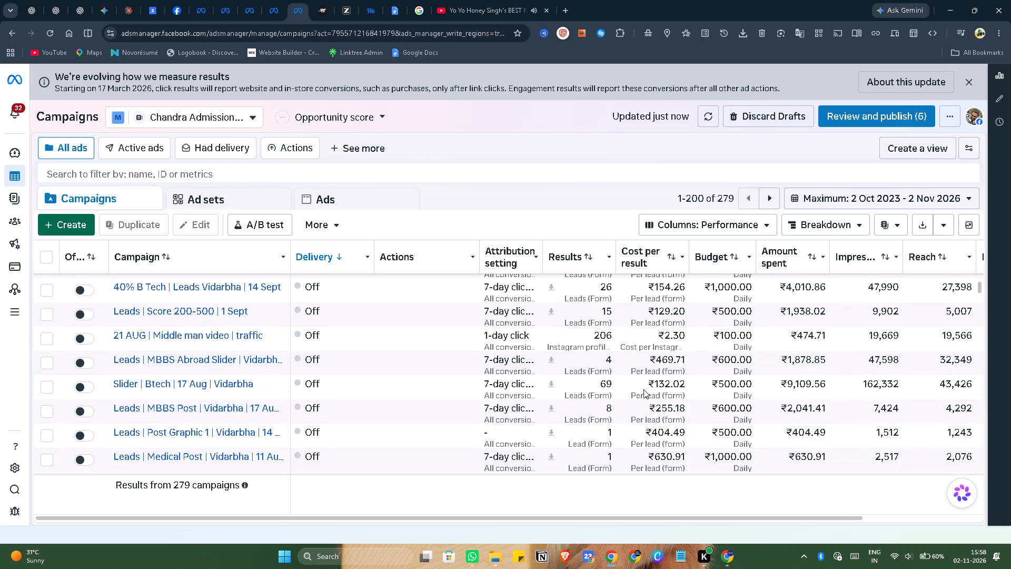
scroll(643, 389, "up", 2)
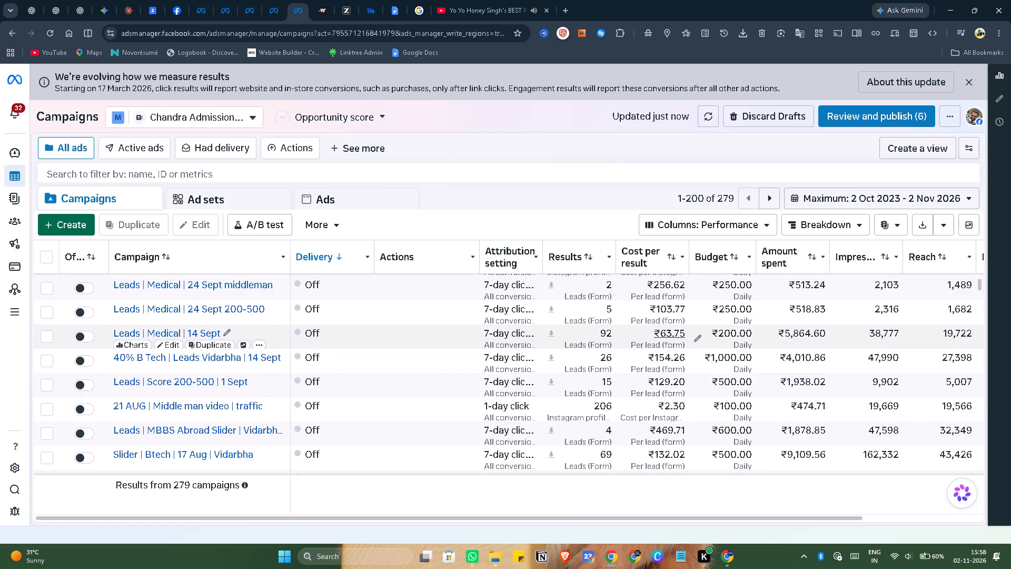
scroll(629, 337, "up", 3)
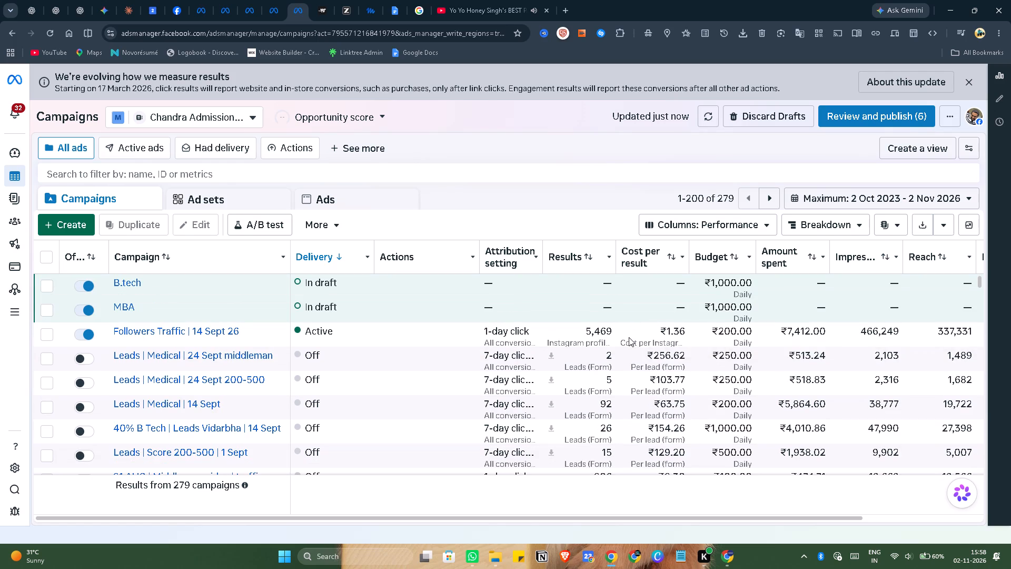
scroll(629, 337, "down", 2)
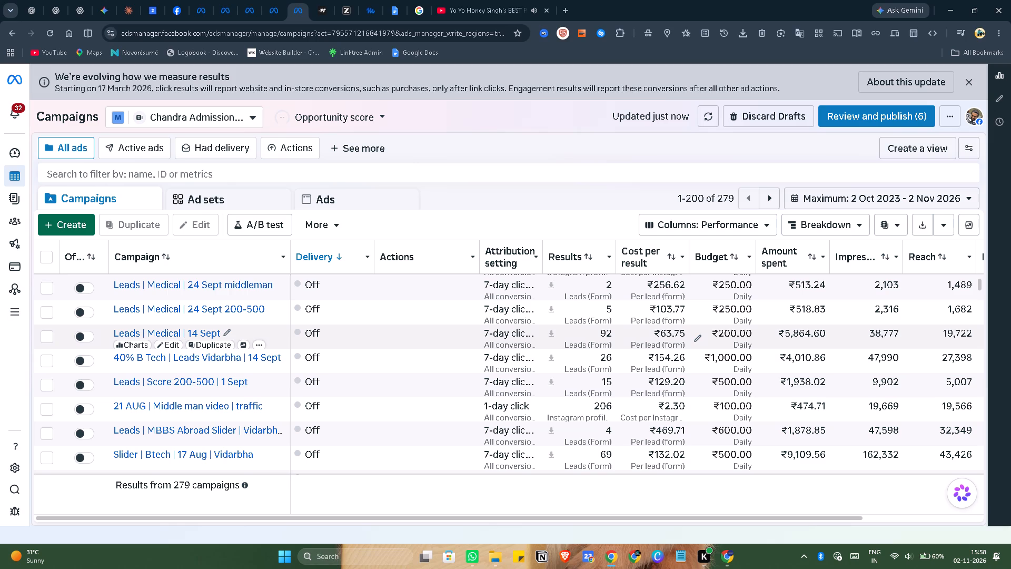
left_click(163, 344)
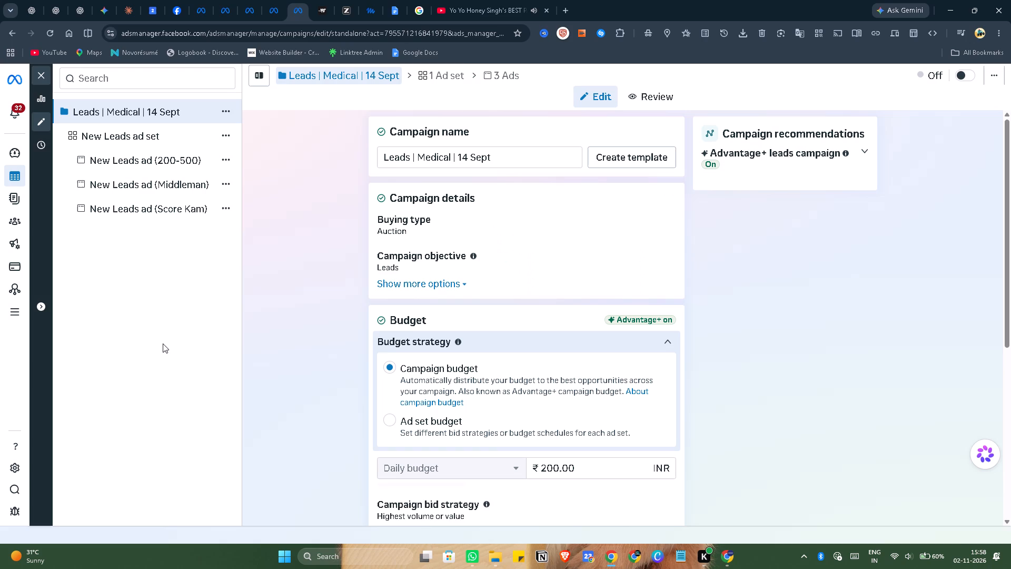
left_click(157, 135)
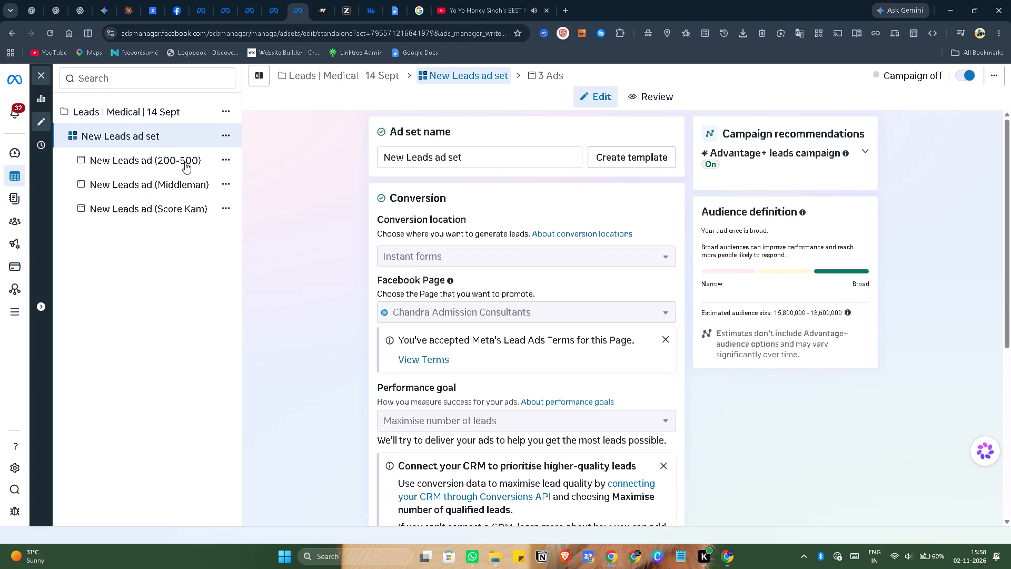
Examine the ad set's conversion settings, saved audience, locations, age range and detailed targeting.
scroll(294, 320, "down", 9)
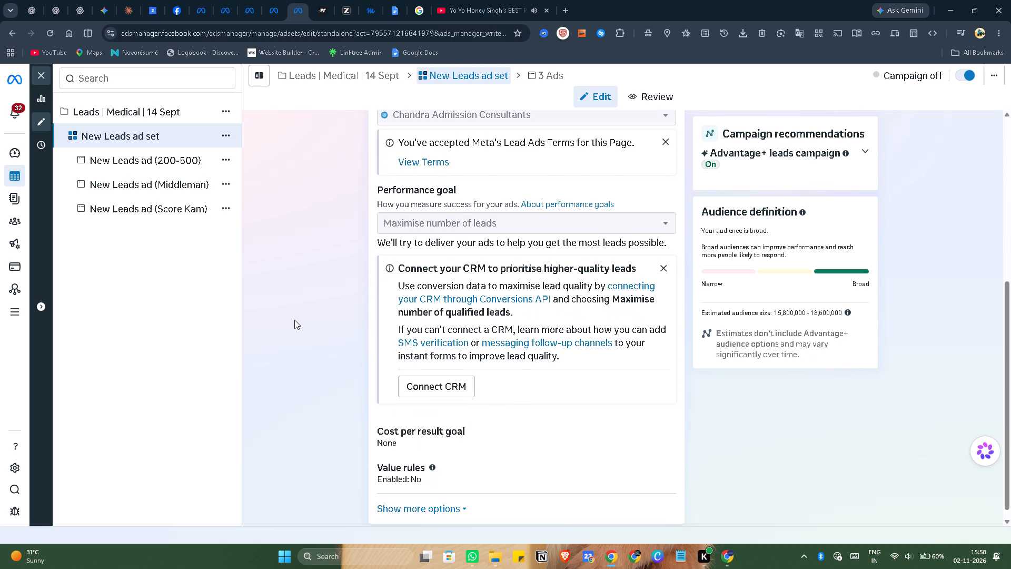
scroll(294, 320, "down", 17)
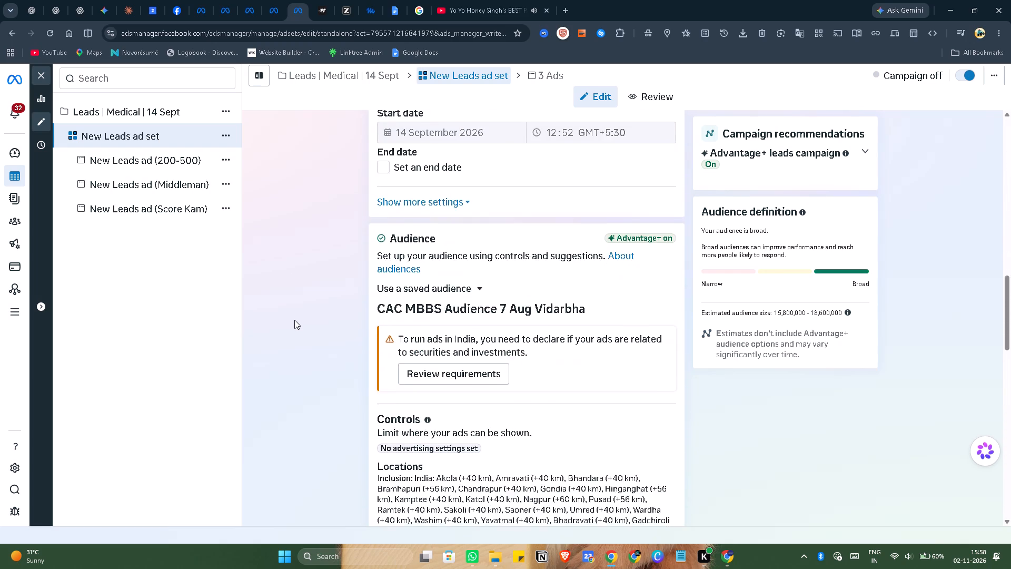
scroll(294, 320, "down", 6)
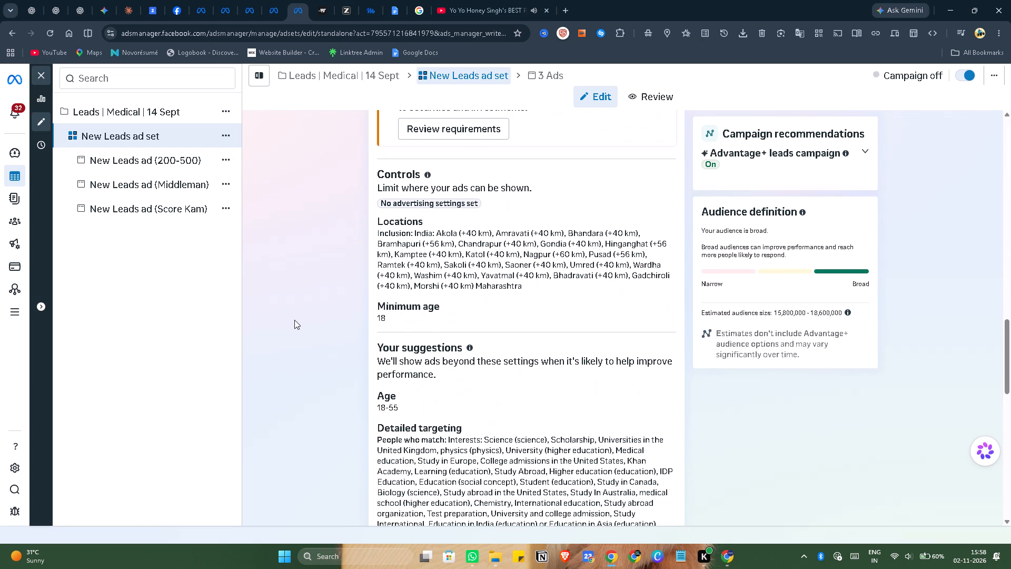
scroll(294, 320, "down", 1)
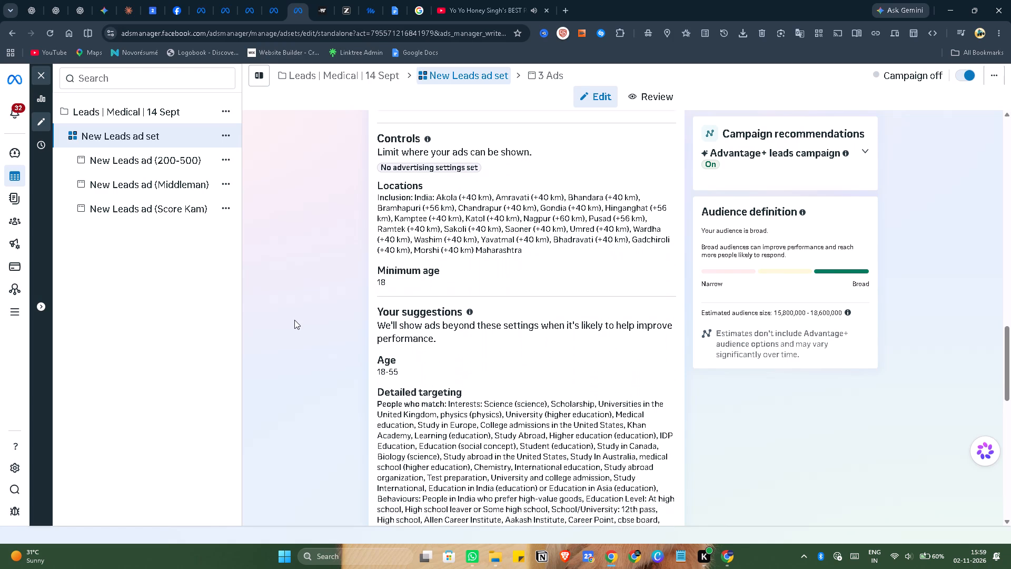
scroll(294, 320, "down", 1)
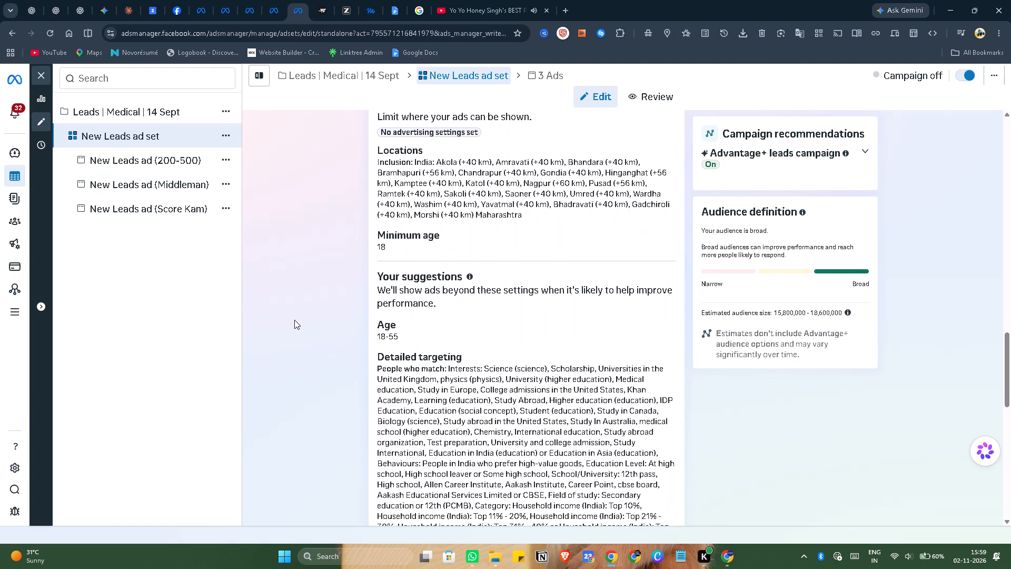
scroll(294, 320, "down", 3)
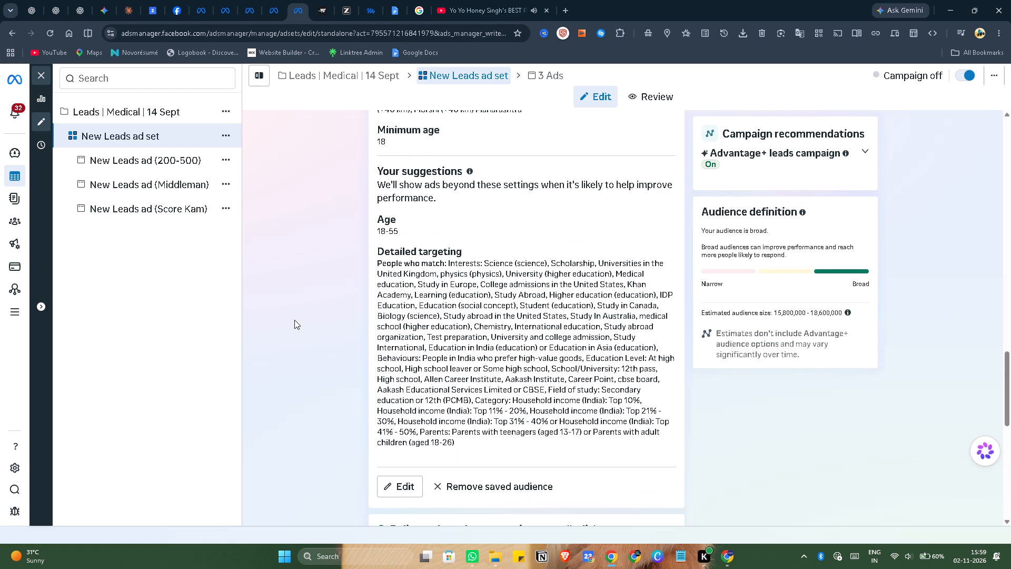
Examine the locations, age, detailed targeting and placements of the ad set in the Leads | Medical | 14 Sept campaign.
scroll(294, 320, "down", 2)
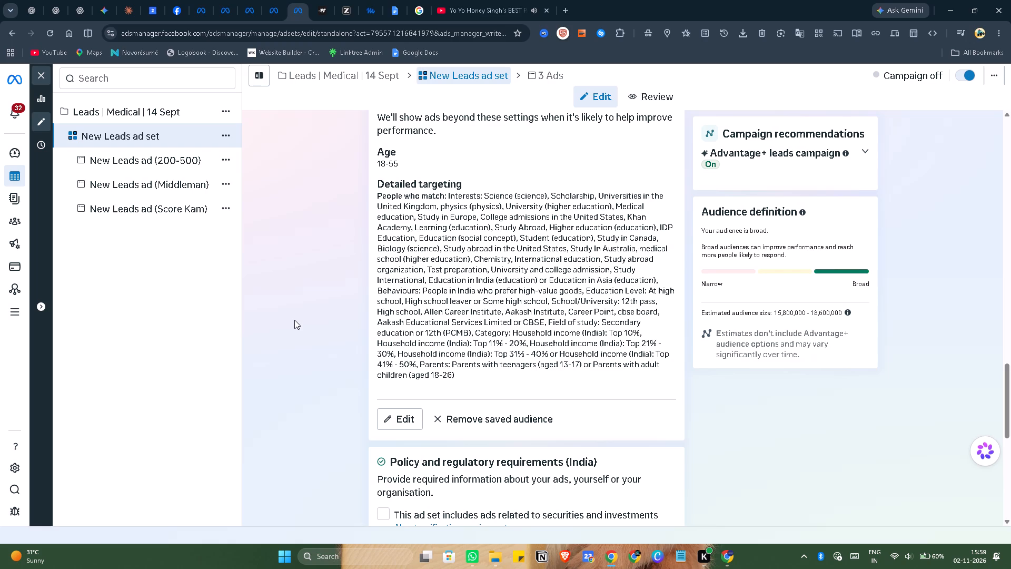
scroll(294, 320, "down", 1)
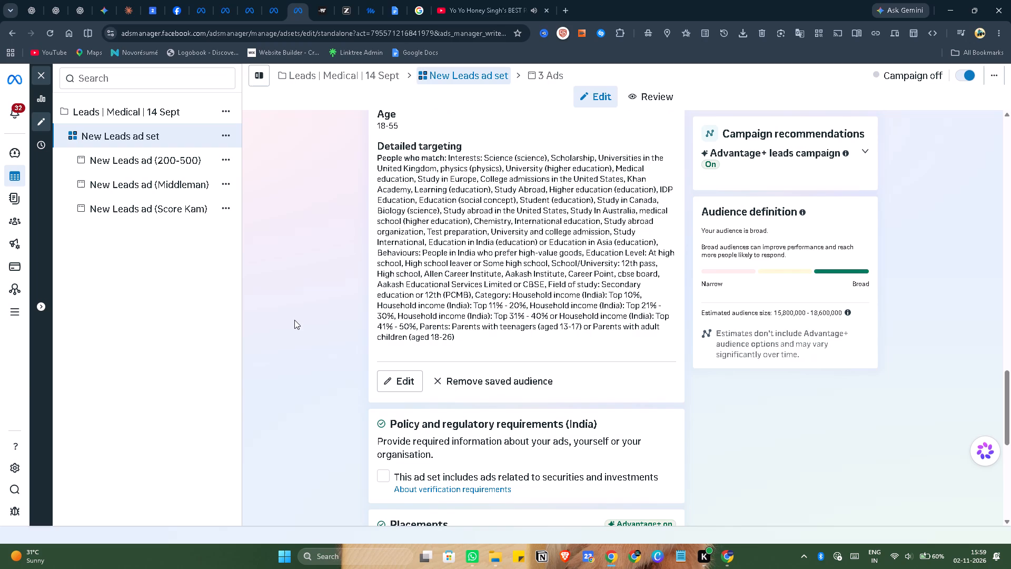
scroll(294, 320, "down", 1)
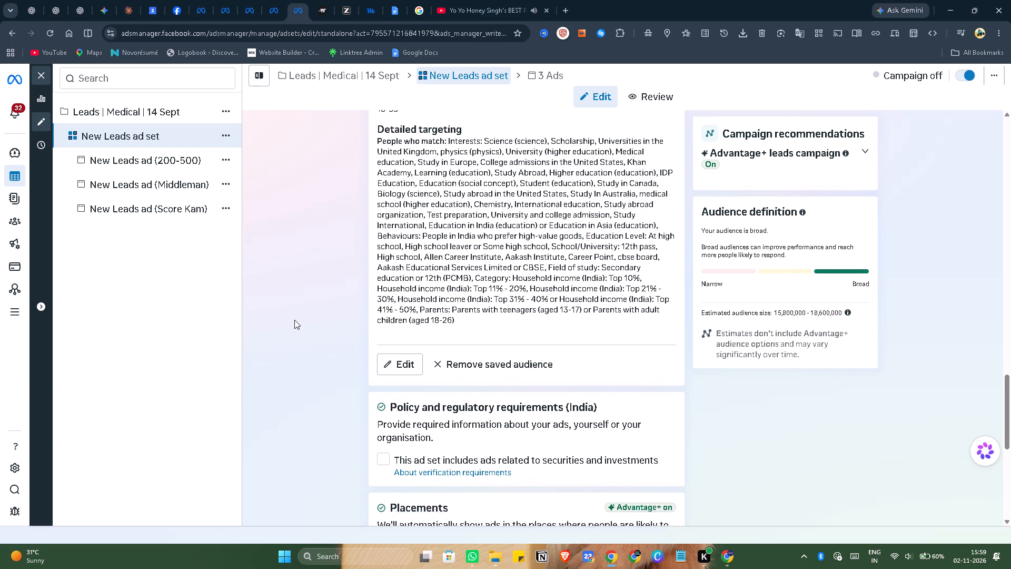
scroll(294, 320, "up", 5)
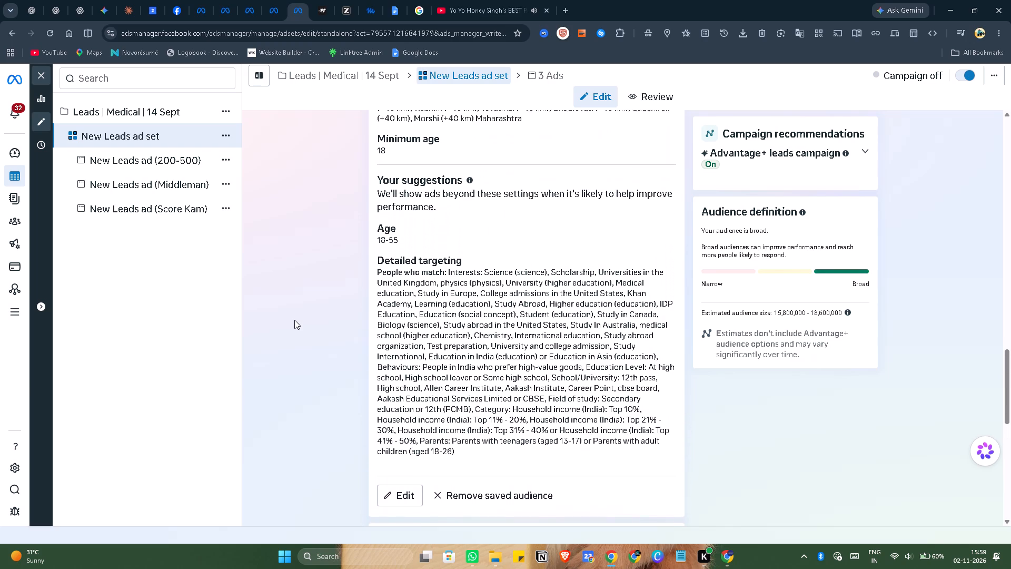
scroll(294, 320, "down", 5)
scroll(294, 320, "up", 7)
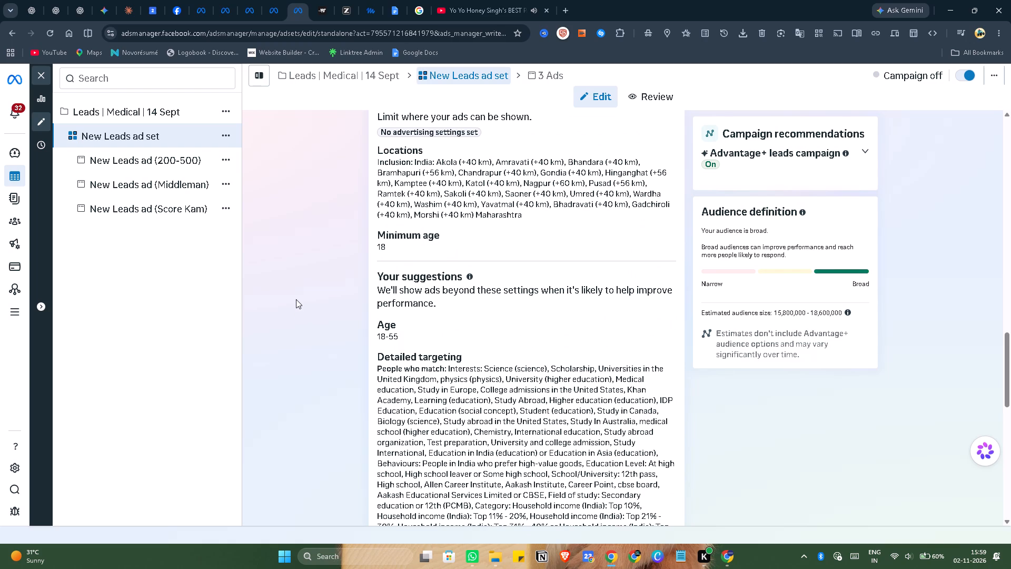
scroll(310, 317, "down", 3)
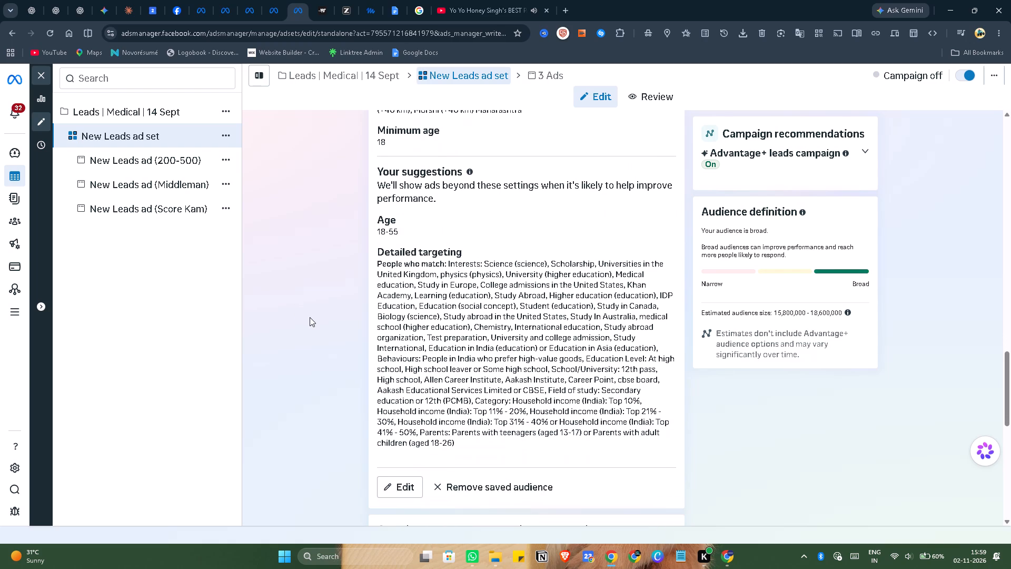
scroll(310, 317, "down", 3)
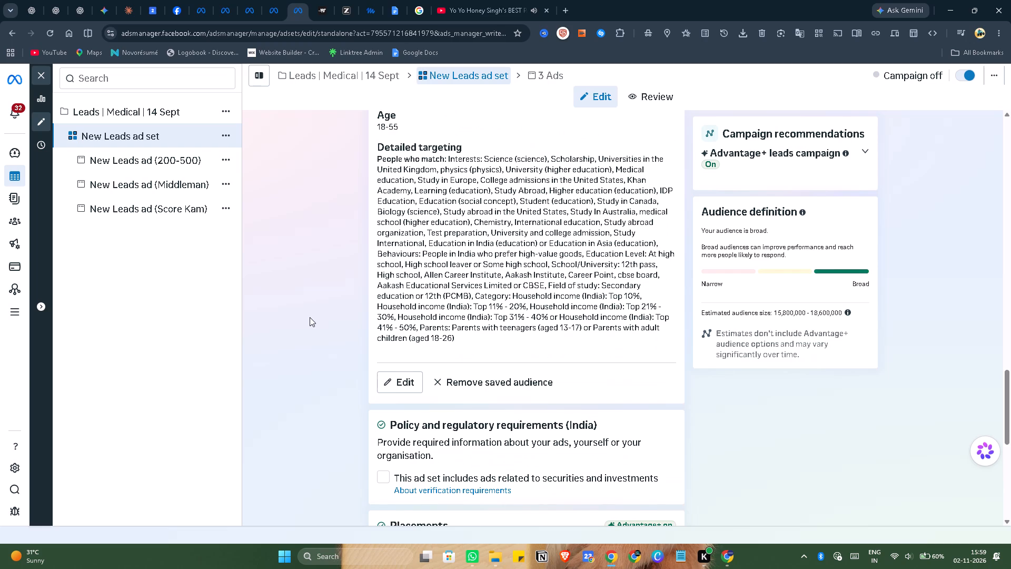
scroll(310, 317, "down", 10)
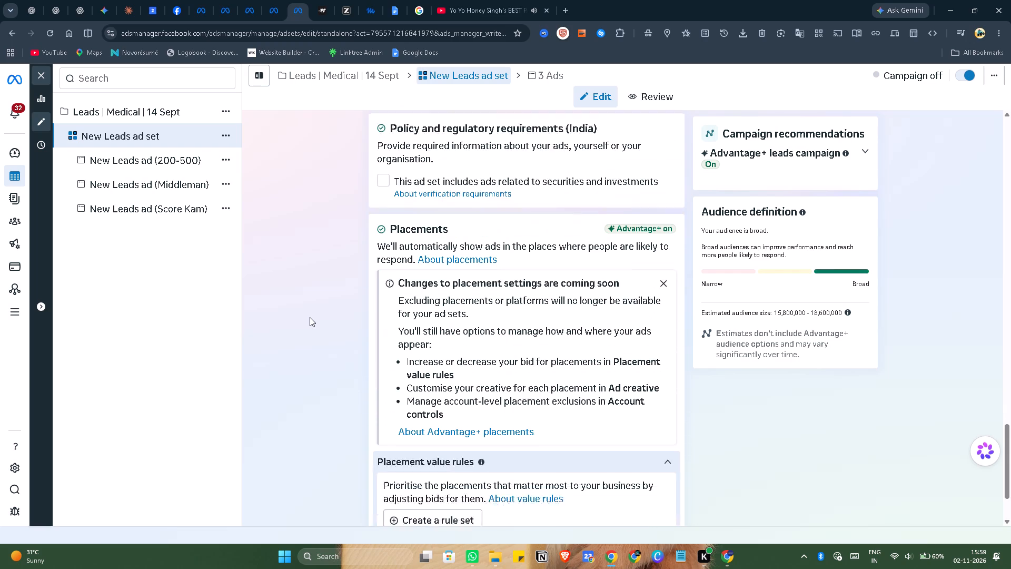
scroll(310, 317, "down", 8)
scroll(310, 317, "up", 11)
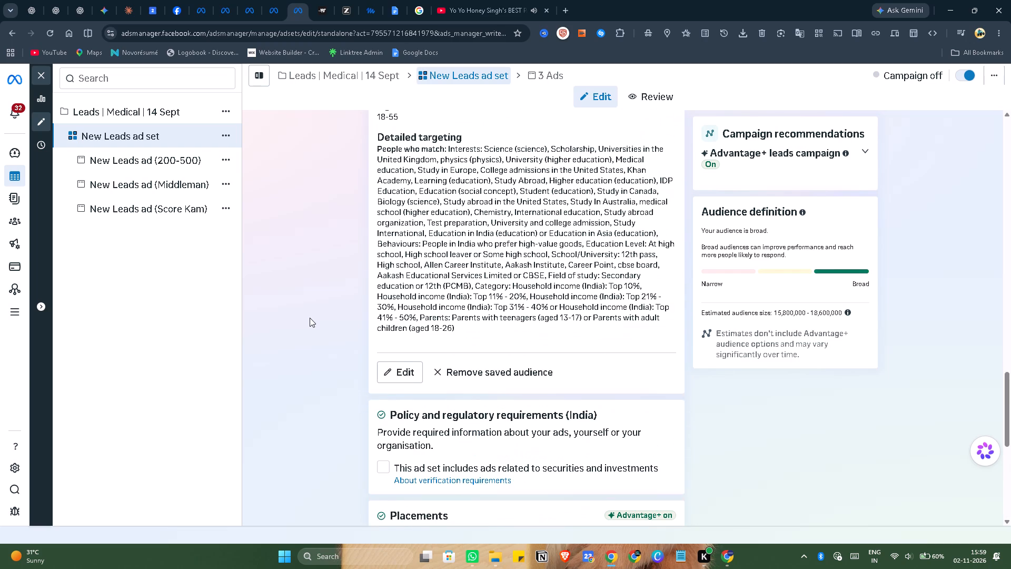
scroll(310, 318, "up", 3)
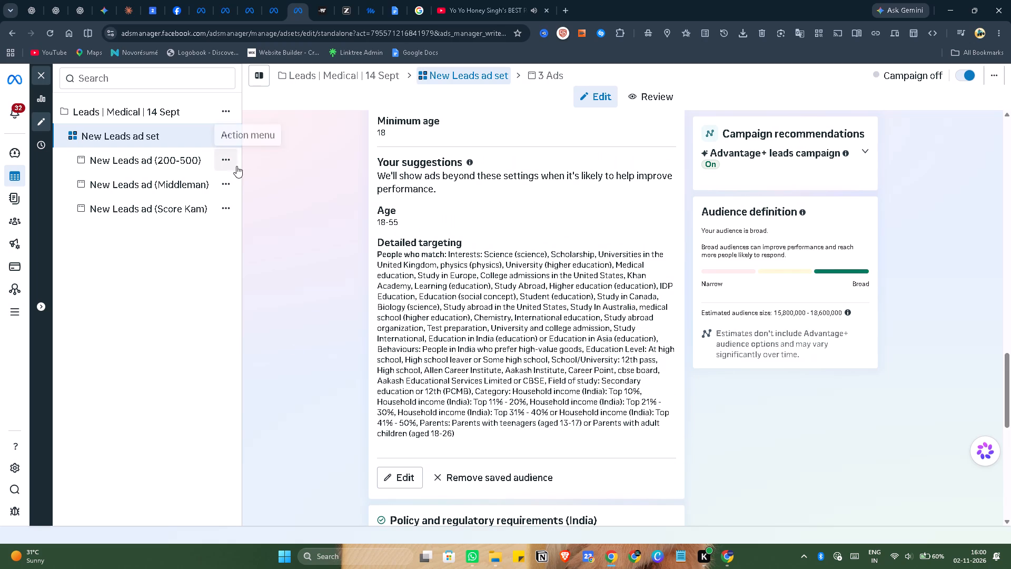
Return to the browser tab with the MBA draft and rename the campaign as MBA | Leads | 2 Nov.
left_click(277, 0)
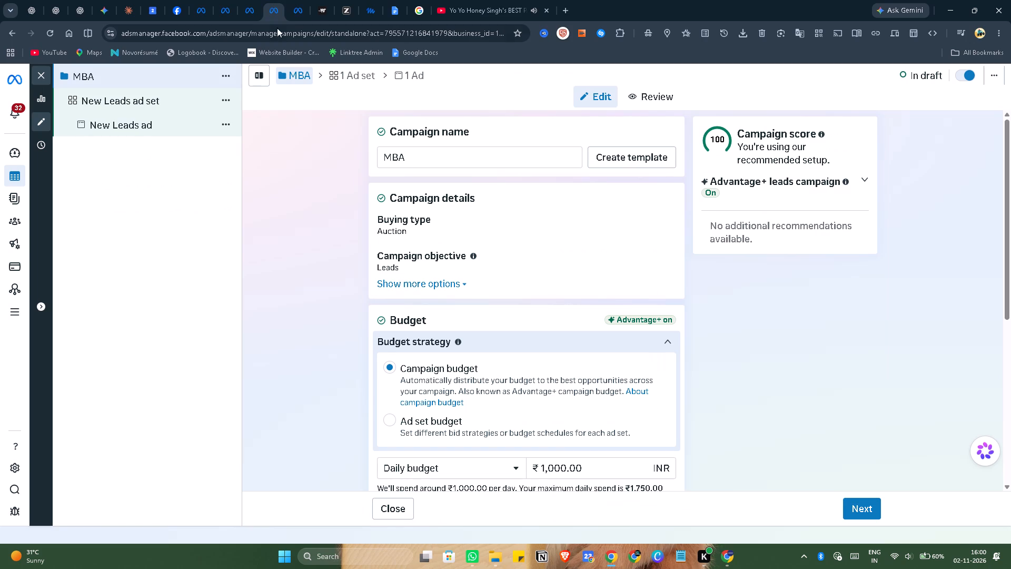
left_click(431, 155)
key("space")
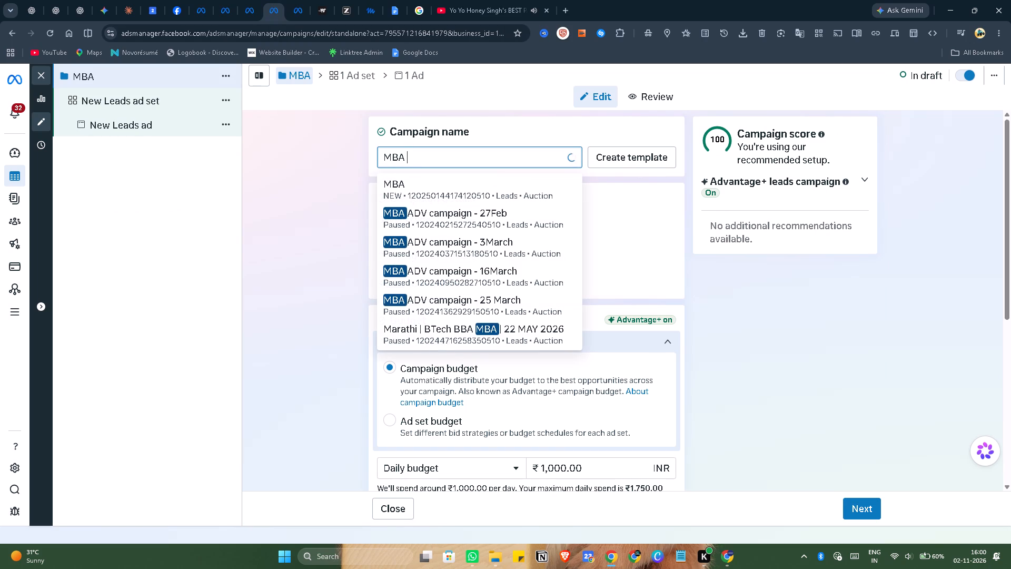
type("|")
key("space")
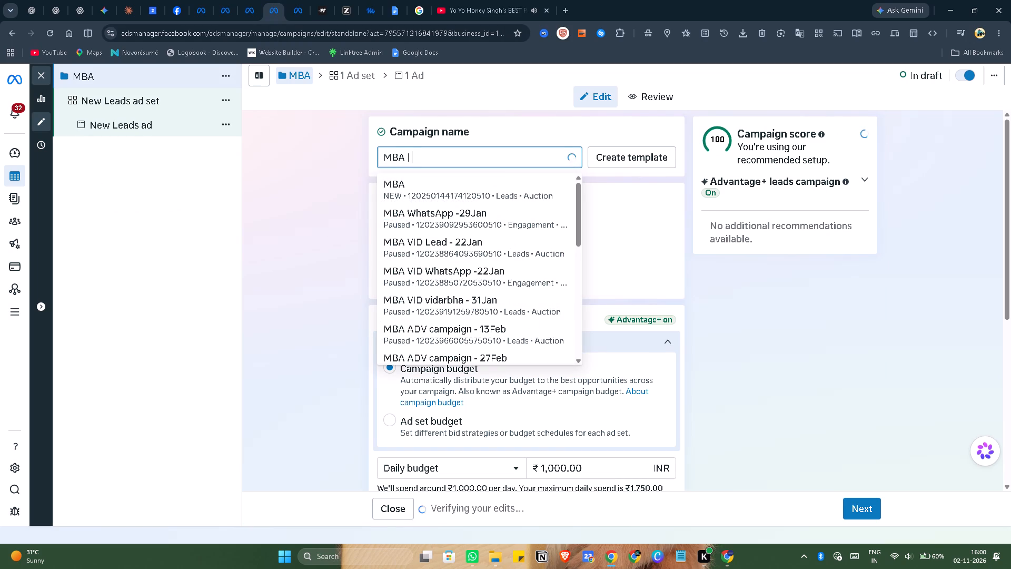
type("Leads")
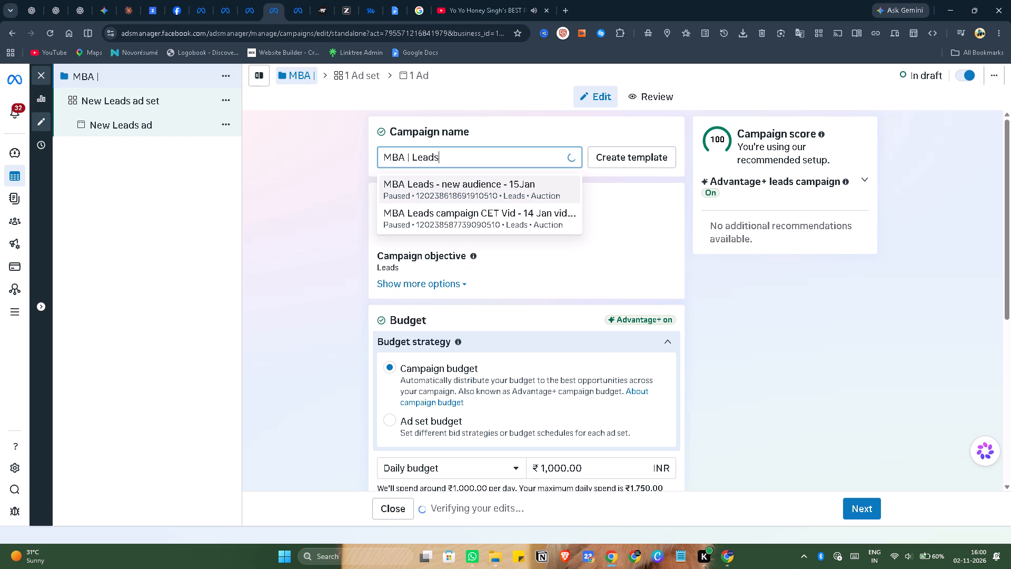
key("space")
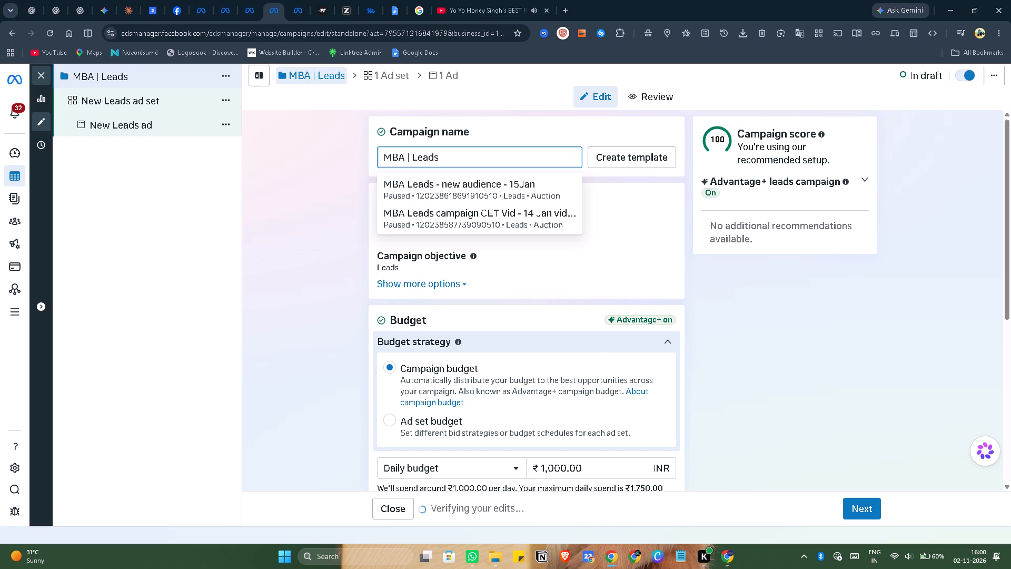
key("shift+Return")
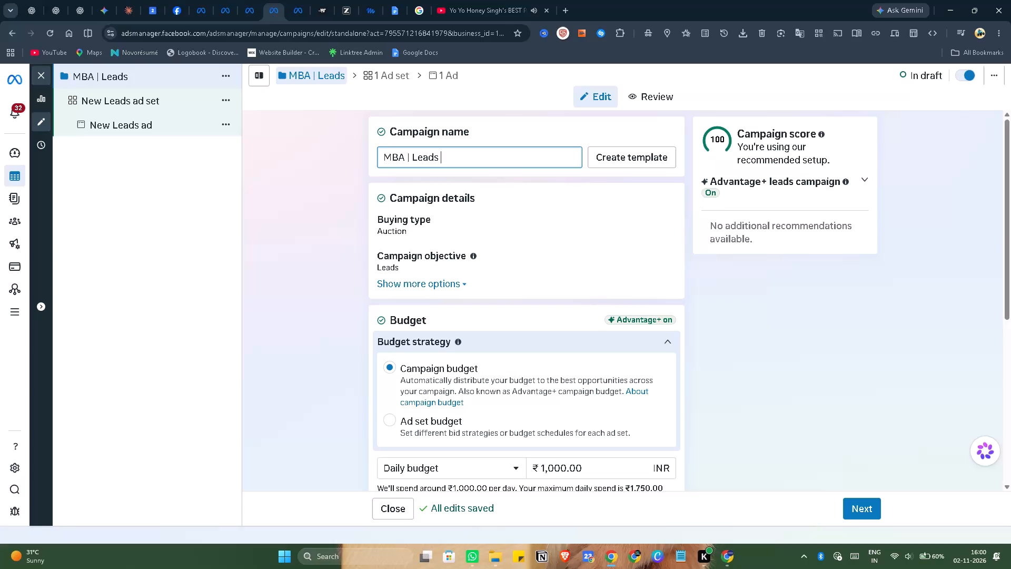
type("|")
key("space")
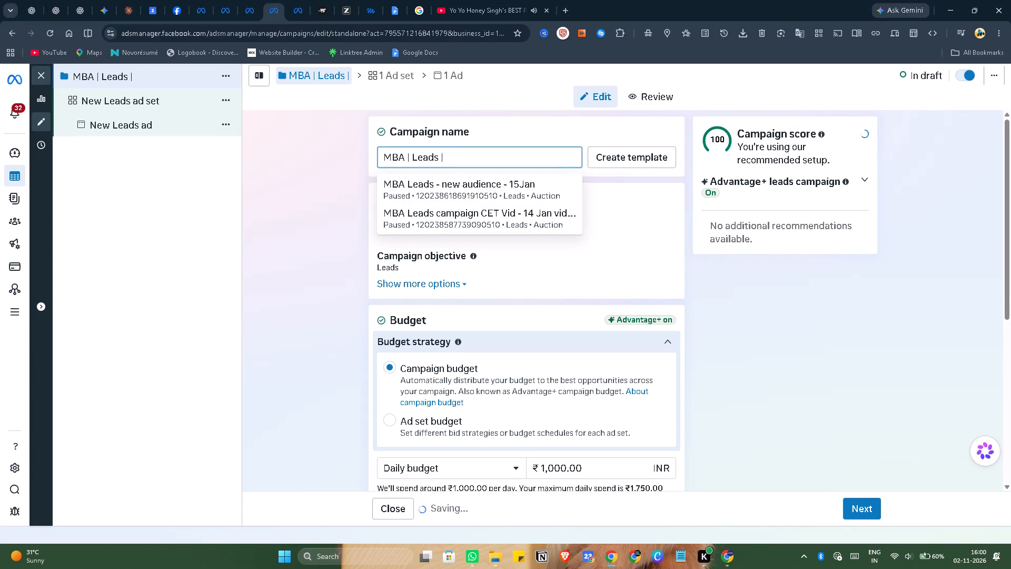
type("2 nov")
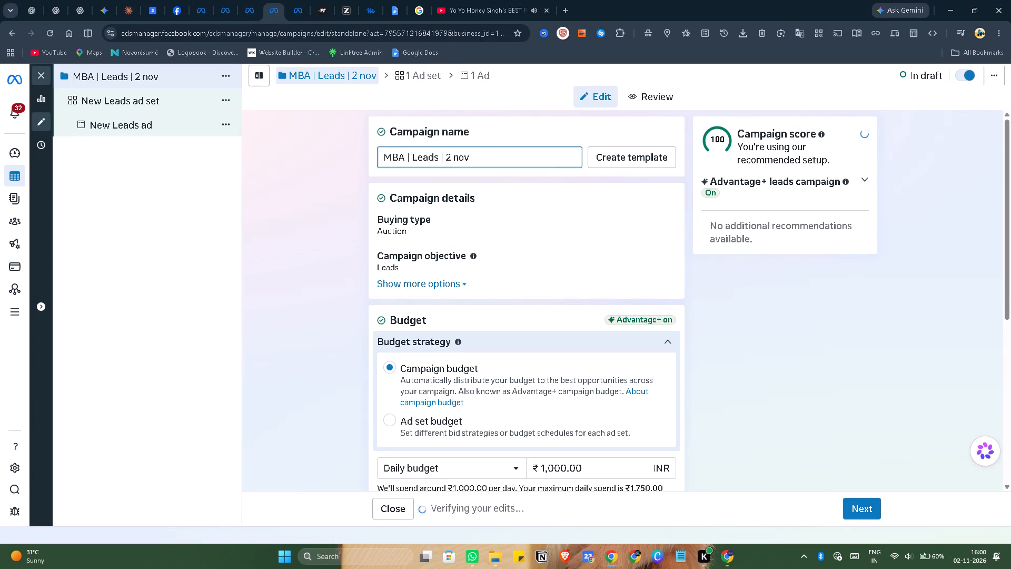
key("BackSpace")
key("BackSpace")
key("BackSpace")
type("Nov")
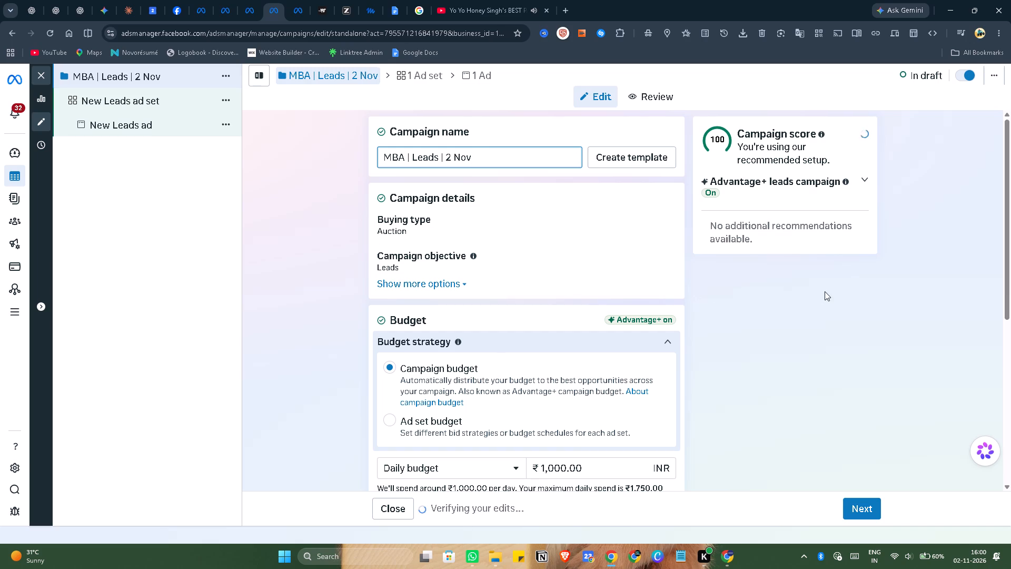
Set the MBA campaign's daily budget to ₹500.
scroll(491, 274, "down", 3)
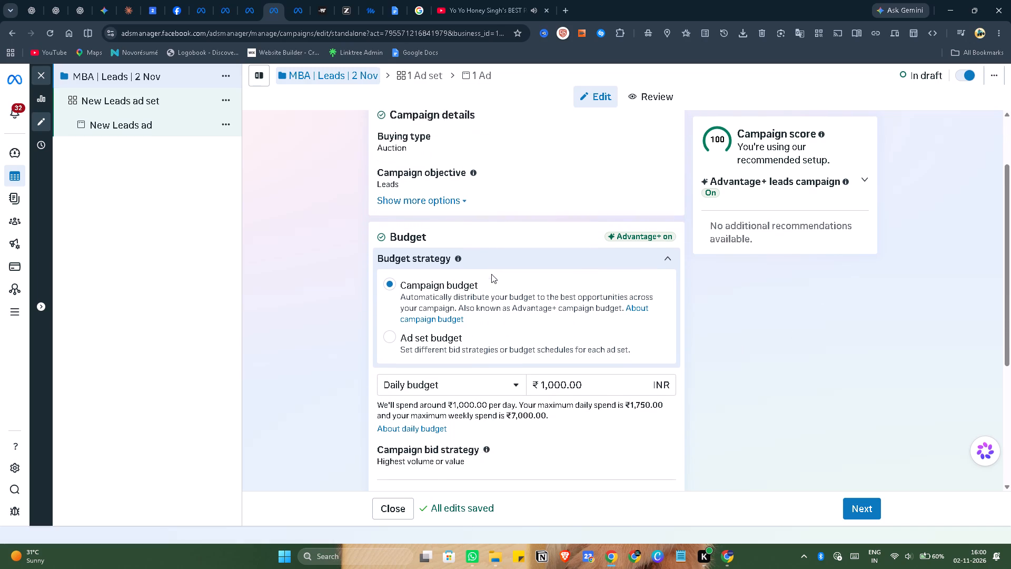
left_click(564, 362)
key("BackSpace")
key("BackSpace")
key("BackSpace")
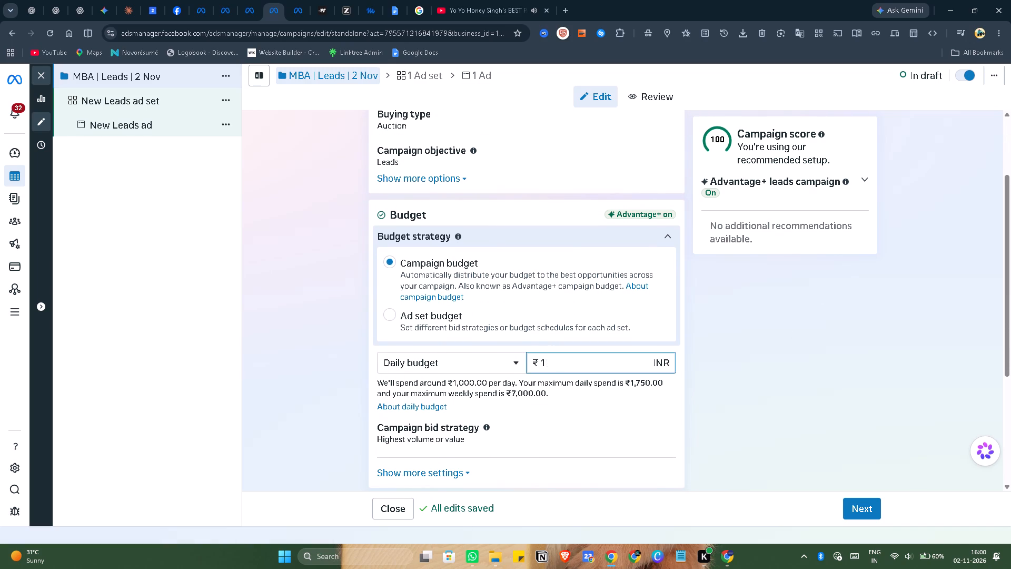
key("BackSpace")
type("500")
left_click(828, 341)
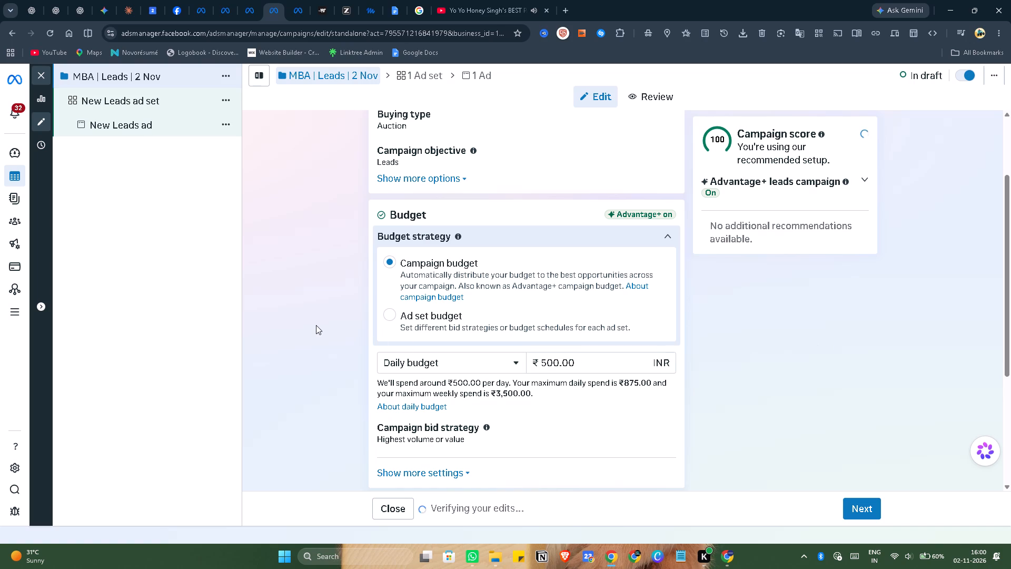
scroll(316, 325, "down", 3)
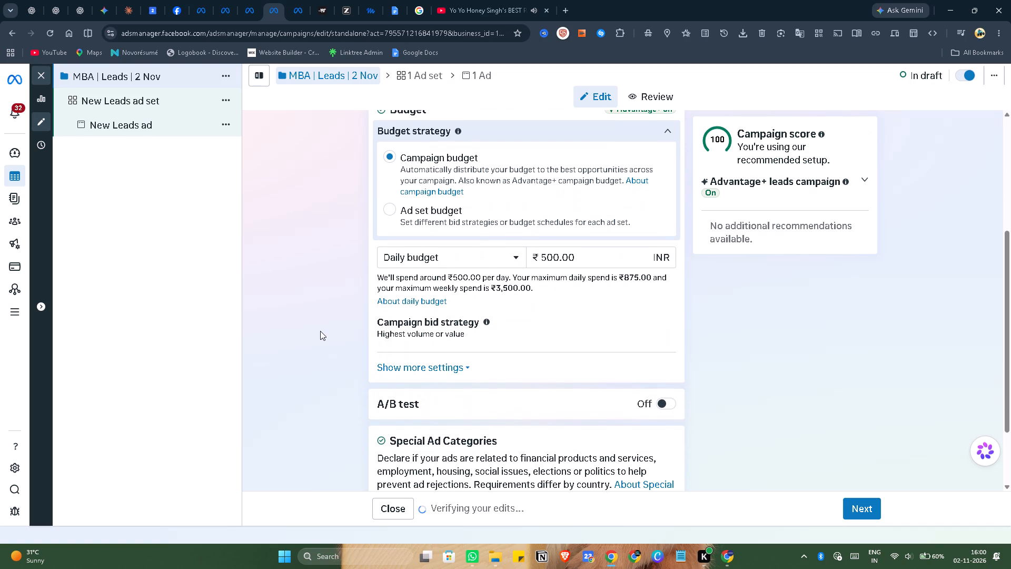
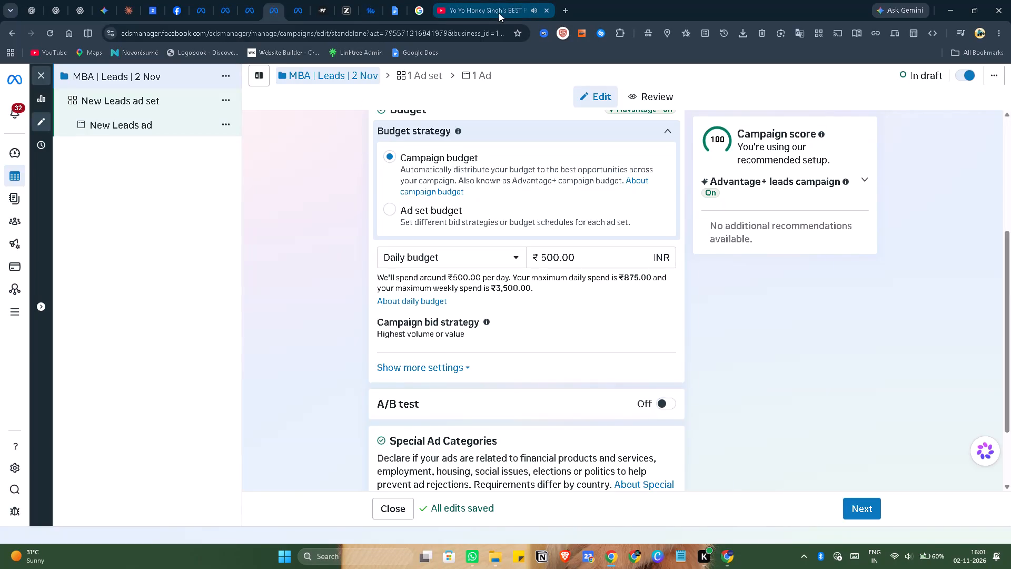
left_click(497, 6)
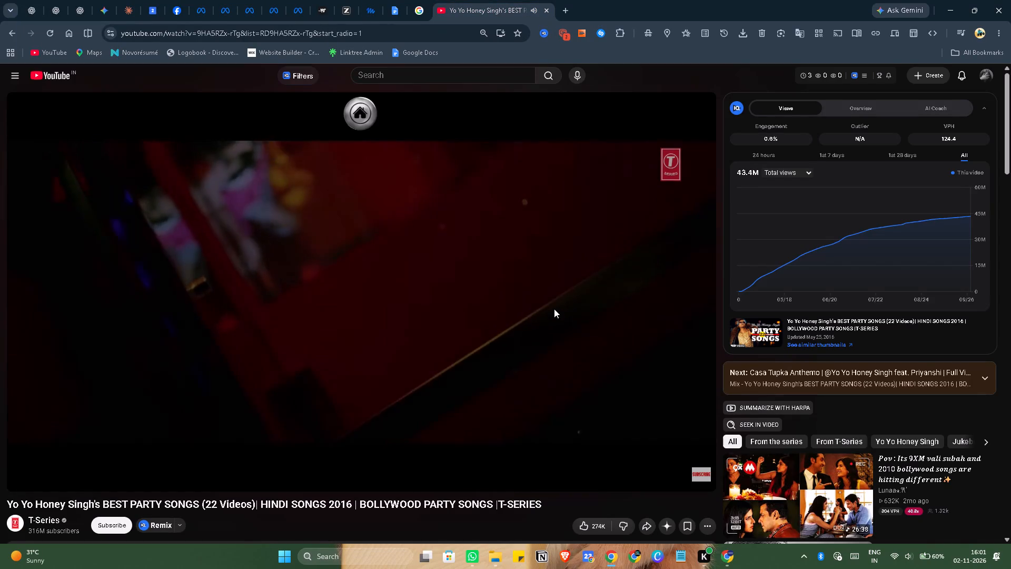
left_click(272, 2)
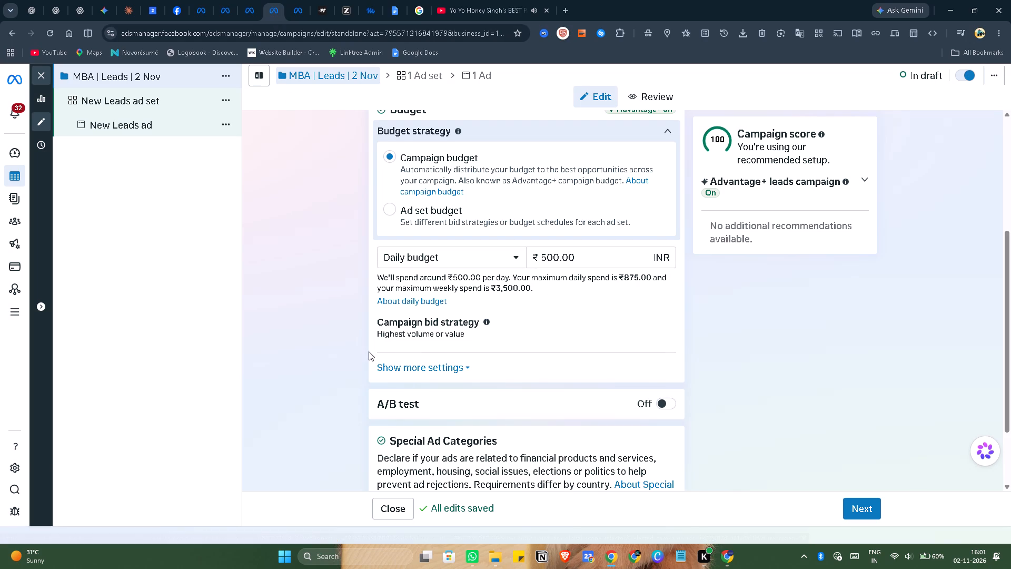
Change the daily campaign budget of the MBA | Leads | 2 Nov campaign to ₹600.
scroll(334, 269, "down", 3)
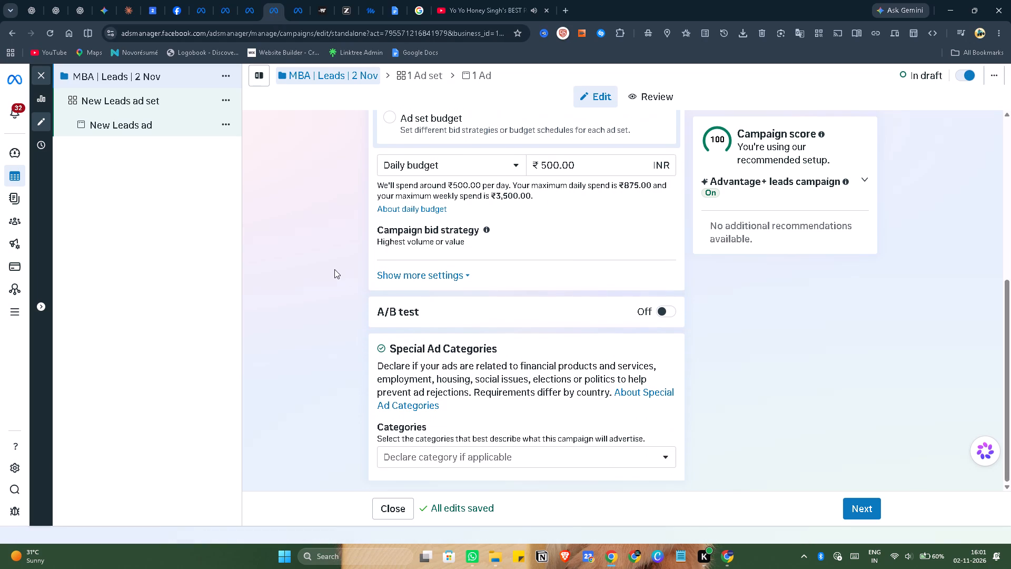
scroll(334, 269, "up", 2)
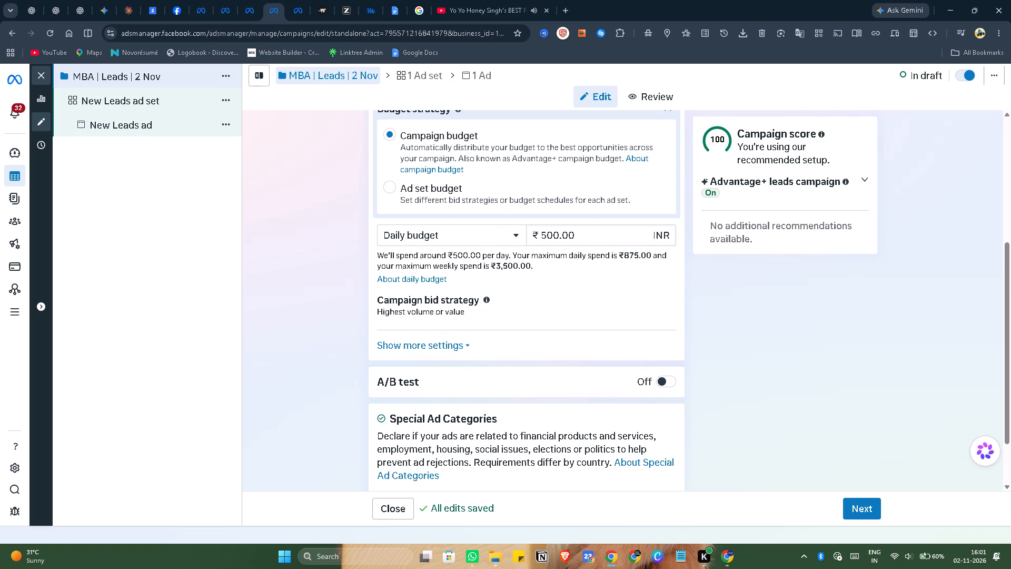
left_click(546, 236)
key("BackSpace")
key("6")
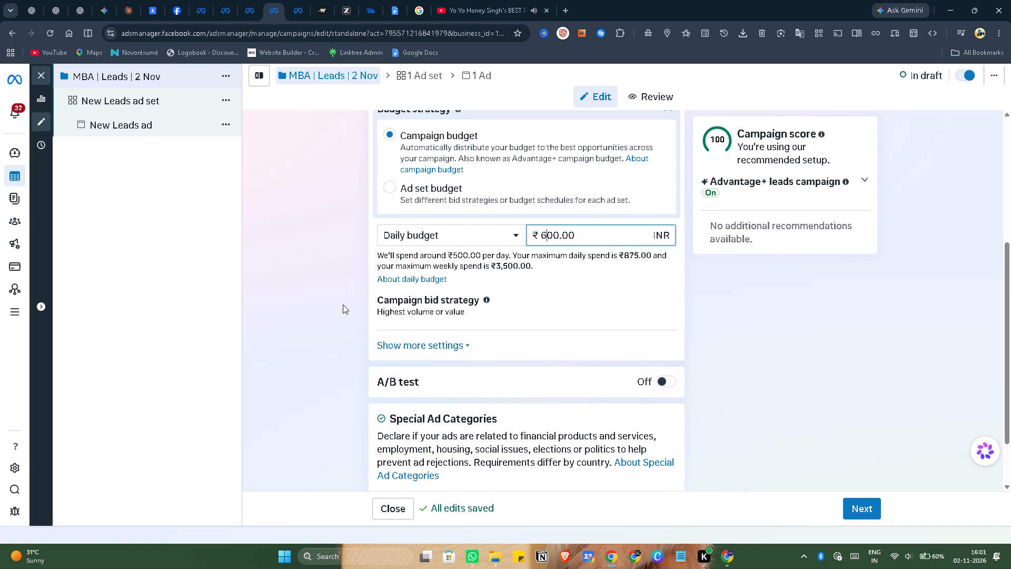
scroll(338, 303, "down", 7)
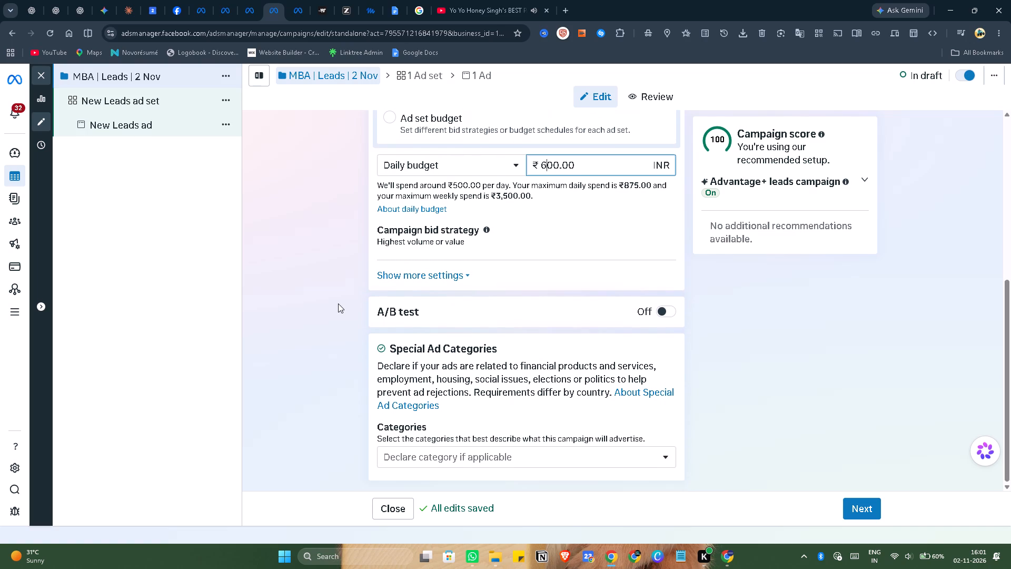
scroll(338, 303, "down", 1)
scroll(338, 302, "up", 15)
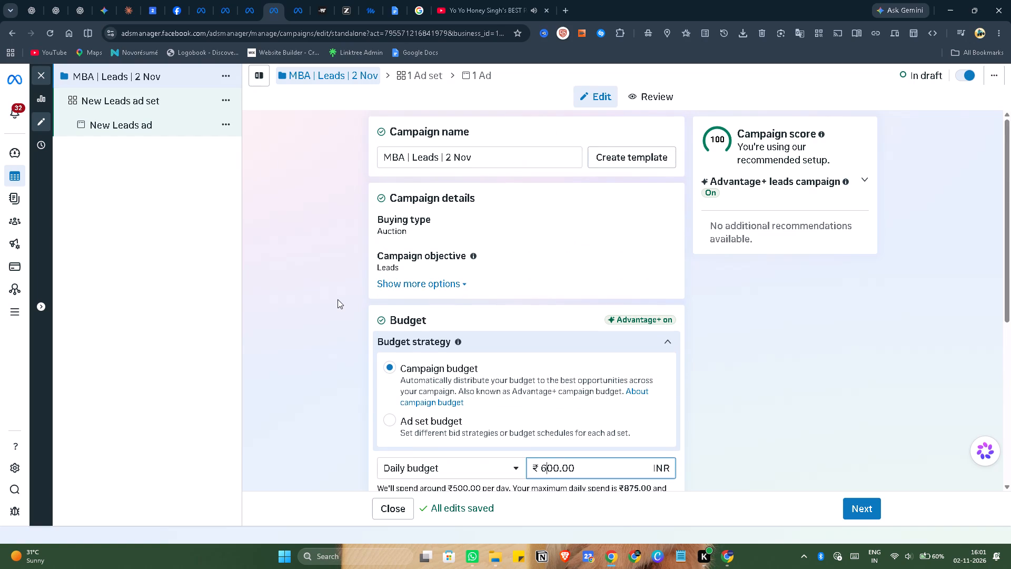
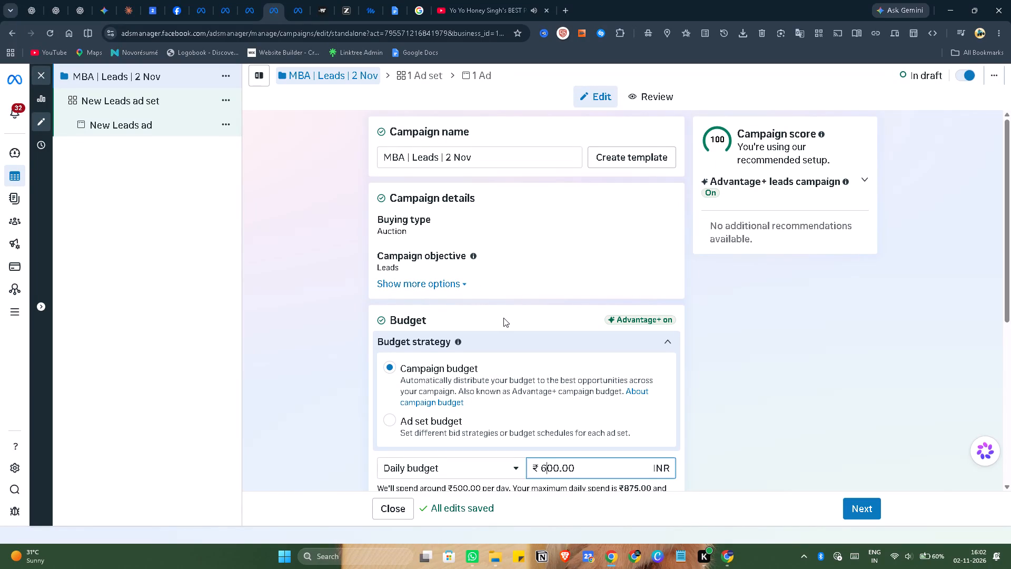
Adjust the computer's sound volume to roughly a third of its range.
left_click(919, 547)
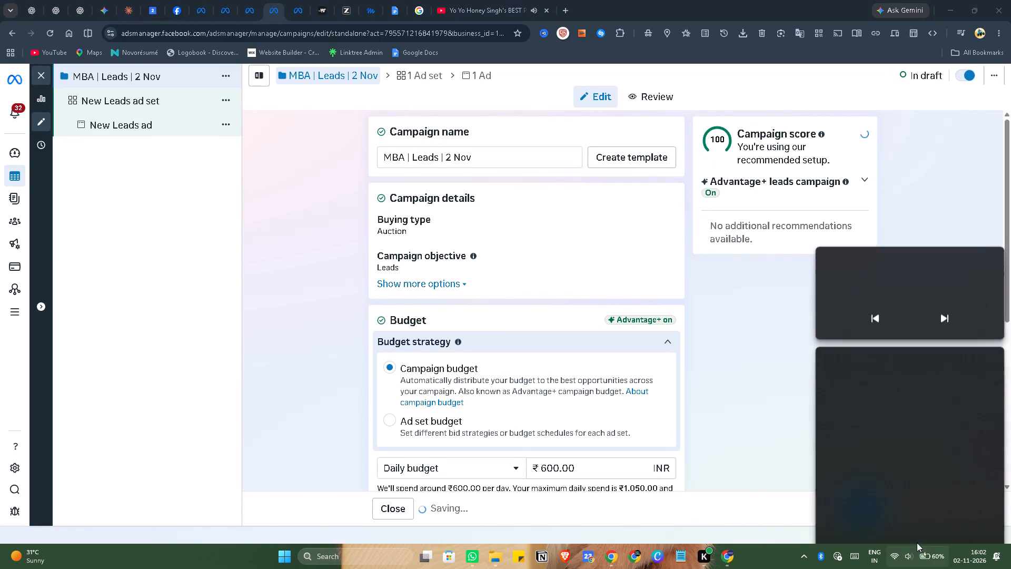
left_click(886, 496)
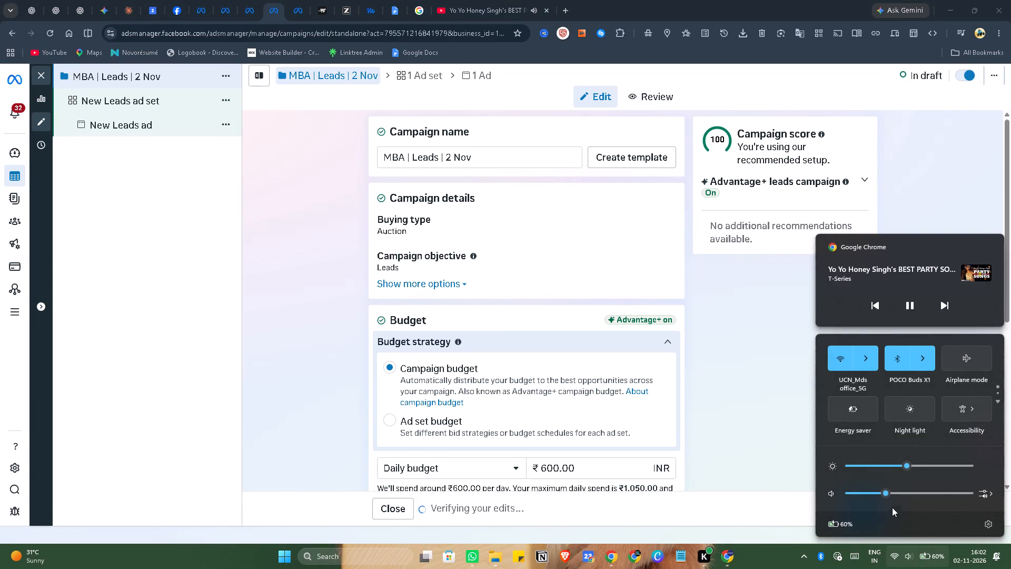
left_click(904, 553)
In the MBA | Leads | 2 Nov campaign's ad set, set the conversion location to the single option Instant forms.
scroll(342, 321, "down", 5)
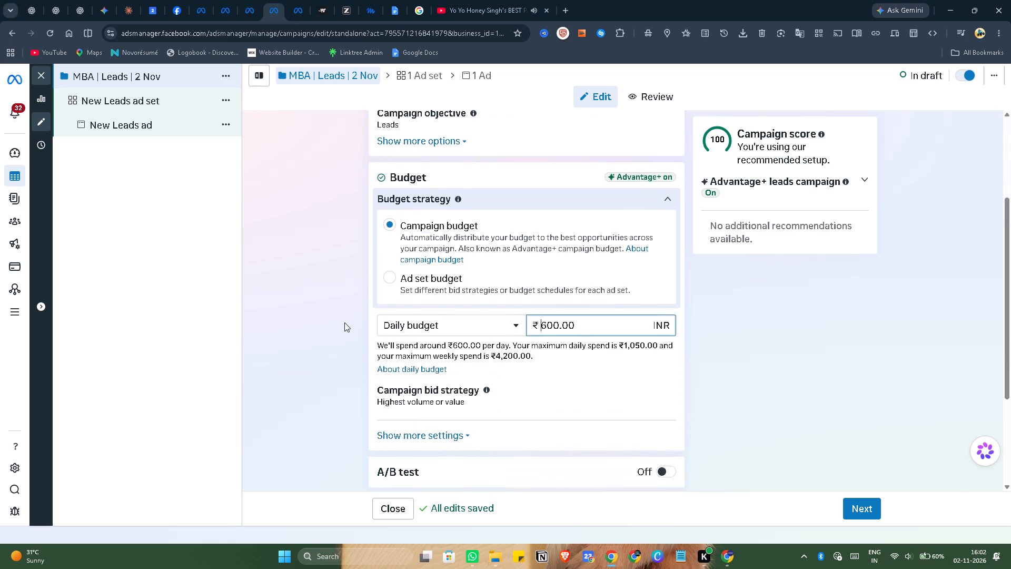
scroll(344, 322, "down", 13)
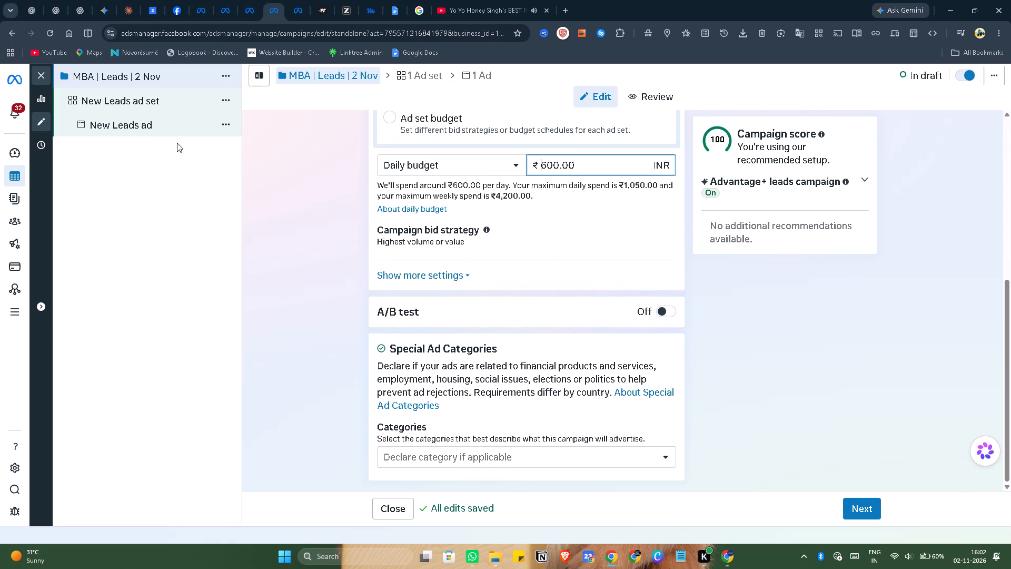
left_click(167, 87)
left_click(167, 99)
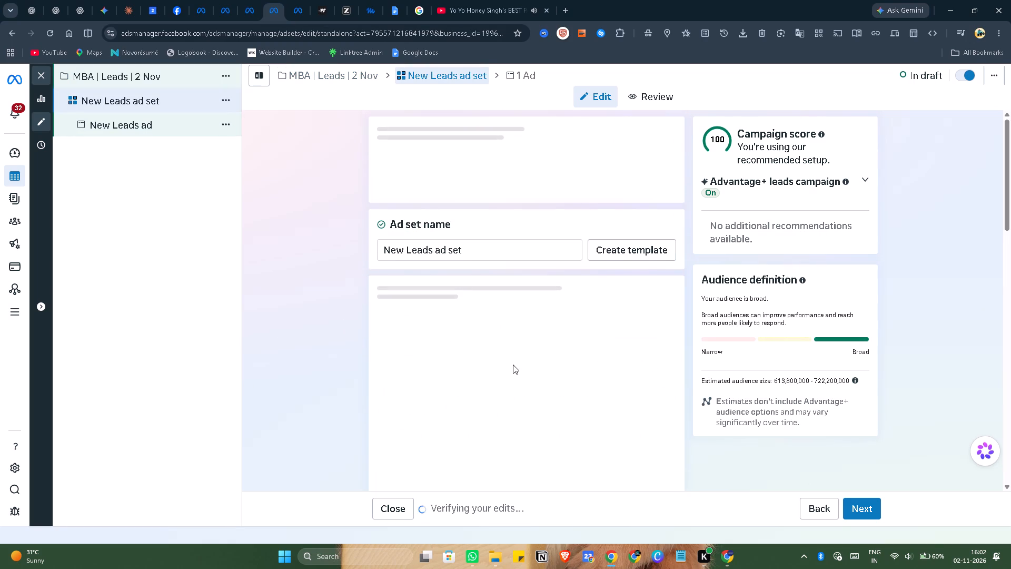
triple_click(489, 250)
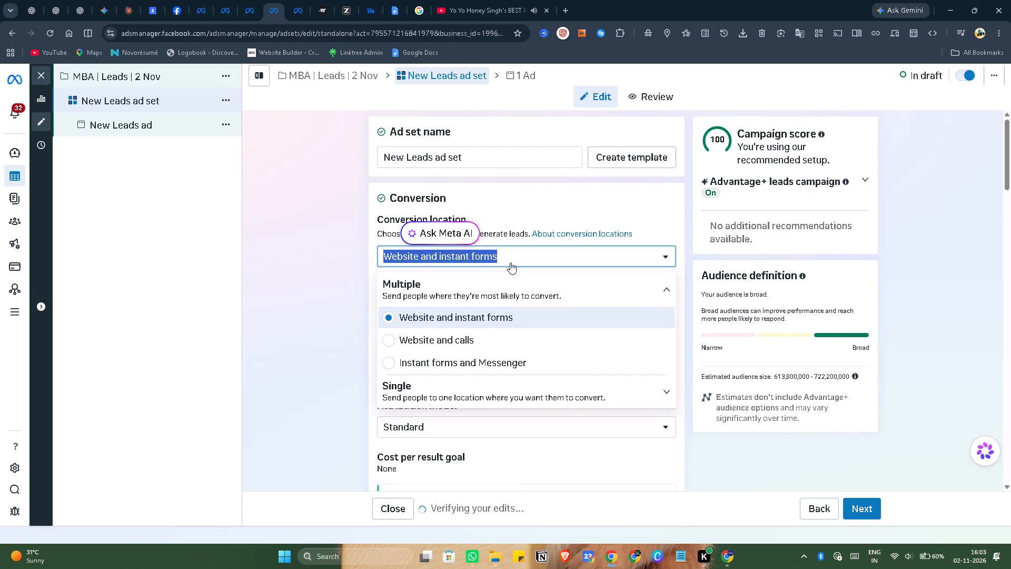
scroll(467, 357, "down", 4)
left_click(609, 246)
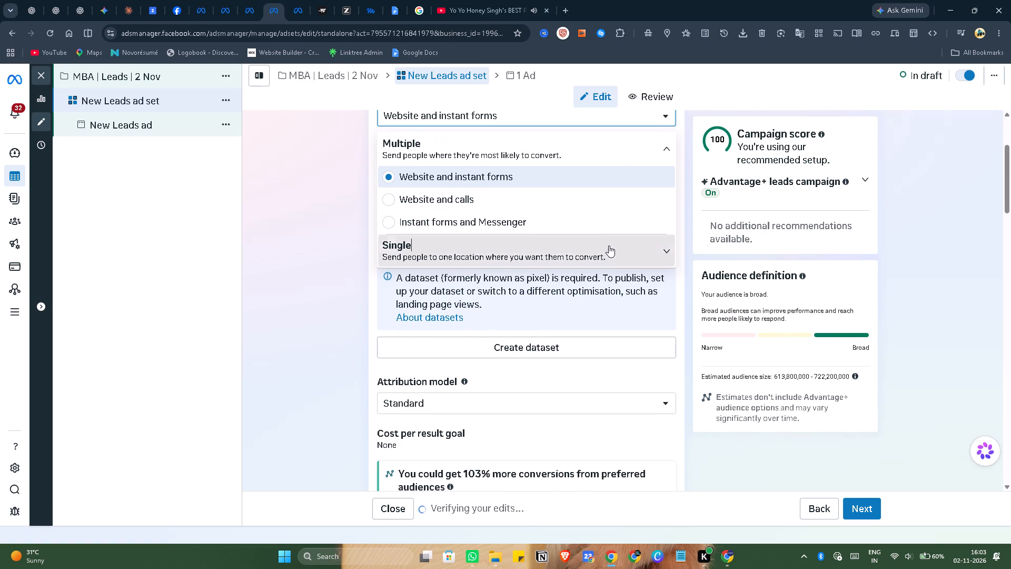
scroll(432, 304, "down", 1)
left_click(442, 288)
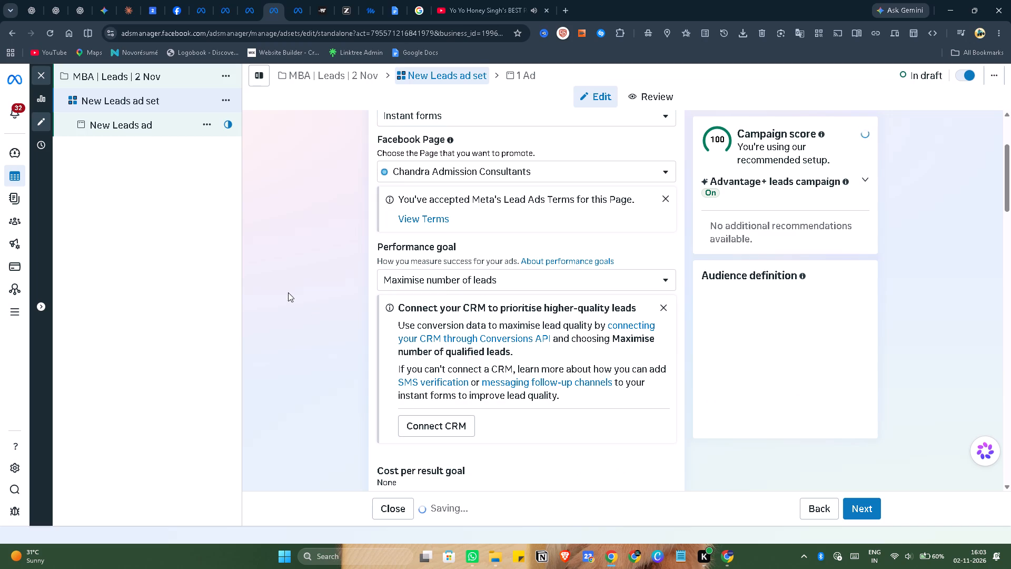
Rename the MBA campaign's ad set as Vidarbha Location.
scroll(319, 326, "up", 7)
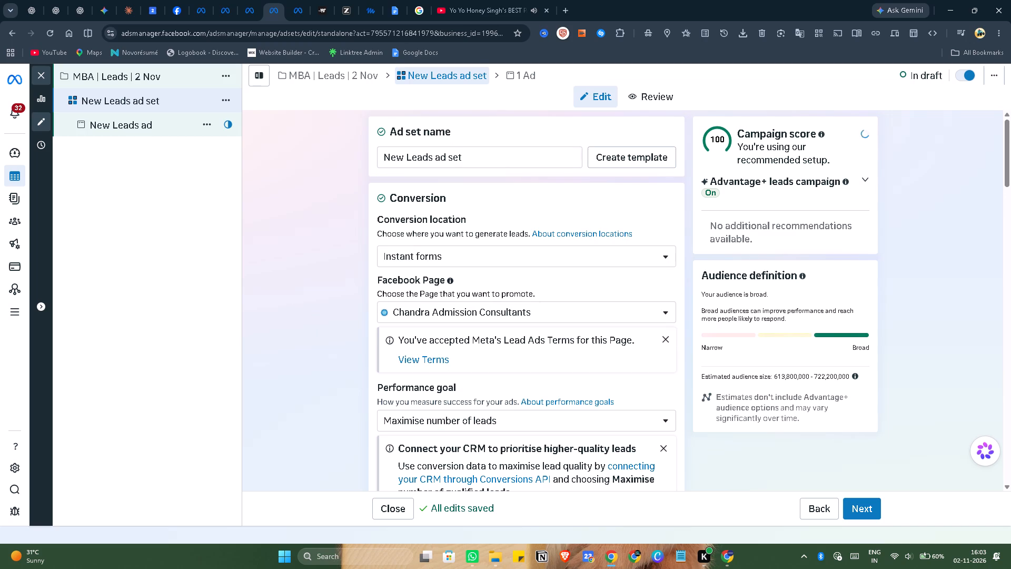
triple_click(502, 161)
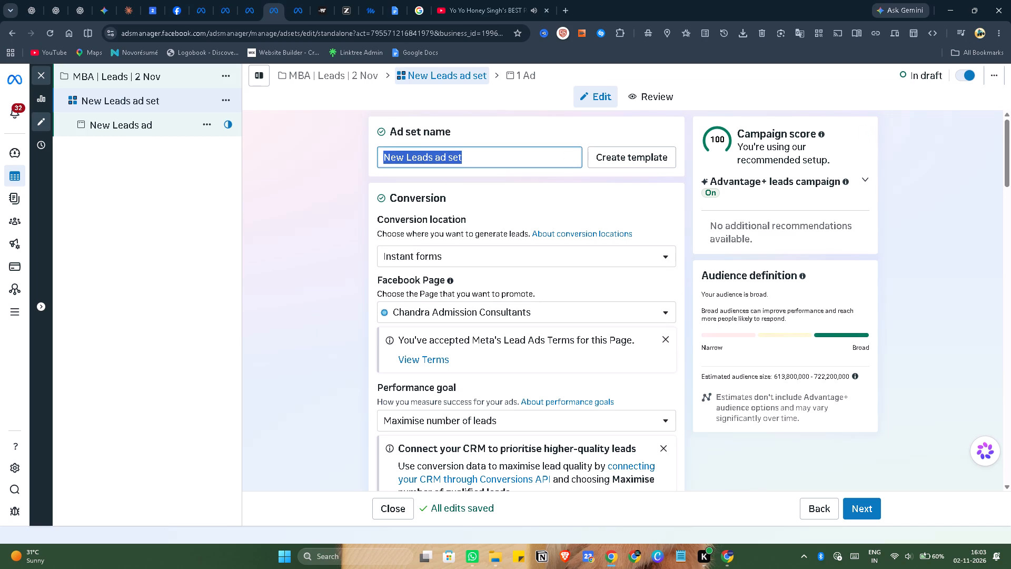
key("BackSpace")
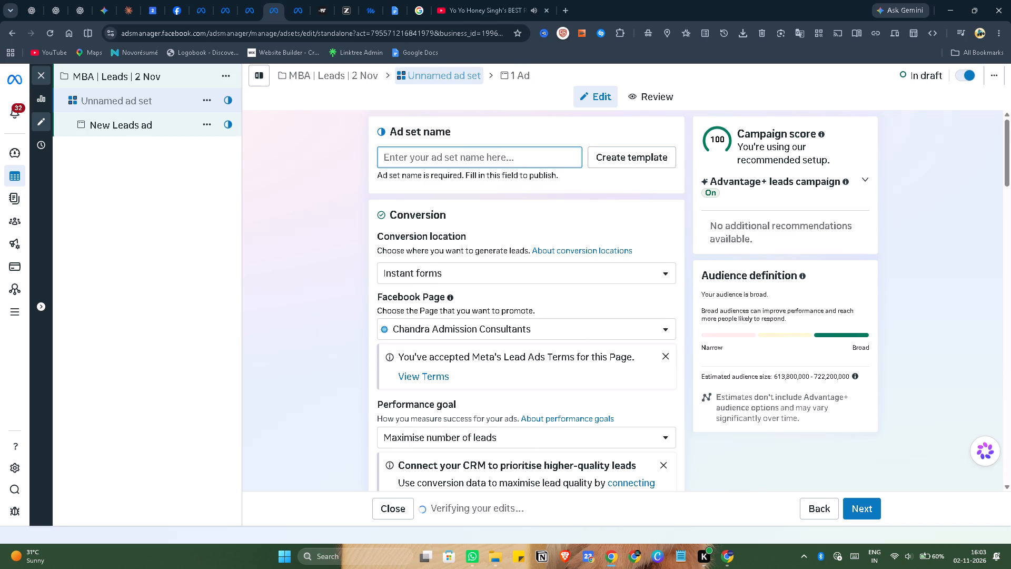
type("Vidarbha")
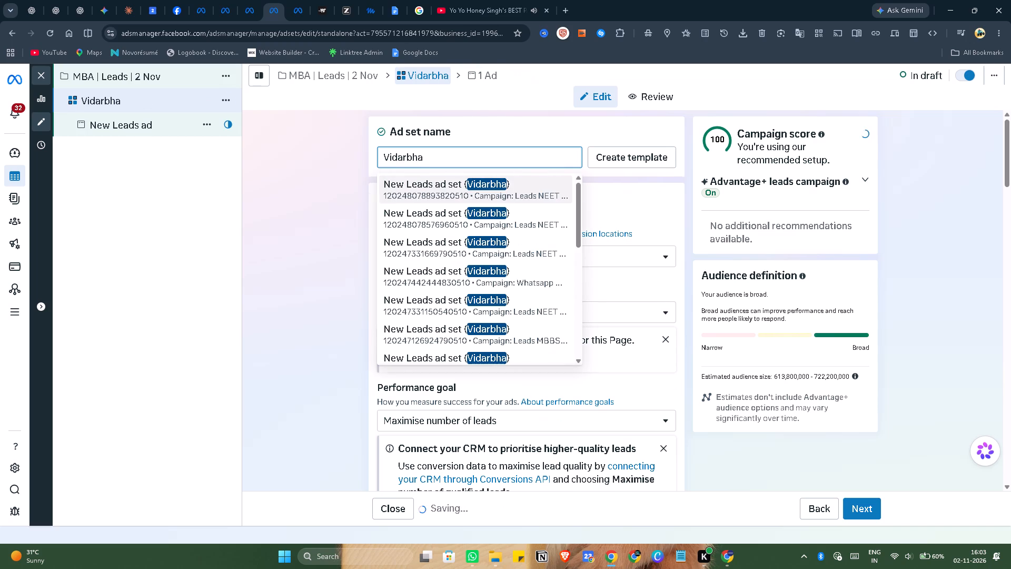
key("space")
type("auid")
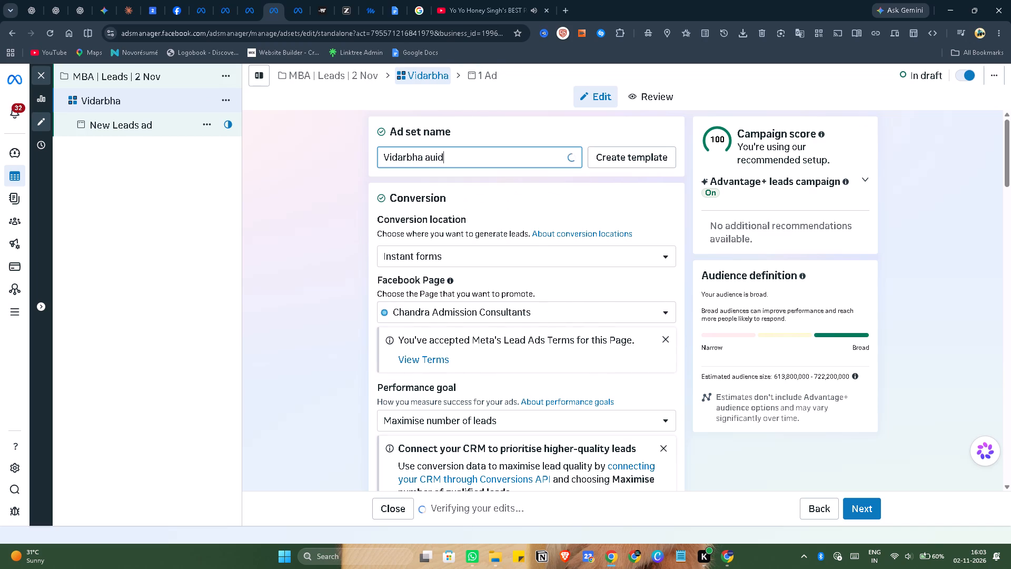
key("BackSpace")
key("BackSpace")
key("BackSpace")
key("BackSpace")
type("Location")
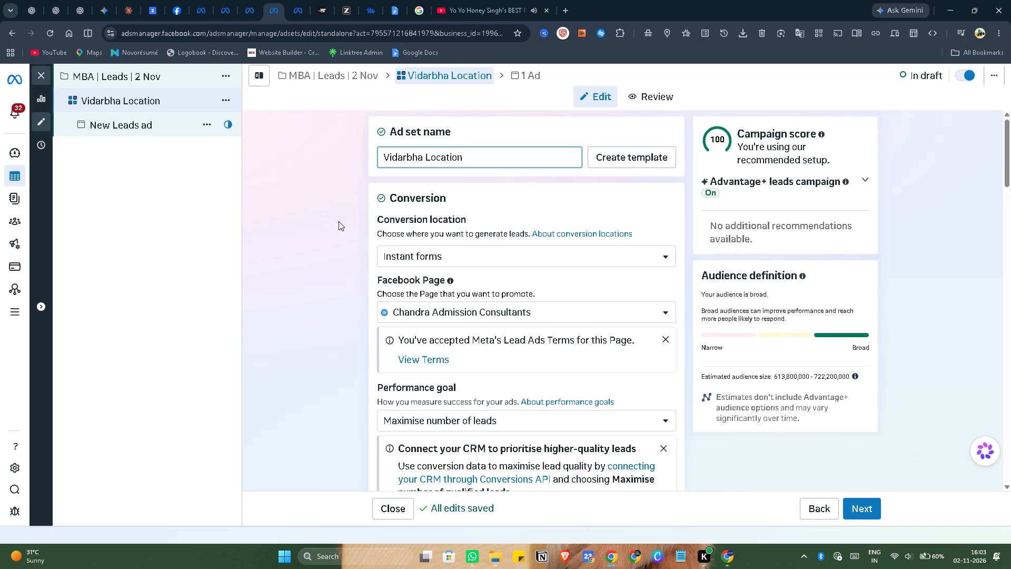
Review the Vidarbha Location ad set's conversion, budget, schedule and audience settings.
scroll(331, 213, "down", 4)
scroll(331, 213, "up", 5)
scroll(331, 213, "down", 3)
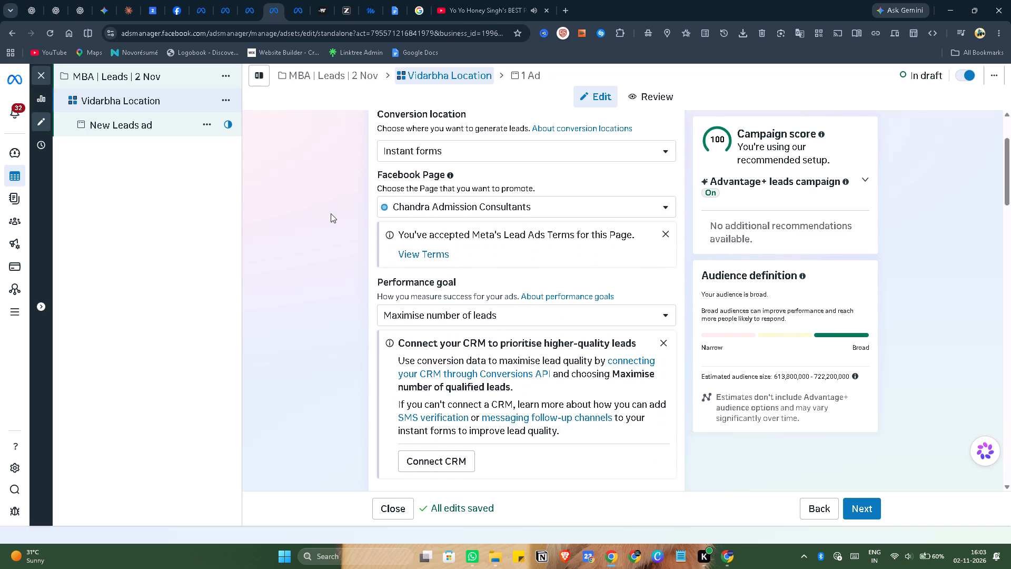
scroll(331, 213, "down", 5)
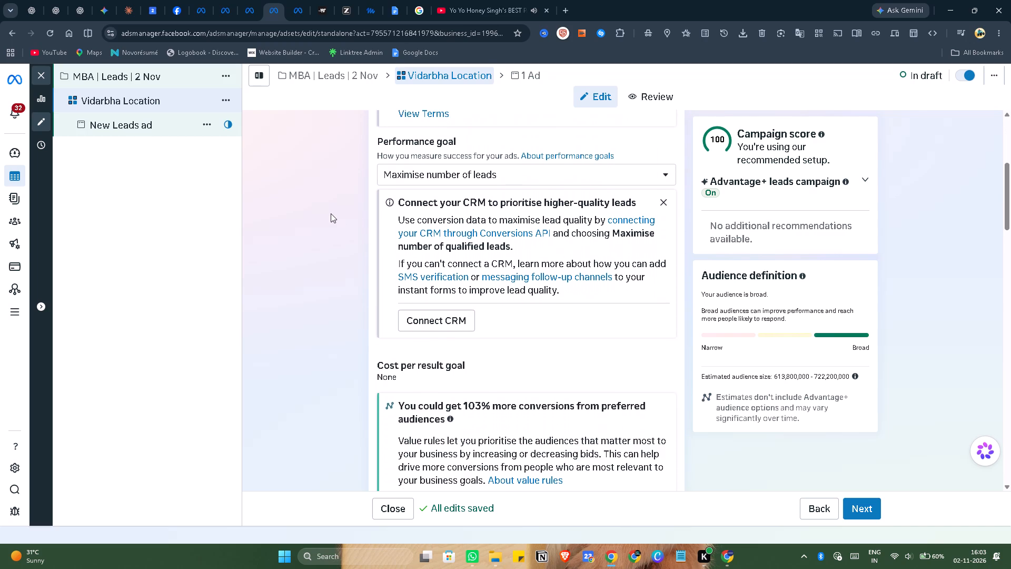
scroll(331, 213, "down", 9)
left_click(431, 226)
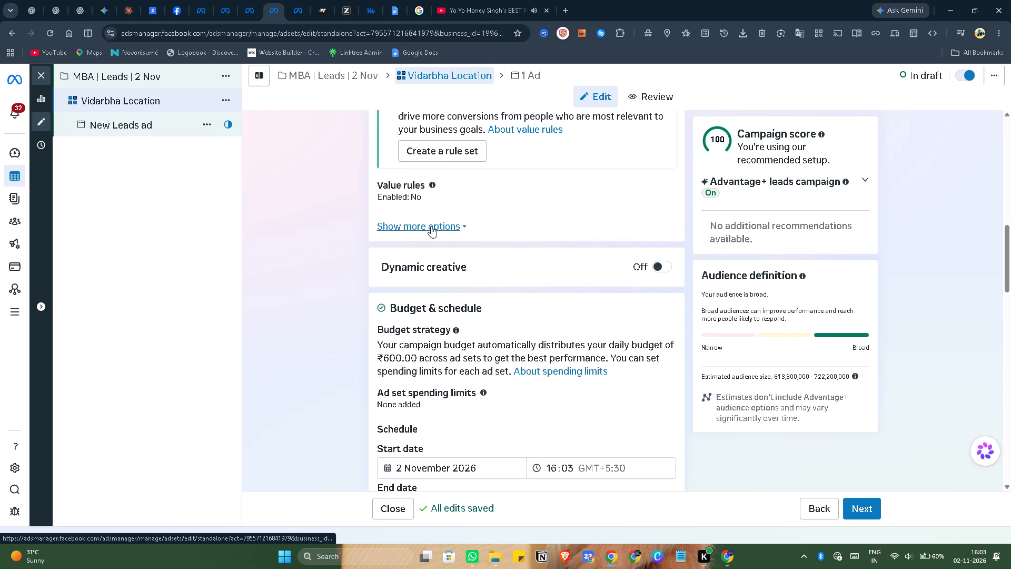
left_click(431, 226)
scroll(374, 234, "down", 3)
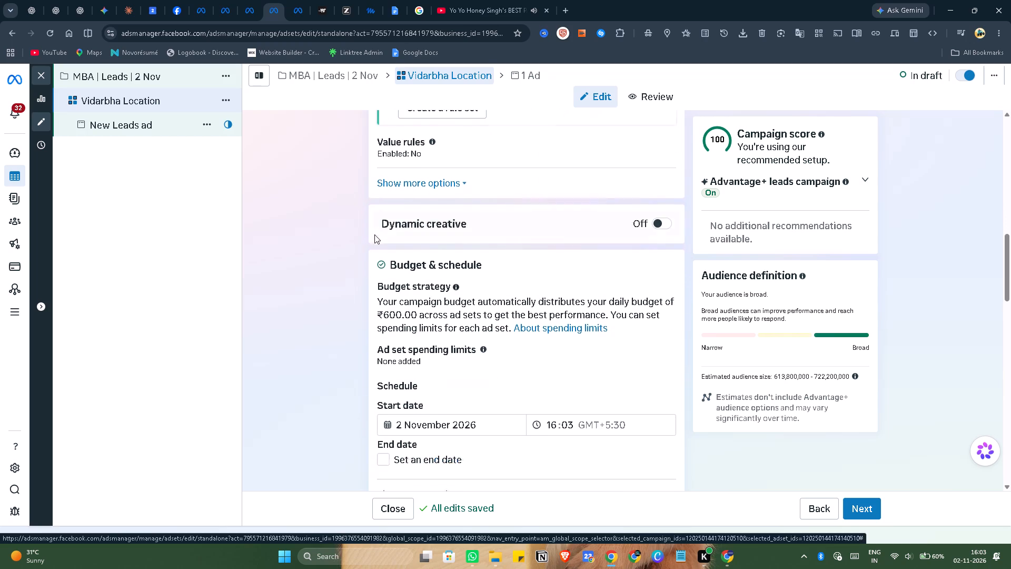
scroll(356, 232, "down", 2)
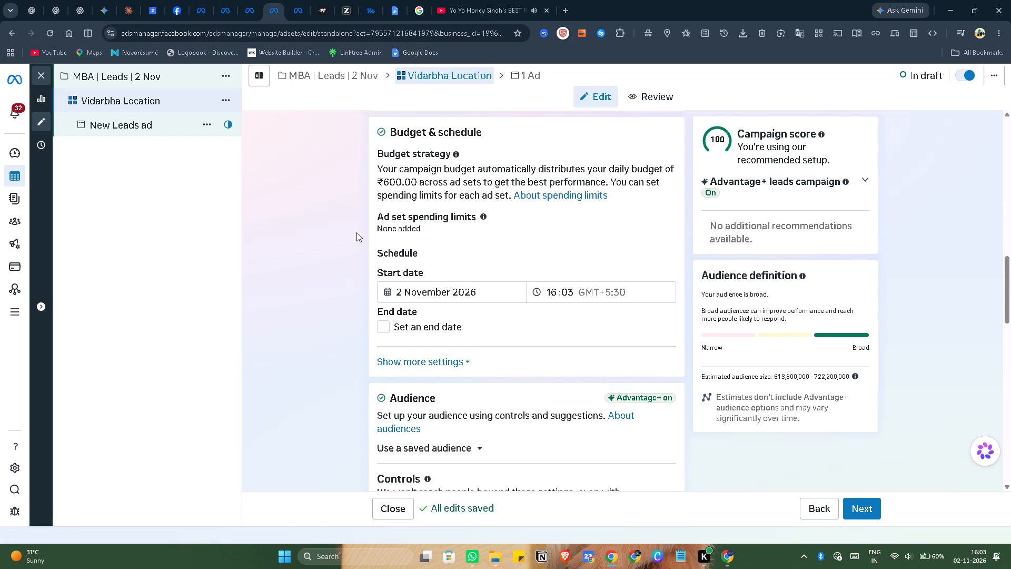
scroll(339, 264, "down", 5)
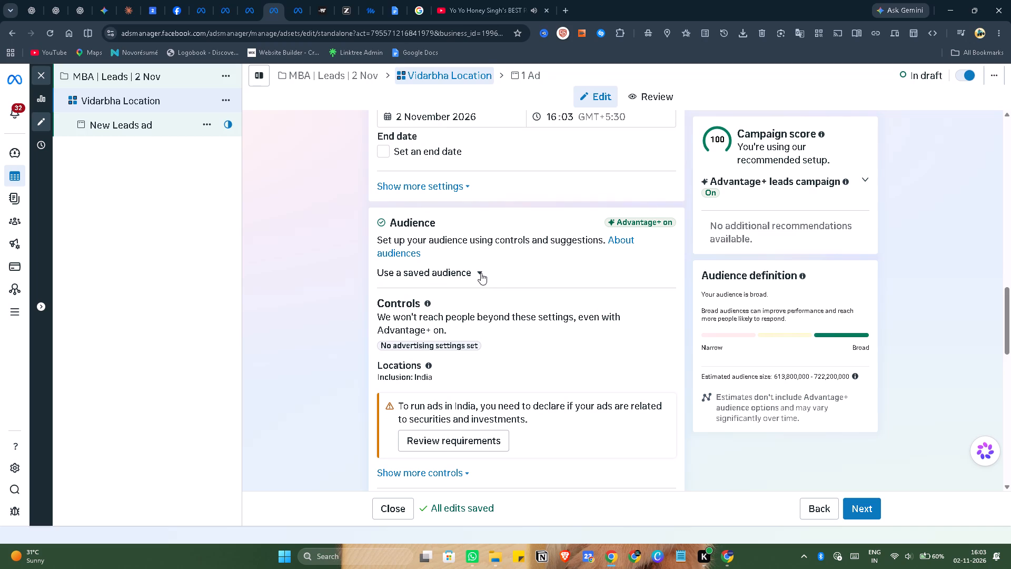
Capture a screenshot of the locations, ages and detailed targeting in the Leads | Medical | 14 Sept campaign's ad set.
left_click(87, 0)
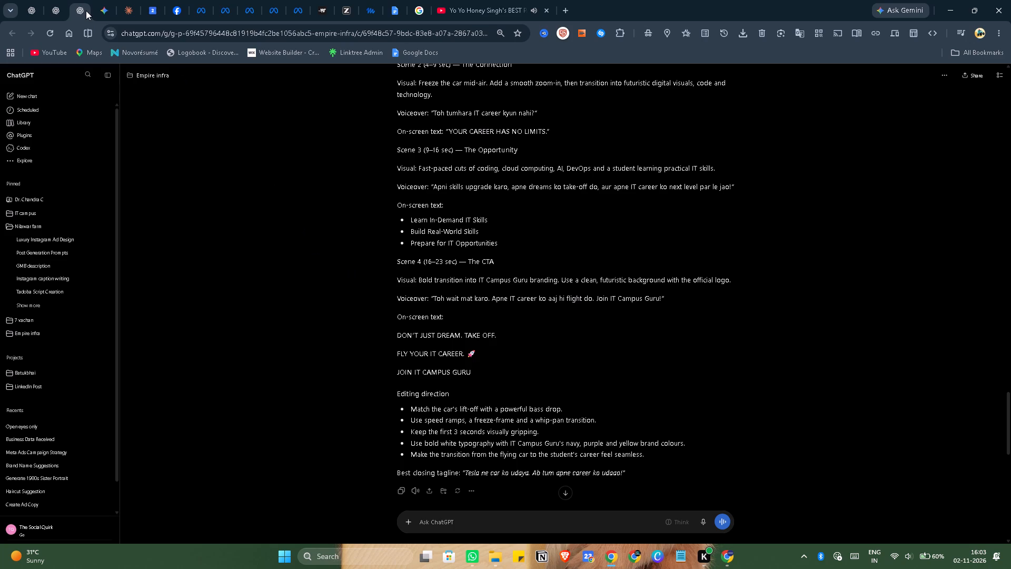
left_click(301, 7)
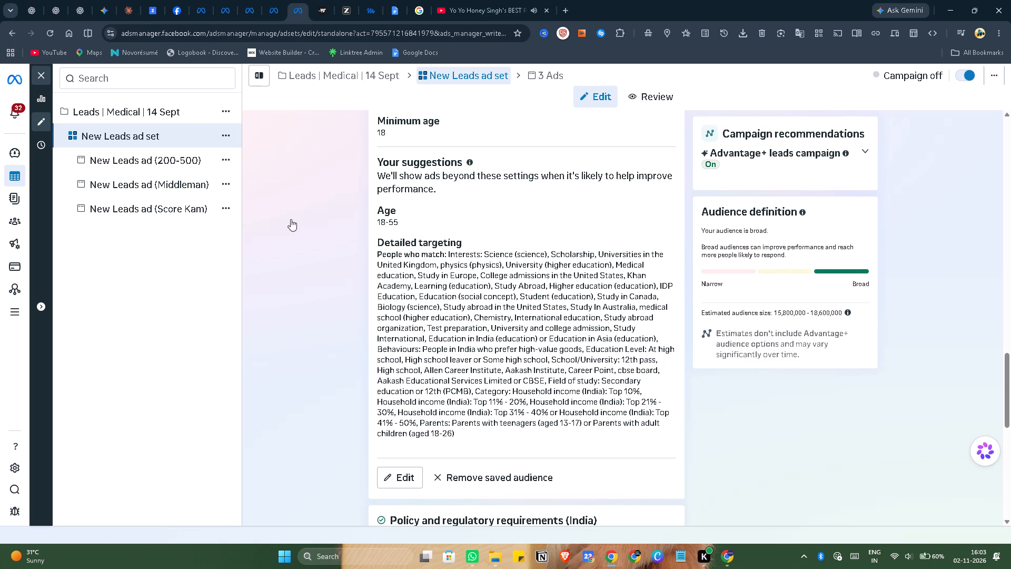
scroll(306, 236, "down", 2)
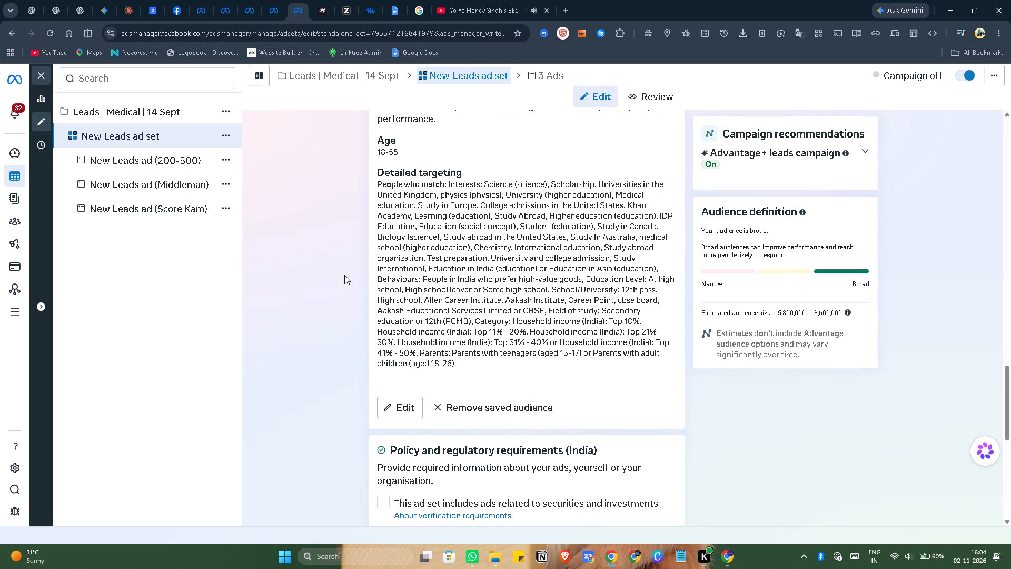
scroll(345, 276, "up", 4)
scroll(345, 276, "down", 2)
scroll(345, 276, "up", 2)
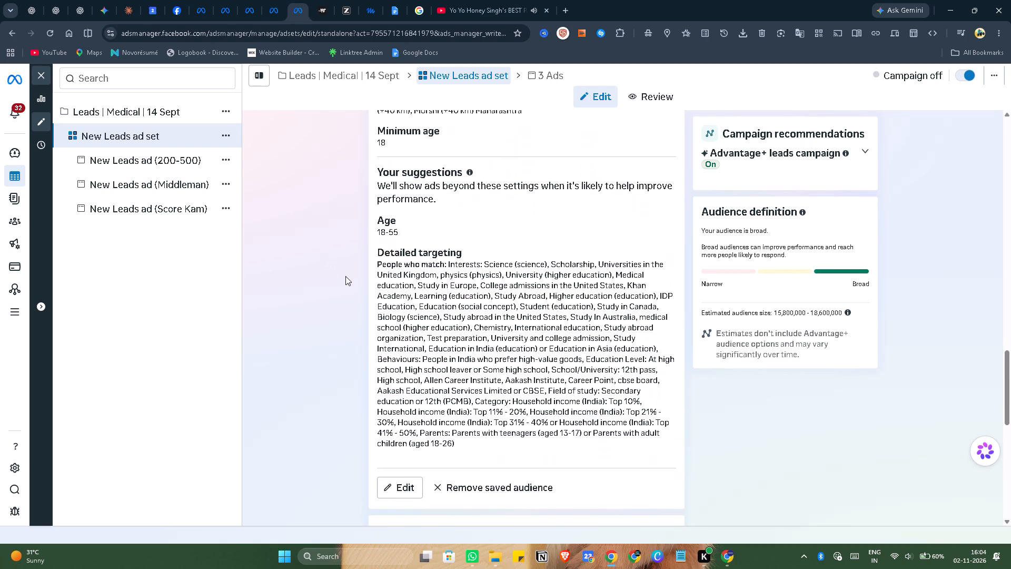
scroll(345, 276, "up", 2)
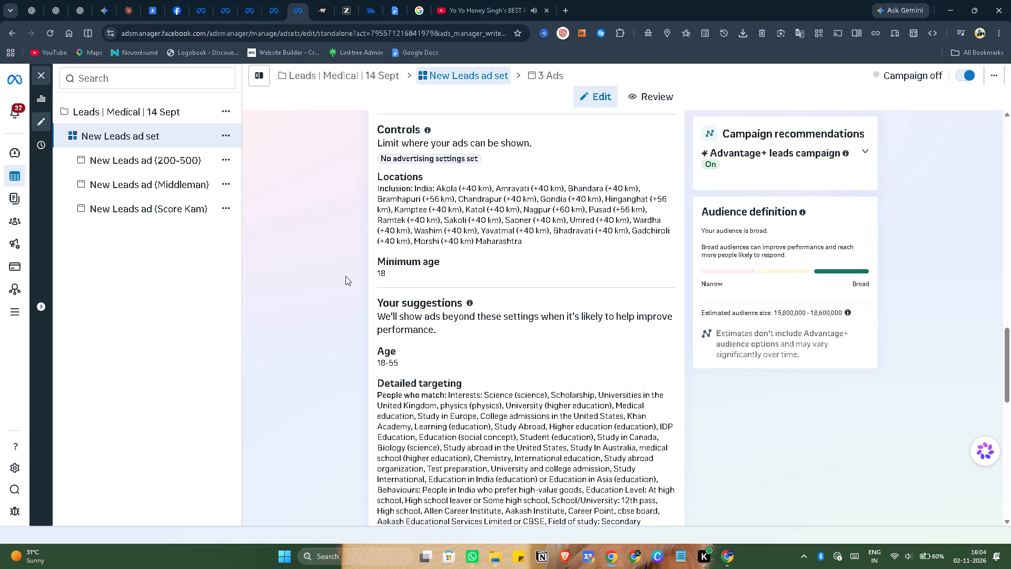
key("Print")
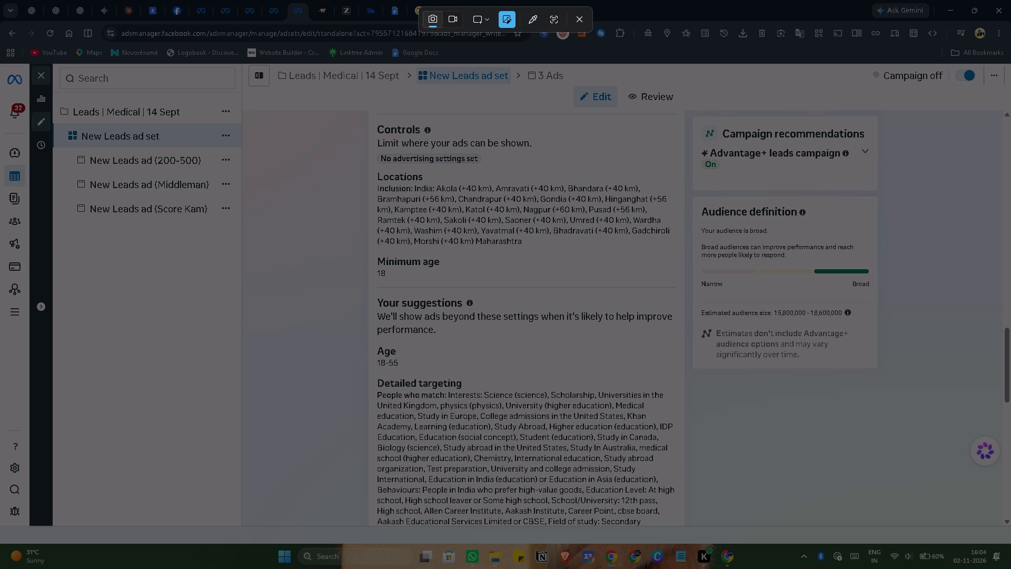
left_click(579, 22)
scroll(350, 192, "down", 2)
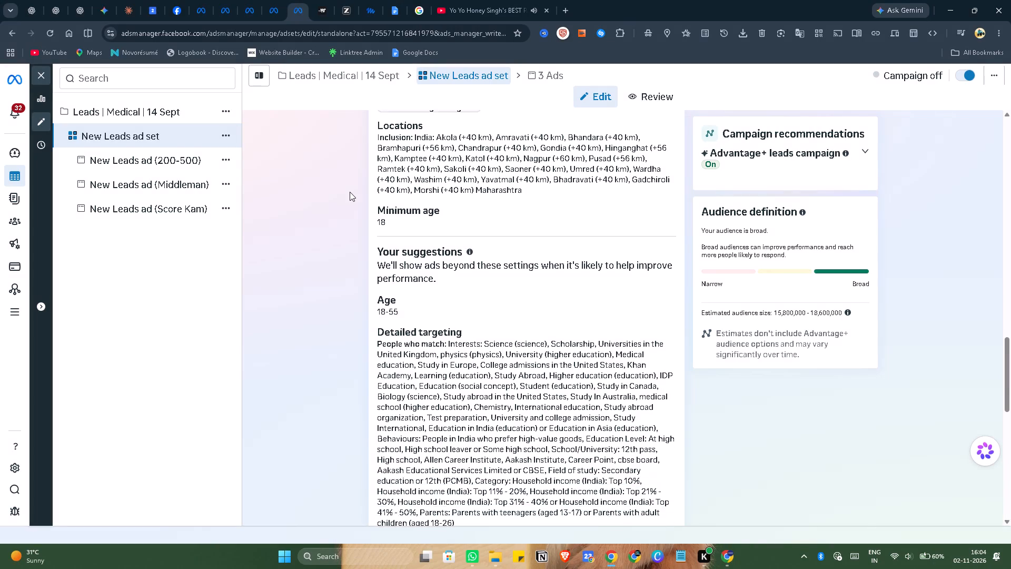
scroll(350, 192, "up", 1)
scroll(350, 192, "down", 1)
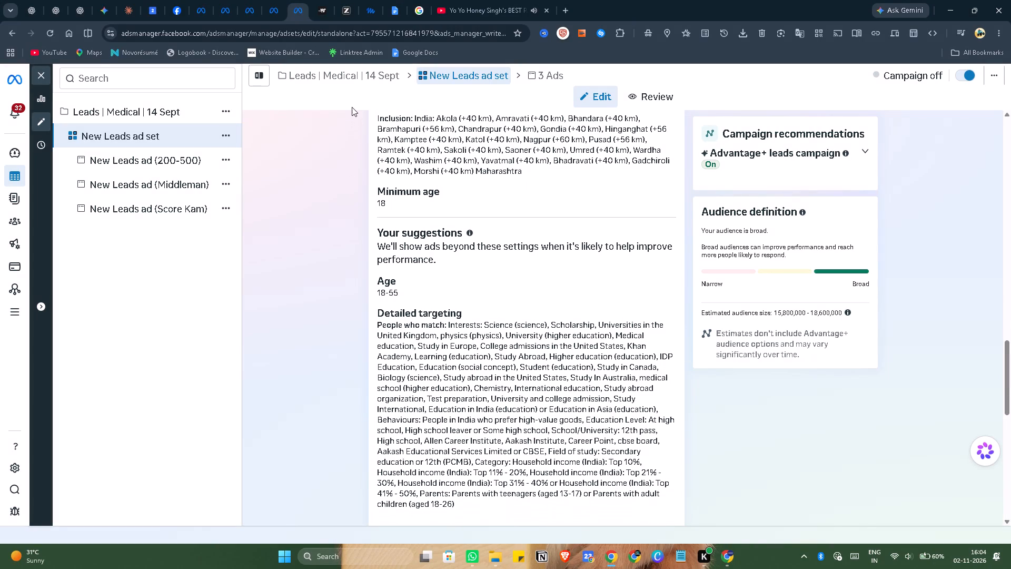
key("Print")
left_click_drag(349, 99, 676, 465)
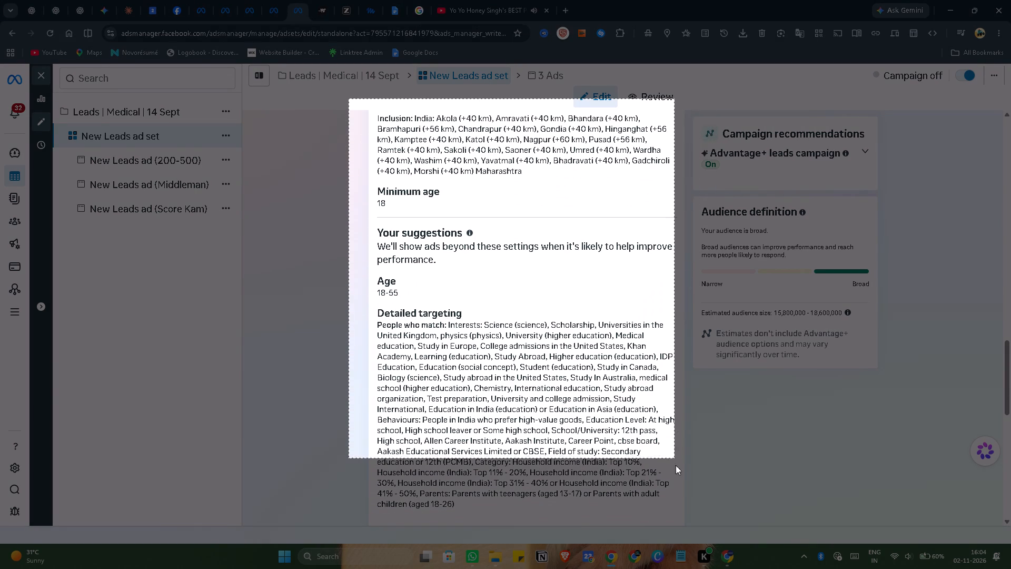
left_click_drag(676, 465, 702, 519)
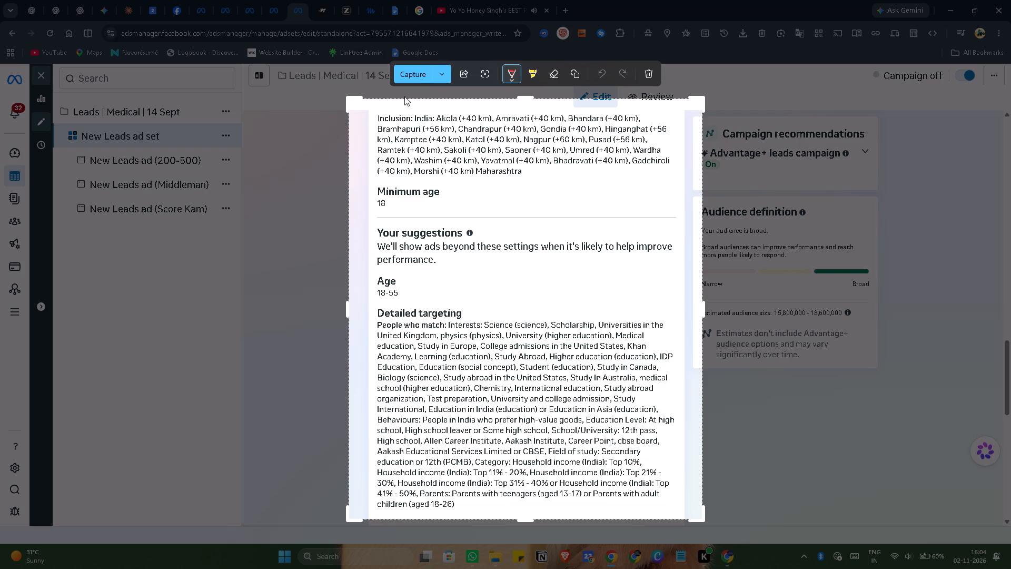
left_click(419, 74)
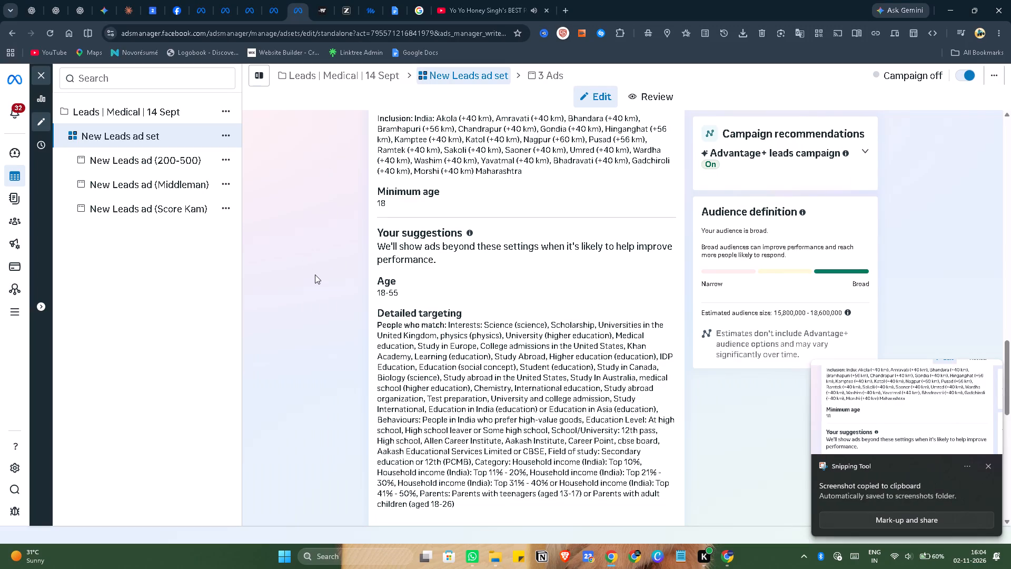
left_click(315, 274)
Close the Leads | Medical | 14 Sept ad set editor, return to the campaigns list and clear the ad set and campaign selections.
left_click(42, 67)
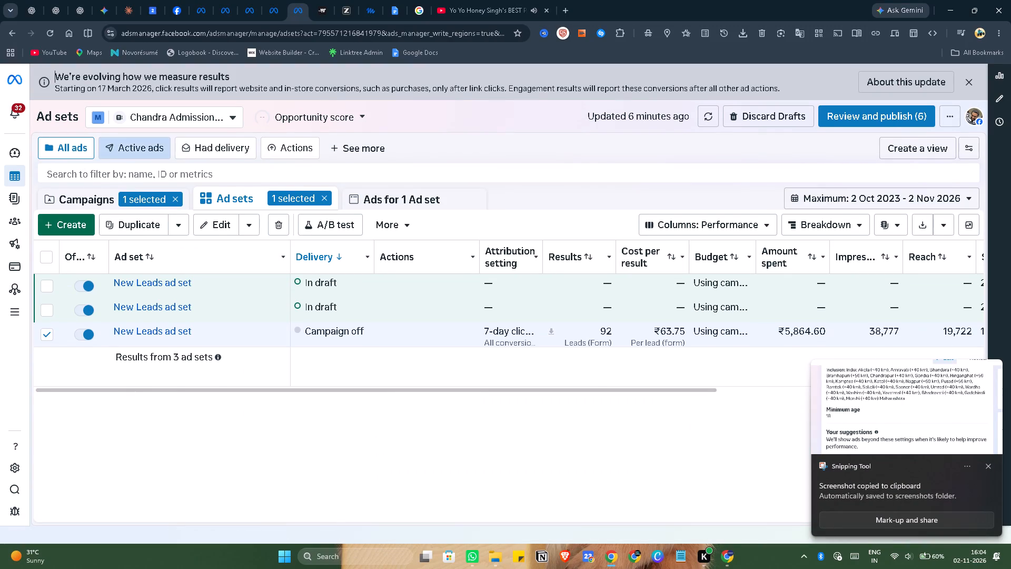
left_click(94, 194)
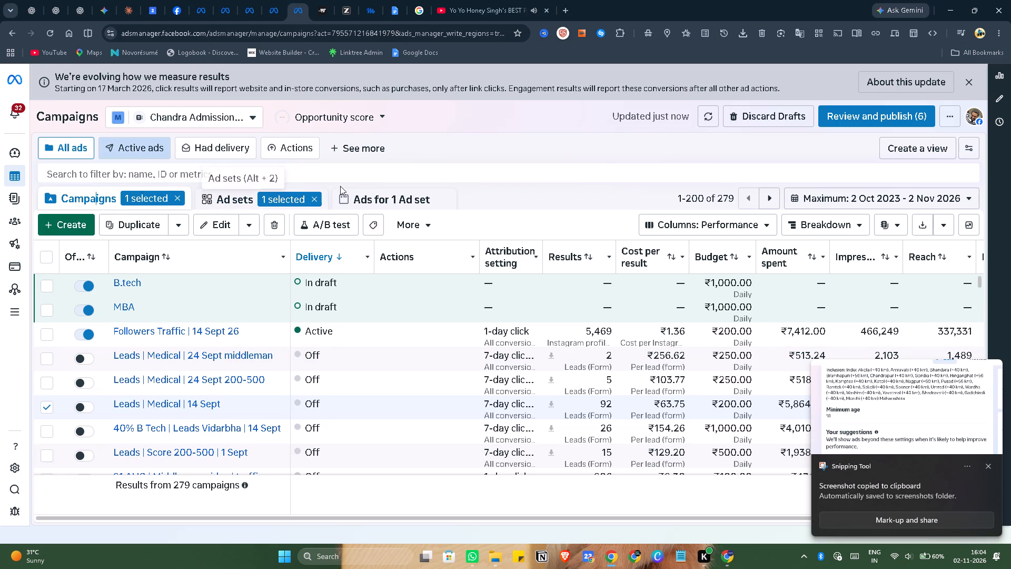
left_click(354, 210)
left_click(311, 195)
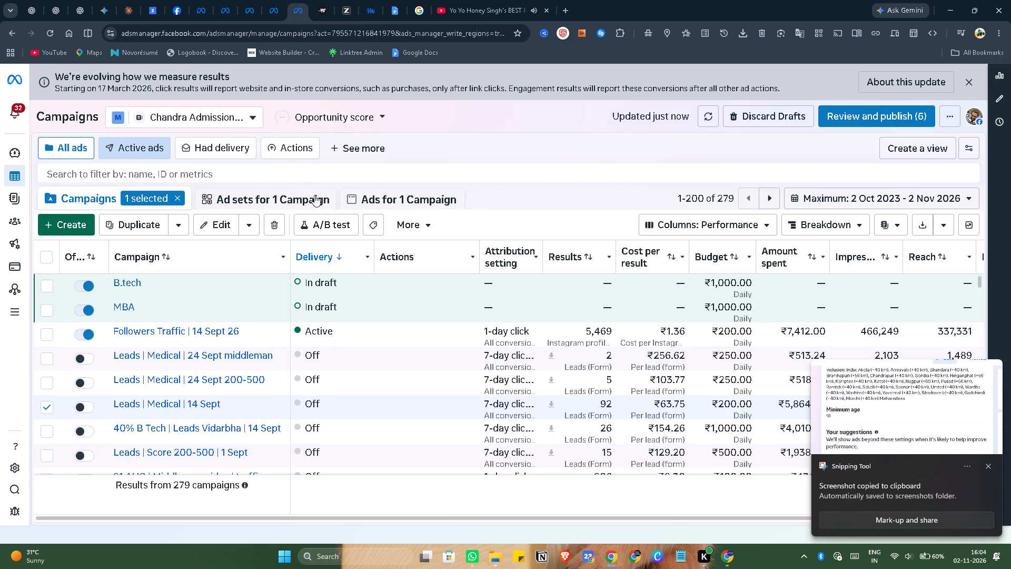
left_click(178, 199)
Look through the past lead campaigns and their results in the campaigns list.
scroll(352, 375, "down", 3)
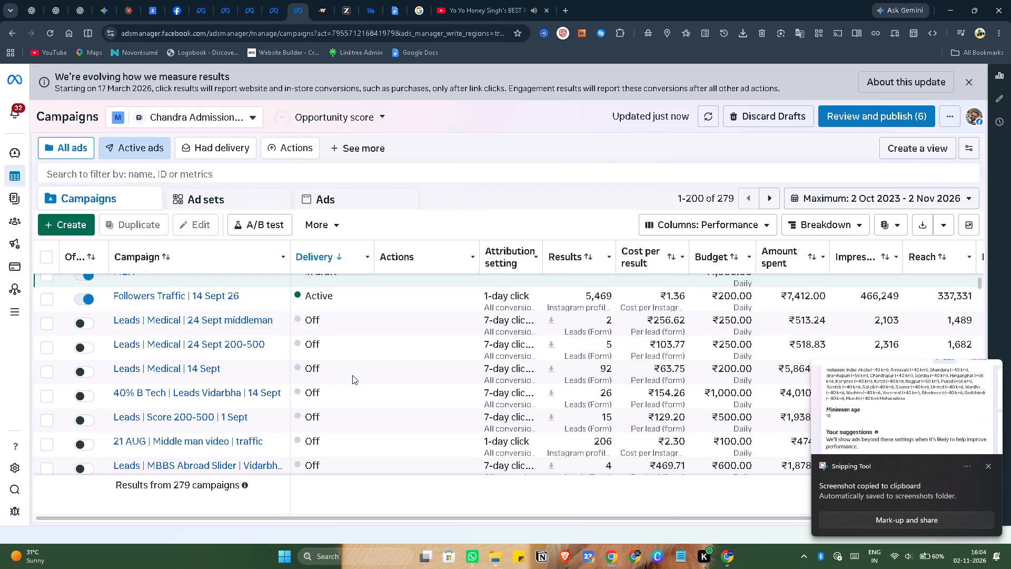
left_click(987, 465)
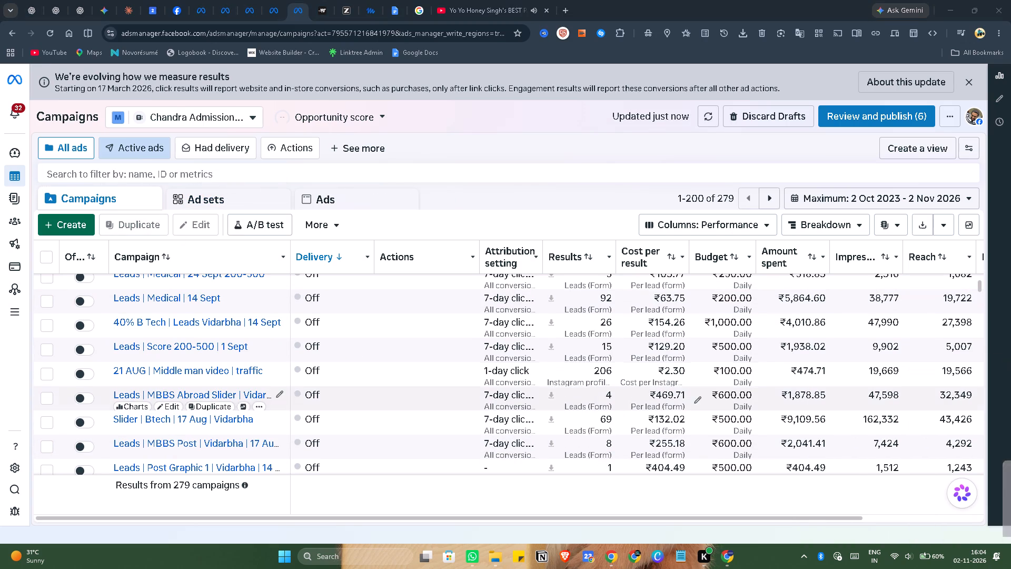
scroll(353, 358, "down", 1)
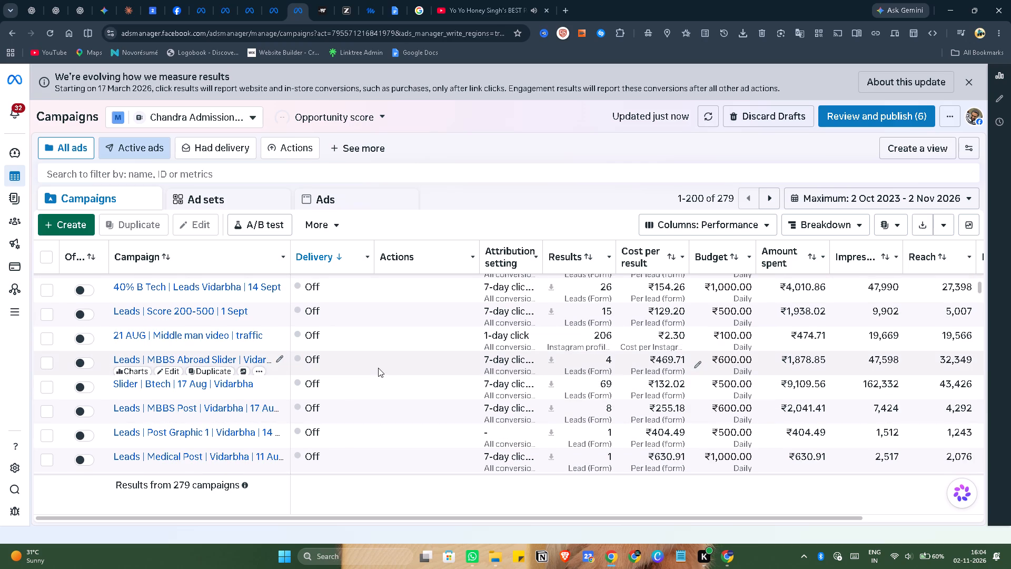
scroll(378, 368, "down", 1)
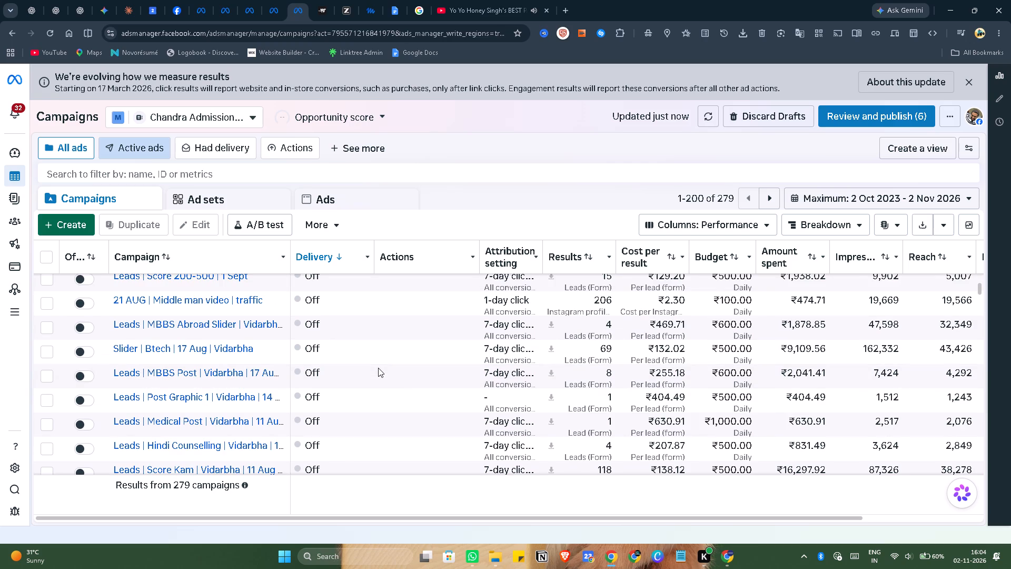
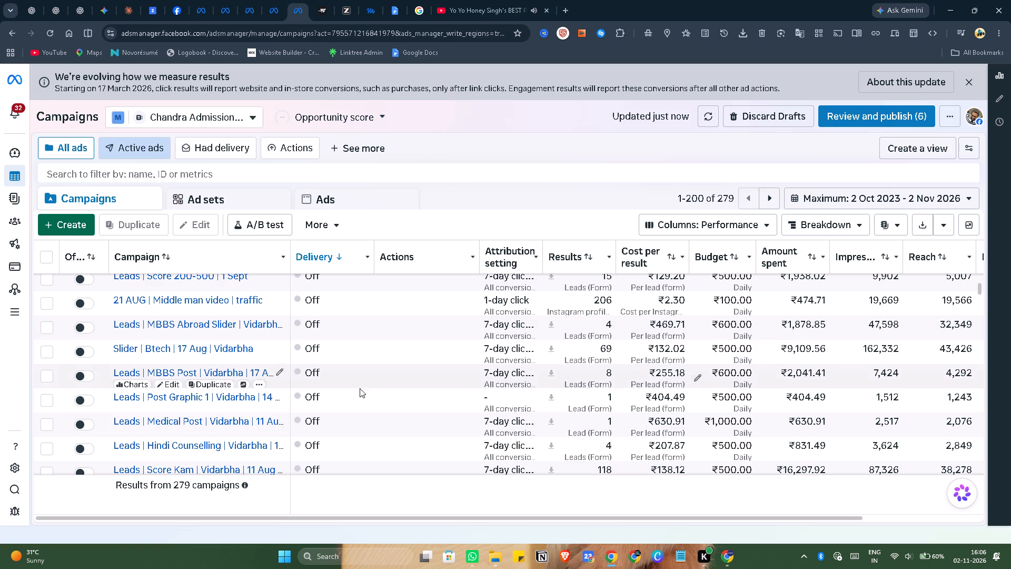
Find the Leads | Score Kam | Vidarbha | 11 Aug 26 campaign and open its Working audience ad set for editing.
scroll(345, 403, "down", 3)
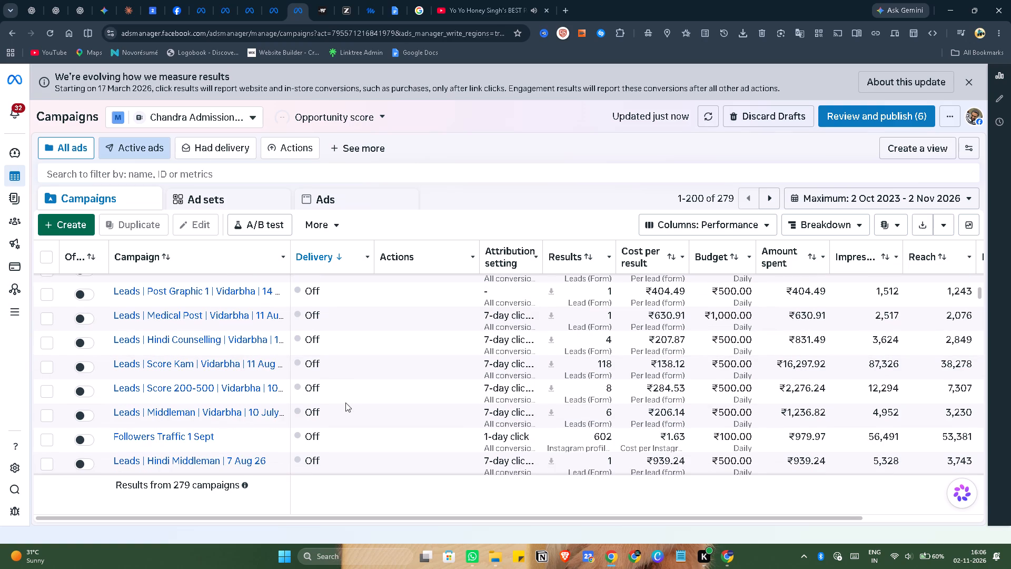
scroll(345, 403, "down", 2)
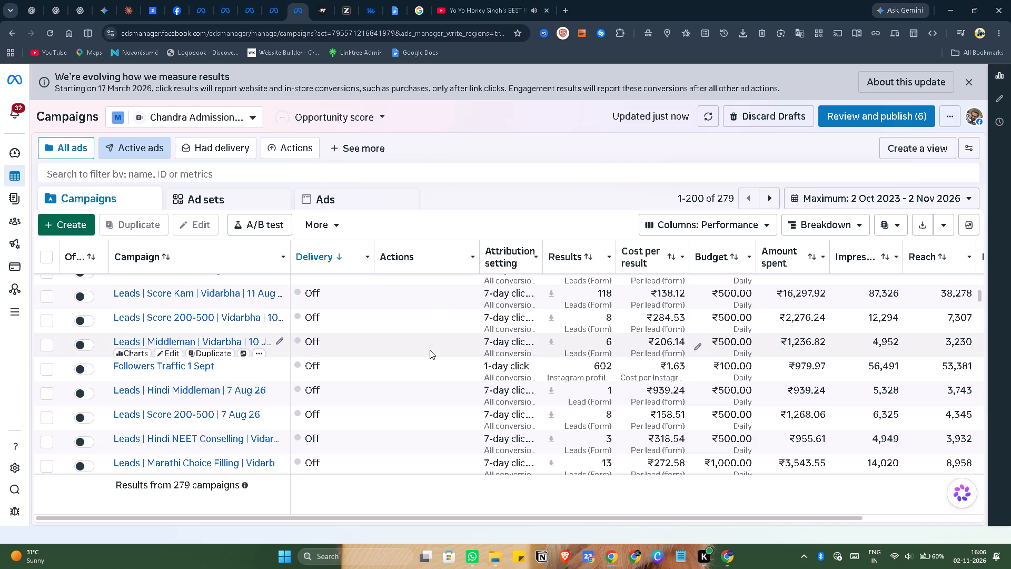
scroll(430, 350, "up", 1)
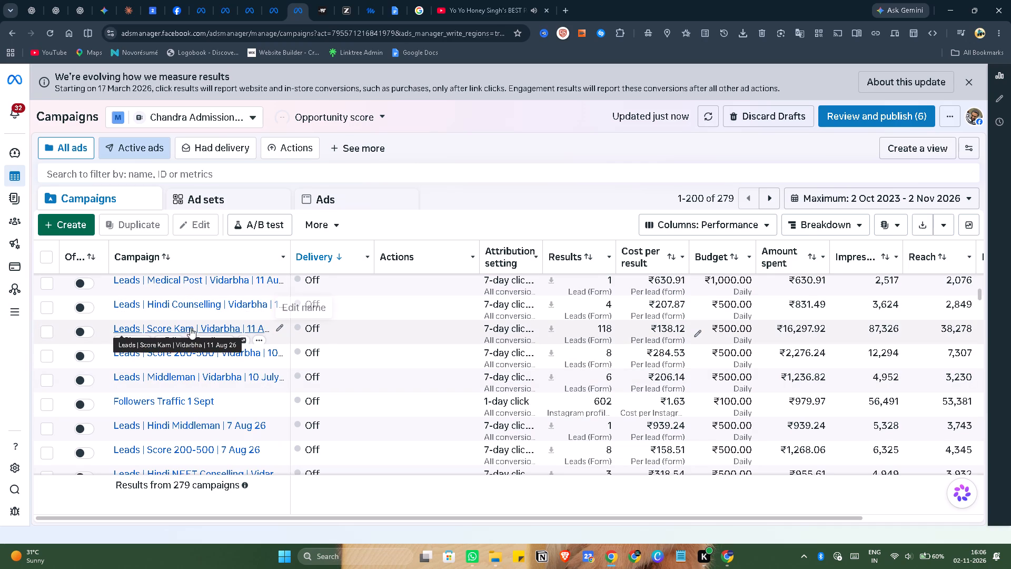
left_click(174, 341)
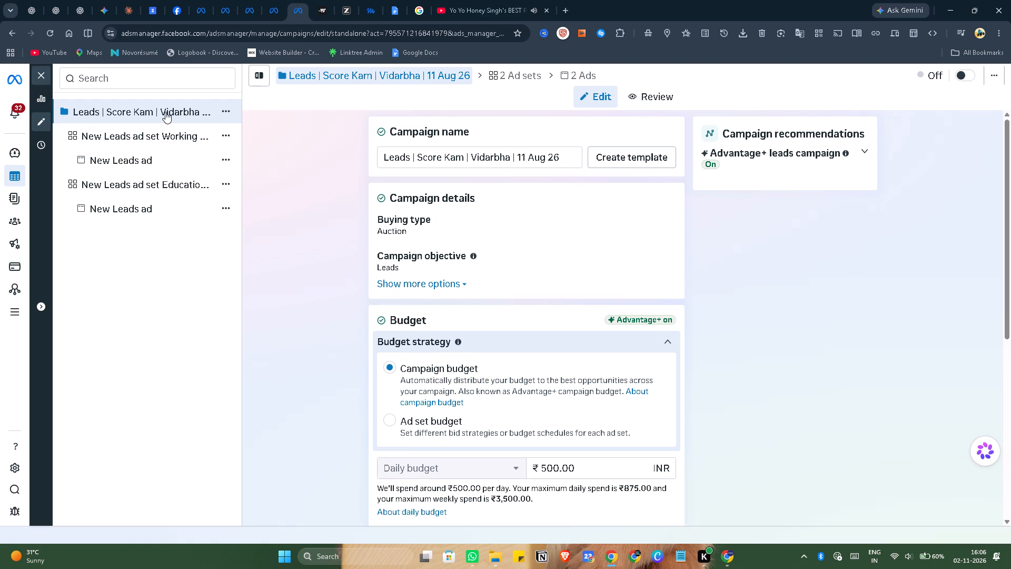
left_click(165, 134)
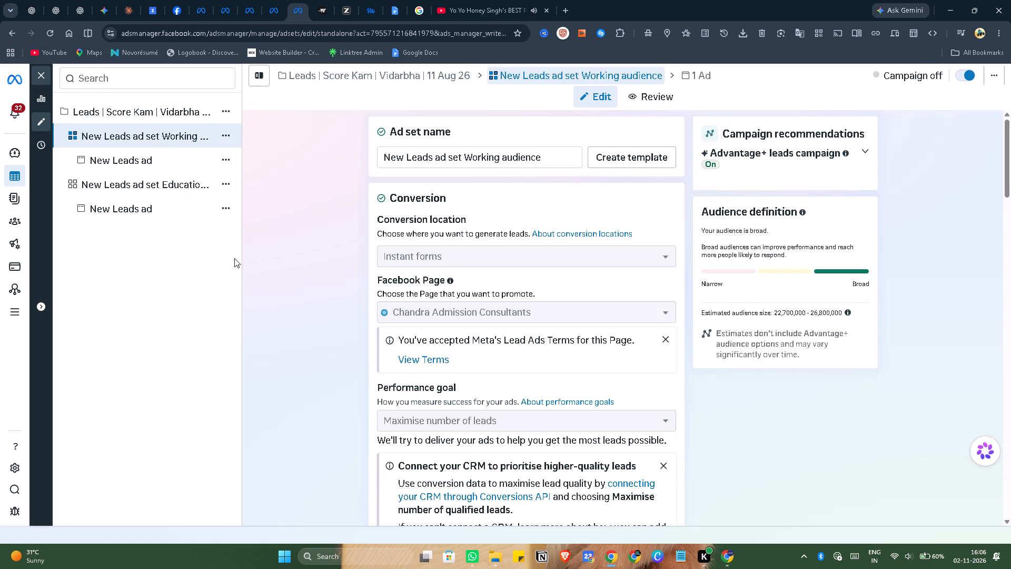
Review the Working audience ad set's conversion, budget, schedule and location settings.
scroll(278, 317, "down", 2)
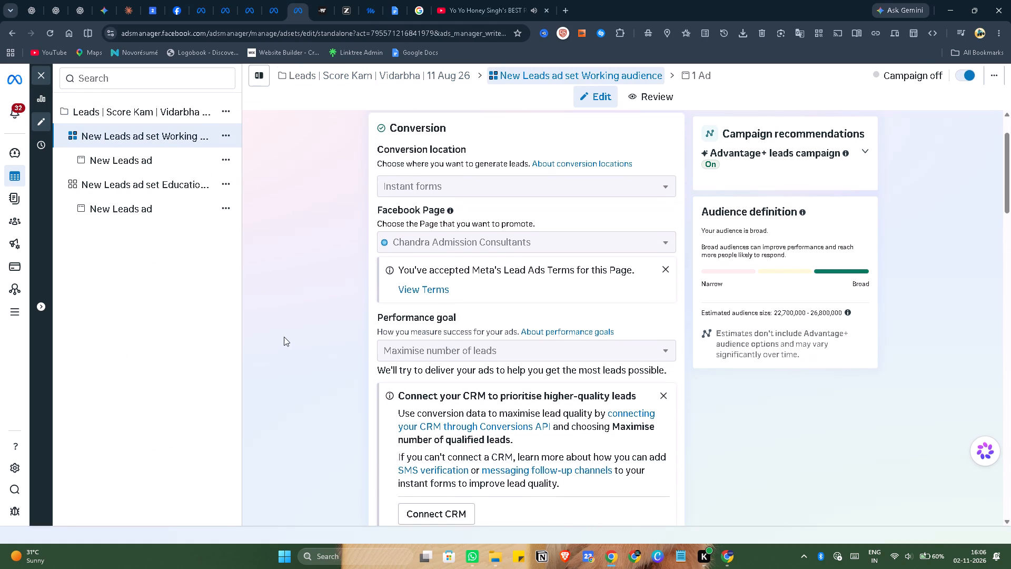
scroll(286, 346, "down", 20)
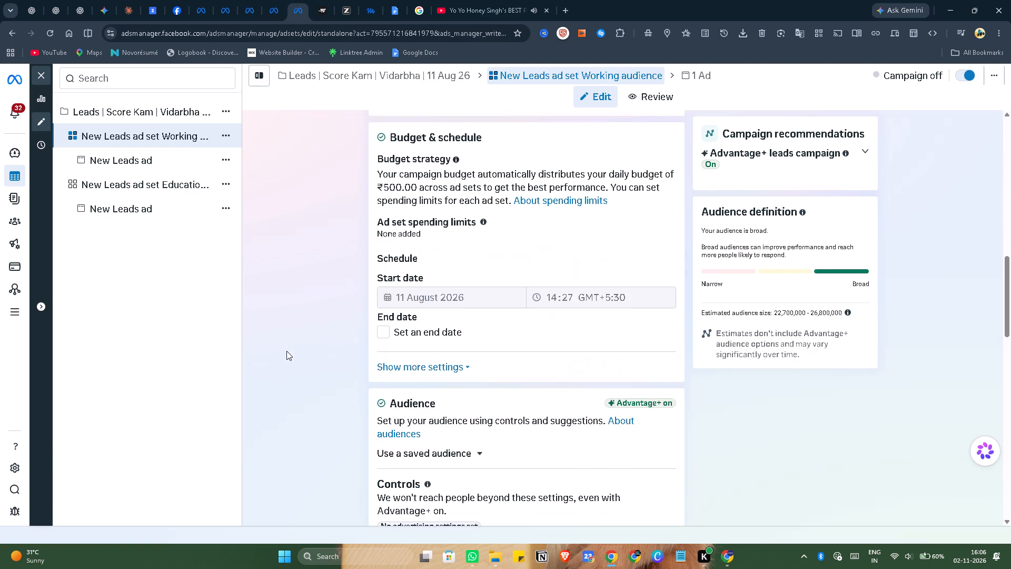
scroll(286, 351, "down", 8)
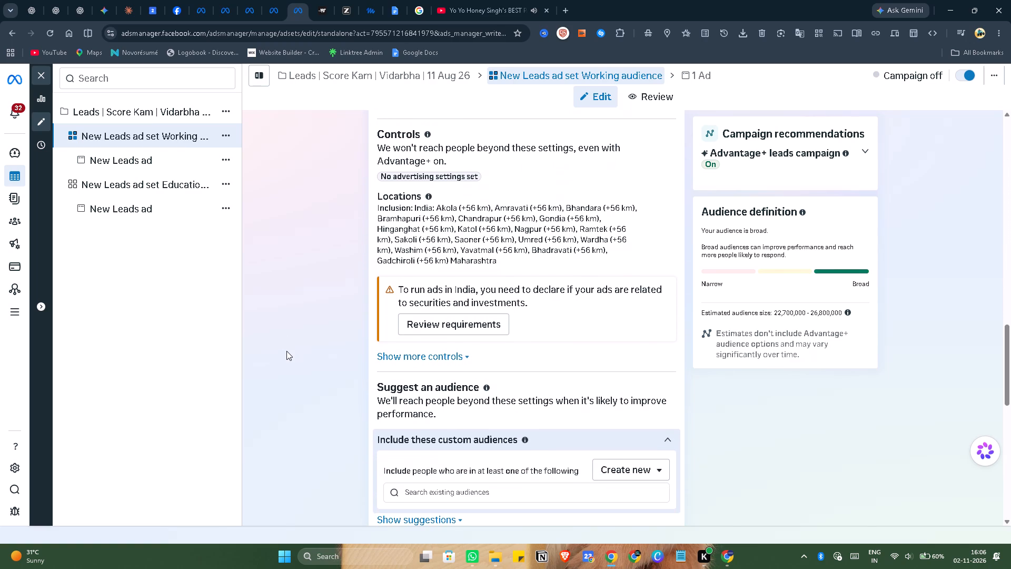
scroll(286, 351, "down", 6)
scroll(286, 351, "up", 3)
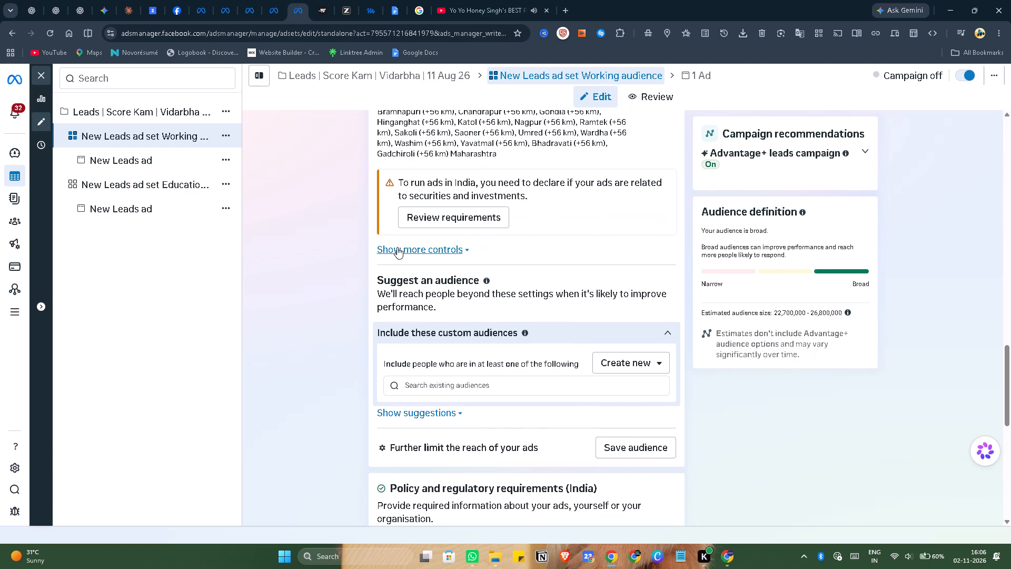
Expand the additional audience controls and suggestions to examine the ad set's age, gender, language and detailed targeting settings.
left_click(401, 251)
scroll(303, 308, "down", 3)
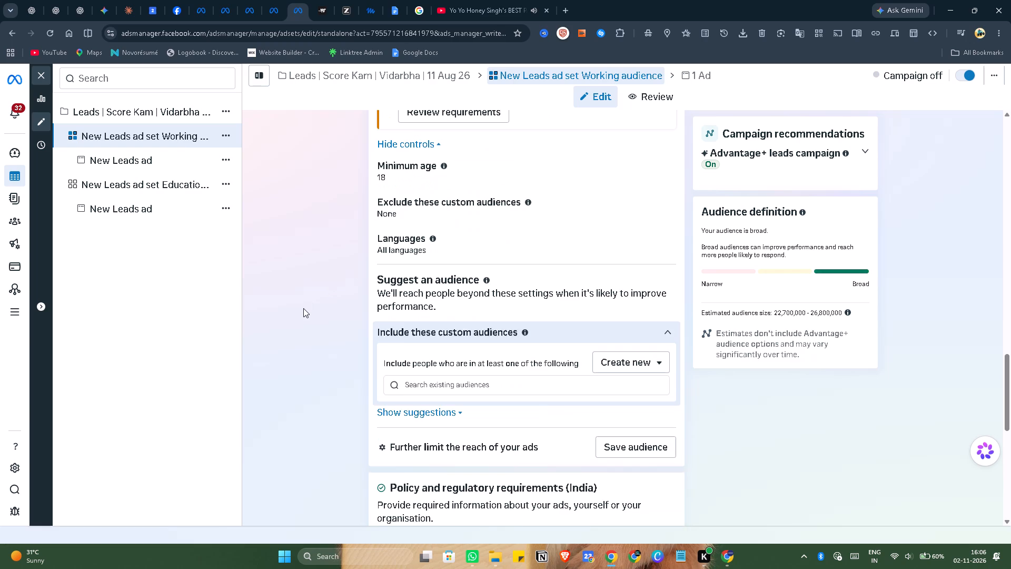
scroll(303, 309, "down", 1)
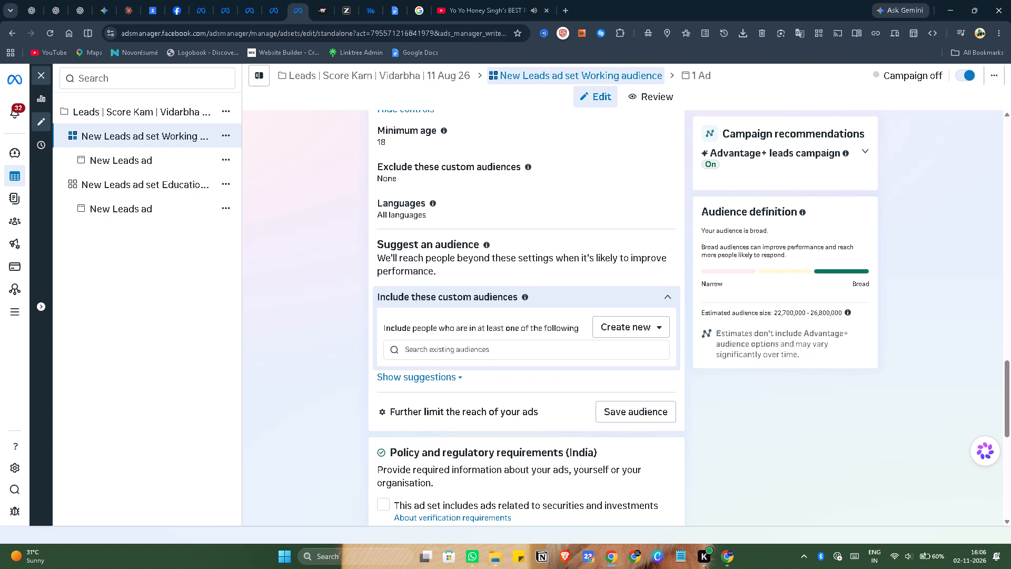
scroll(647, 264, "down", 3)
left_click(431, 269)
scroll(454, 269, "down", 2)
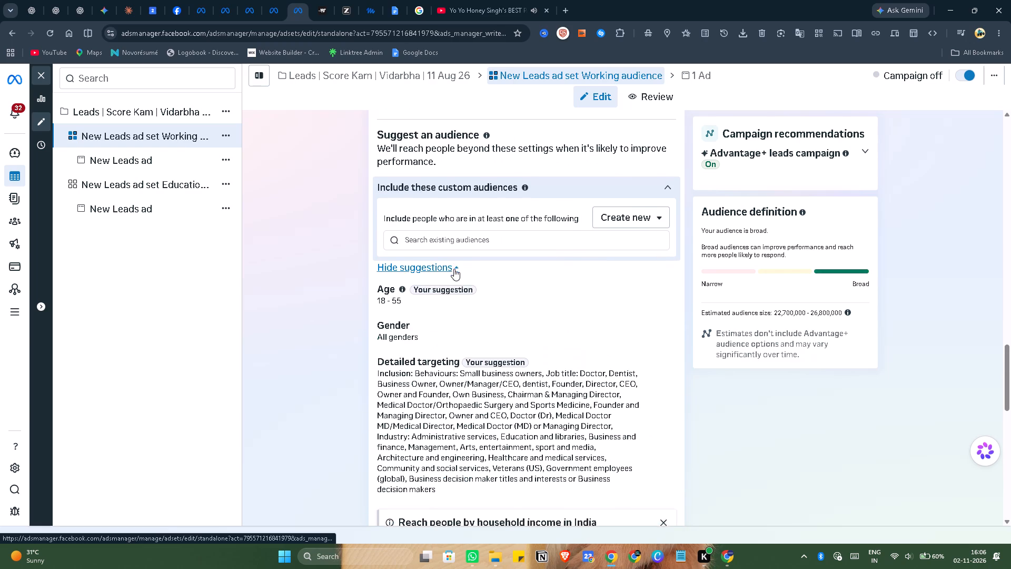
scroll(454, 269, "down", 1)
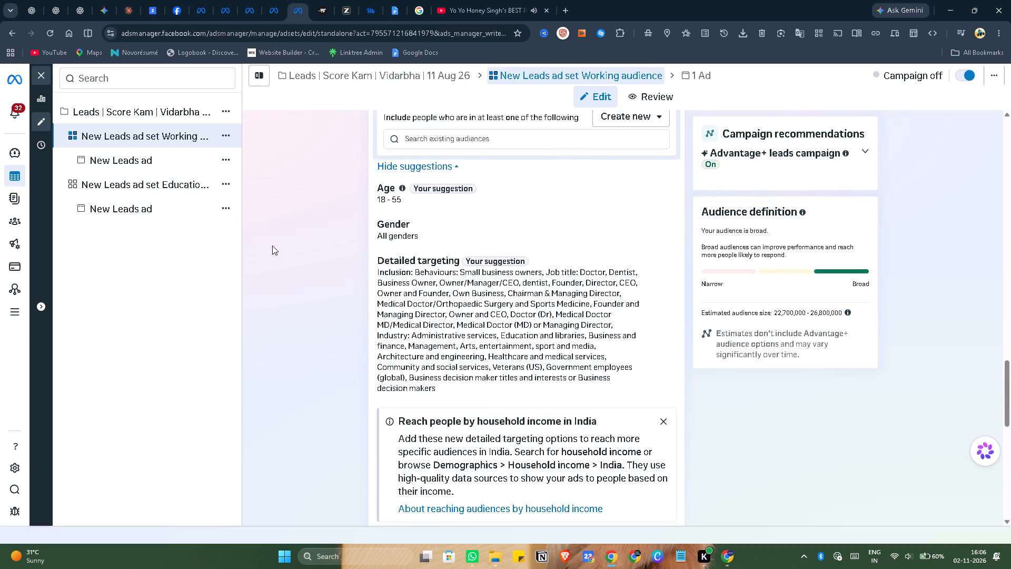
Capture a screenshot of the age, gender and detailed targeting suggestions in the Working audience ad set.
scroll(272, 245, "up", 1)
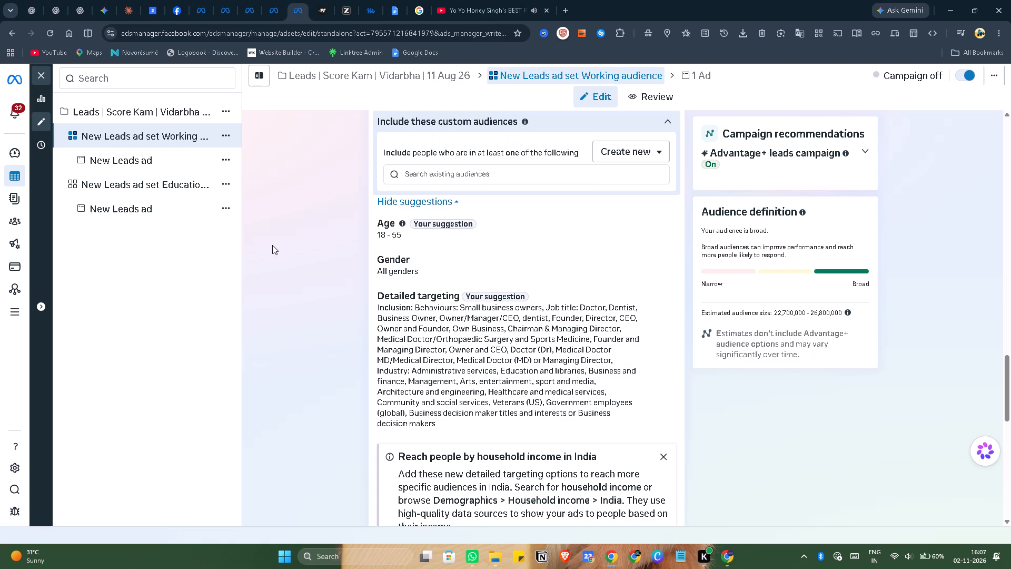
key("Print")
left_click_drag(324, 183, 679, 425)
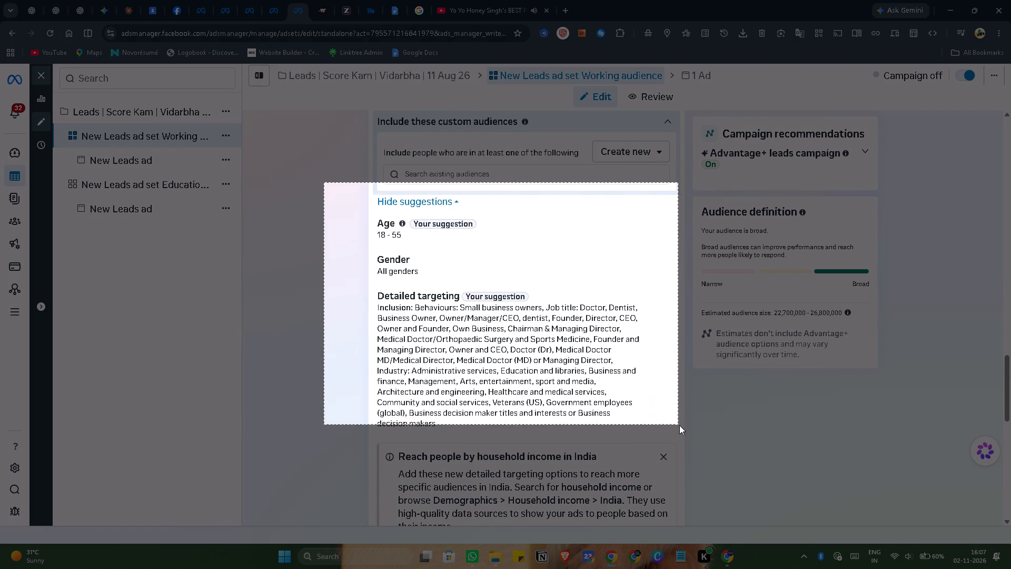
left_click_drag(679, 425, 700, 444)
left_click(410, 477)
Capture a screenshot of the Working audience ad set's audience controls and Vidarbha locations, and dismiss the capture notification.
scroll(332, 391, "up", 3)
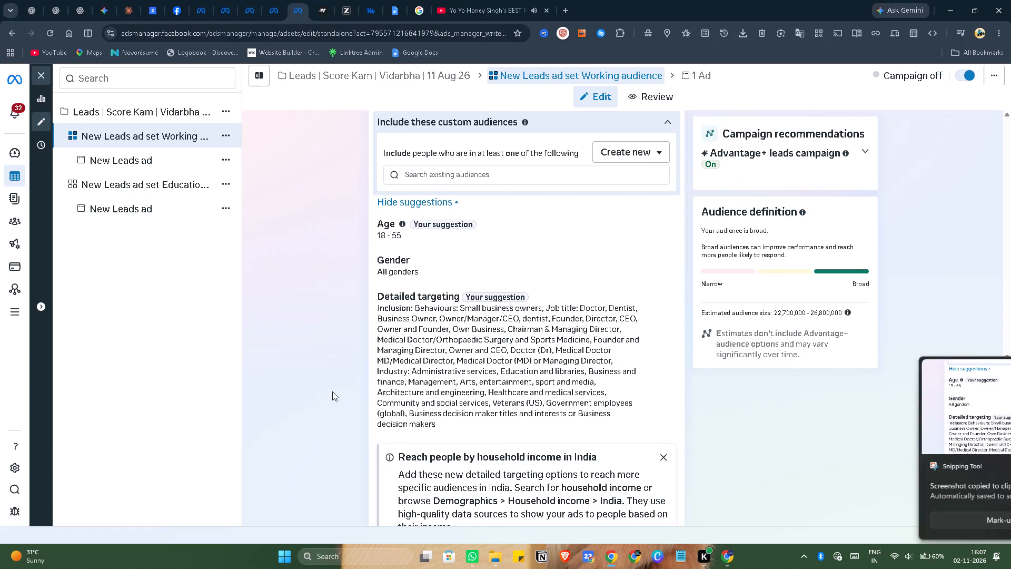
scroll(332, 391, "up", 13)
key("Print")
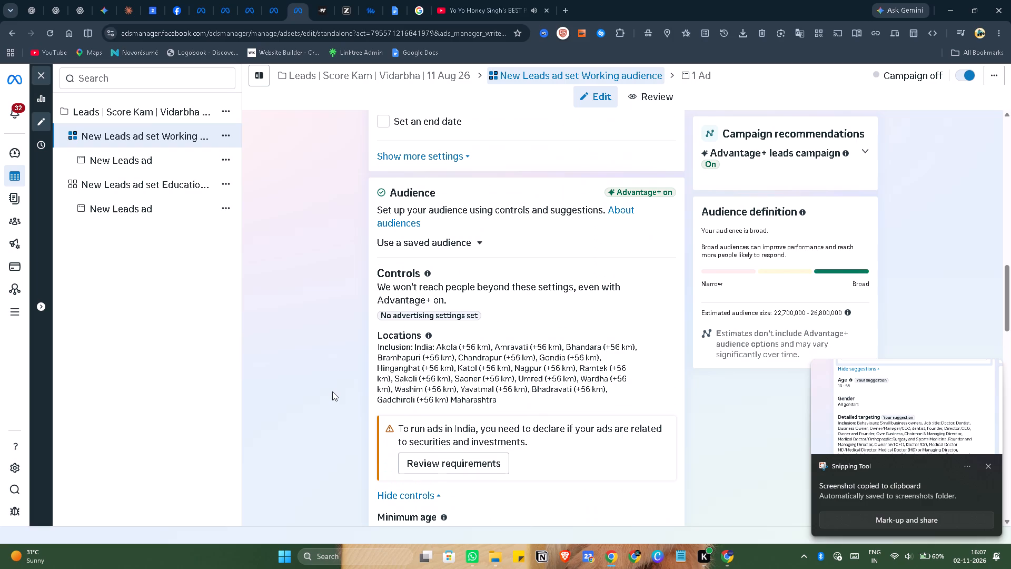
left_click_drag(324, 255, 678, 502)
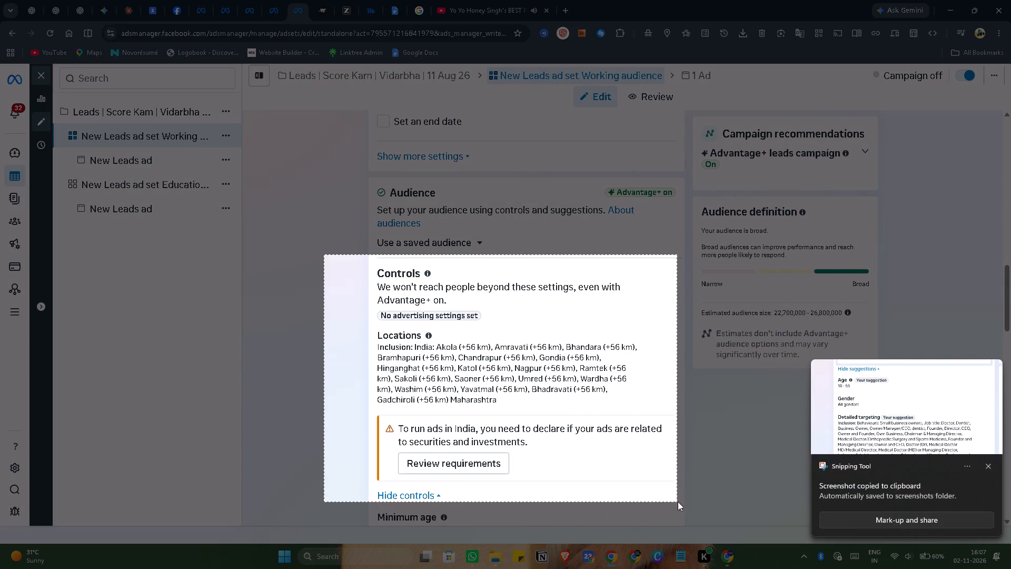
left_click_drag(678, 502, 696, 495)
left_click(407, 514)
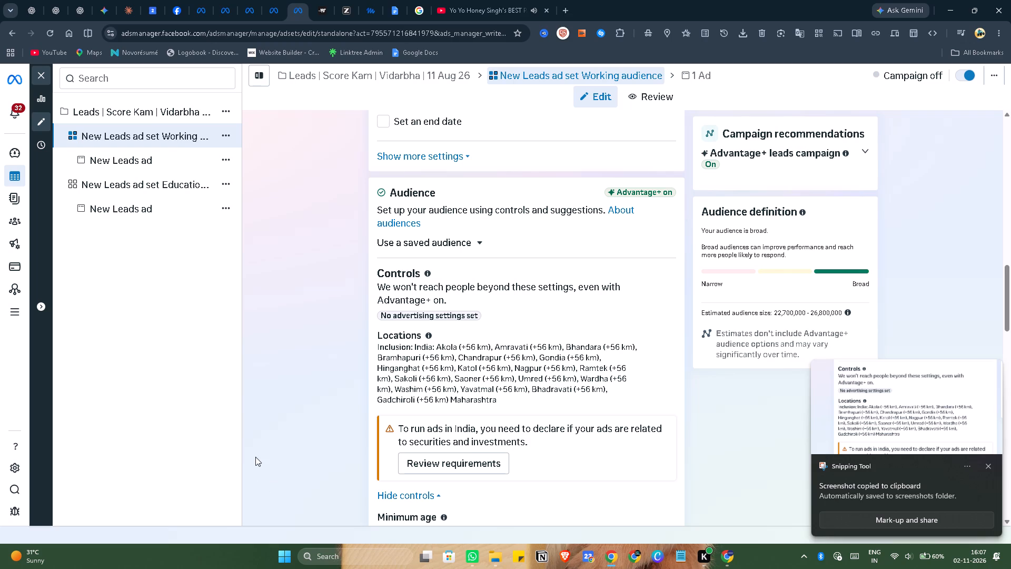
left_click(986, 465)
Open the Score Kam campaign's Education audience ad set and capture a screenshot of its age, gender and detailed targeting.
scroll(276, 342, "down", 8)
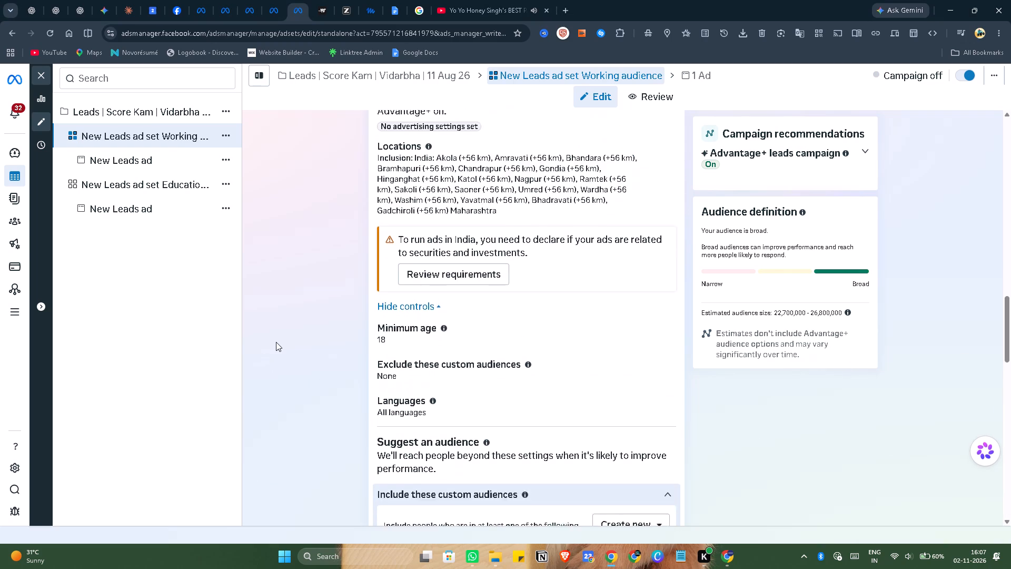
scroll(276, 342, "down", 1)
scroll(321, 322, "down", 11)
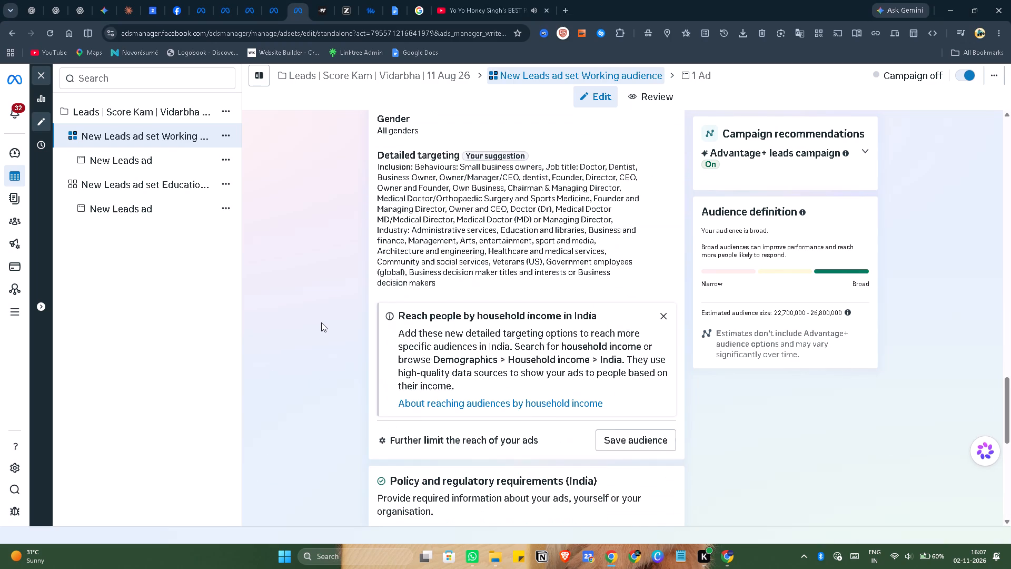
left_click(168, 180)
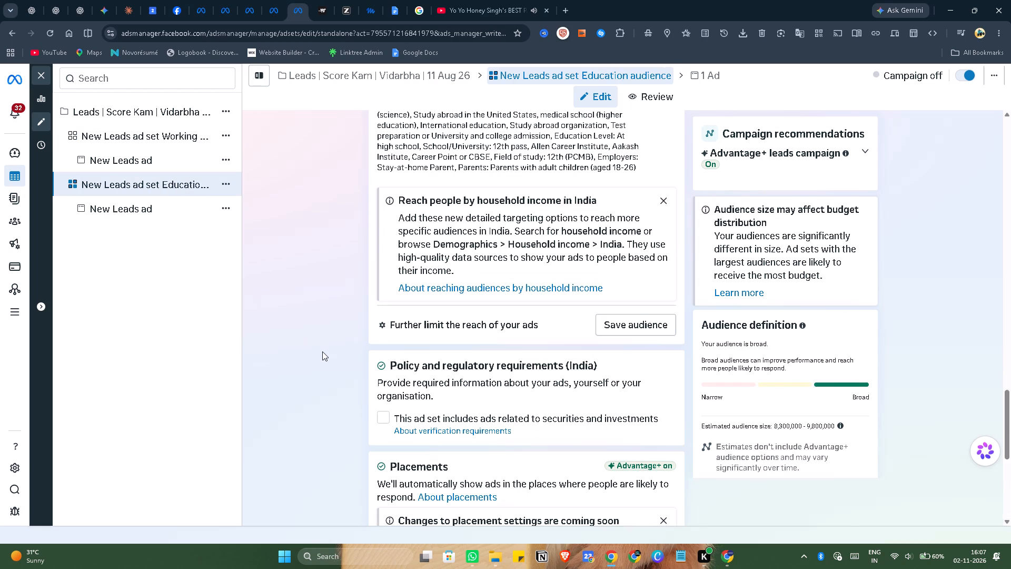
scroll(322, 351, "up", 5)
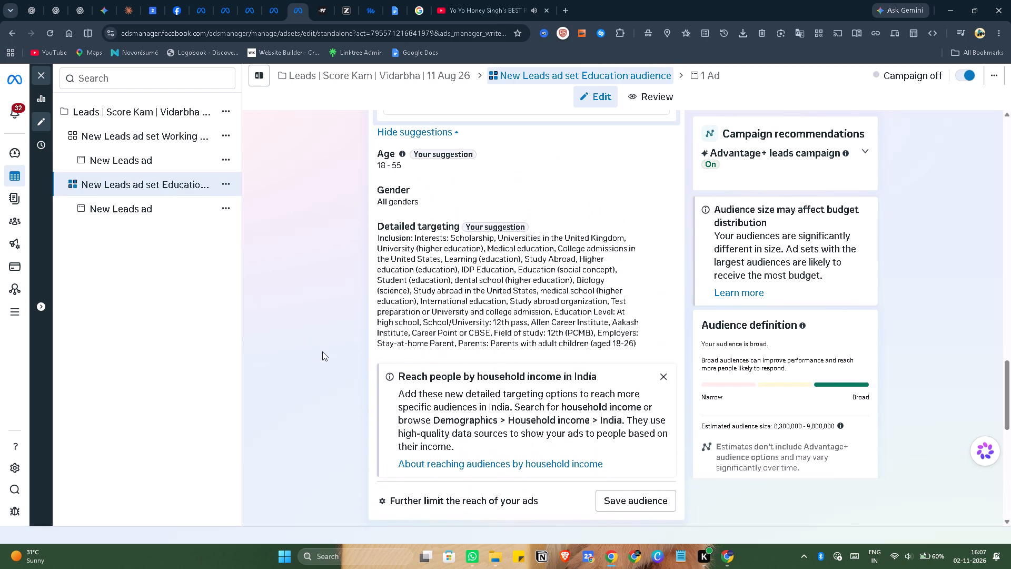
key("Print")
left_click_drag(334, 136, 415, 164)
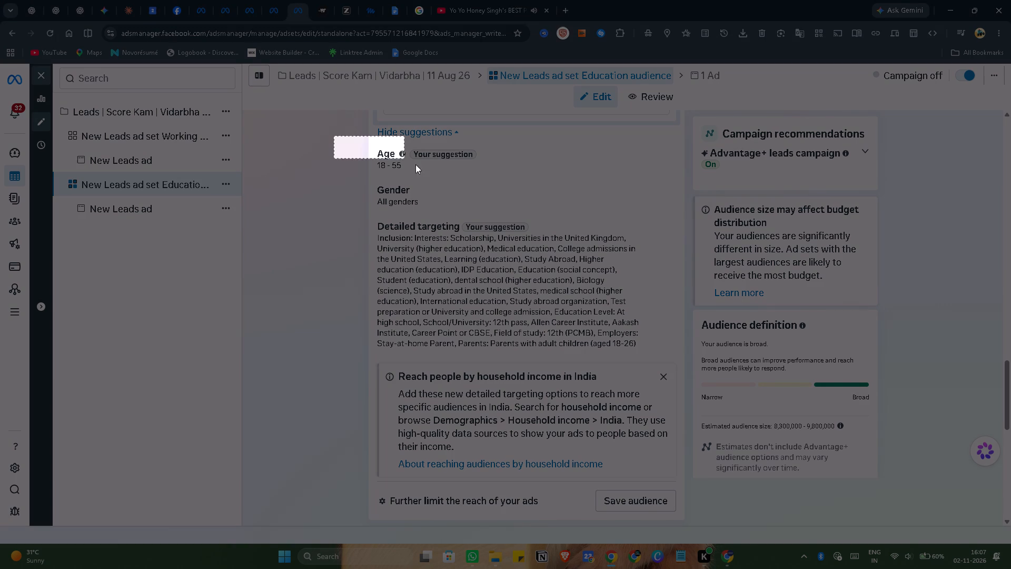
left_click_drag(415, 164, 688, 375)
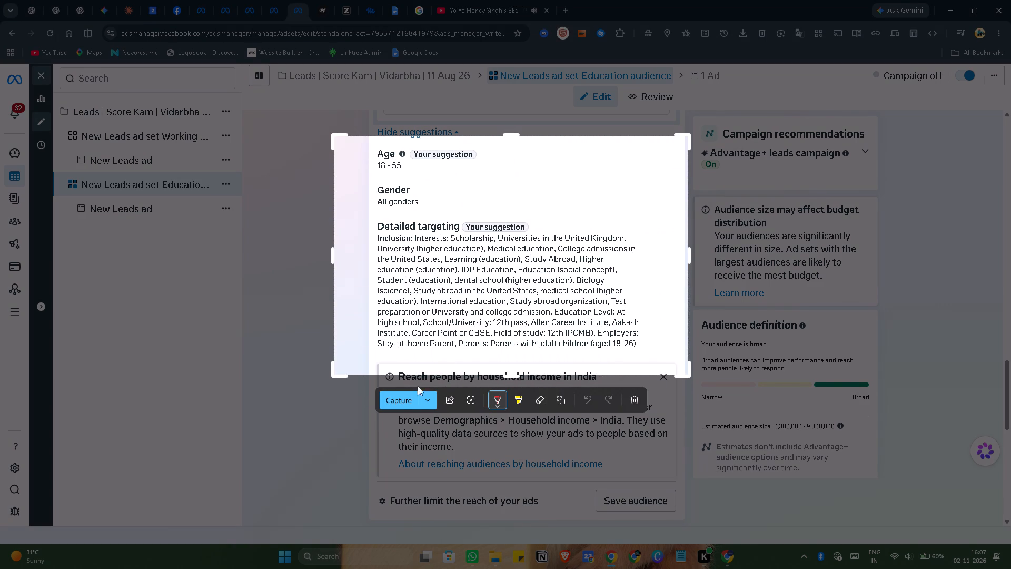
left_click(401, 398)
Check the Education audience ad set's locations, close its editor and return to the campaigns list with all selections cleared.
scroll(339, 386, "up", 12)
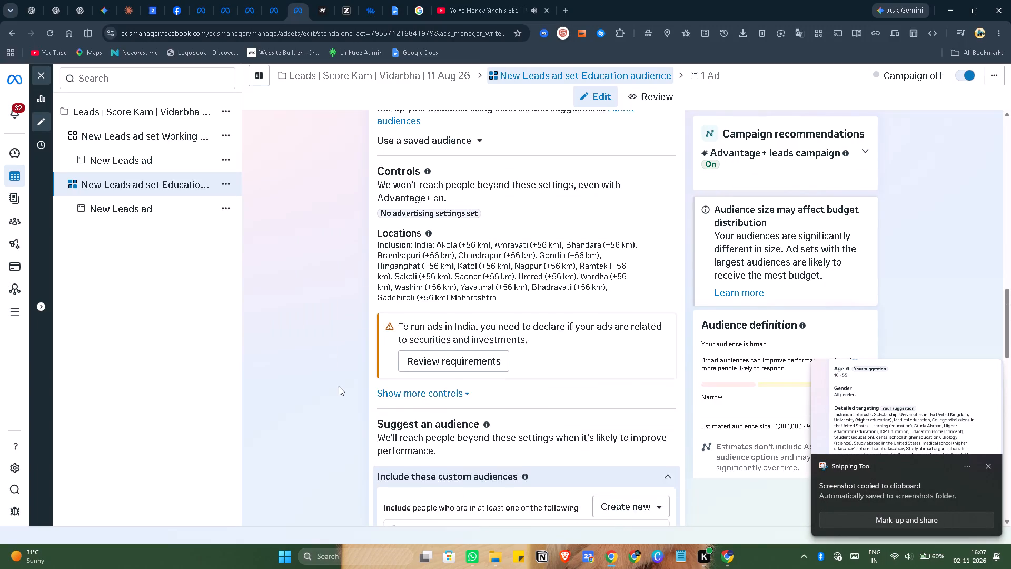
scroll(339, 386, "up", 5)
scroll(339, 386, "down", 2)
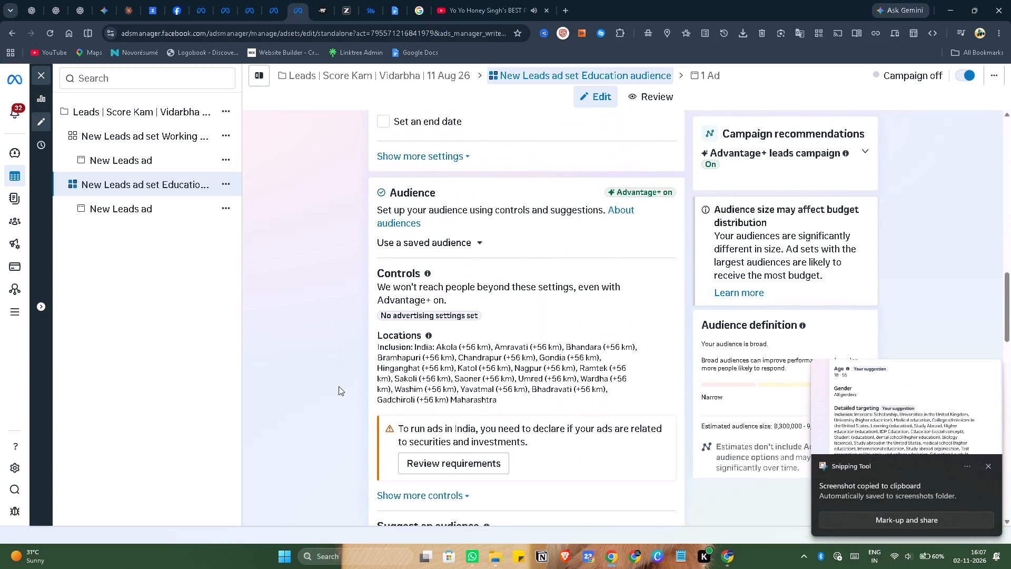
scroll(337, 386, "up", 6)
left_click(41, 76)
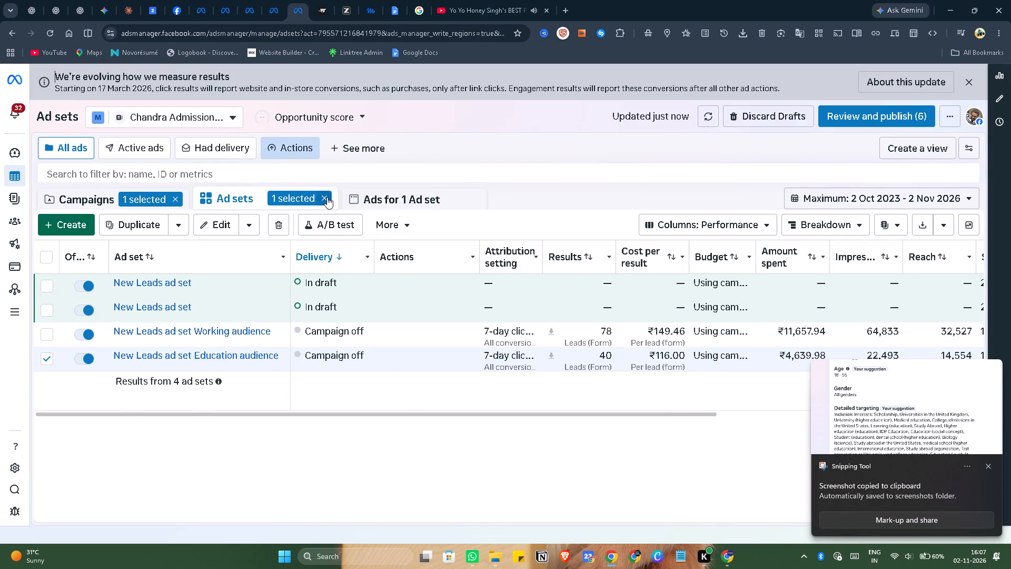
left_click(327, 197)
left_click(172, 203)
left_click(140, 201)
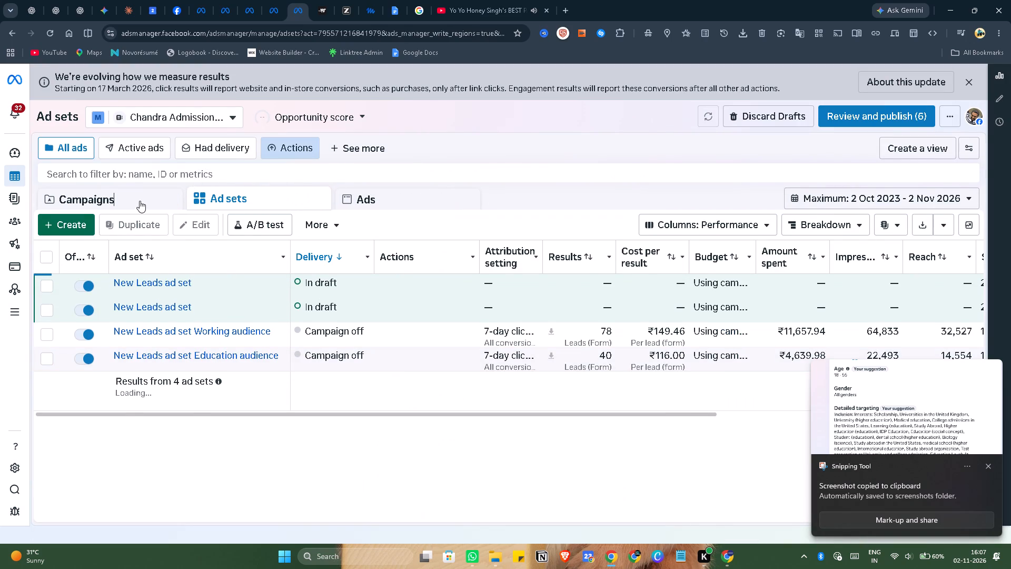
In the draft MBA | Leads | 2 Nov campaign's Vidarbha Location ad set, set the suggested audience's maximum age to 55.
left_click(276, 5)
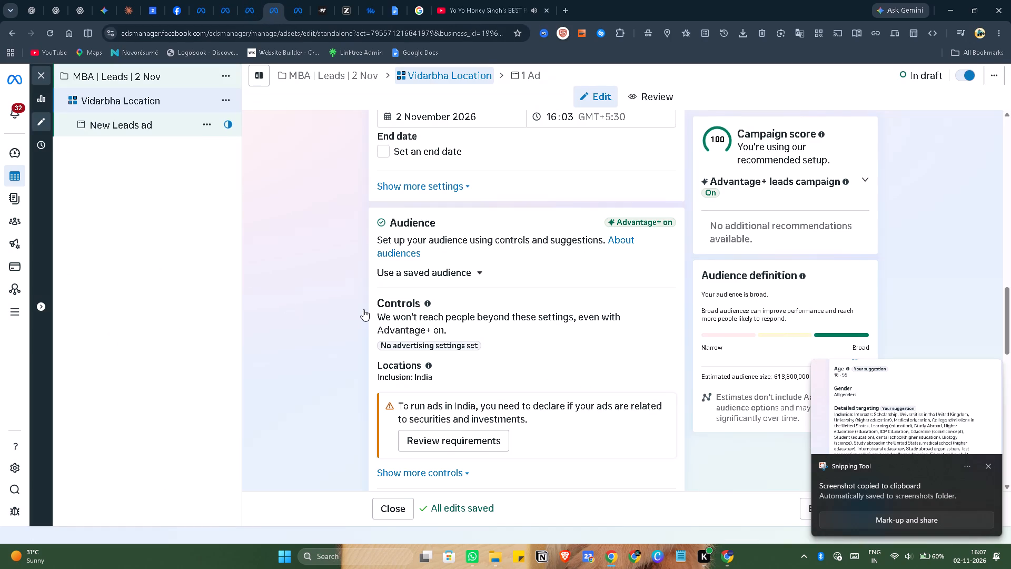
scroll(363, 309, "down", 2)
scroll(293, 333, "down", 2)
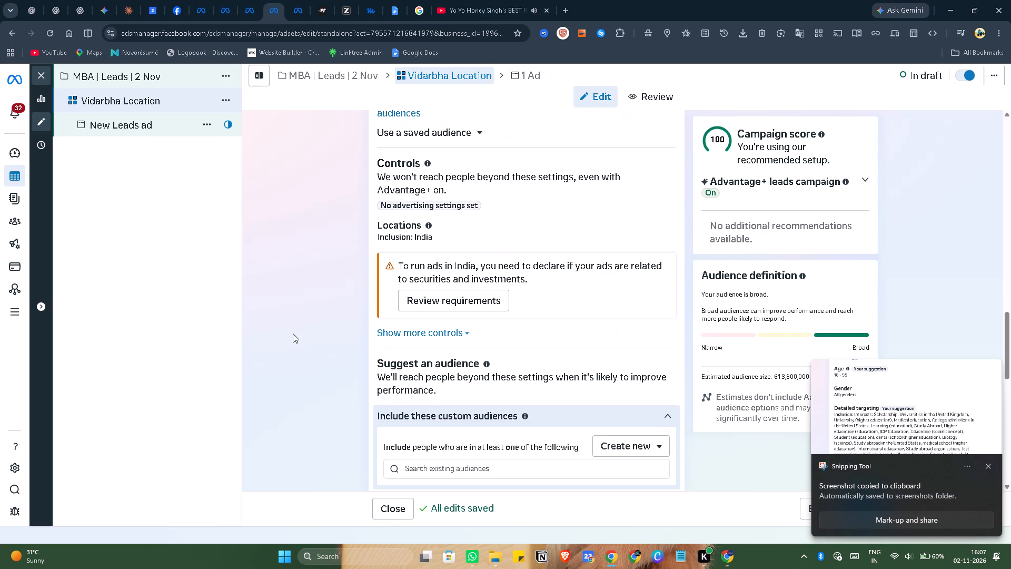
scroll(316, 333, "down", 3)
scroll(316, 333, "up", 2)
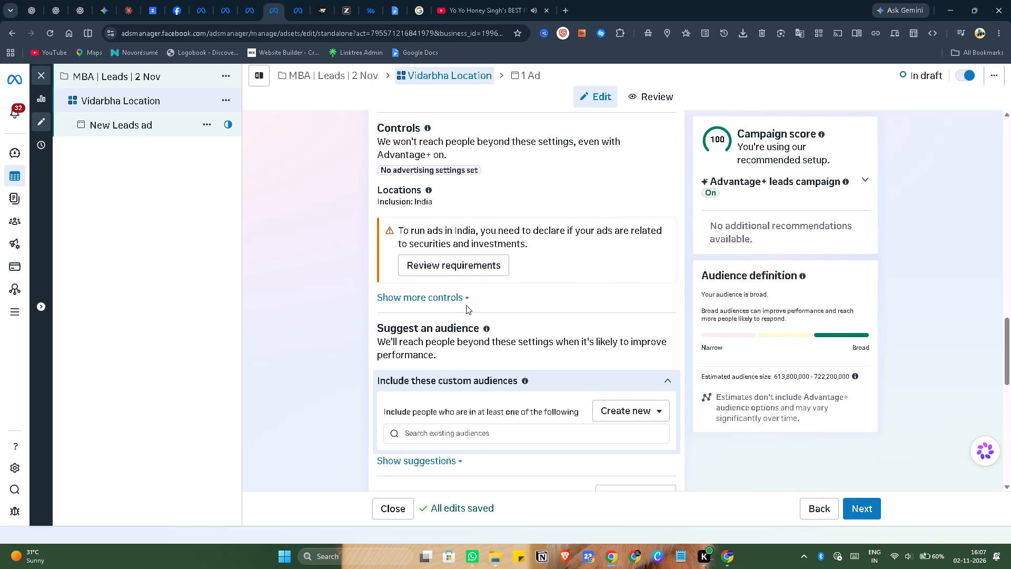
scroll(467, 305, "down", 2)
scroll(489, 366, "down", 1)
left_click(447, 355)
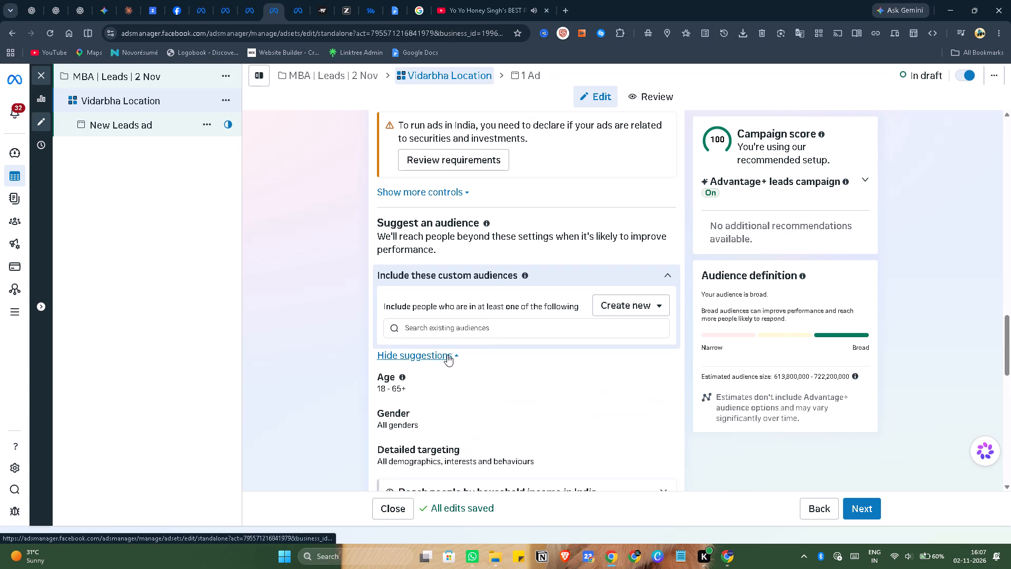
scroll(481, 340, "down", 2)
left_click(671, 312)
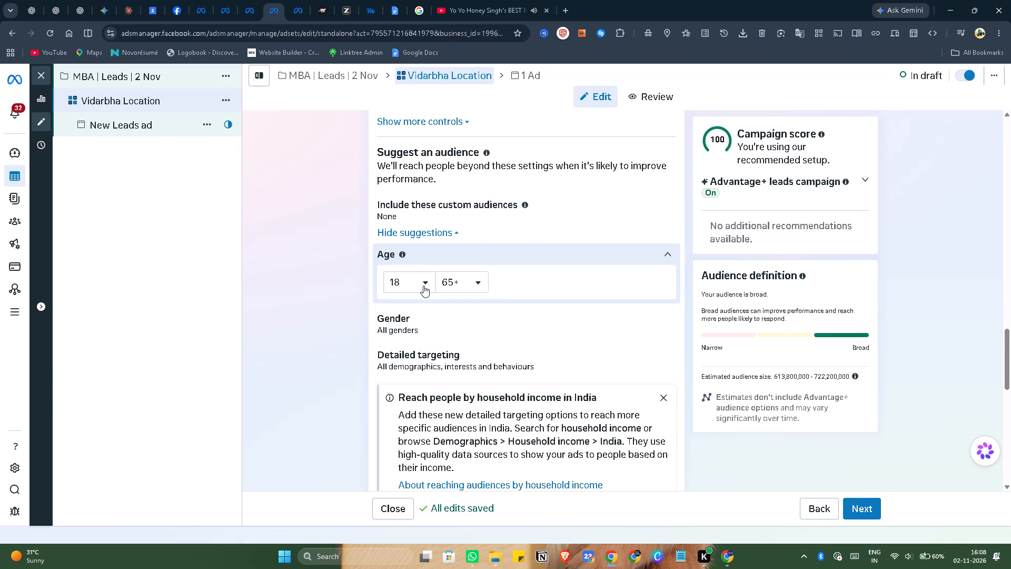
left_click(482, 284)
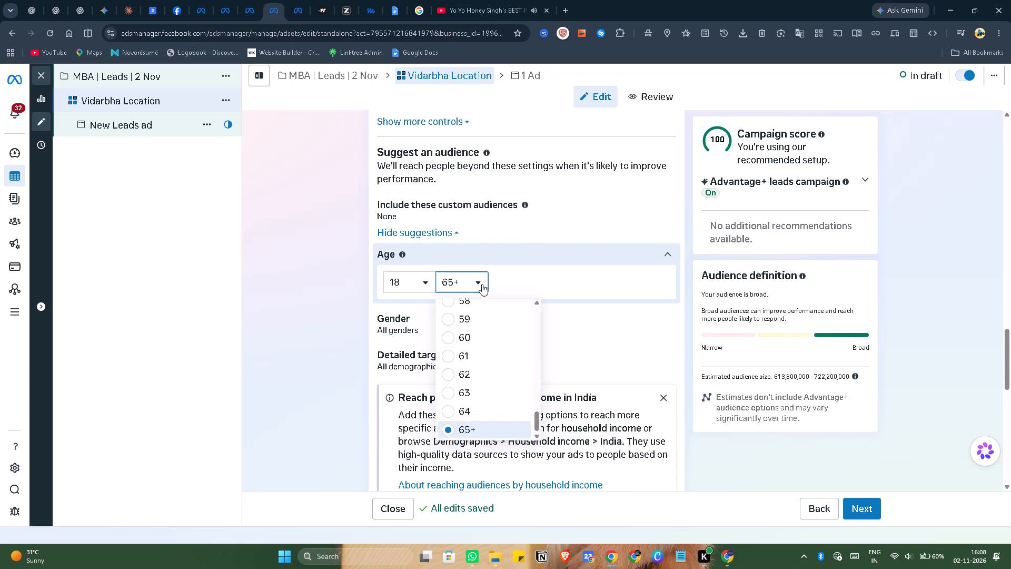
scroll(478, 385, "up", 4)
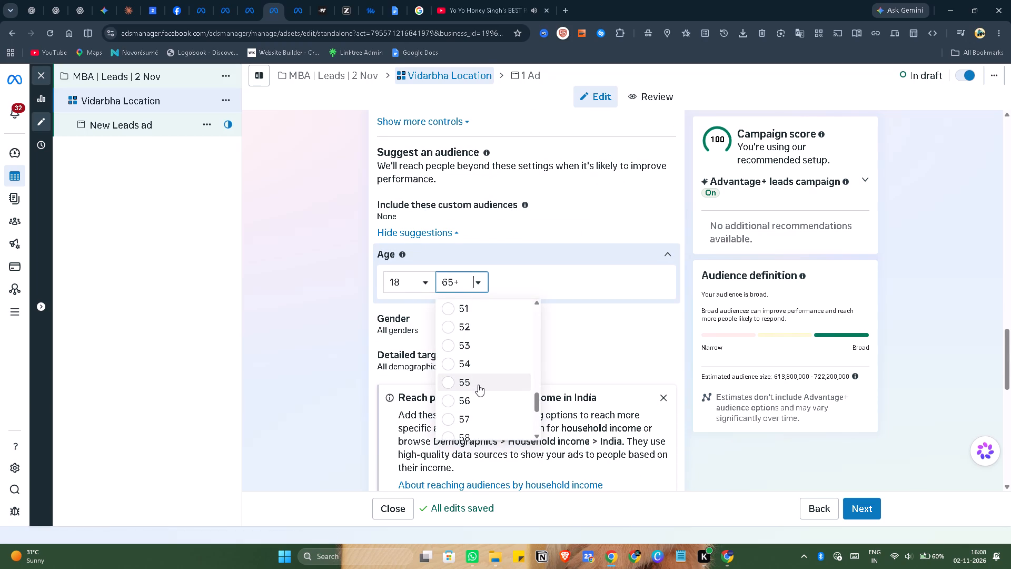
left_click(455, 385)
scroll(343, 325, "down", 1)
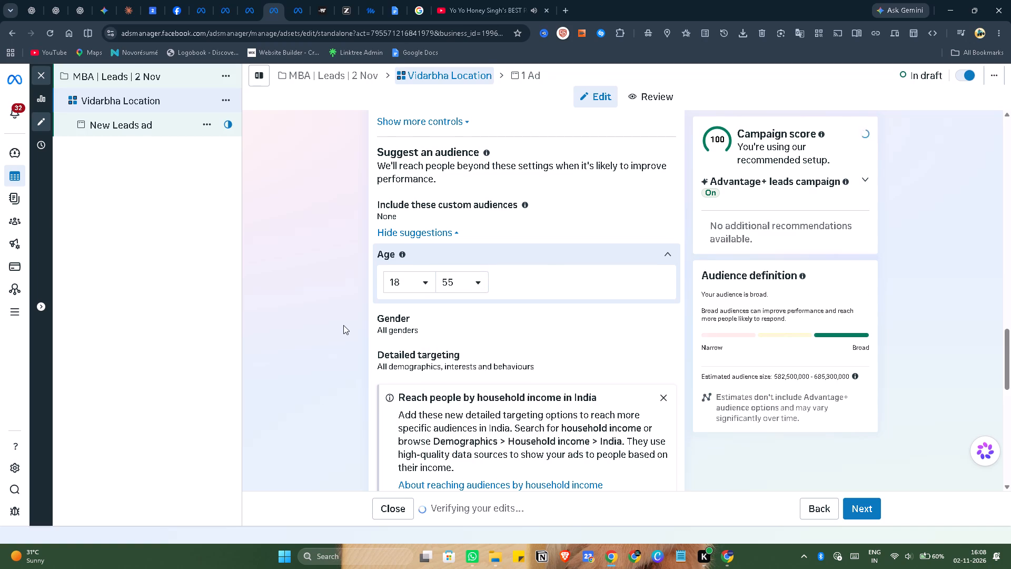
scroll(343, 325, "down", 2)
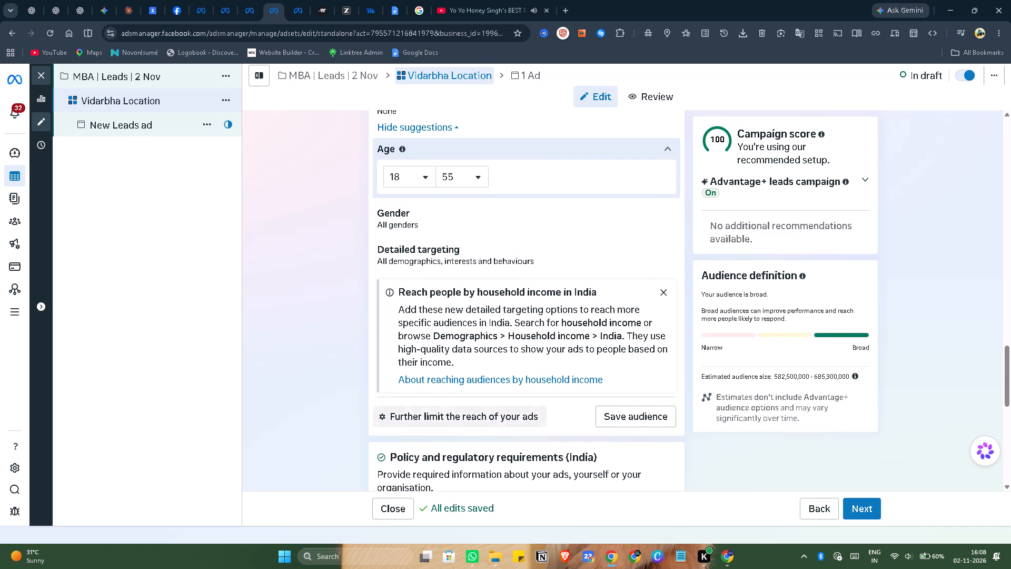
Close the two empire infra folder windows in File Explorer and bring up the IT Campus guru nov folder window.
left_click(487, 564)
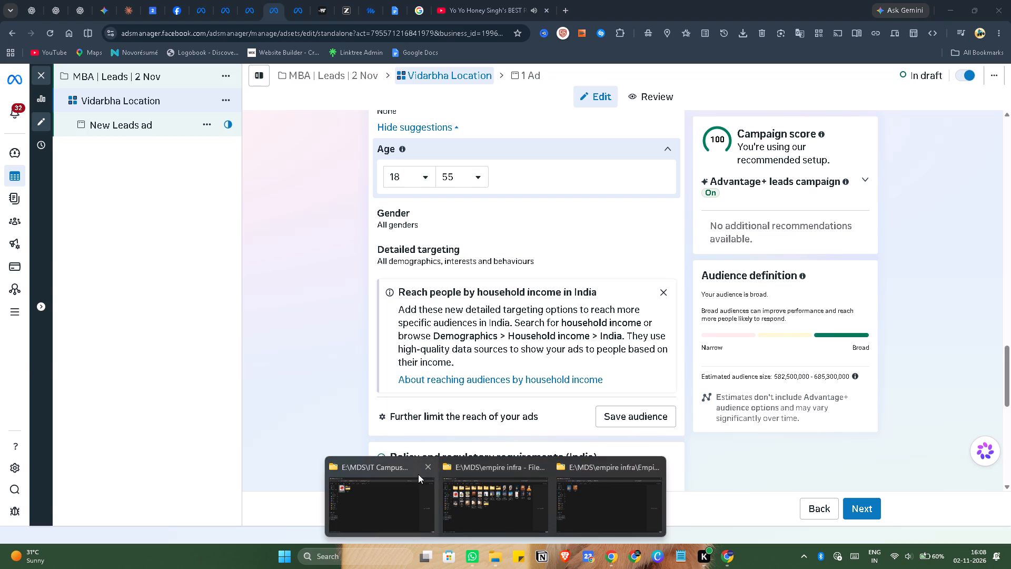
left_click(541, 465)
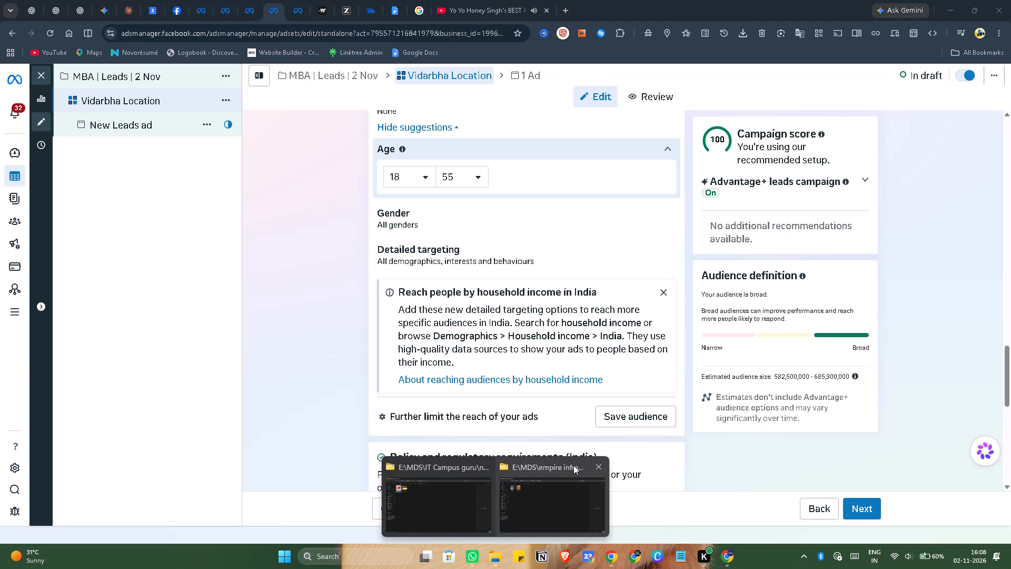
left_click(603, 459)
left_click(510, 487)
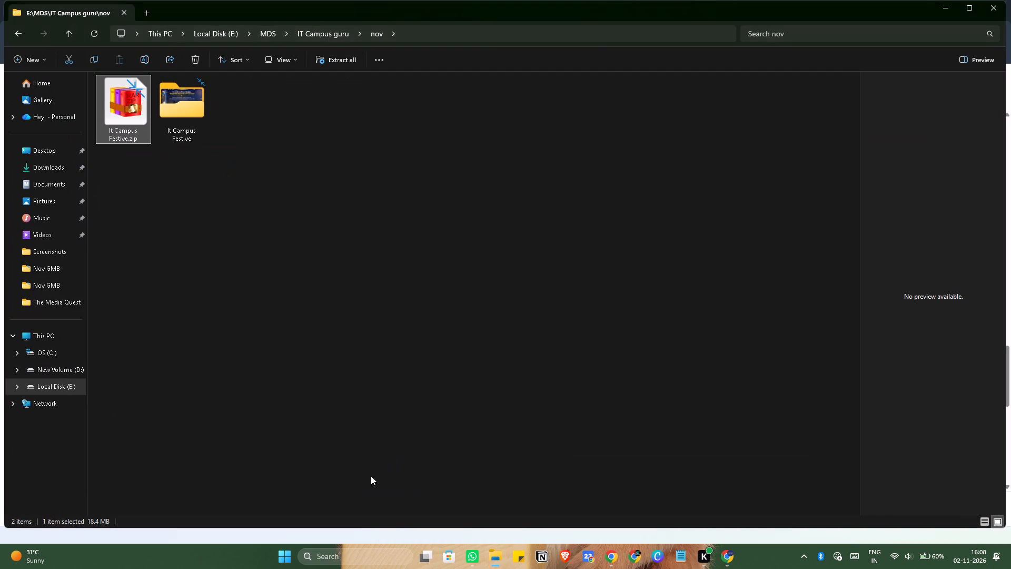
Open the latest screenshot, showing the Education audience's age and detailed targeting, from the File Explorer Gallery for reference.
left_click(37, 99)
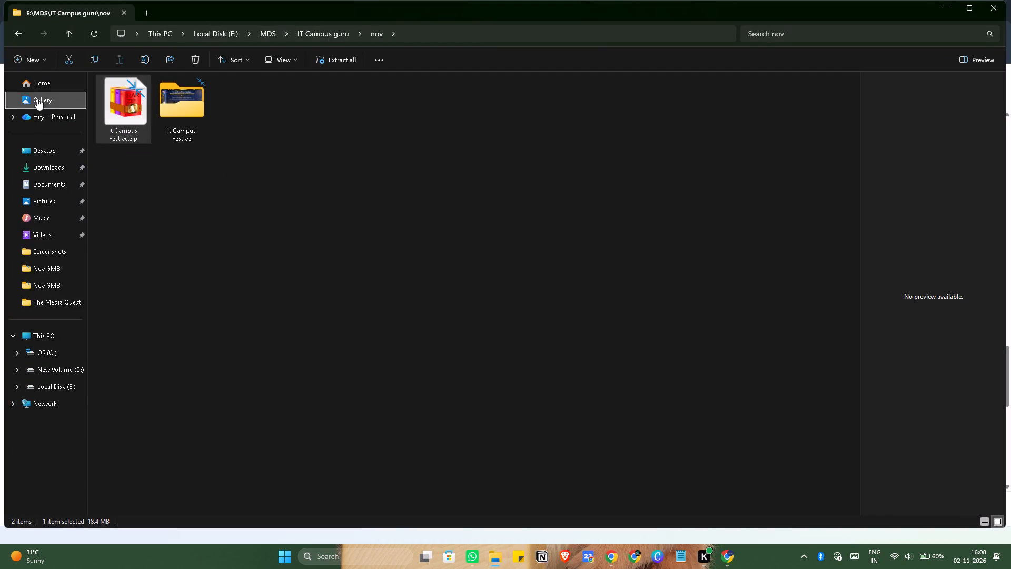
left_click(174, 152)
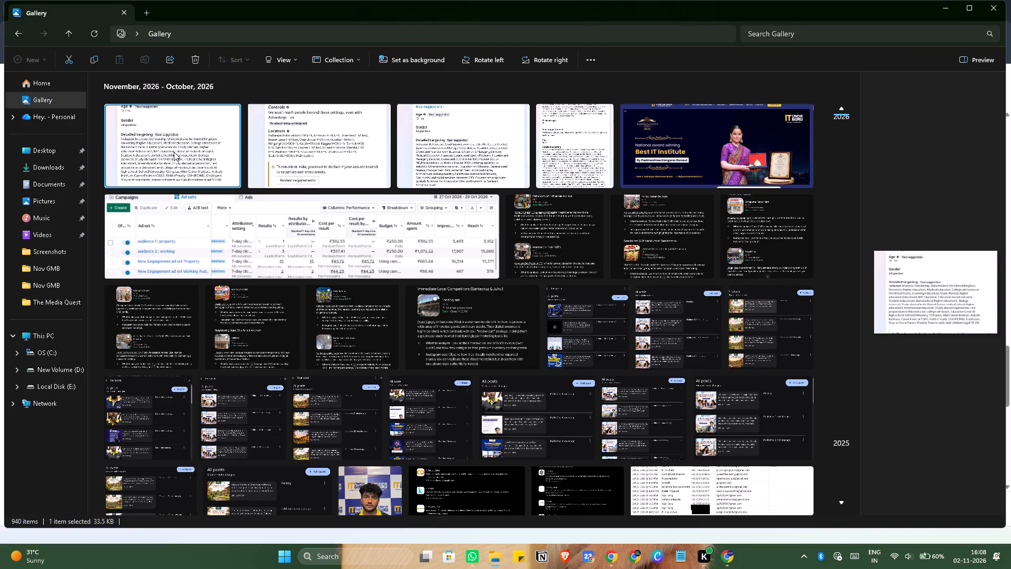
left_click(174, 152)
left_click(174, 152)
double_click(174, 139)
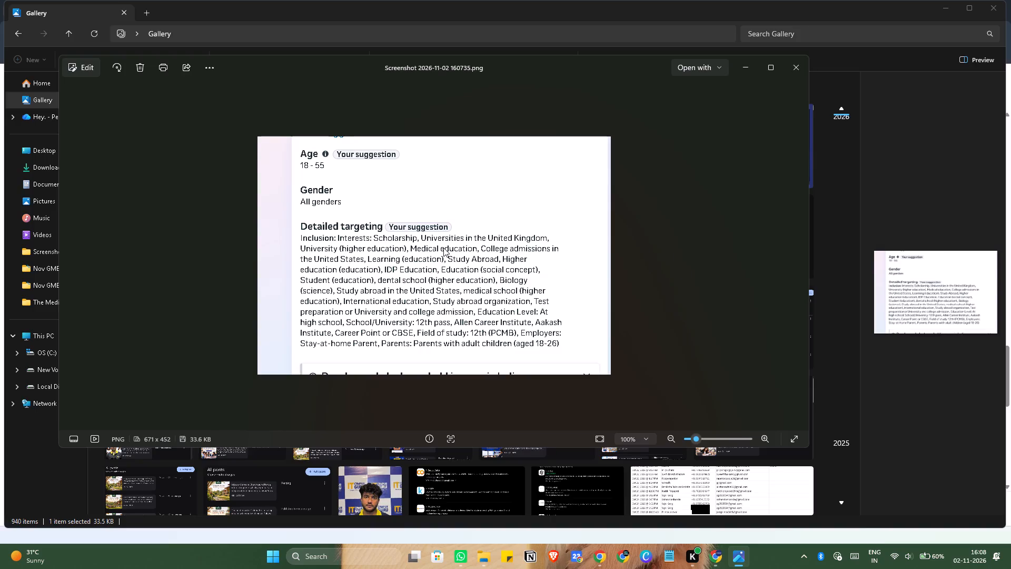
key("alt+Tab")
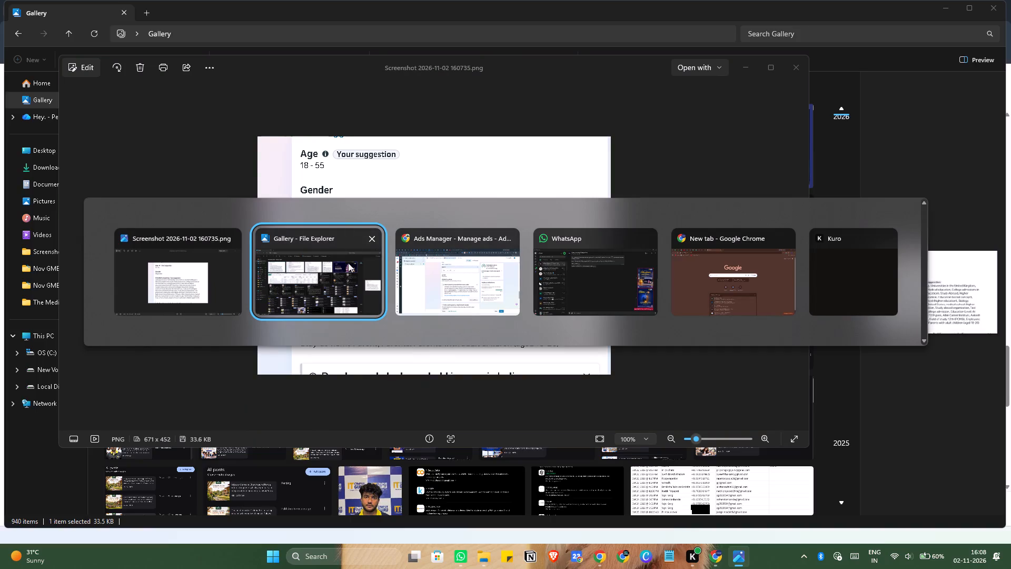
left_click(353, 280)
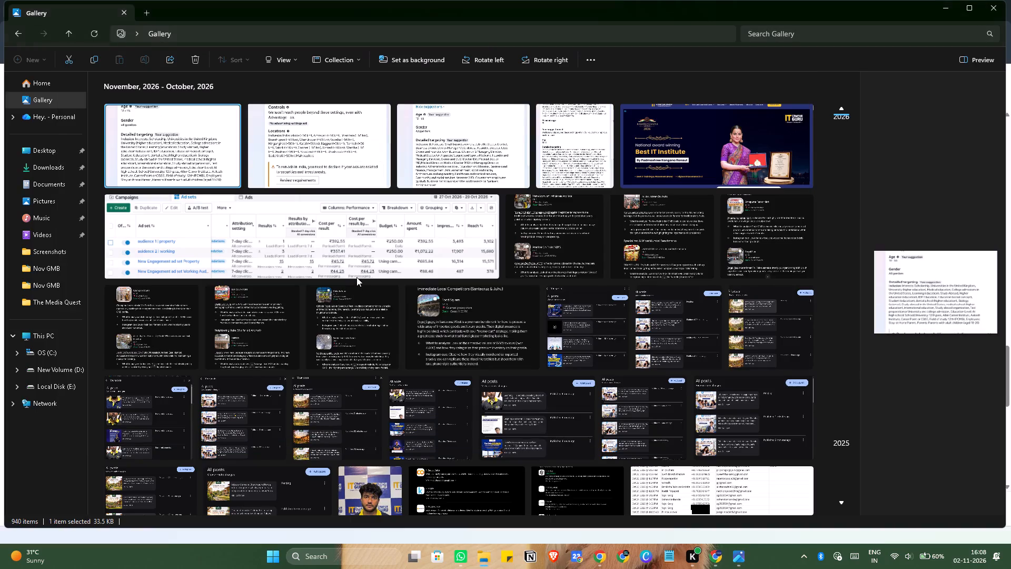
key("alt+Tab")
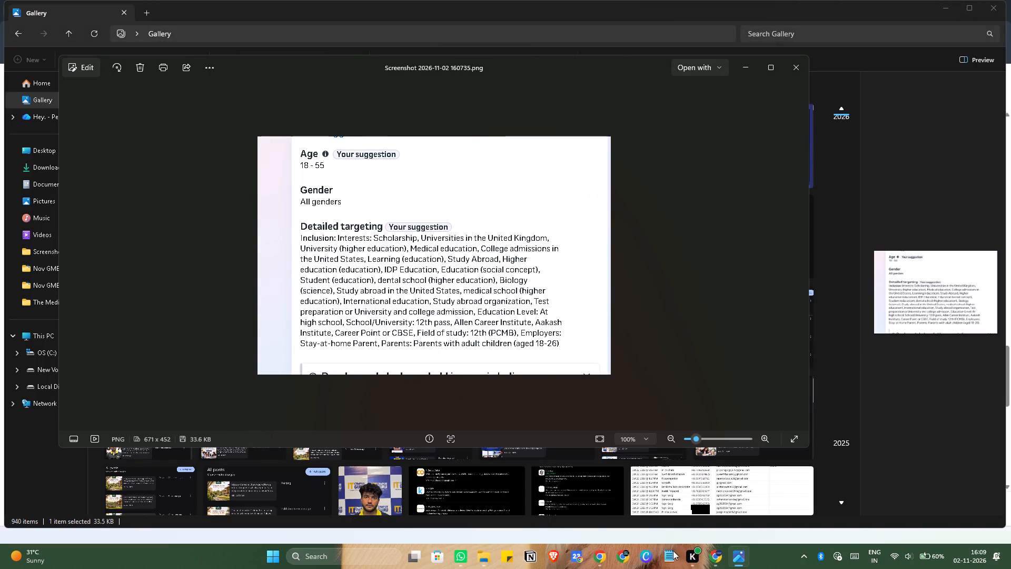
Switch to Chrome and examine the Vidarbha Location ad set's policy and placement sections, including the additional placement settings.
left_click(600, 557)
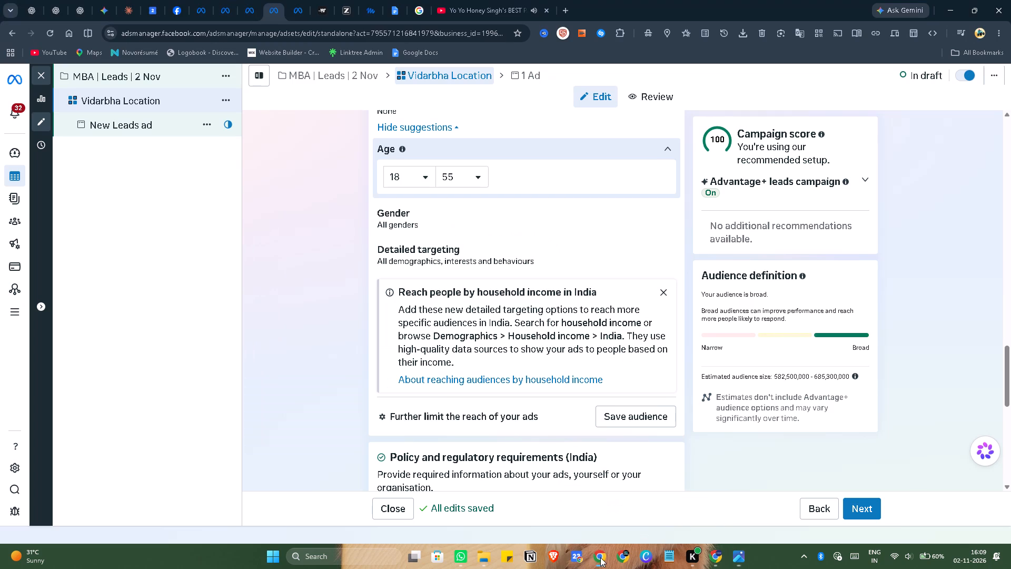
scroll(0, 568, "down", 4)
scroll(512, 334, "down", 4)
scroll(440, 366, "down", 4)
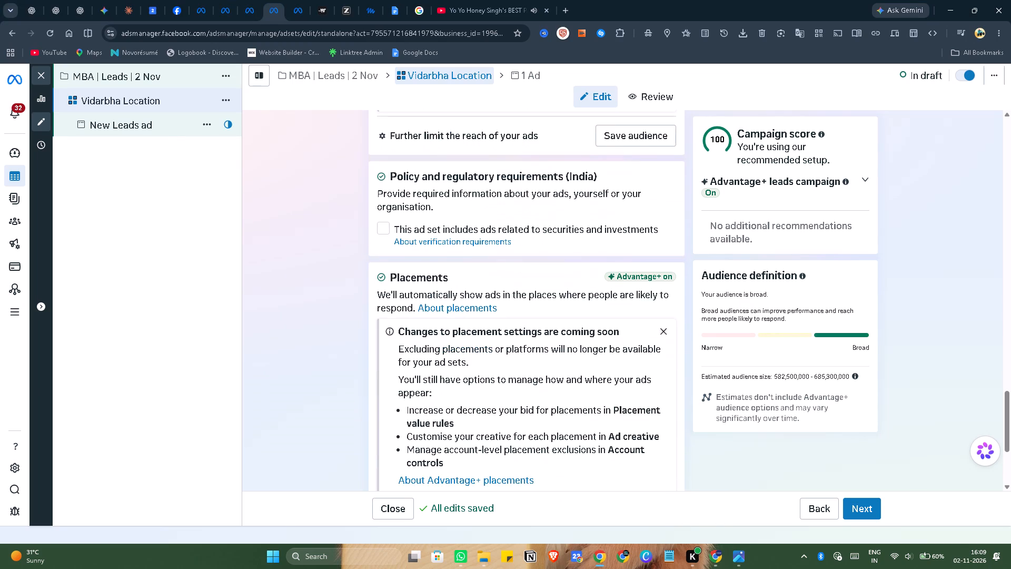
scroll(479, 330, "down", 9)
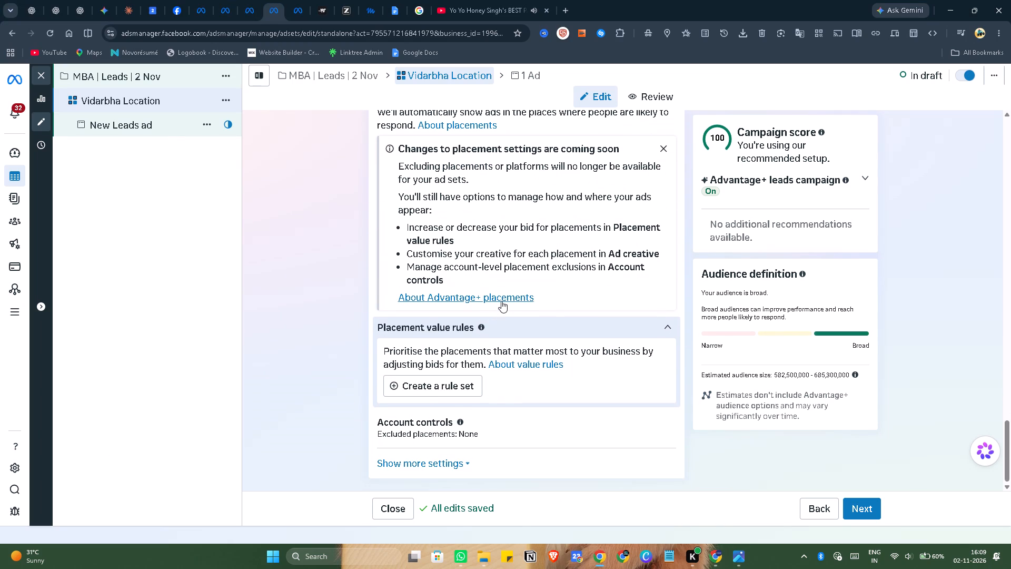
scroll(501, 301, "up", 4)
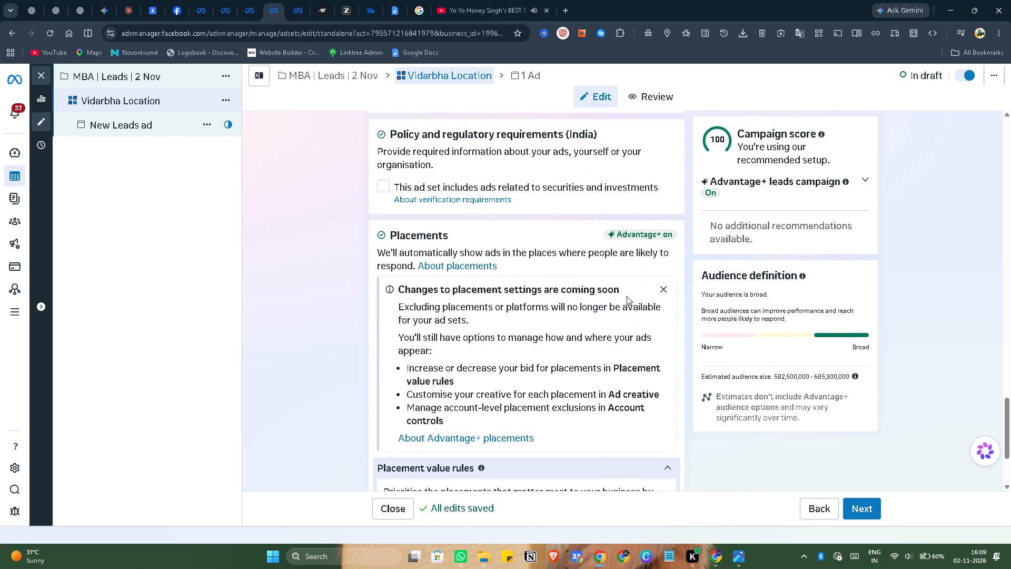
scroll(570, 294, "down", 5)
scroll(433, 360, "down", 4)
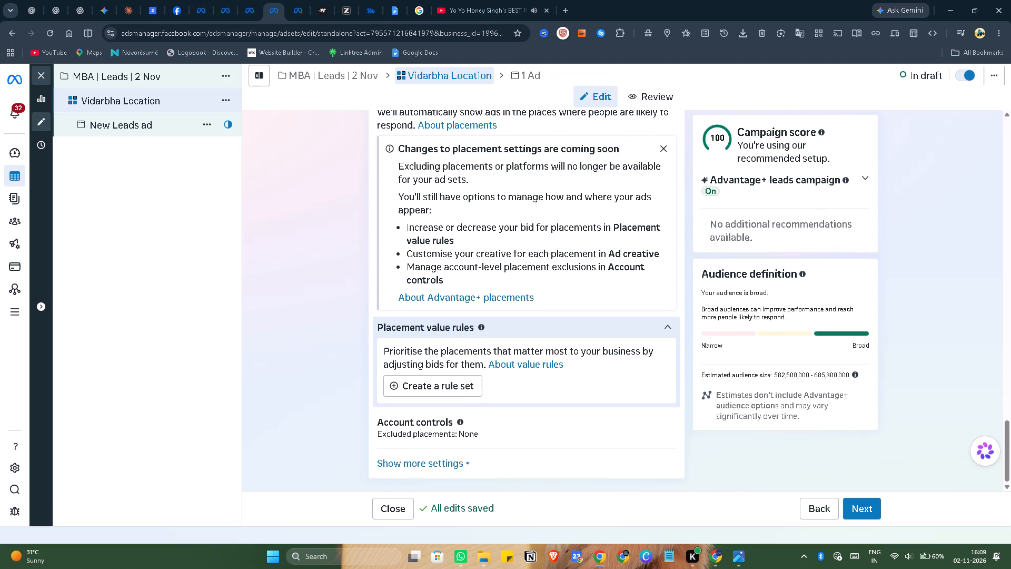
left_click(461, 468)
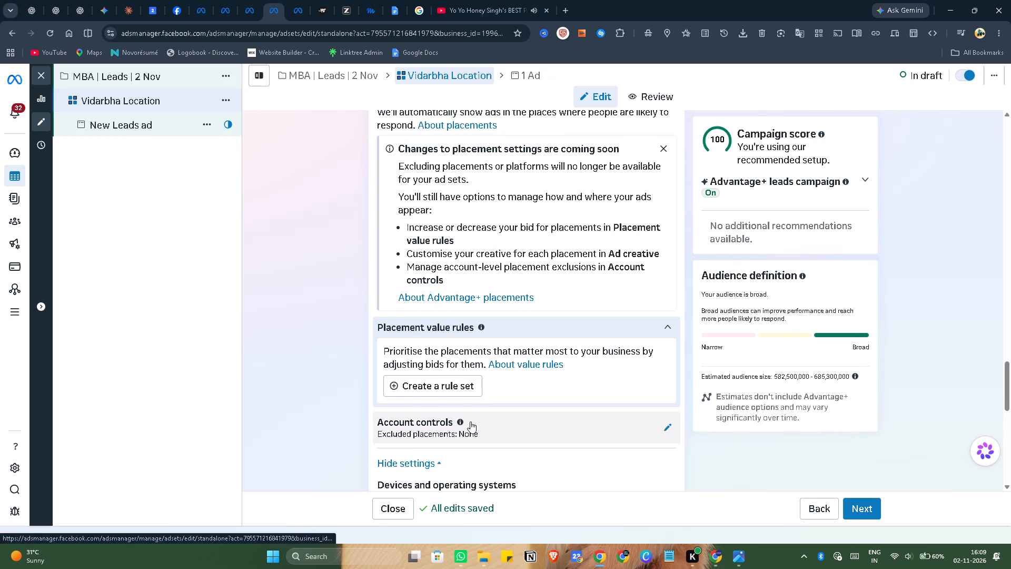
scroll(470, 412, "down", 5)
scroll(485, 369, "down", 2)
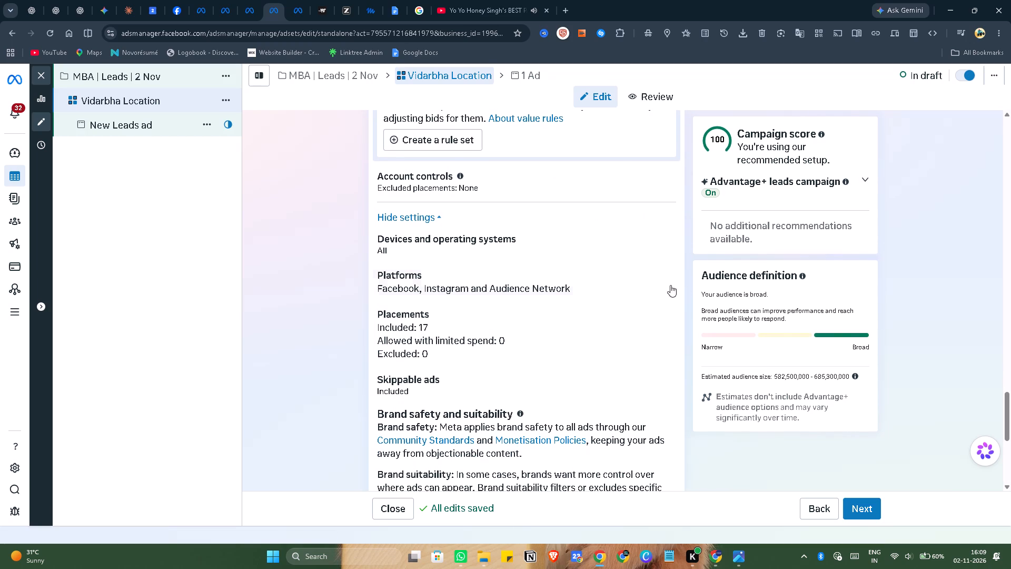
scroll(507, 431, "down", 5)
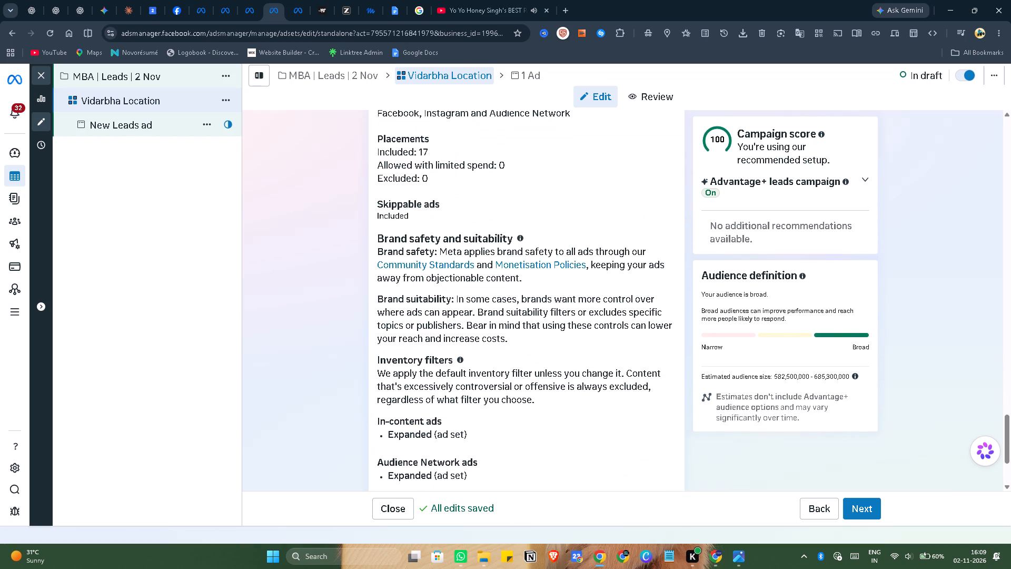
scroll(500, 297, "down", 6)
scroll(500, 297, "up", 17)
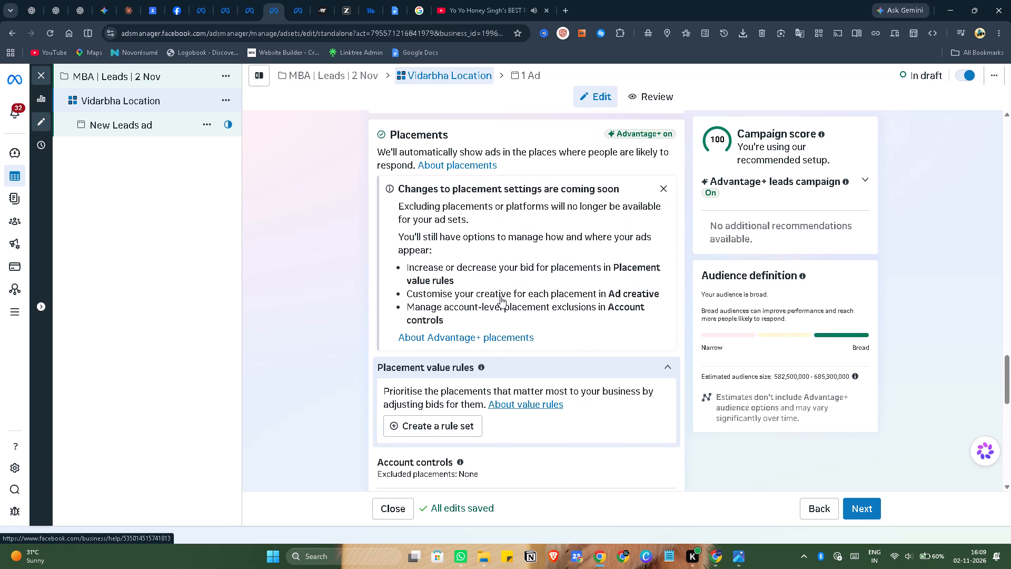
scroll(534, 340, "up", 4)
Dismiss the notice about upcoming changes to placement settings.
scroll(534, 340, "down", 2)
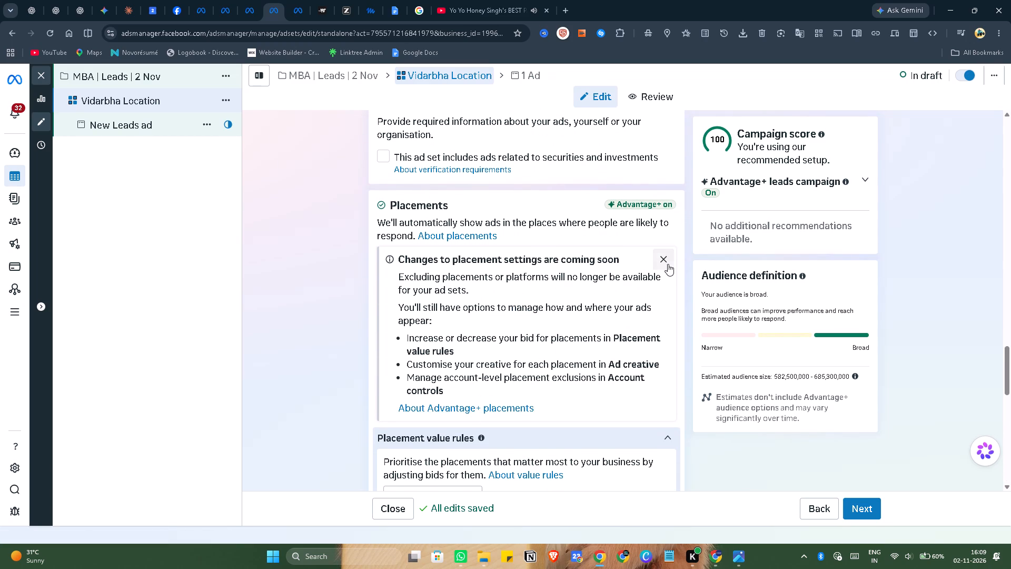
left_click(669, 261)
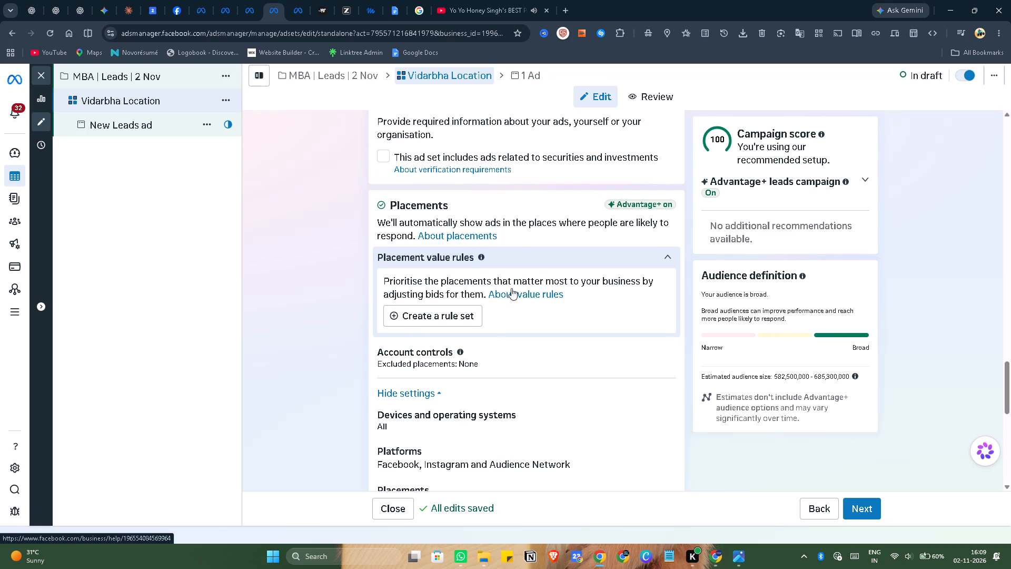
Open the placement Platforms setting to check which platforms are selected, and close it again.
scroll(505, 359, "down", 1)
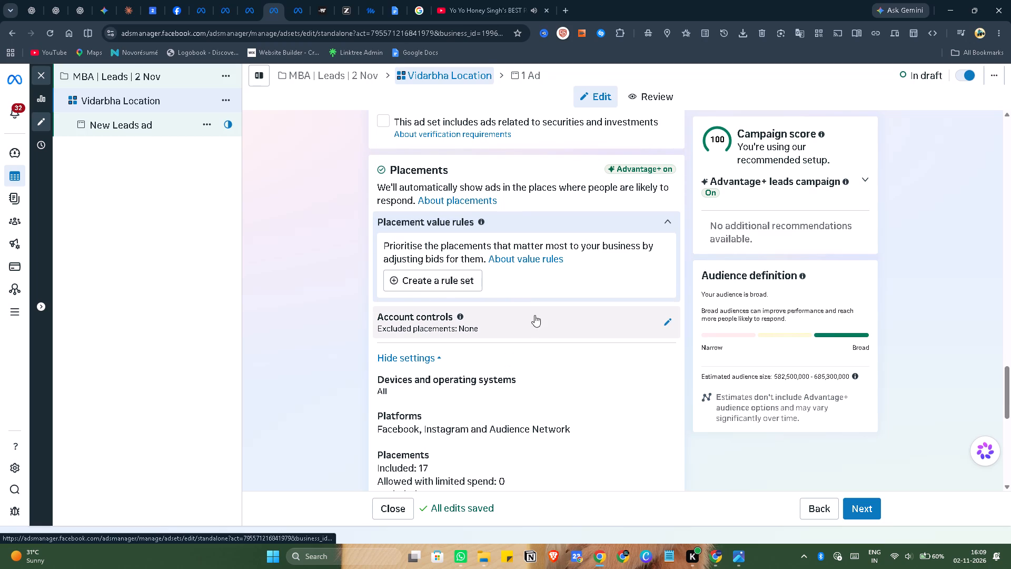
scroll(529, 320, "up", 1)
scroll(529, 320, "down", 3)
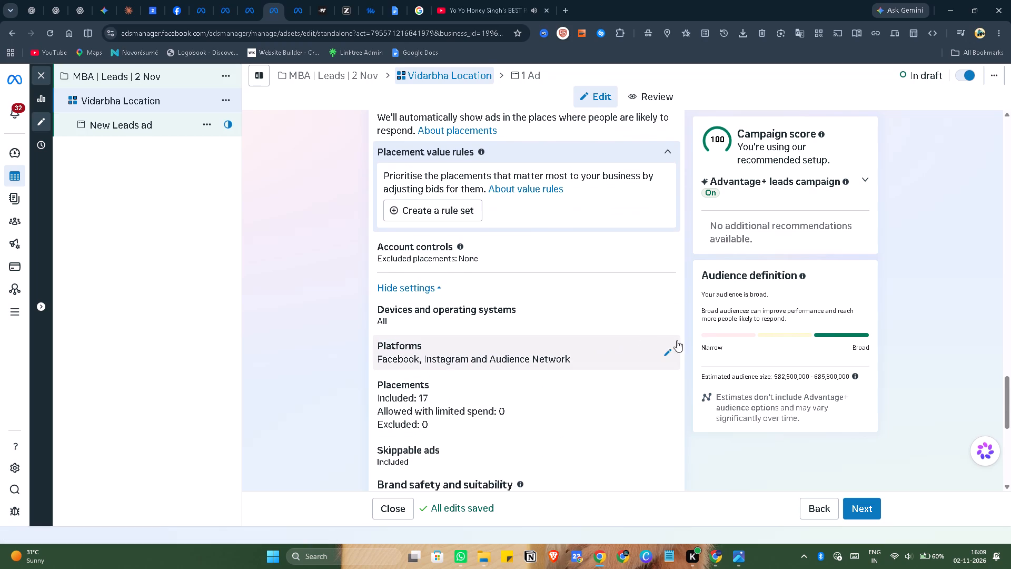
left_click(668, 351)
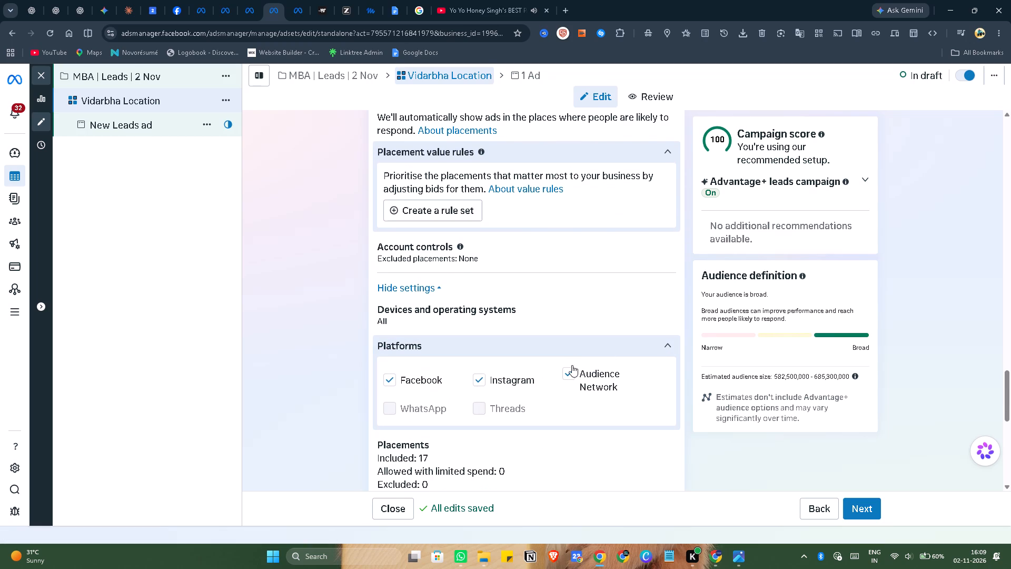
left_click(663, 349)
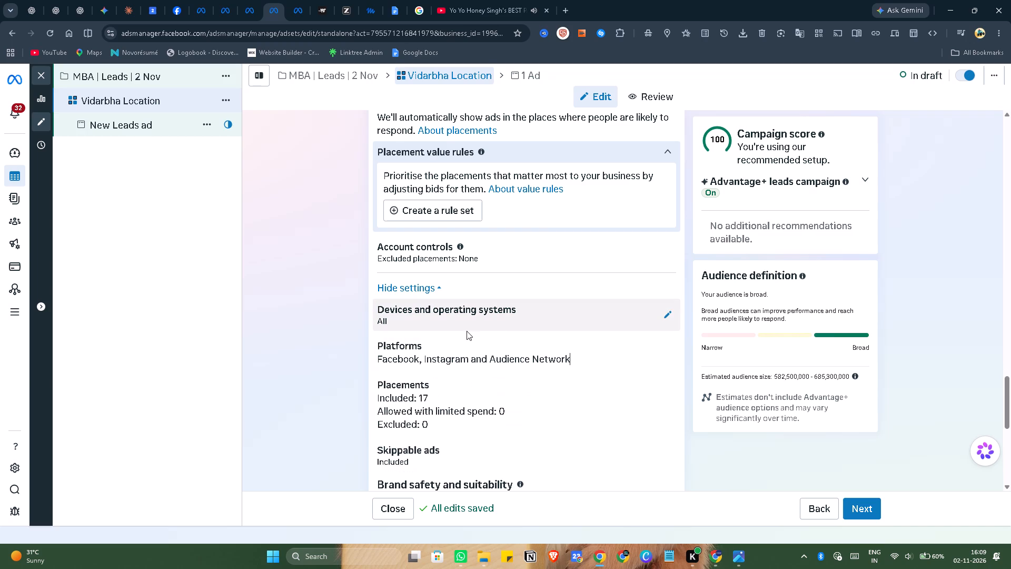
scroll(467, 331, "down", 3)
Expand the additional audience controls to review them, and dismiss the notice about household income targeting in India.
scroll(467, 331, "up", 11)
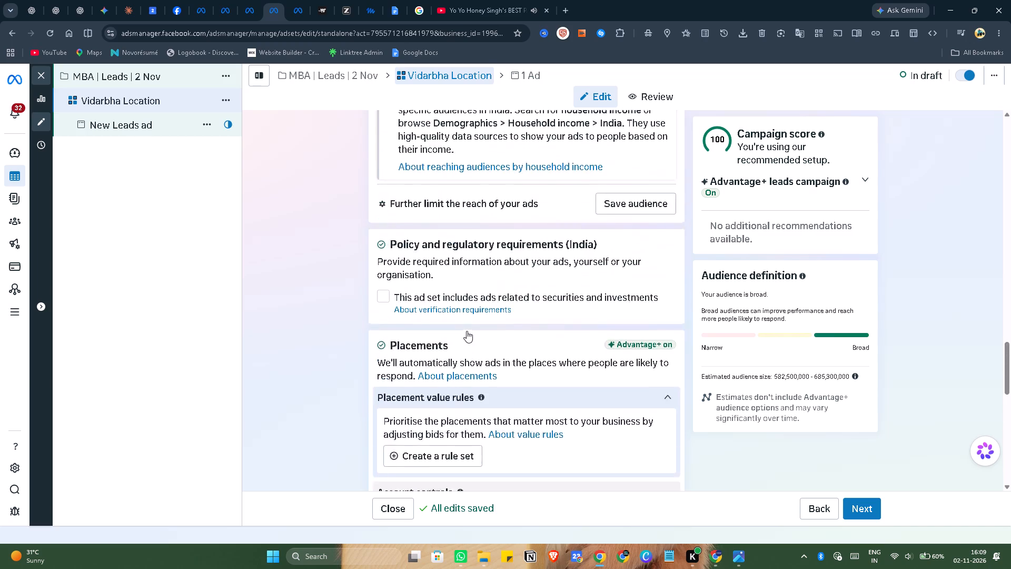
scroll(467, 331, "up", 13)
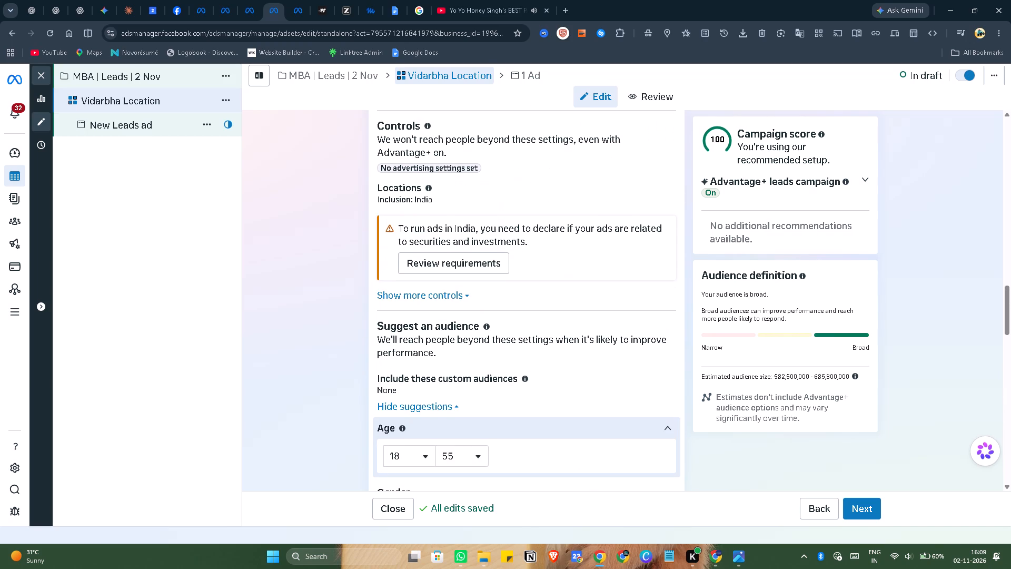
left_click(451, 296)
scroll(469, 309, "down", 2)
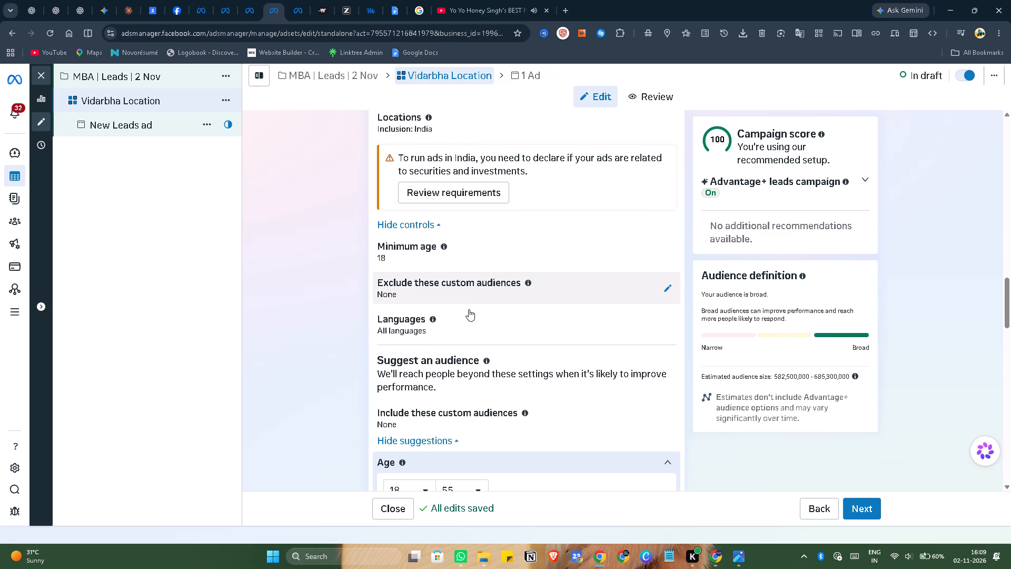
scroll(470, 310, "down", 9)
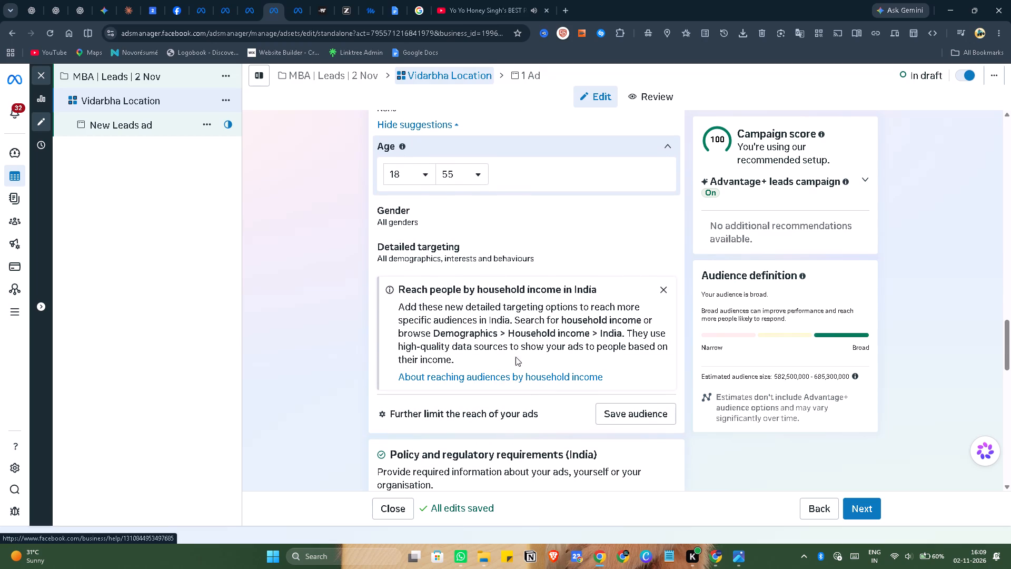
left_click(663, 292)
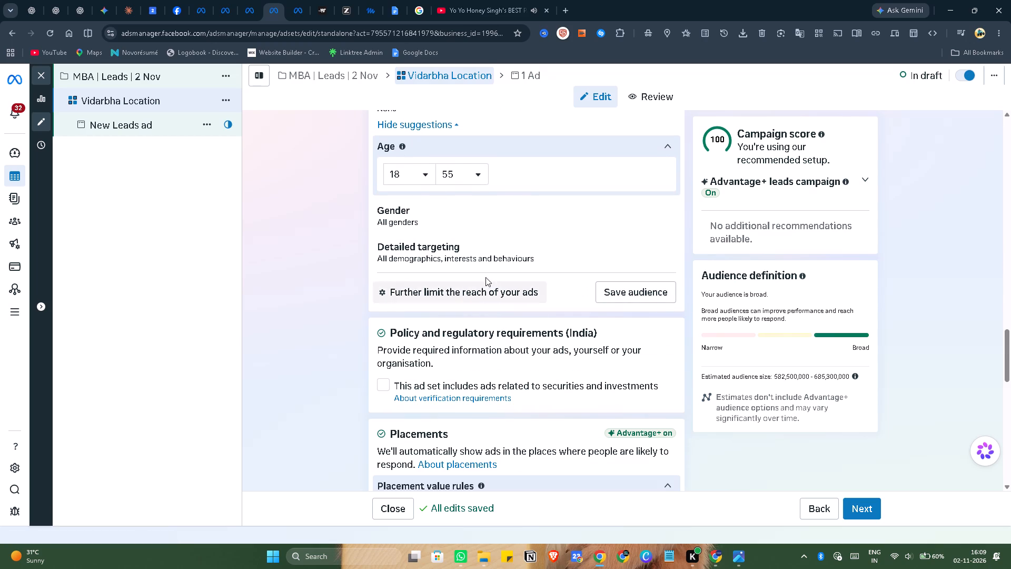
Switch the Vidarbha Location ad set's audience setup to Further limit the reach of your ads.
scroll(433, 295, "down", 1)
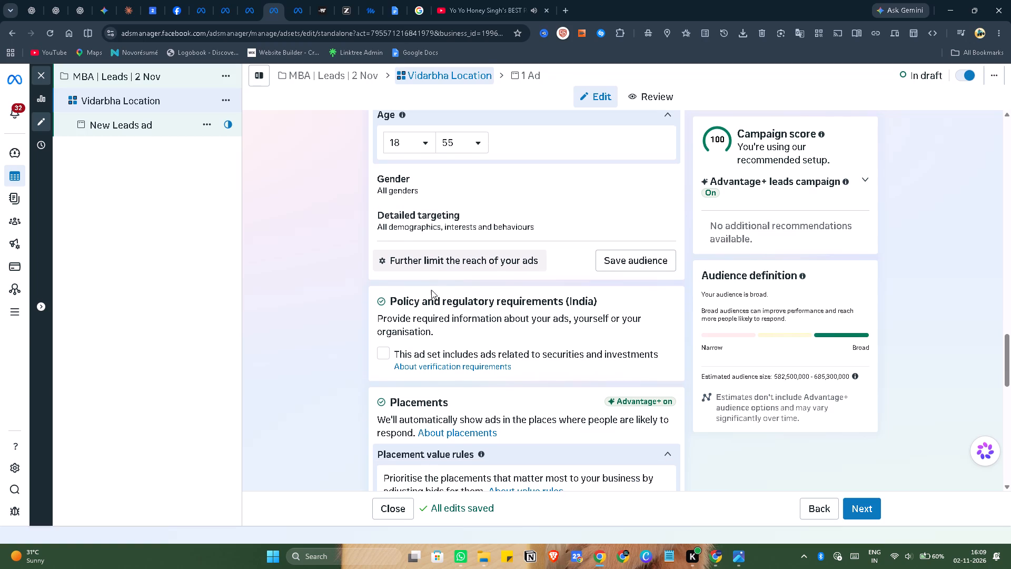
left_click(507, 261)
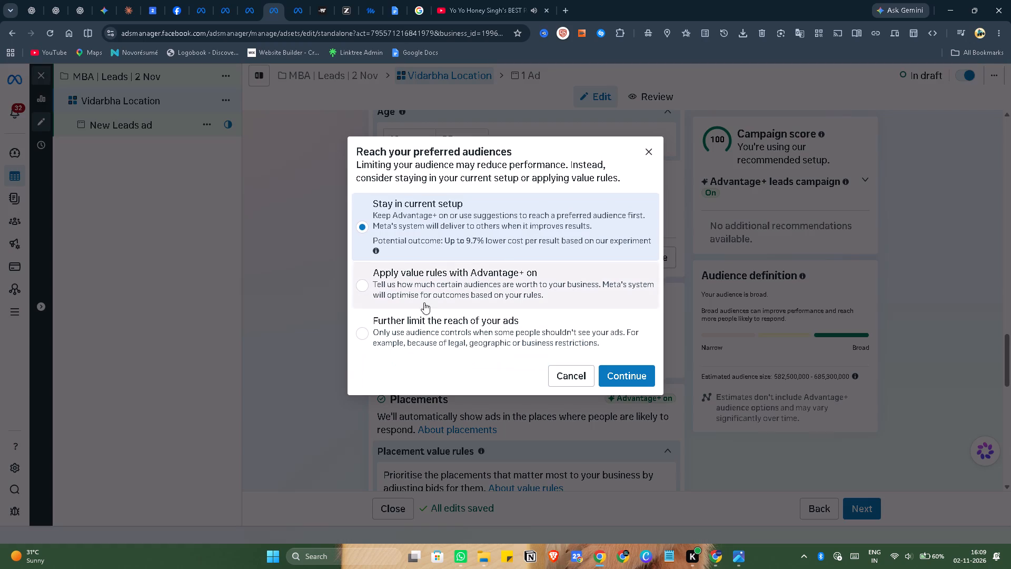
left_click(424, 319)
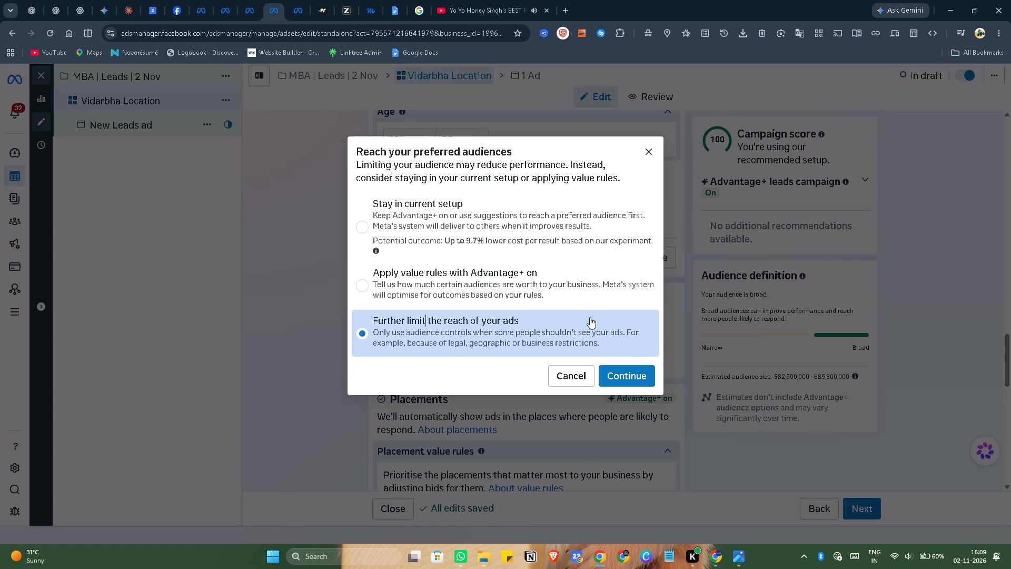
left_click(629, 379)
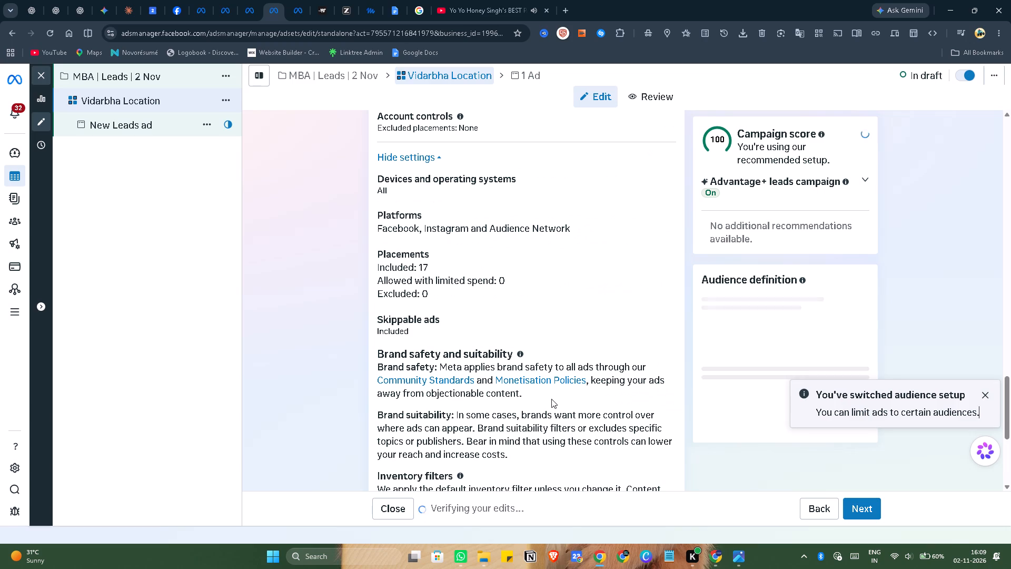
Turn off using the 18–55 age range as a suggestion.
scroll(34, 150, "down", 3)
scroll(444, 345, "down", 3)
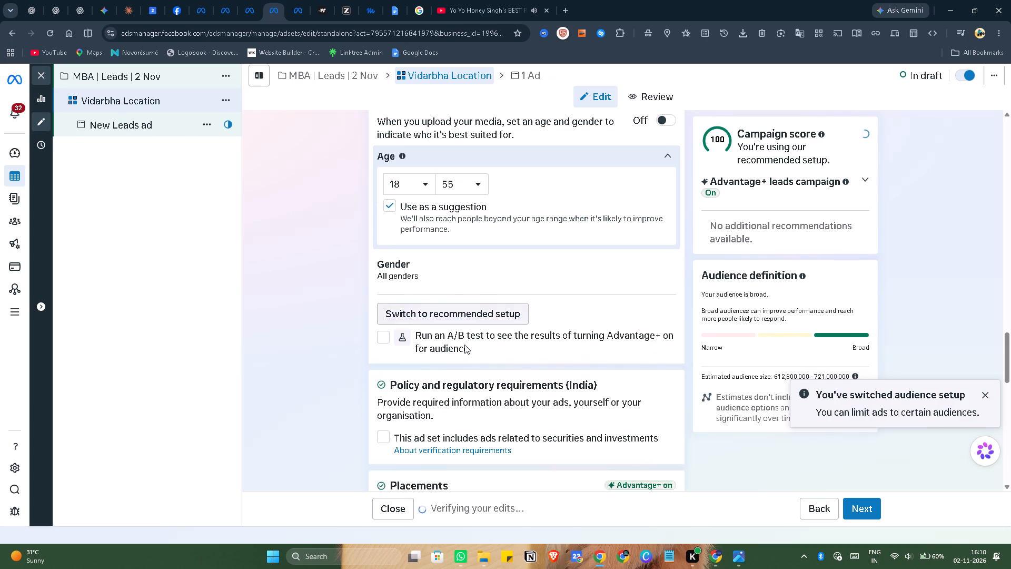
scroll(430, 190, "up", 2)
left_click(391, 200)
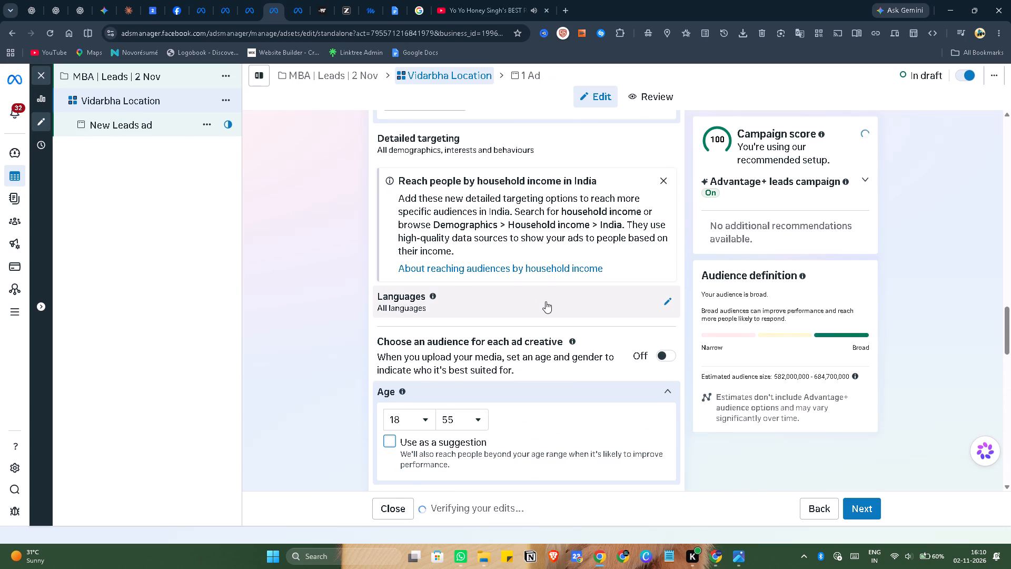
Open the ad set's Detailed targeting for editing and check the interests in the reference screenshot.
scroll(484, 312, "up", 3)
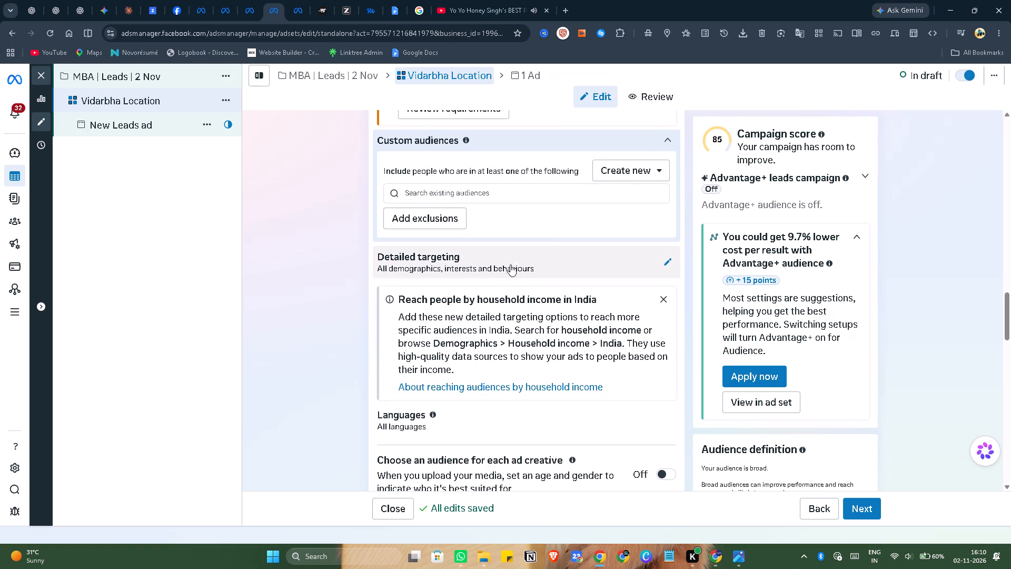
left_click(667, 257)
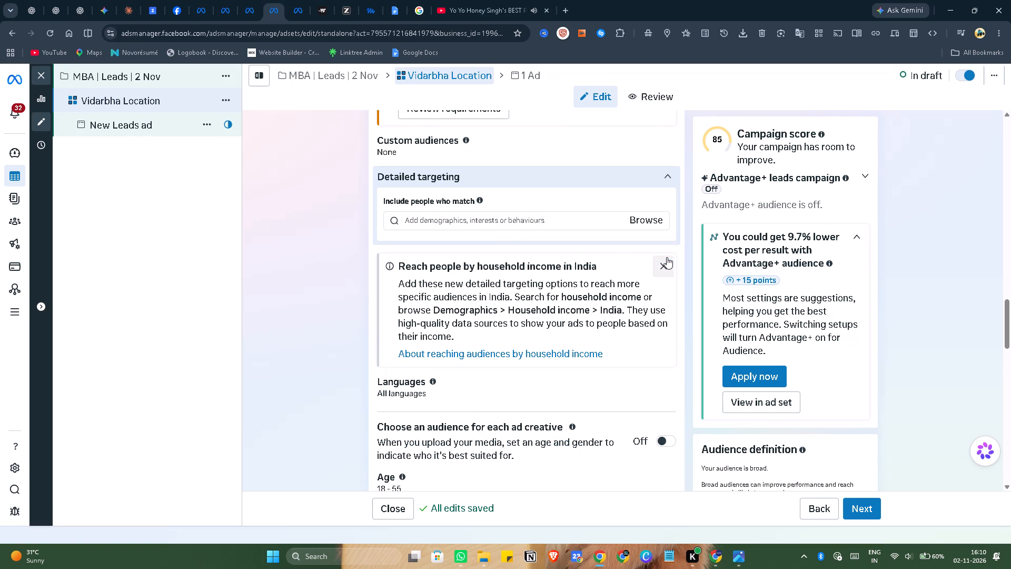
left_click(506, 222)
key("alt+Tab")
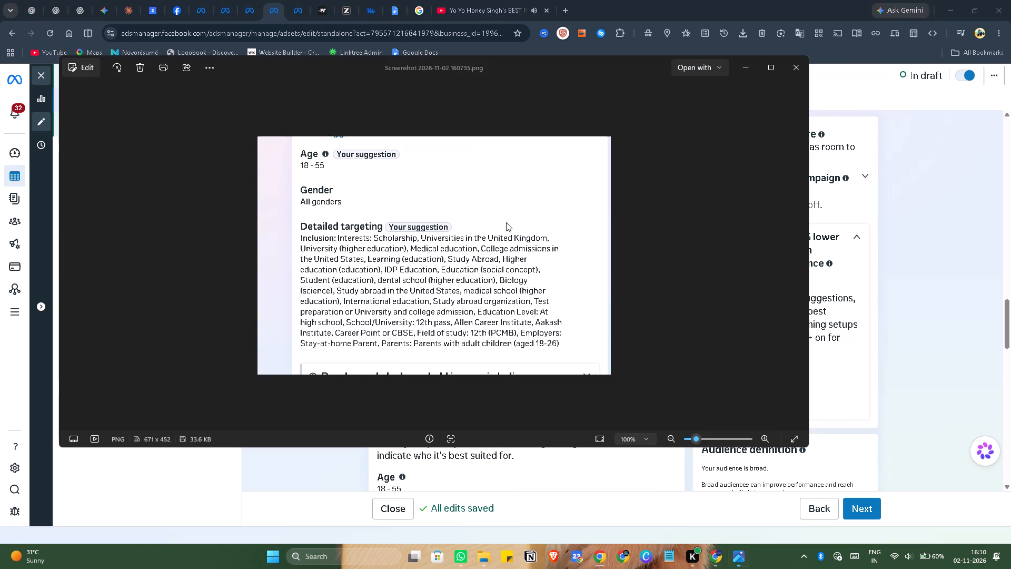
key("alt+Tab")
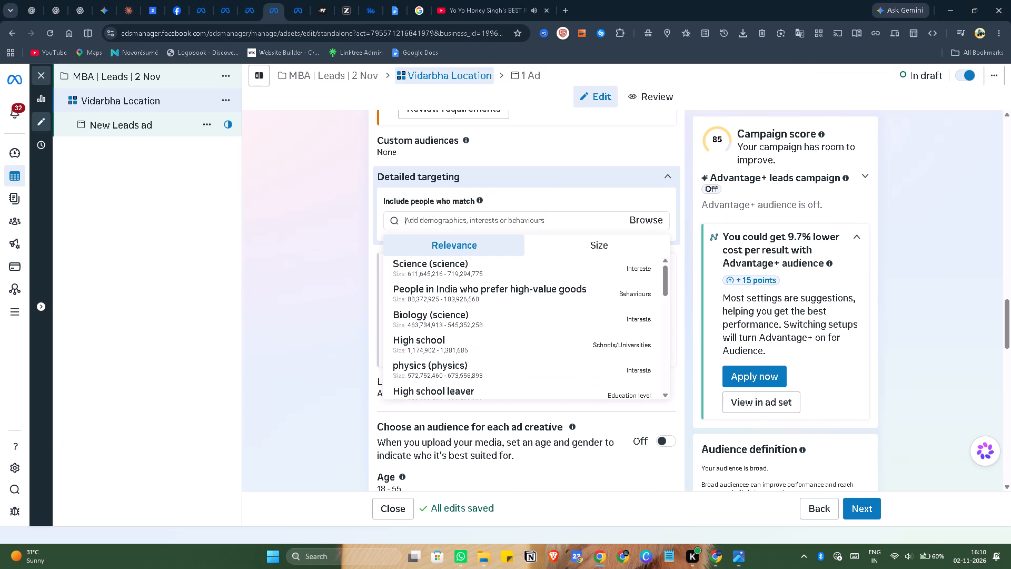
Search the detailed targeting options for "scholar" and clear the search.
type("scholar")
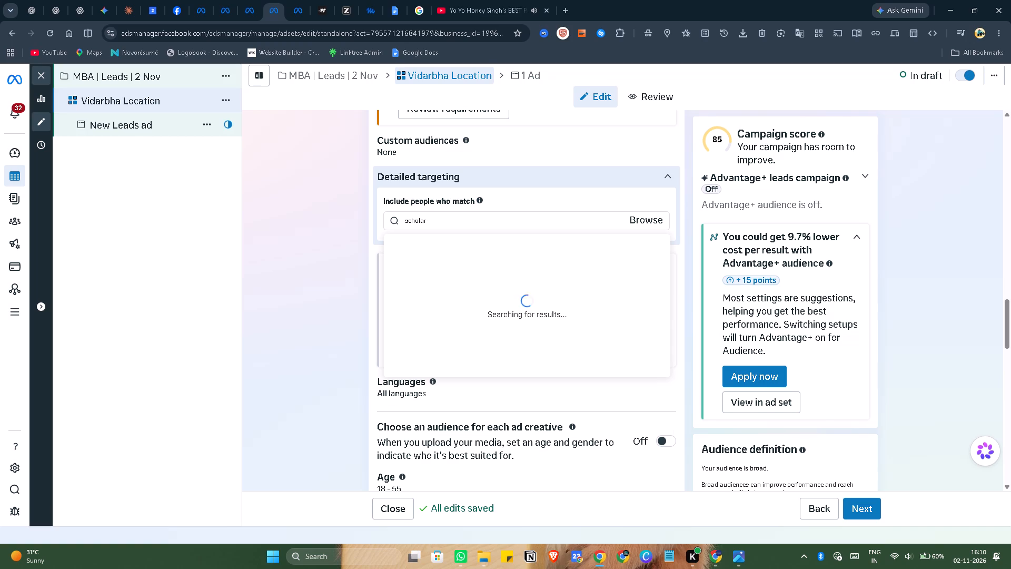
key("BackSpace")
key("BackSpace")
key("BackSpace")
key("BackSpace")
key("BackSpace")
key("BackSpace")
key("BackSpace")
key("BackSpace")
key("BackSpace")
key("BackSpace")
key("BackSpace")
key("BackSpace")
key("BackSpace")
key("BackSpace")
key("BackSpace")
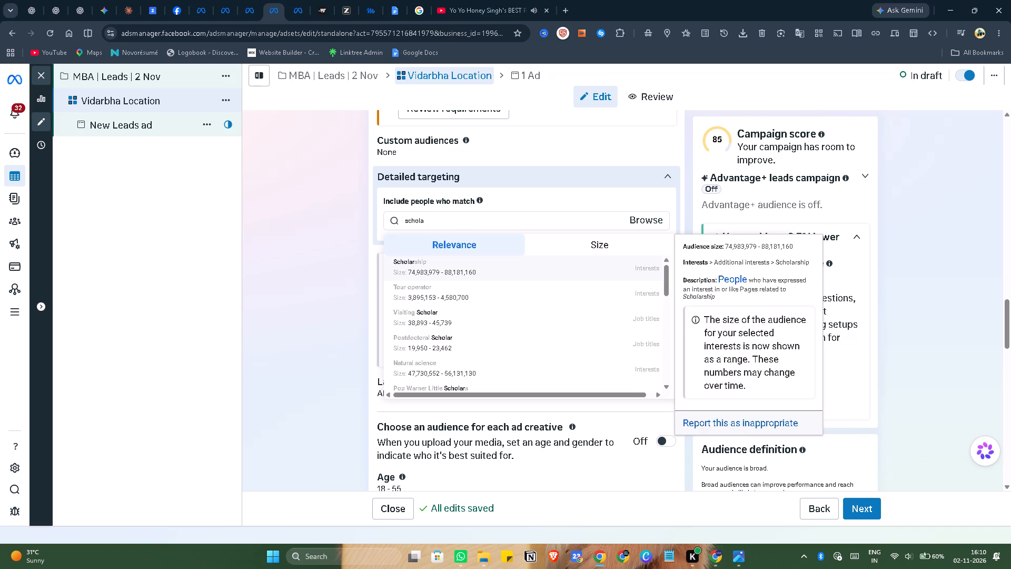
Search the detailed targeting options for "bcom" and include the field of study BCom Commerce.
key("alt+Tab")
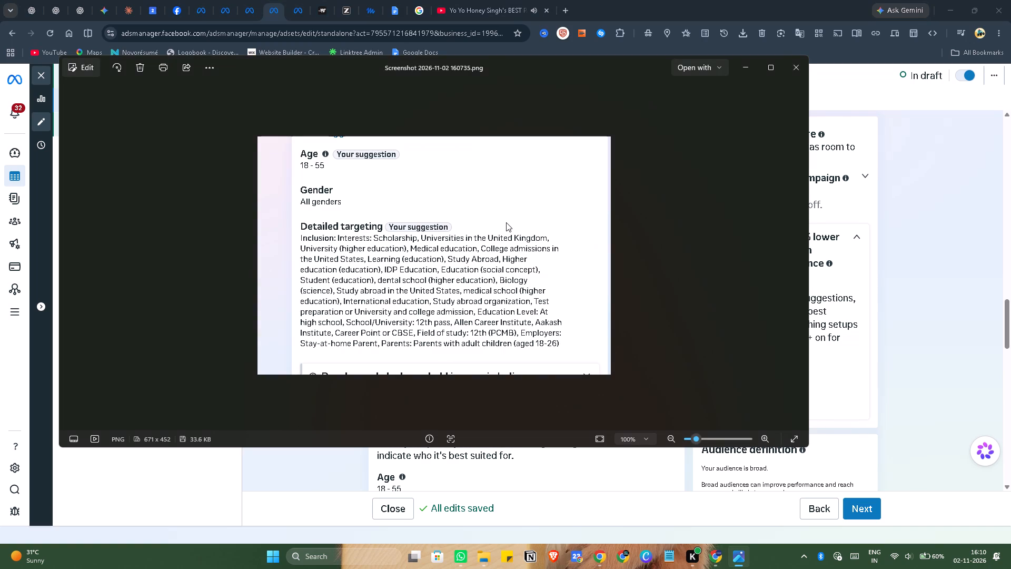
key("alt+Tab")
type("bc")
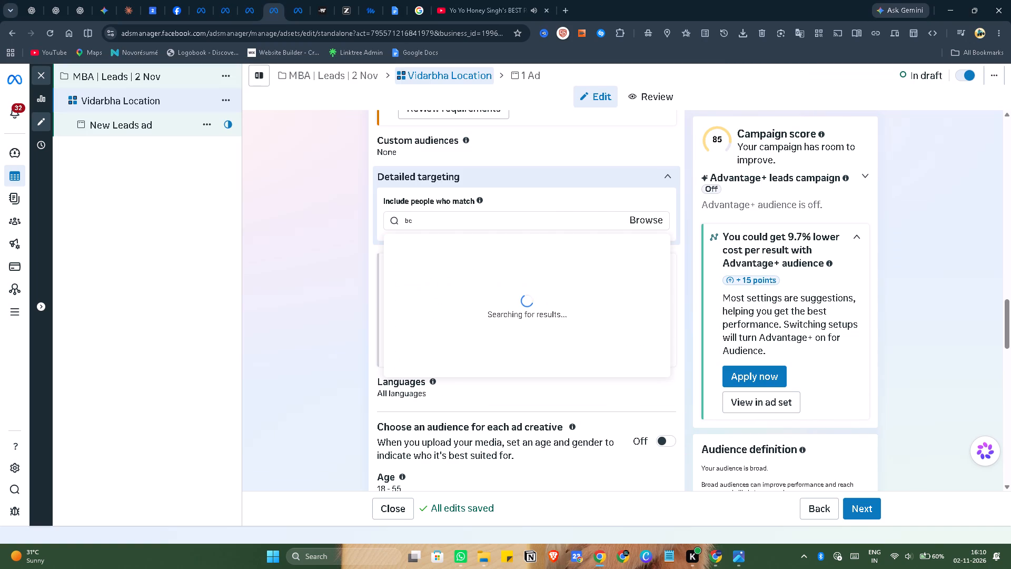
key("a")
key("BackSpace")
type("om")
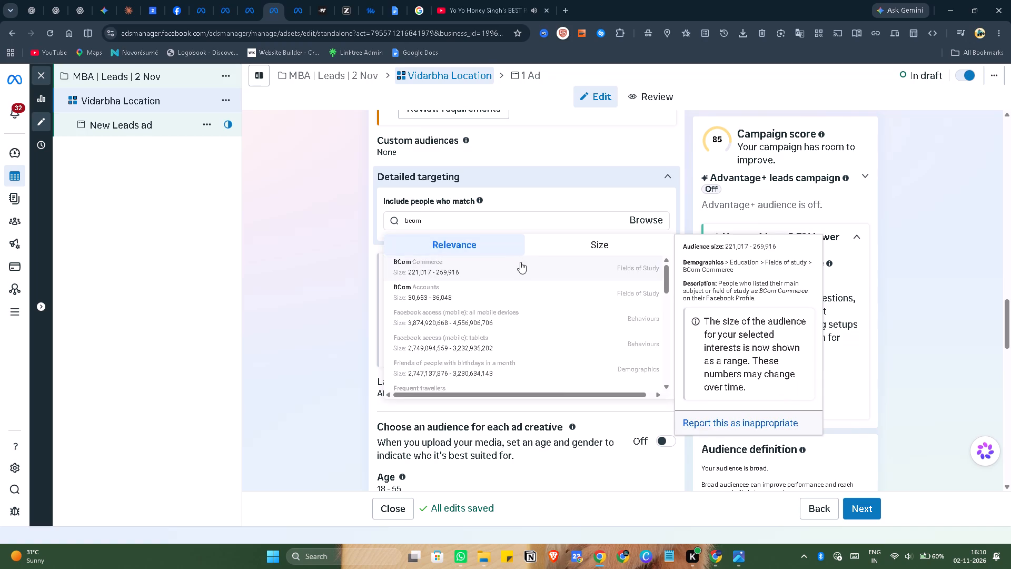
left_click(518, 267)
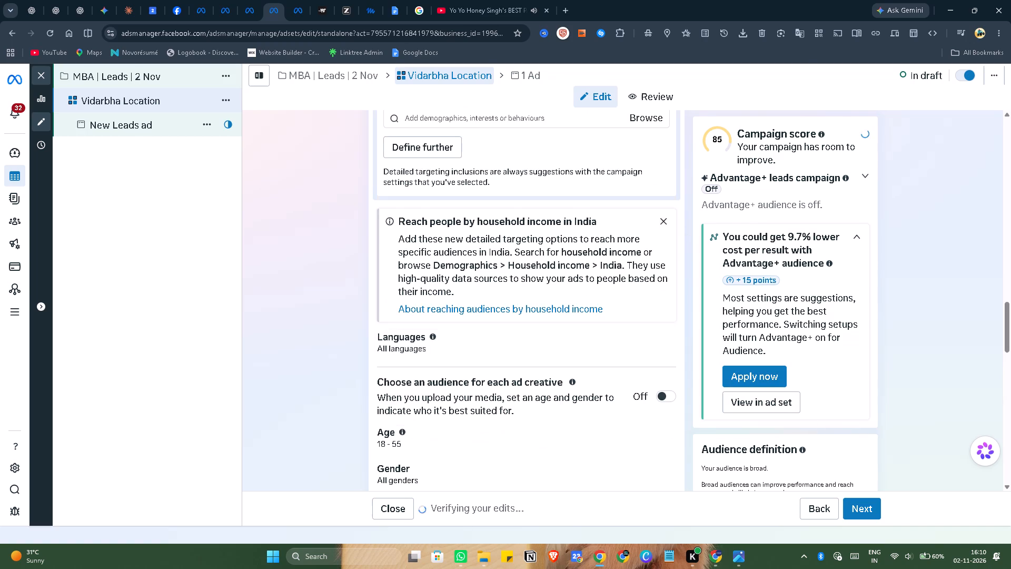
Recheck the reference screenshot and add the suggested fields of study Bachelor of Commerce, B.Com (Pass) and B.Com(CA) to the detailed targeting.
key("alt+Tab")
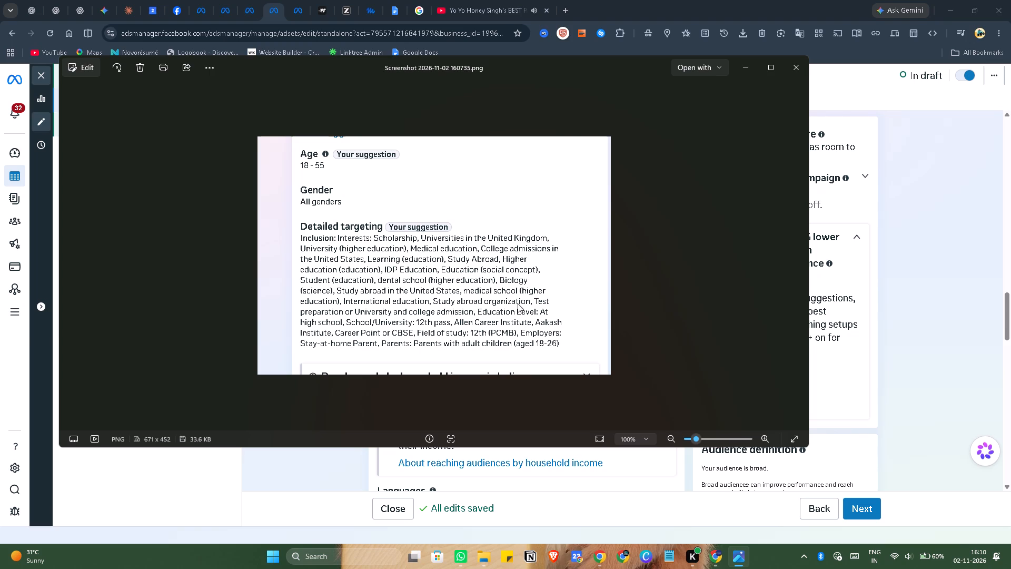
key("alt+Tab")
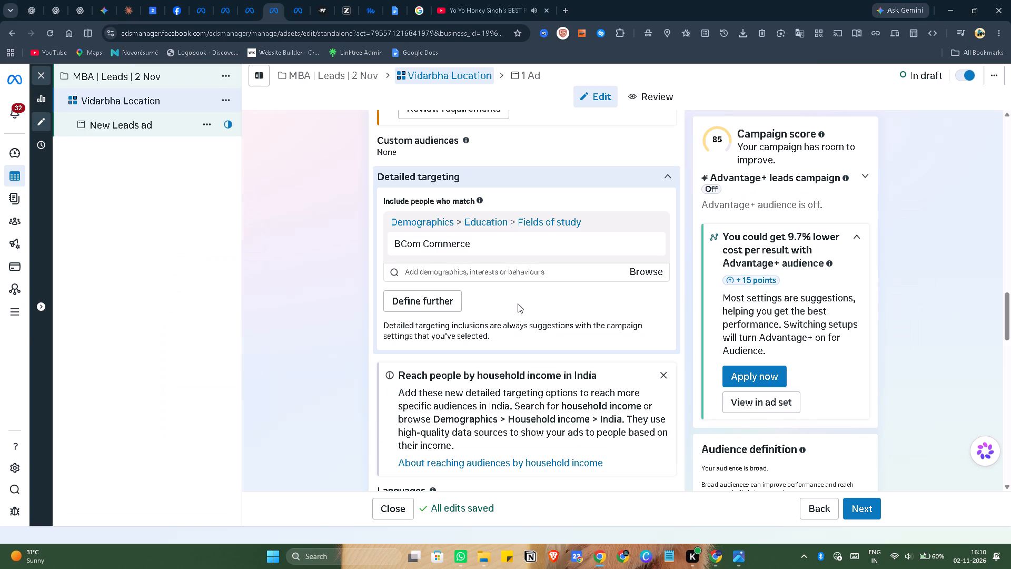
left_click(514, 271)
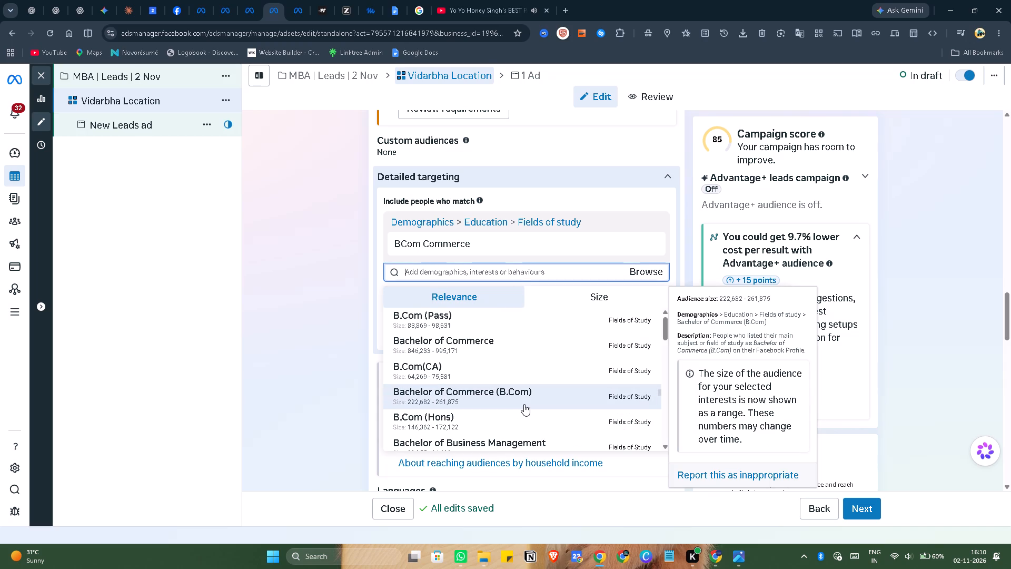
left_click(531, 346)
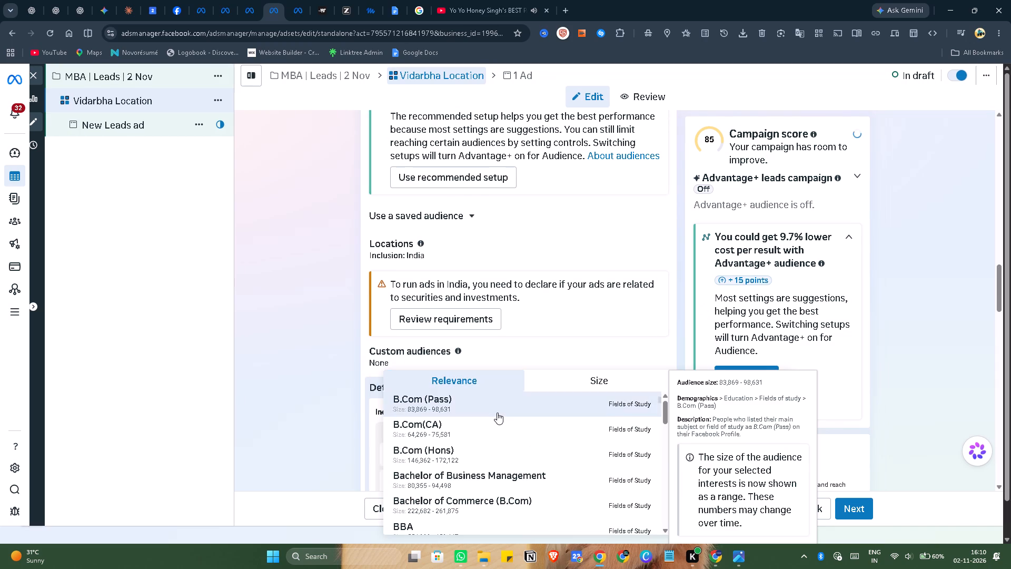
left_click(509, 410)
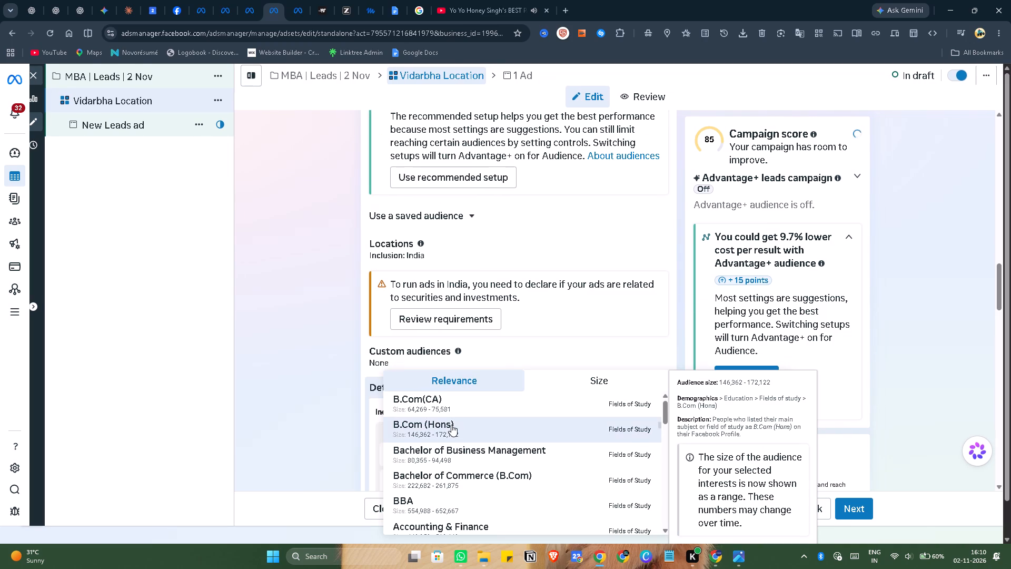
left_click(459, 404)
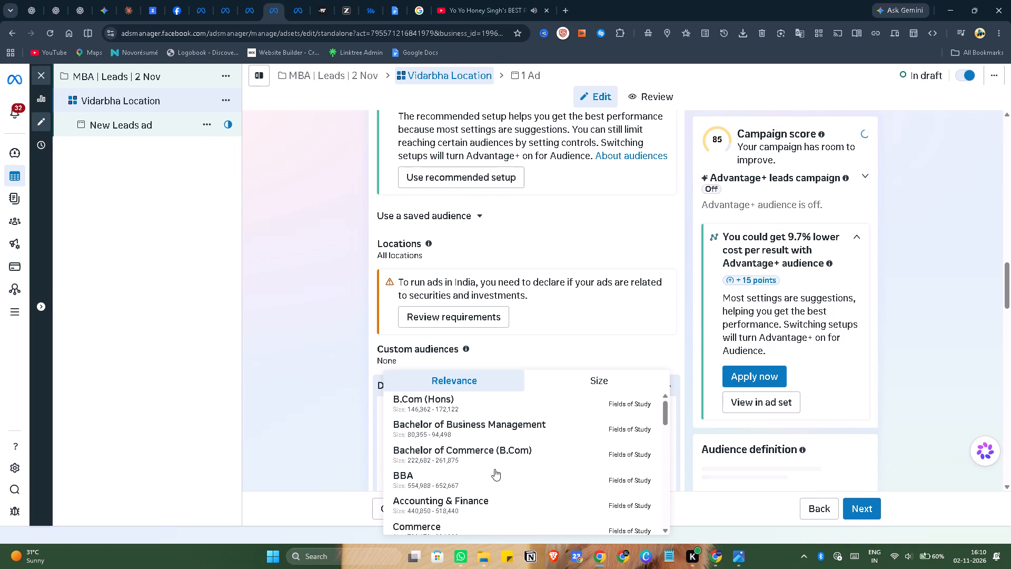
scroll(494, 469, "down", 1)
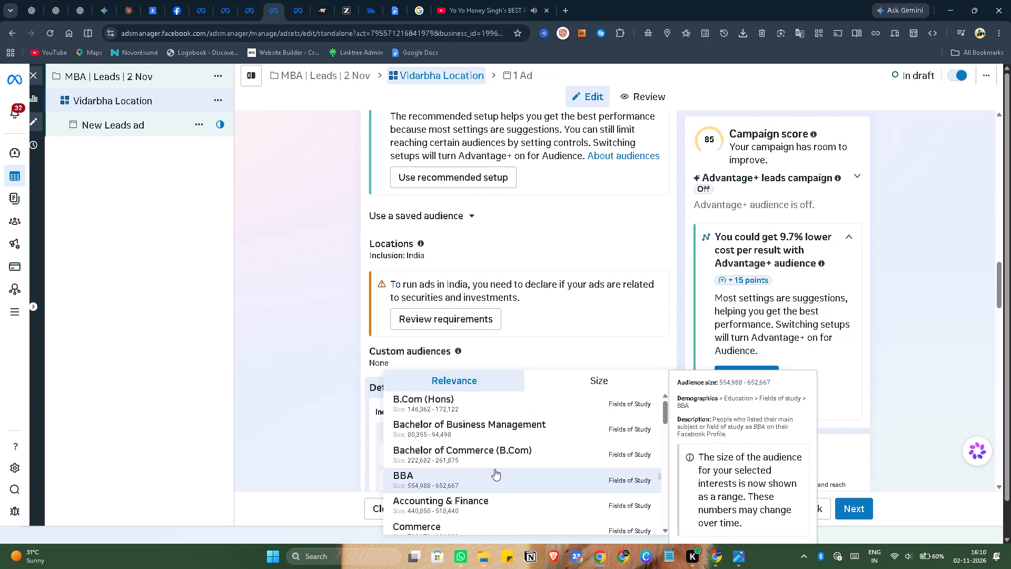
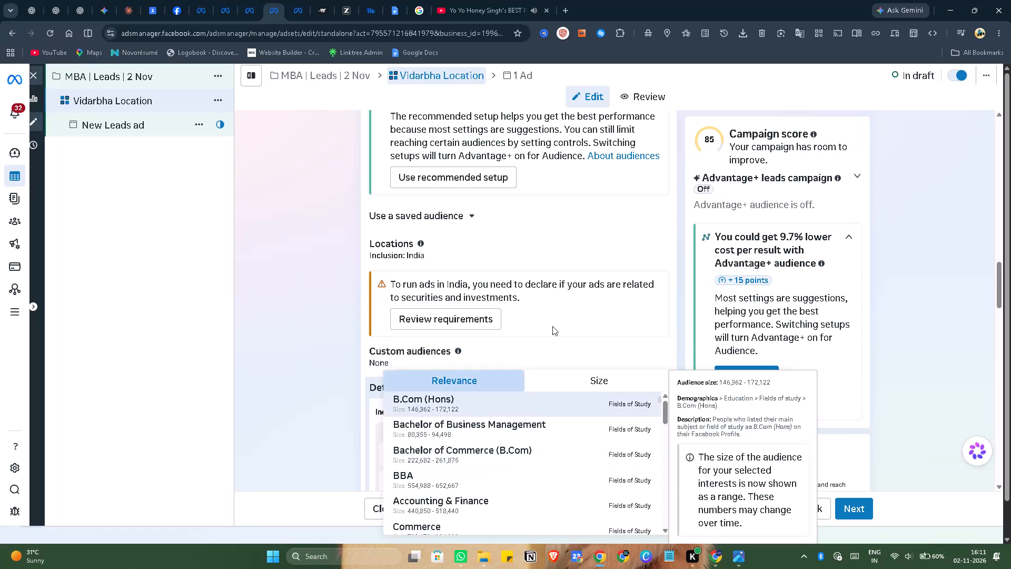
Switch to the YouTube tab, open the Badshah mix and play the Psycho Saiyaan video from its playlist.
left_click(497, 12)
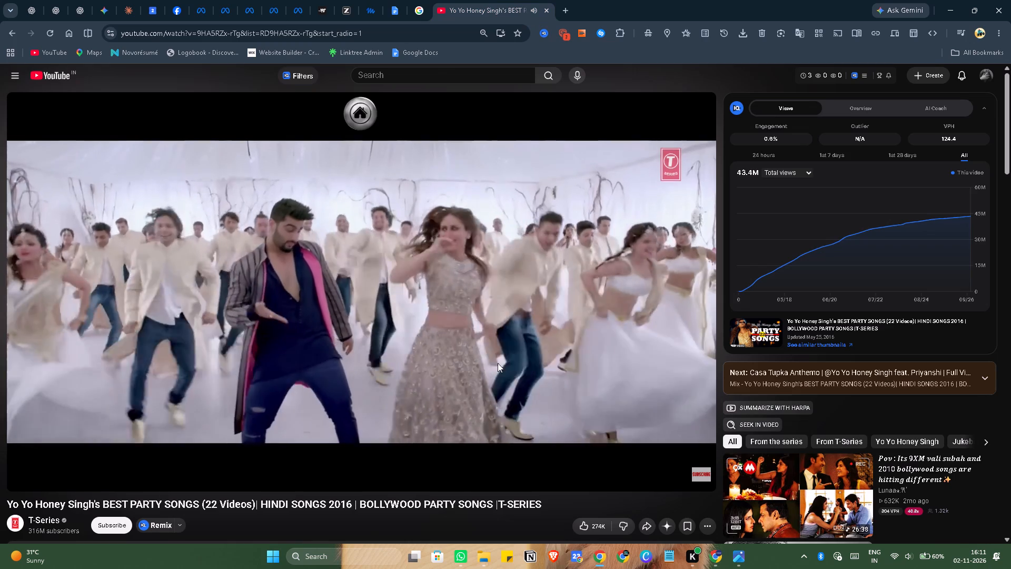
scroll(808, 380, "down", 3)
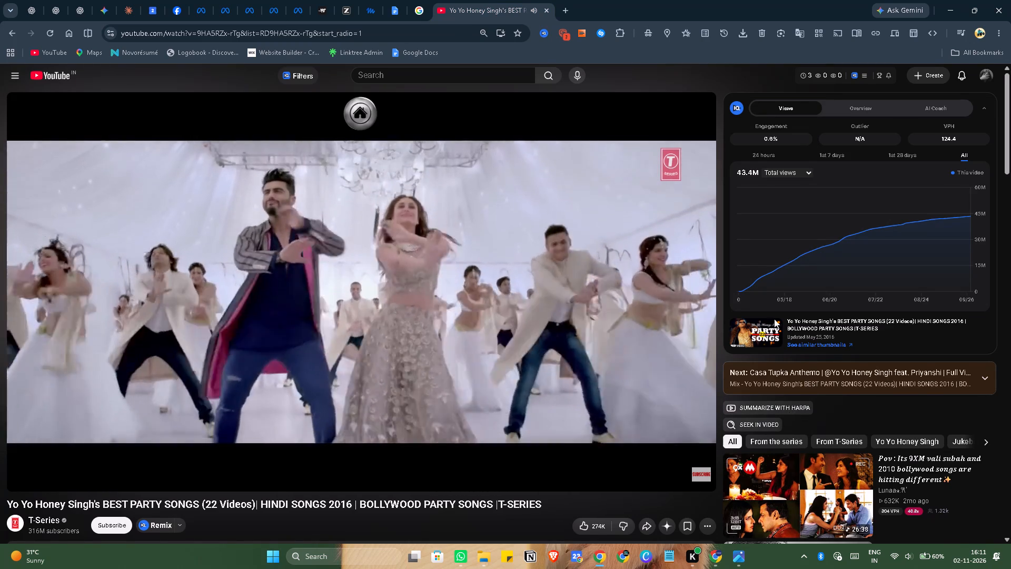
scroll(756, 310, "down", 4)
scroll(813, 338, "down", 4)
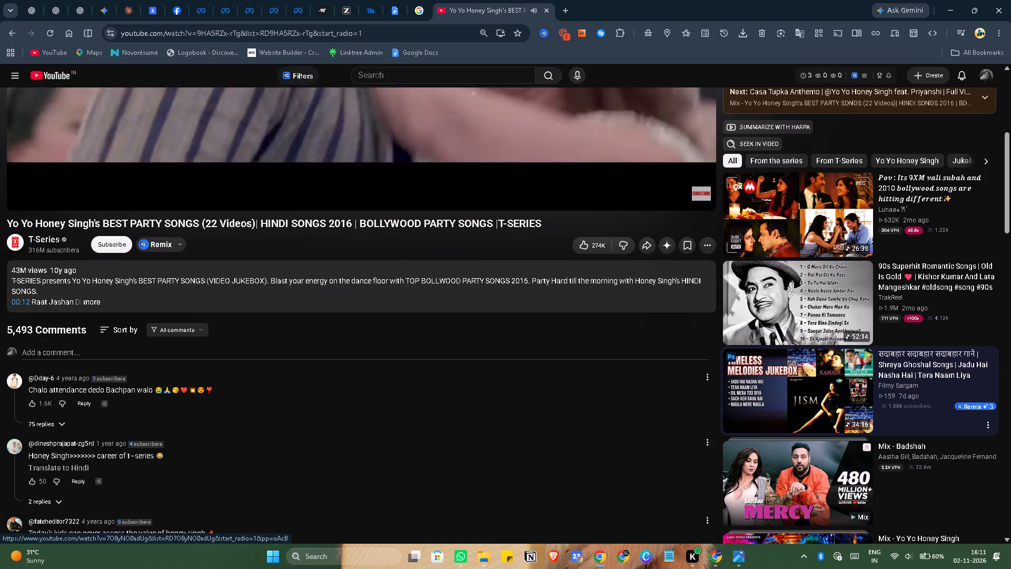
scroll(811, 365, "down", 2)
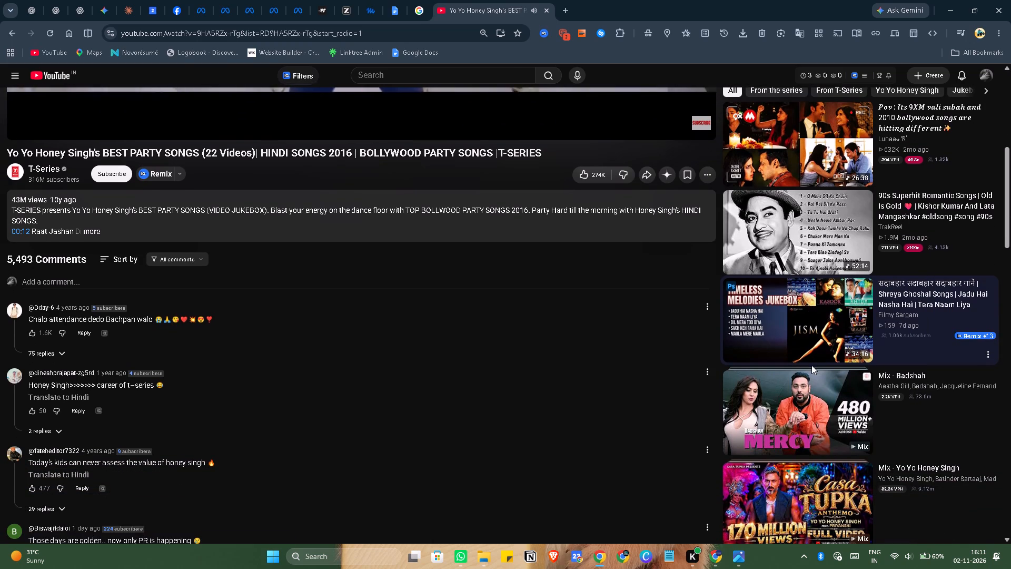
scroll(811, 365, "down", 2)
left_click(807, 348)
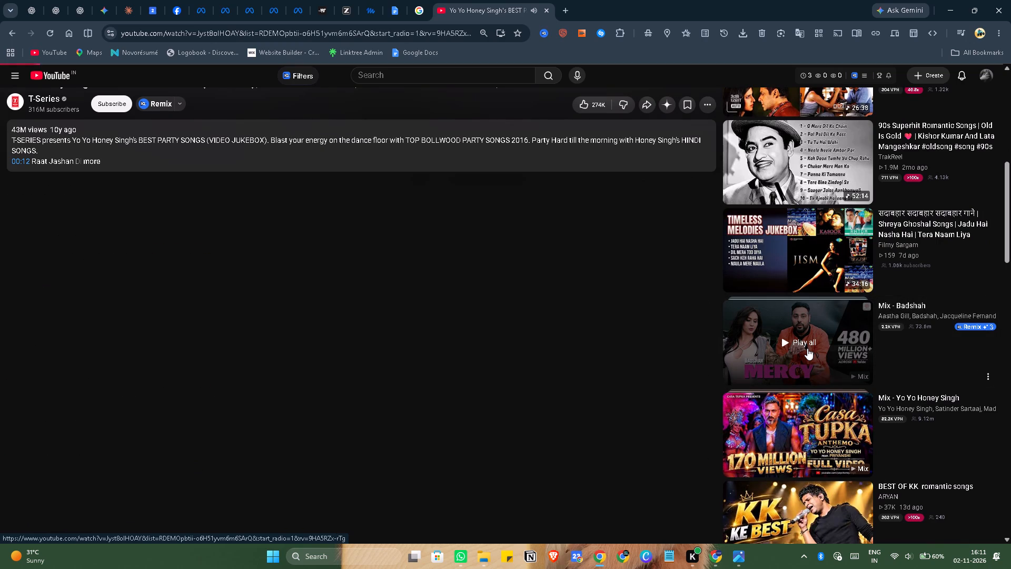
left_click(767, 316)
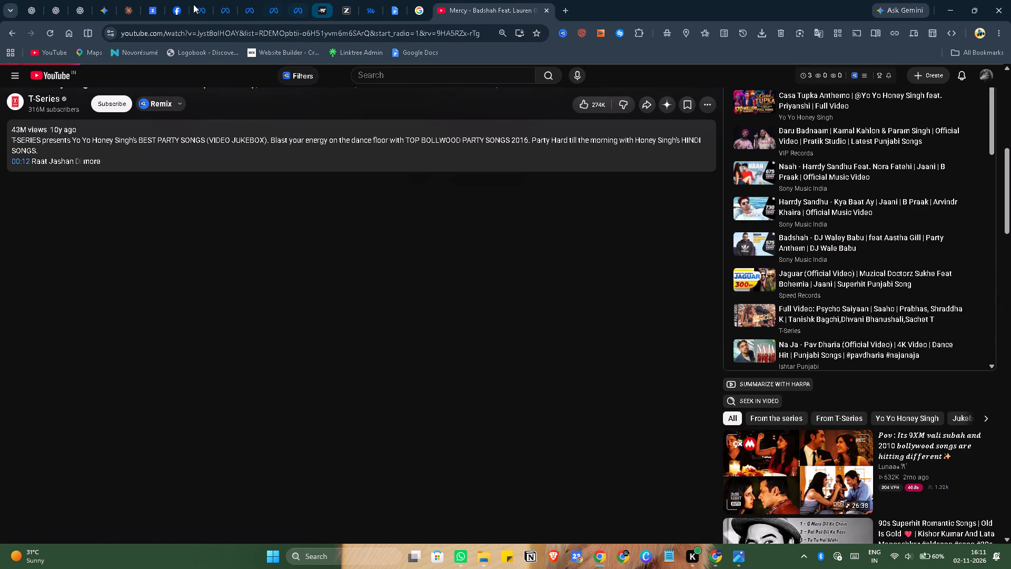
Return to the MBA campaign's Vidarbha Location ad set and add the suggested education level University graduate to the detailed targeting.
left_click(233, 1)
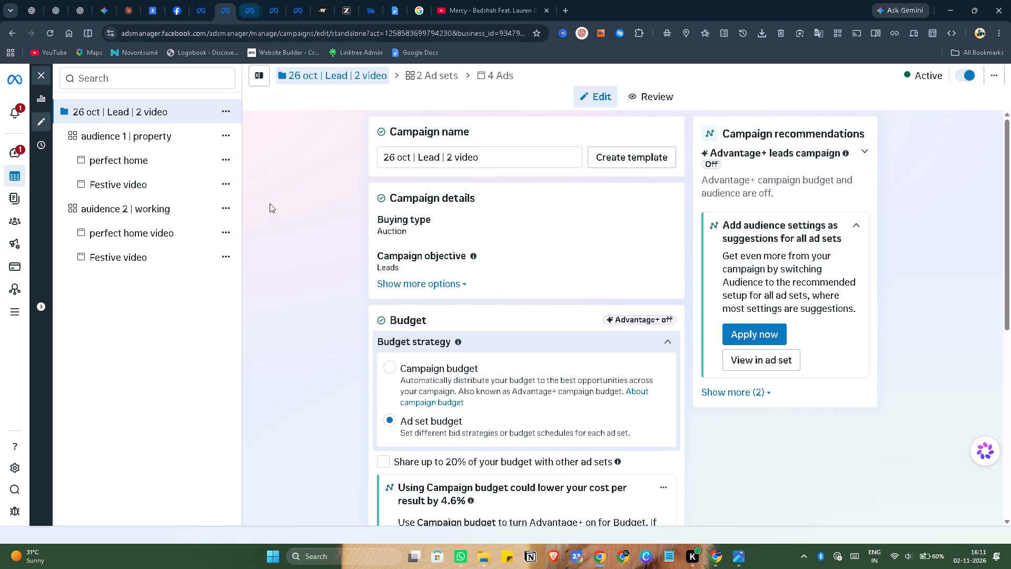
scroll(302, 271, "down", 3)
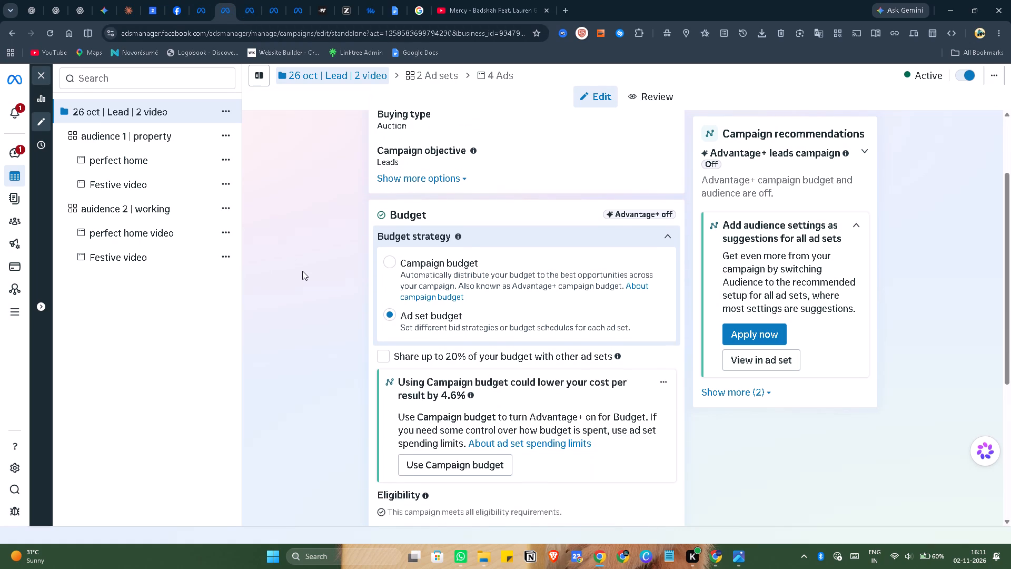
left_click(265, 9)
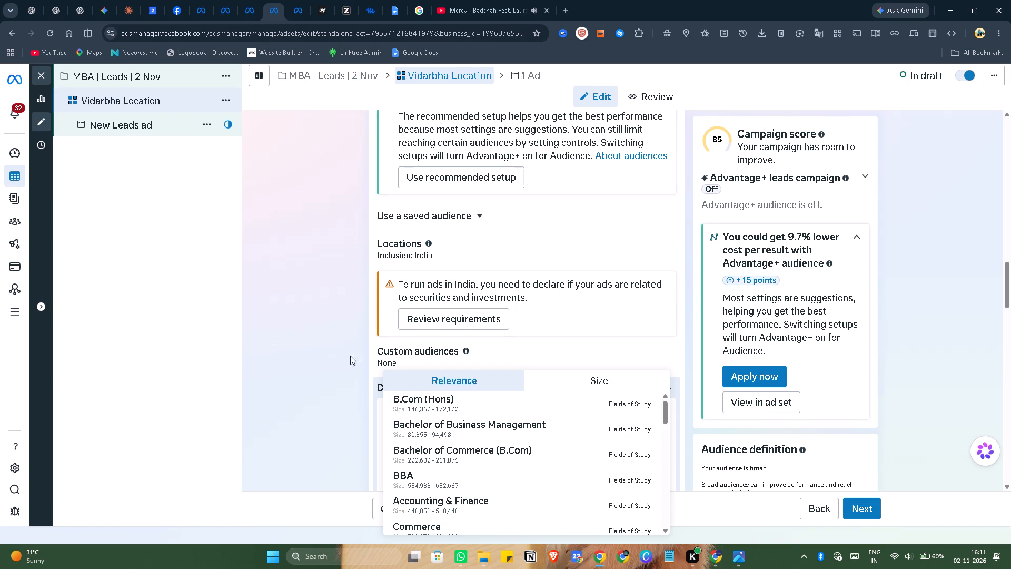
scroll(495, 378, "down", 7)
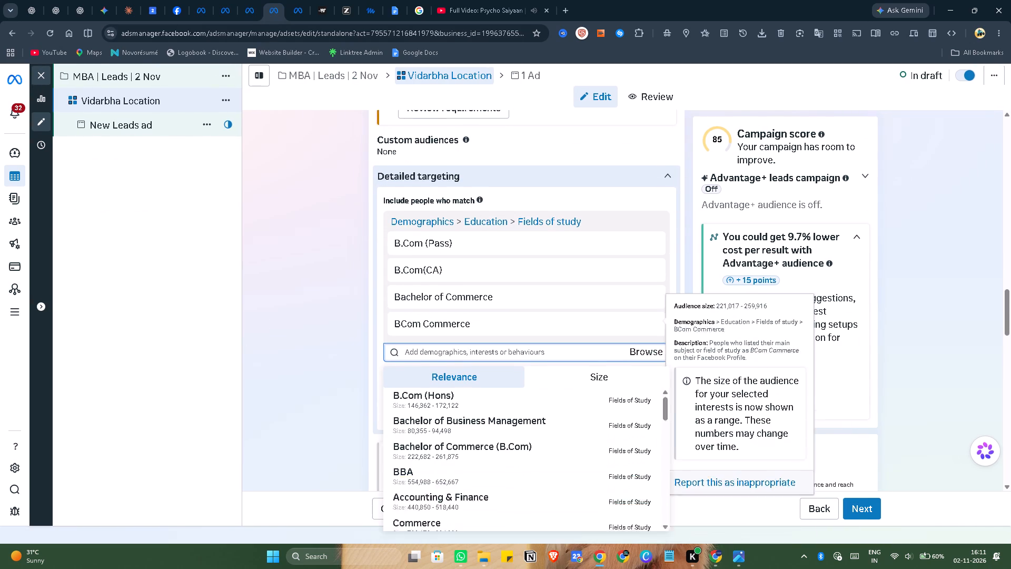
scroll(501, 341, "down", 8)
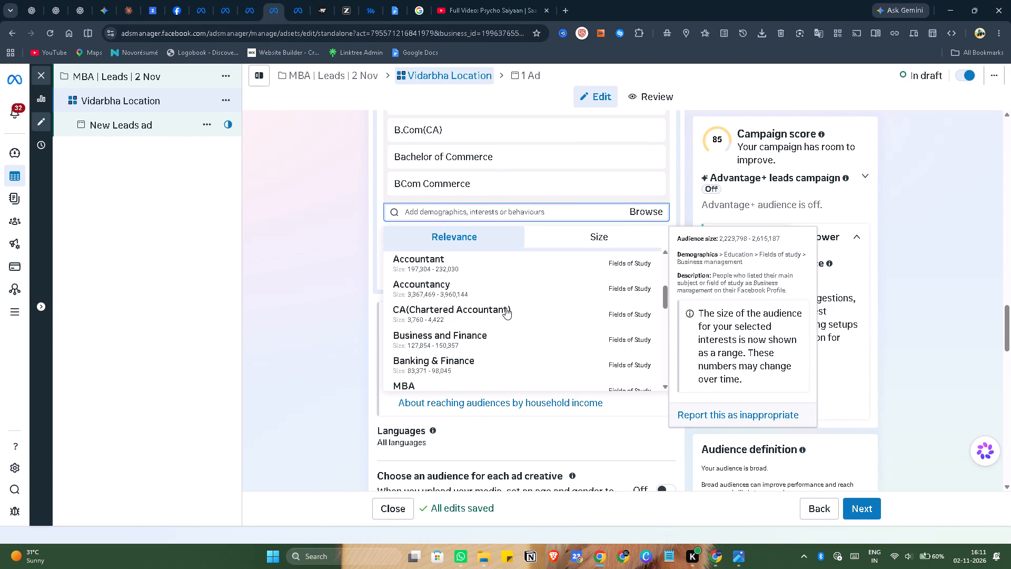
scroll(506, 308, "down", 5)
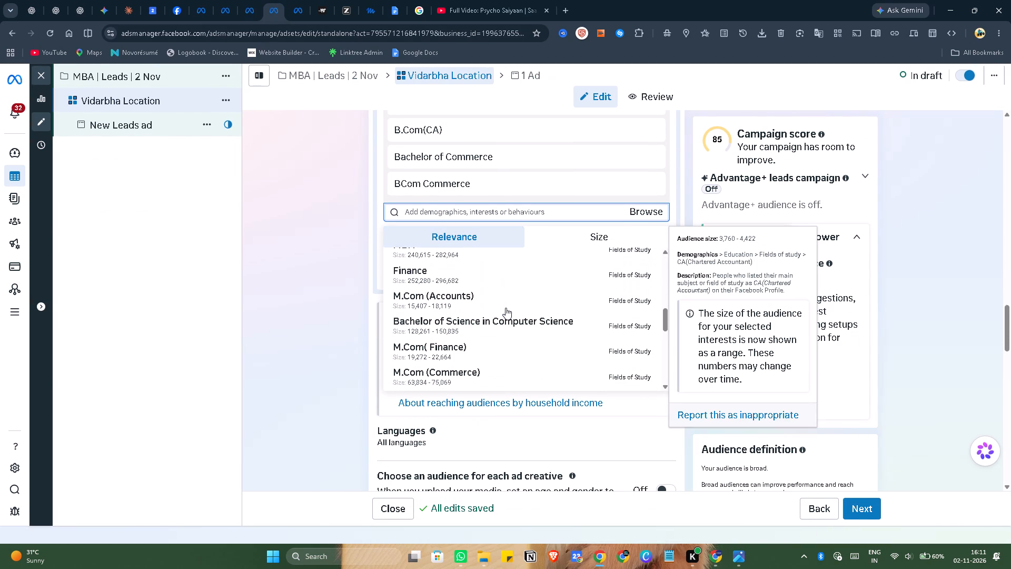
scroll(506, 308, "down", 6)
scroll(506, 308, "up", 3)
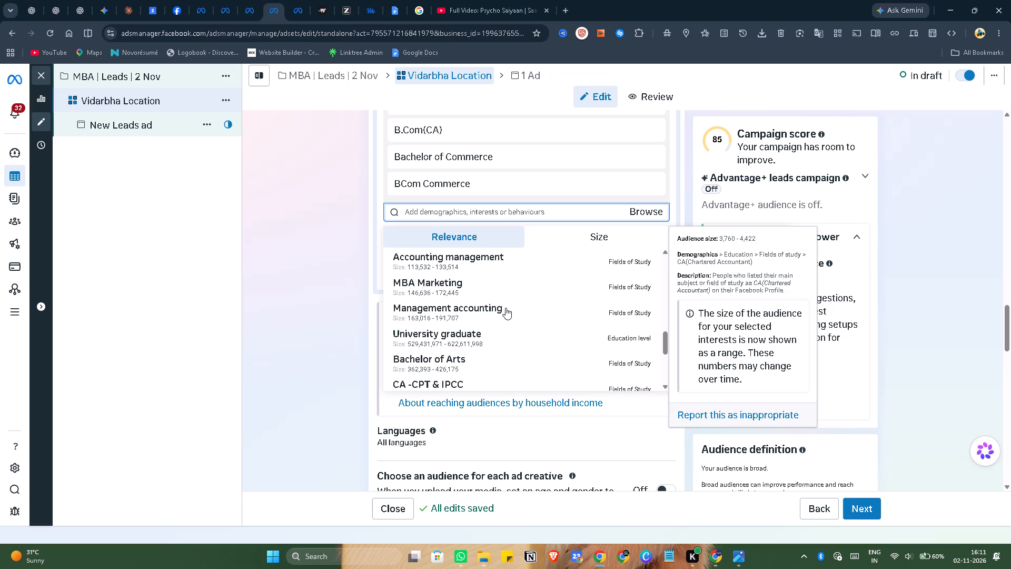
left_click(521, 340)
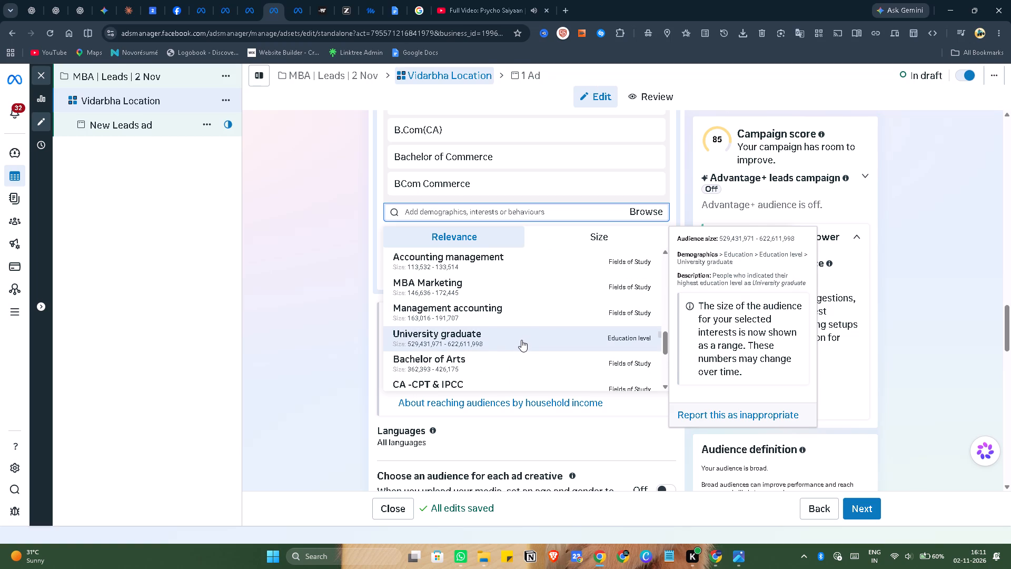
Review the ad set's included detailed targeting, the remaining suggestions, and the language, age and gender settings.
scroll(492, 345, "down", 4)
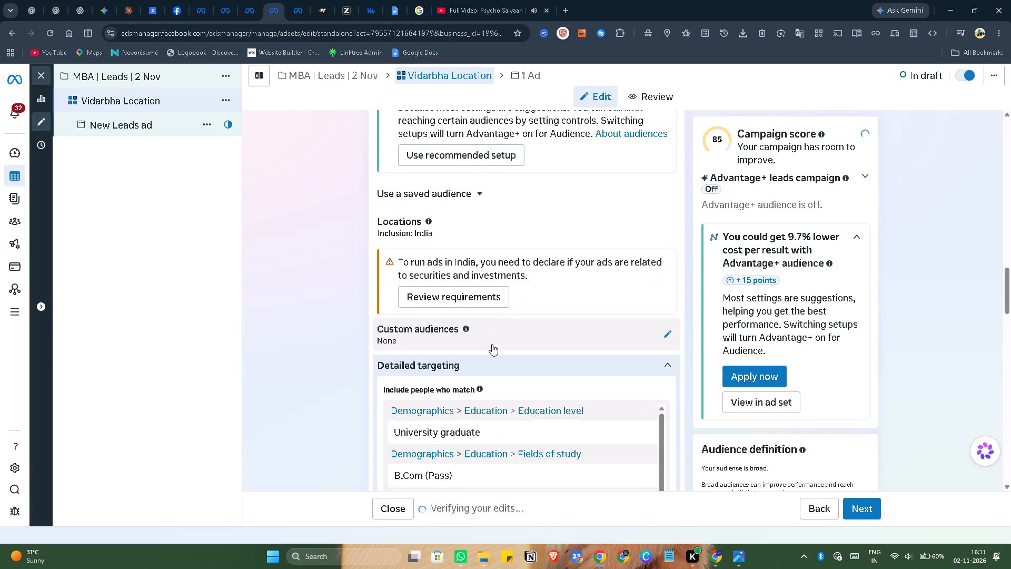
scroll(483, 329, "down", 9)
scroll(454, 345, "up", 4)
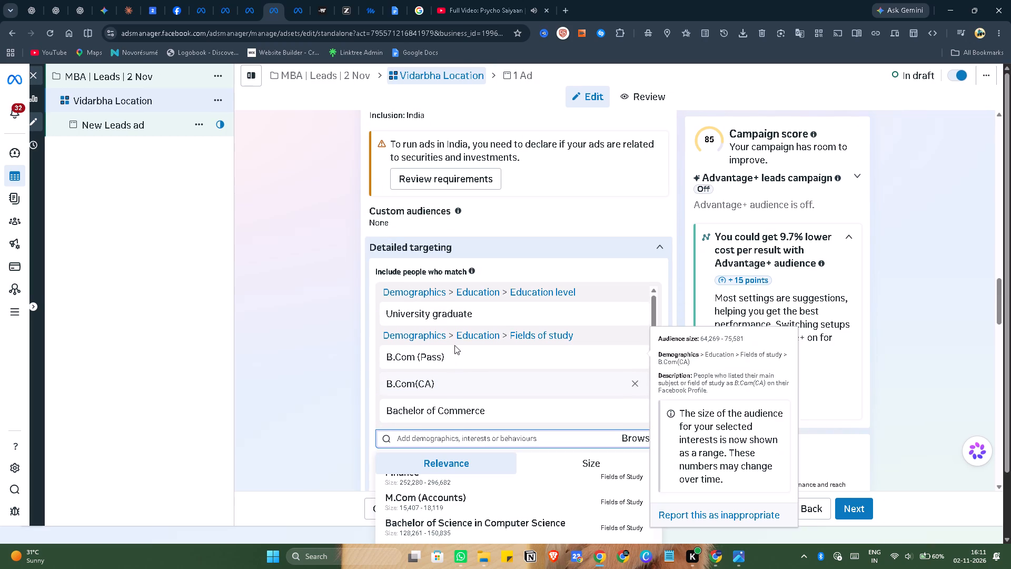
scroll(479, 328, "down", 8)
scroll(326, 333, "down", 3)
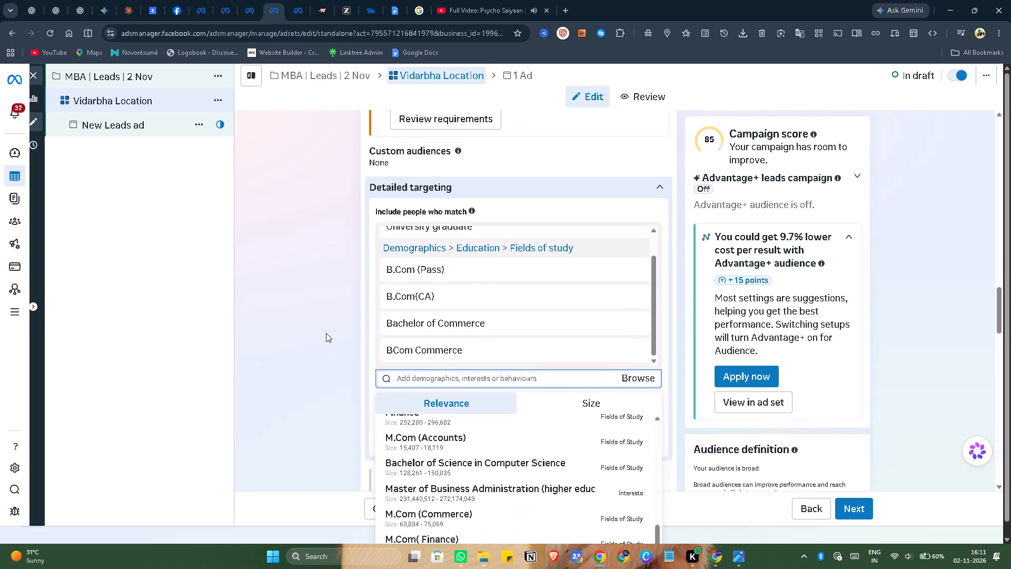
scroll(511, 376, "down", 5)
scroll(493, 429, "down", 5)
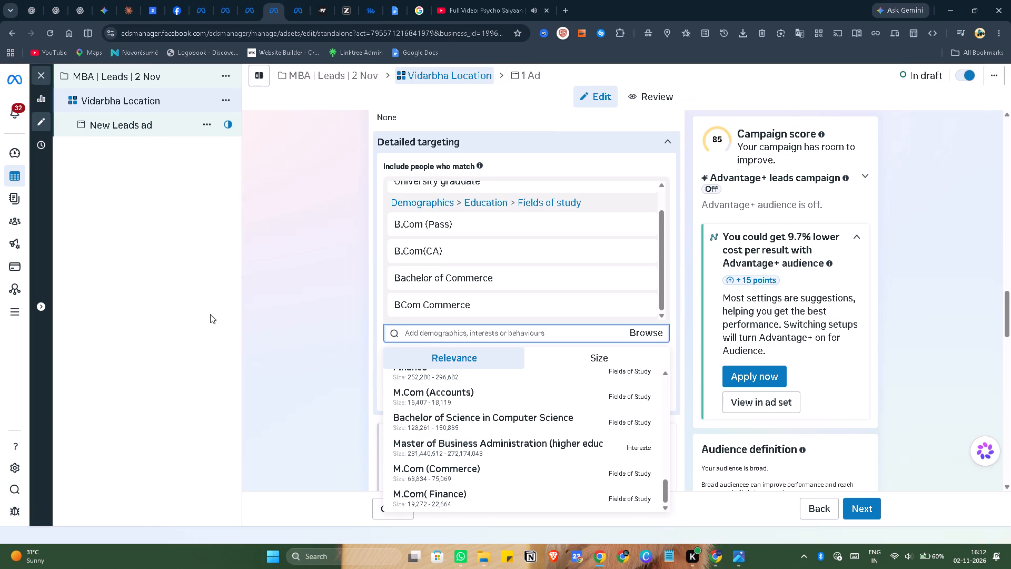
scroll(312, 278, "down", 9)
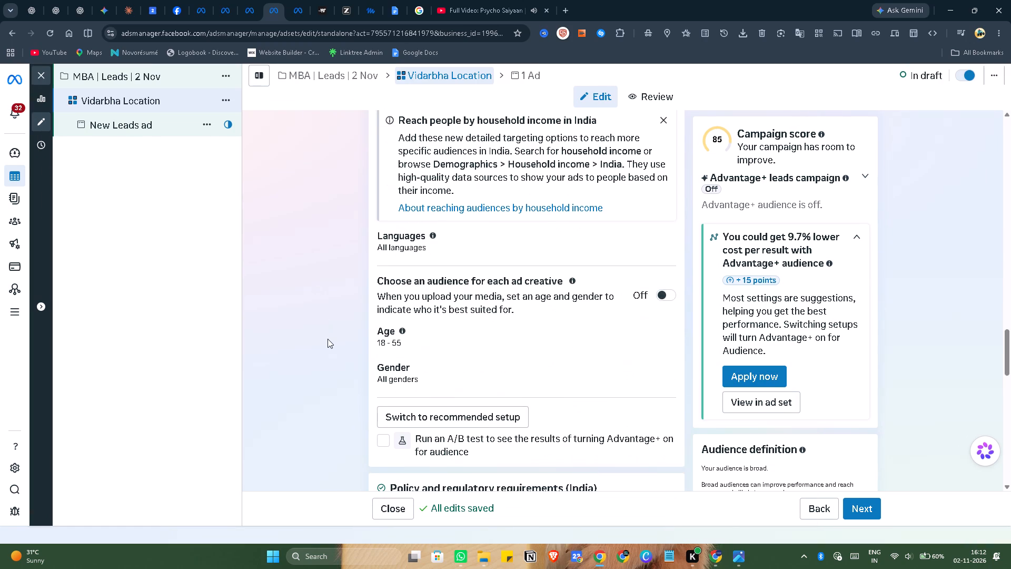
scroll(329, 340, "down", 4)
scroll(329, 340, "up", 12)
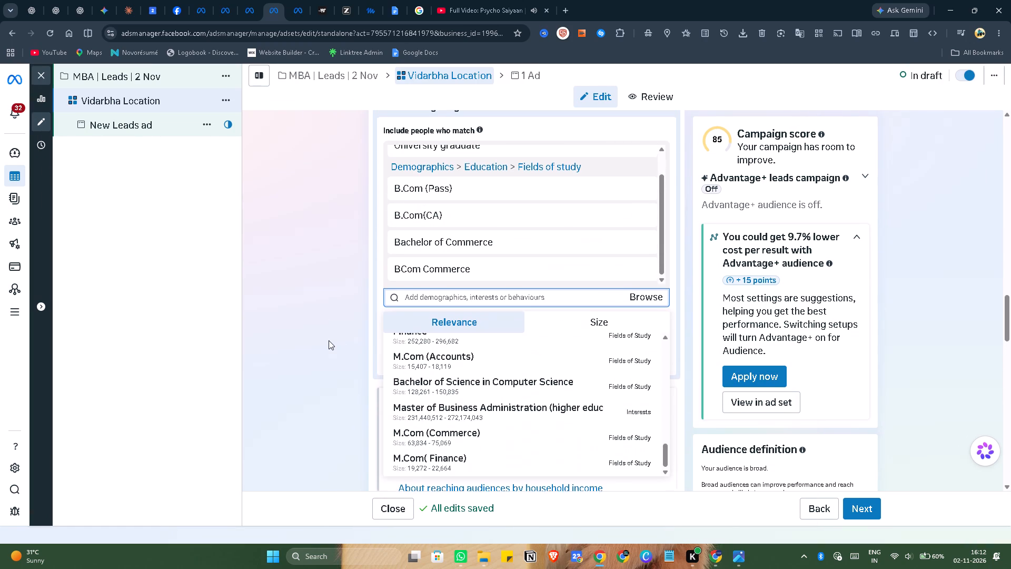
Recheck the reference screenshot, search the detailed targeting for "higher" and include the Higher education entry under Schools/Universities.
left_click(450, 301)
key("alt+Tab")
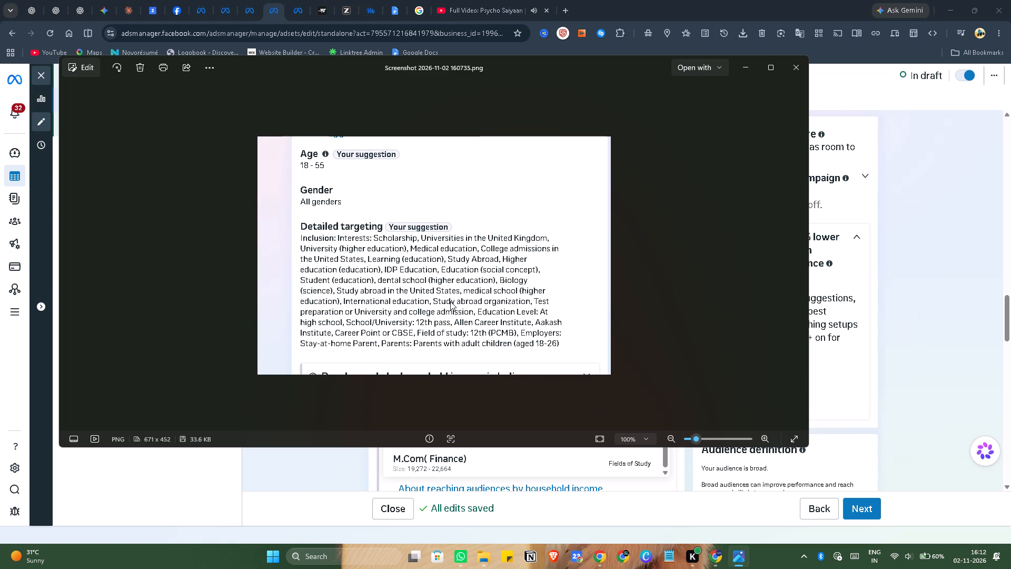
key("alt+Tab")
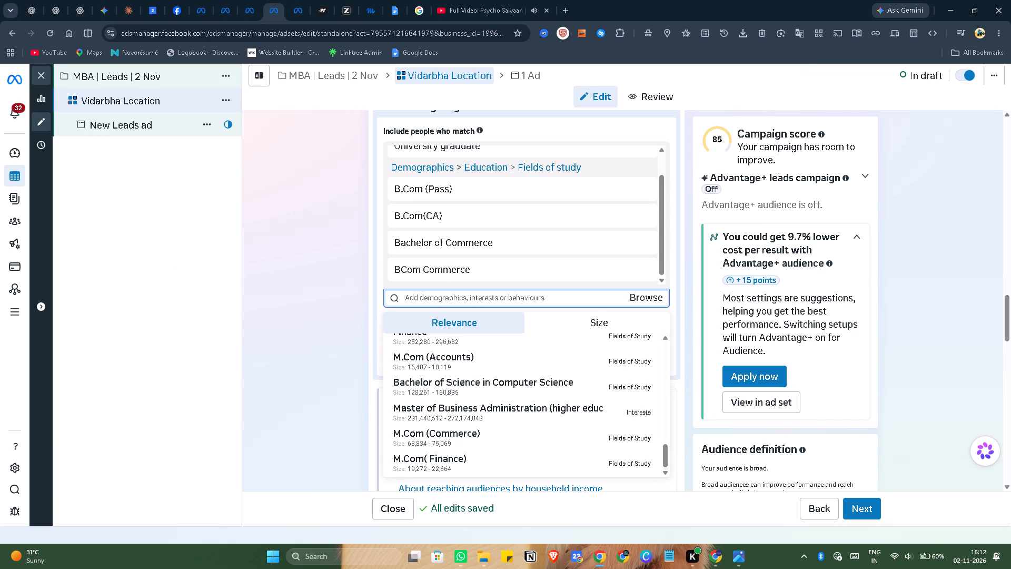
type("higher")
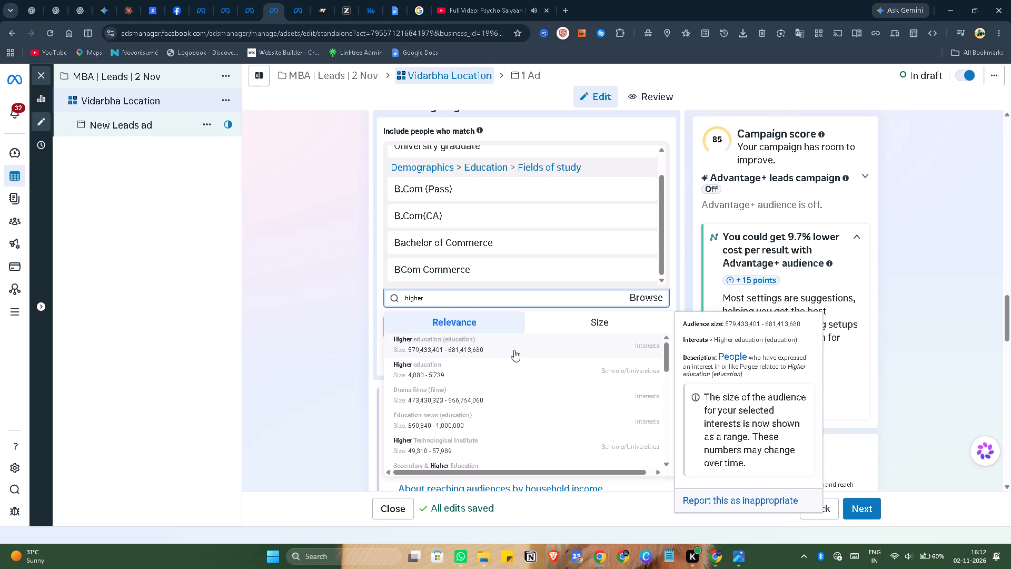
left_click(523, 365)
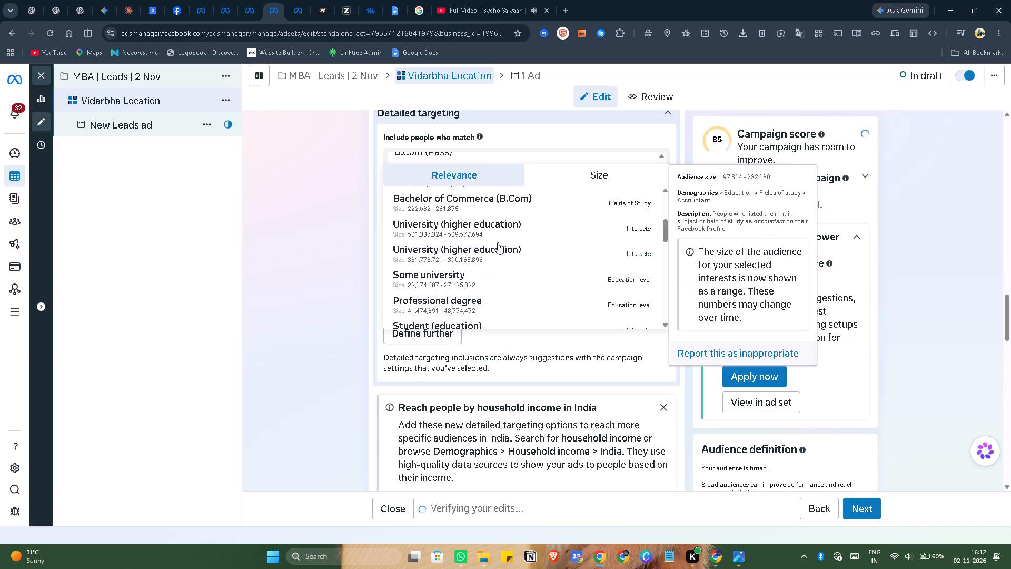
Add both suggested University (higher education) interests to the ad set's detailed targeting.
scroll(500, 254, "up", 13)
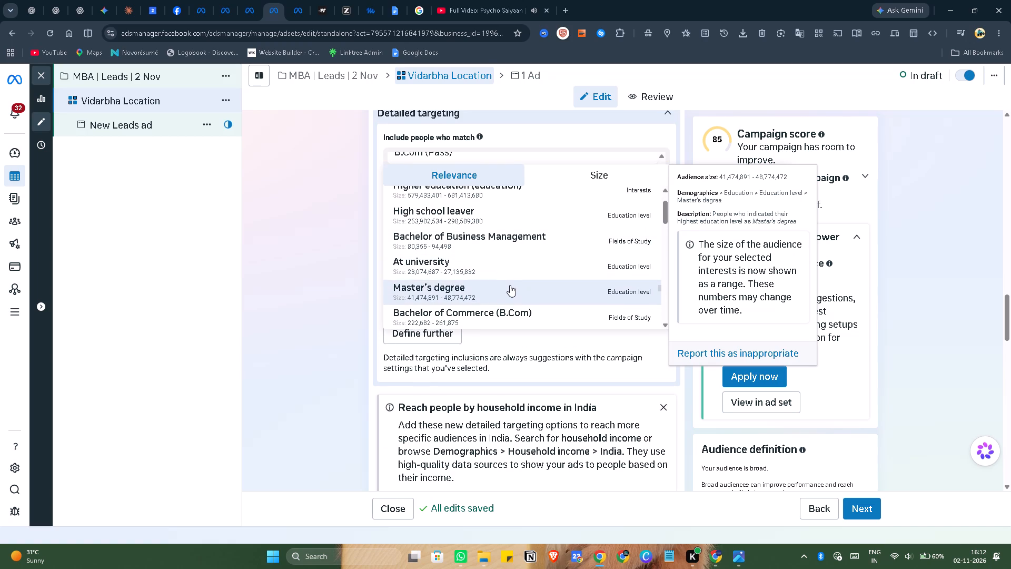
scroll(510, 285, "up", 1)
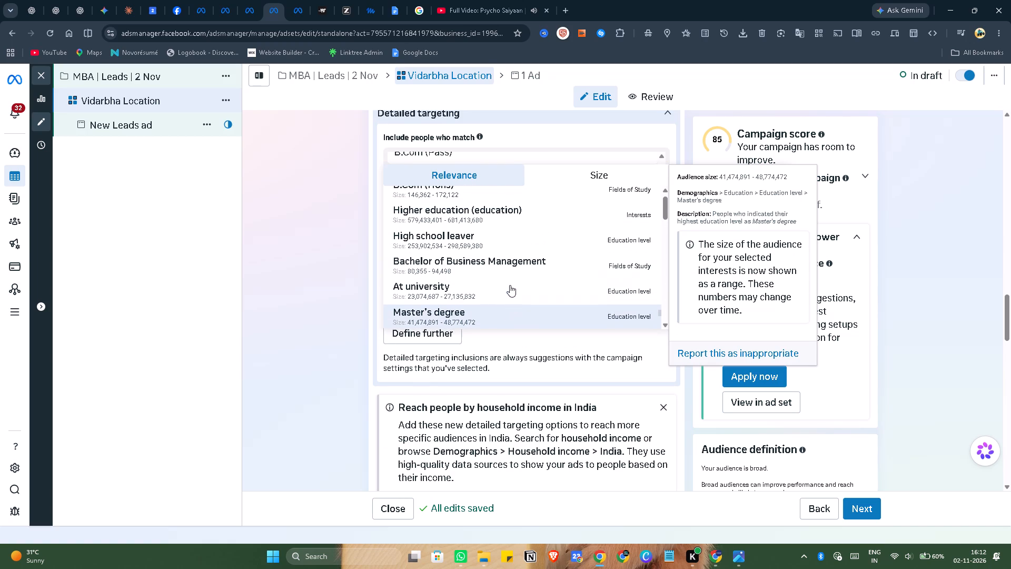
scroll(510, 285, "up", 1)
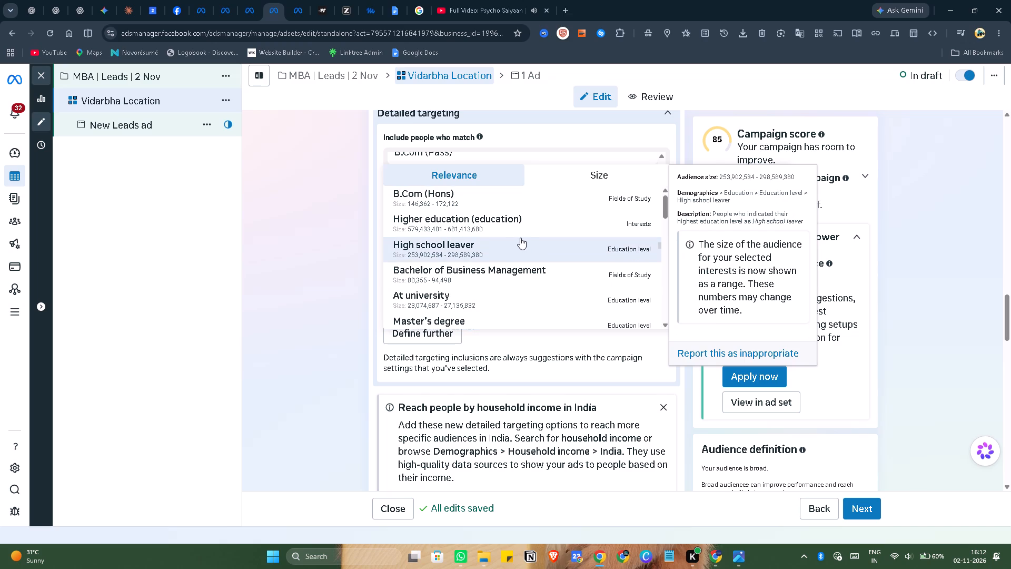
scroll(527, 223, "up", 2)
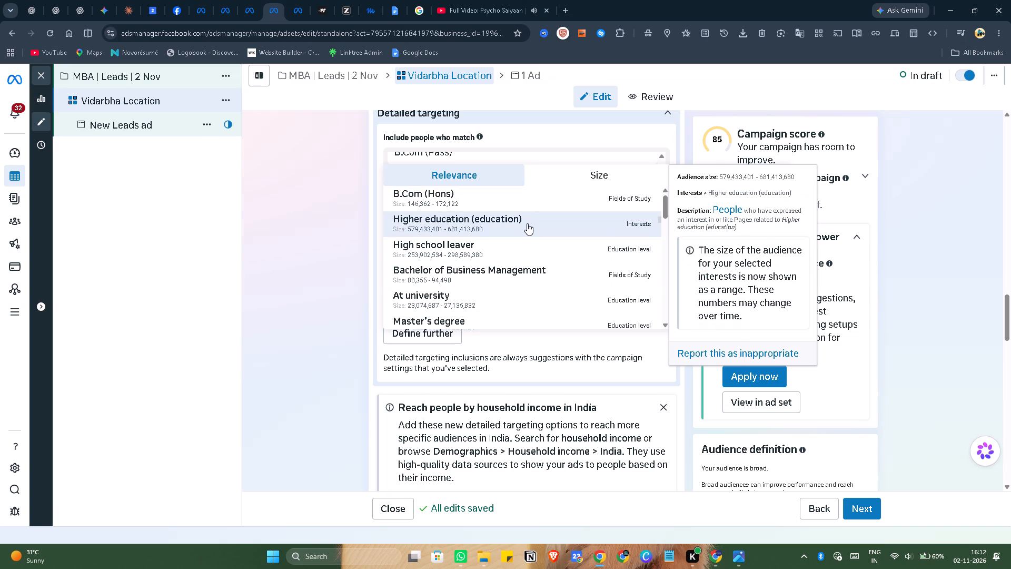
scroll(528, 281, "down", 3)
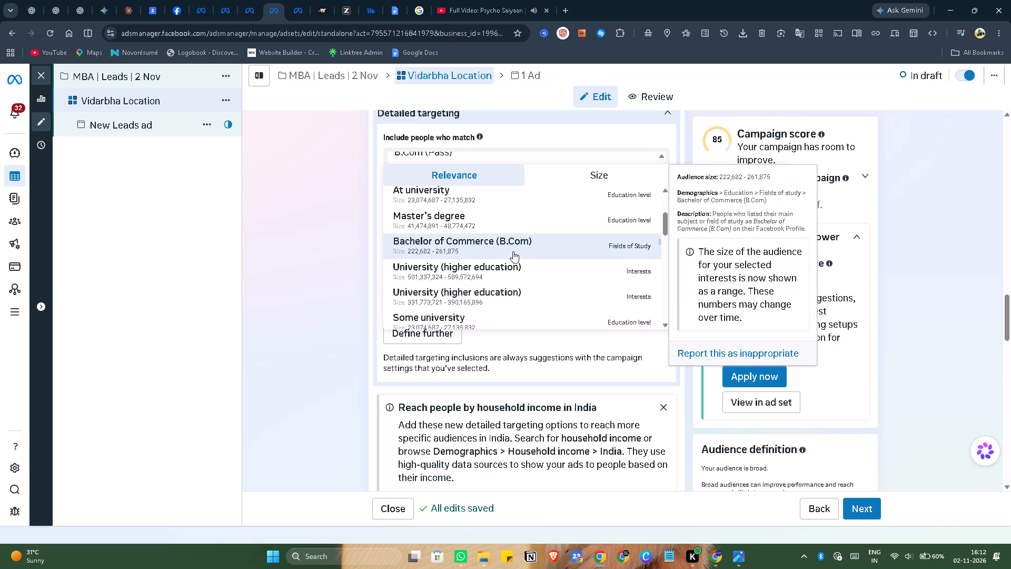
scroll(518, 255, "down", 2)
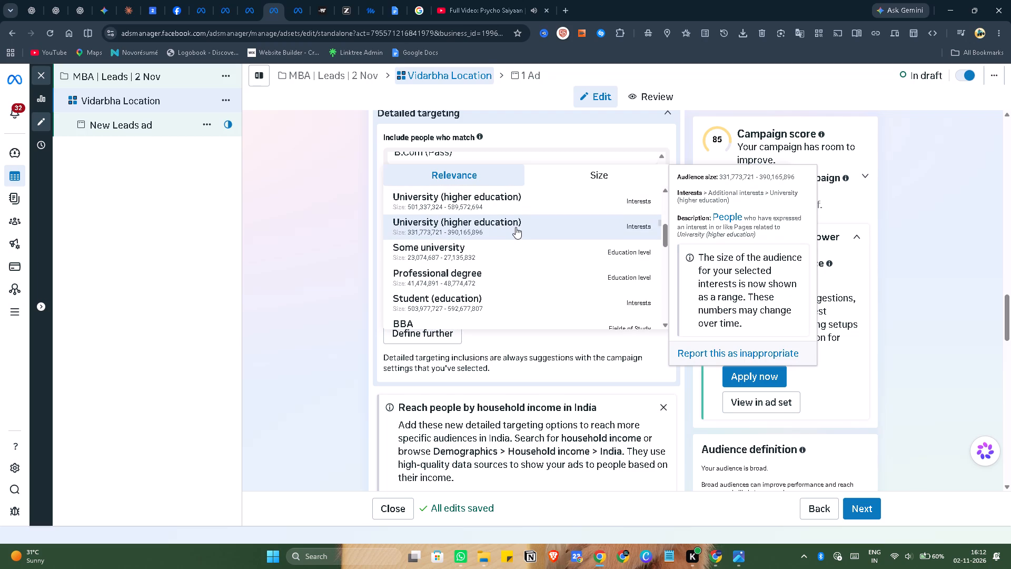
left_click(512, 230)
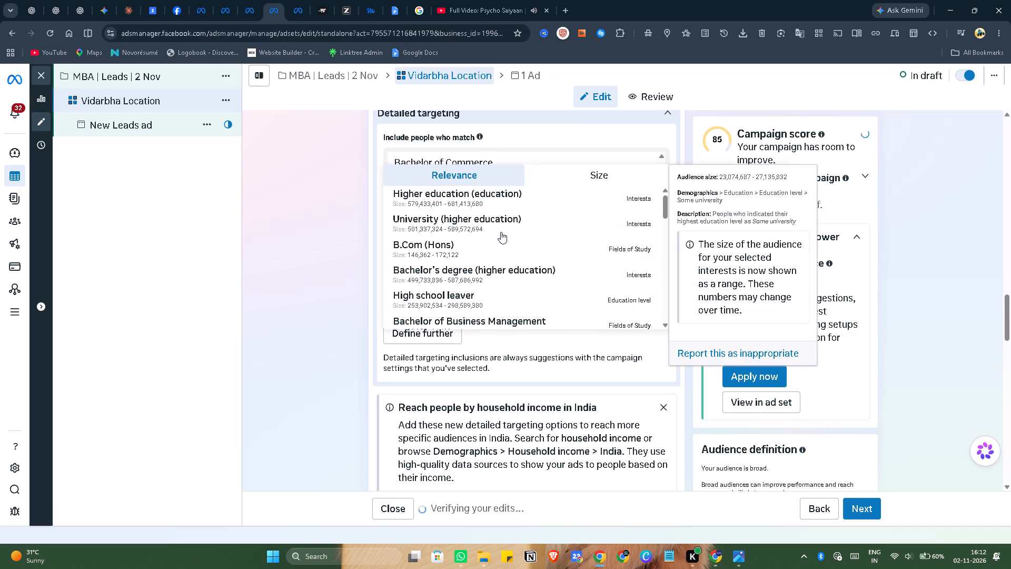
scroll(510, 249, "up", 1)
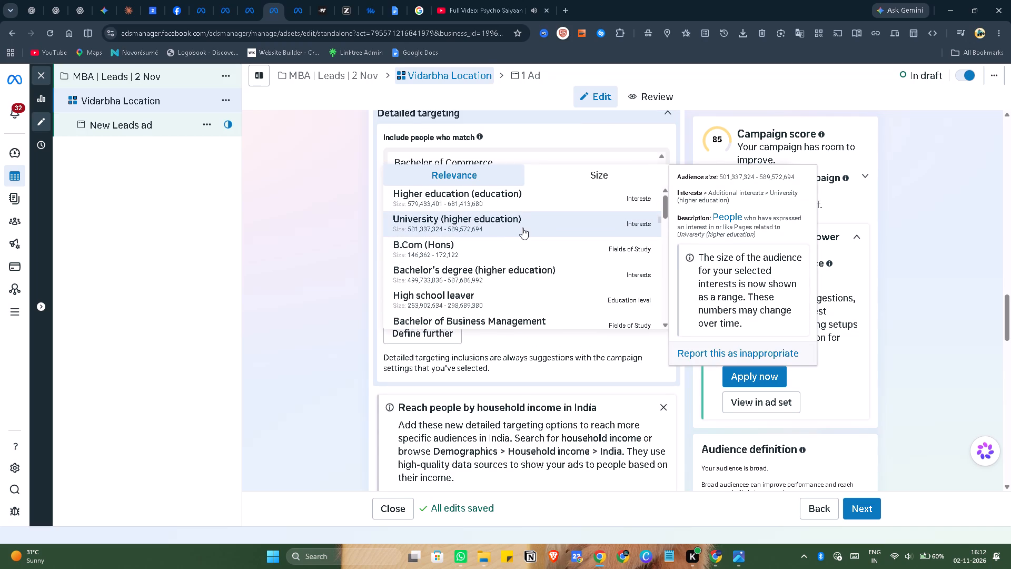
left_click(522, 228)
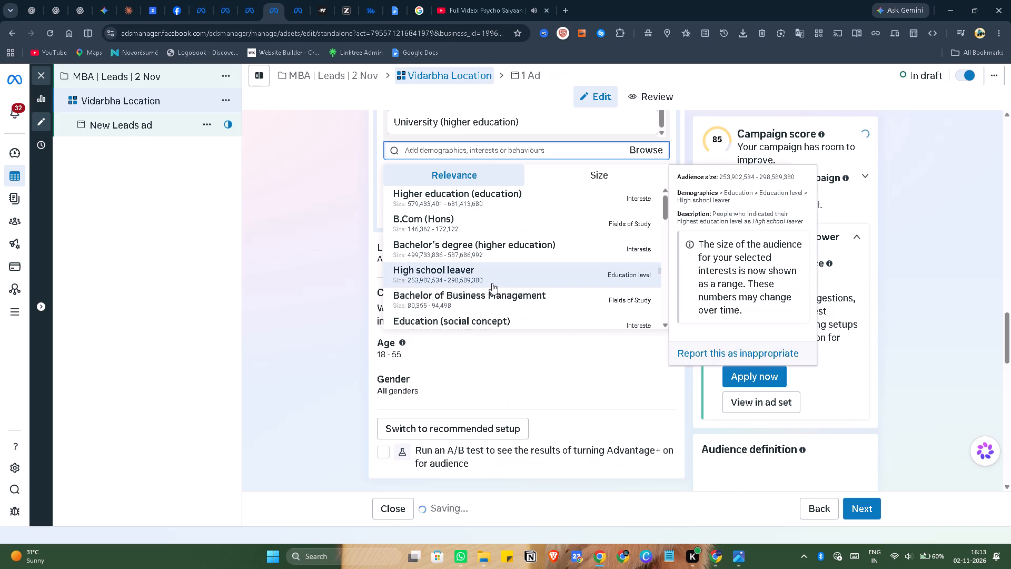
Add the suggested field of study BBA and the education level Professional degree to the Vidarbha Location ad set's detailed targeting.
scroll(492, 283, "down", 5)
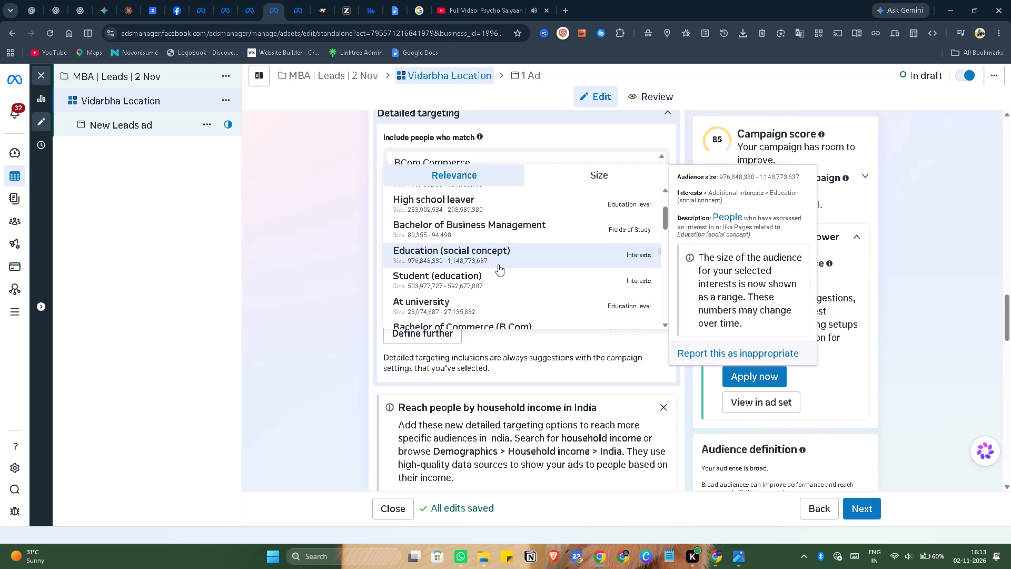
scroll(503, 258, "down", 2)
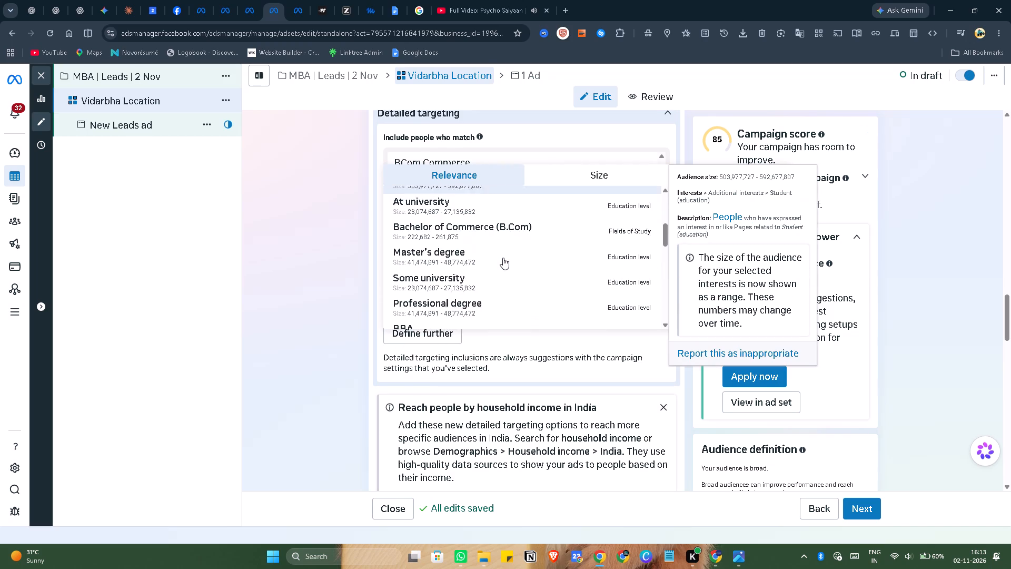
scroll(503, 258, "down", 2)
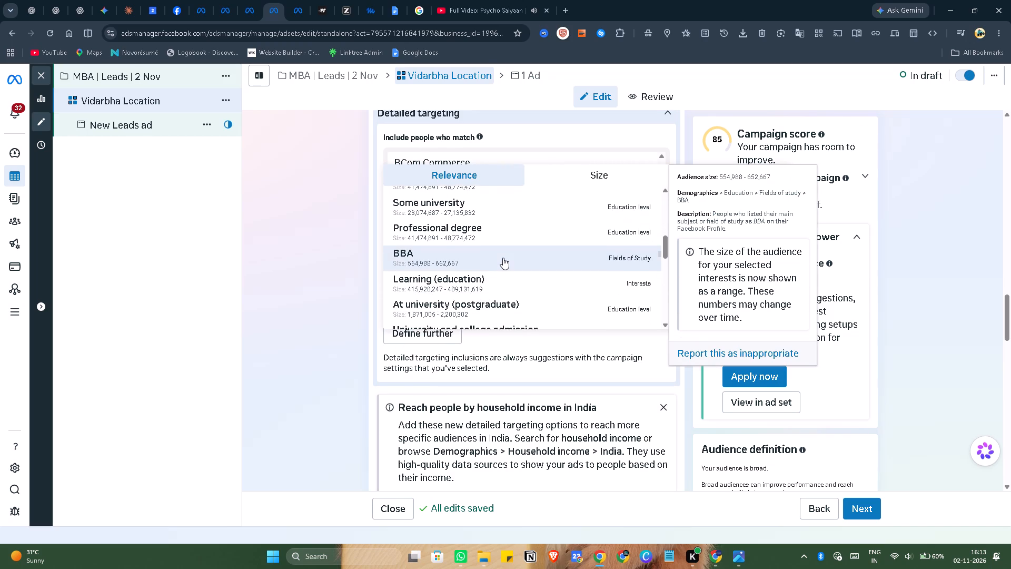
scroll(503, 258, "down", 2)
scroll(503, 258, "up", 1)
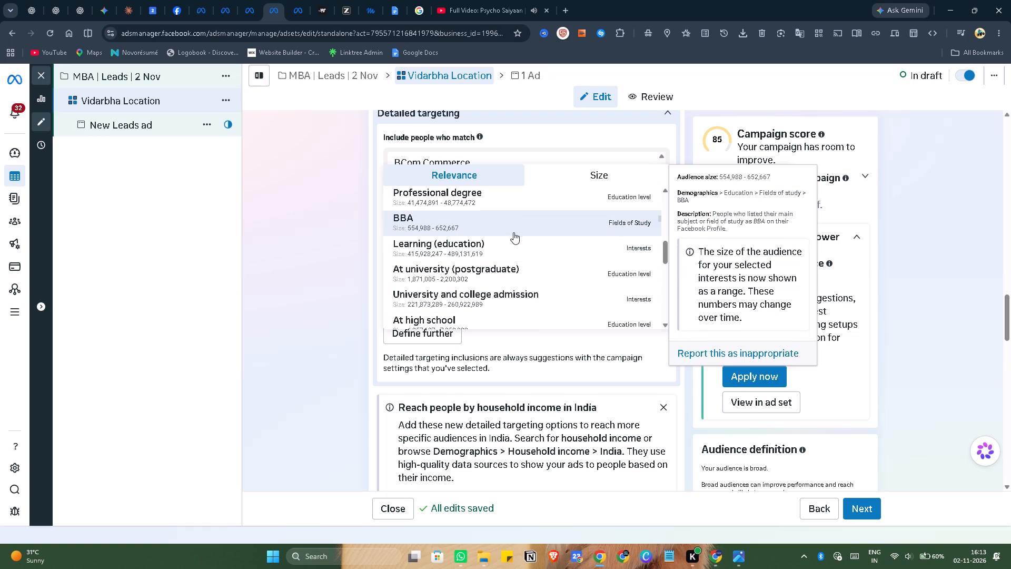
left_click(514, 231)
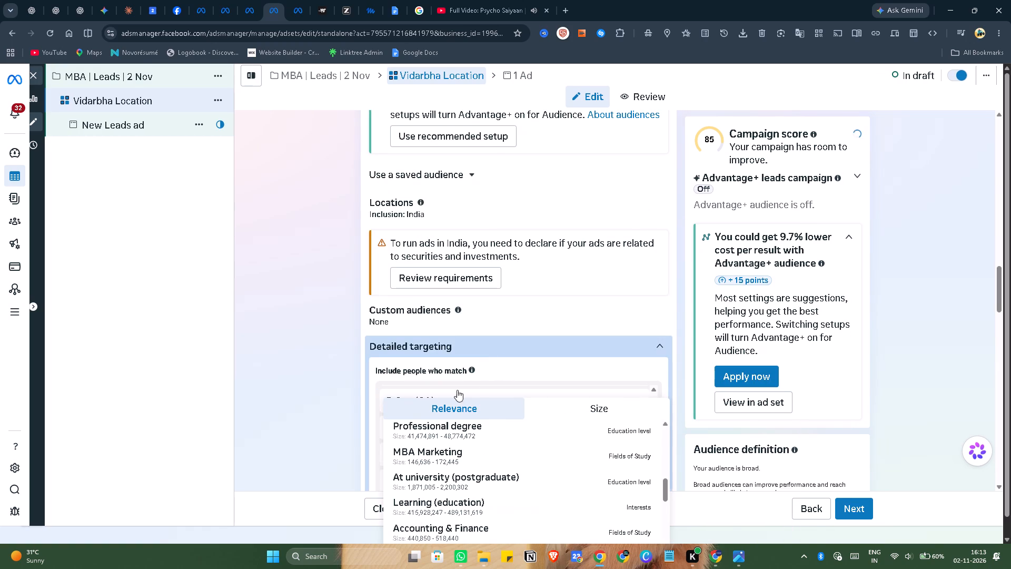
left_click(527, 434)
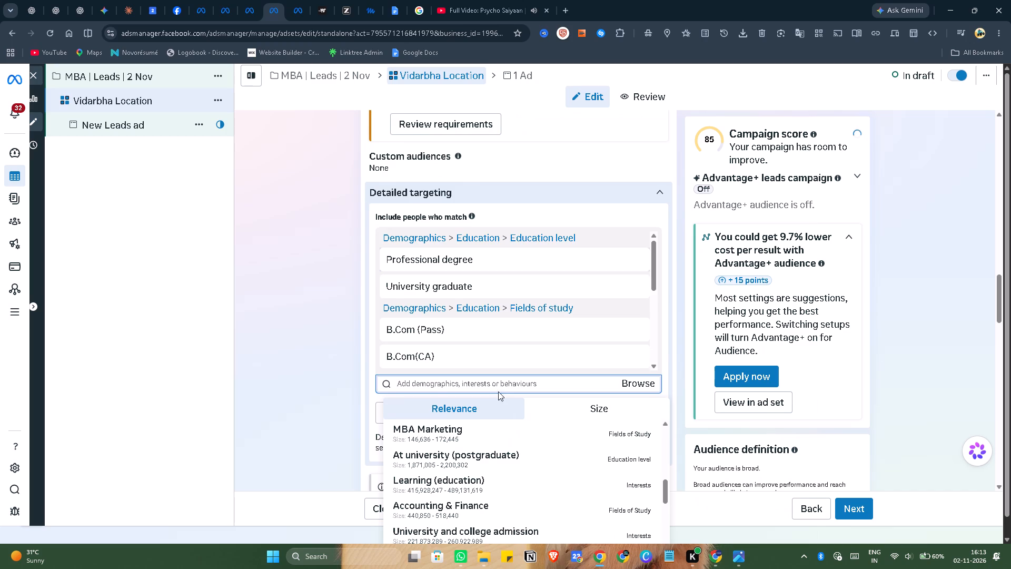
Look through the remaining detailed targeting suggestions for further education levels, fields of study and interests relevant to MBA prospects.
scroll(489, 469, "down", 4)
scroll(284, 389, "down", 4)
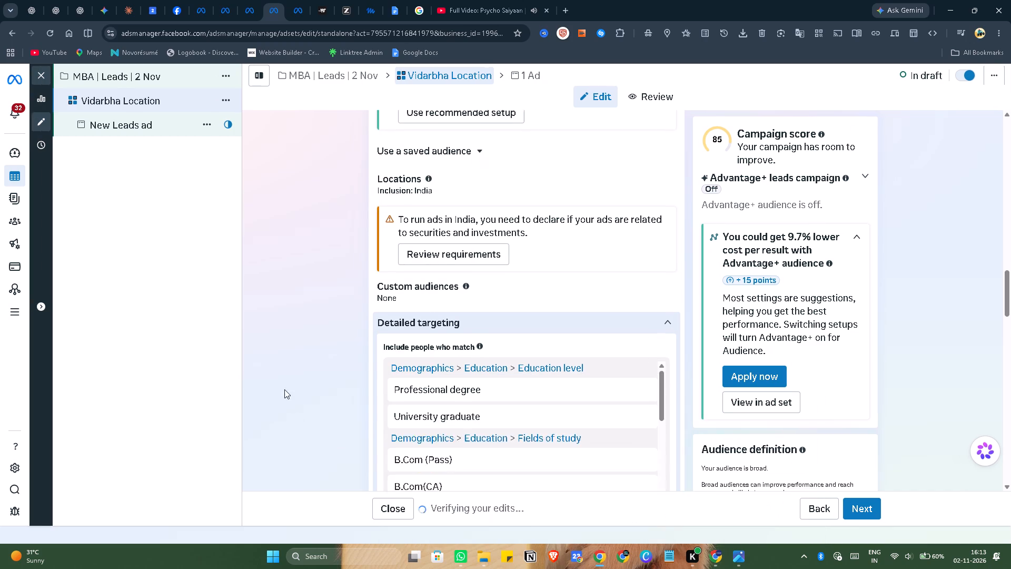
scroll(683, 496, "down", 3)
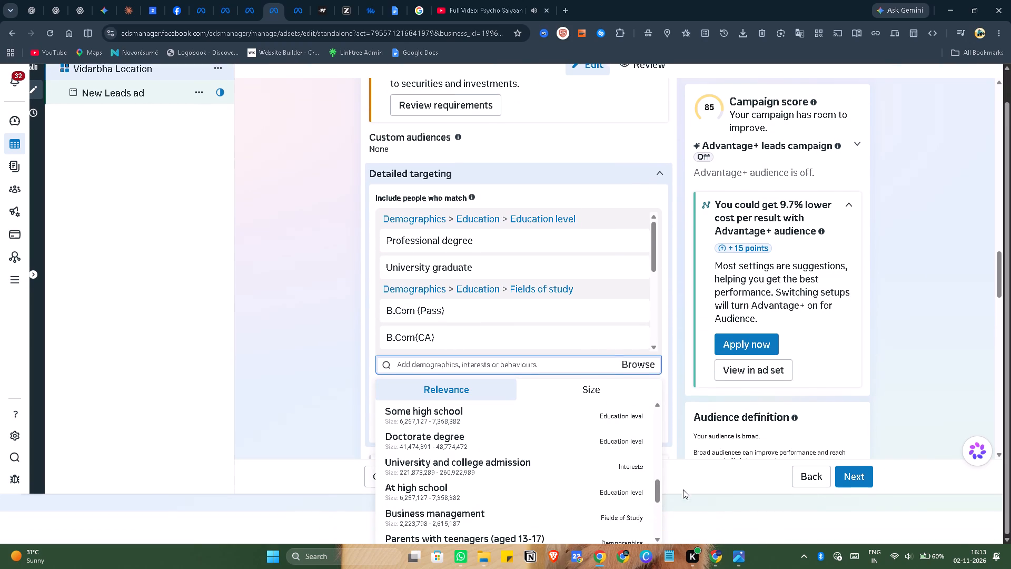
scroll(308, 358, "down", 4)
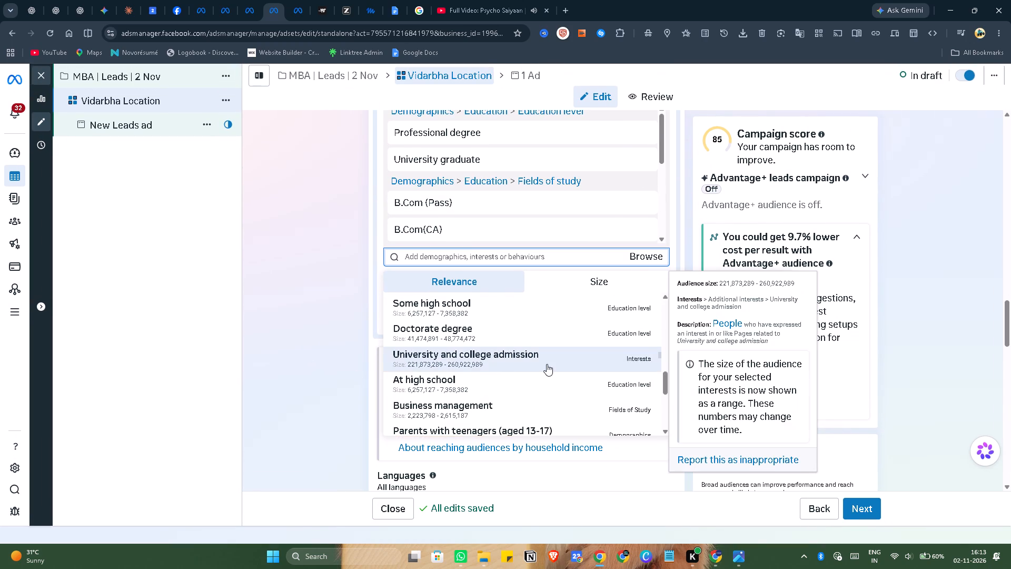
scroll(547, 364, "down", 4)
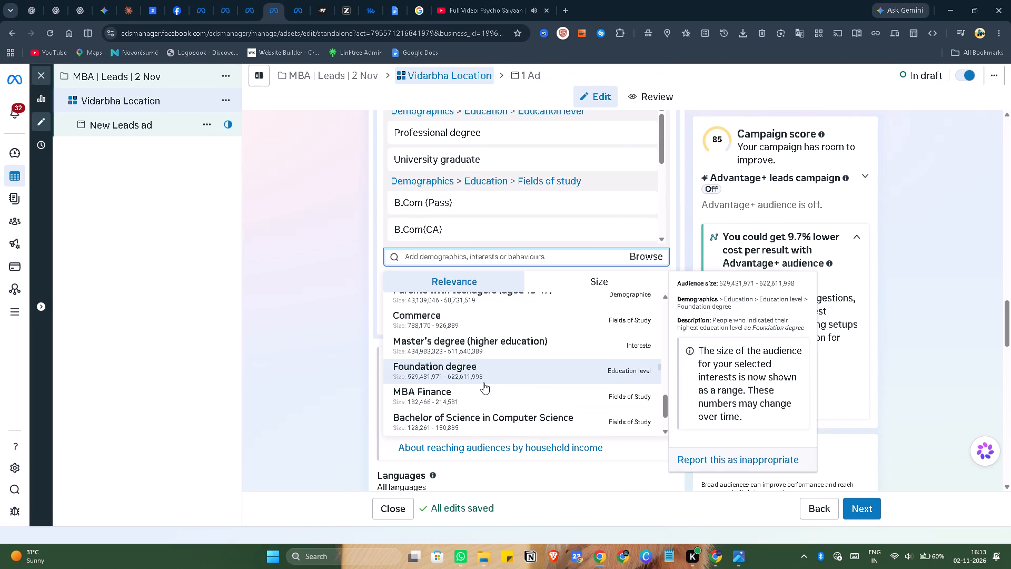
scroll(512, 369, "down", 1)
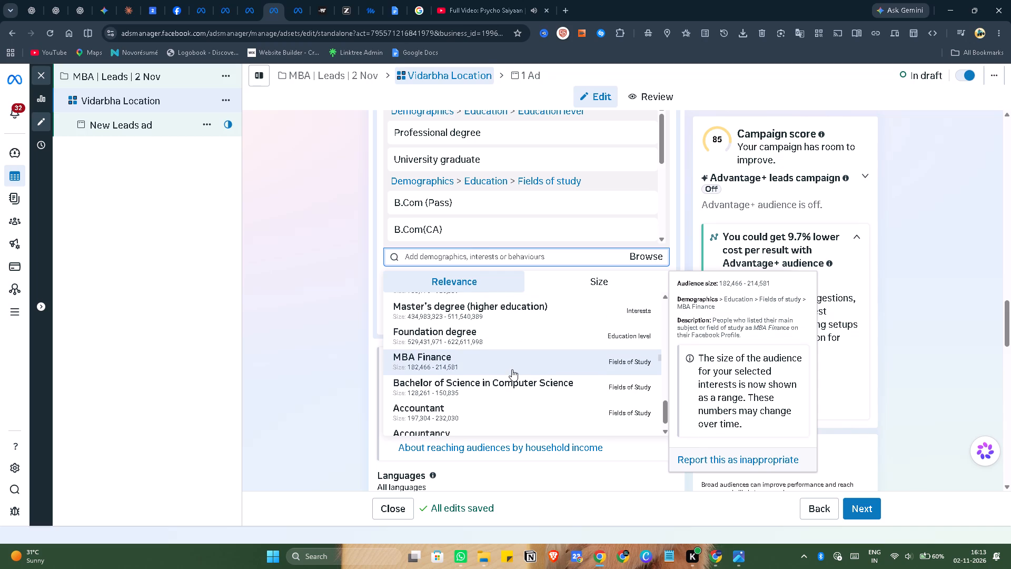
scroll(512, 369, "down", 4)
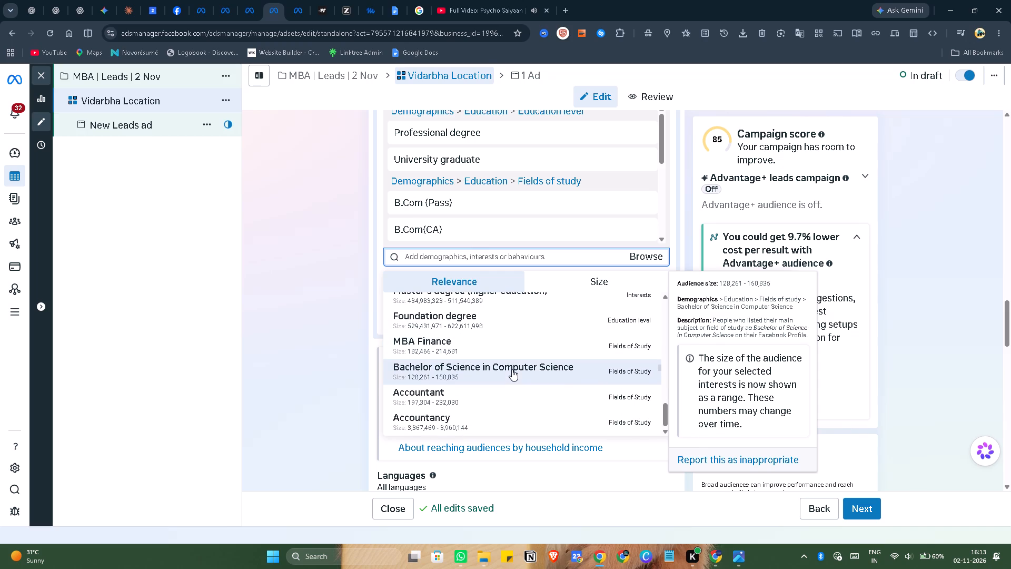
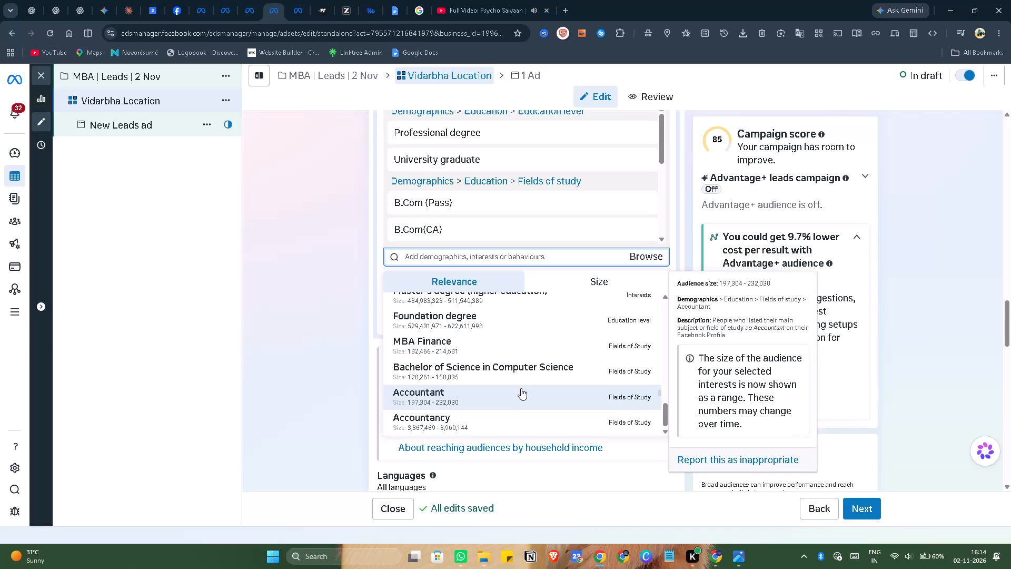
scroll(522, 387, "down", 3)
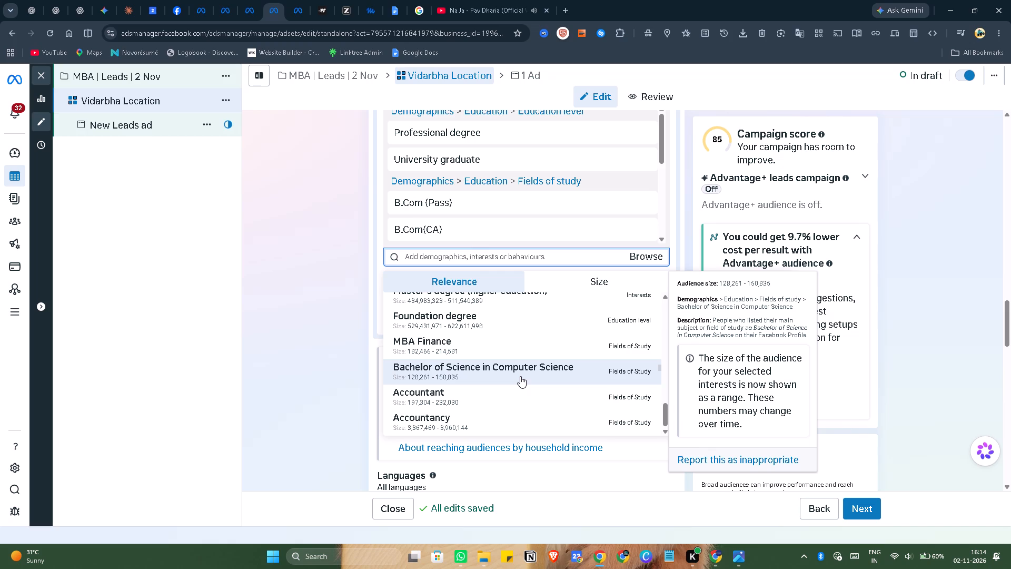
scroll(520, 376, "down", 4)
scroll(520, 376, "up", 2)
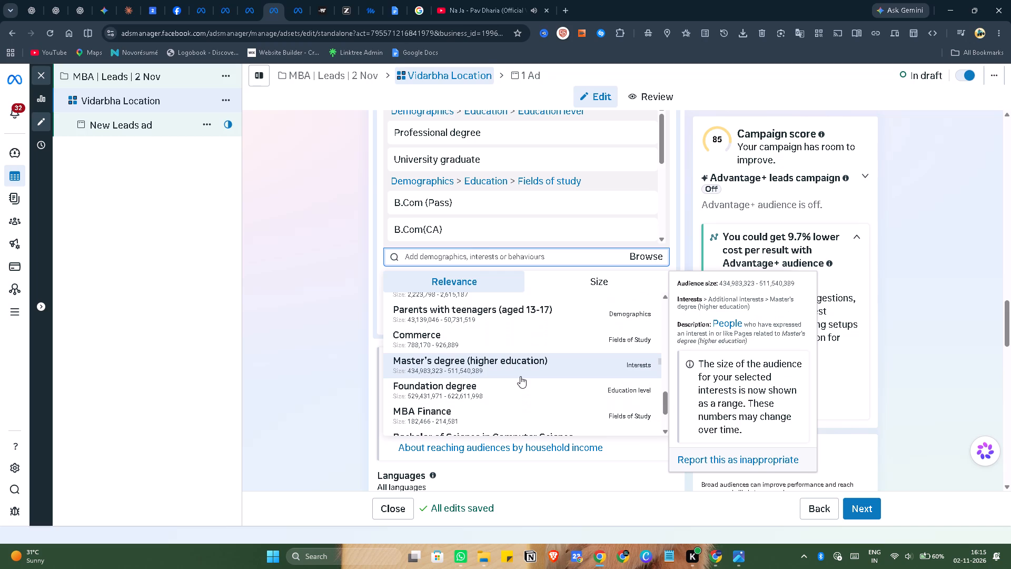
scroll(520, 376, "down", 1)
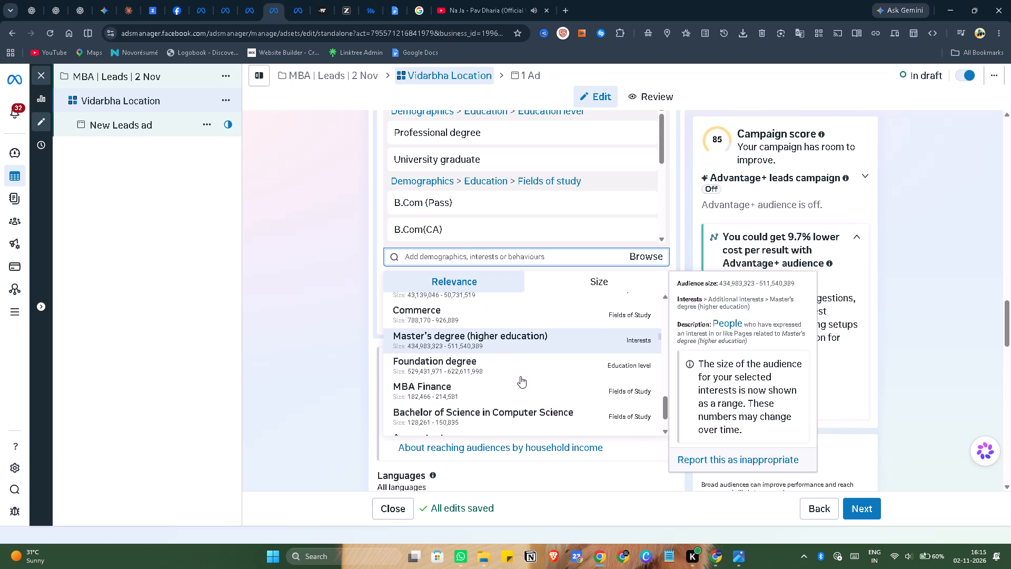
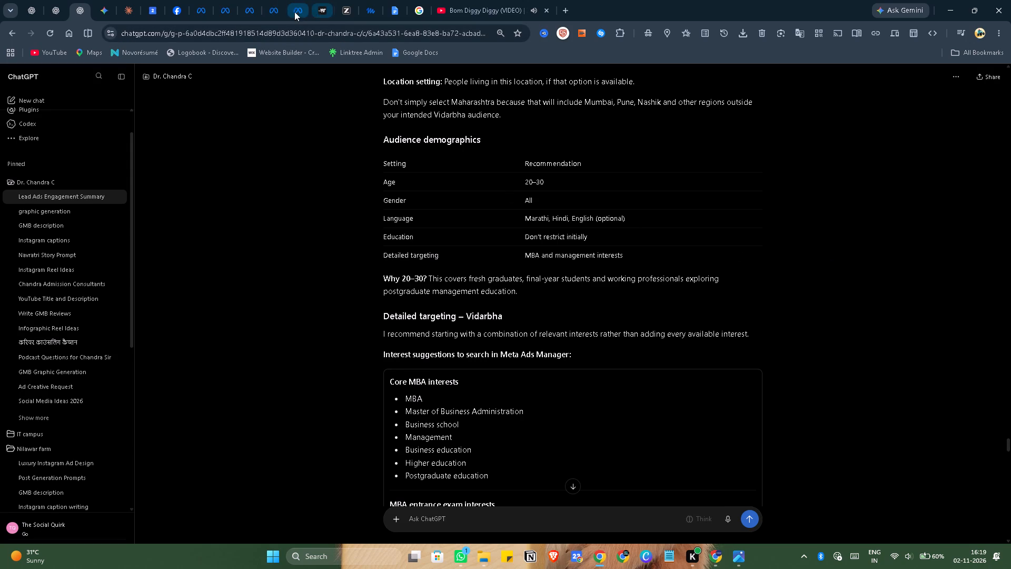
Return to the MBA leads draft in Ads Manager and review the Vidarbha Location ad set's audience, budget, schedule and conversion settings.
left_click(280, 7)
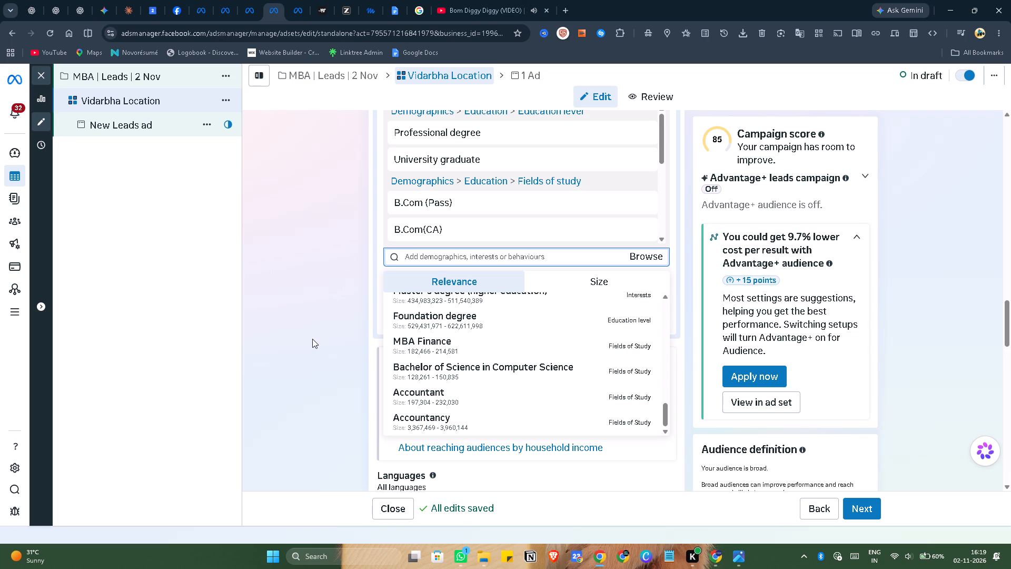
scroll(312, 339, "up", 5)
scroll(369, 268, "up", 11)
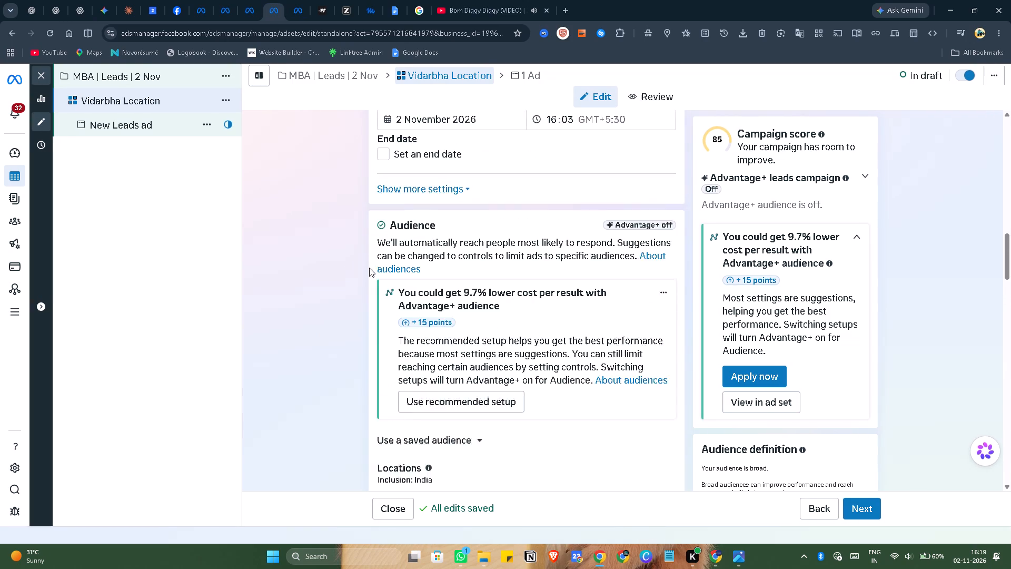
scroll(369, 268, "up", 7)
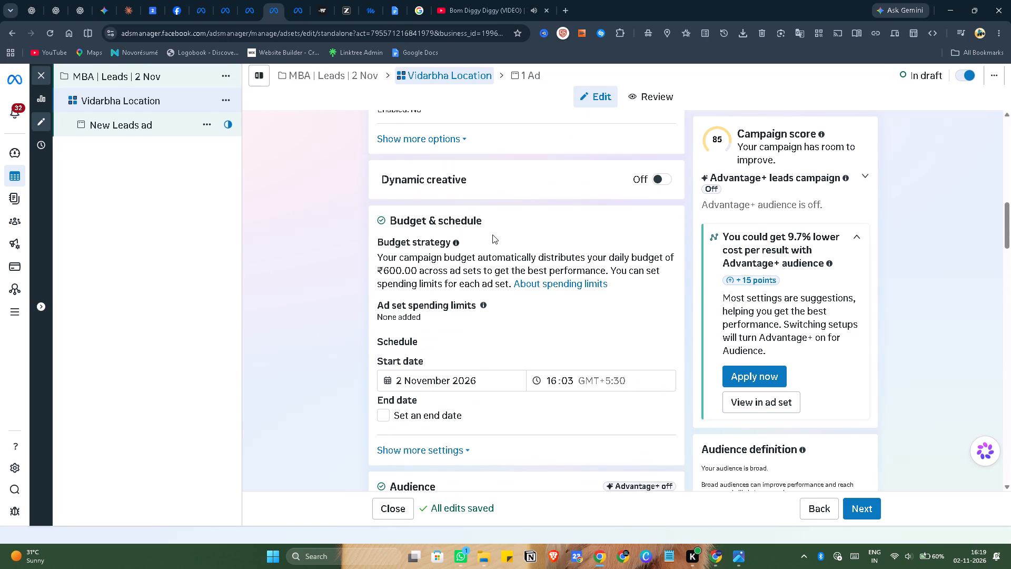
scroll(492, 234, "up", 10)
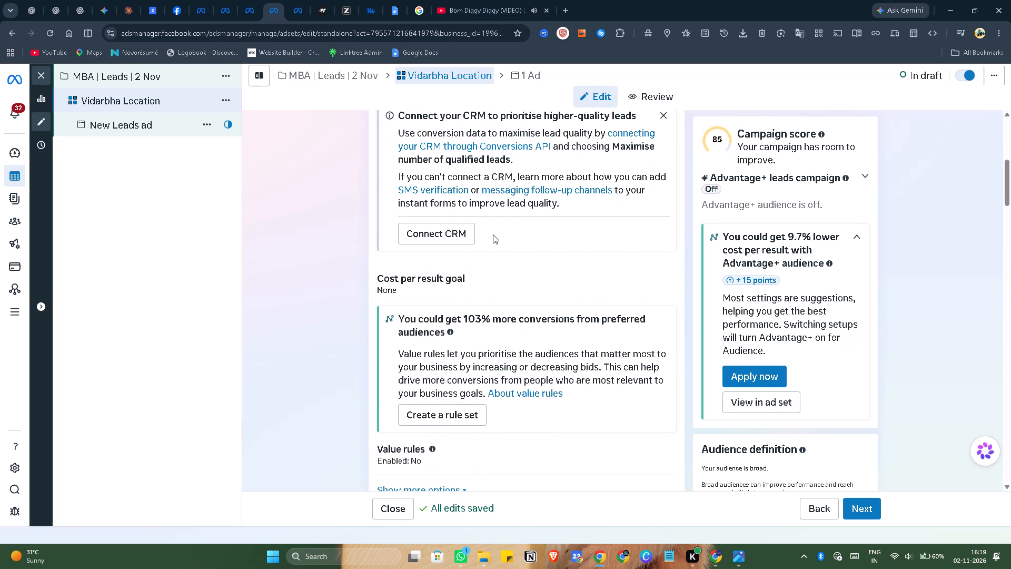
scroll(493, 234, "up", 6)
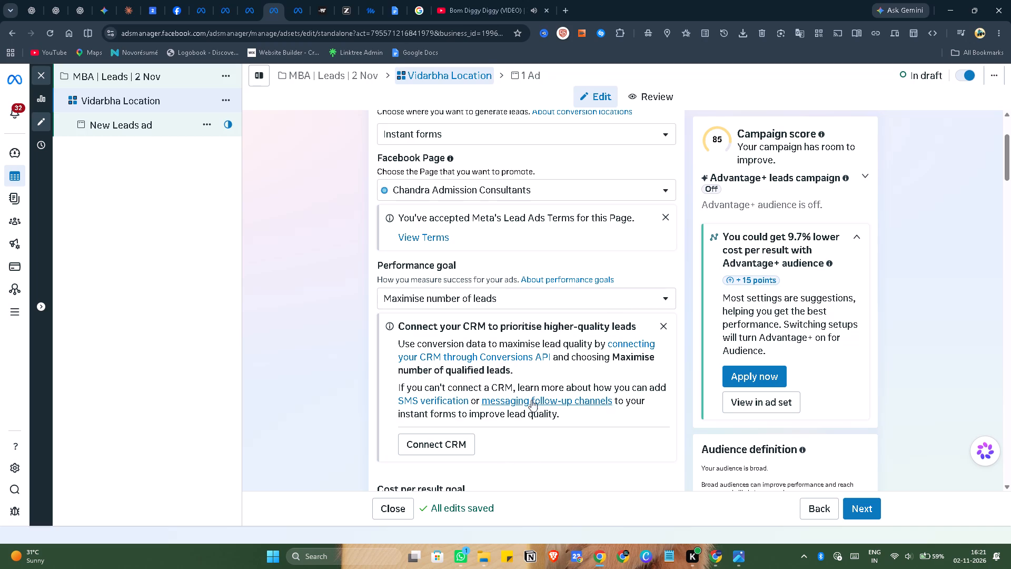
scroll(311, 298, "up", 2)
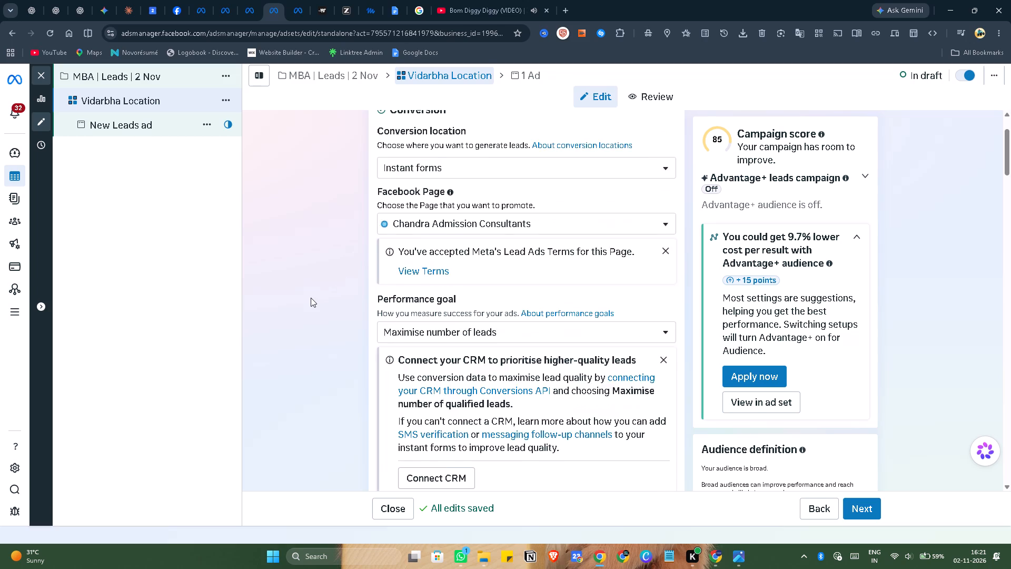
scroll(311, 298, "up", 5)
Open the Vidarbha Location ad set's audience age range for editing and set the minimum age to 21.
scroll(311, 298, "down", 9)
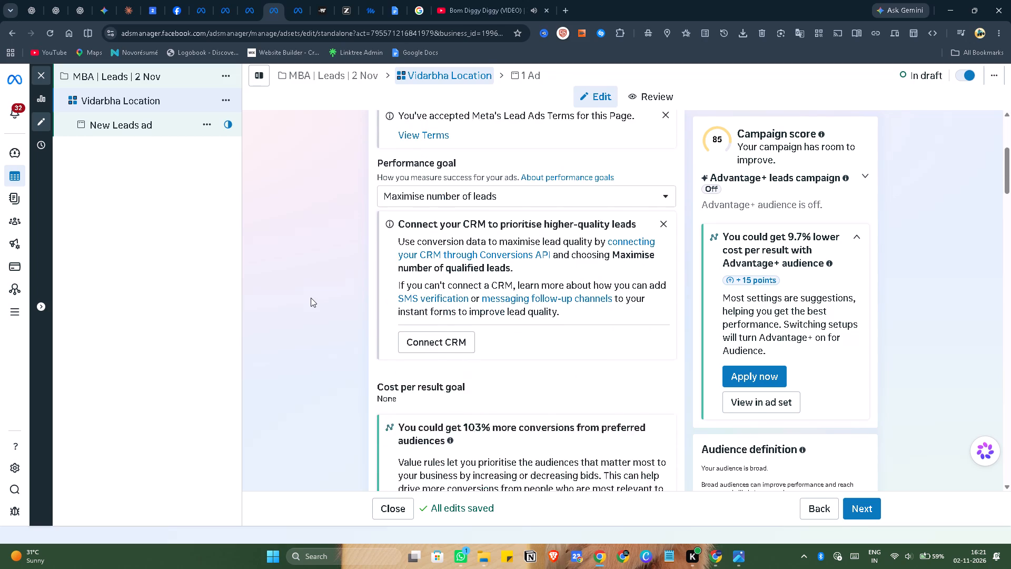
scroll(311, 298, "down", 17)
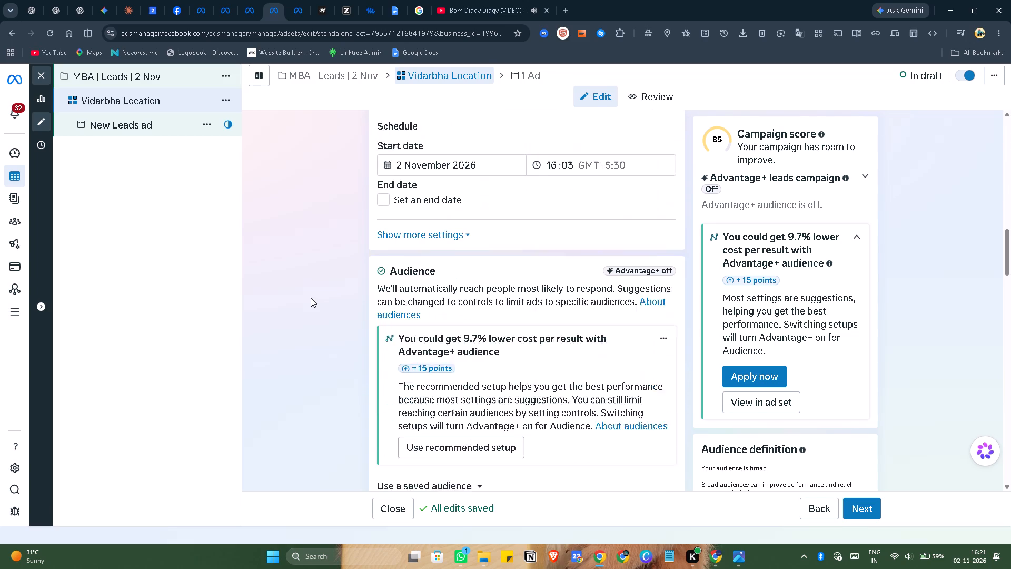
scroll(311, 298, "down", 17)
scroll(336, 313, "down", 8)
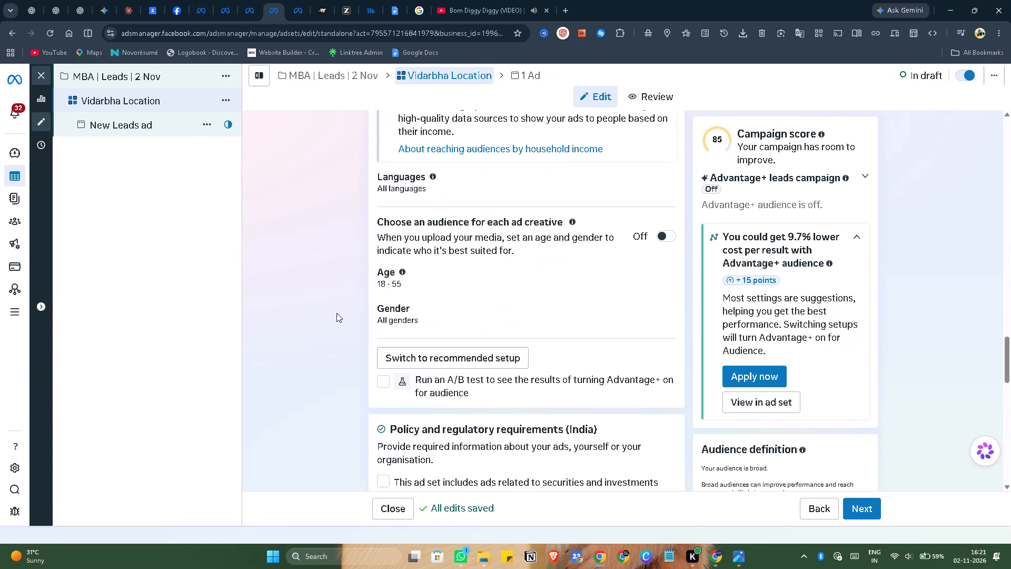
left_click(663, 281)
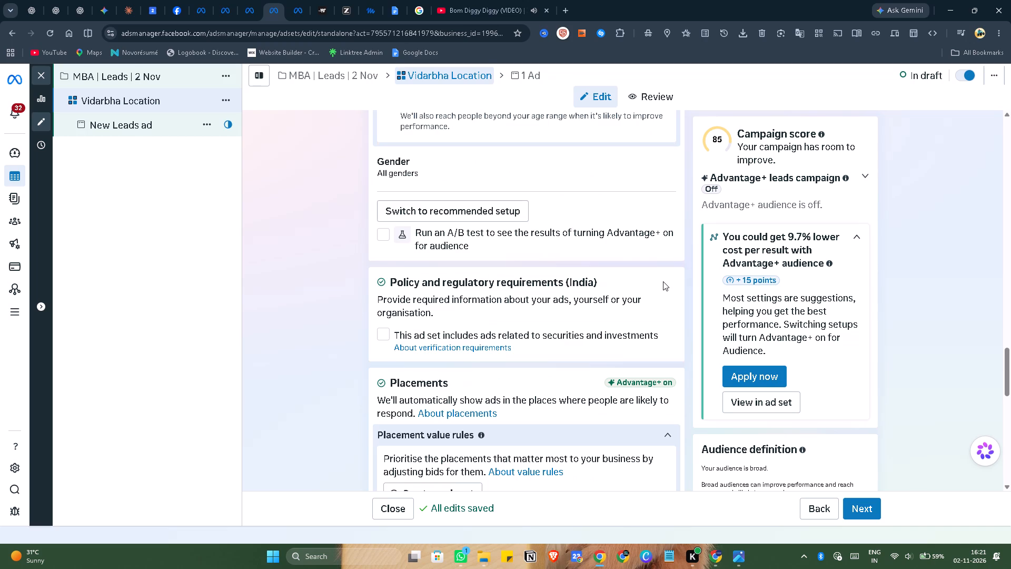
scroll(303, 312, "down", 13)
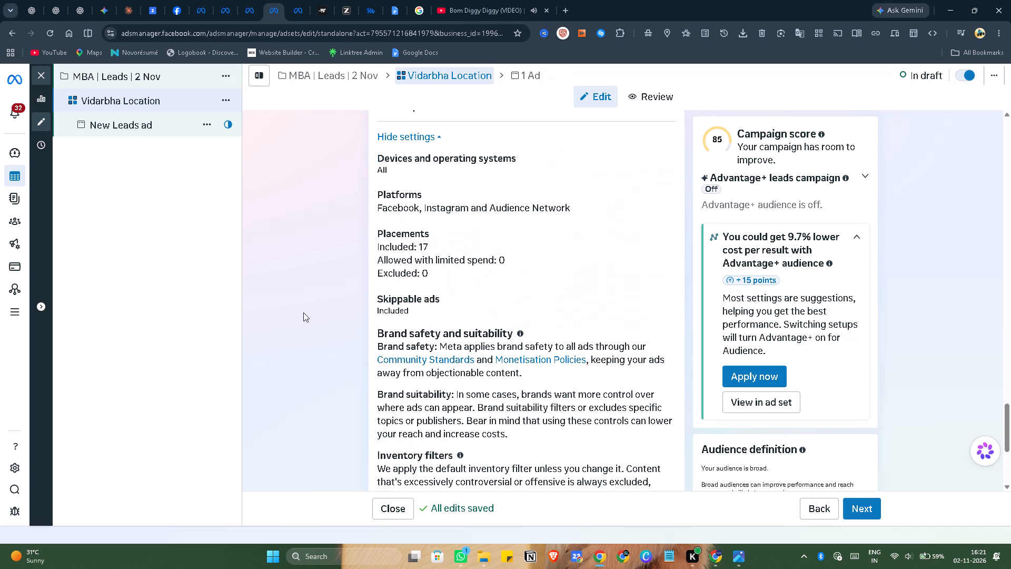
scroll(303, 312, "down", 4)
scroll(303, 312, "up", 15)
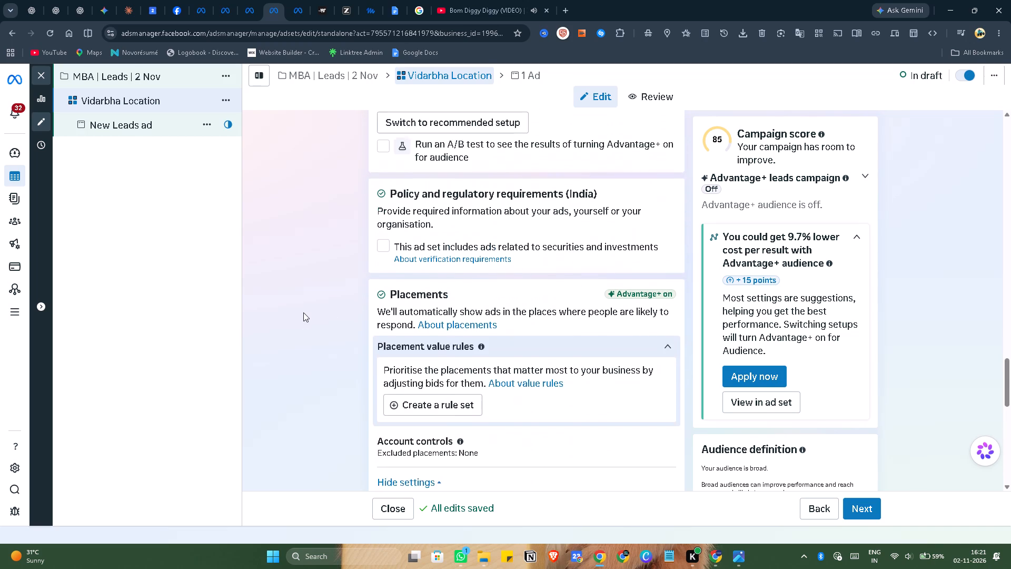
scroll(303, 312, "up", 9)
left_click(478, 322)
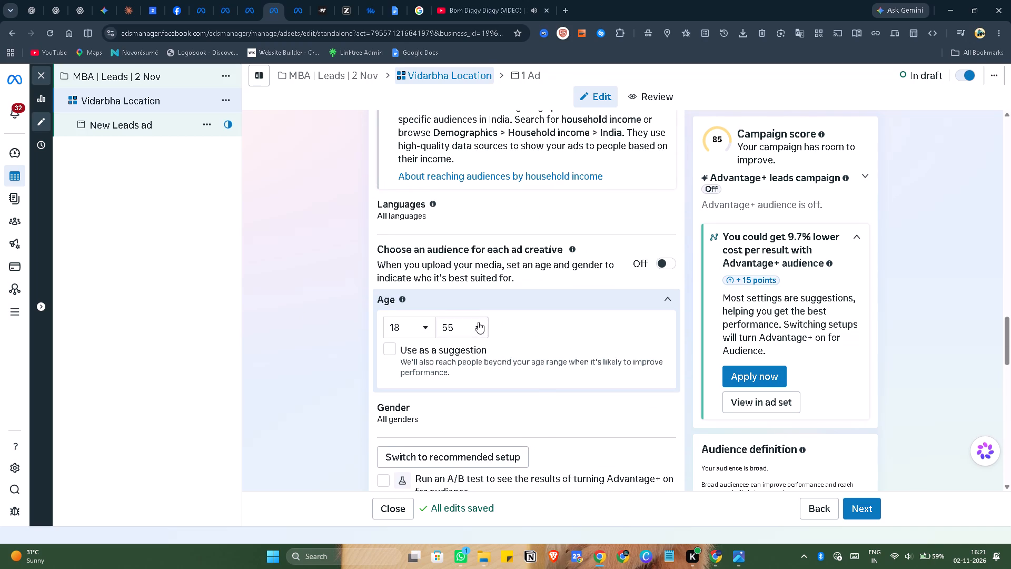
scroll(481, 425, "up", 8)
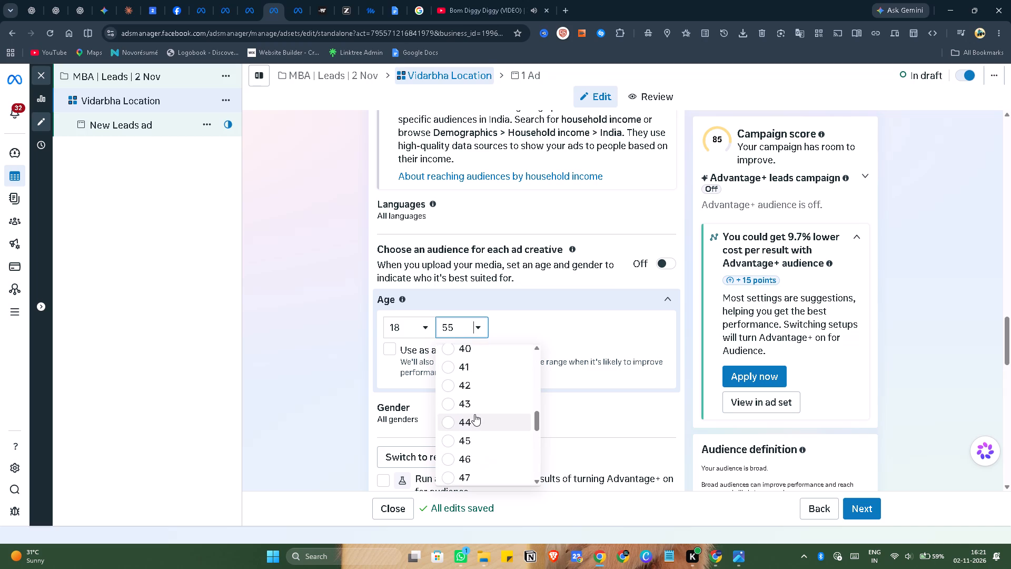
scroll(474, 414, "down", 2)
scroll(474, 414, "up", 1)
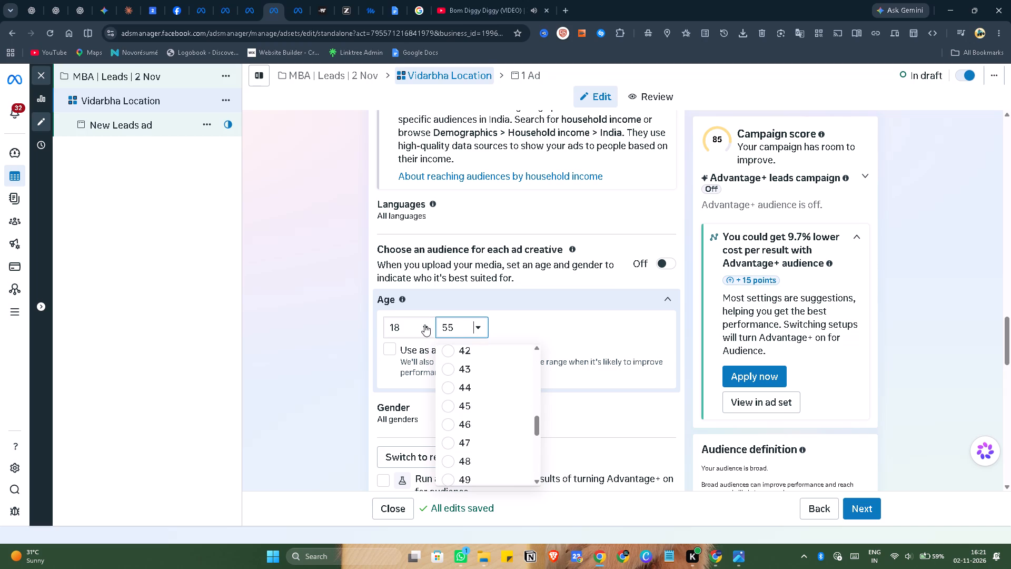
left_click(424, 325)
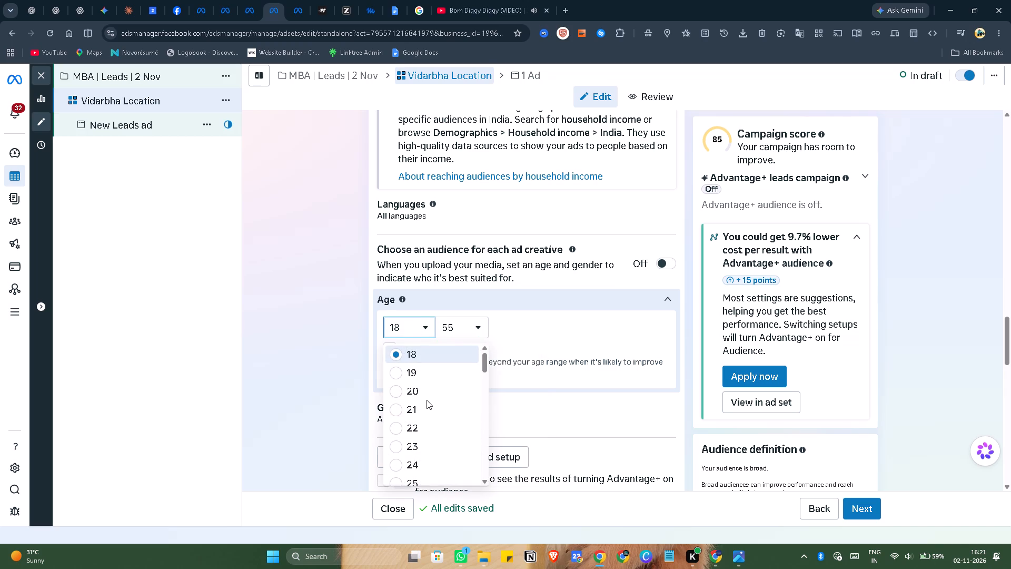
left_click(427, 408)
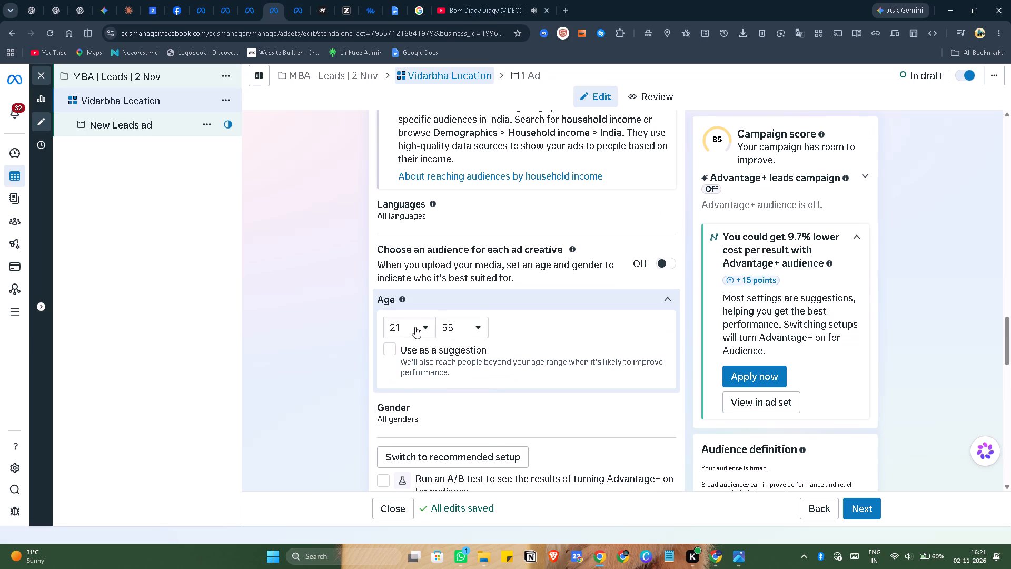
Change the minimum age of the Vidarbha Location audience to 20.
left_click(415, 327)
left_click(415, 389)
left_click(421, 321)
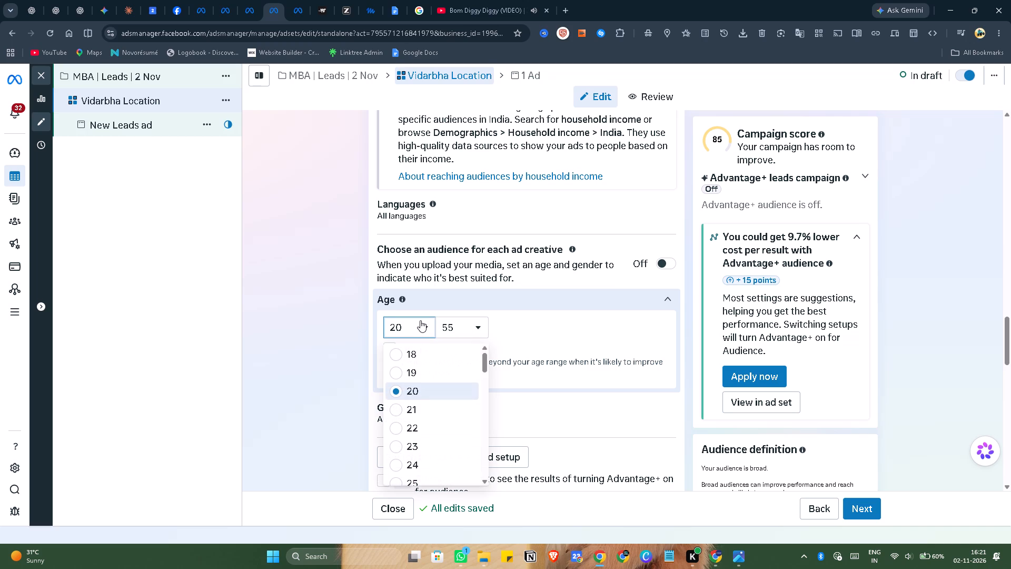
left_click(559, 322)
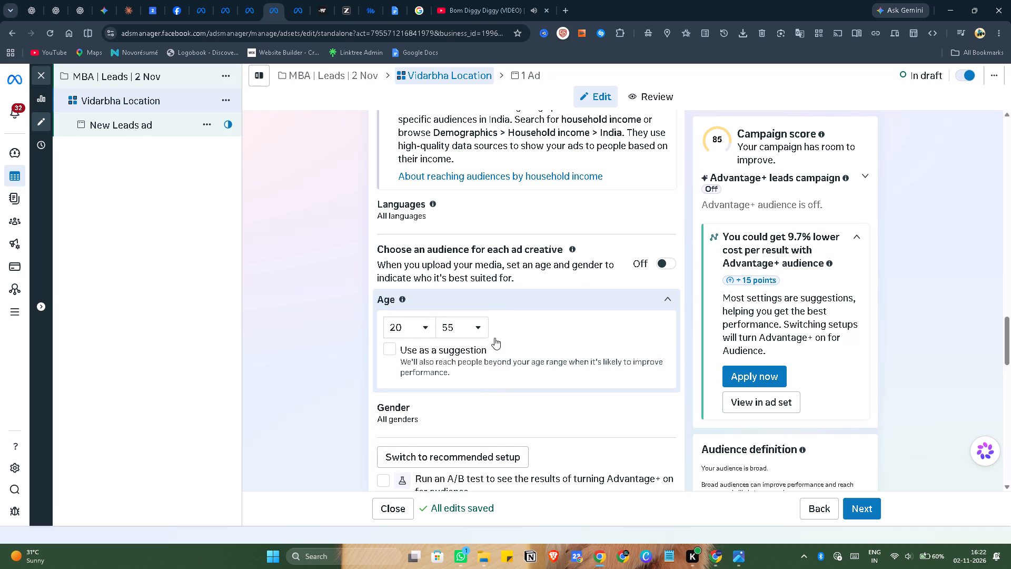
Review the Vidarbha Location ad set's placements, brand safety settings and detailed targeting.
scroll(493, 338, "down", 12)
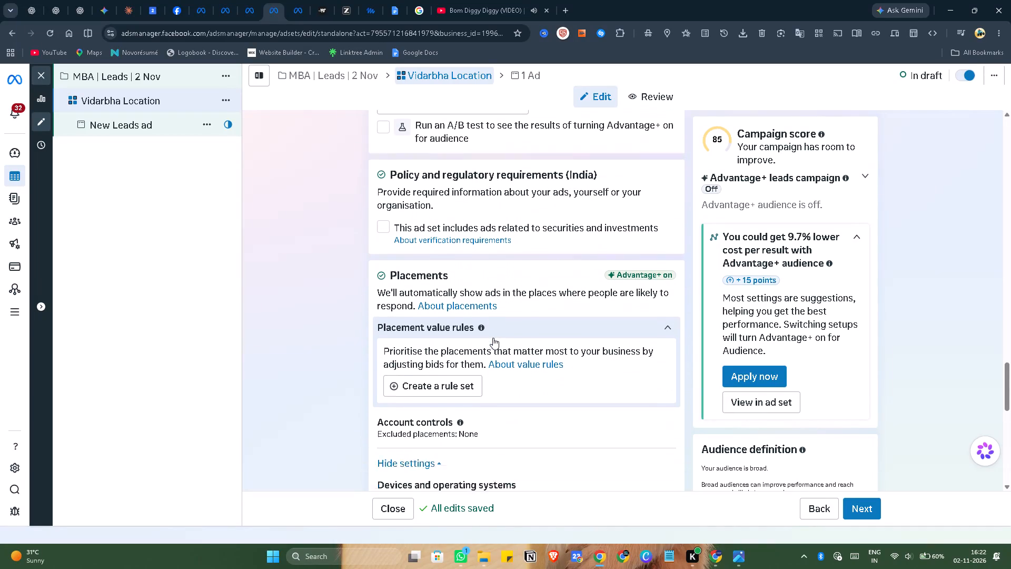
scroll(493, 338, "down", 3)
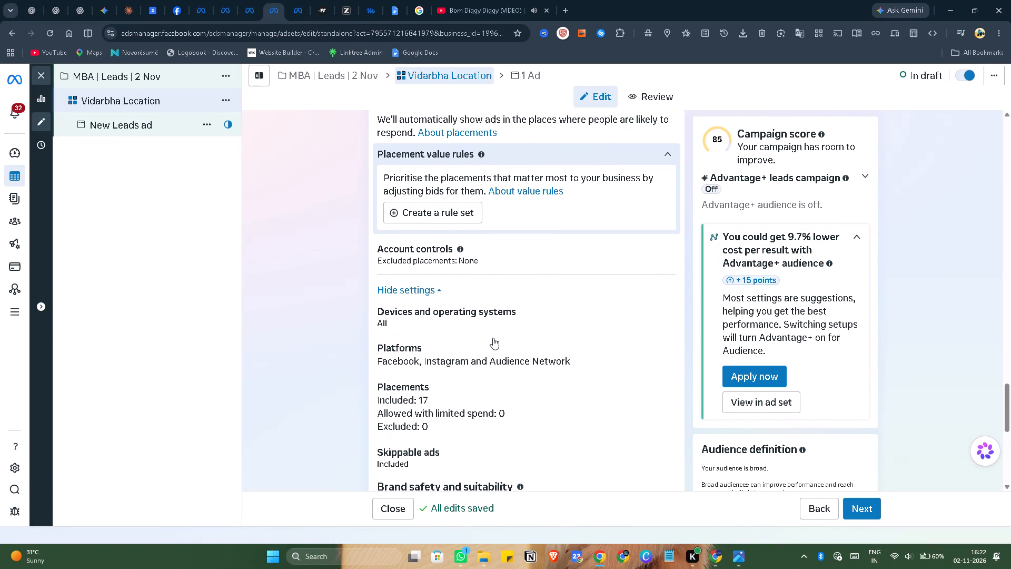
scroll(500, 328, "down", 17)
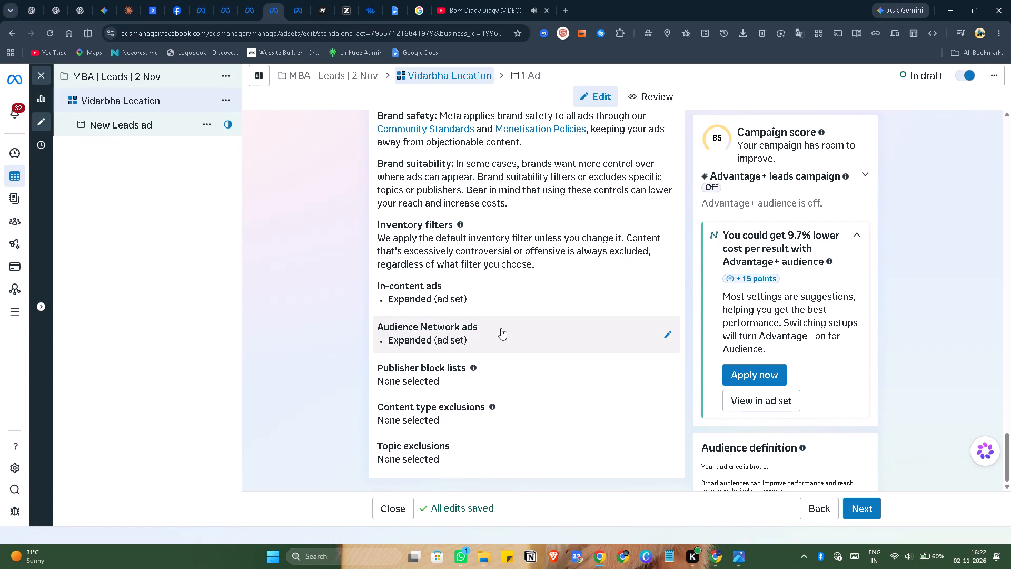
scroll(501, 328, "down", 5)
scroll(483, 330, "up", 18)
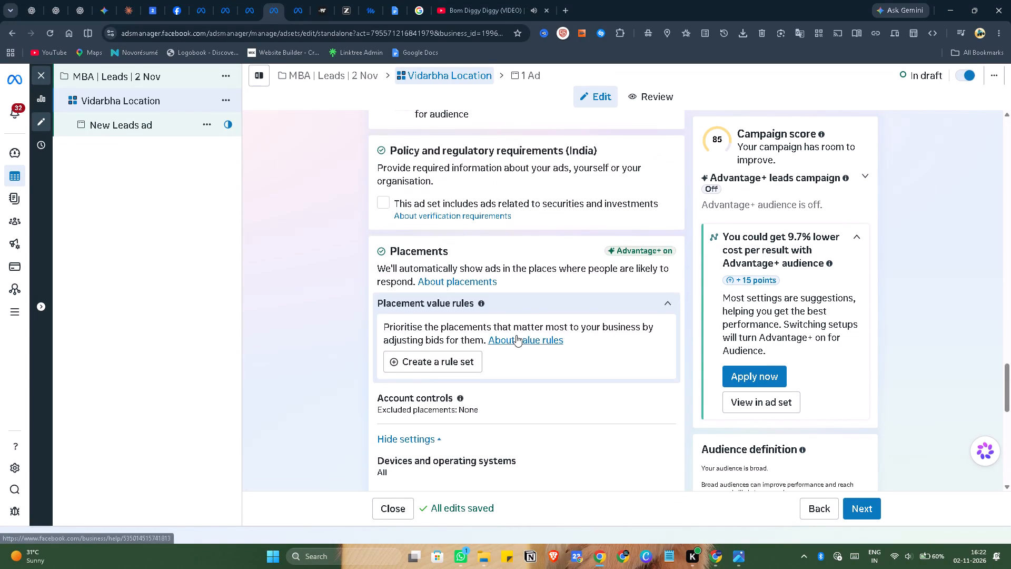
scroll(516, 335, "up", 12)
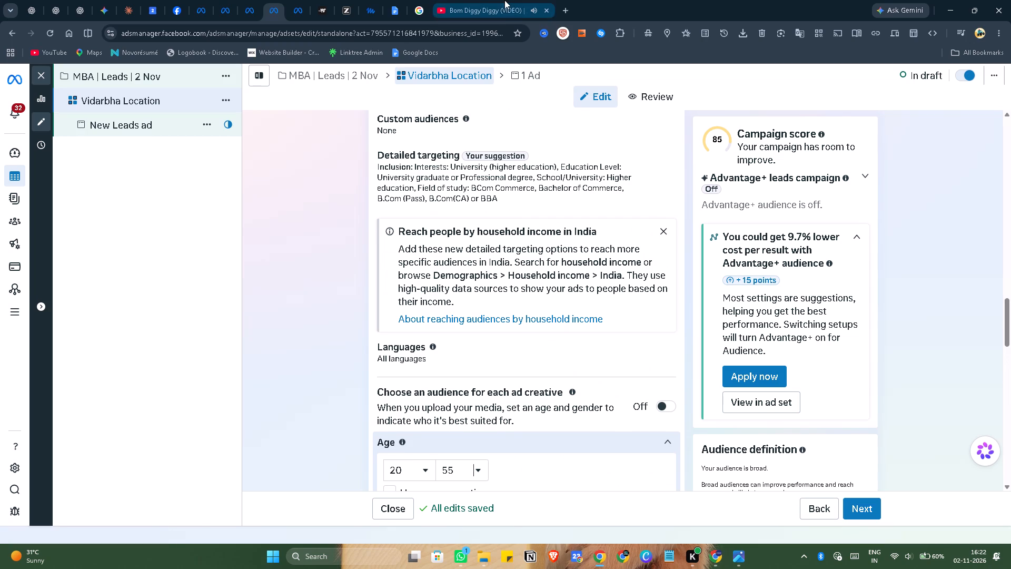
Switch to YouTube and play the suggested song Dilbar Ki Aankhon Ka from Thamma.
left_click(502, 0)
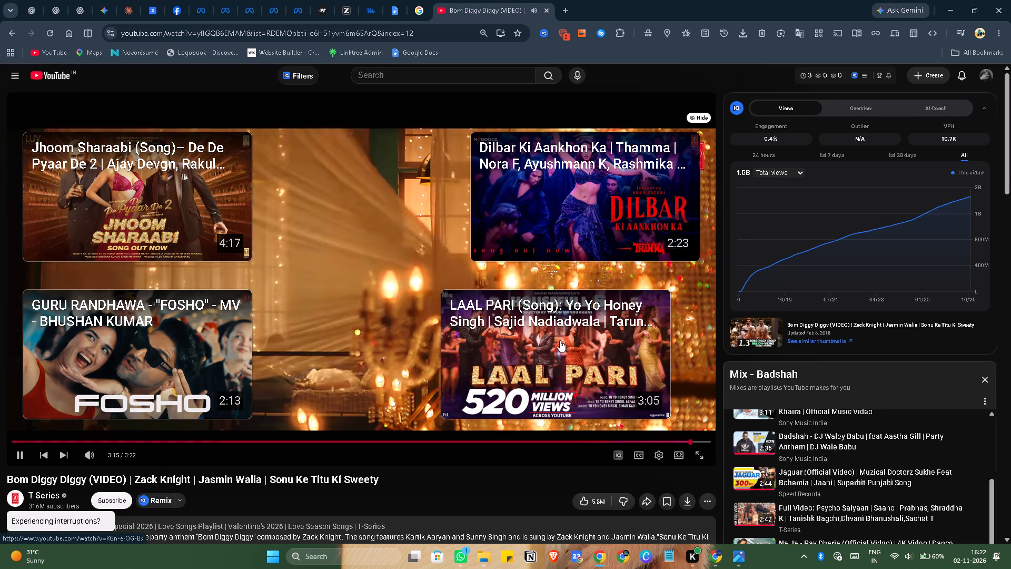
left_click(553, 187)
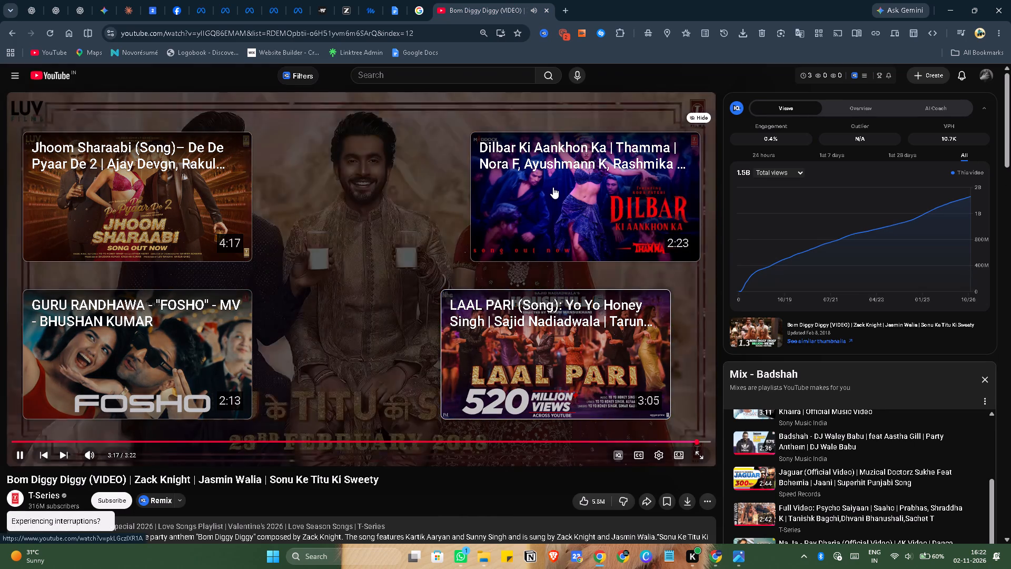
Play the suggested song Dilbar Ki Aankhon Ka from Thamma.
left_click(551, 211)
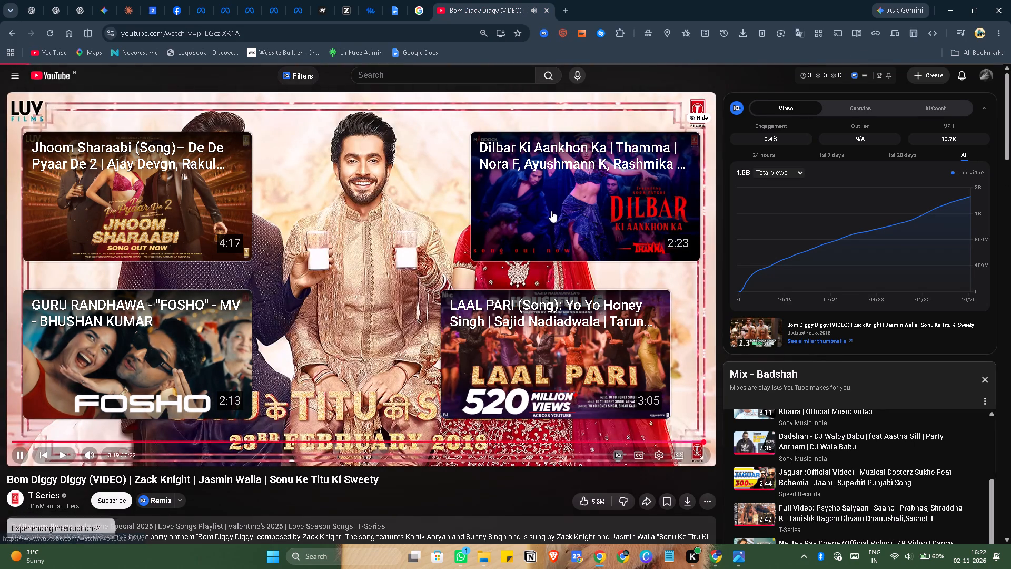
Switch to the Gallery screenshots in File Explorer and examine the saved ad set locations, ages and detailed targeting in Photos.
left_click(948, 11)
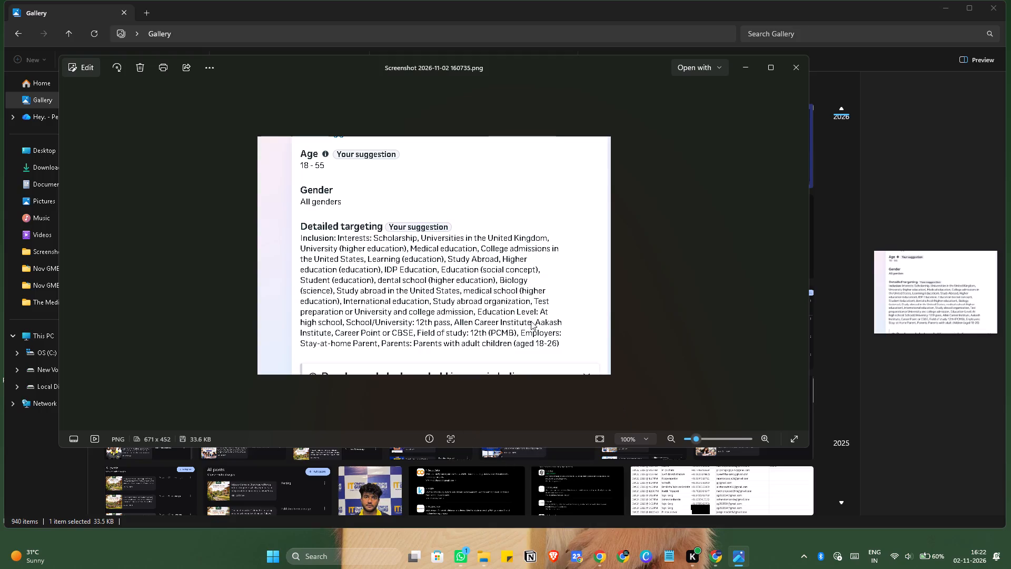
key("Right")
key("Right")
left_click(0, 535)
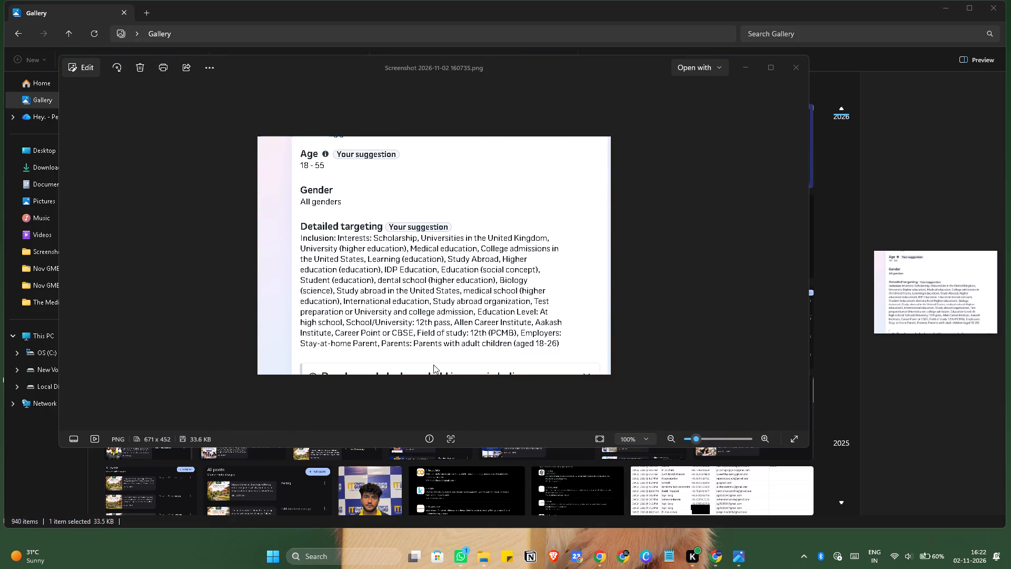
left_click(648, 241)
left_click(797, 80)
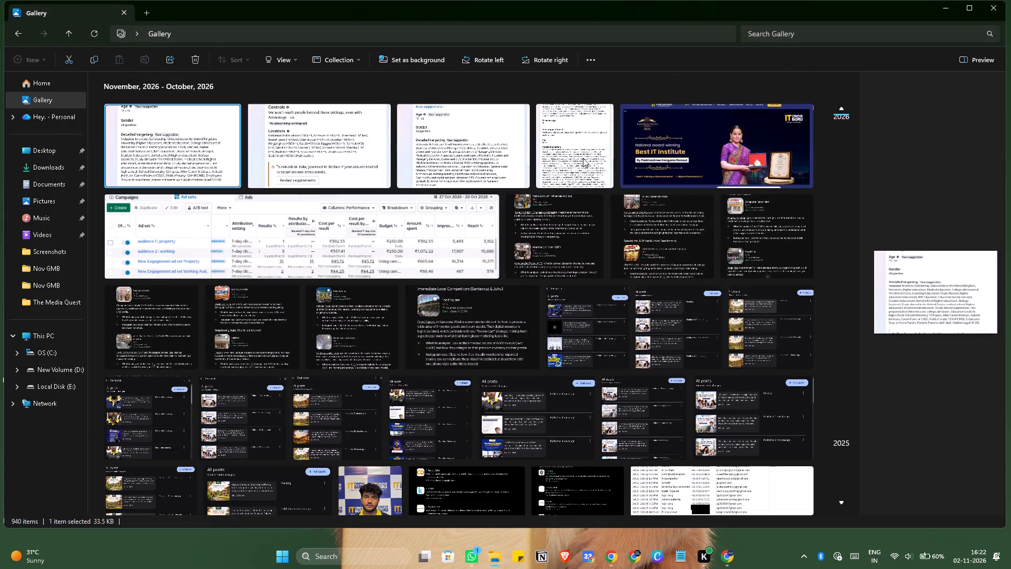
double_click(345, 168)
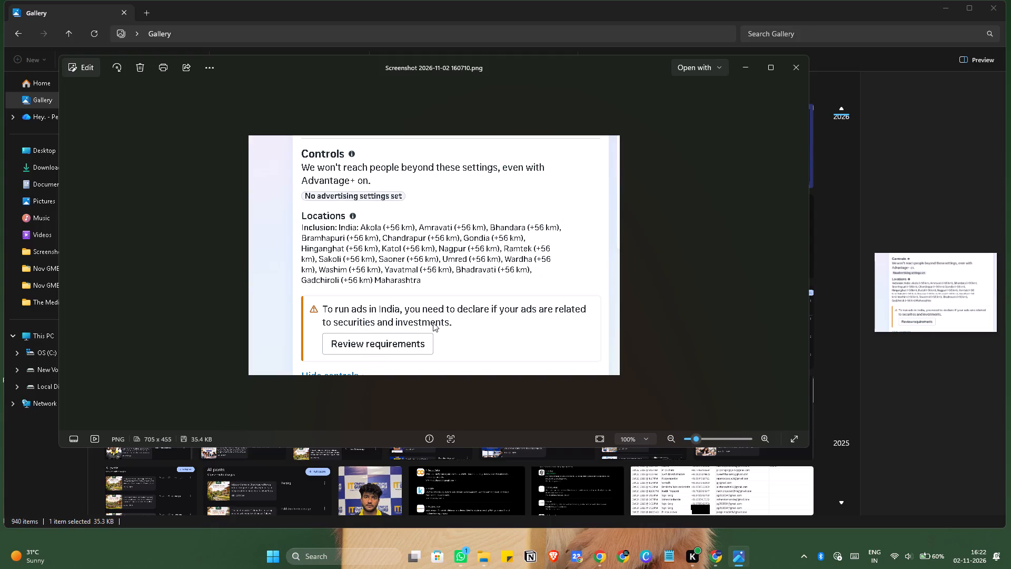
left_click(792, 67)
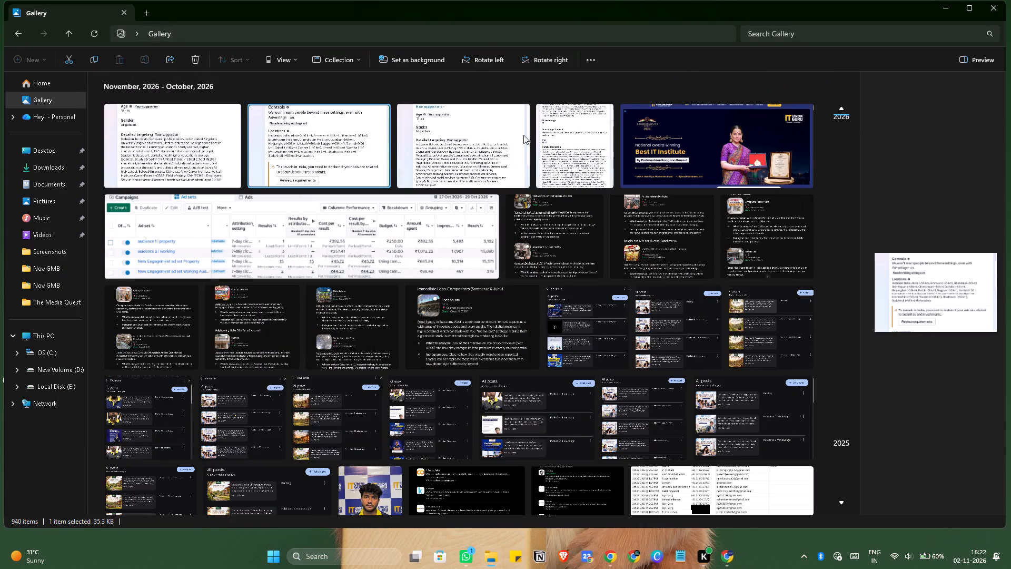
left_click(489, 133)
double_click(489, 133)
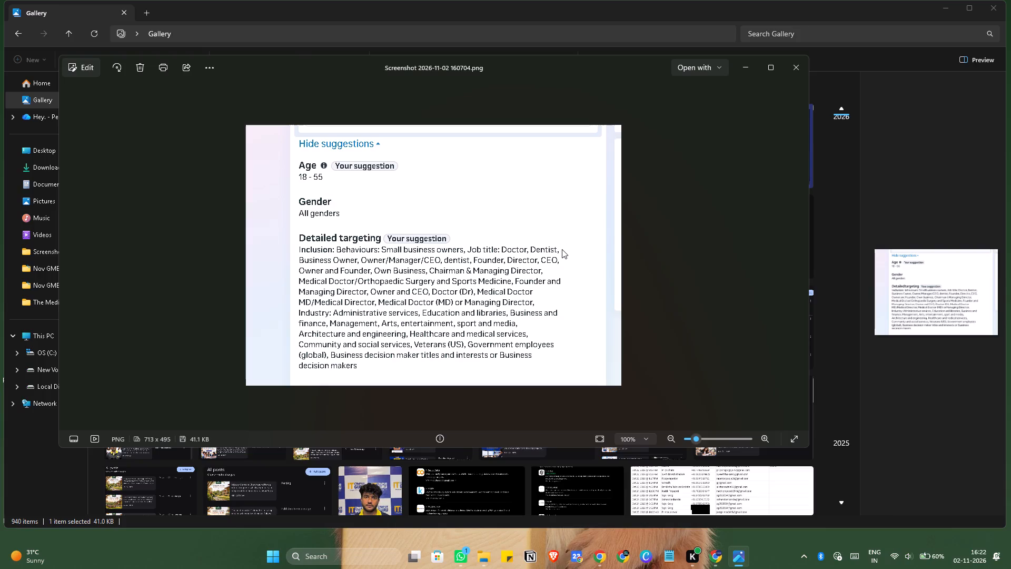
key("alt+Tab")
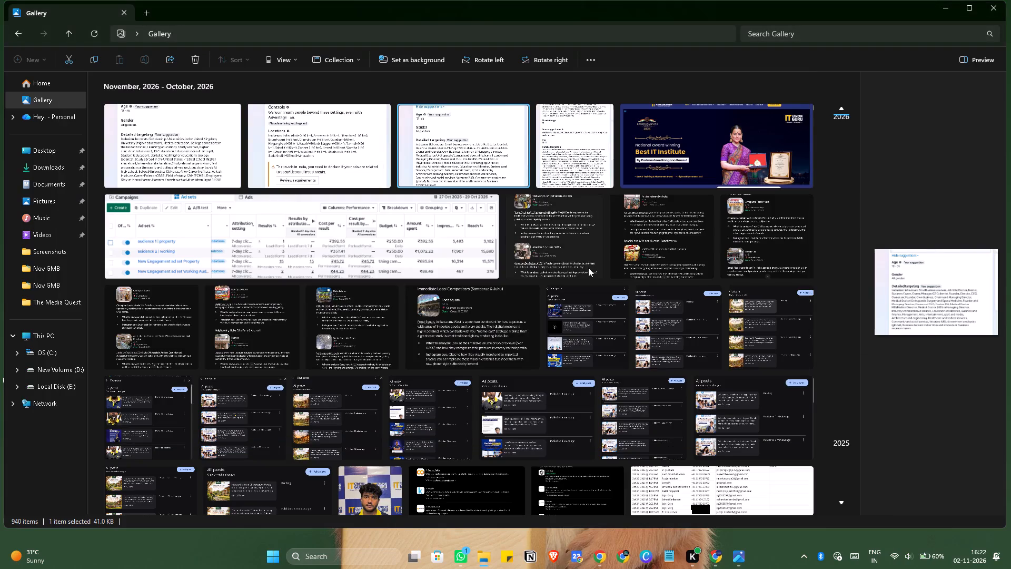
key("alt+Tab")
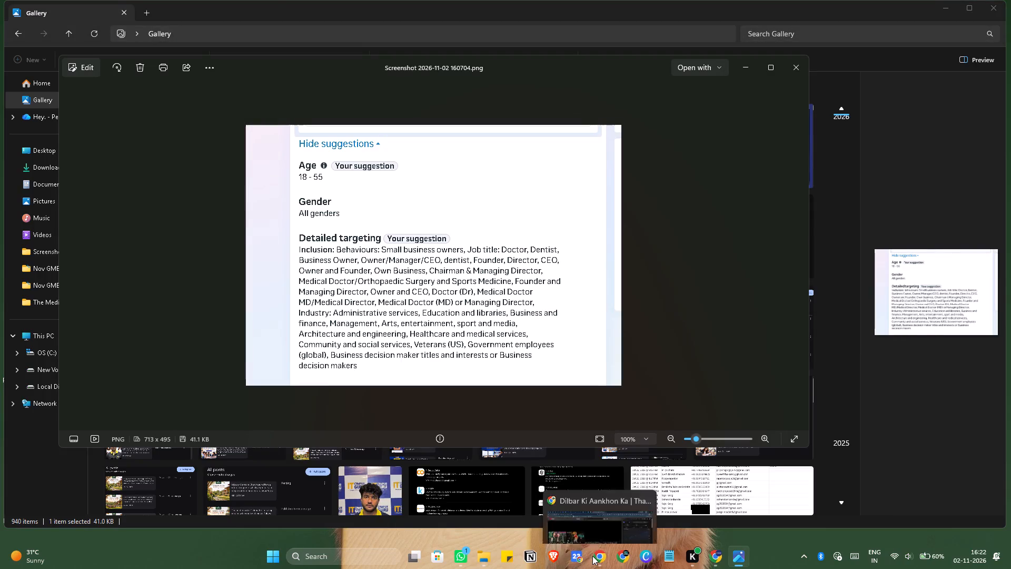
Return to the MBA campaign in Ads Manager and review the Vidarbha Location ad set's age, placement and detailed targeting settings.
left_click(592, 556)
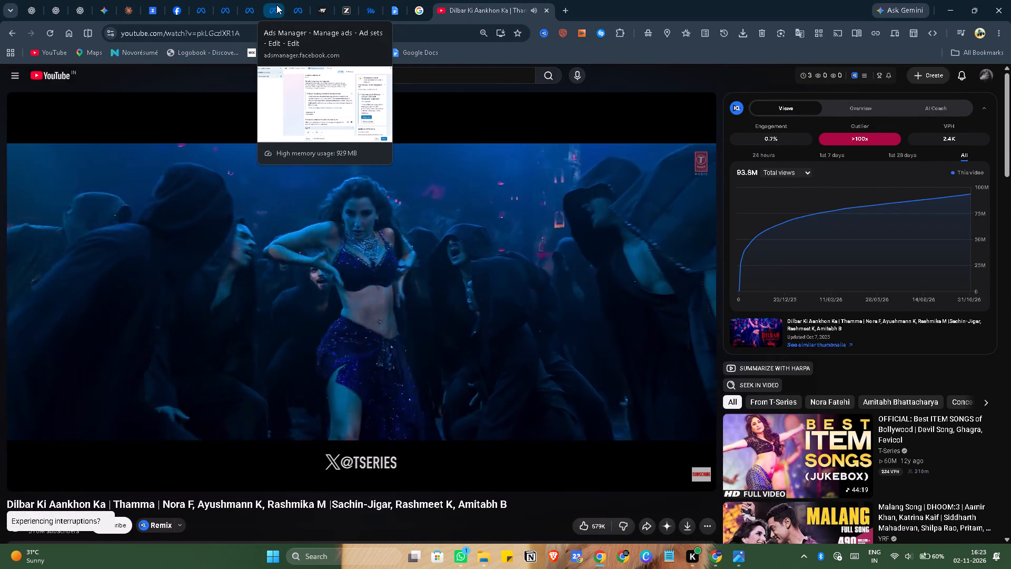
left_click(276, 5)
scroll(442, 309, "down", 4)
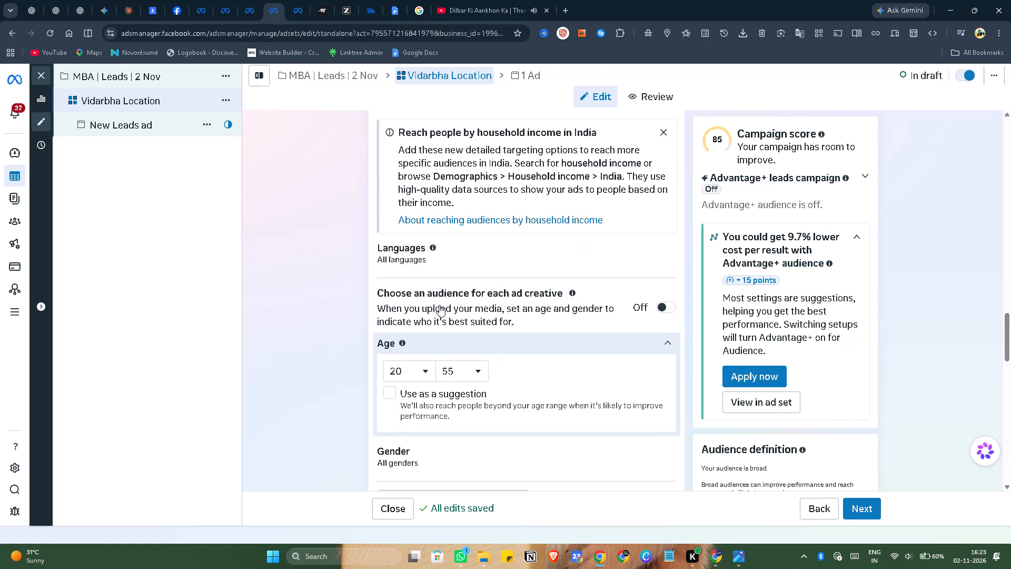
scroll(439, 305, "down", 4)
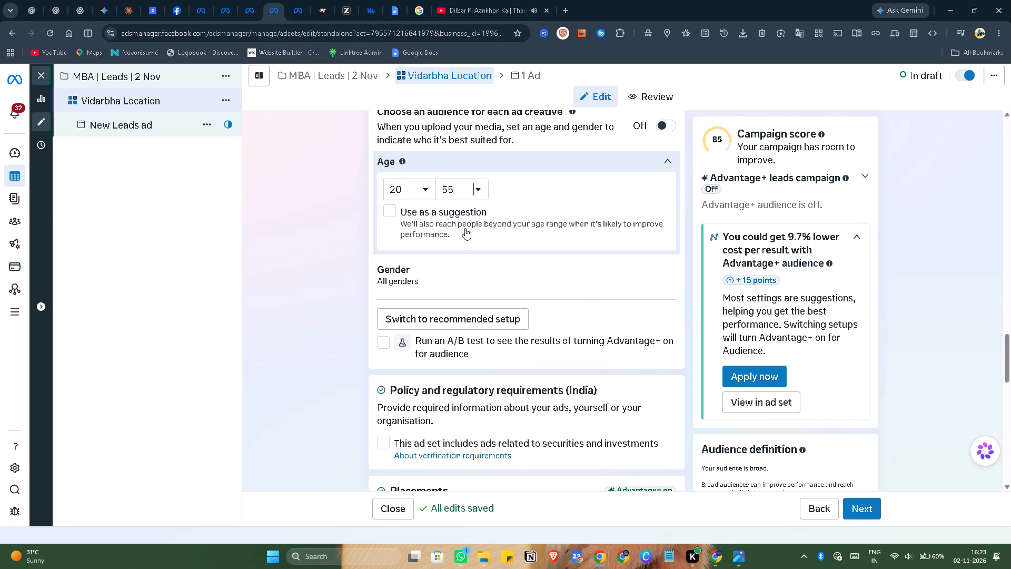
scroll(535, 289, "down", 12)
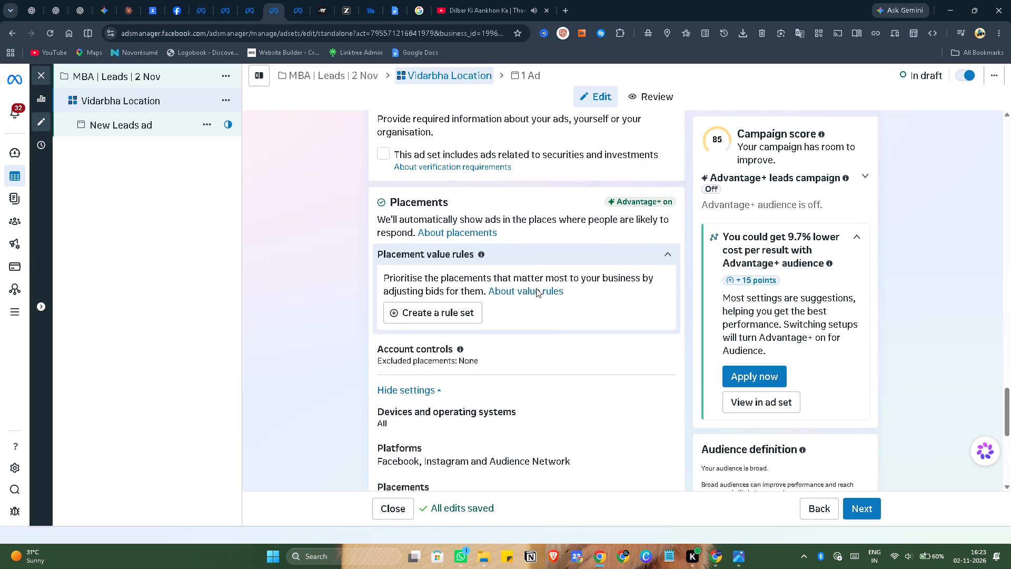
scroll(536, 288, "down", 3)
scroll(536, 288, "up", 11)
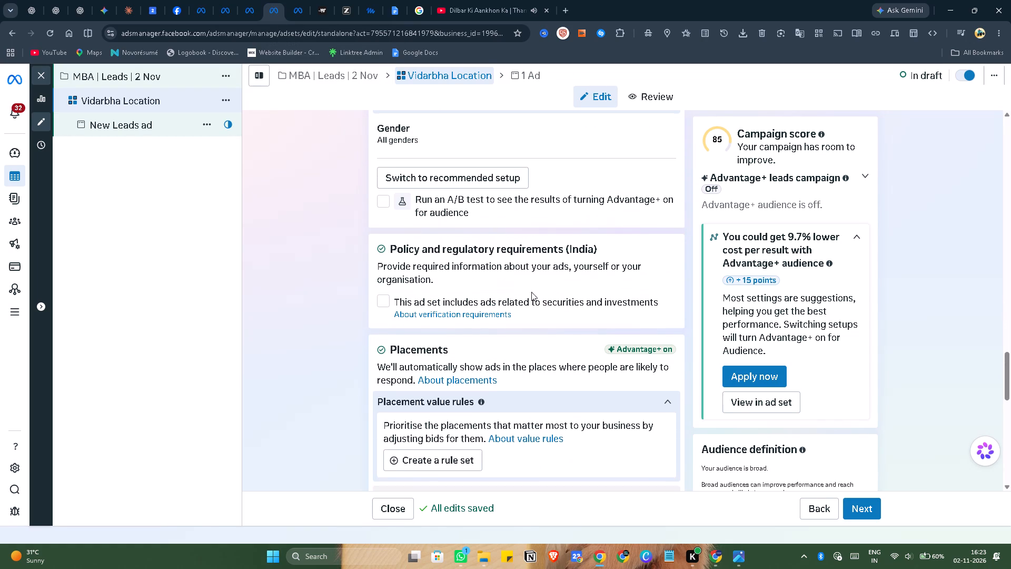
scroll(468, 291, "up", 9)
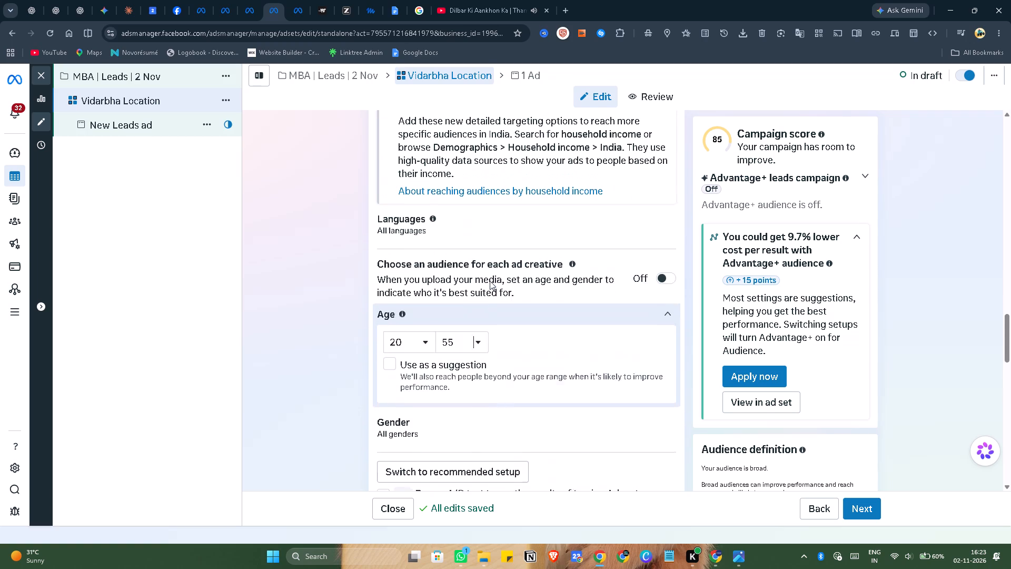
scroll(490, 281, "up", 8)
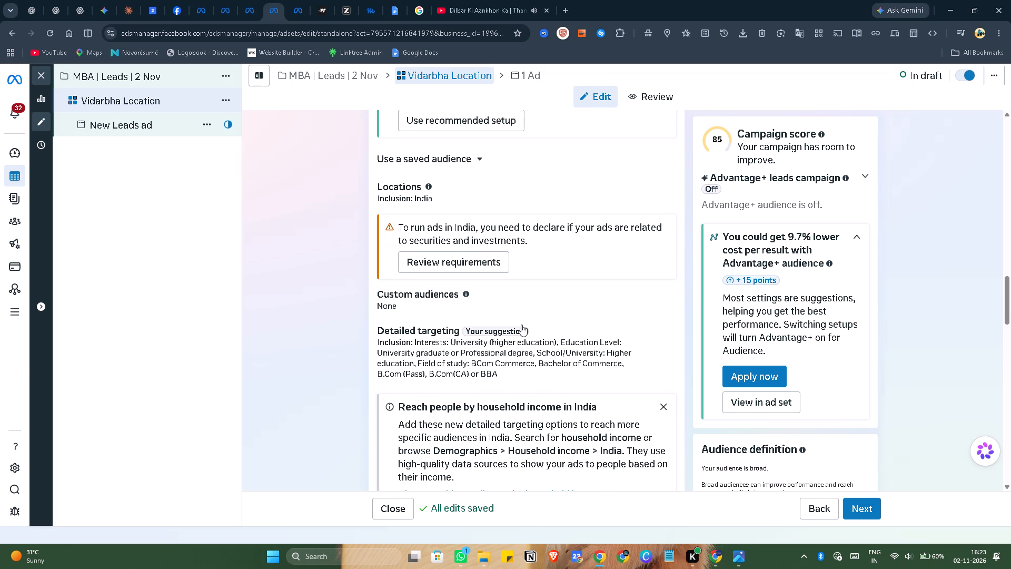
In the Vidarbha Location ad set's detailed targeting, replace the duplicate University (higher education) interest with Higher education (education).
left_click(668, 349)
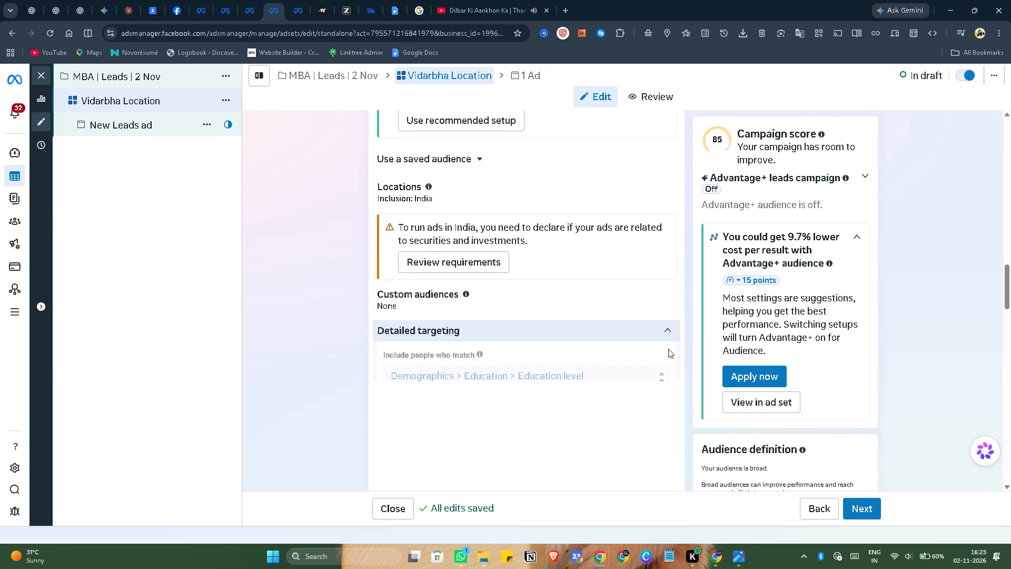
scroll(539, 352, "down", 16)
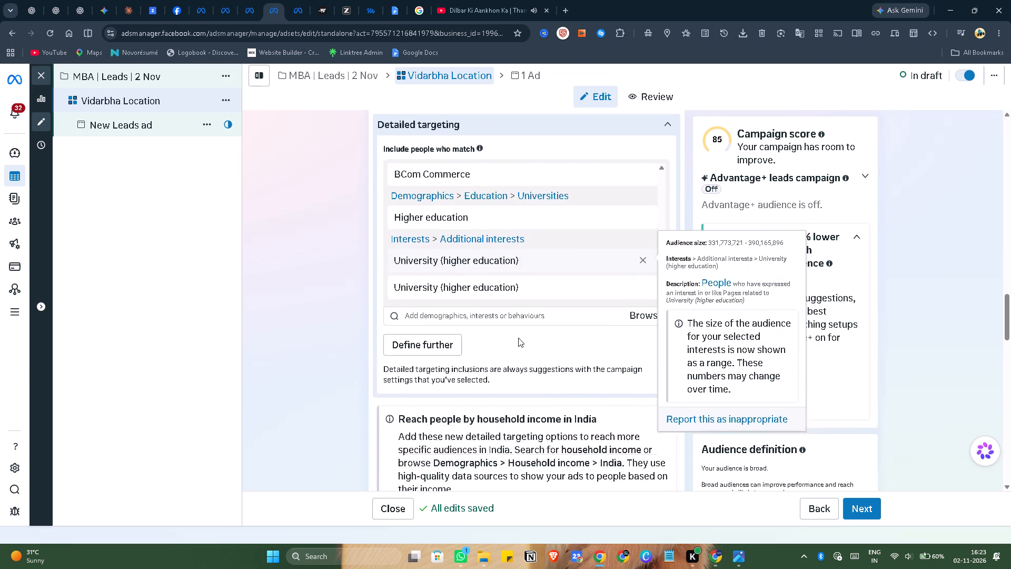
left_click(520, 172)
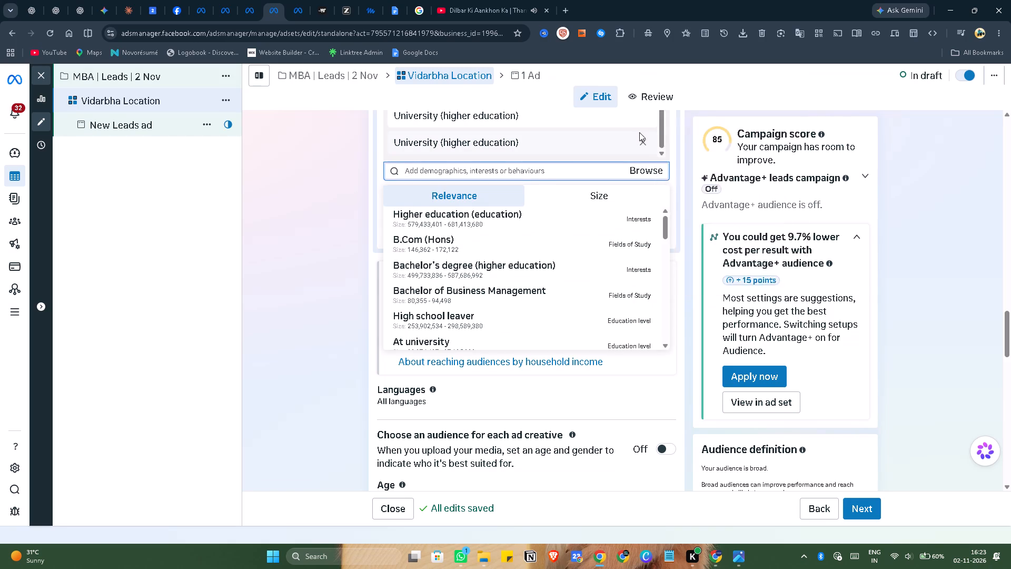
left_click(645, 147)
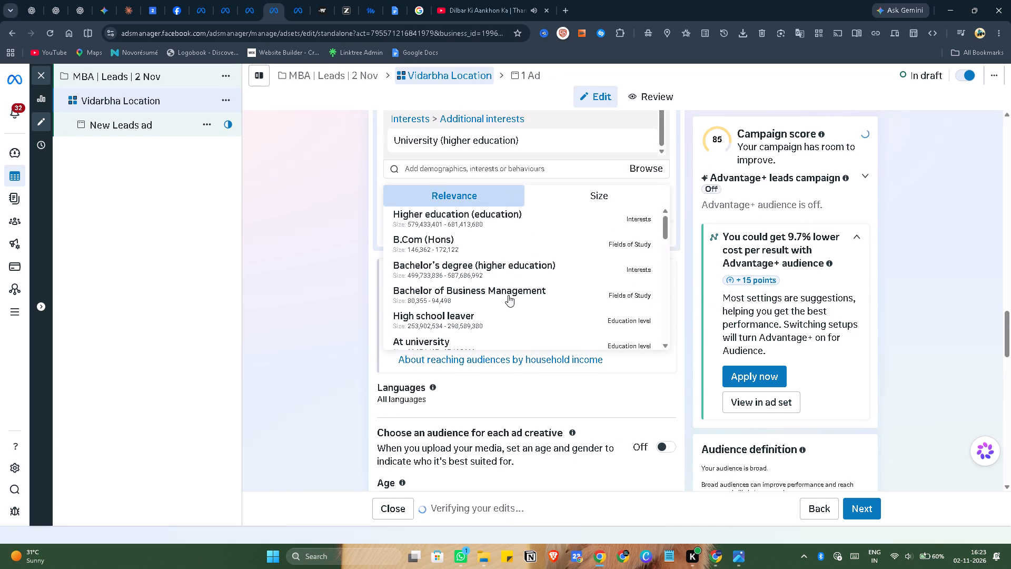
left_click(551, 215)
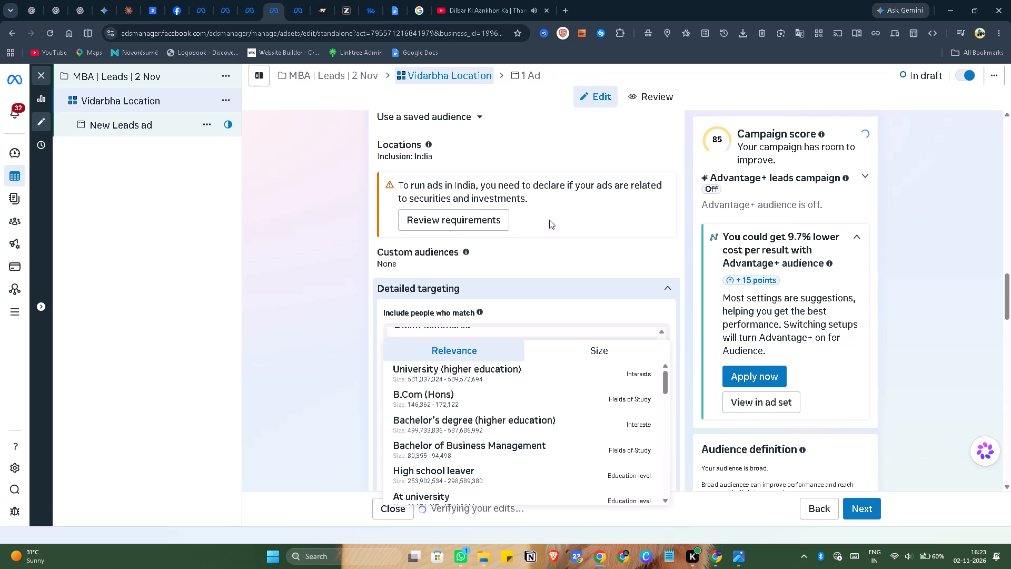
Remove the B.Com(CA) field of study from the ad set's detailed targeting.
scroll(485, 300, "down", 4)
scroll(516, 266, "down", 4)
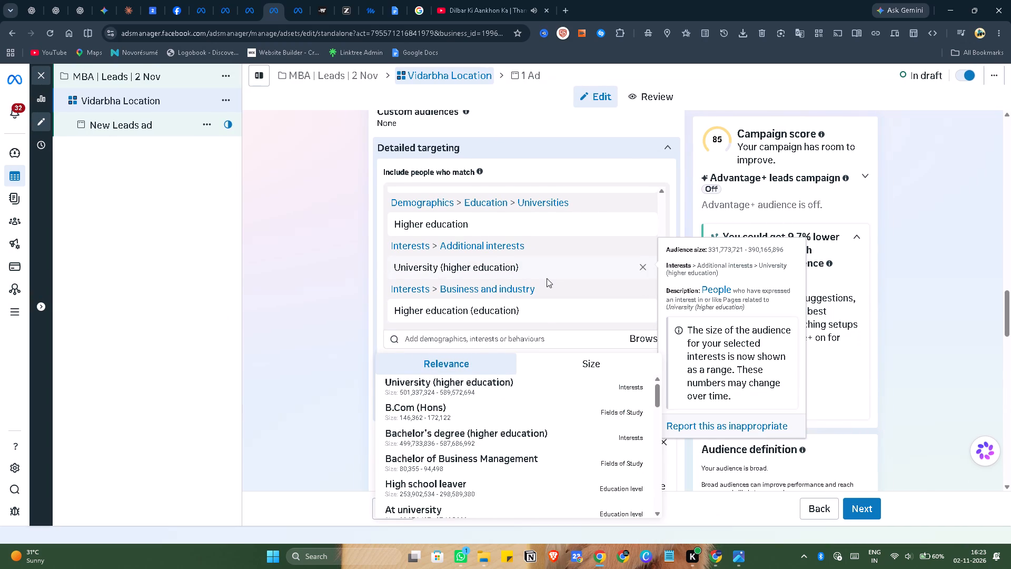
scroll(547, 278, "up", 8)
scroll(547, 278, "down", 2)
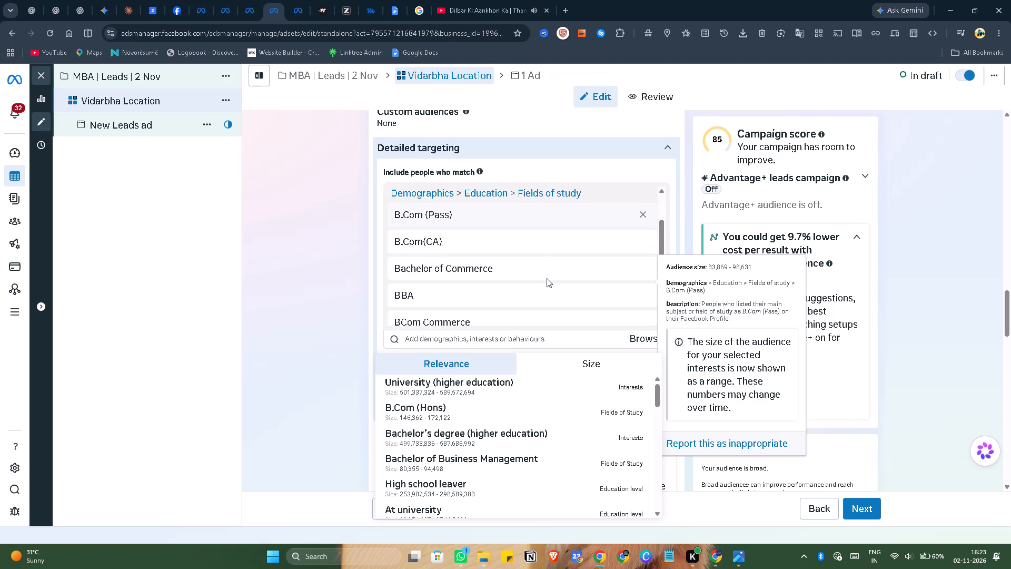
left_click(644, 241)
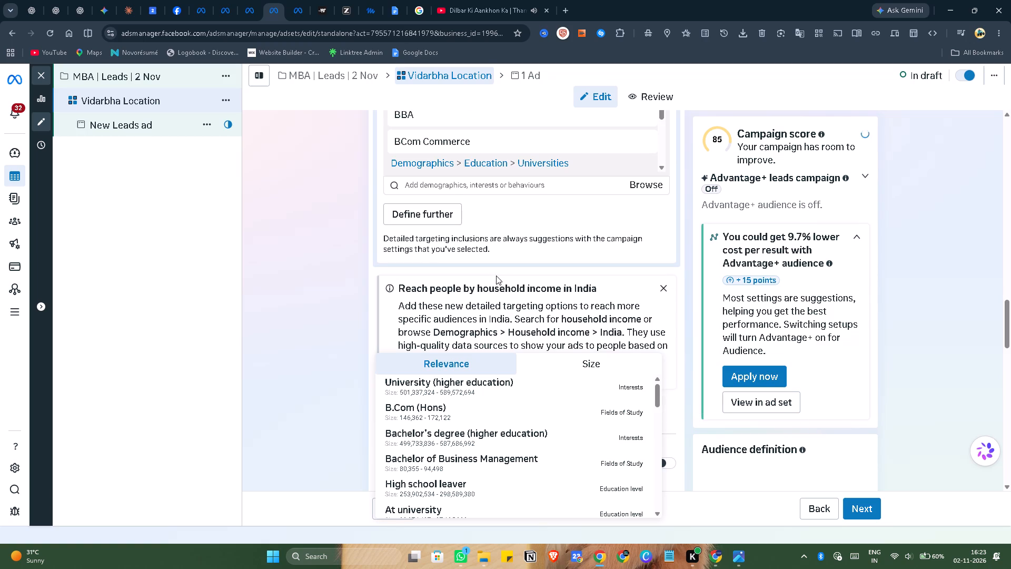
Check the included targeting entries and add the suggested field of study Bachelor of Business Management.
scroll(510, 318, "down", 3)
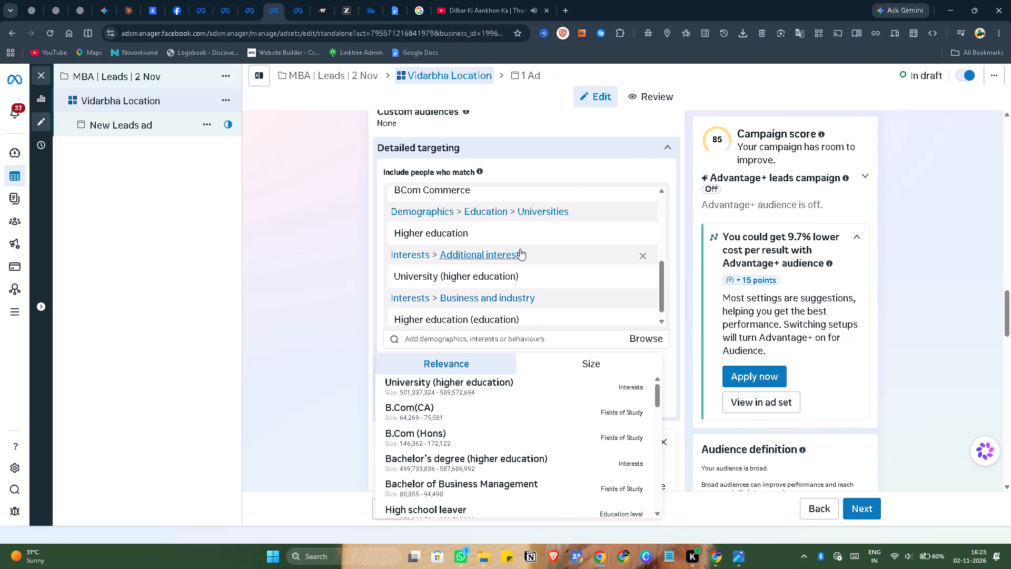
scroll(520, 249, "up", 4)
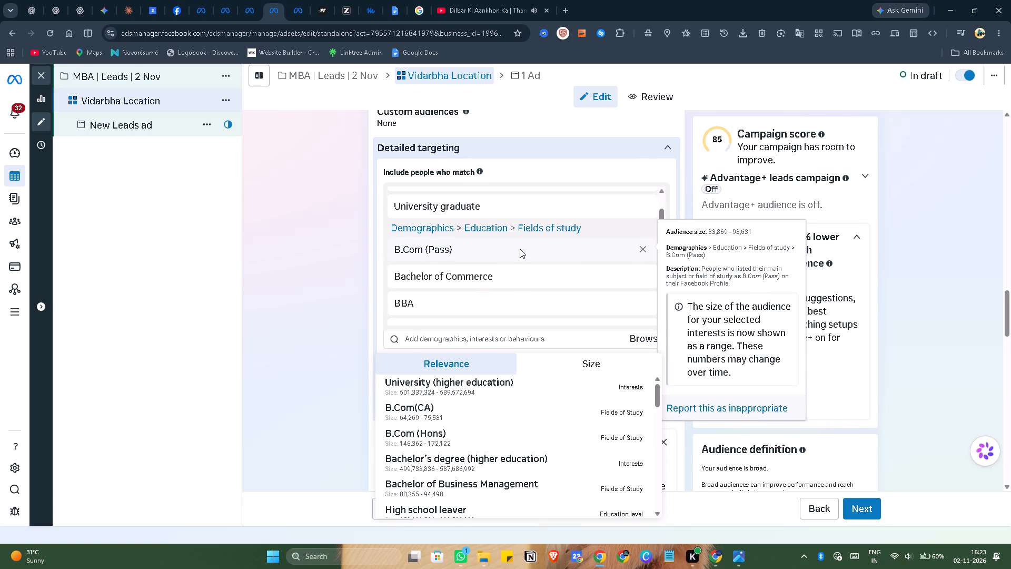
scroll(520, 249, "up", 2)
scroll(520, 249, "down", 7)
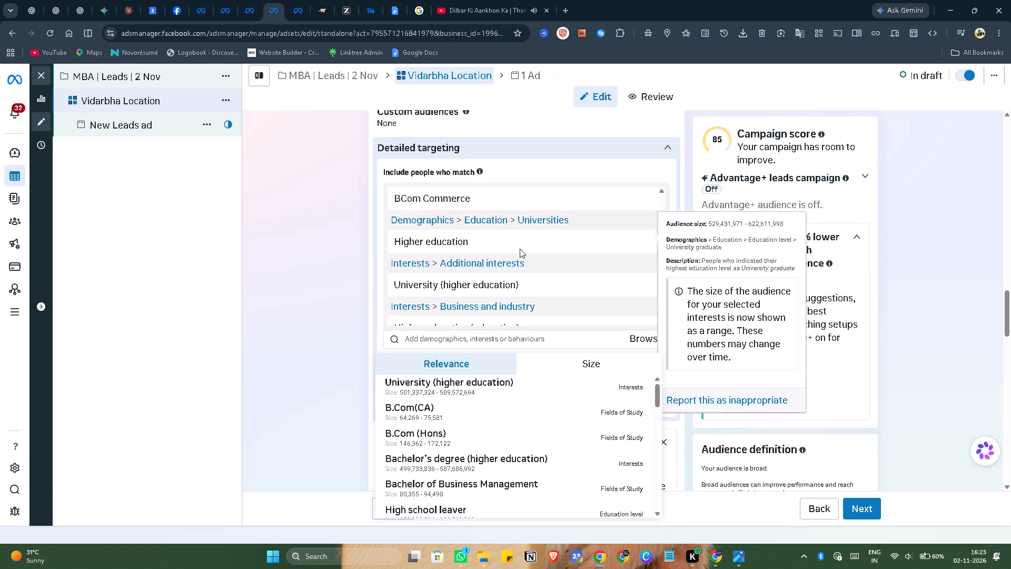
scroll(520, 249, "down", 5)
scroll(489, 430, "down", 1)
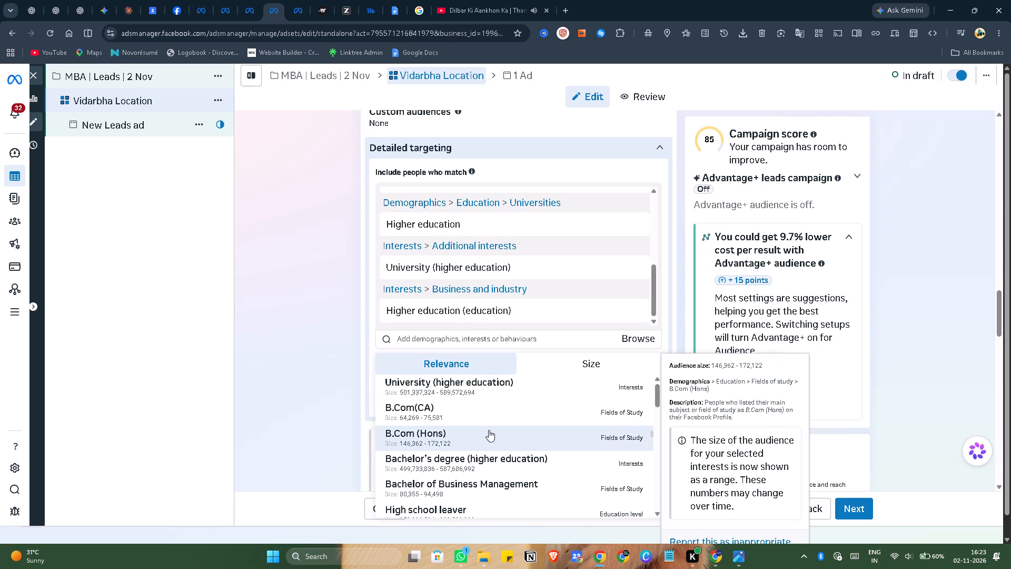
scroll(489, 430, "down", 3)
scroll(489, 430, "up", 2)
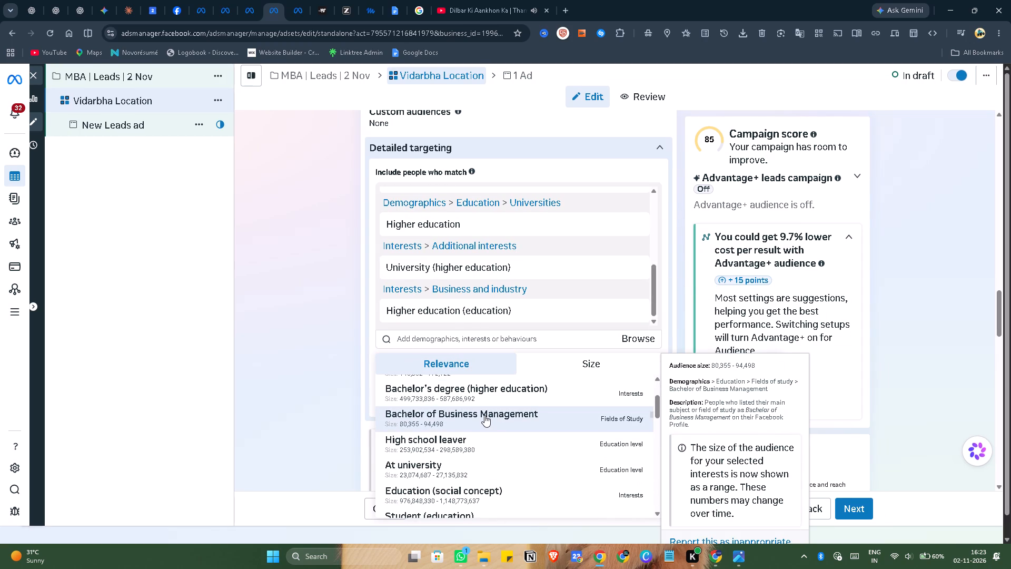
left_click(484, 415)
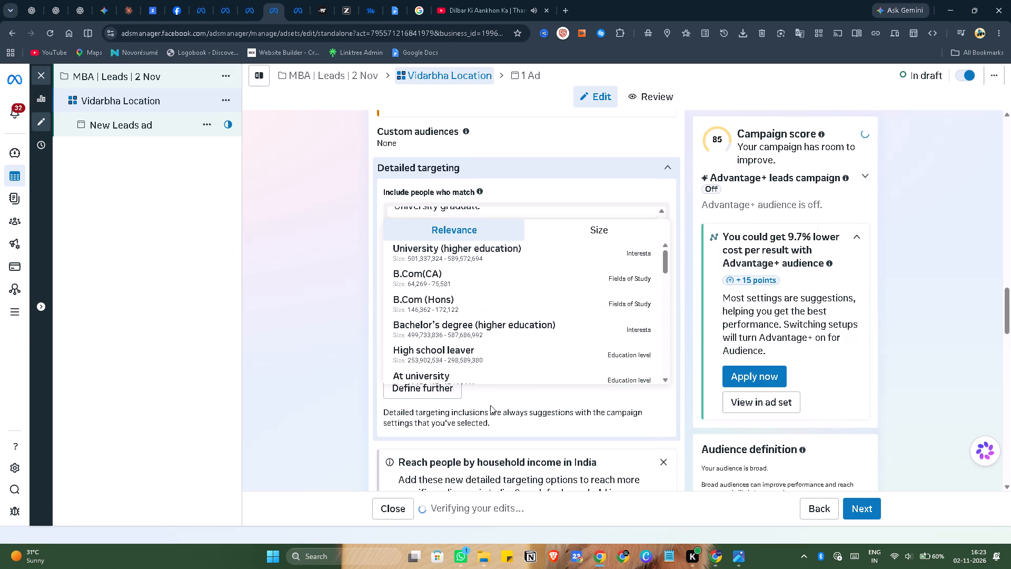
Add the suggested interest University and college admission to the Vidarbha Location ad set's detailed targeting.
scroll(529, 313, "up", 6)
scroll(529, 313, "down", 6)
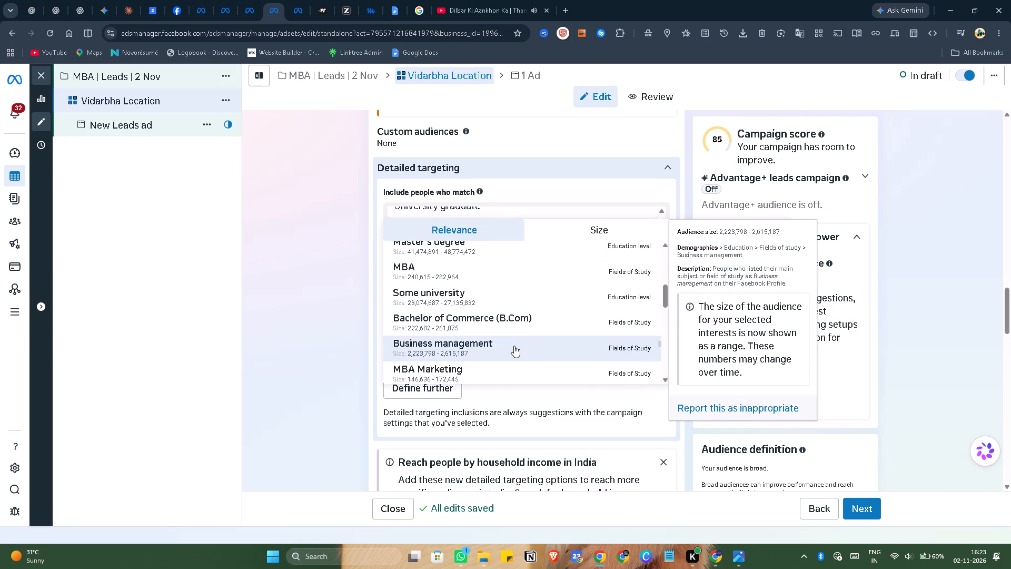
scroll(514, 346, "down", 2)
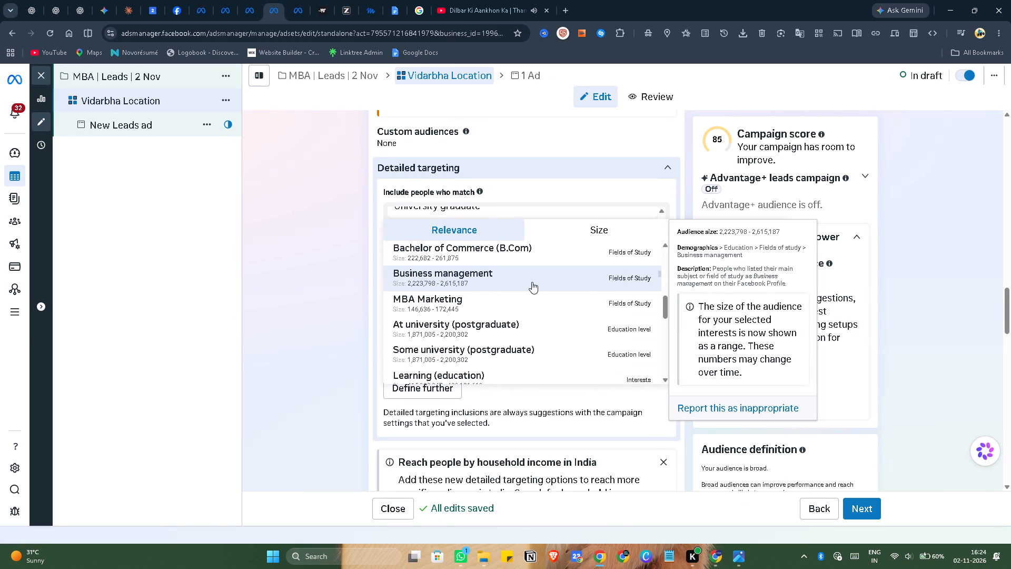
scroll(526, 324, "down", 2)
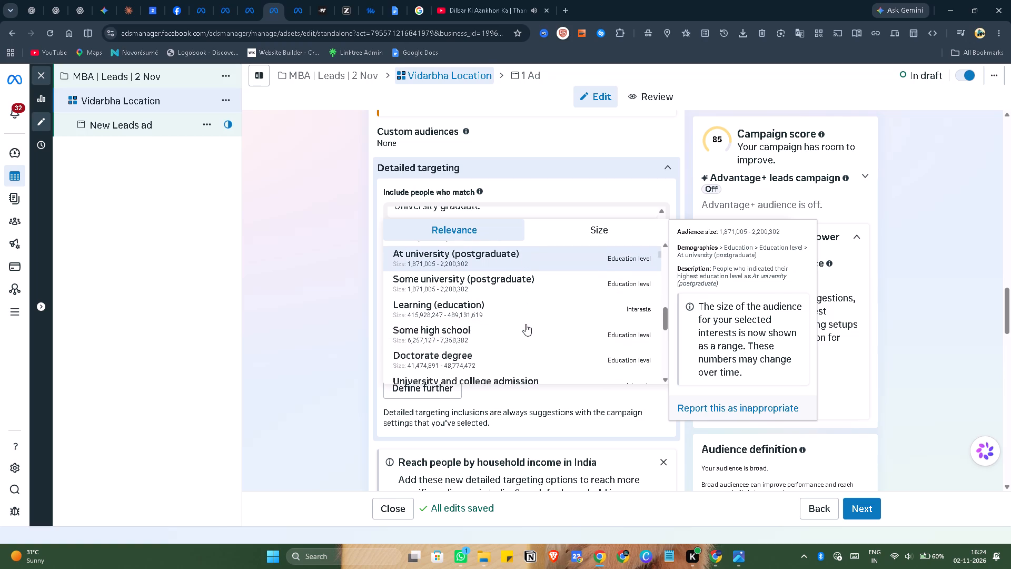
scroll(525, 306, "down", 1)
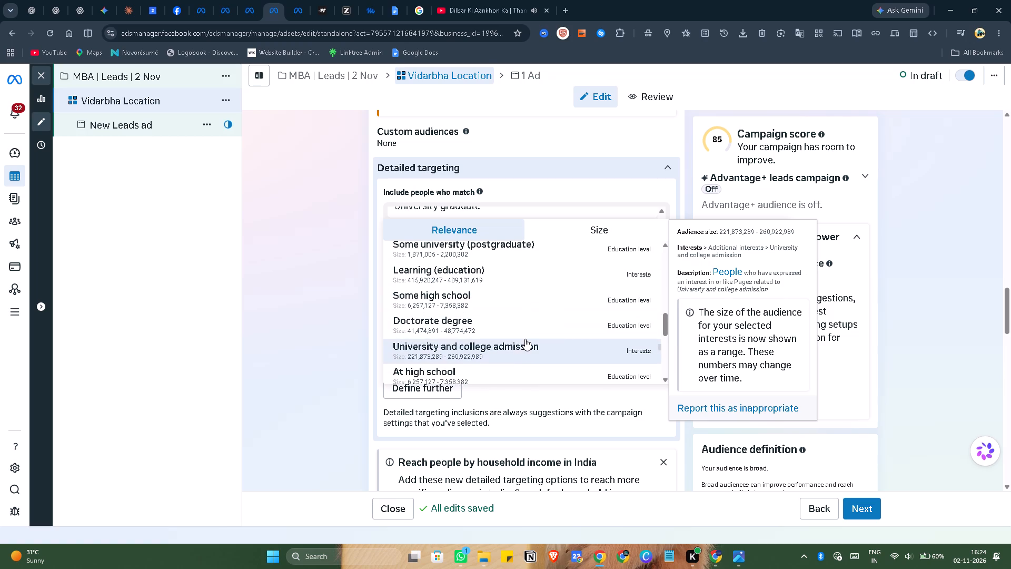
scroll(525, 339, "down", 2)
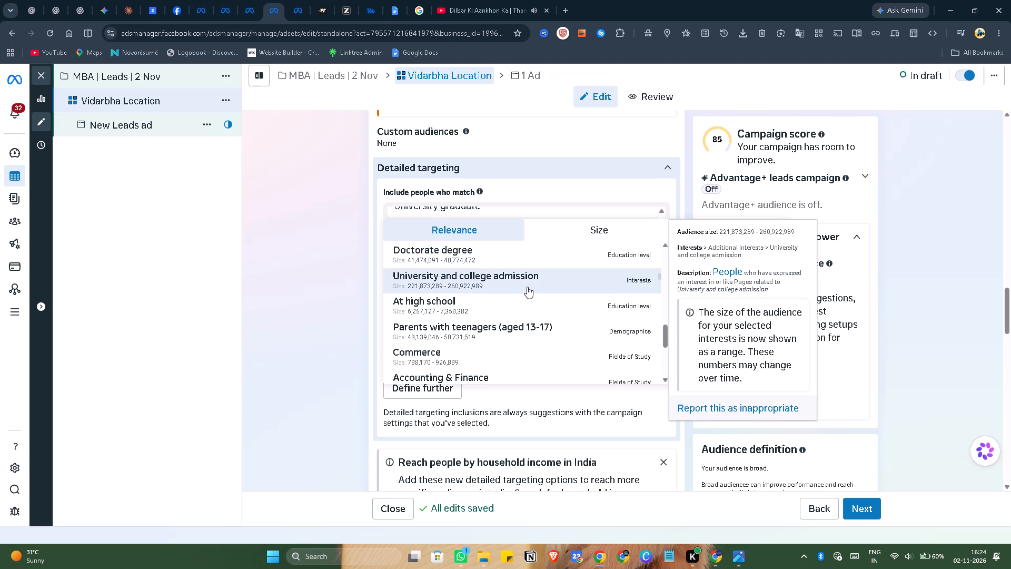
left_click(527, 287)
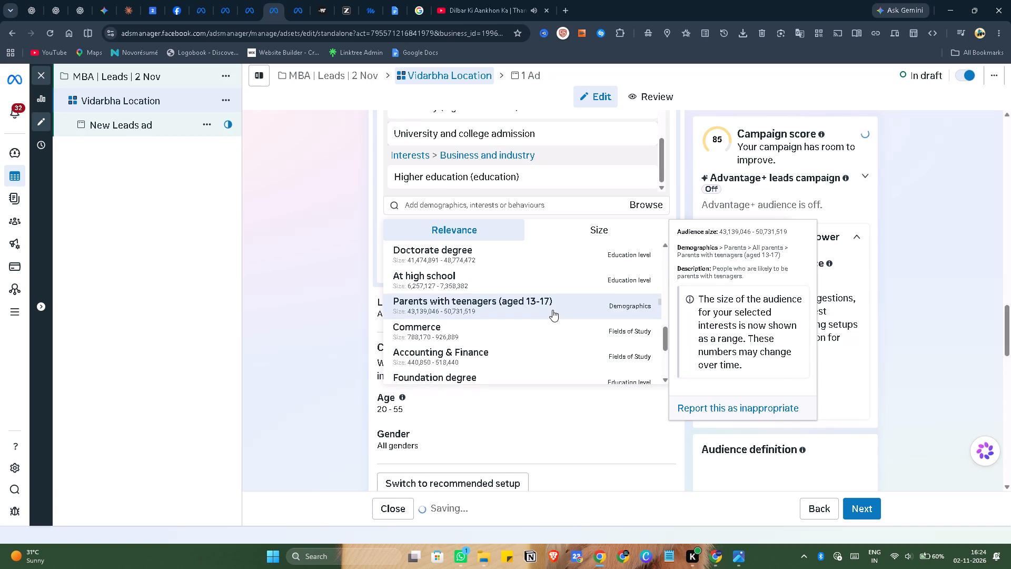
Add the suggested interest Education (social concept) to the ad set's detailed targeting and check the included interests.
scroll(445, 328, "down", 7)
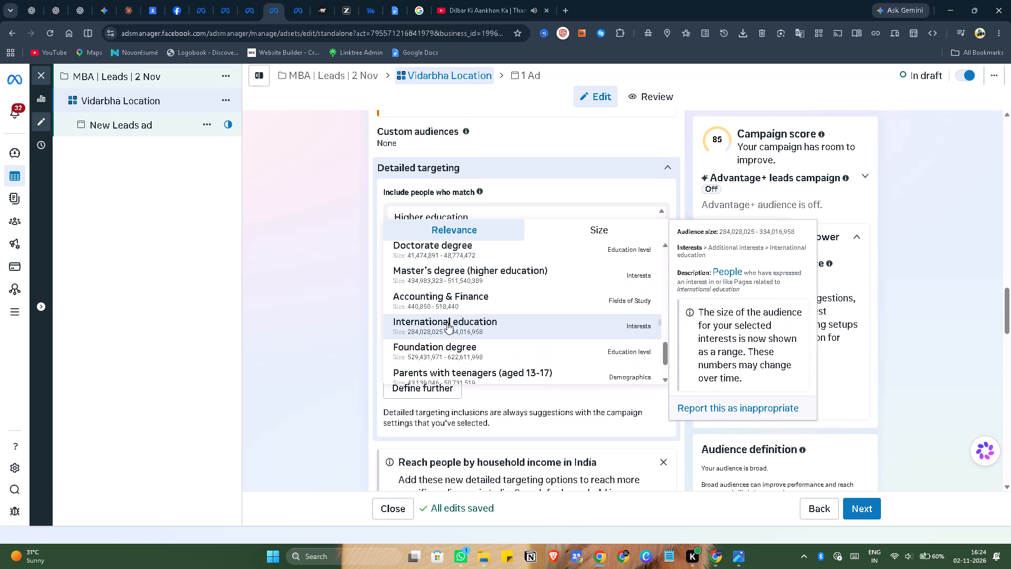
scroll(447, 322, "down", 3)
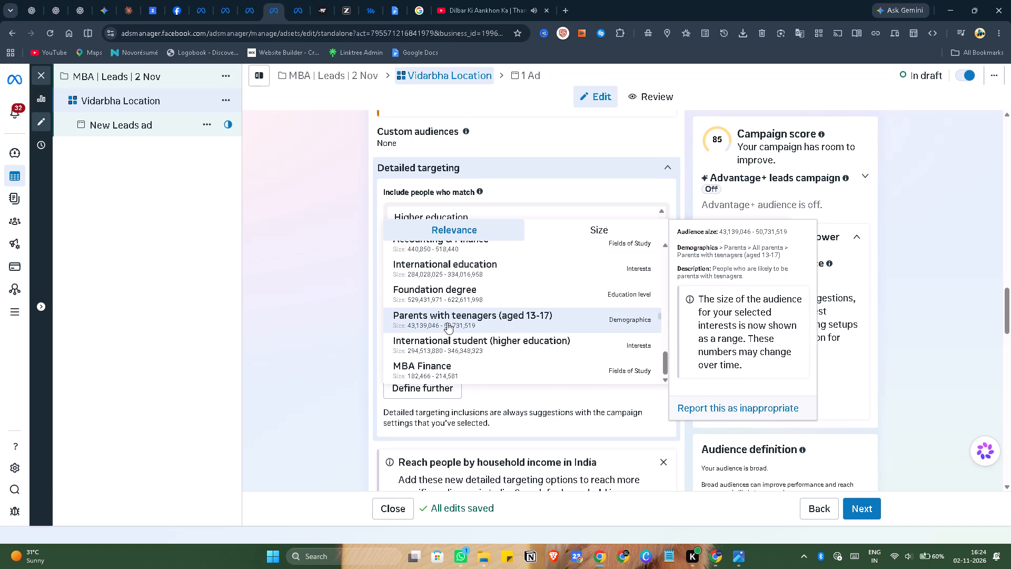
scroll(447, 322, "down", 4)
scroll(503, 330, "down", 4)
scroll(509, 350, "up", 6)
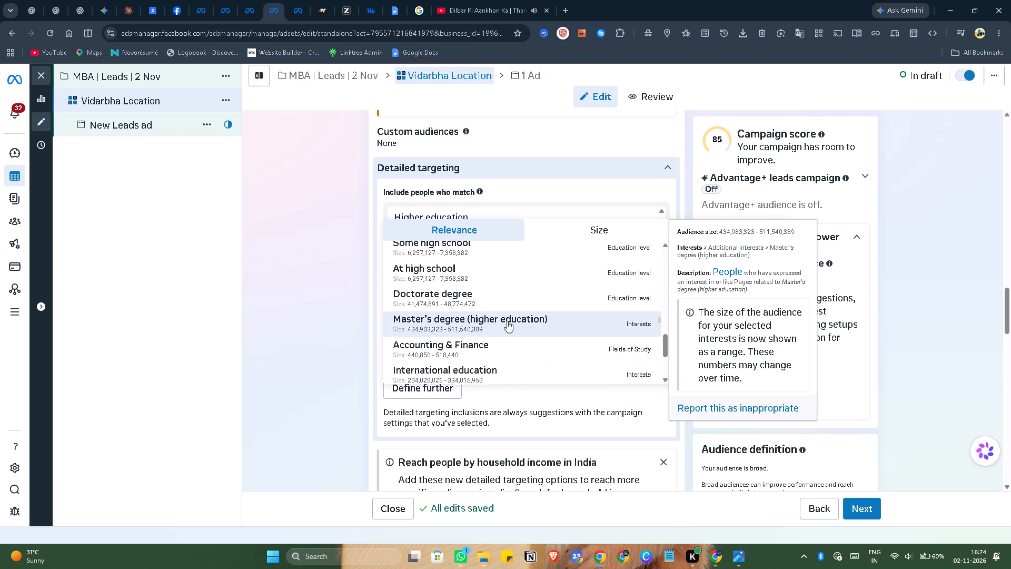
scroll(507, 321, "up", 9)
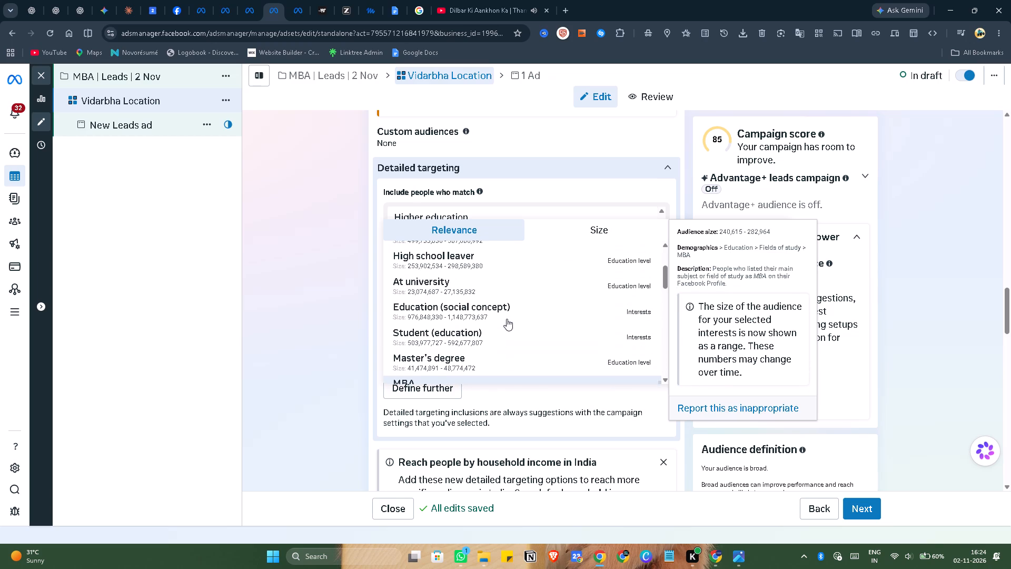
scroll(507, 319, "up", 5)
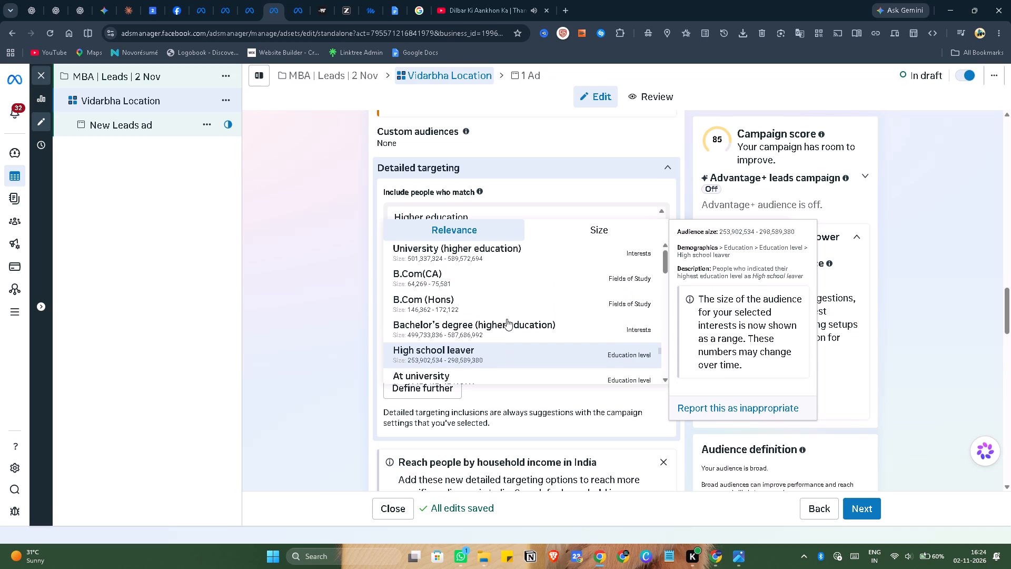
scroll(507, 319, "up", 3)
scroll(522, 317, "down", 2)
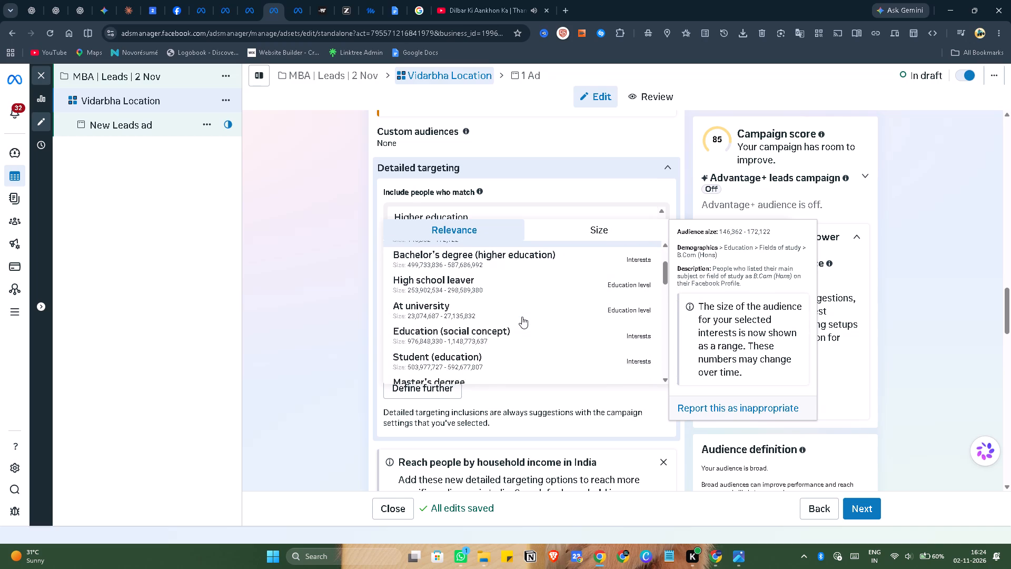
scroll(522, 317, "down", 2)
left_click(539, 257)
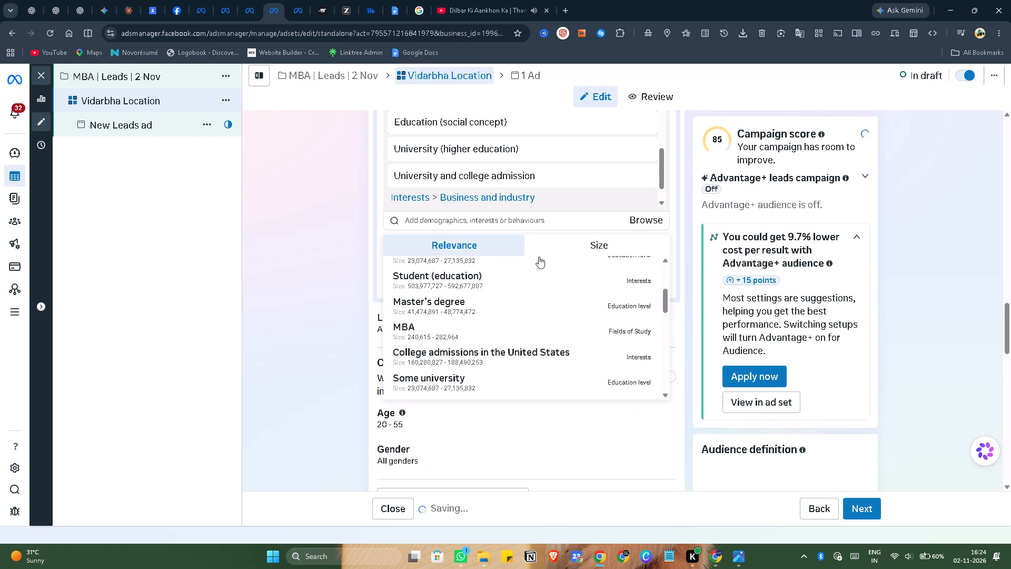
scroll(525, 329, "up", 4)
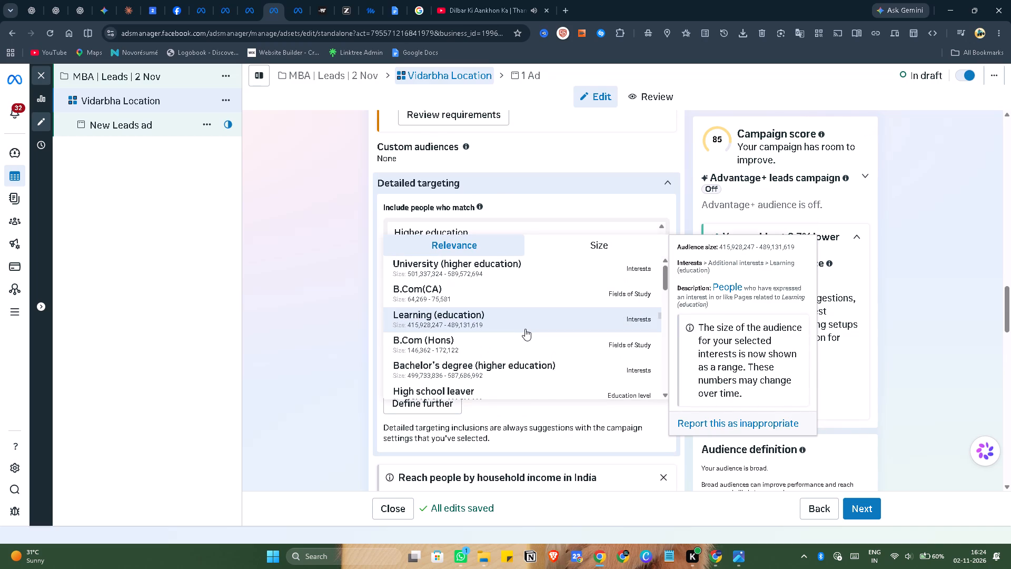
scroll(525, 329, "up", 3)
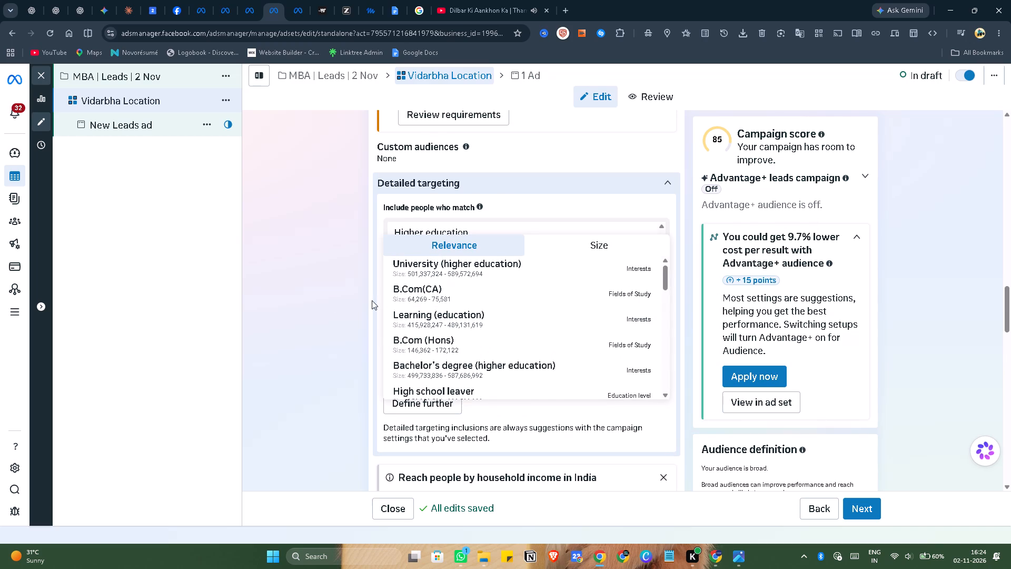
left_click(289, 316)
scroll(508, 299, "down", 2)
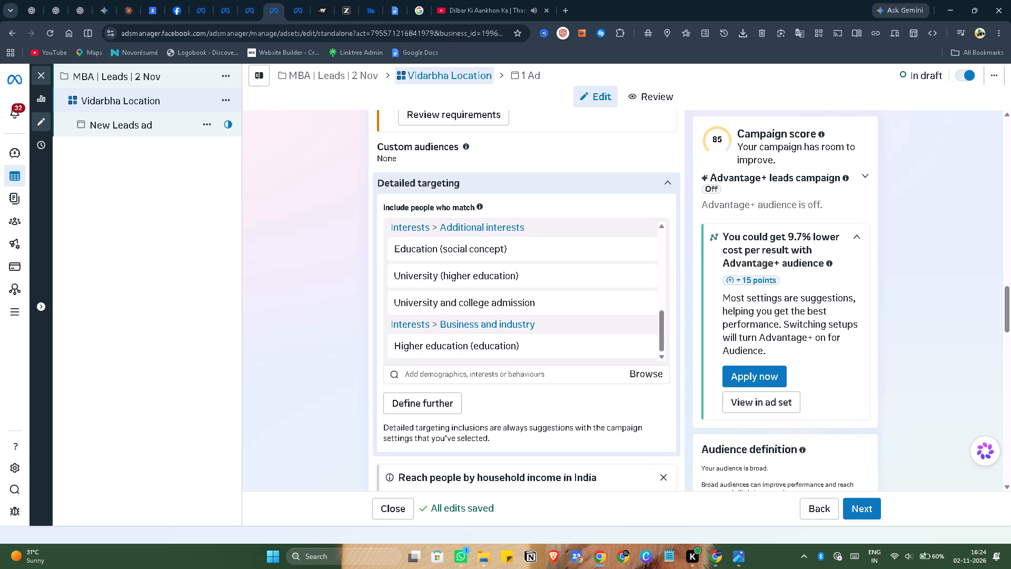
Look through the remaining detailed targeting suggestions for further relevant education levels, fields of study and interests.
left_click(511, 371)
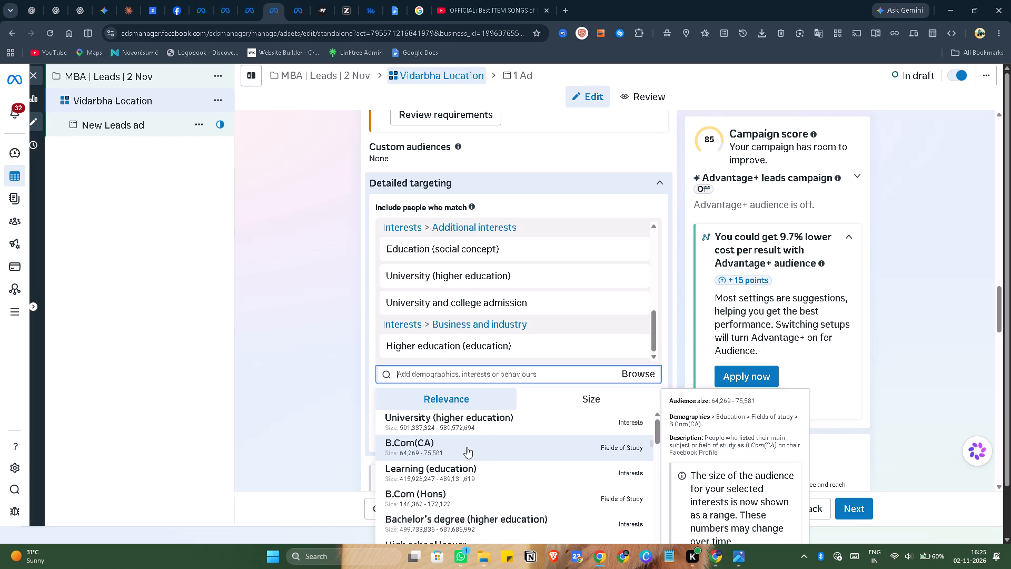
scroll(467, 447, "down", 4)
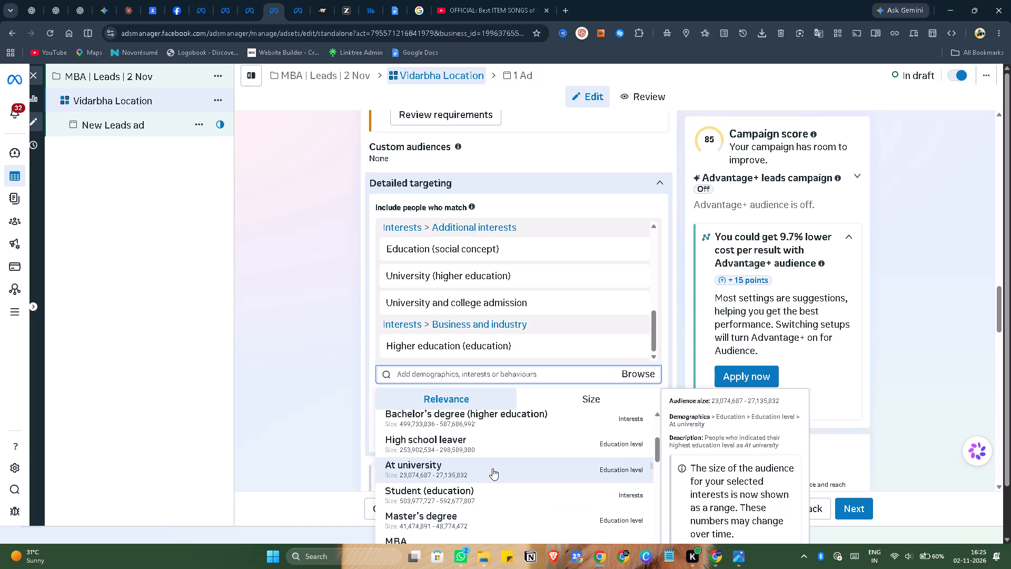
scroll(492, 468, "down", 2)
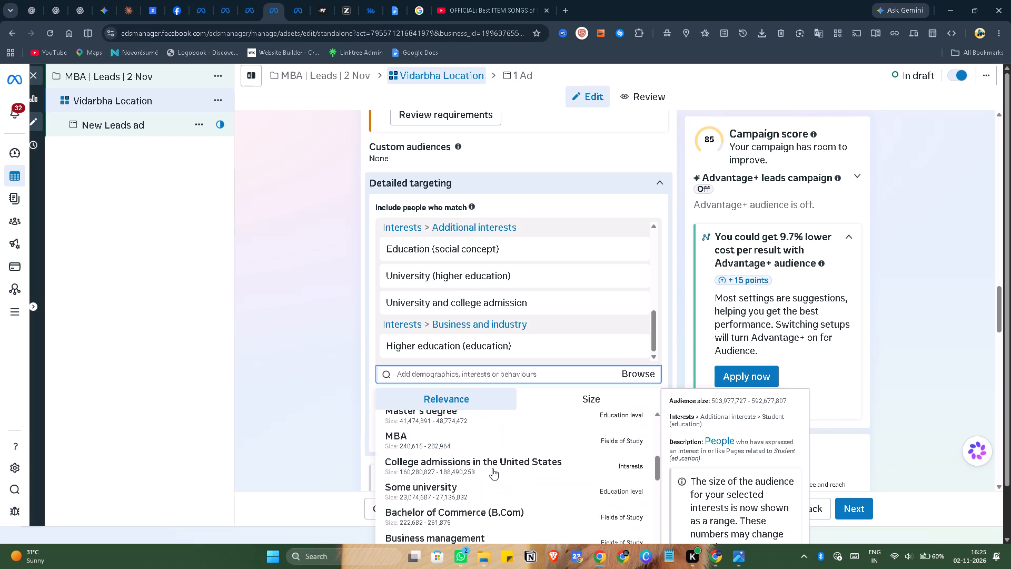
scroll(492, 468, "up", 1)
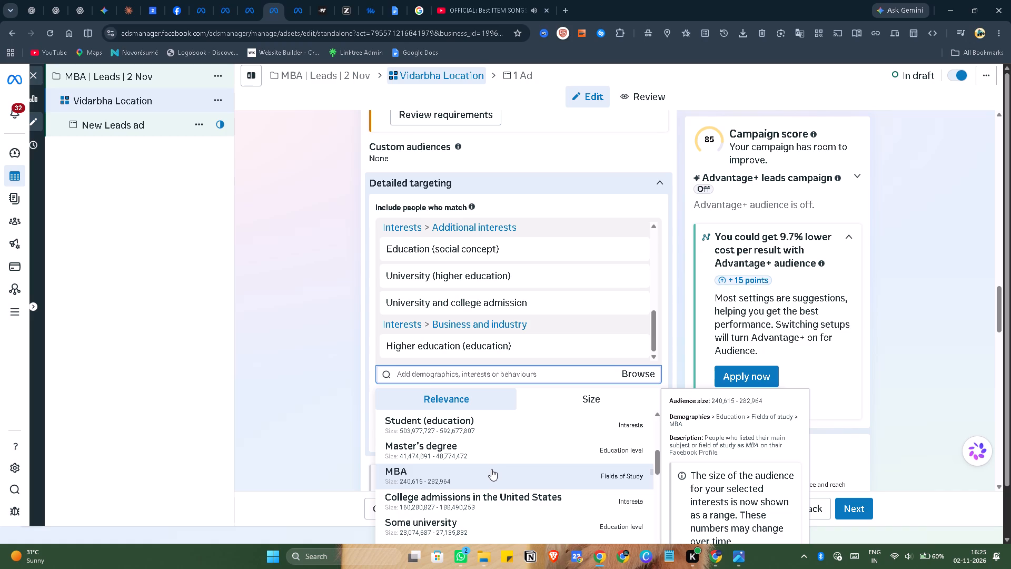
scroll(484, 471, "down", 1)
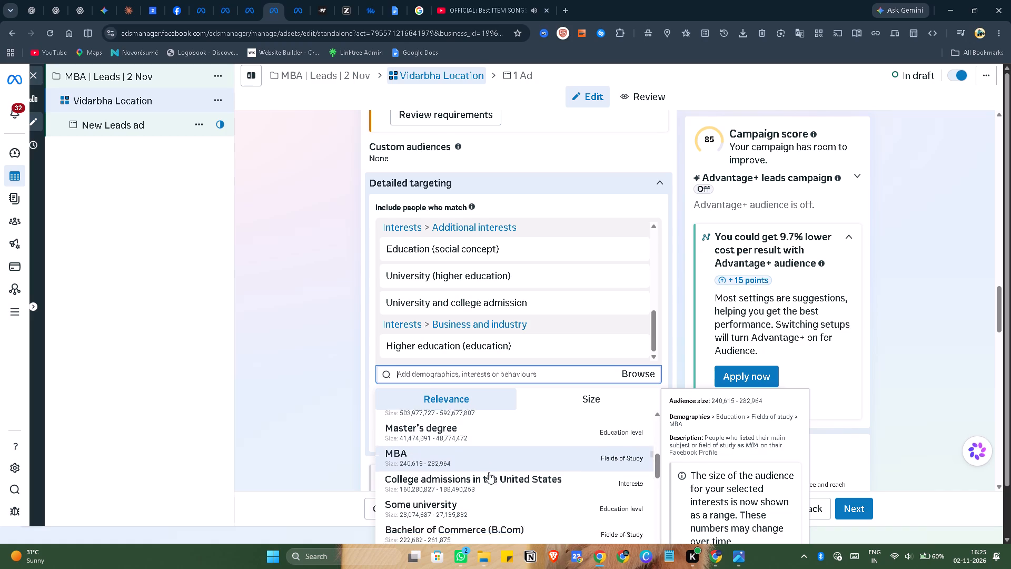
scroll(489, 472, "down", 1)
scroll(531, 474, "down", 2)
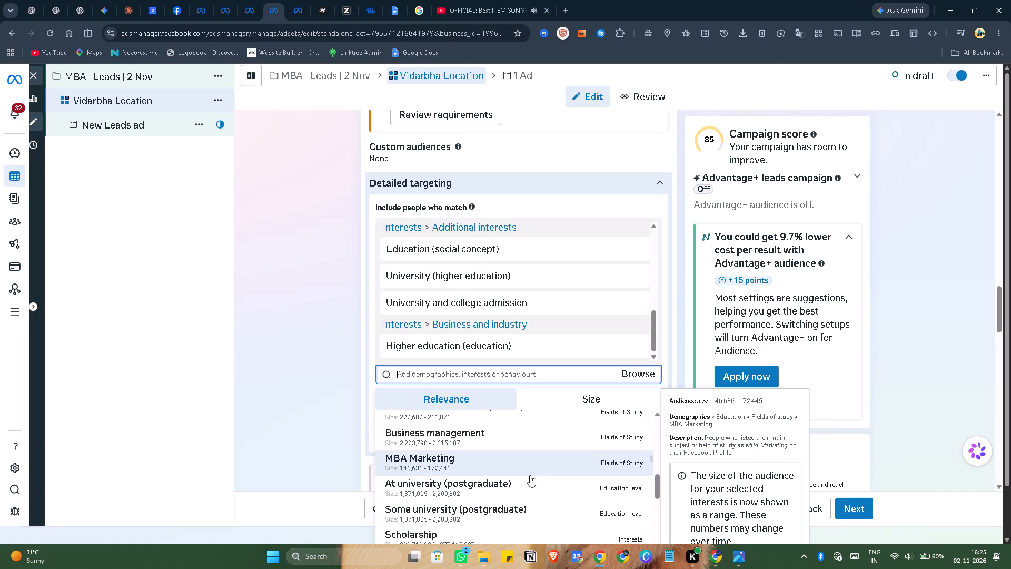
scroll(529, 469, "down", 2)
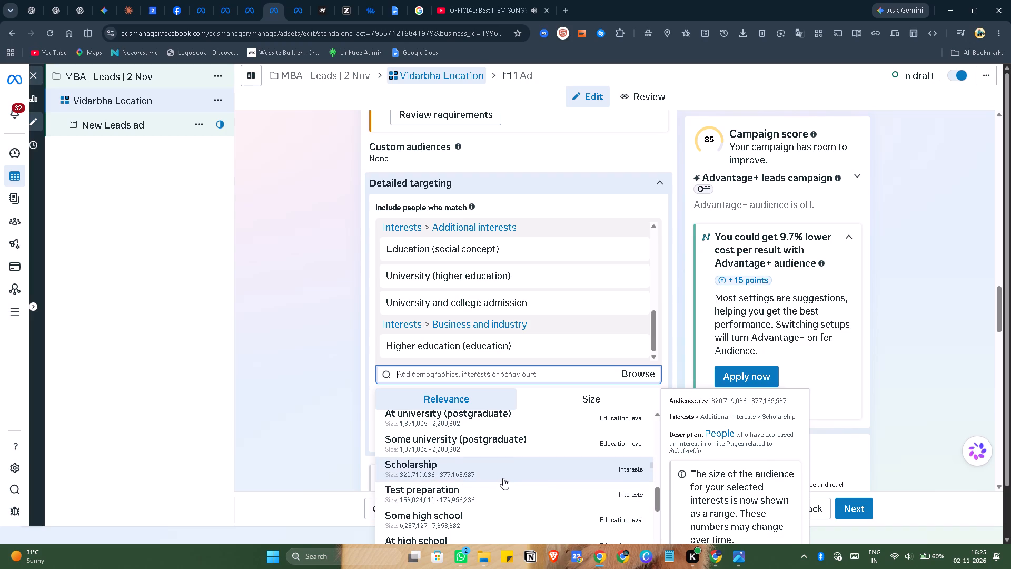
scroll(503, 478, "down", 2)
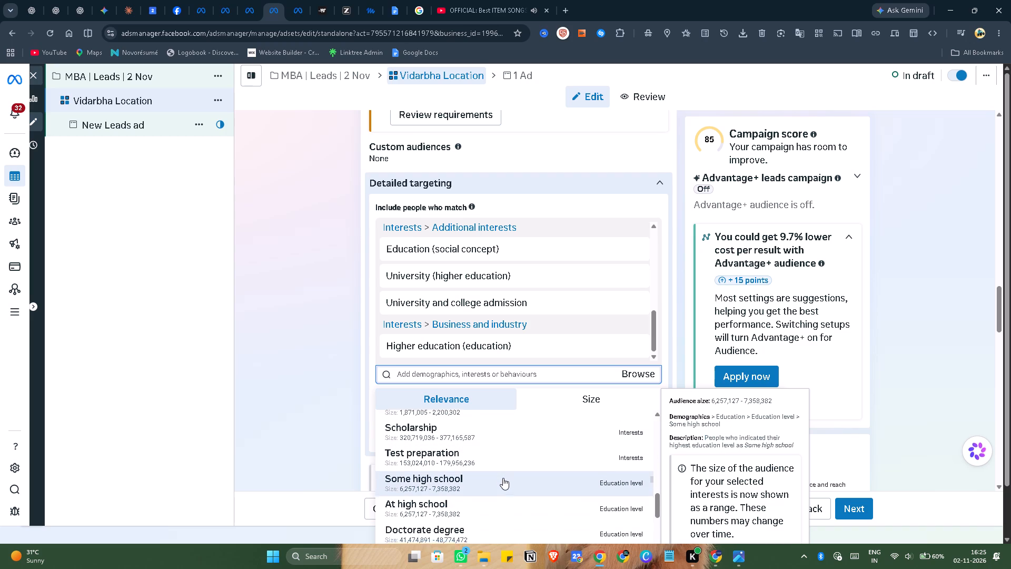
scroll(503, 478, "down", 1)
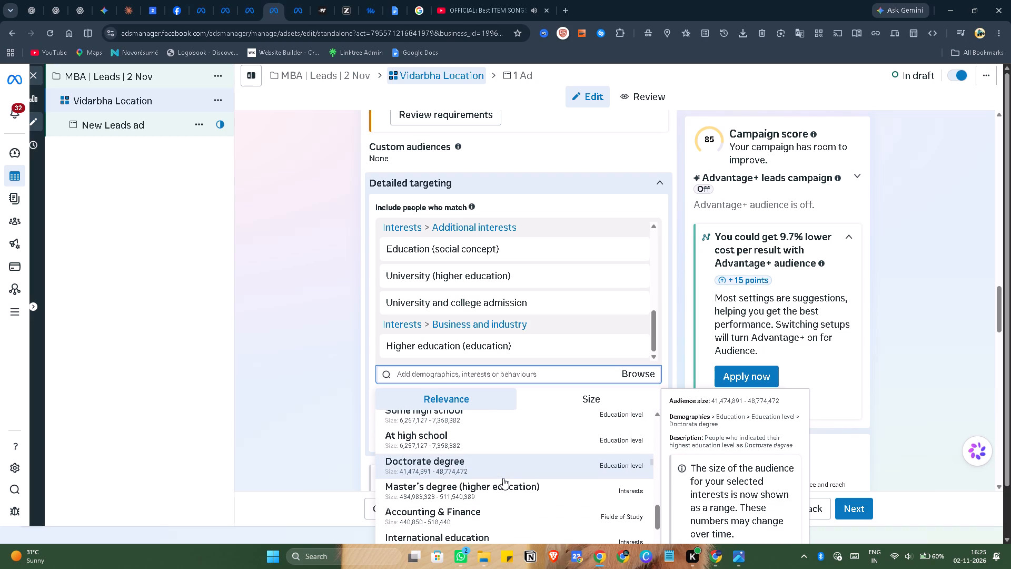
scroll(503, 478, "down", 6)
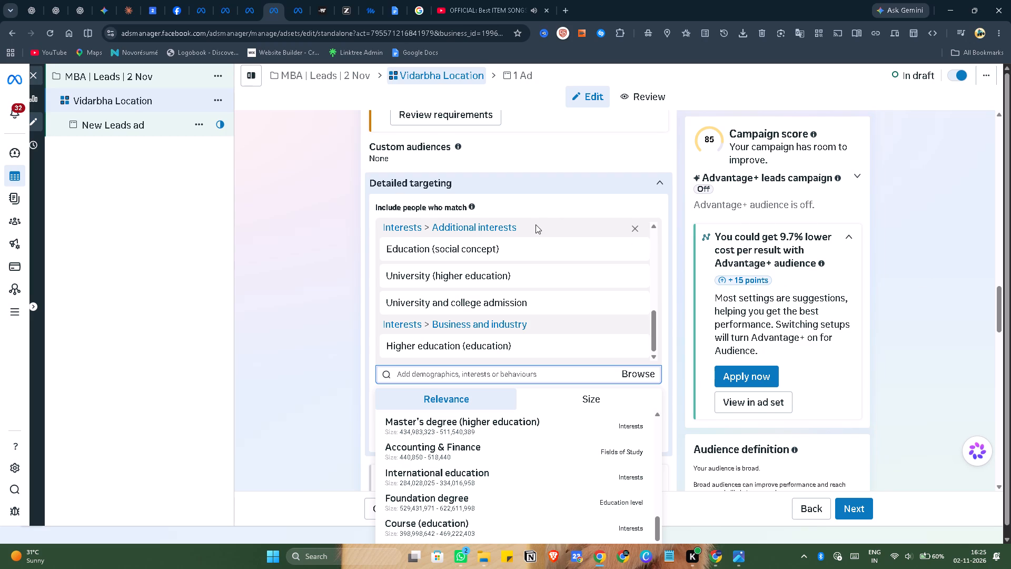
scroll(536, 224, "down", 3)
scroll(473, 323, "down", 2)
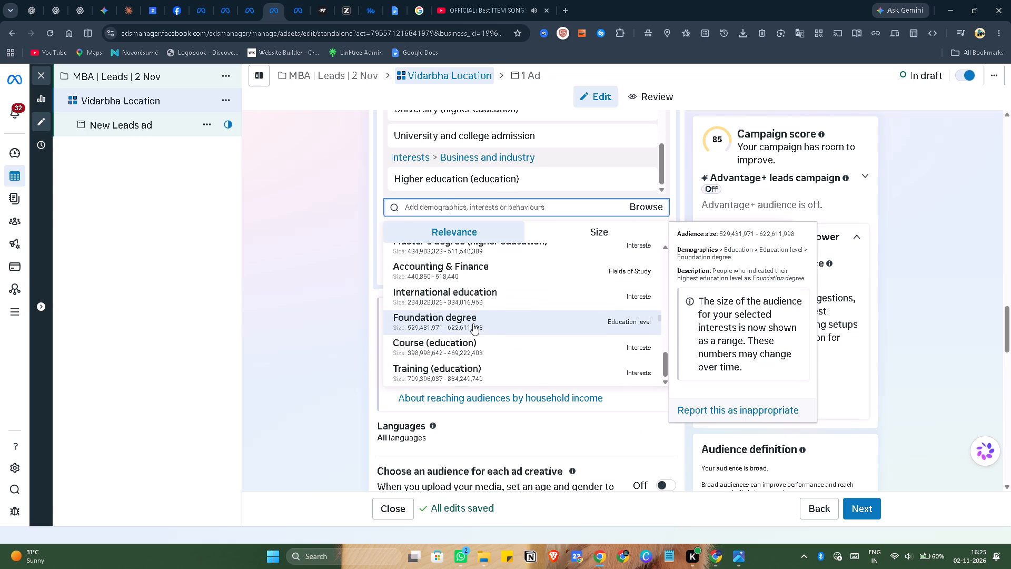
scroll(473, 323, "down", 3)
scroll(533, 319, "up", 4)
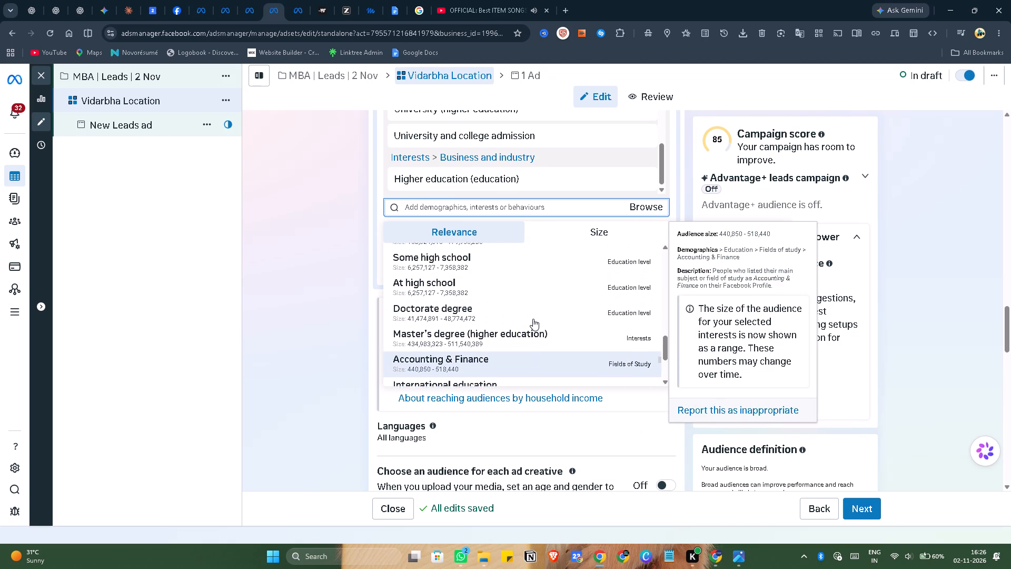
scroll(533, 319, "up", 3)
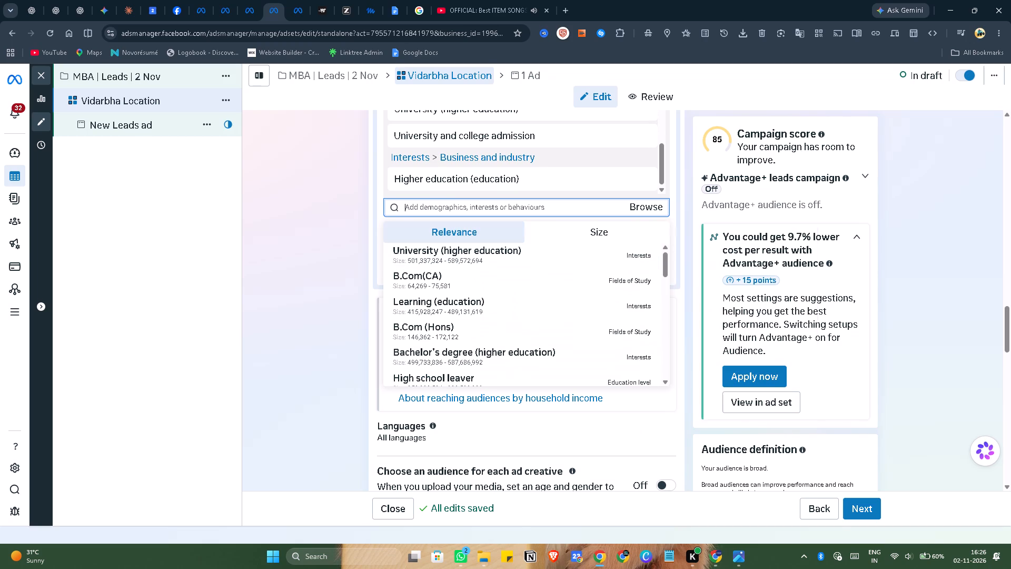
Search detailed targeting for "business owner" and add the employer entry Business Owner.
left_click(485, 204)
type("businee")
key("BackSpace")
type("ss")
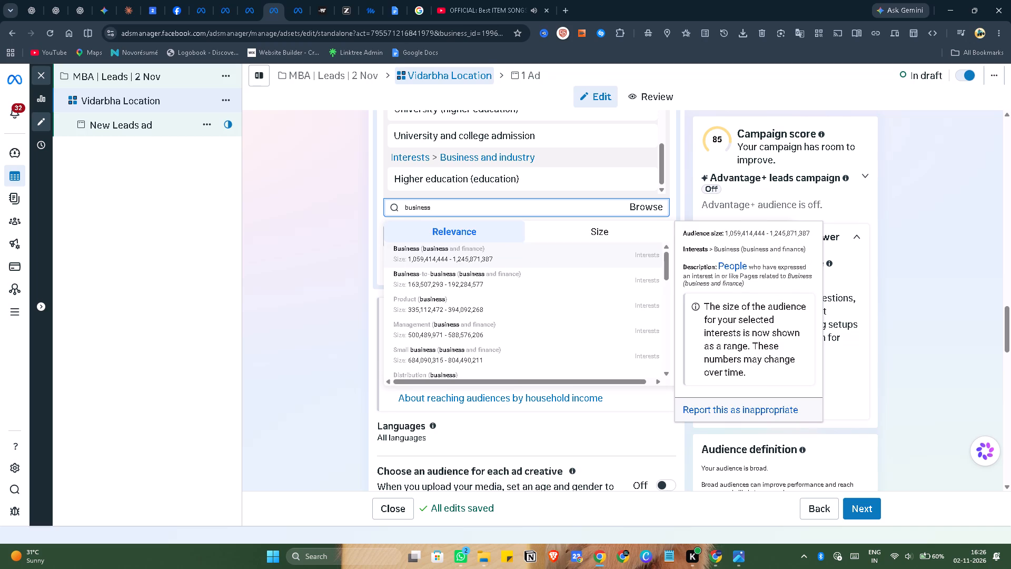
key("space")
type("owner")
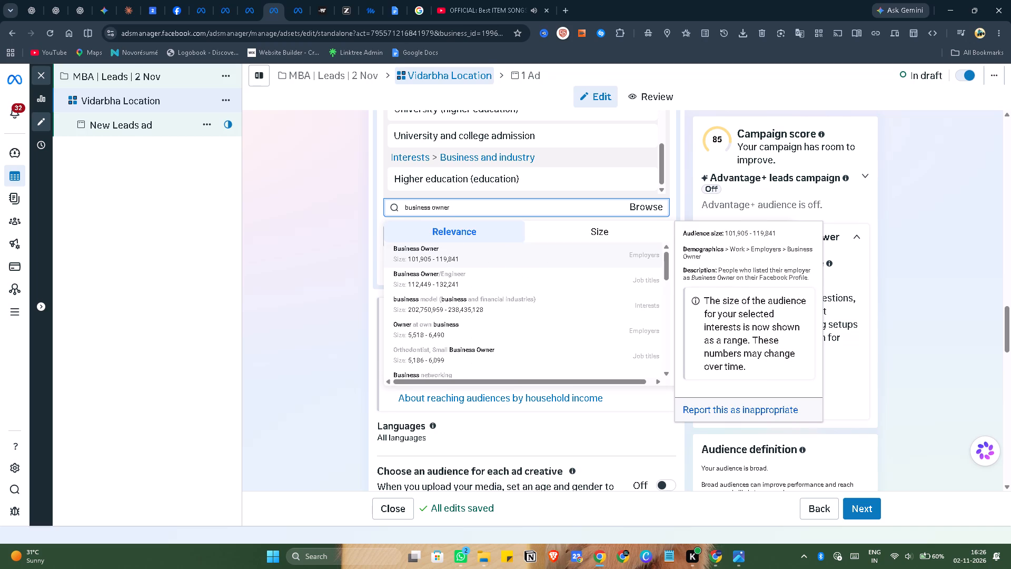
left_click(453, 251)
Consult the reference targeting screenshot in Photos, then search detailed targeting for "doctor" and add the job title Doctor.
key("alt+Tab")
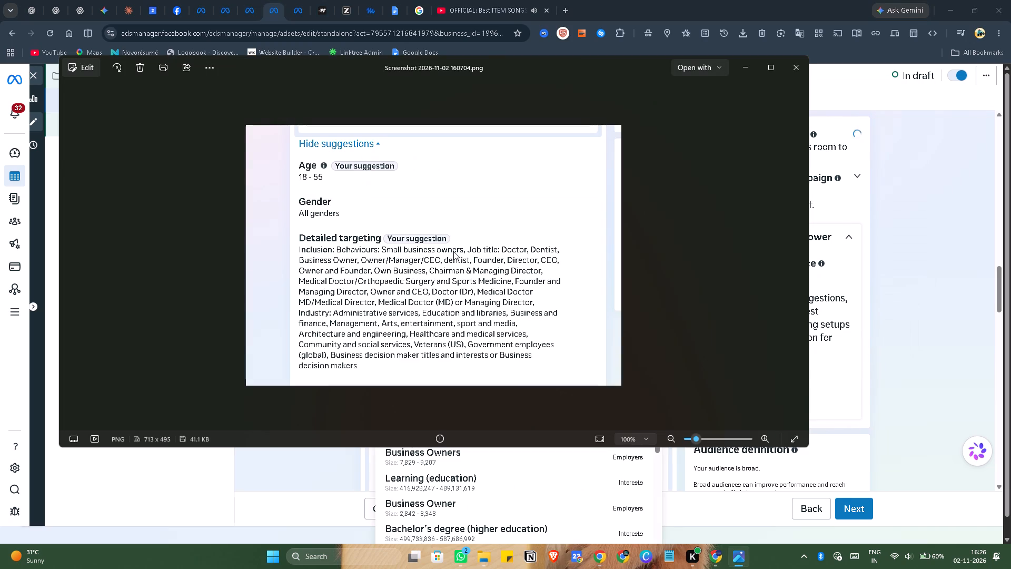
key("alt+Tab")
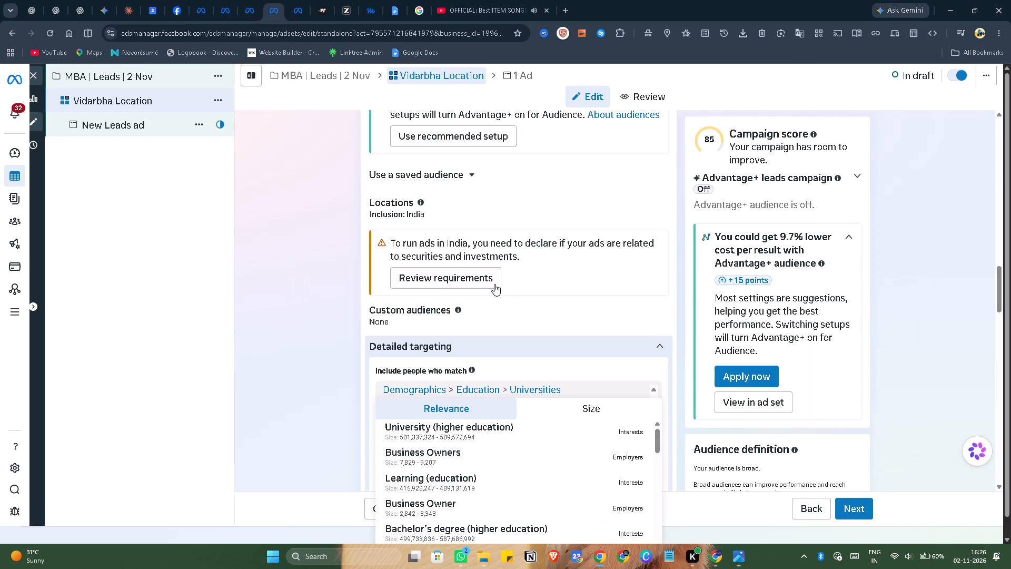
scroll(493, 301, "down", 3)
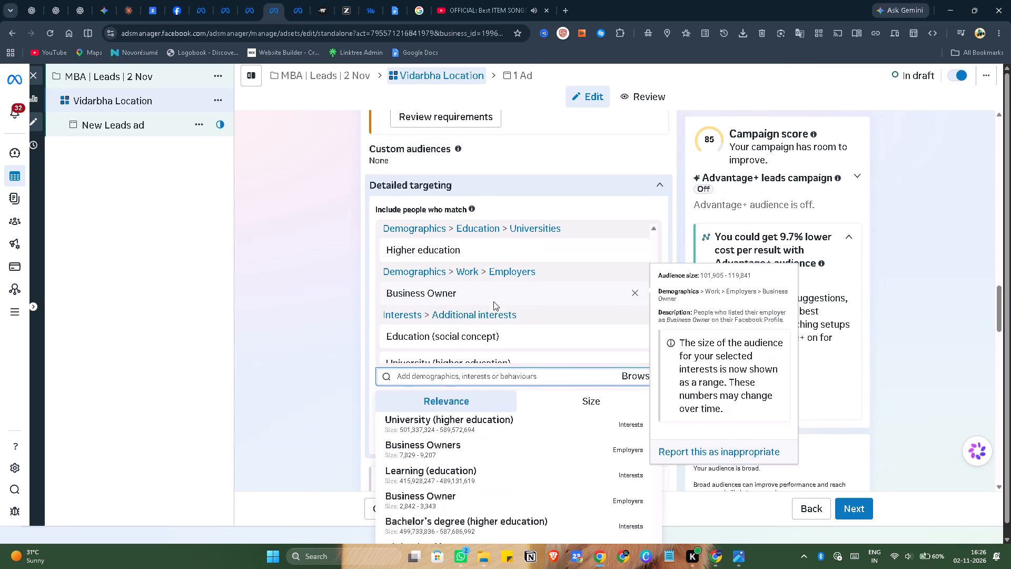
left_click(487, 374)
type("doctor")
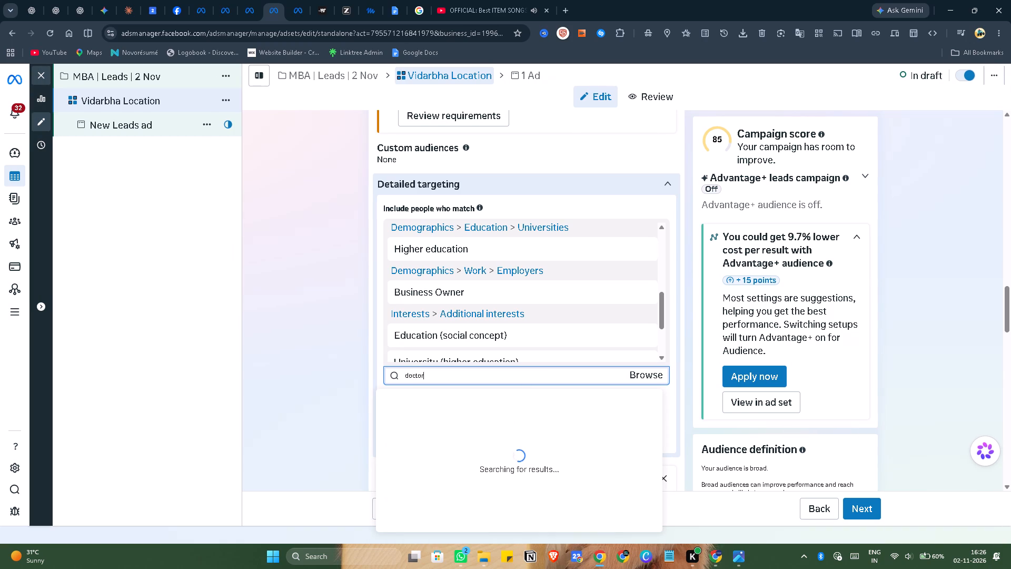
key("alt+Tab")
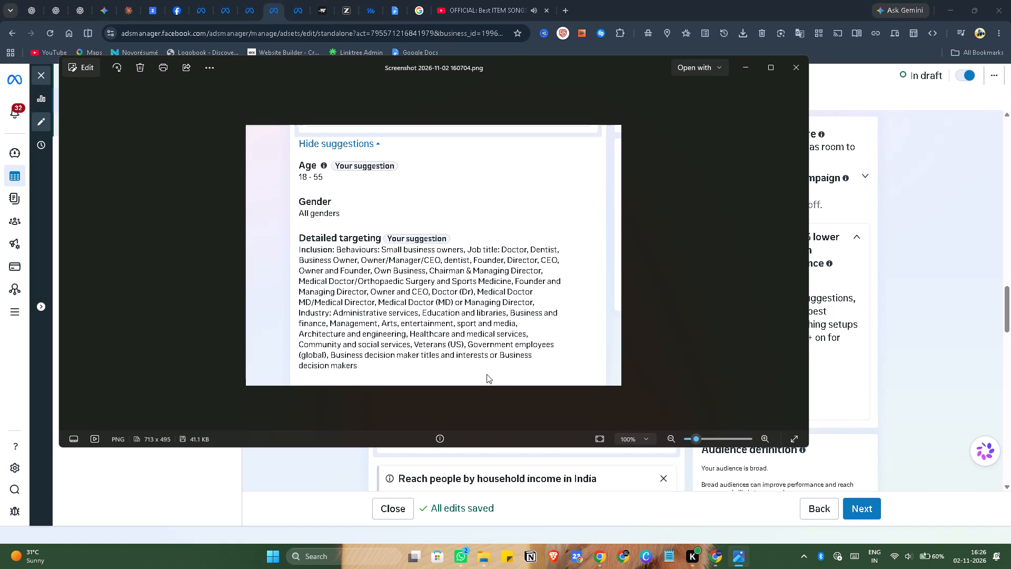
key("alt+Tab")
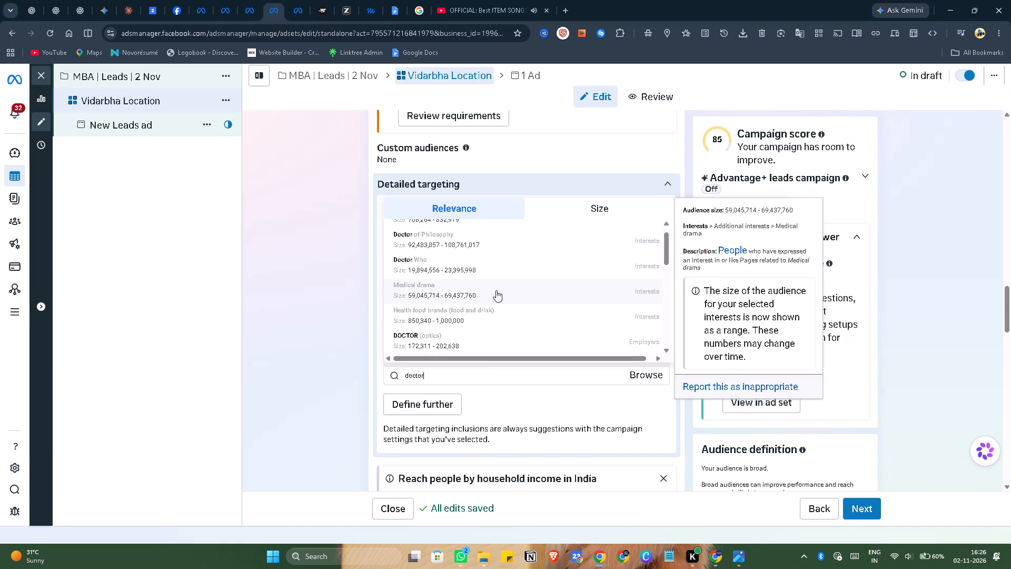
scroll(494, 243, "up", 2)
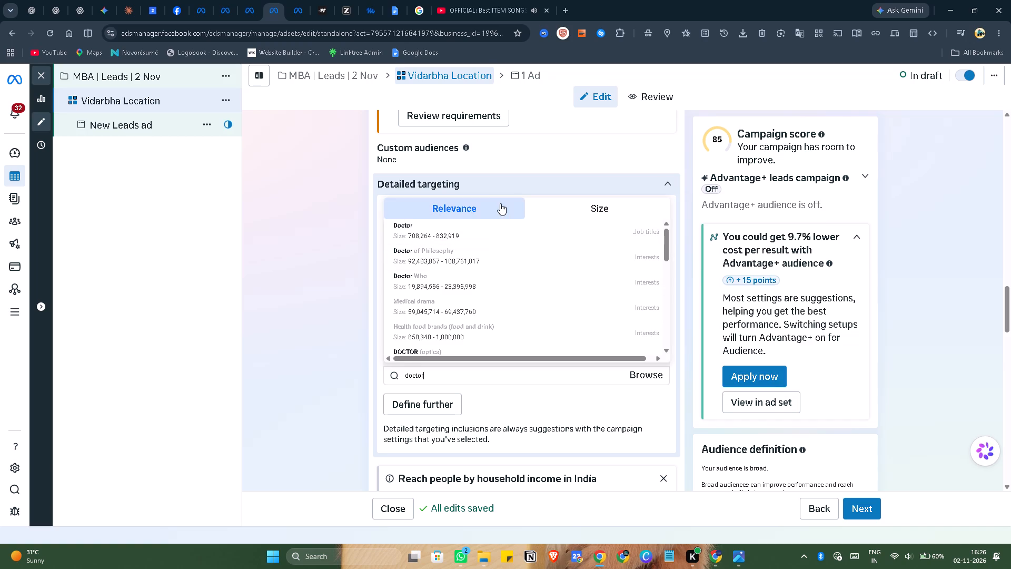
left_click(500, 230)
Recheck the reference screenshot in Photos and add the suggested employers Owner, Business Owners and Own Business to the detailed targeting.
key("alt+Tab")
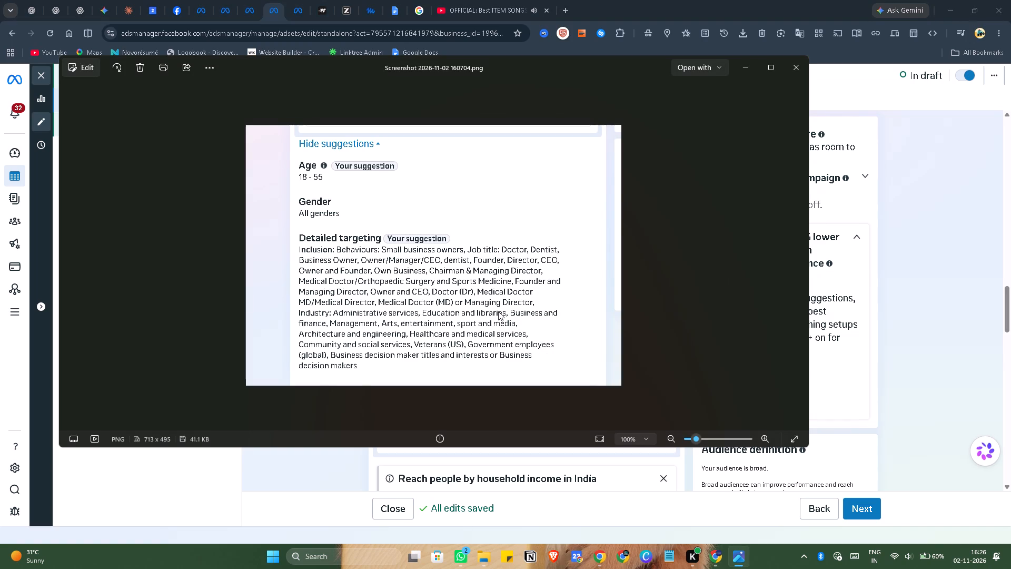
key("alt+Tab")
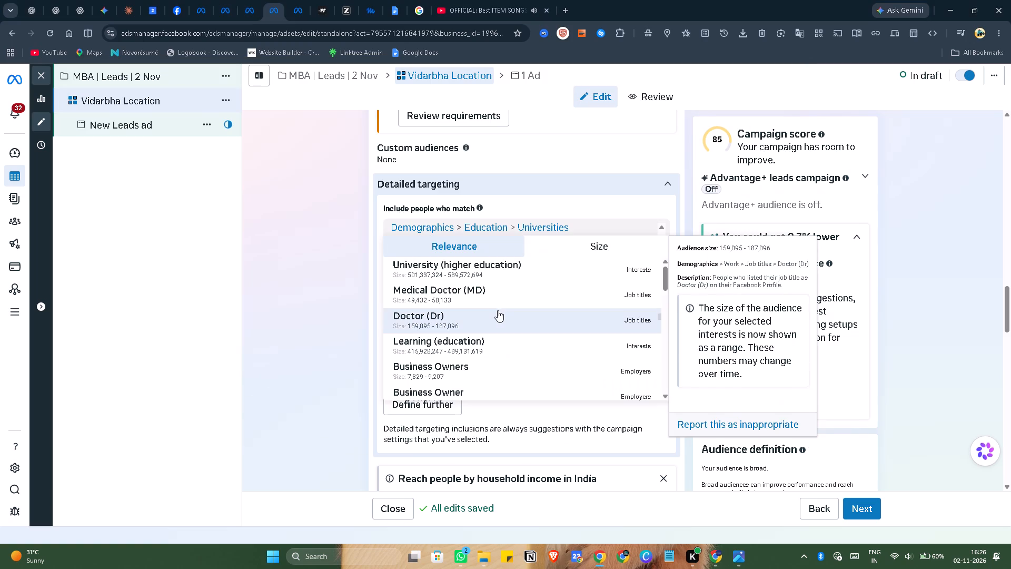
scroll(497, 388, "down", 1)
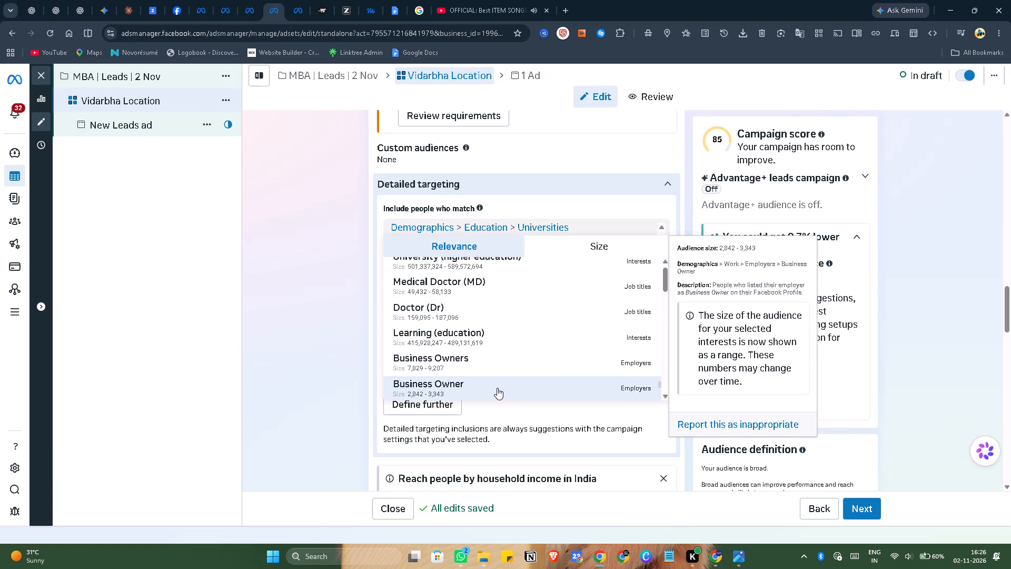
scroll(497, 388, "down", 1)
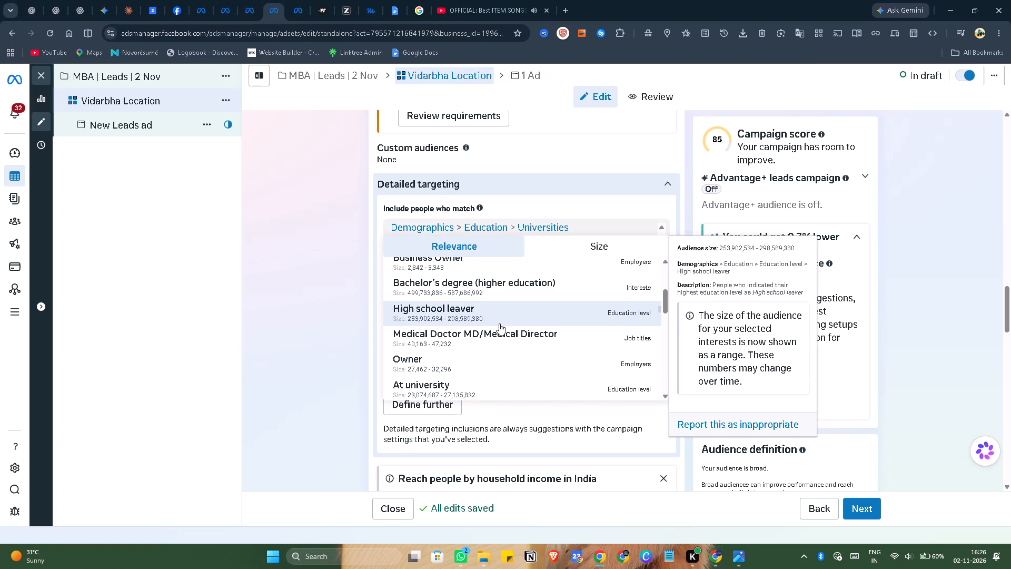
left_click(479, 367)
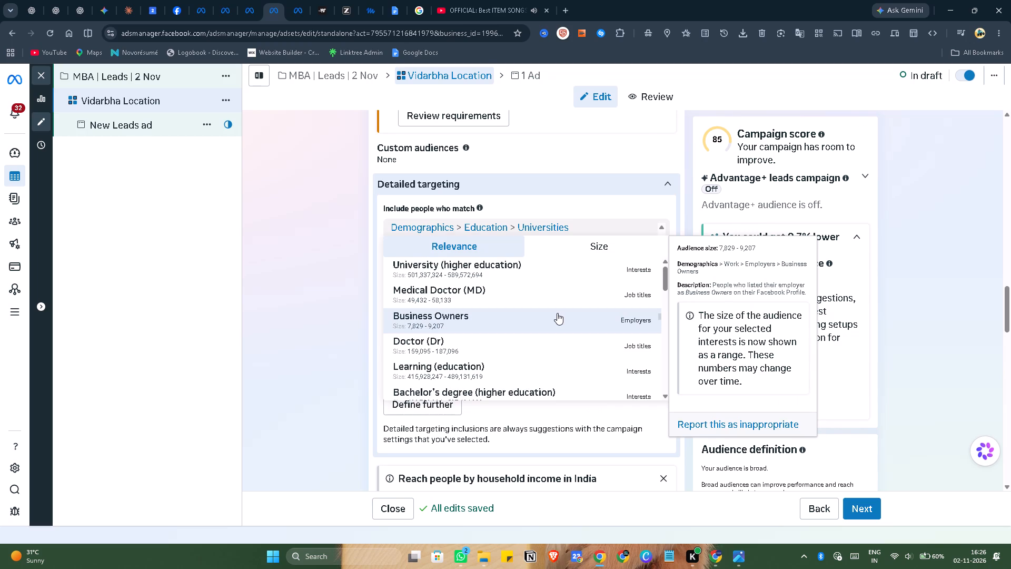
left_click(512, 315)
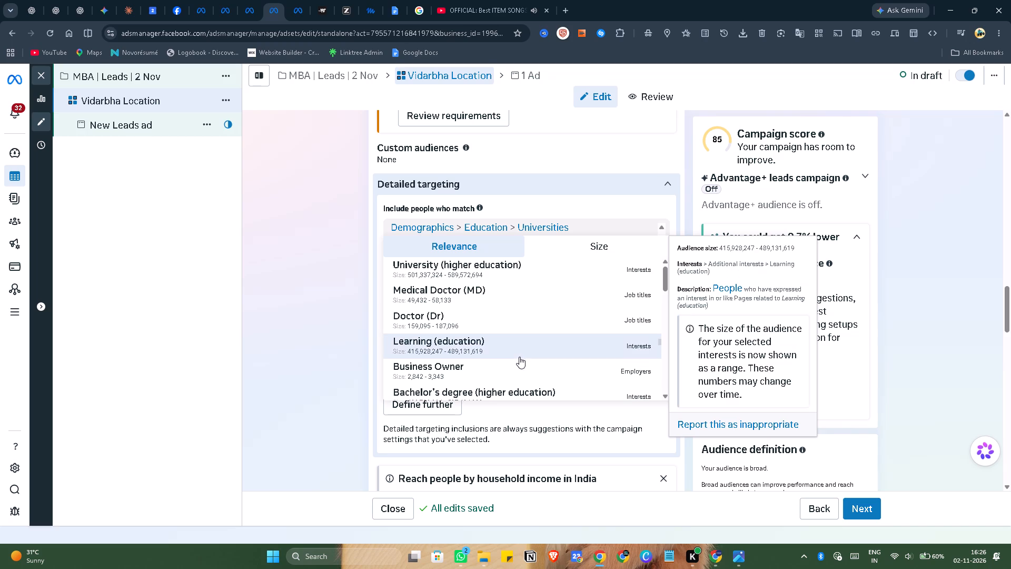
scroll(519, 357, "down", 2)
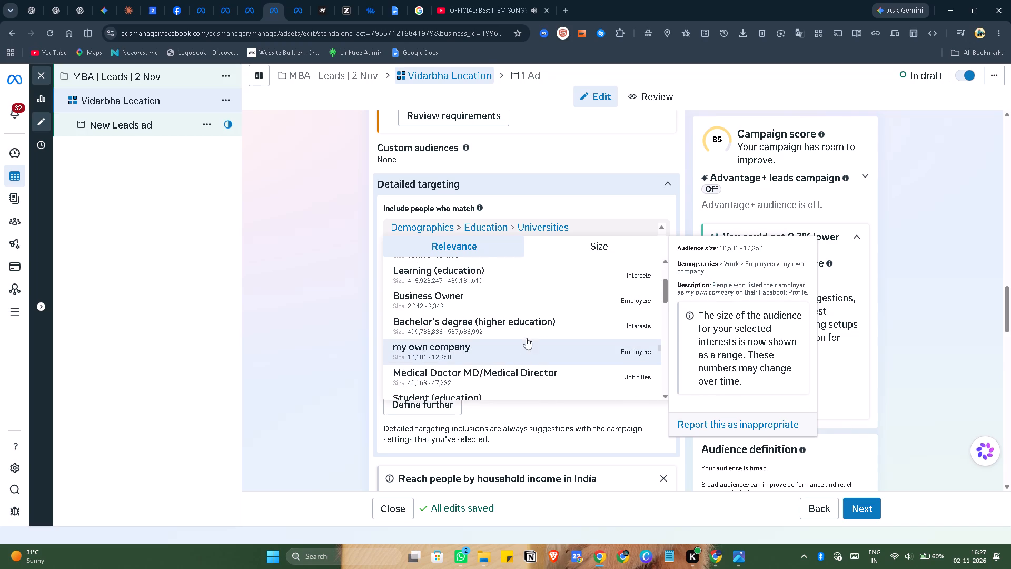
scroll(524, 328, "down", 5)
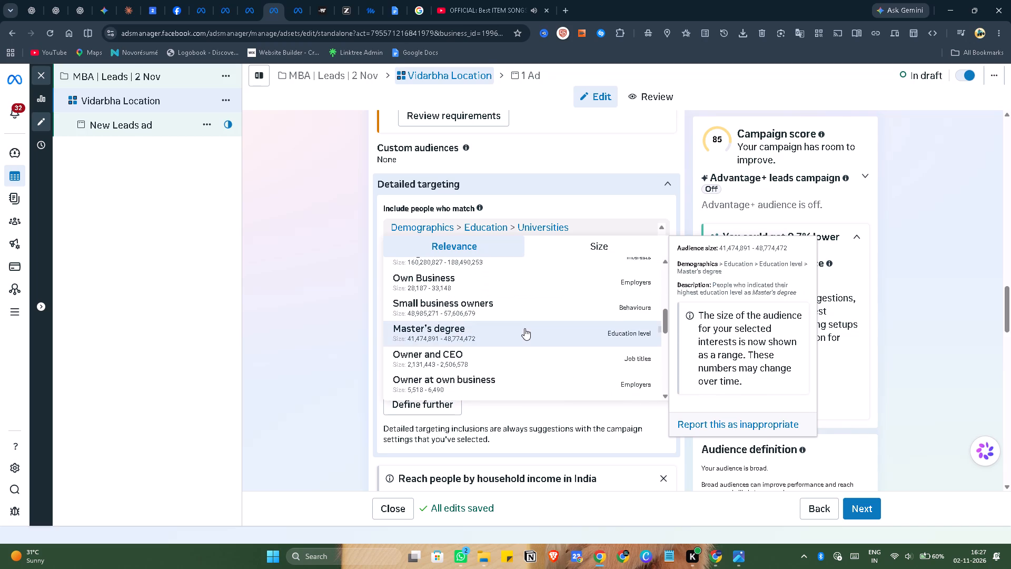
left_click(488, 284)
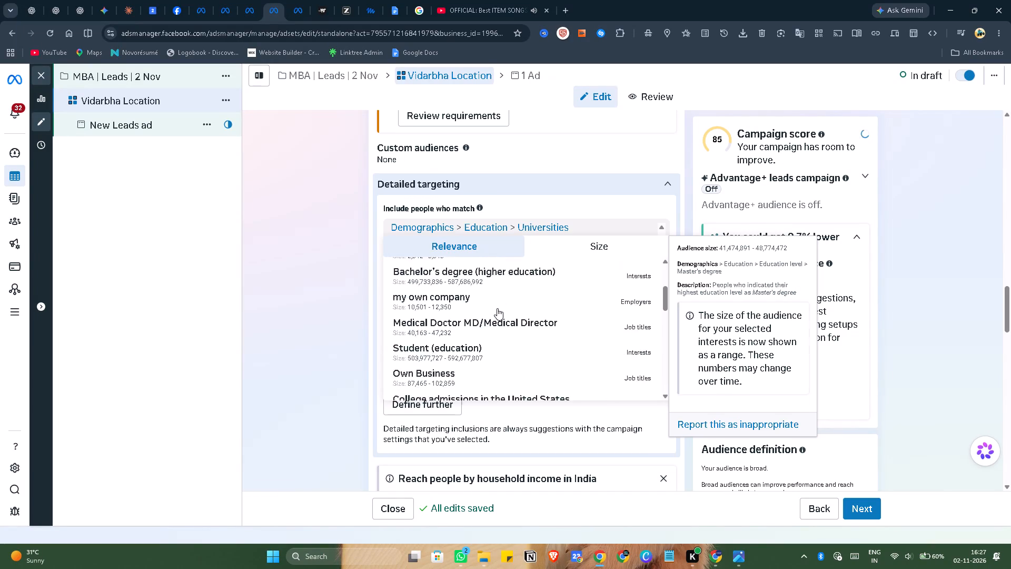
Add the suggested job title Founder, Director, CEO to the Vidarbha Location ad set's detailed targeting.
scroll(497, 308, "down", 1)
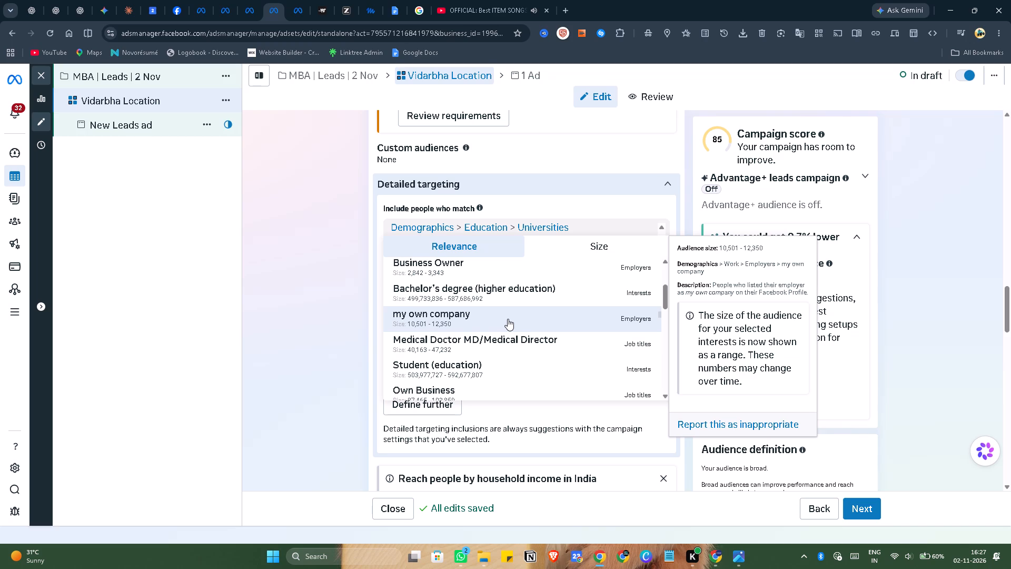
scroll(508, 319, "down", 3)
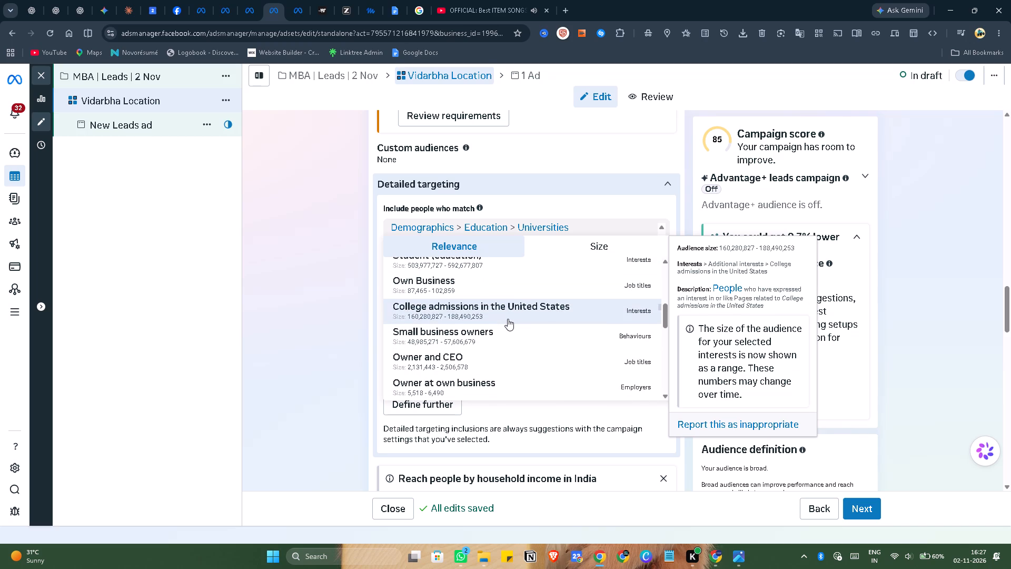
scroll(508, 319, "down", 2)
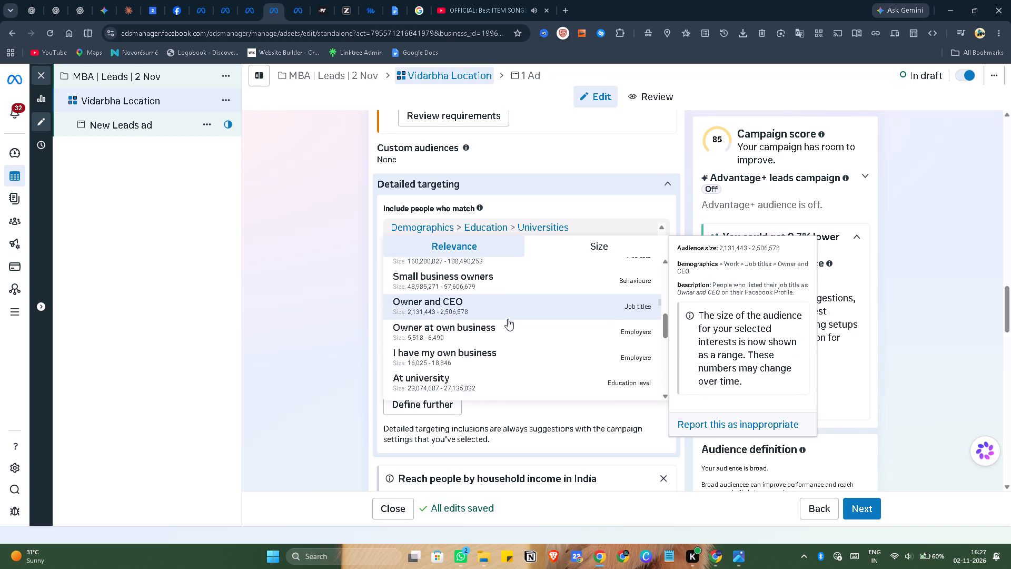
scroll(508, 319, "down", 2)
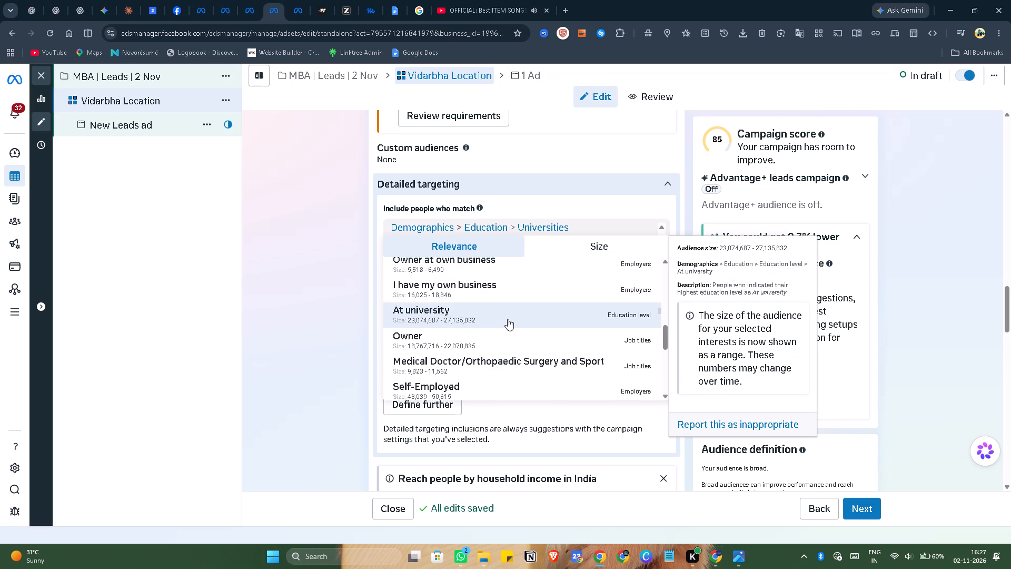
scroll(508, 319, "down", 2)
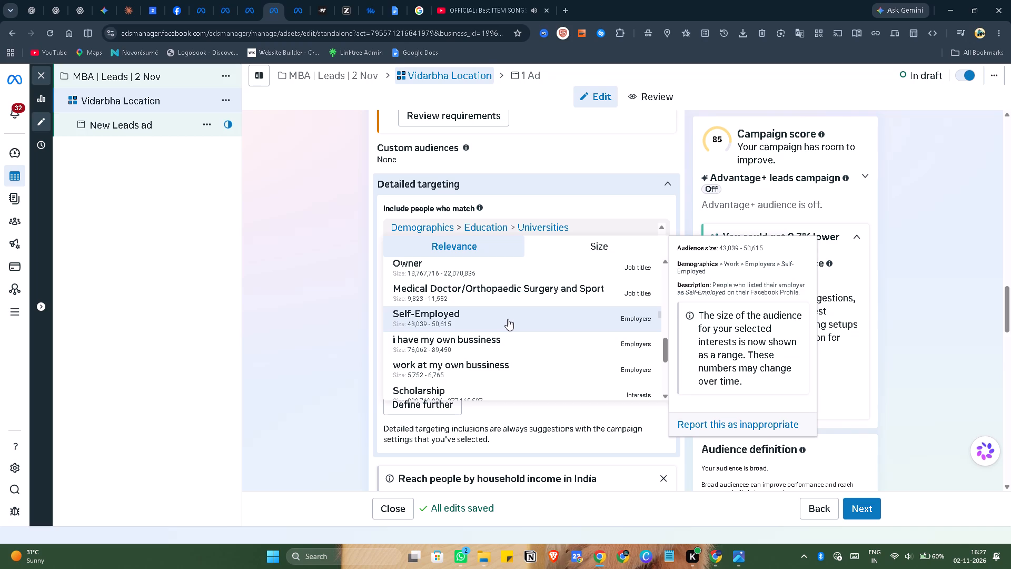
scroll(521, 352, "down", 2)
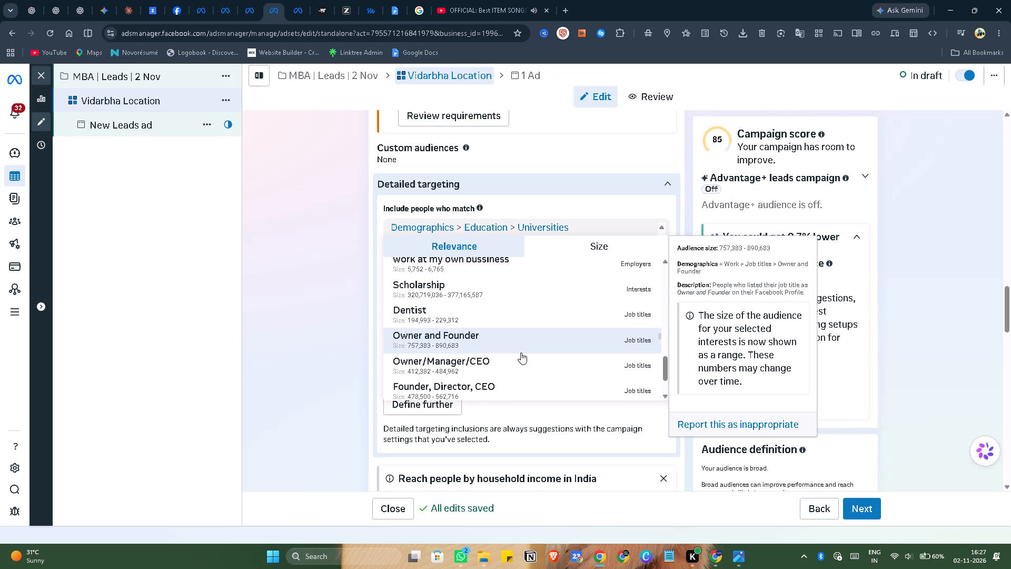
left_click(514, 387)
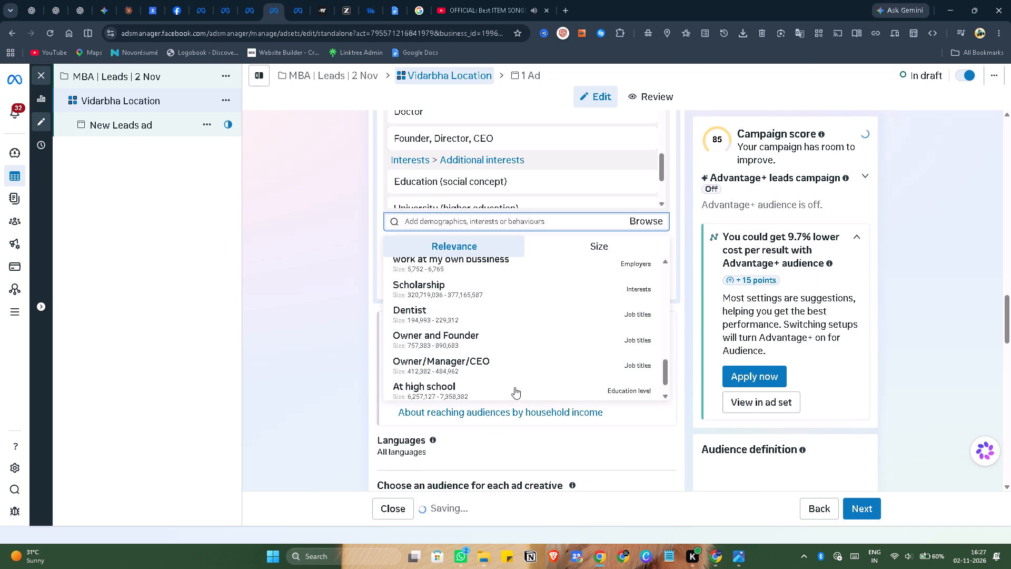
Compare with the reference screenshot in Photos and add the suggested job titles Managing Director and Owner/Manager/CEO to the detailed targeting.
key("alt+Tab")
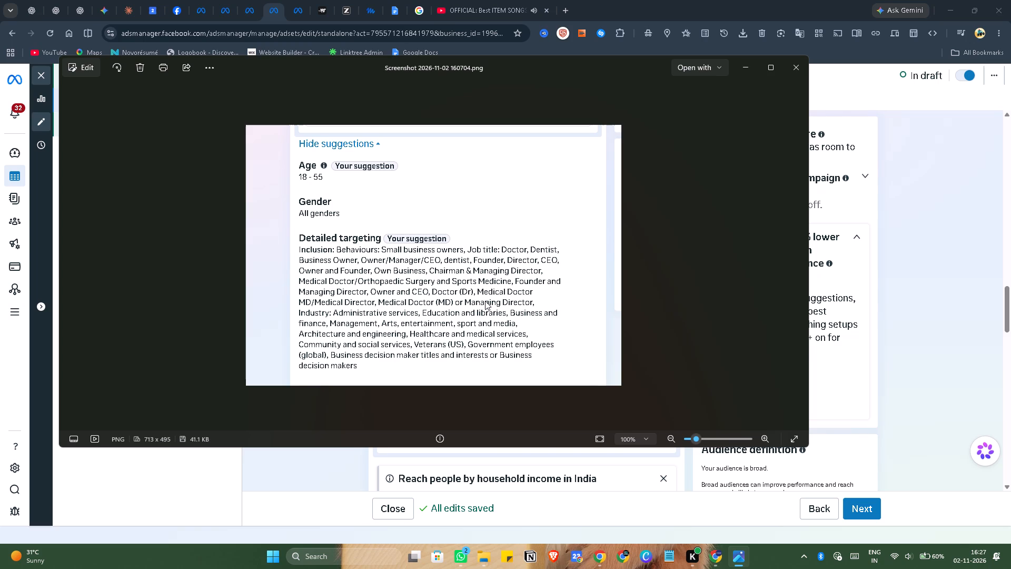
key("alt+Tab")
scroll(512, 332, "down", 1)
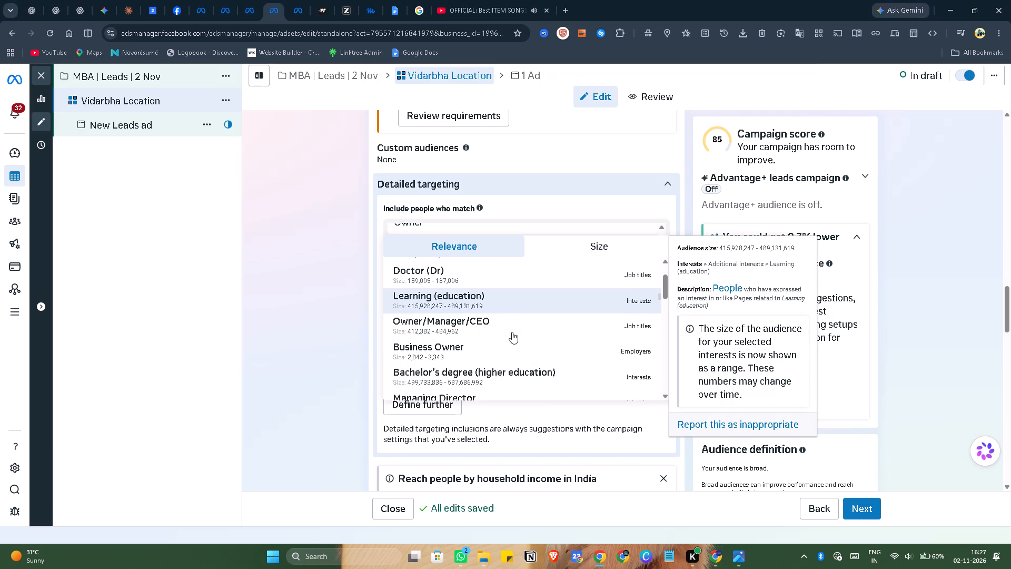
scroll(512, 332, "down", 3)
left_click(498, 305)
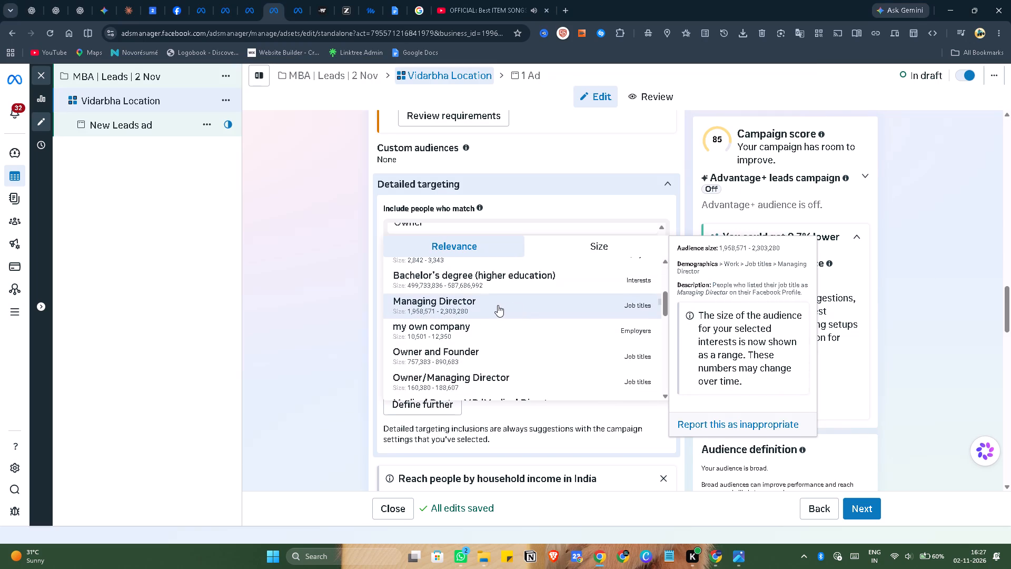
scroll(522, 358, "down", 1)
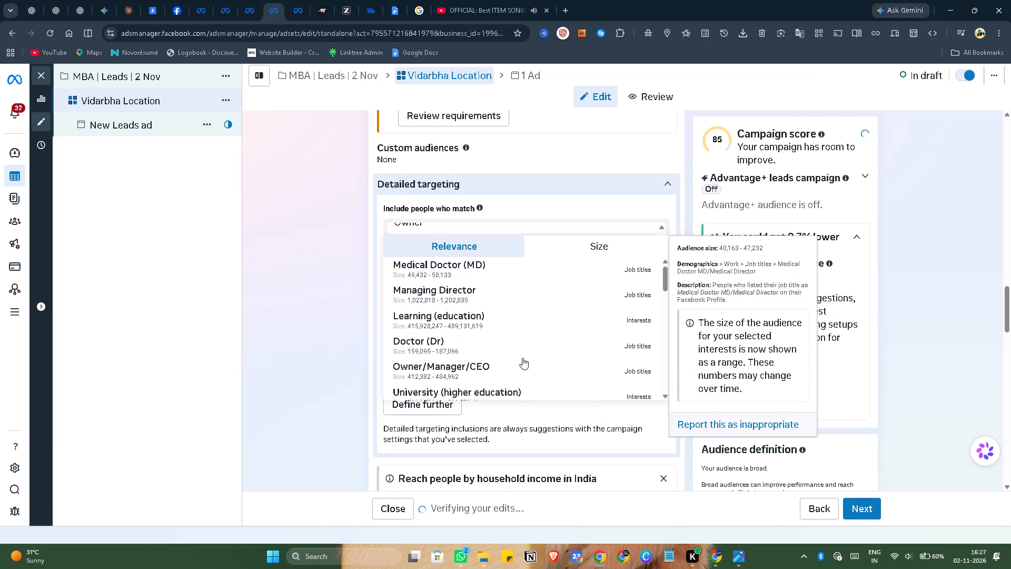
scroll(522, 358, "down", 1)
left_click(513, 330)
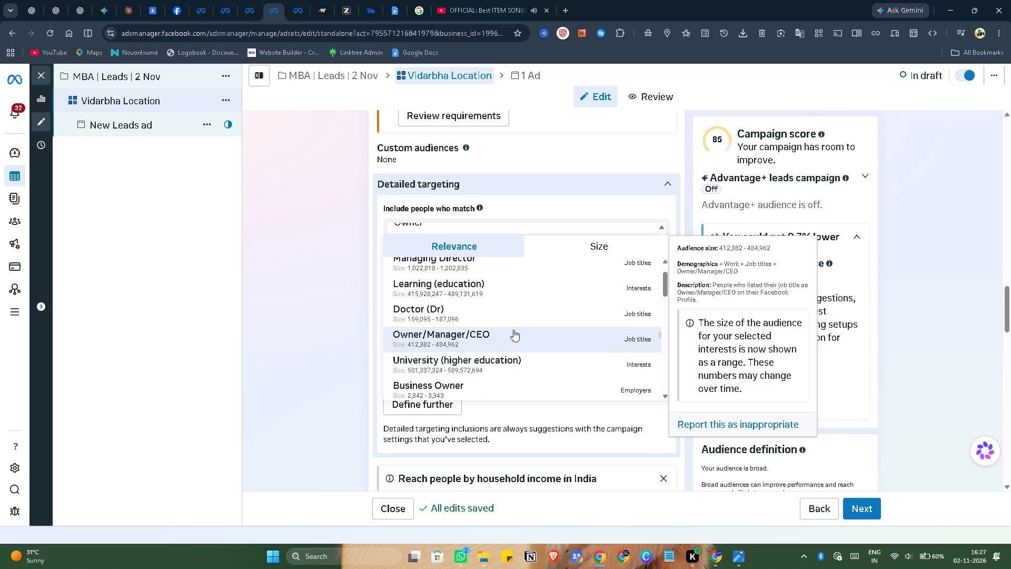
Add the suggested job titles Medical Doctor/Orthopaedic Surgery and Sports Medicine and Chairman & Managing Director to the detailed targeting.
scroll(591, 351, "down", 2)
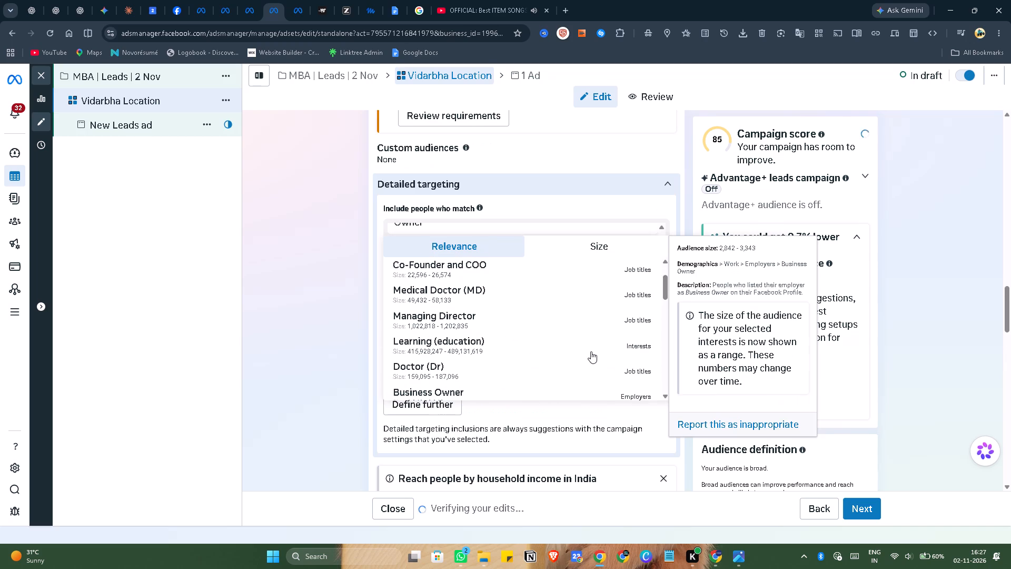
scroll(591, 351, "down", 7)
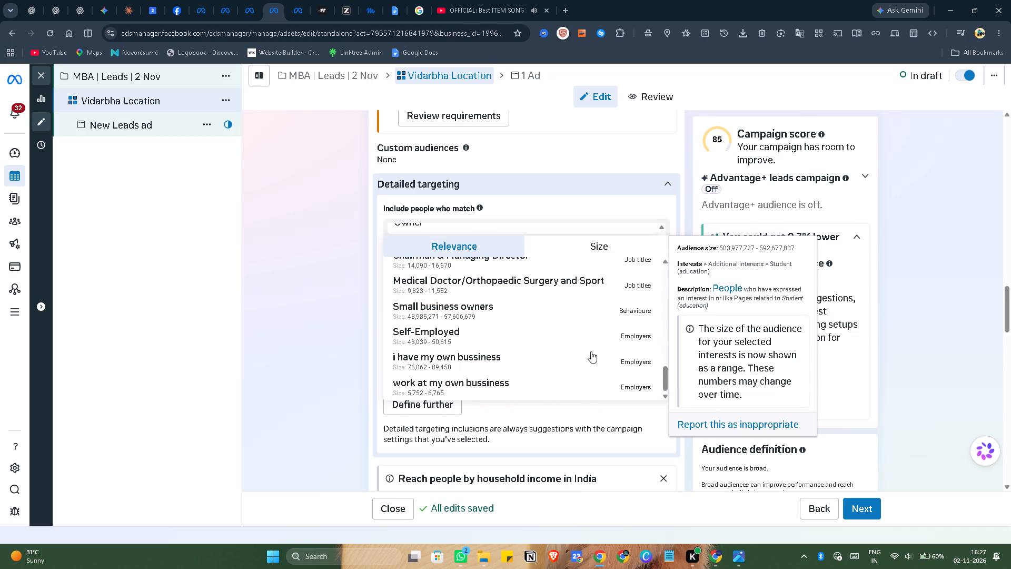
scroll(463, 336, "down", 4)
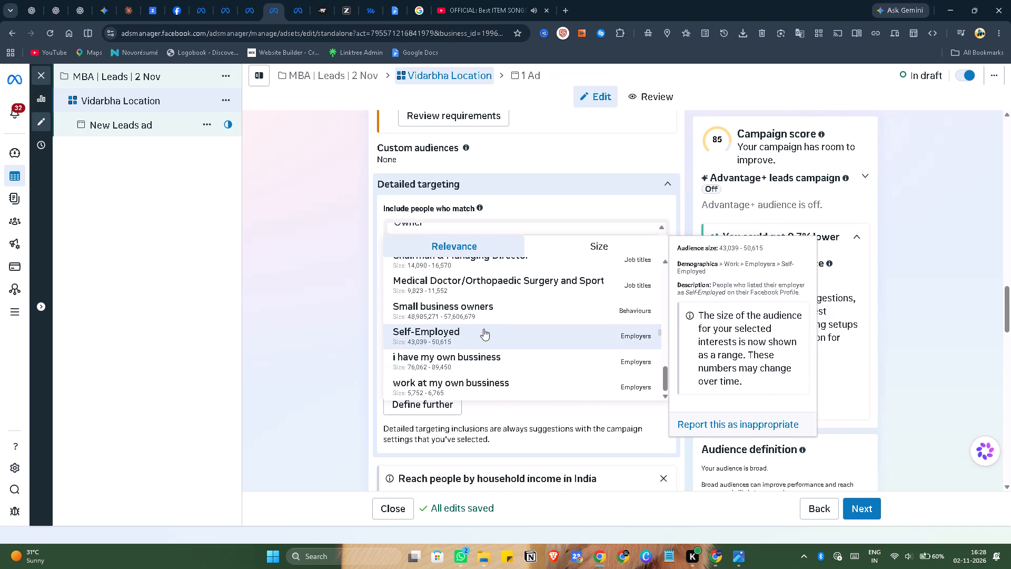
scroll(488, 327, "up", 1)
left_click(488, 327)
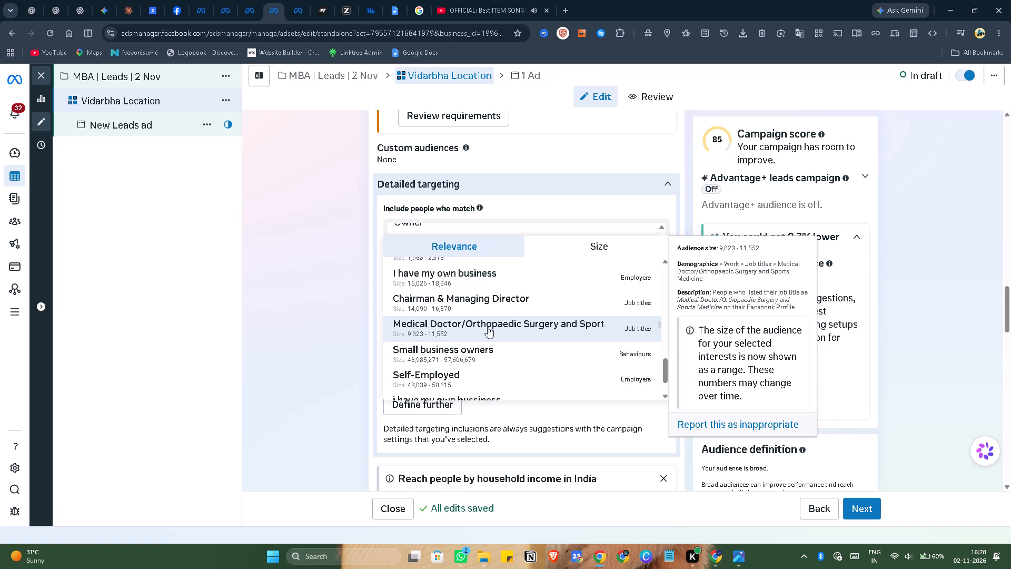
left_click(494, 300)
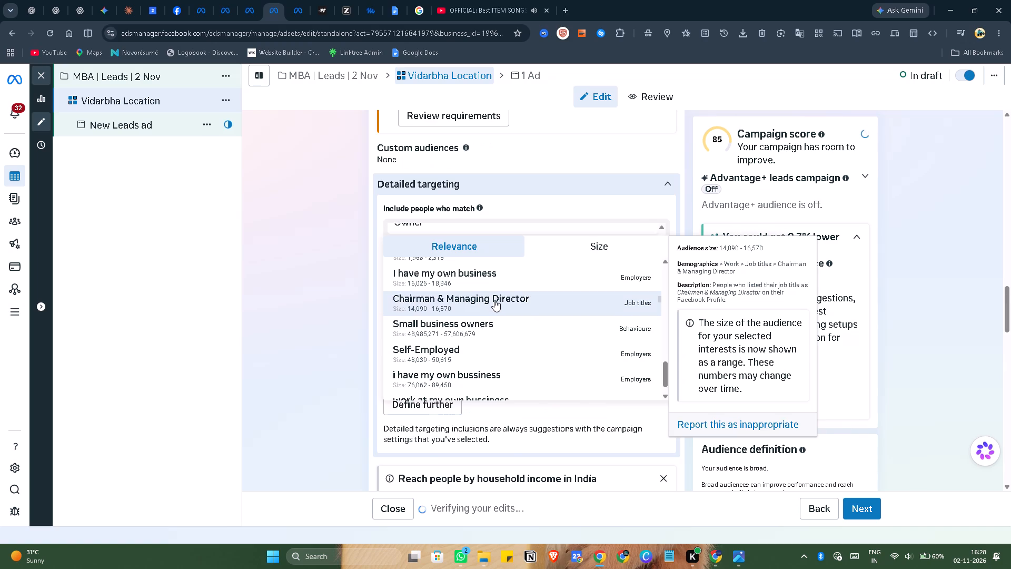
Add the suggested job titles Owner and Founder and Director general to the Vidarbha Location ad set's detailed targeting.
scroll(535, 378, "down", 2)
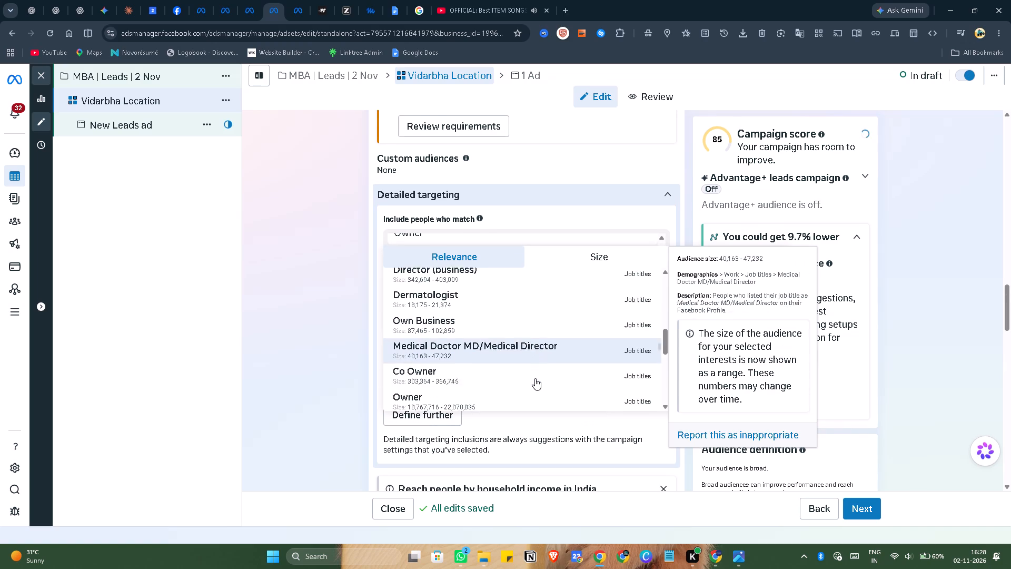
scroll(535, 378, "down", 6)
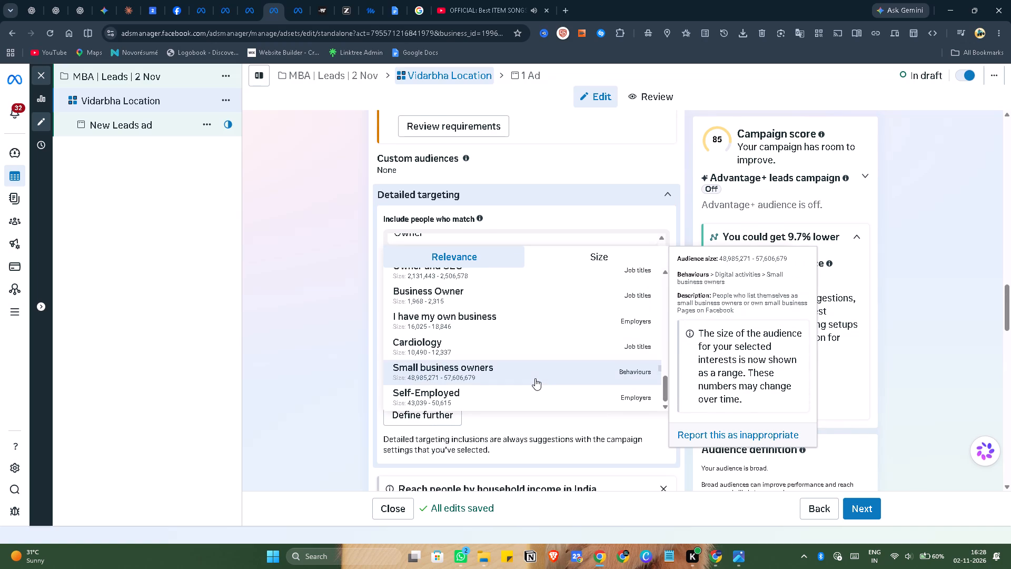
scroll(535, 378, "down", 2)
scroll(471, 333, "up", 1)
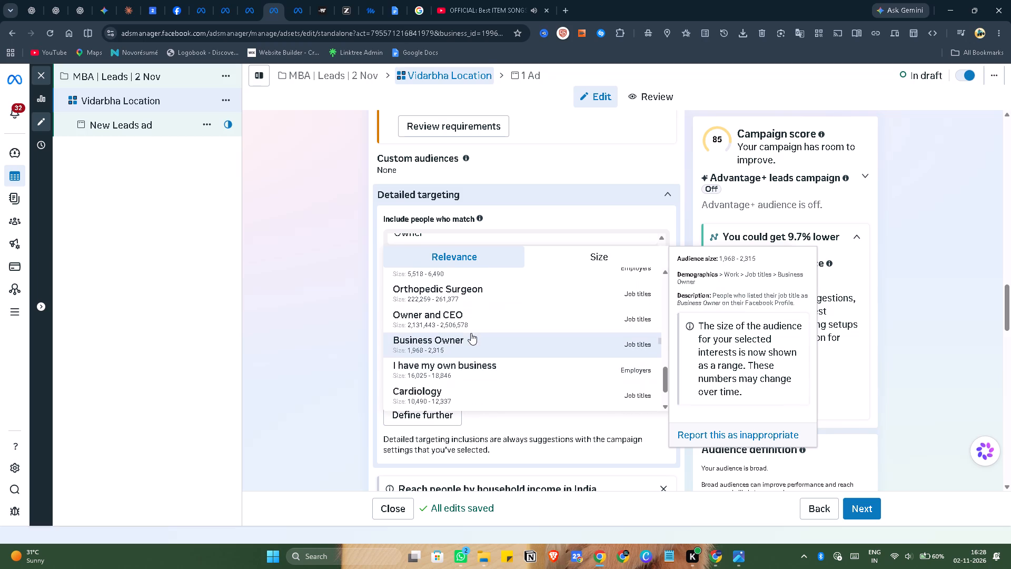
scroll(471, 333, "up", 3)
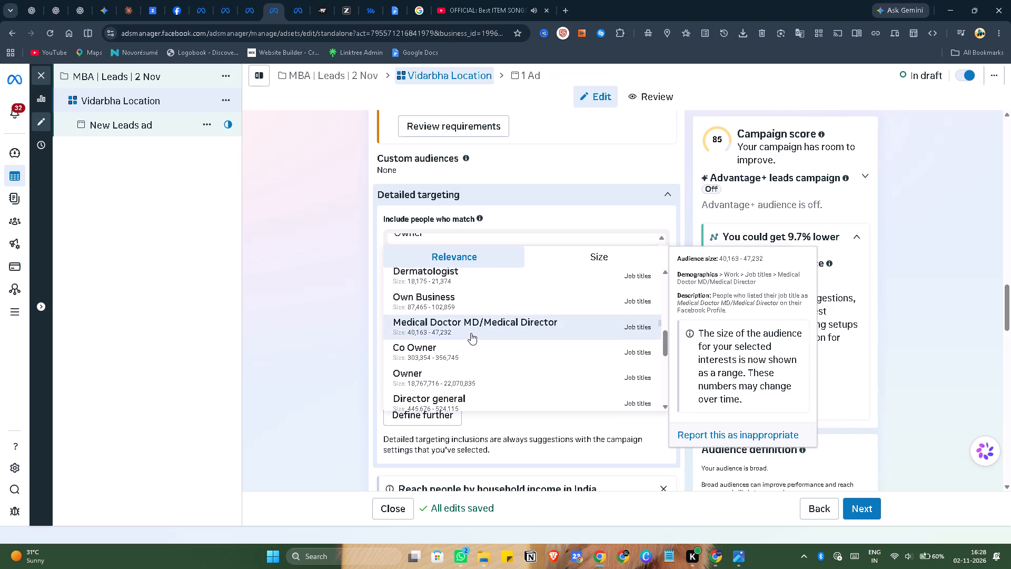
scroll(472, 307, "up", 1)
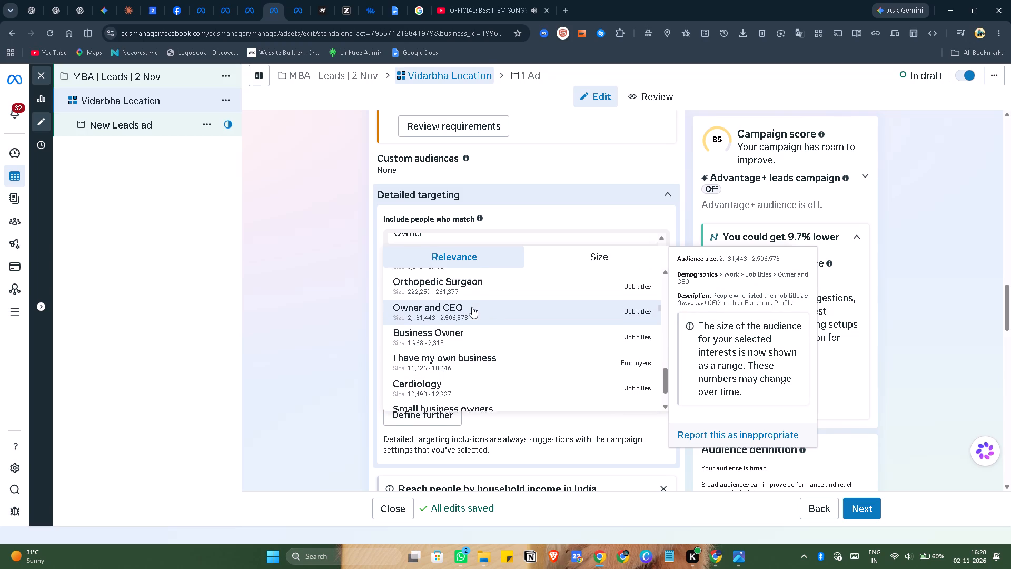
scroll(472, 307, "up", 3)
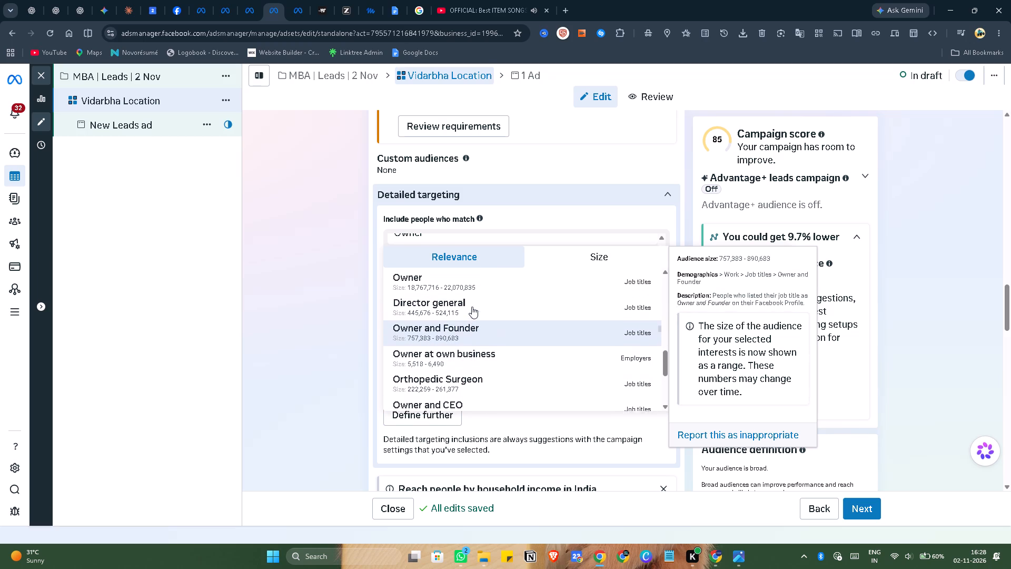
scroll(472, 307, "up", 1)
left_click(491, 323)
left_click(499, 316)
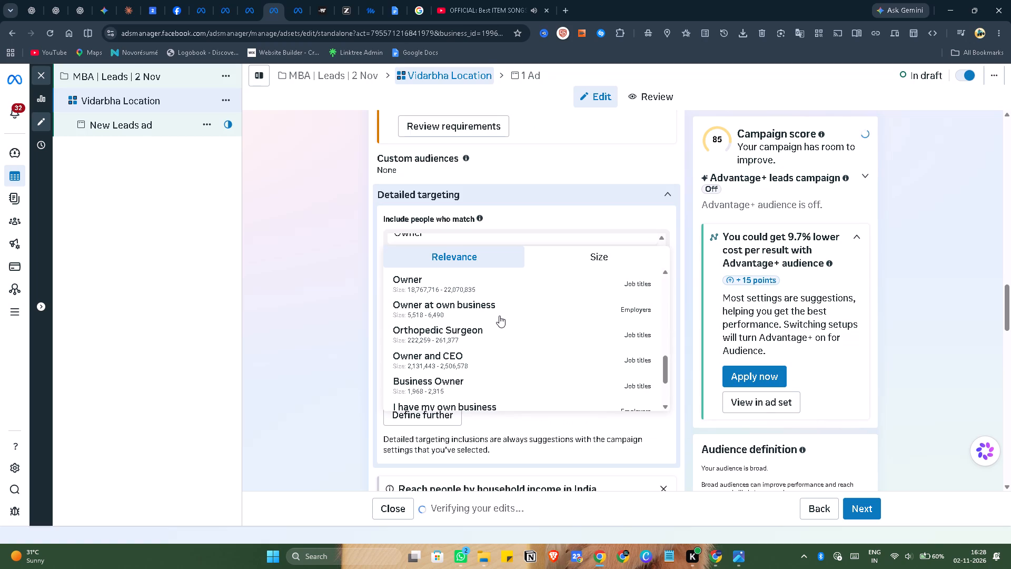
Add the suggested job title Founder/Manager to the detailed targeting.
scroll(499, 316, "up", 3)
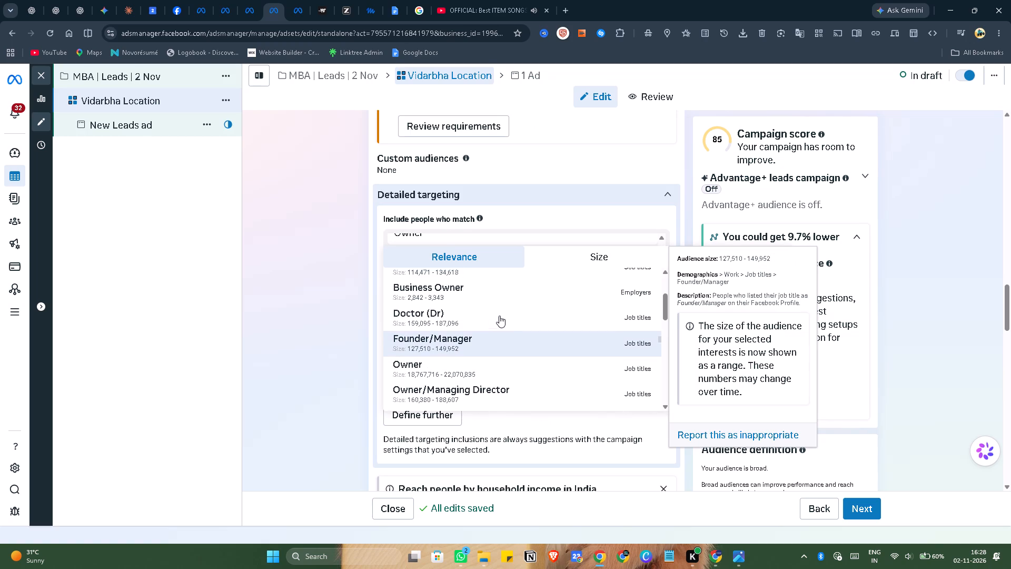
scroll(499, 316, "up", 1)
left_click(517, 348)
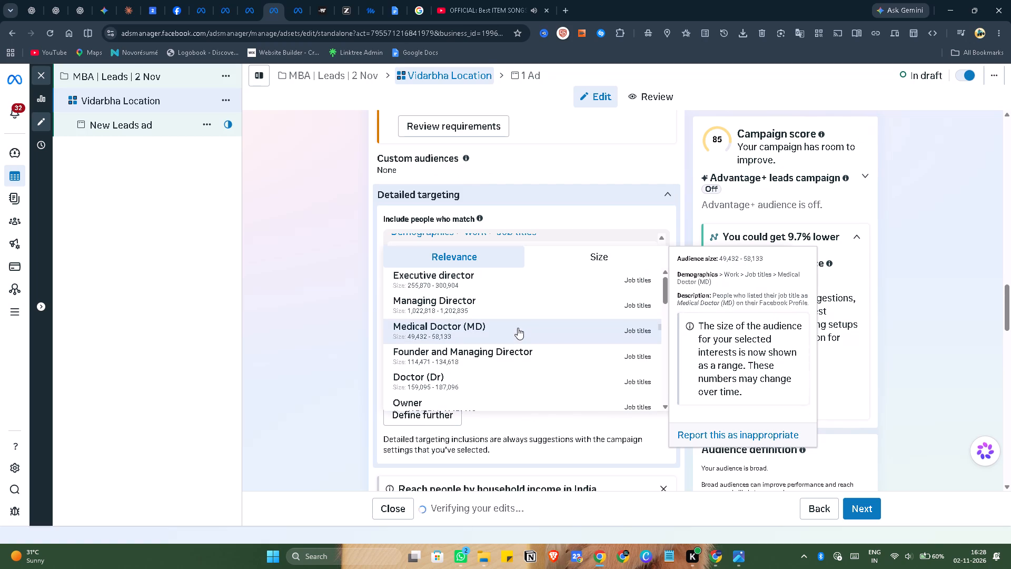
scroll(518, 328, "up", 4)
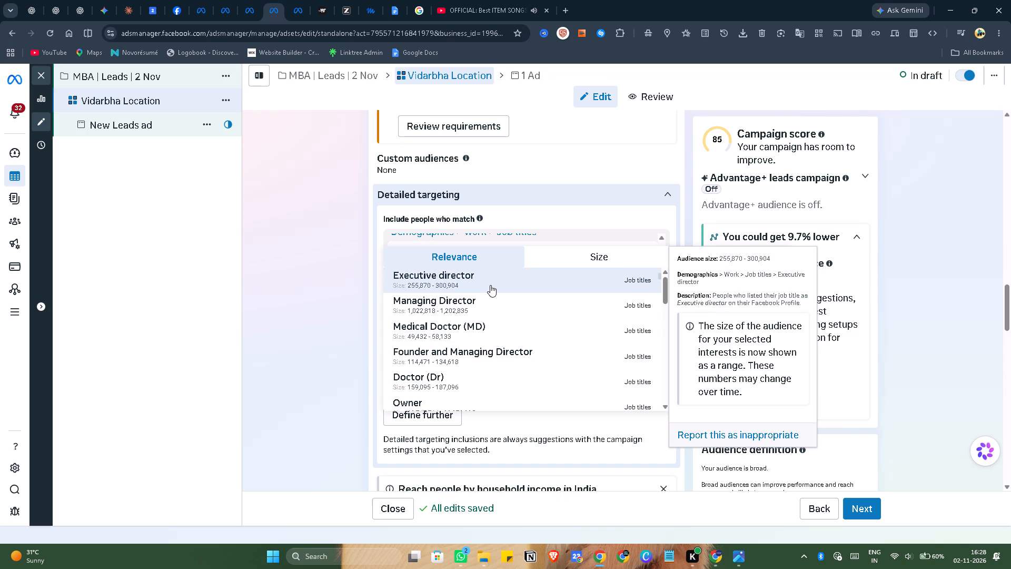
Recheck the reference screenshot in Photos, and search the detailed targeting options for "goverment" and "goverment job".
key("alt+Tab")
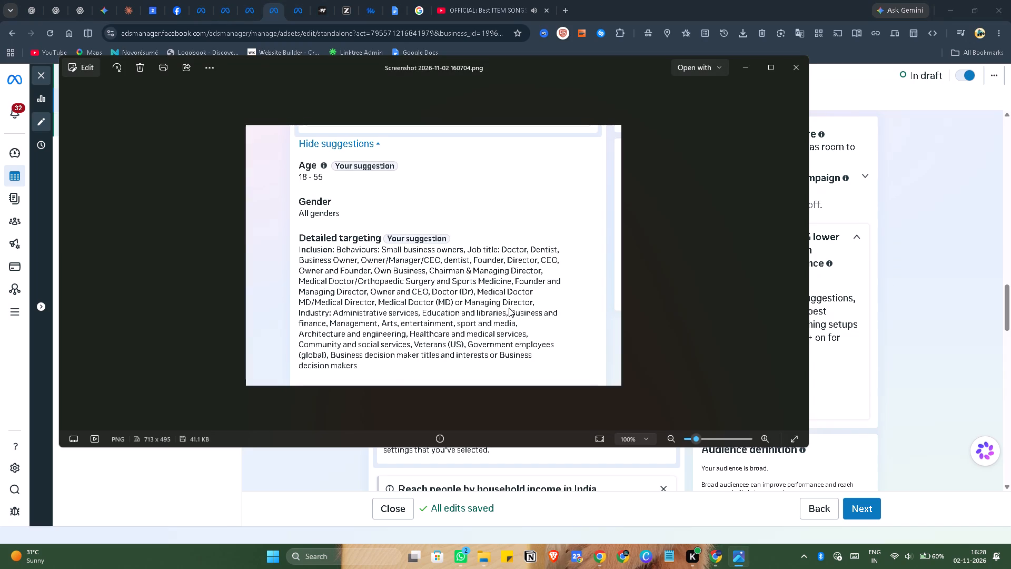
key("alt+Tab")
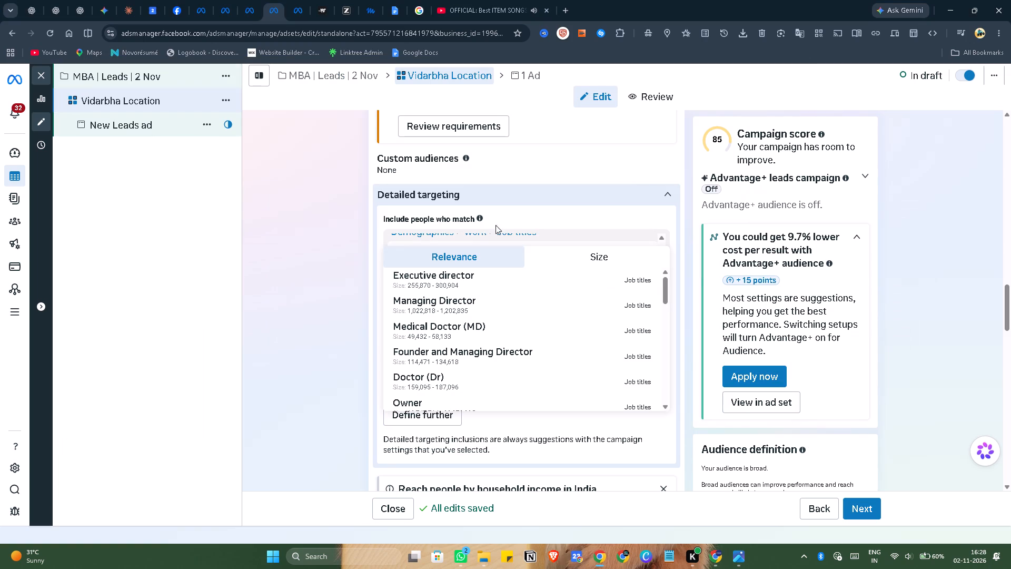
scroll(489, 396, "down", 4)
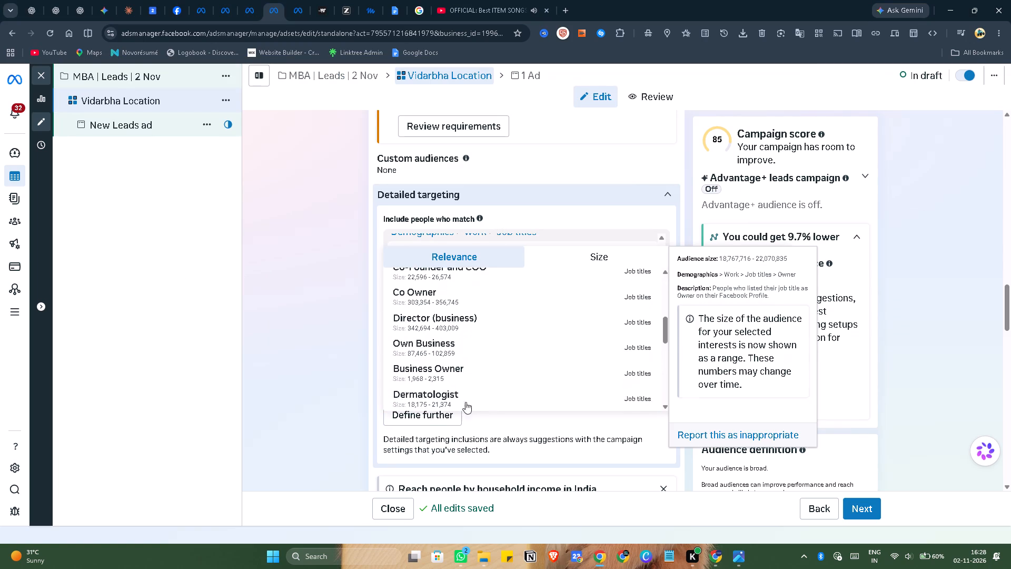
scroll(332, 414, "down", 2)
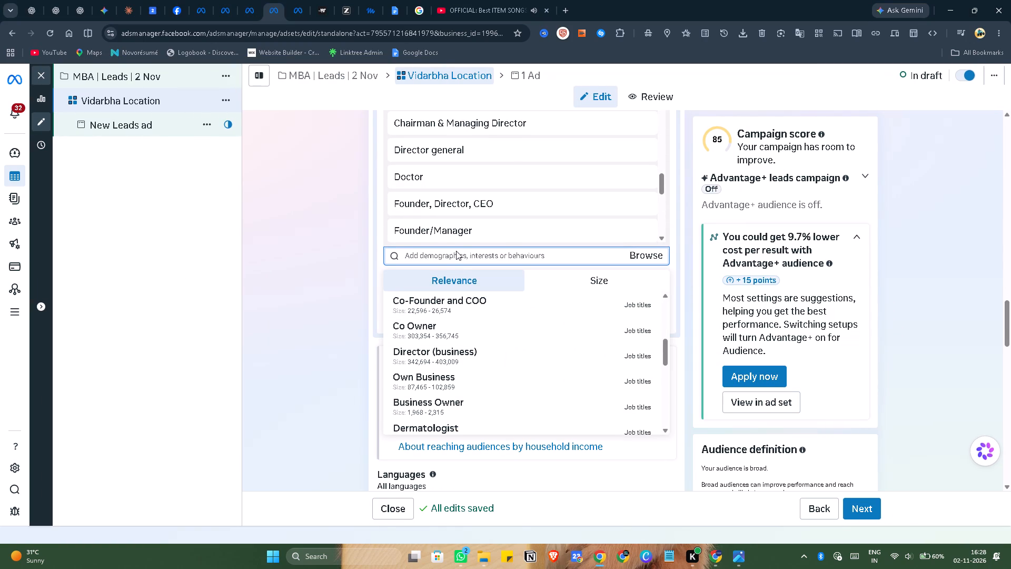
left_click(470, 253)
key("d")
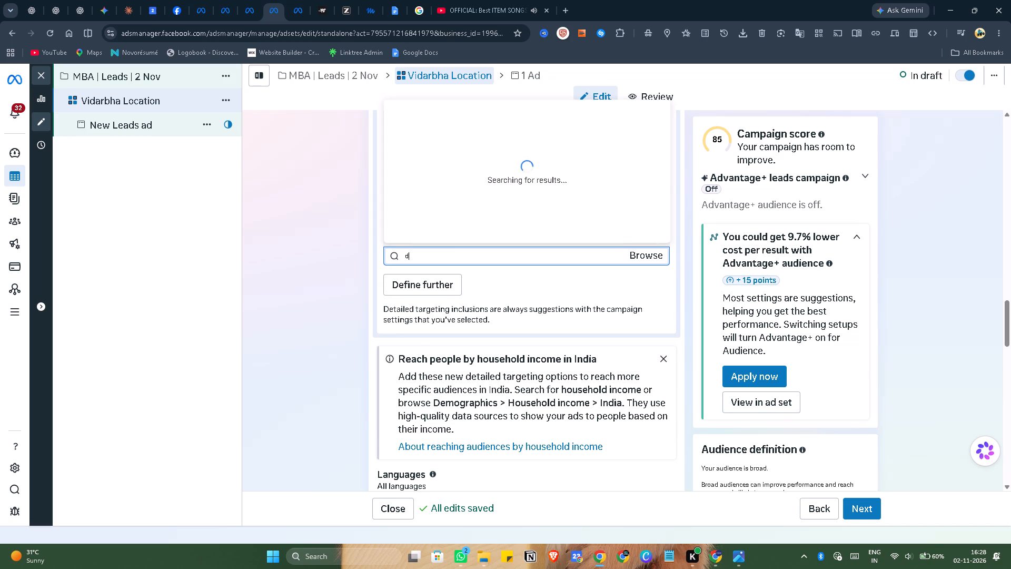
key("BackSpace")
type("goverment")
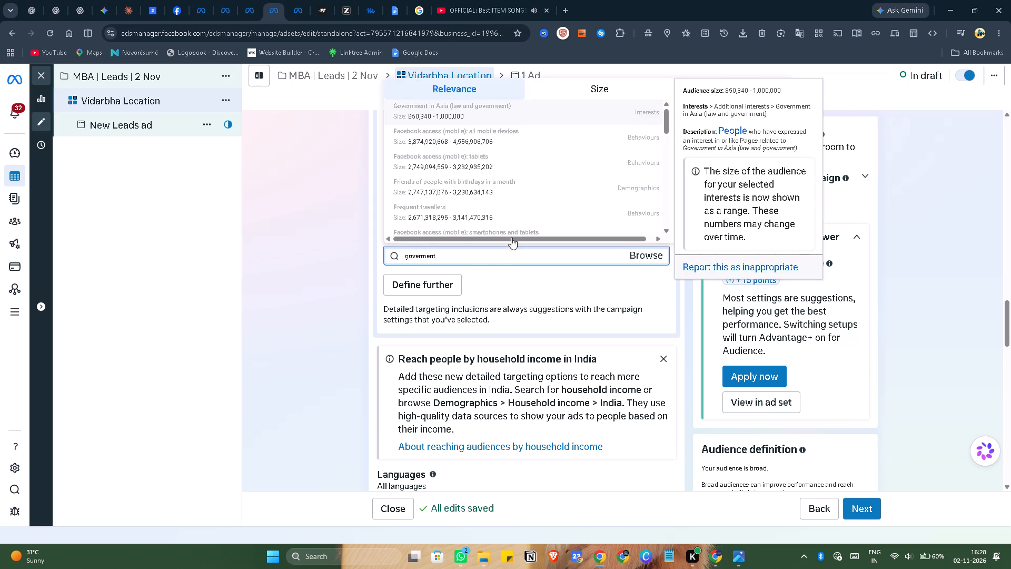
scroll(522, 146, "up", 2)
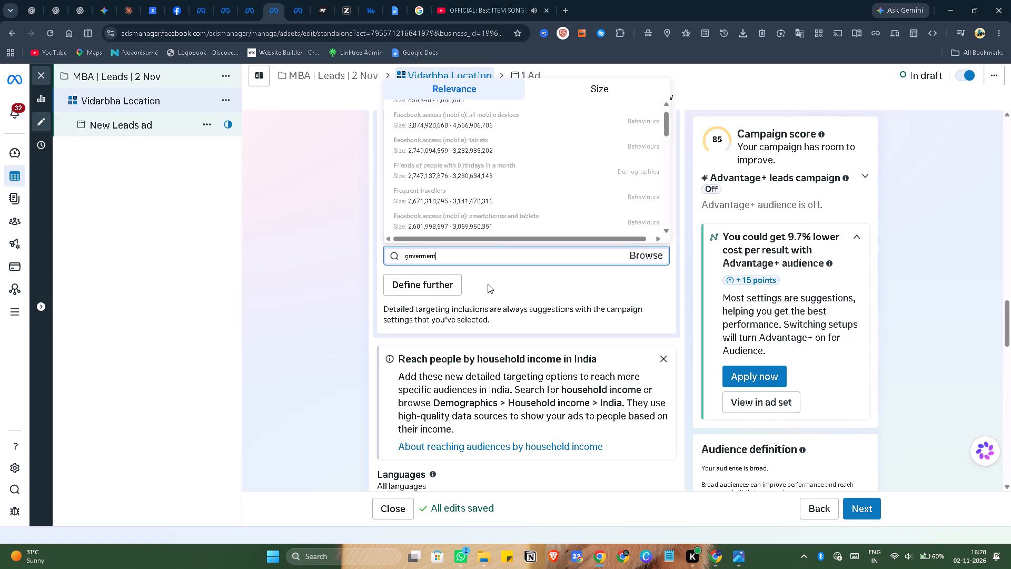
key("space")
type("job")
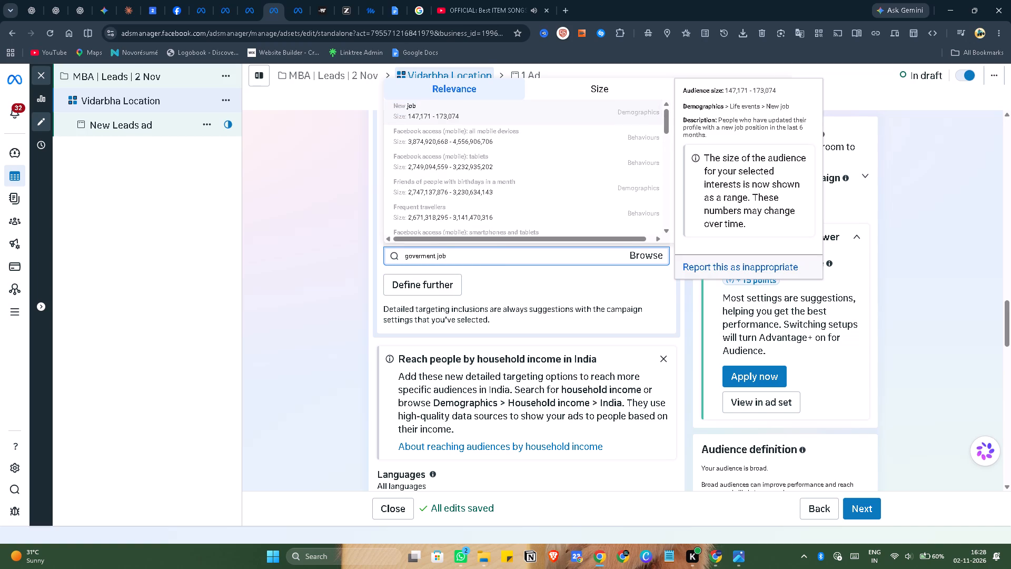
scroll(497, 182, "down", 2)
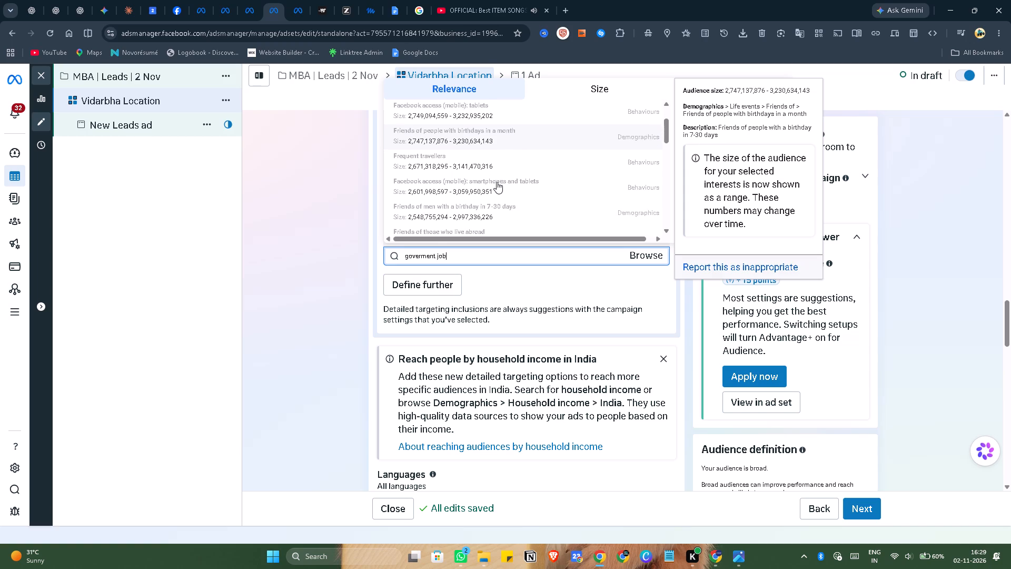
scroll(497, 182, "down", 3)
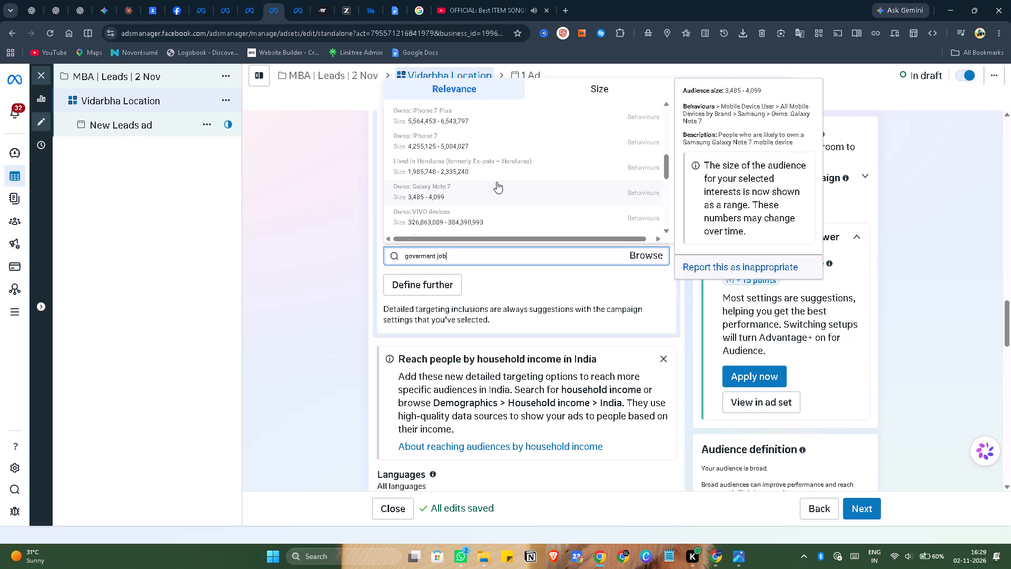
scroll(497, 182, "up", 9)
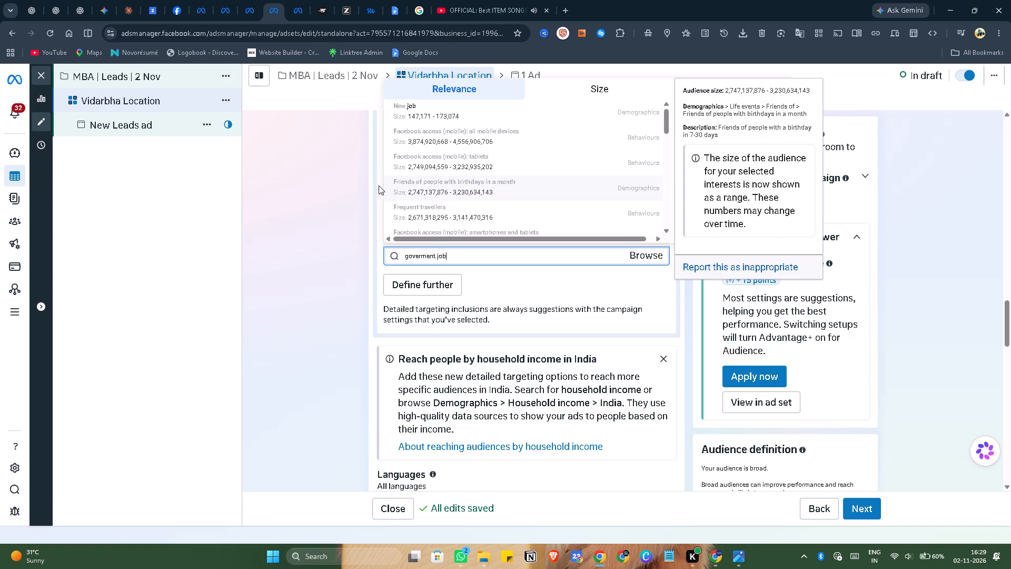
left_click(345, 194)
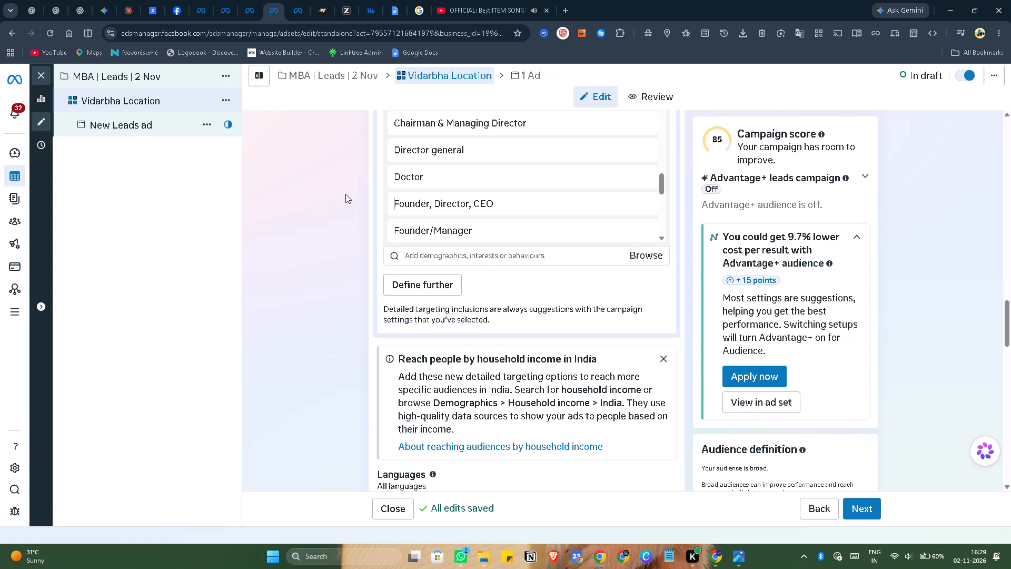
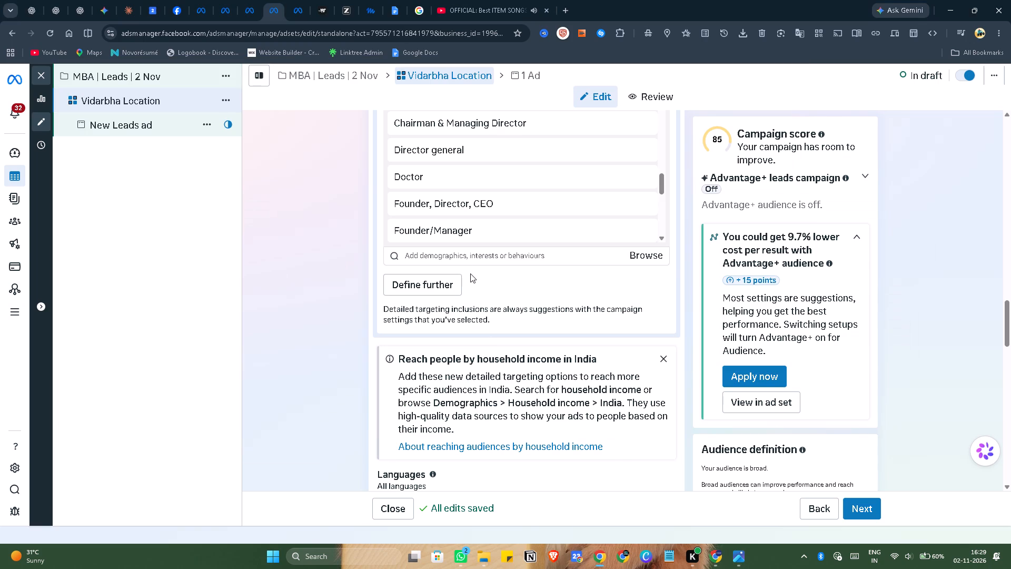
Search the detailed targeting for "Goverment em" and add the industry Government employees (global) to the Vidarbha Location ad set.
left_click(463, 258)
type("Goverment em")
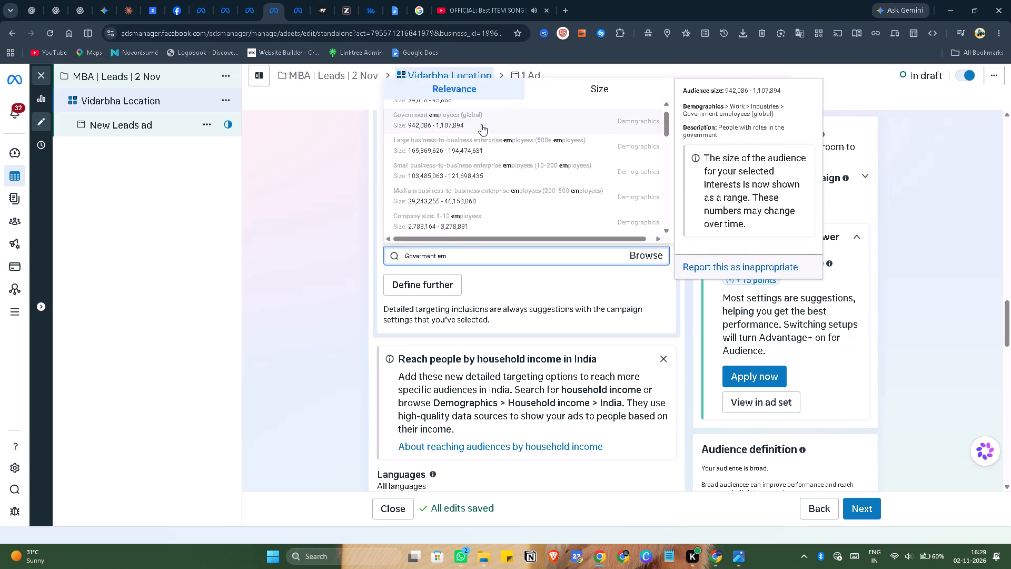
scroll(490, 151, "up", 1)
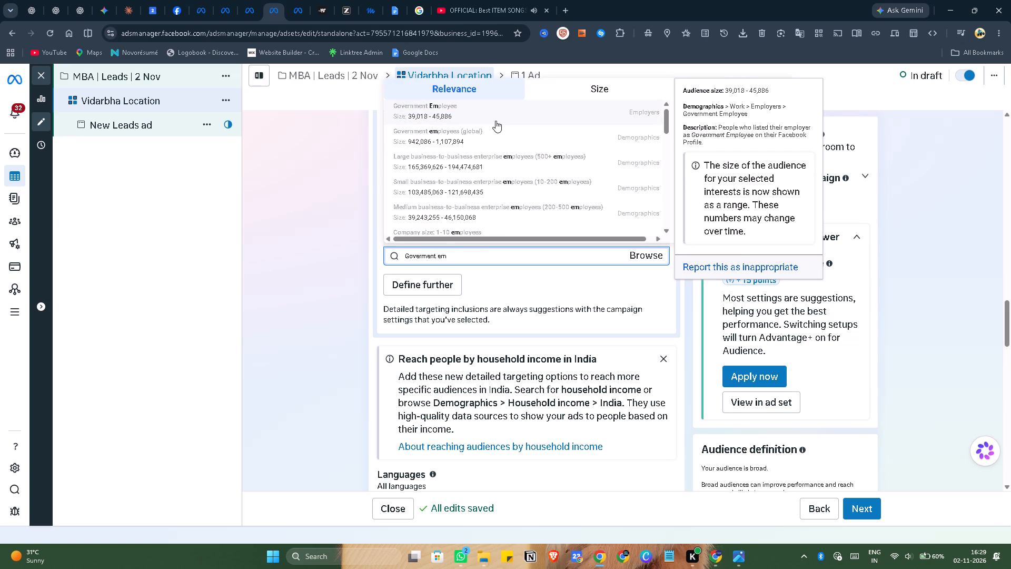
left_click(494, 140)
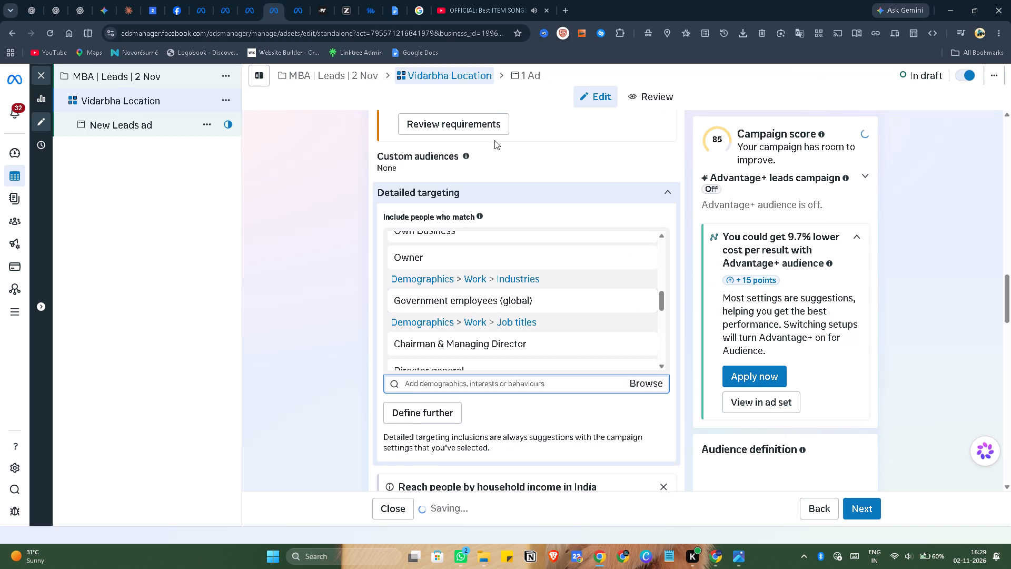
Recheck the reference screenshot in Photos, and search the detailed targeting options for "business" to look through the matching audiences.
key("alt+Tab")
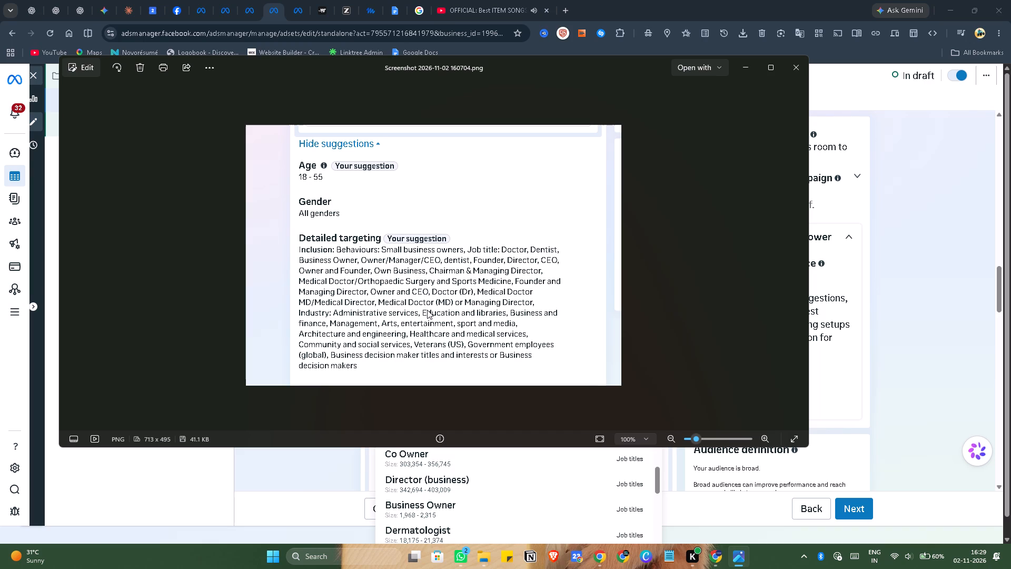
key("alt+Tab")
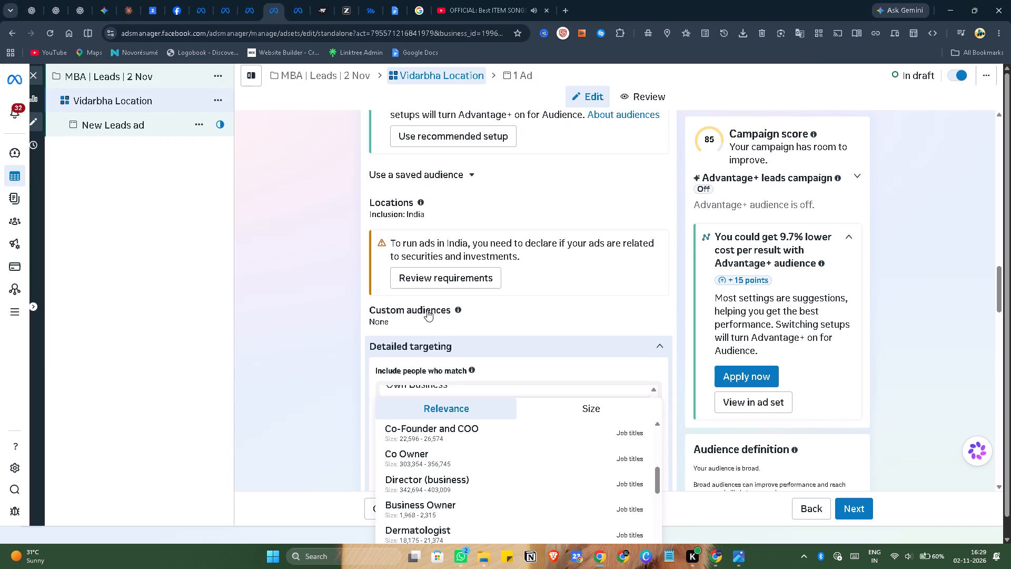
scroll(298, 336, "down", 4)
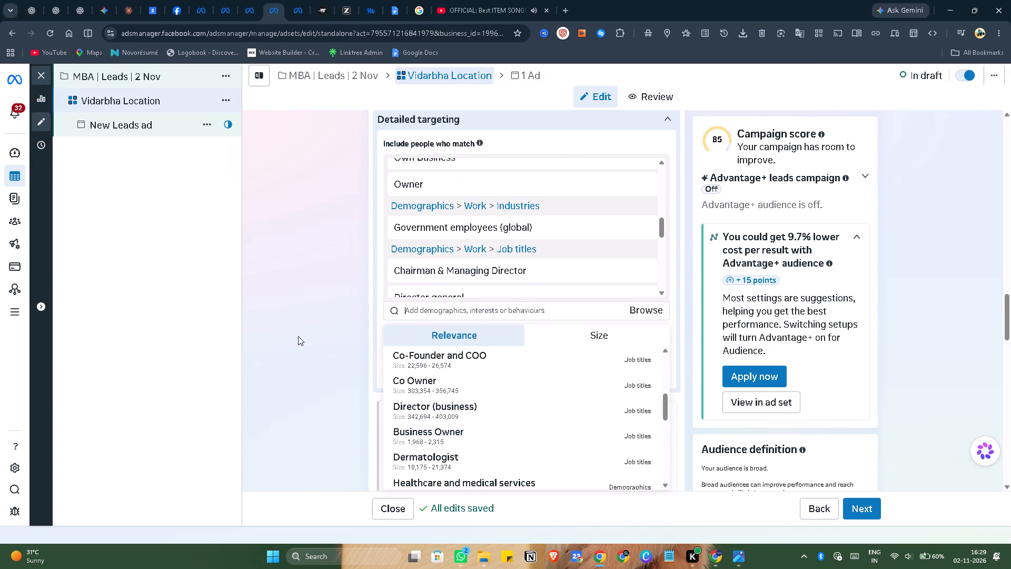
left_click(432, 297)
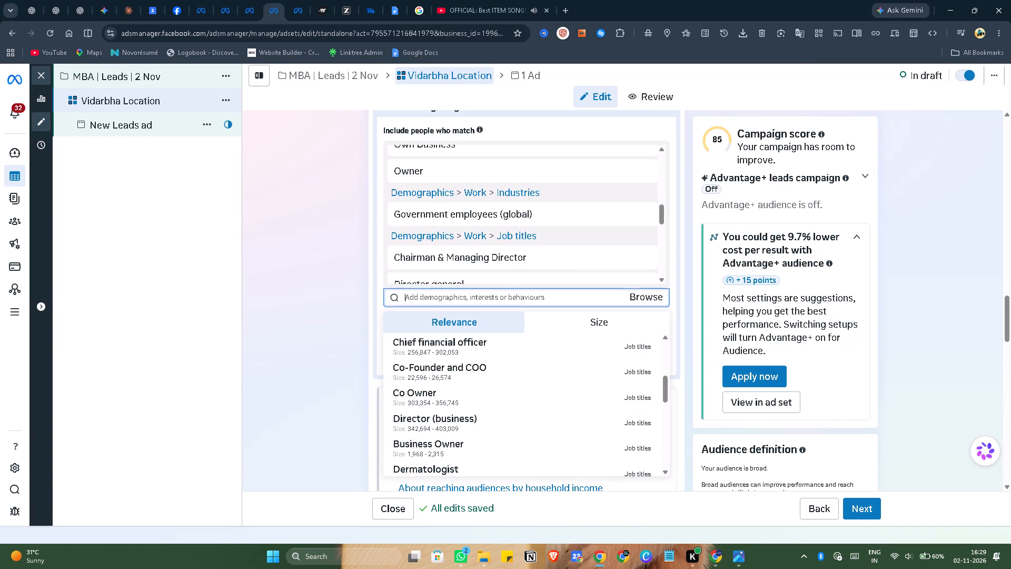
type("businee")
key("BackSpace")
type("ww")
key("BackSpace")
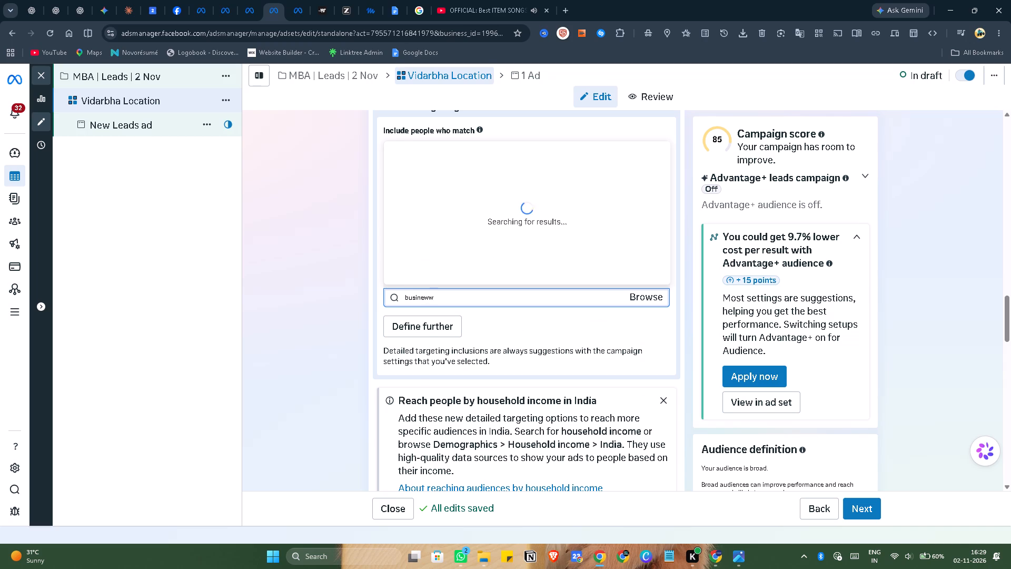
key("BackSpace")
type("ss")
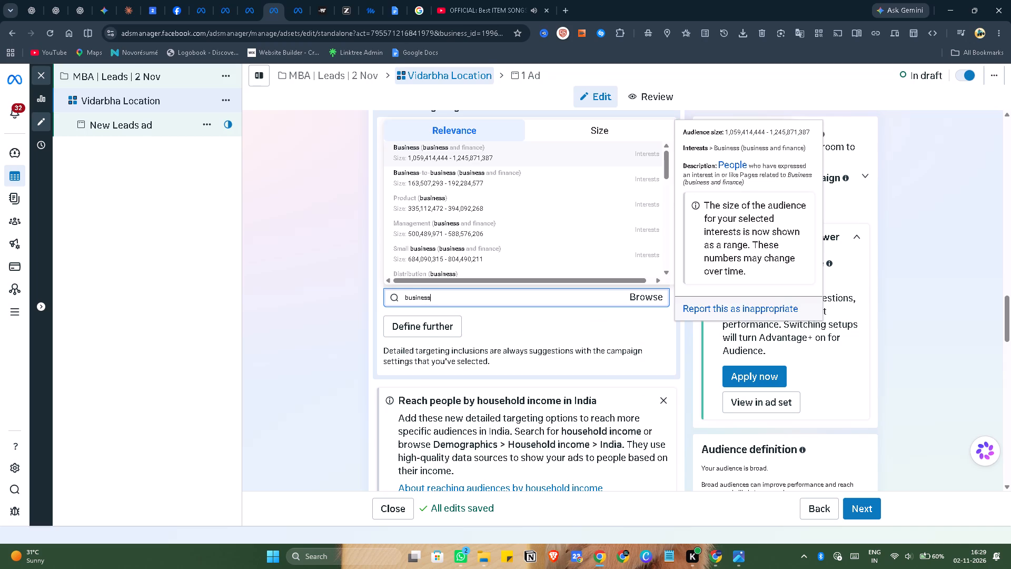
scroll(481, 206, "up", 1)
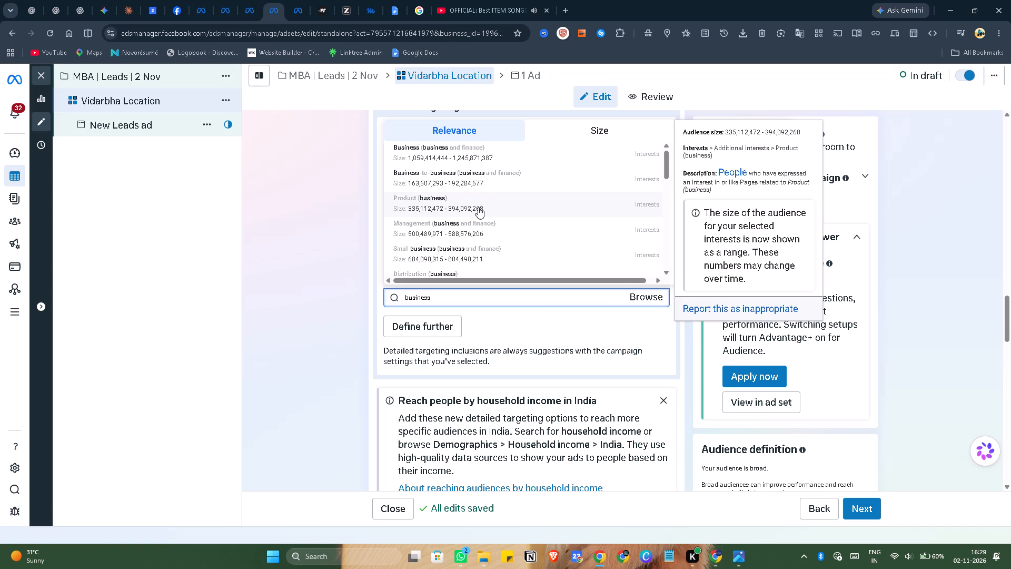
scroll(499, 229, "down", 2)
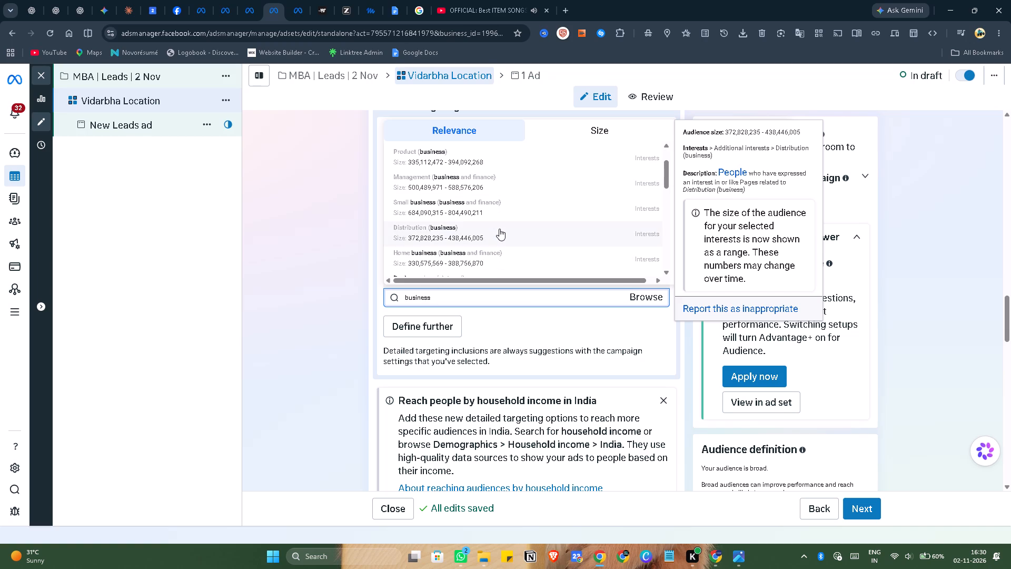
scroll(499, 229, "down", 2)
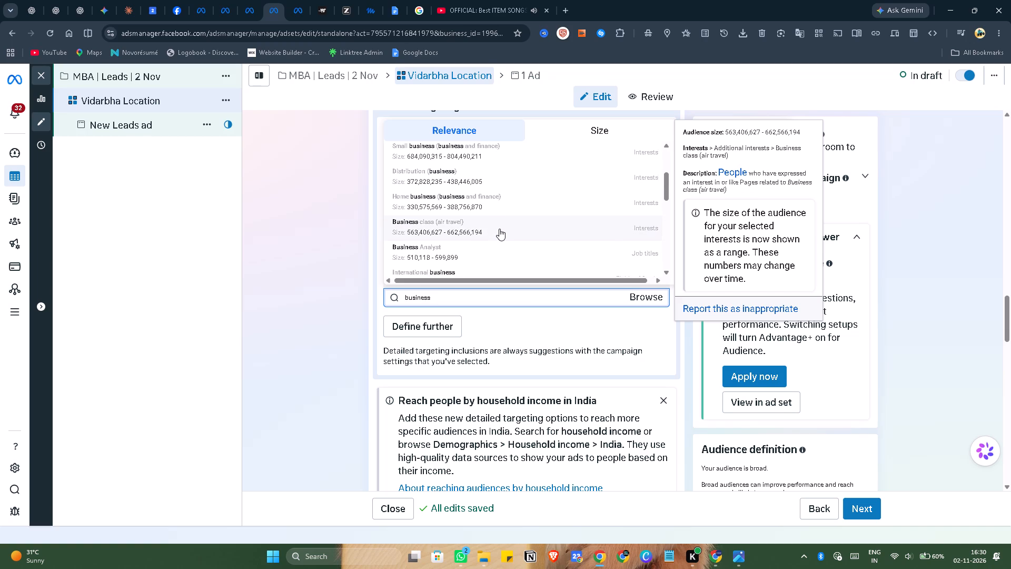
scroll(499, 229, "down", 2)
scroll(499, 229, "right", 1)
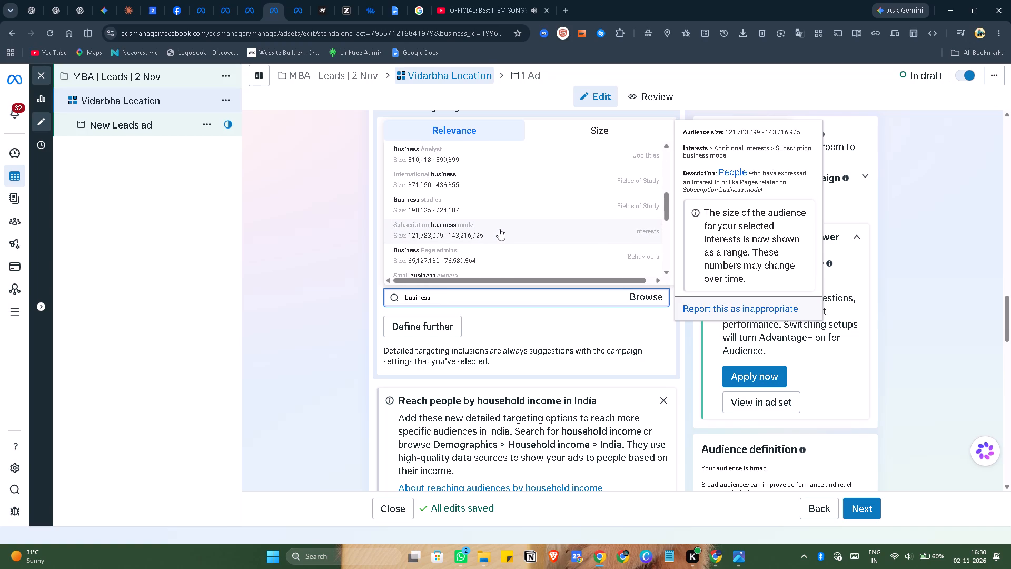
scroll(499, 229, "down", 2)
left_click(284, 246)
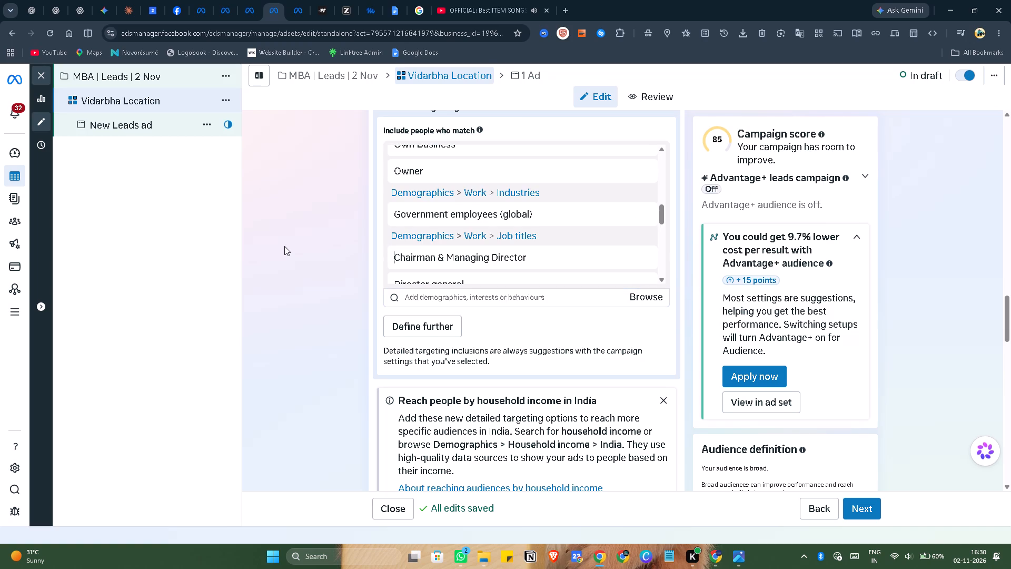
scroll(560, 234, "down", 3)
key("alt+Tab")
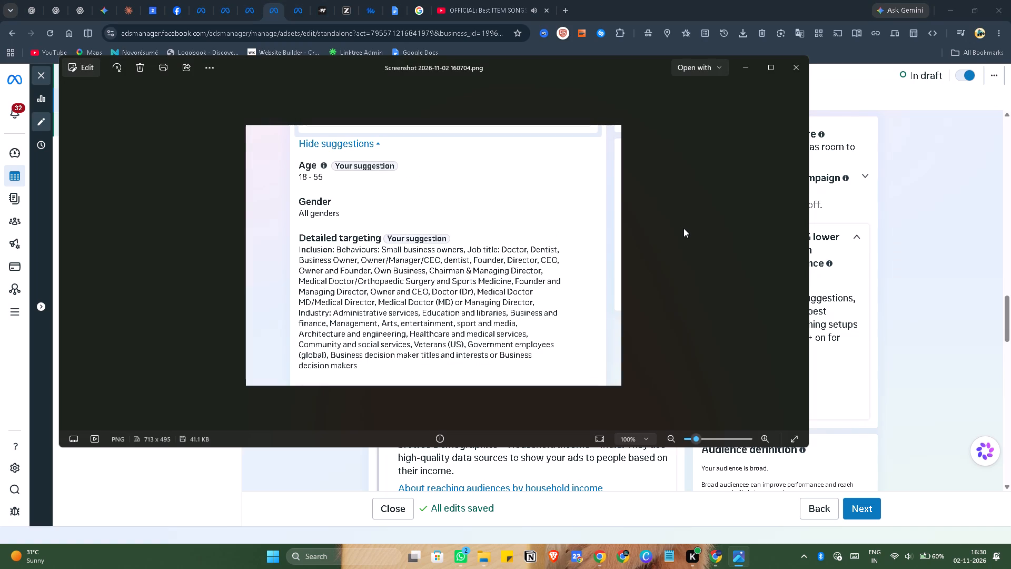
scroll(430, 272, "right", 2)
key("Right")
key("Right")
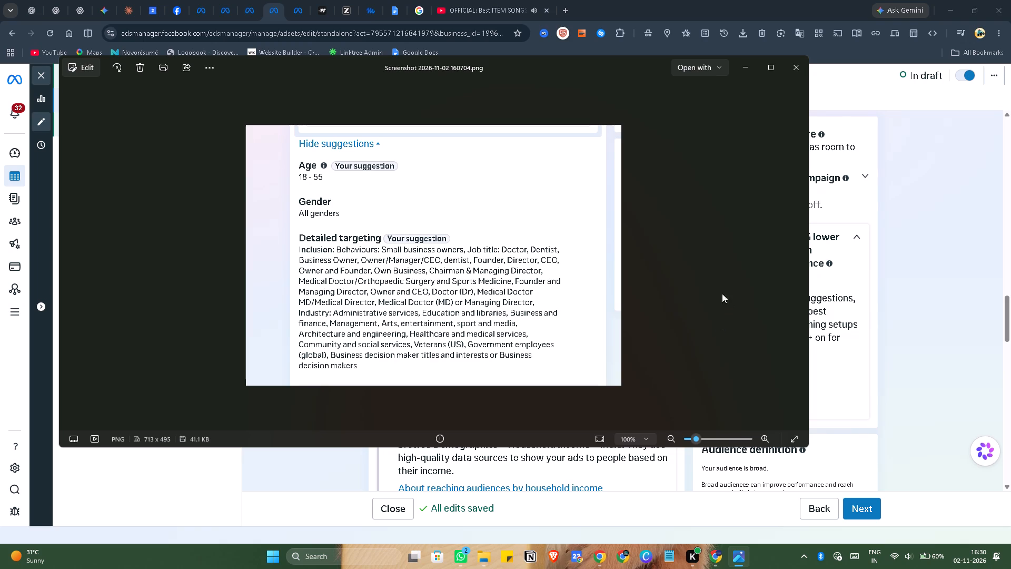
left_click(795, 68)
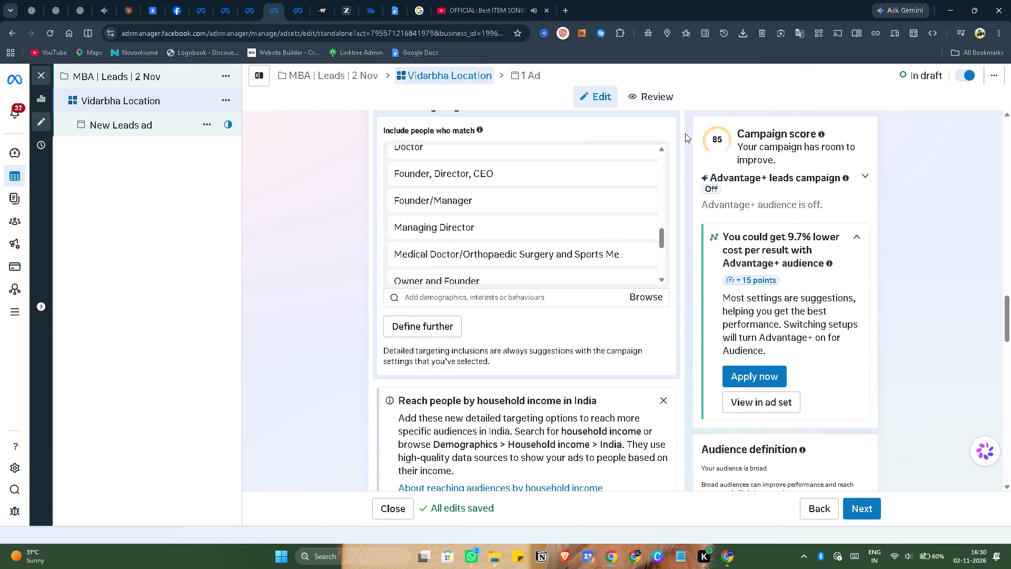
key("alt+Tab")
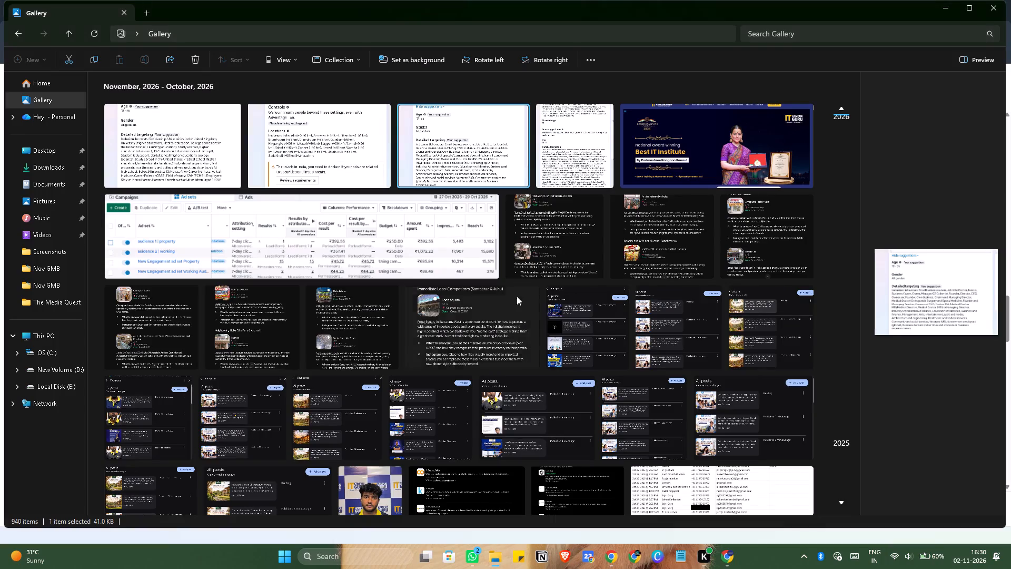
left_click(594, 124)
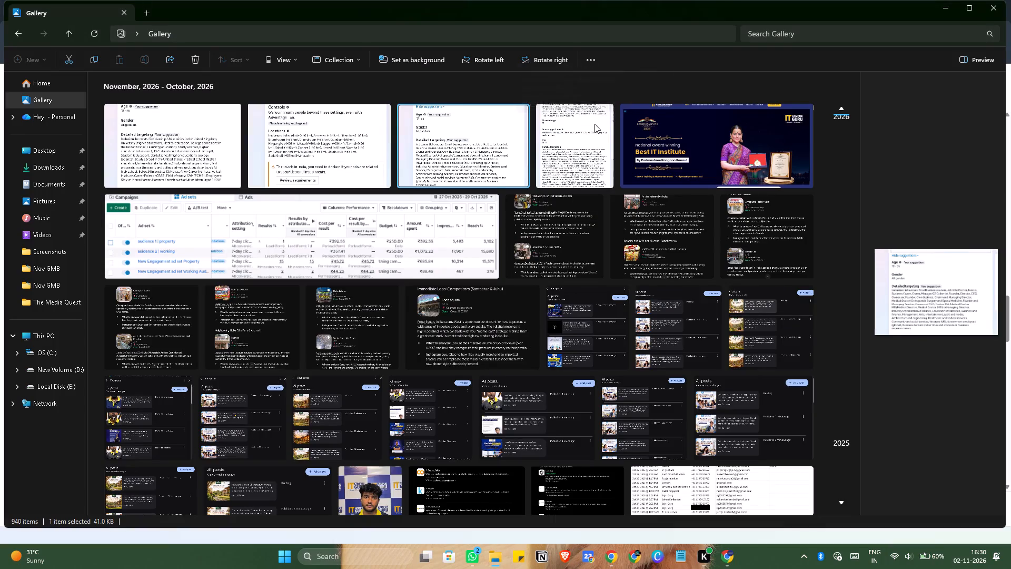
left_click(594, 124)
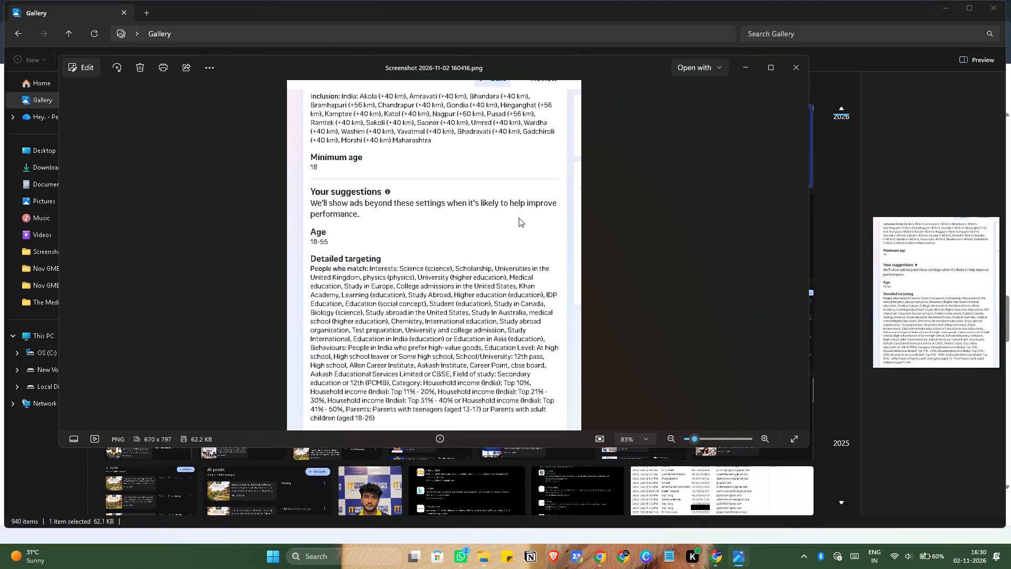
key("alt+Tab")
key("alt+Tab")
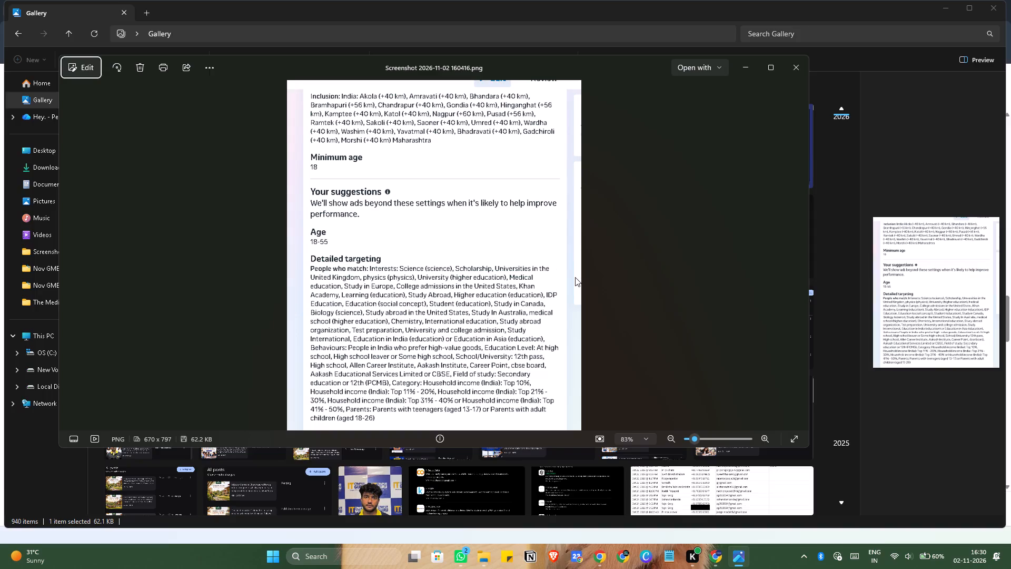
double_click(579, 281)
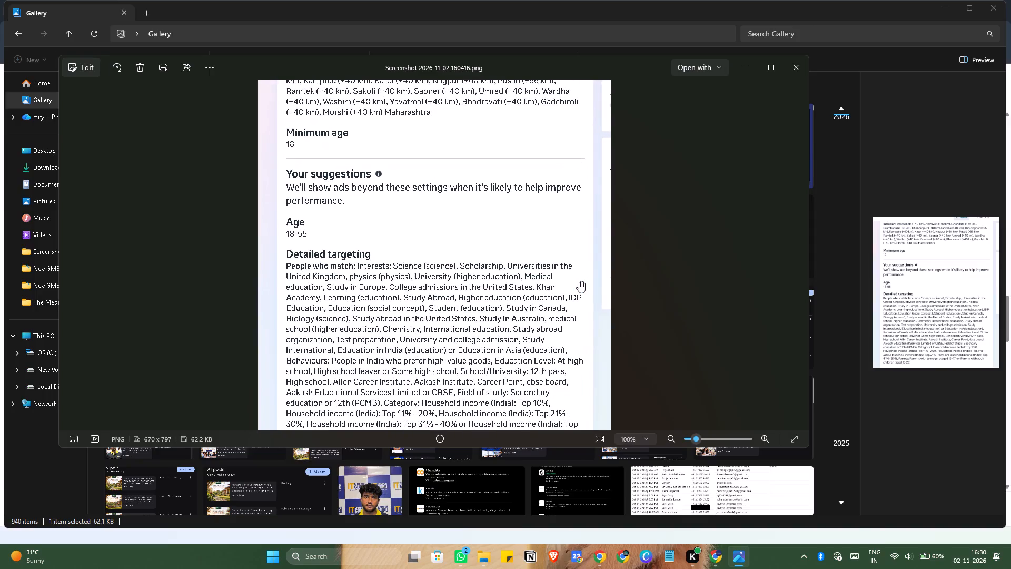
scroll(579, 281, "down", 2)
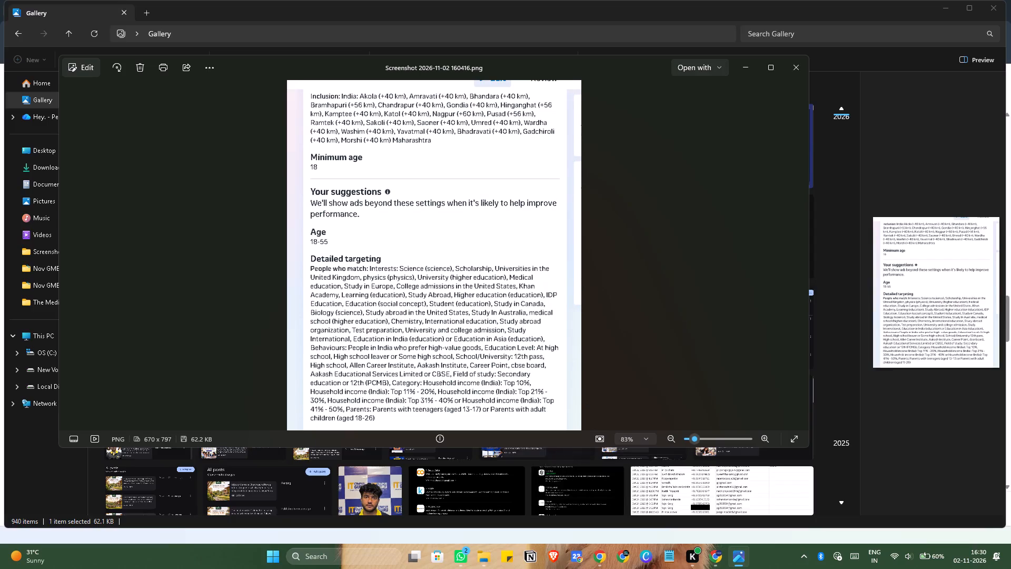
Back in Ads Manager, search the detailed targeting for "household" and add Household income (India): Top 11% - 20%.
left_click(601, 563)
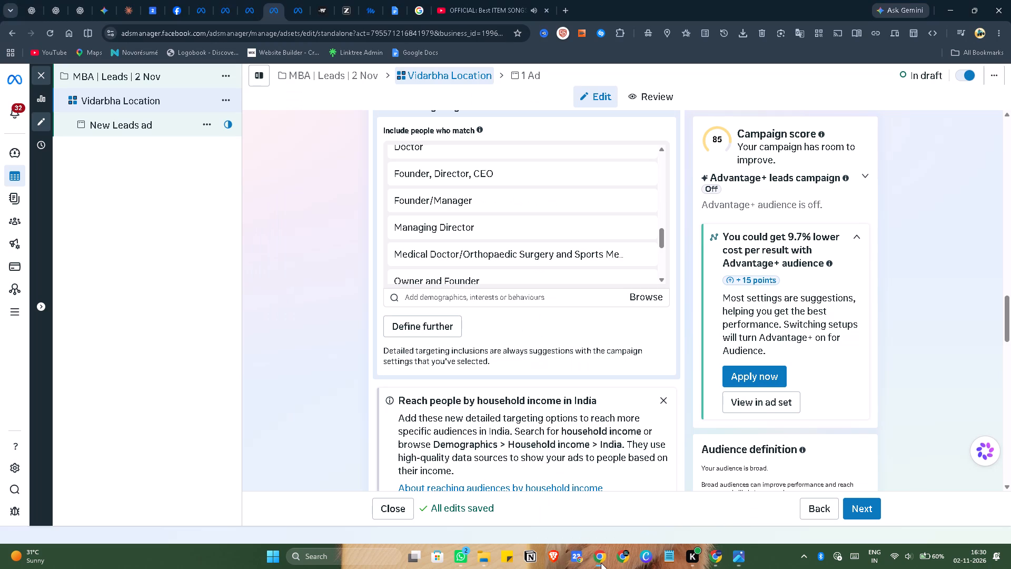
left_click(474, 299)
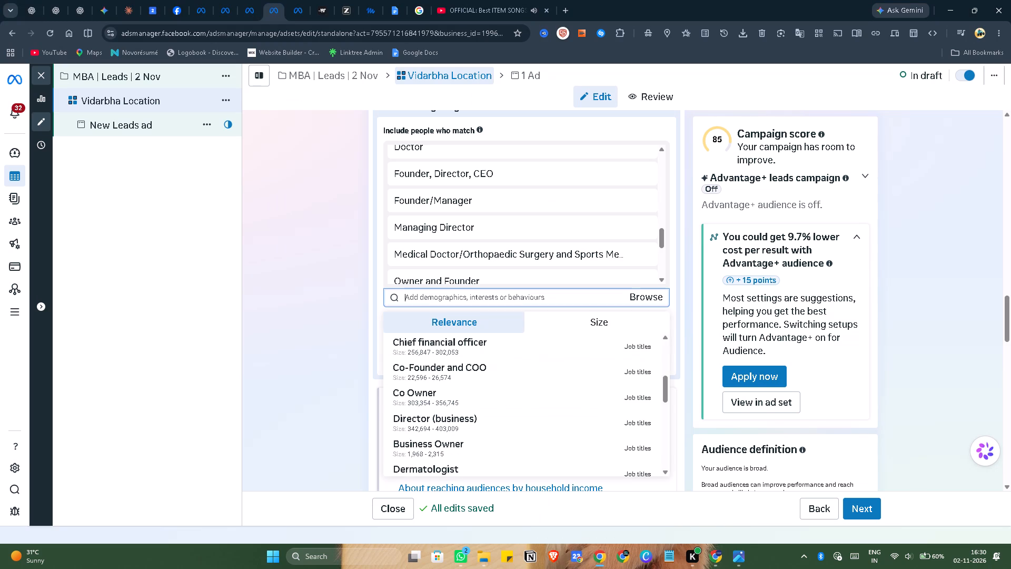
type("house")
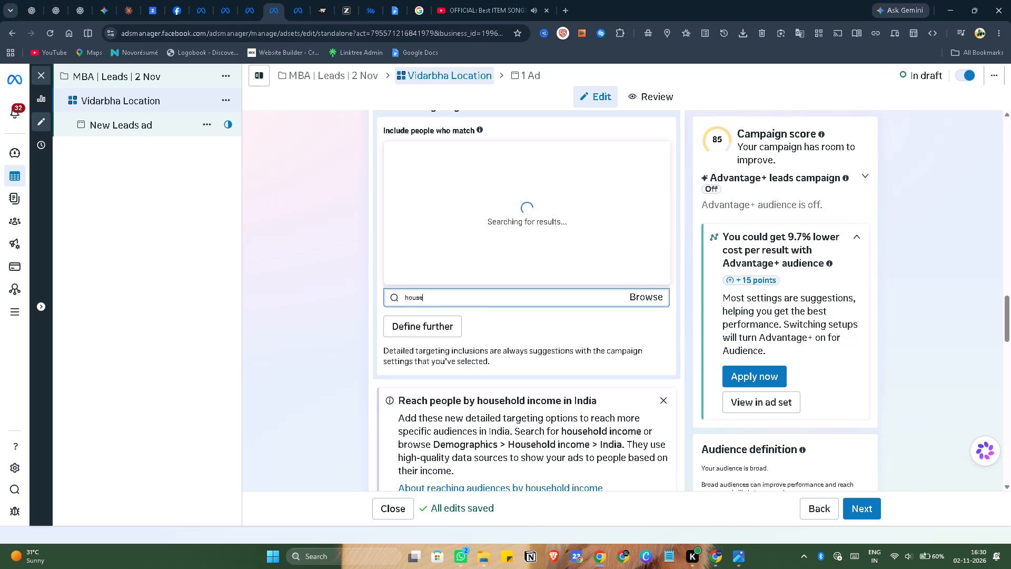
type("holld")
key("BackSpace")
key("BackSpace")
key("d")
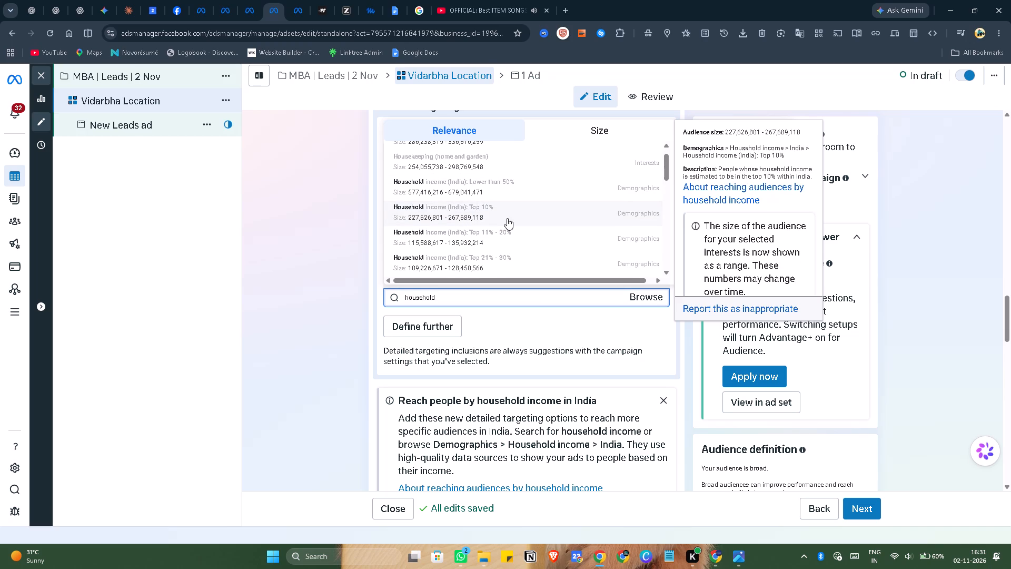
left_click(515, 242)
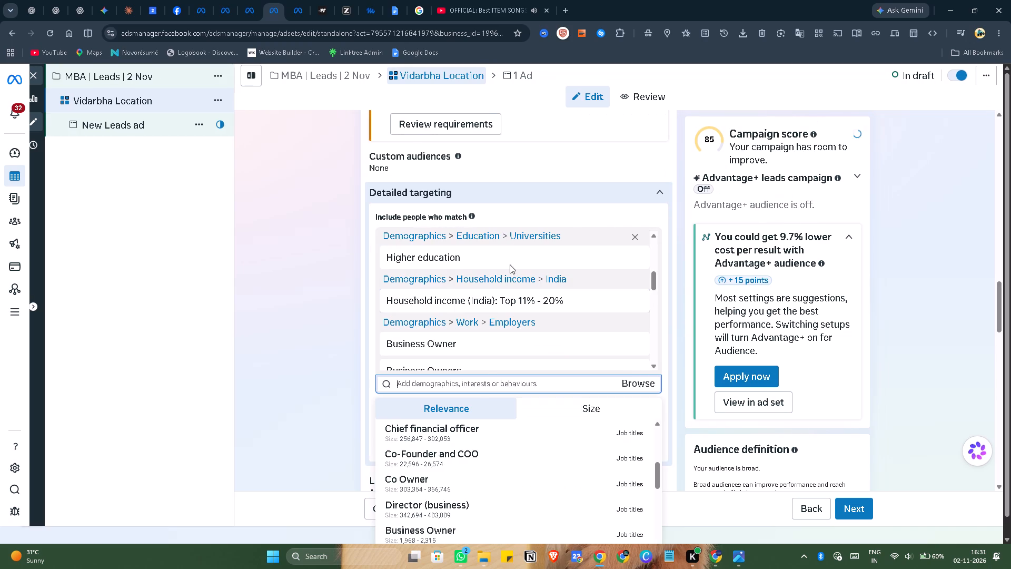
Search the Vidarbha Location ad set's detailed targeting for "household" and add Household income (India): Top 21% - 30%.
left_click(486, 382)
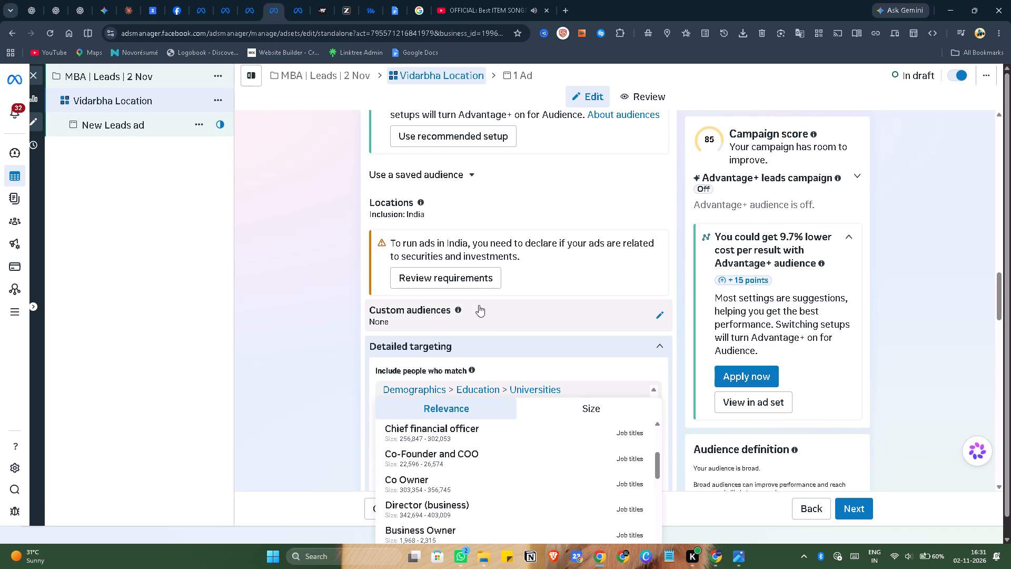
scroll(253, 383, "down", 3)
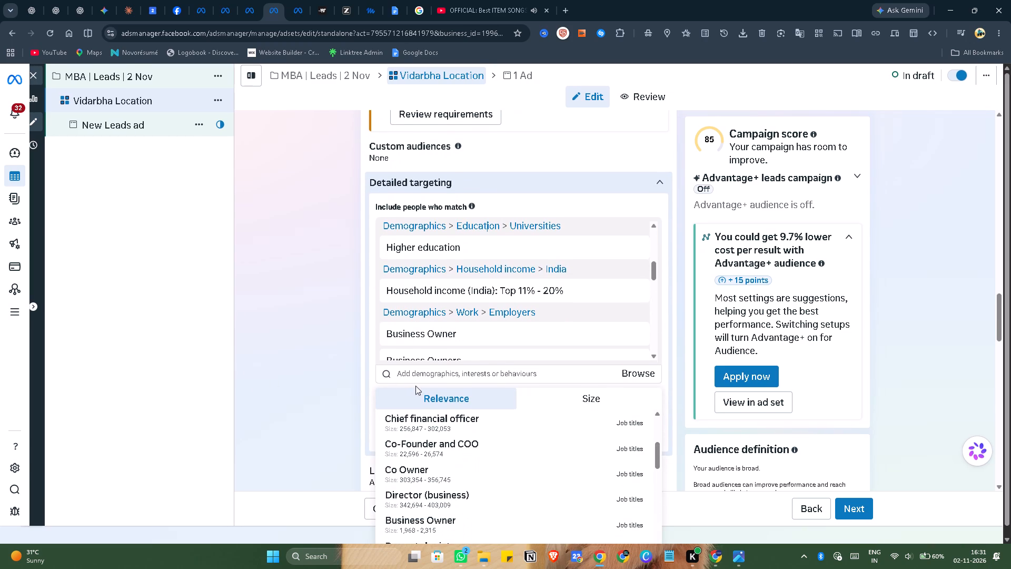
left_click(427, 375)
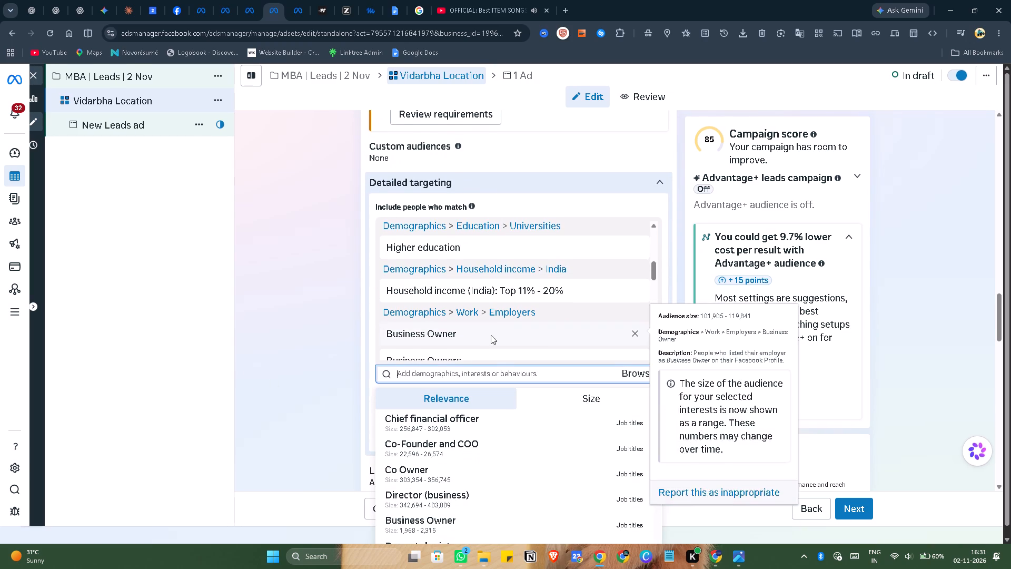
left_click(510, 287)
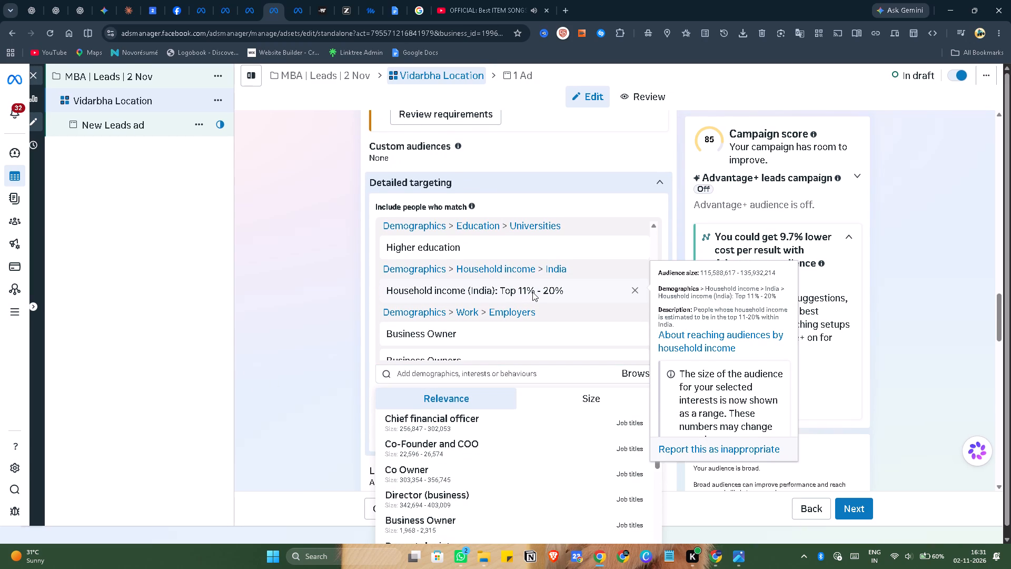
scroll(495, 482, "down", 4)
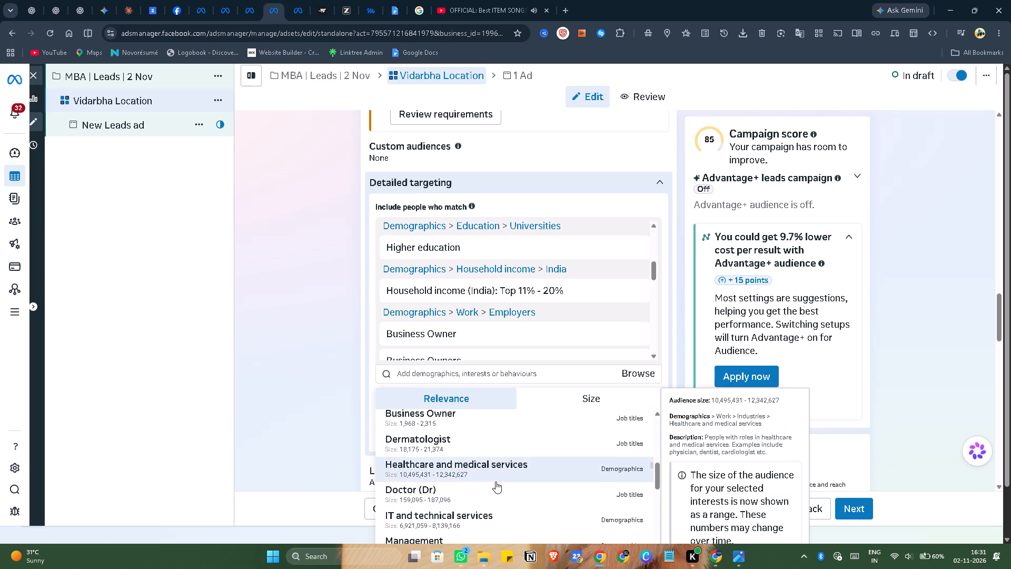
scroll(495, 482, "down", 3)
scroll(495, 482, "up", 6)
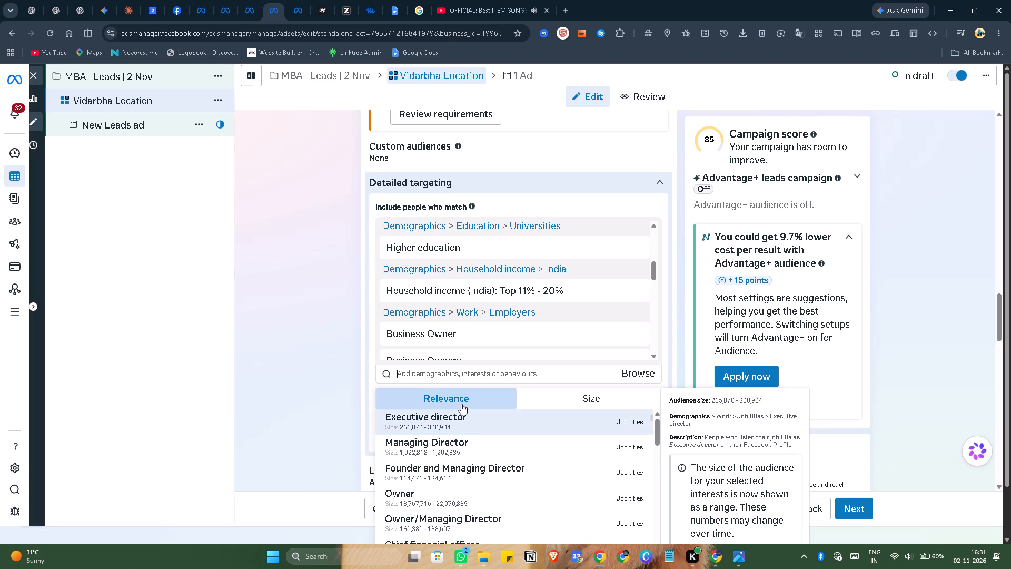
left_click(450, 373)
type("household")
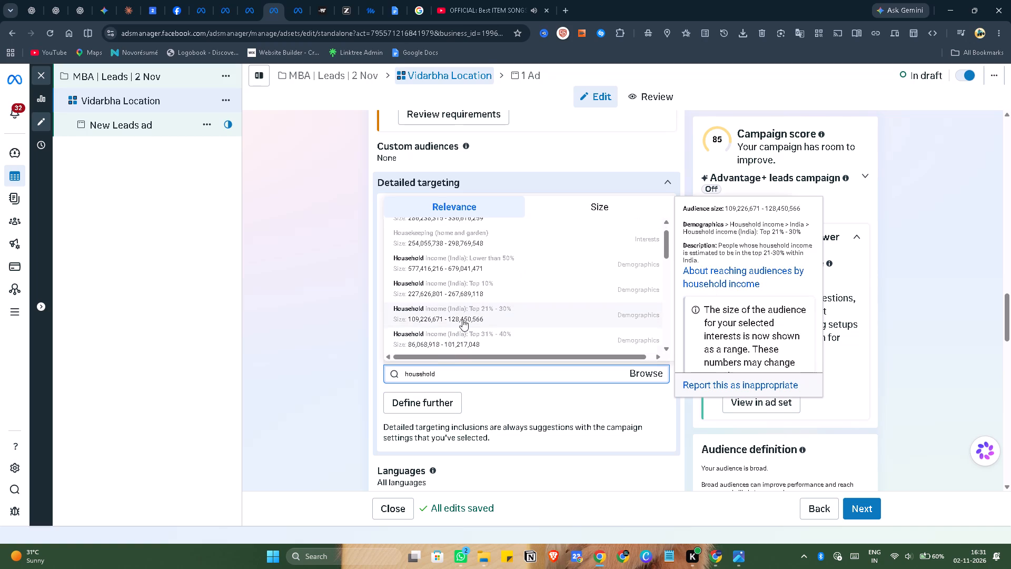
left_click(511, 311)
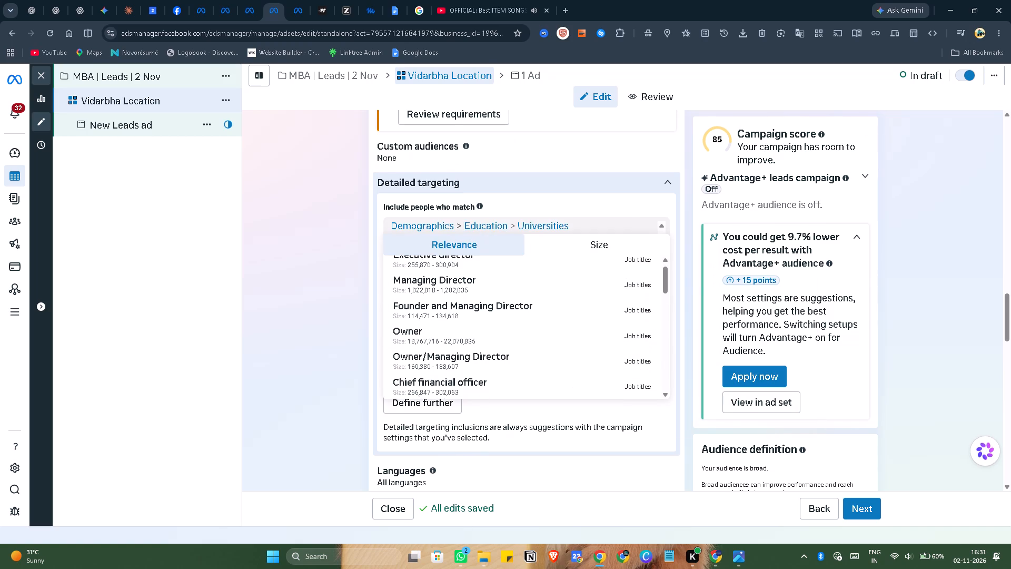
Search the detailed targeting for "household" again, add Household income (India): Top 10%, and collapse the detailed targeting section.
scroll(485, 435, "down", 3)
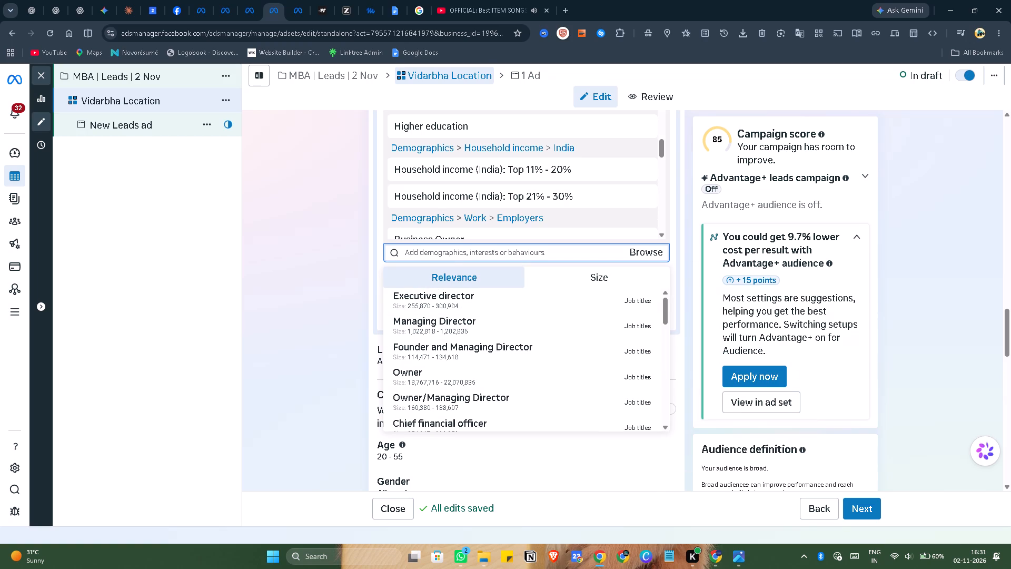
left_click(458, 253)
type("house")
type("hold")
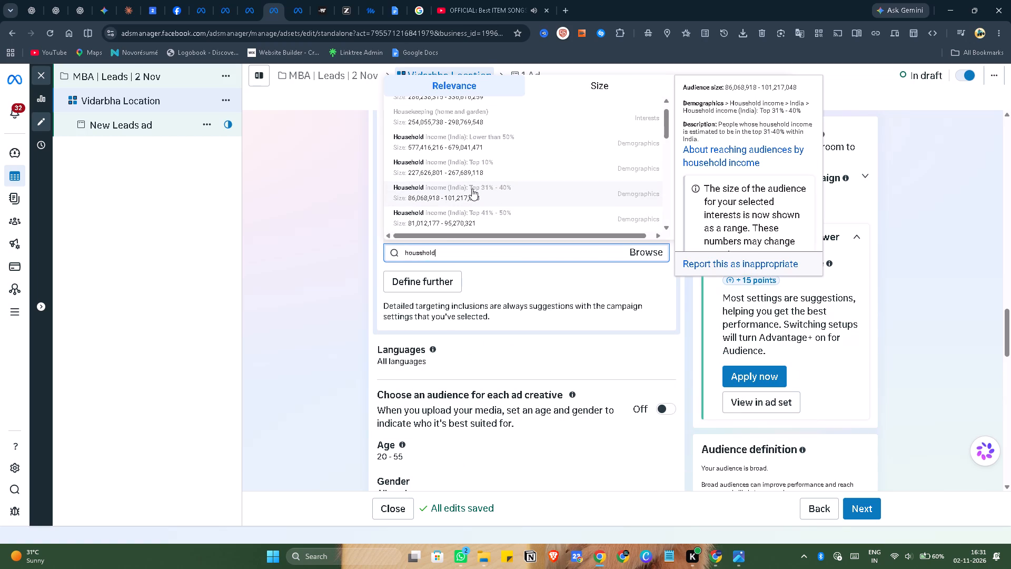
left_click(495, 161)
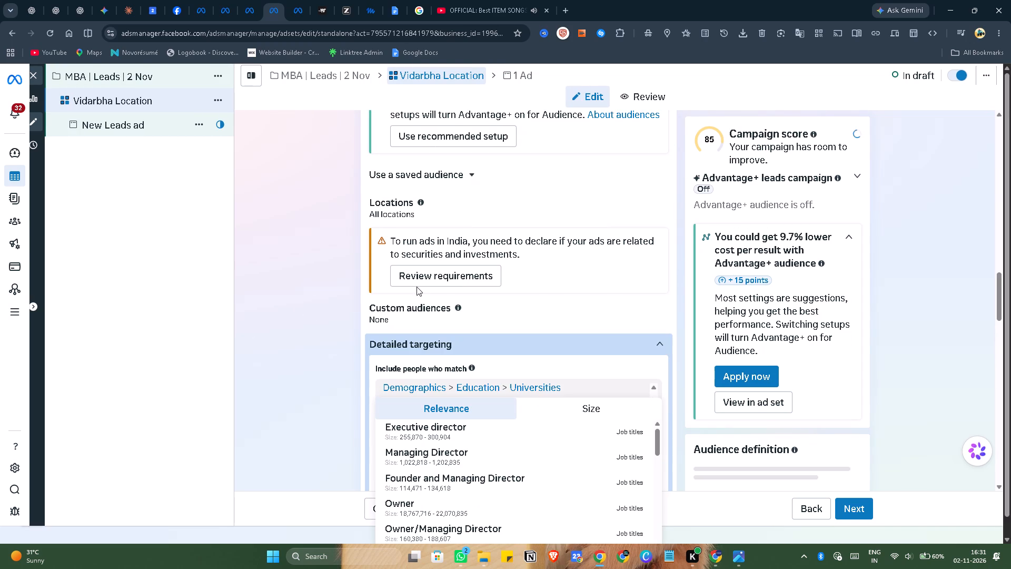
scroll(417, 287, "down", 3)
scroll(299, 314, "down", 3)
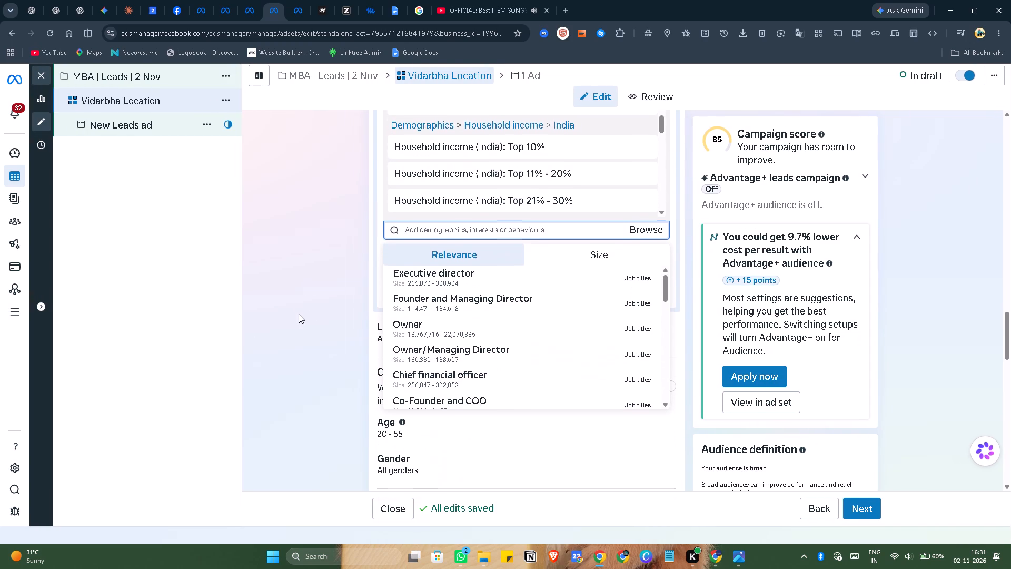
scroll(299, 314, "down", 2)
left_click(299, 314)
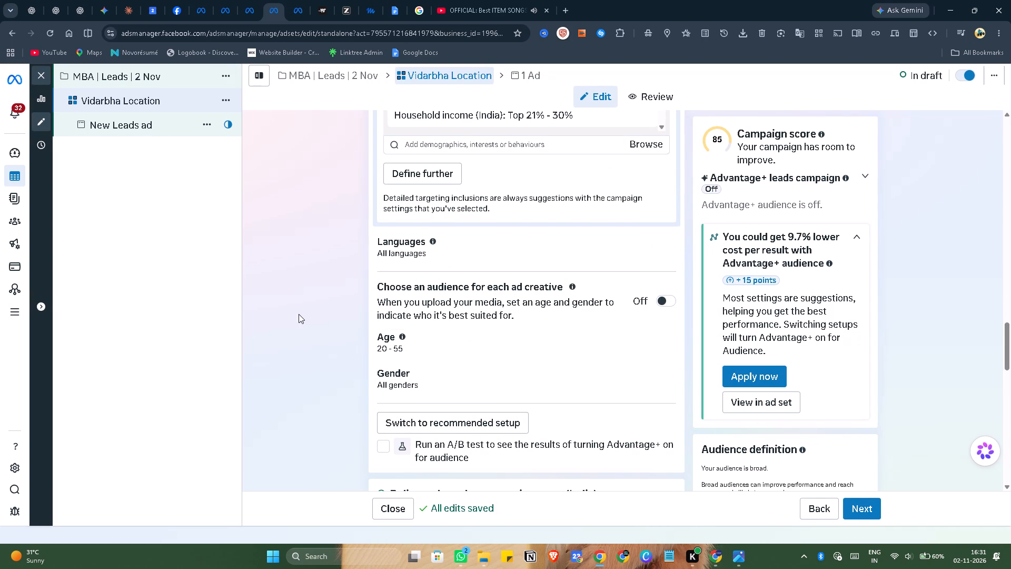
scroll(299, 314, "up", 4)
left_click(299, 314)
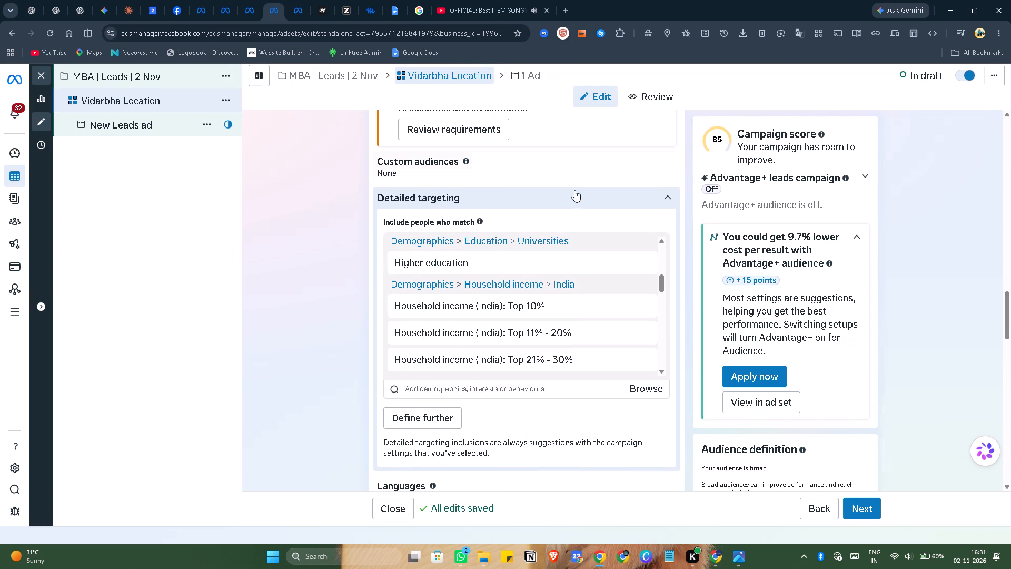
left_click(664, 193)
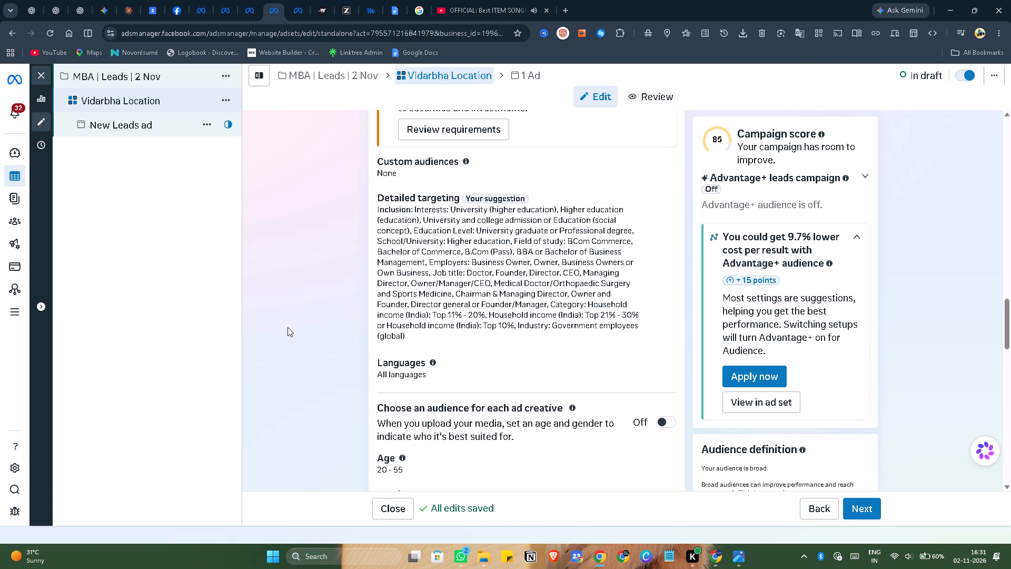
key("alt+Tab")
scroll(433, 368, "down", 1)
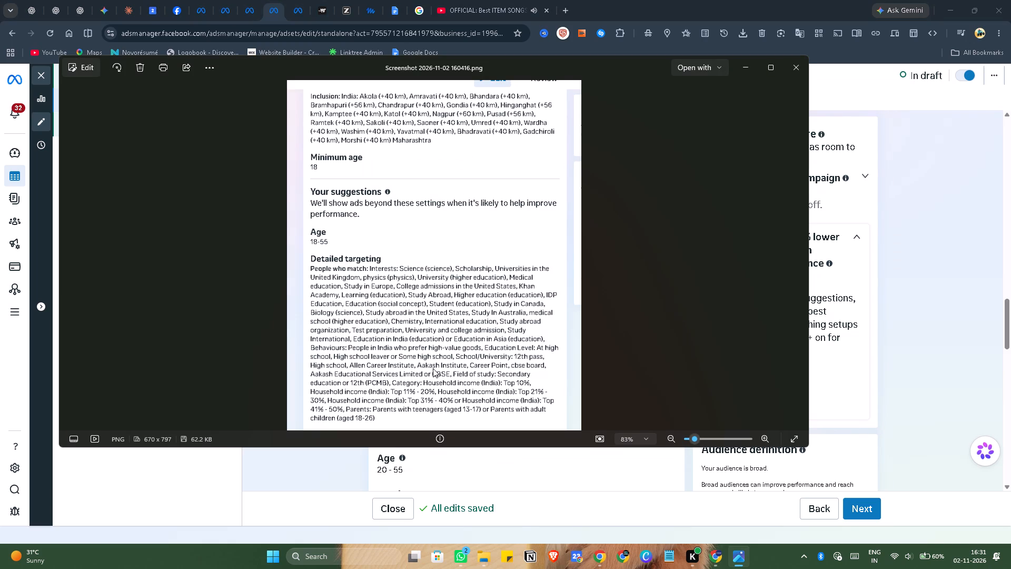
scroll(433, 368, "down", 1)
scroll(433, 368, "up", 3, "ctrl")
scroll(433, 368, "down", 2)
key("alt+Tab")
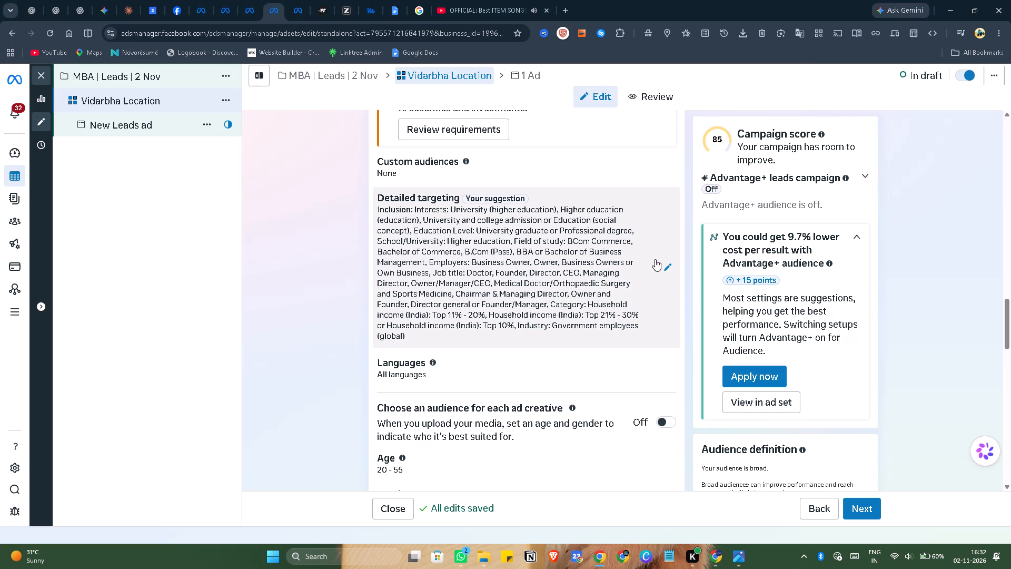
Back in Ads Manager, reopen the detailed targeting for editing, search it for "field", and clear the search.
left_click(669, 263)
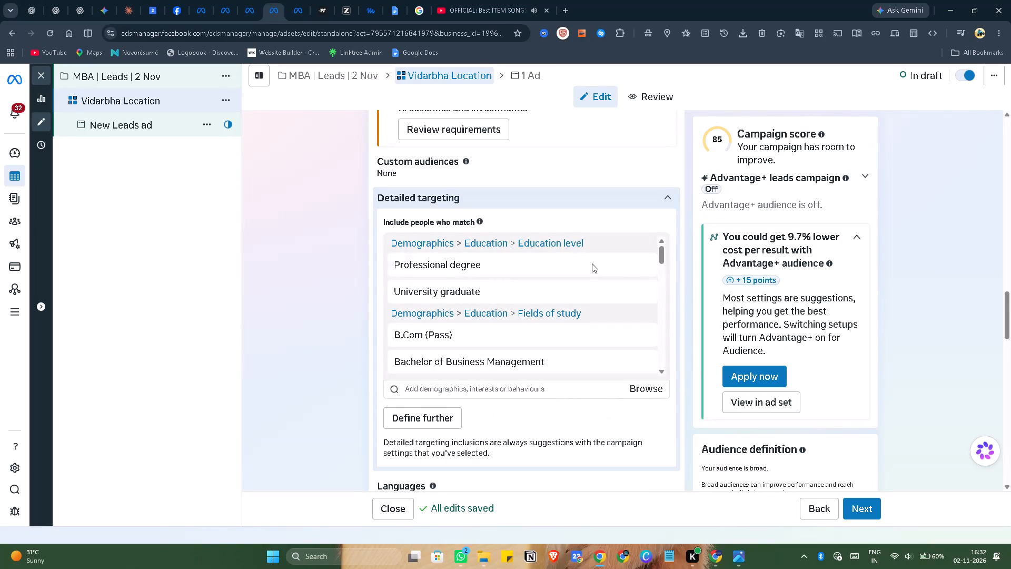
left_click(481, 390)
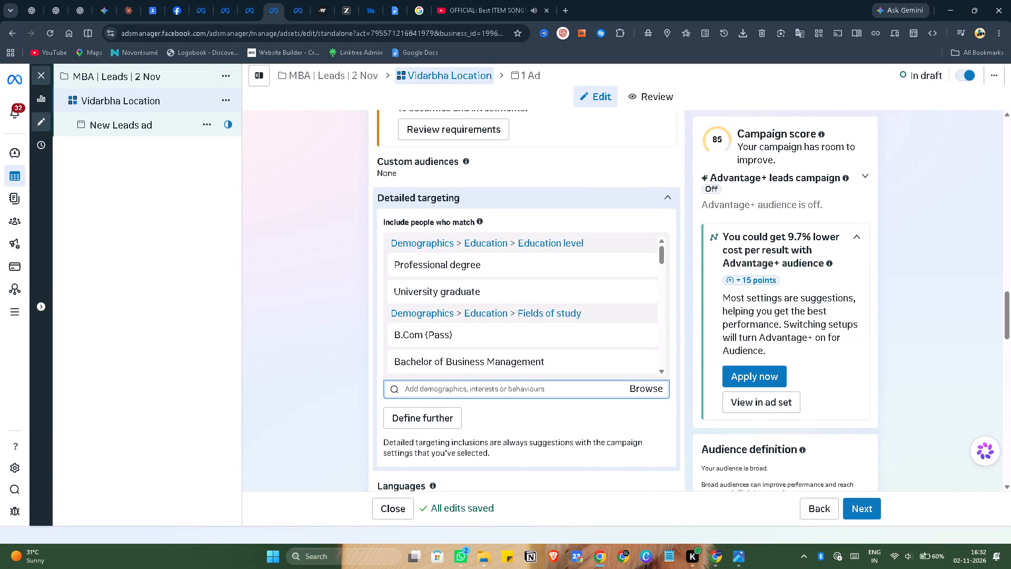
type("field")
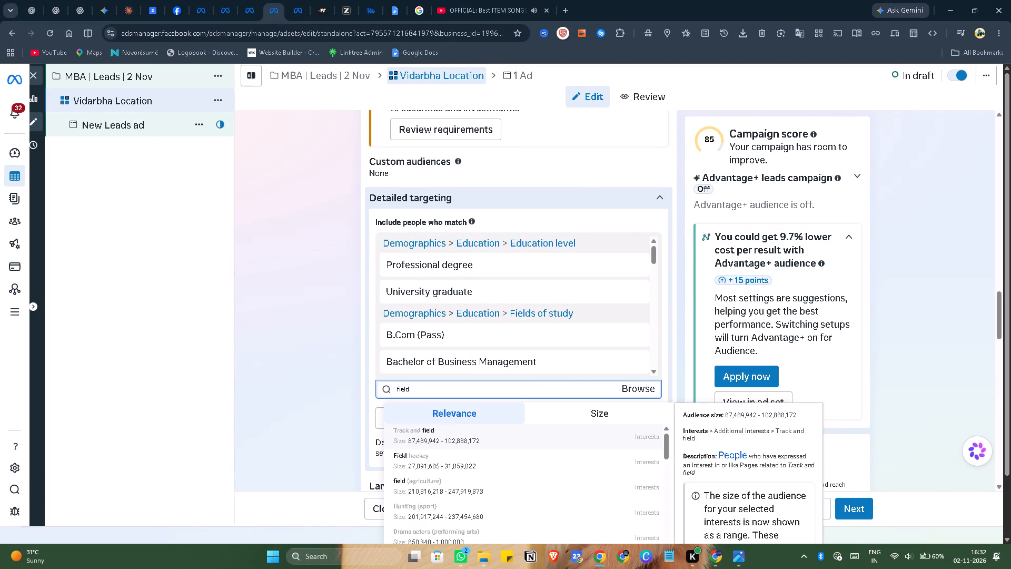
key("BackSpace")
key("BackSpace")
key("BackSpace")
key("BackSpace")
key("BackSpace")
key("BackSpace")
key("BackSpace")
key("BackSpace")
key("BackSpace")
Recheck the reference screenshot in Photos, and search the detailed targeting for "field of study" to look through the matching audiences.
key("alt+Tab")
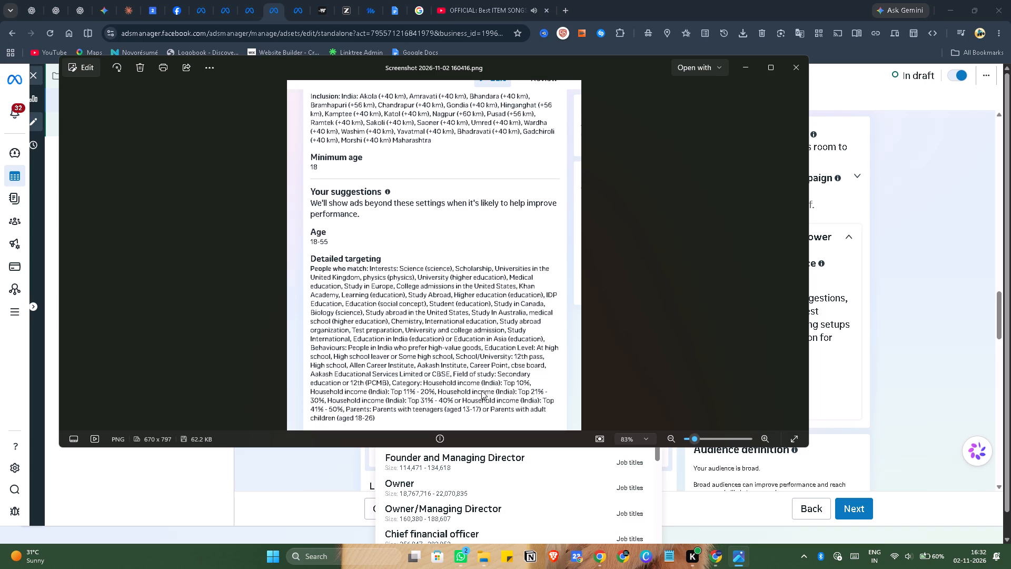
key("alt+Tab")
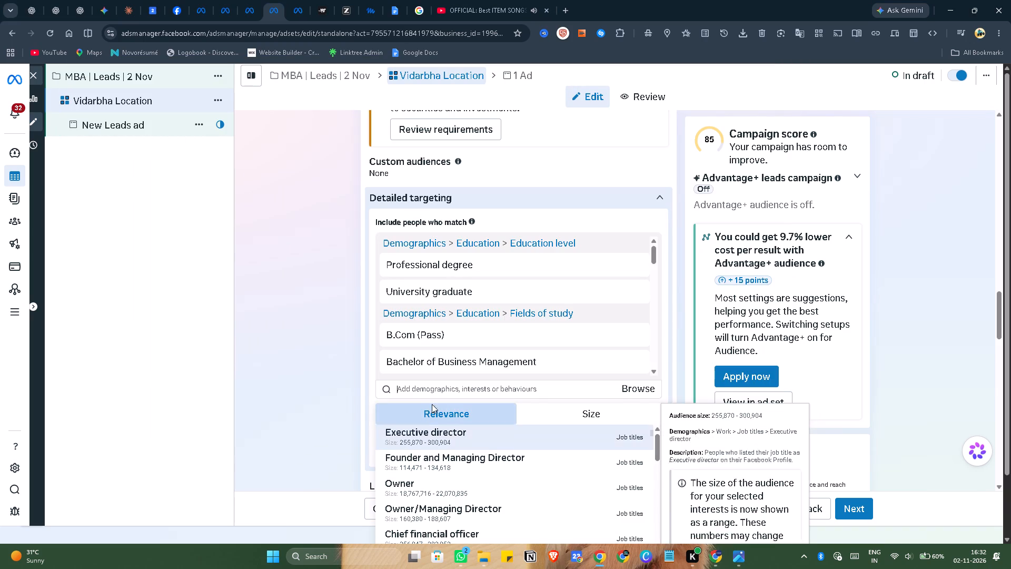
left_click(433, 390)
key("alt+Tab")
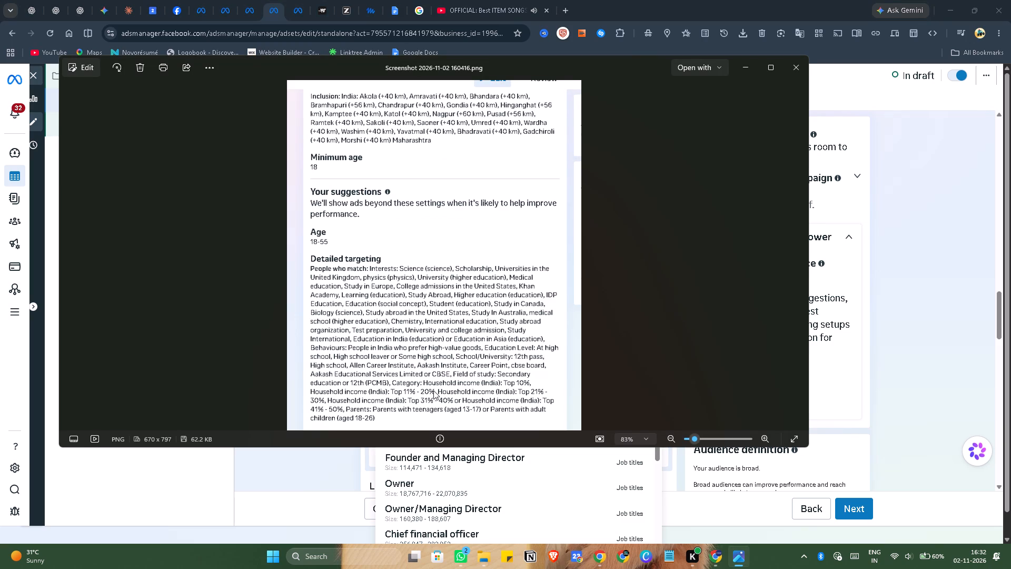
key("alt+Tab")
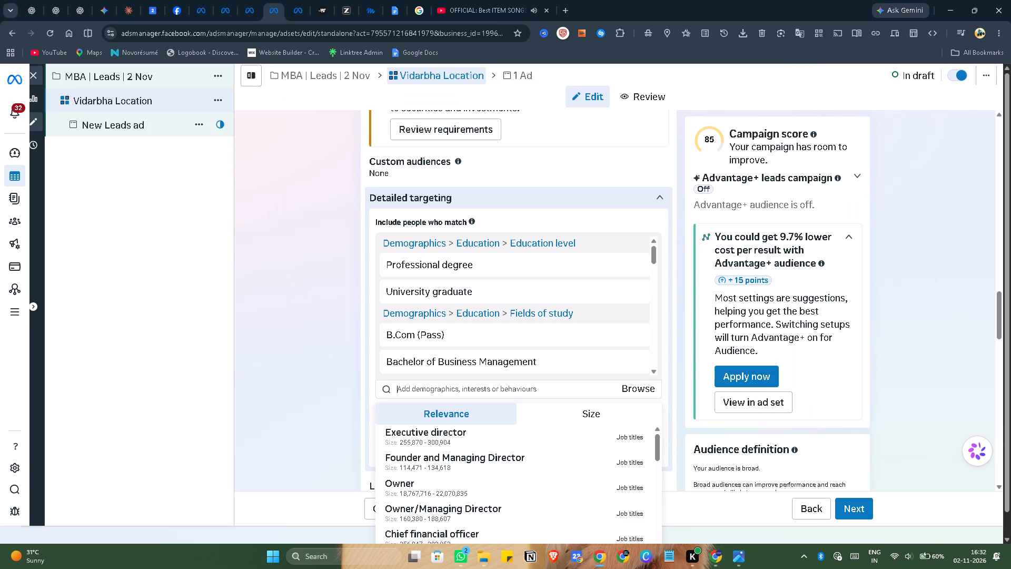
type("field of study")
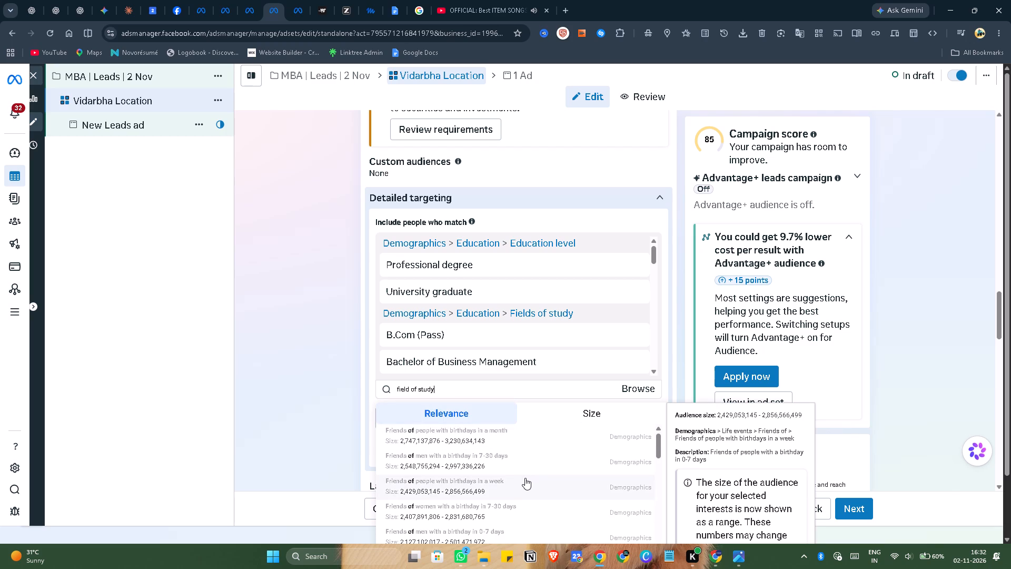
scroll(525, 478, "down", 4)
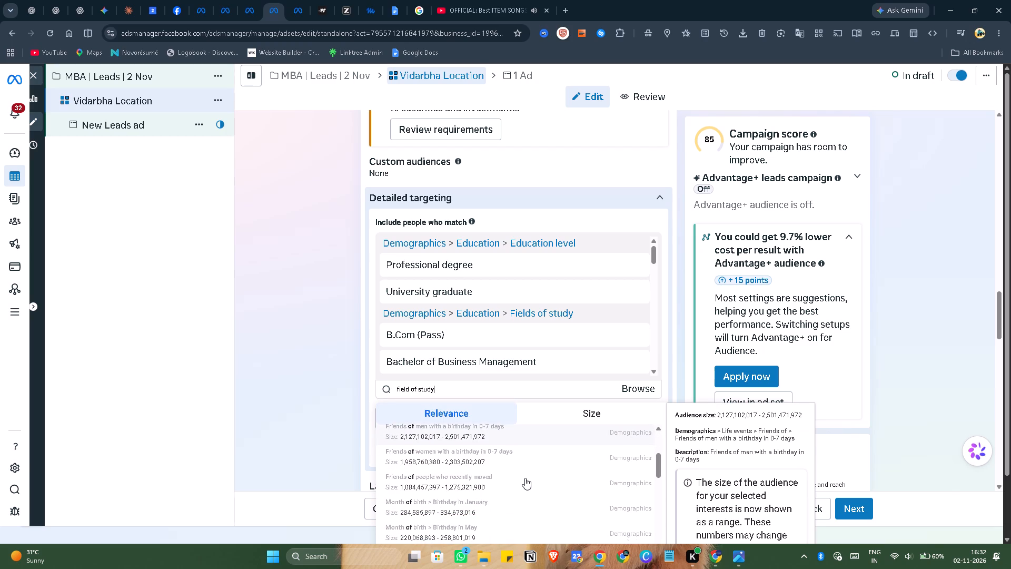
scroll(525, 478, "down", 1)
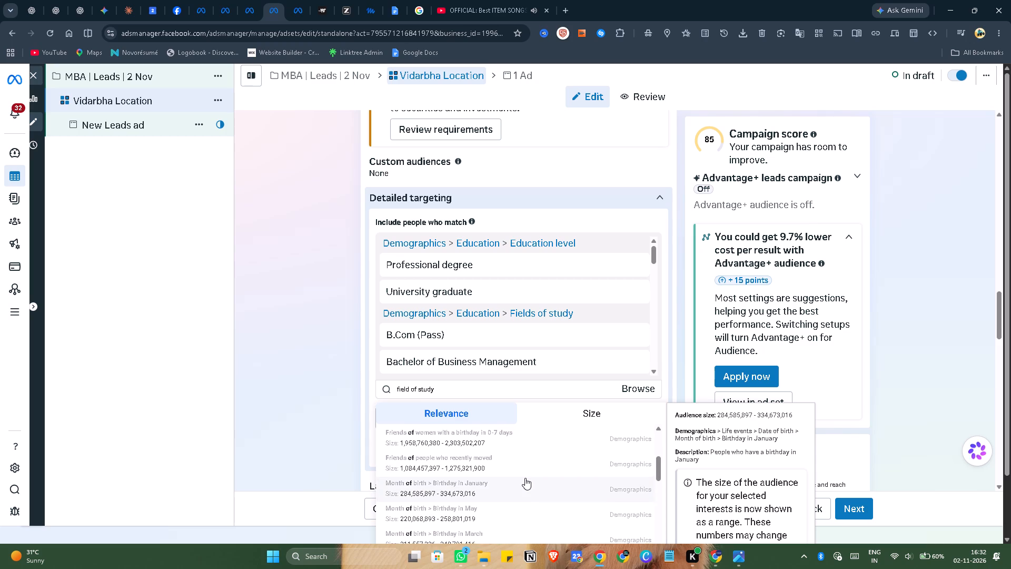
scroll(525, 478, "down", 1)
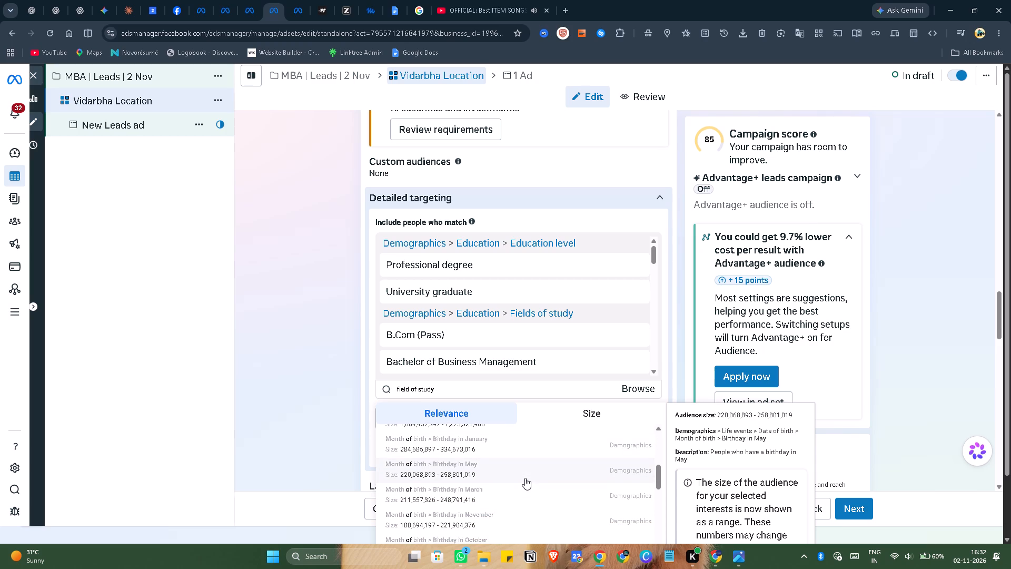
scroll(525, 478, "down", 3)
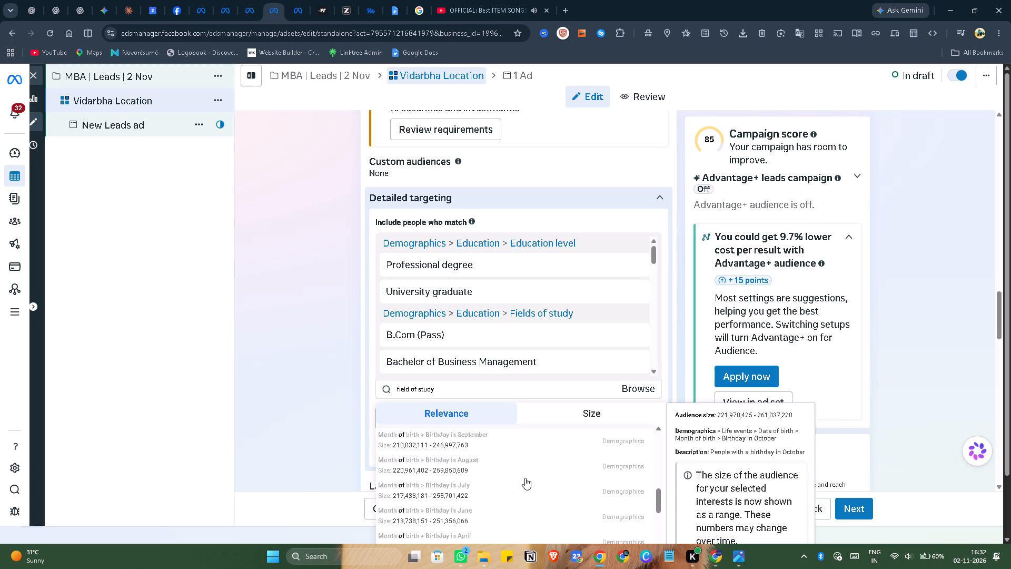
scroll(525, 478, "down", 2)
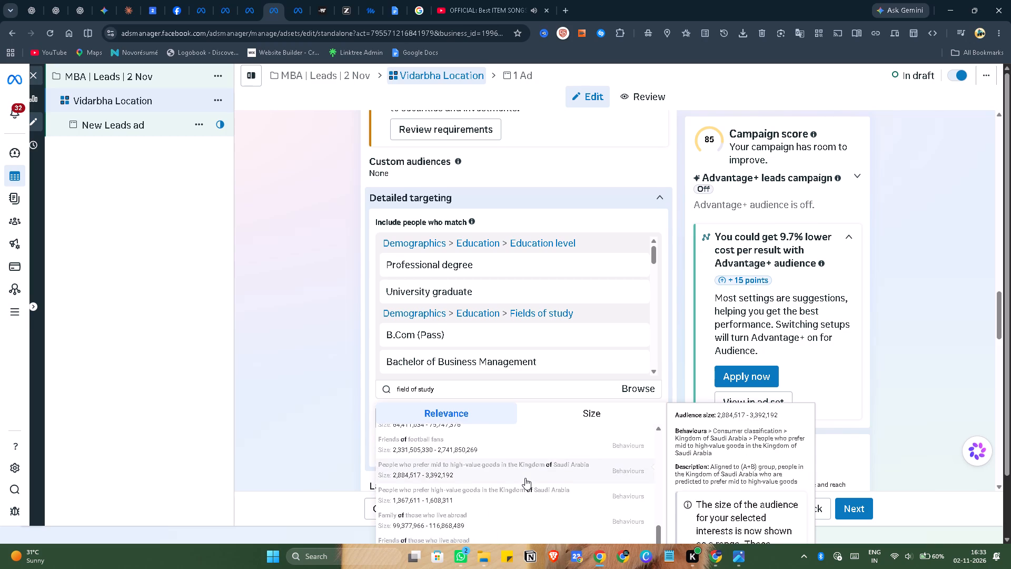
scroll(525, 478, "down", 1)
Recheck the reference screenshot in Photos, and search the detailed targeting for "Business ed" to add the business education (business education) interest.
key("alt+Tab")
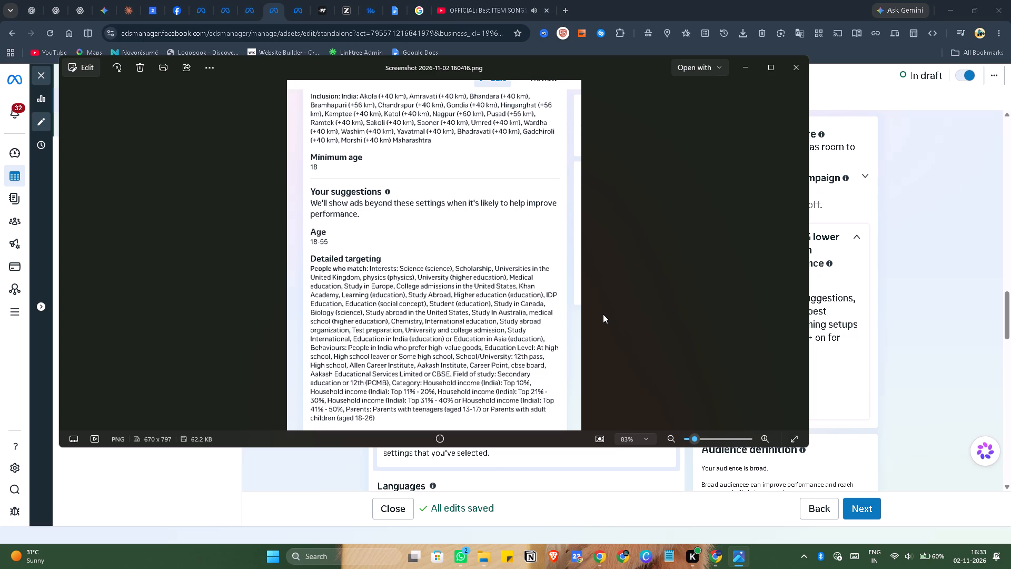
scroll(603, 314, "down", 2)
key("alt+Tab")
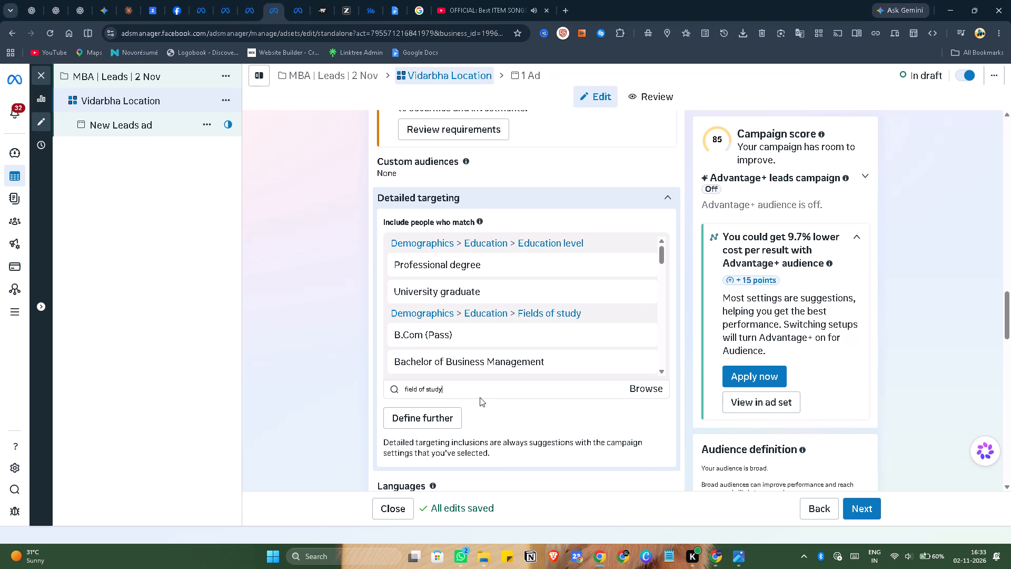
left_click(484, 391)
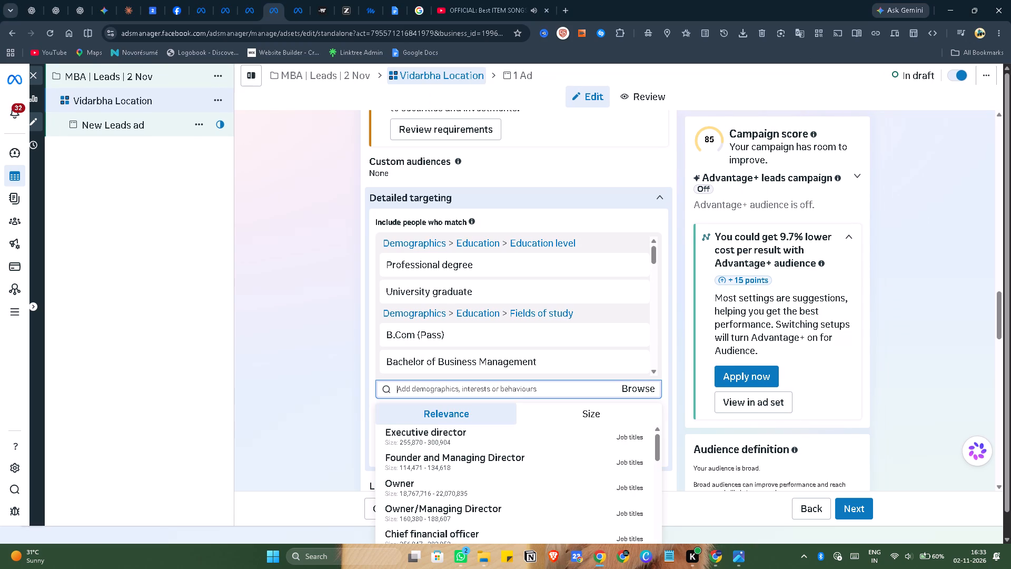
key("BackSpace")
key("BackSpace")
type("Business ed")
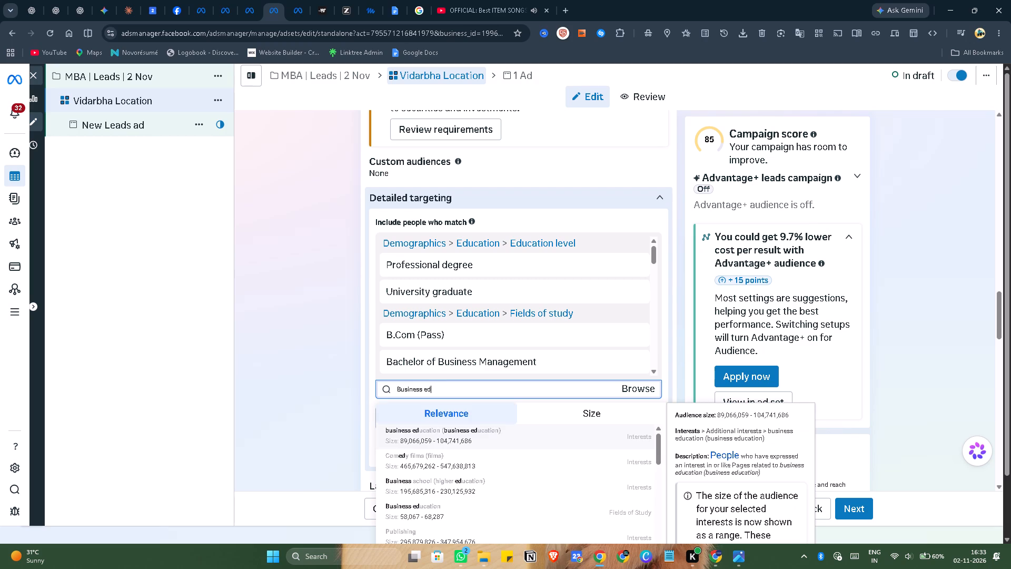
left_click(513, 436)
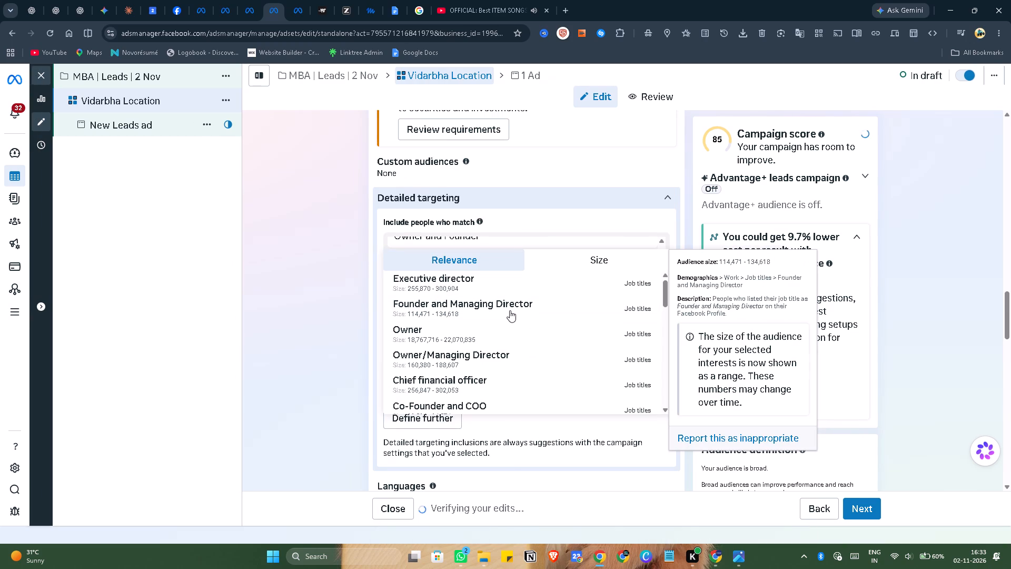
From the detailed targeting suggestions, add the Healthcare and medical services and Management industries.
scroll(498, 371, "down", 2)
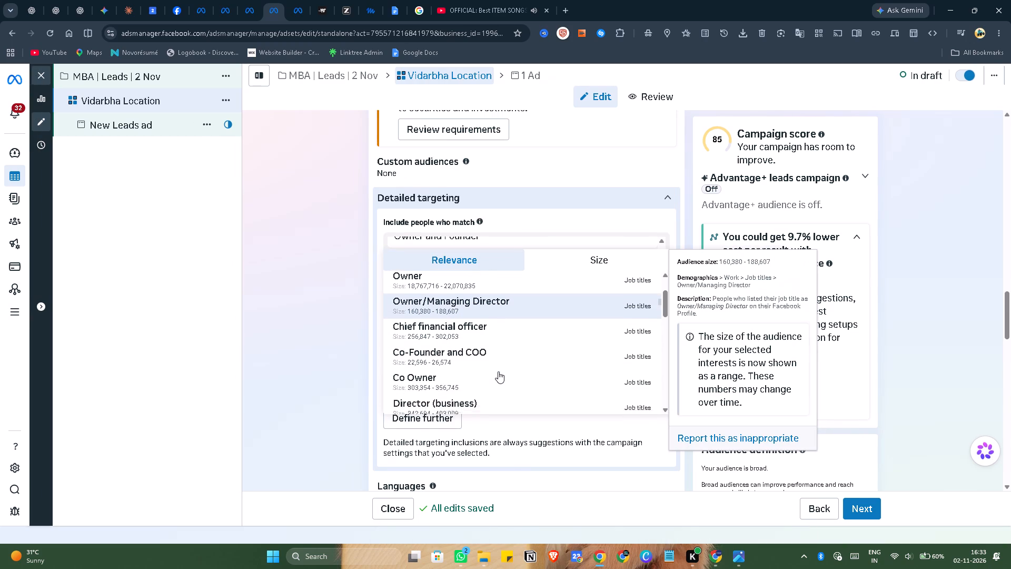
scroll(498, 371, "down", 1)
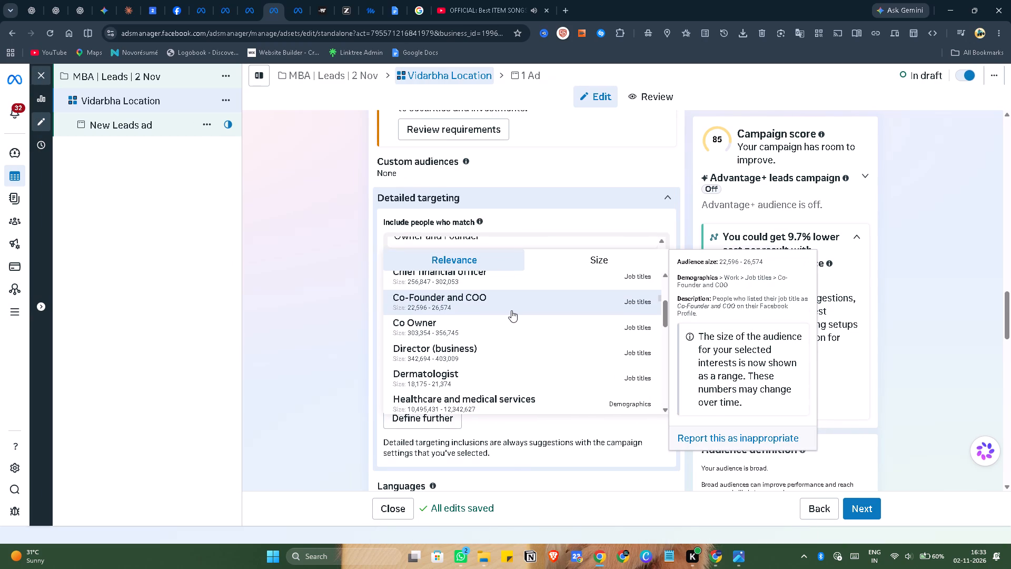
scroll(512, 329, "down", 1)
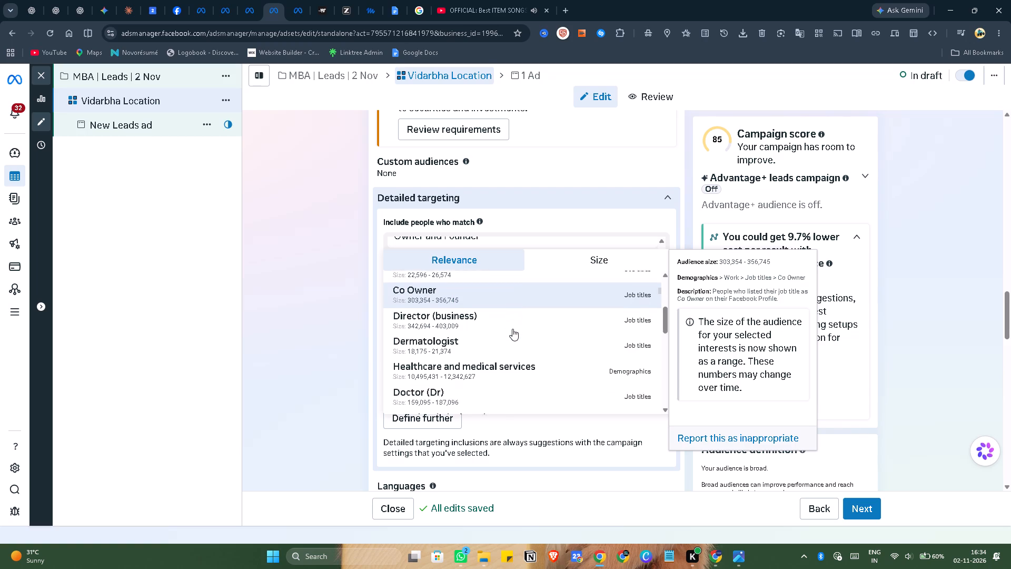
scroll(512, 329, "down", 2)
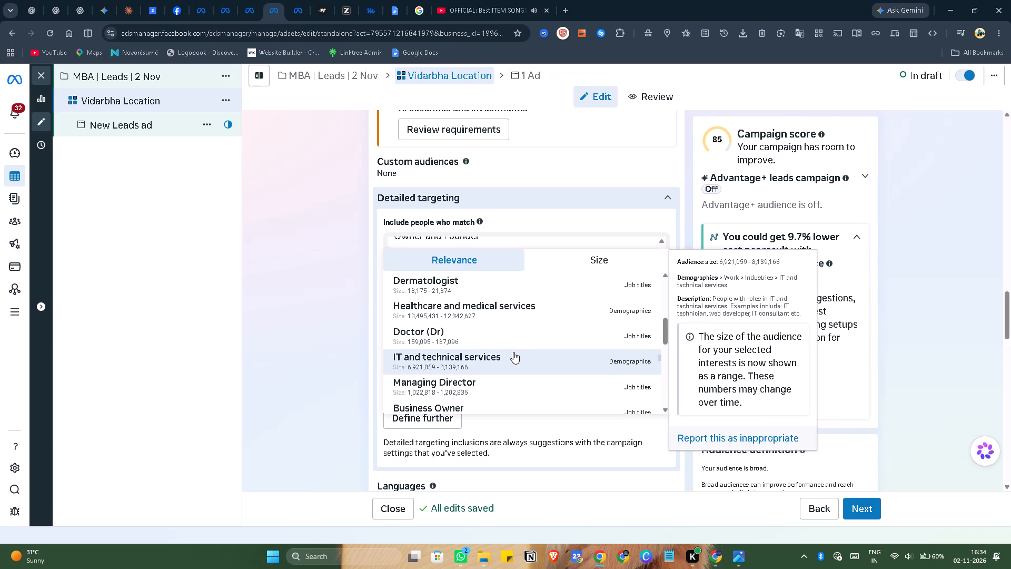
left_click(546, 313)
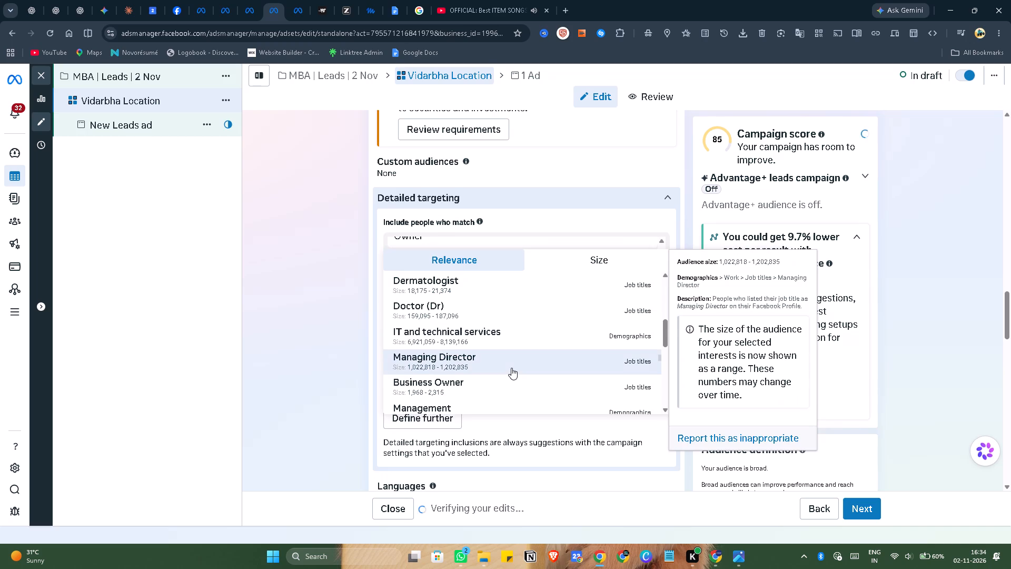
scroll(511, 368, "down", 2)
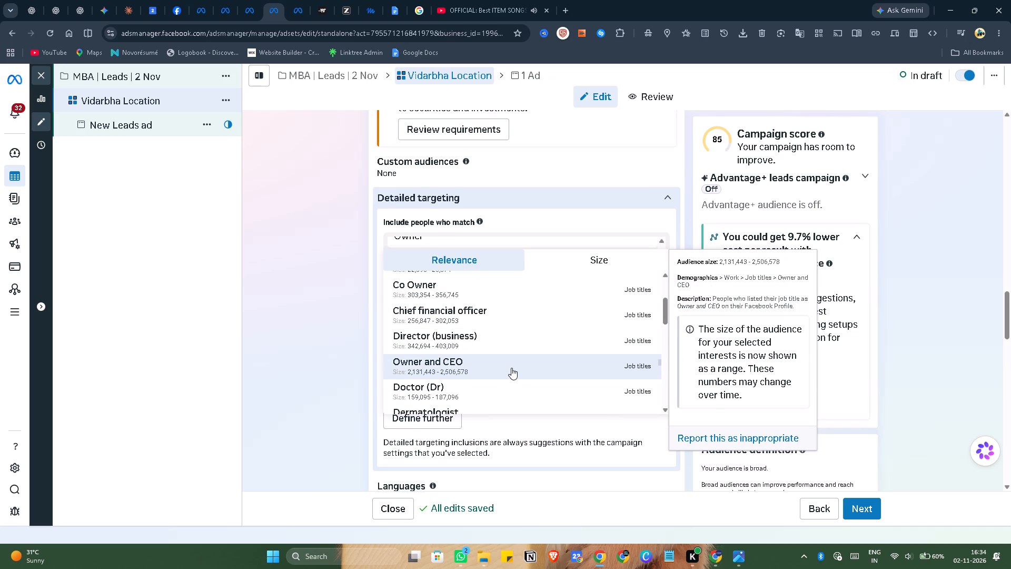
scroll(511, 368, "down", 3)
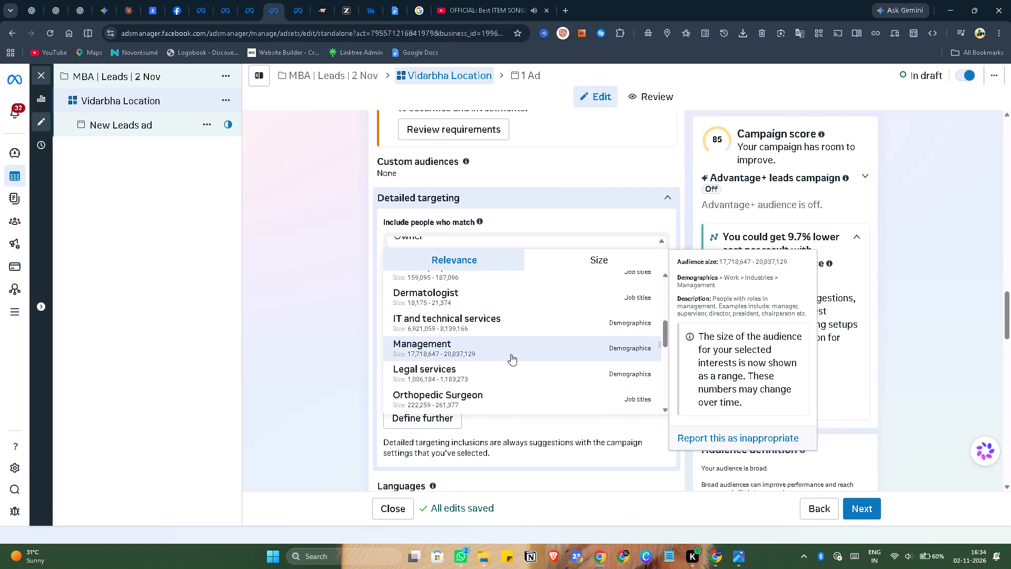
left_click(511, 354)
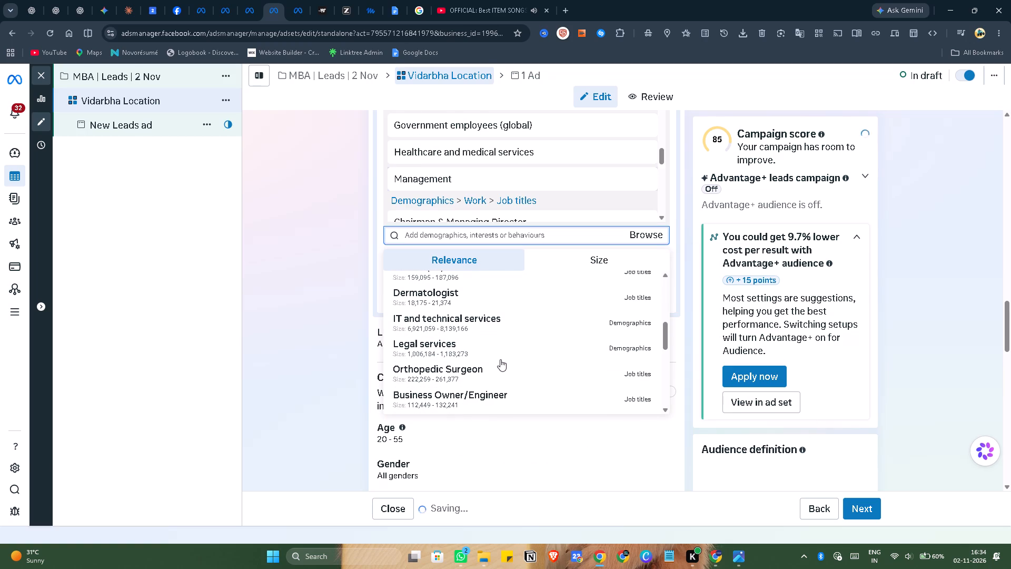
Add the Owner and CEO job title and the Administrative services industry from the detailed targeting suggestions.
scroll(500, 359, "down", 4)
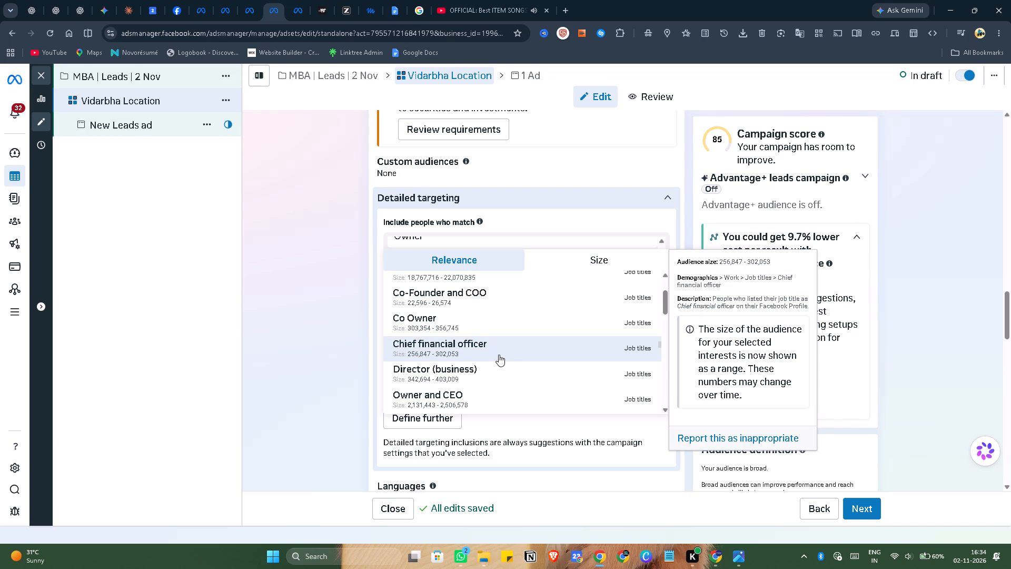
scroll(499, 355, "down", 2)
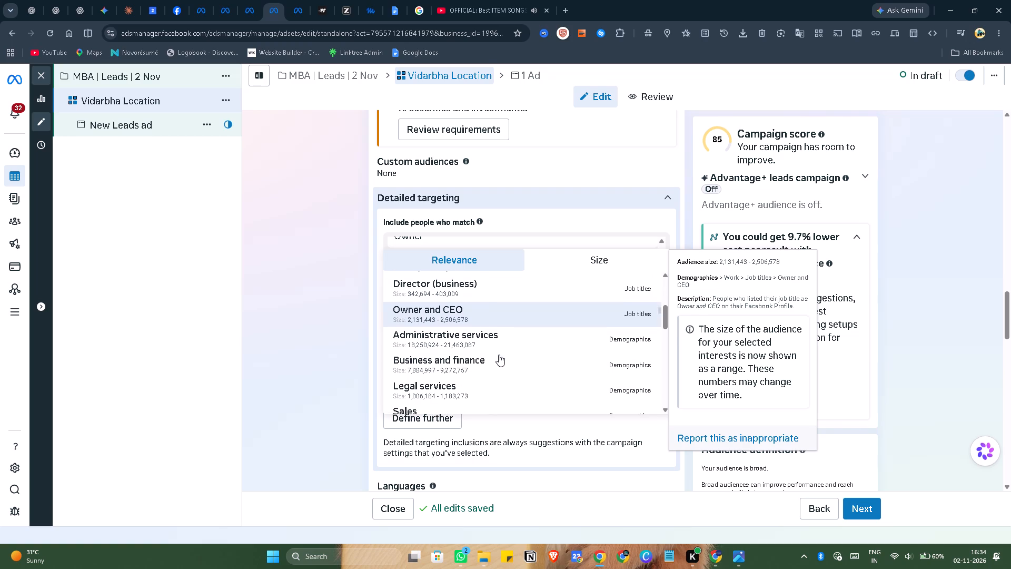
scroll(499, 355, "down", 1)
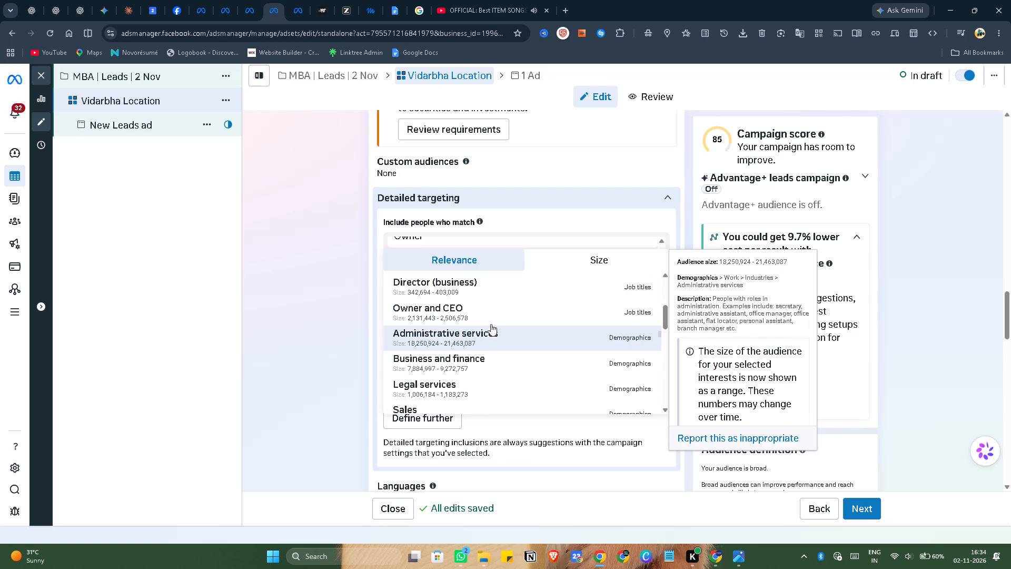
double_click(489, 317)
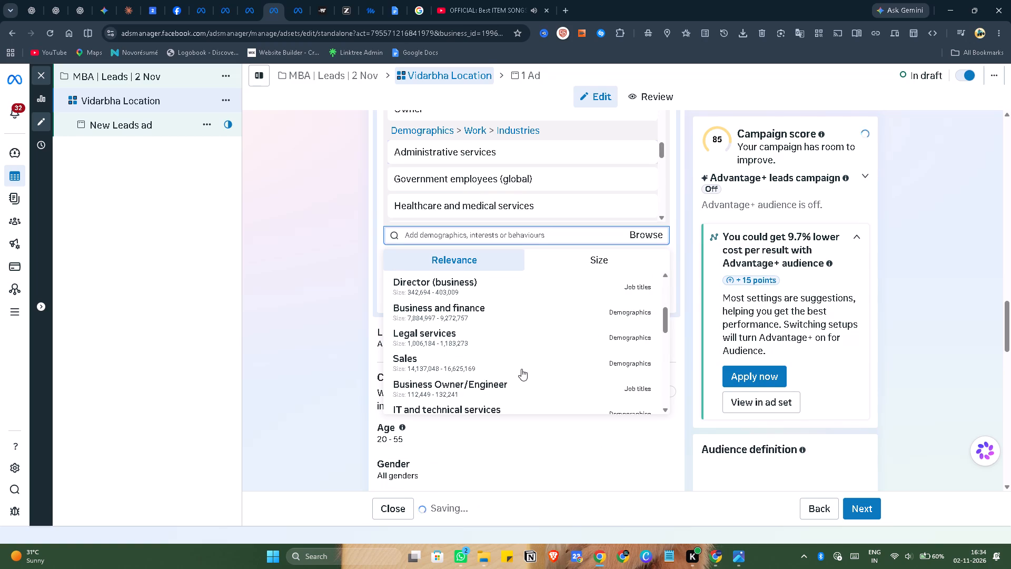
scroll(521, 369, "down", 3)
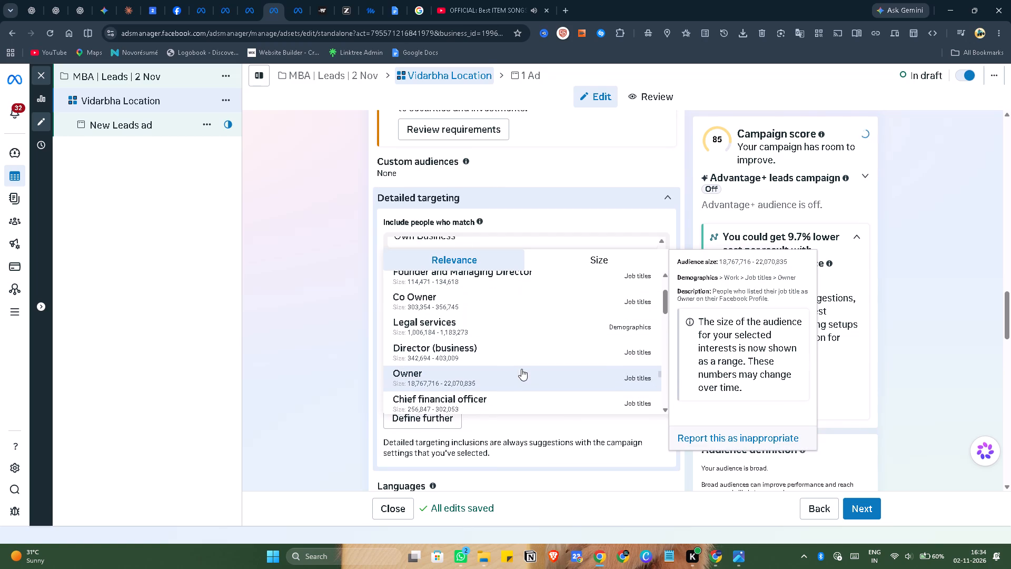
Switch to the YouTube tab and look through the recommended videos beside the playing song compilation.
left_click(446, 2)
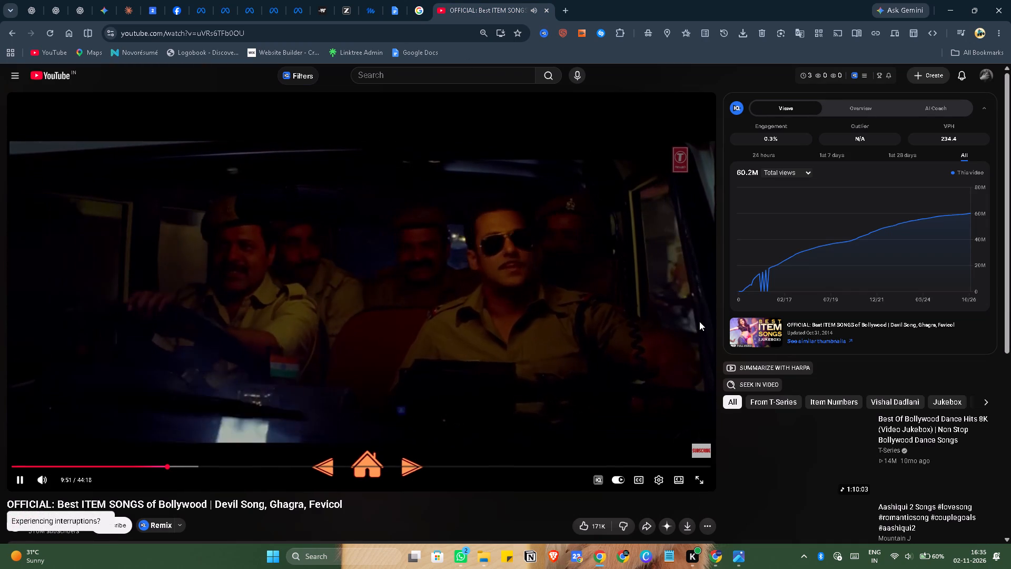
scroll(818, 382, "down", 3)
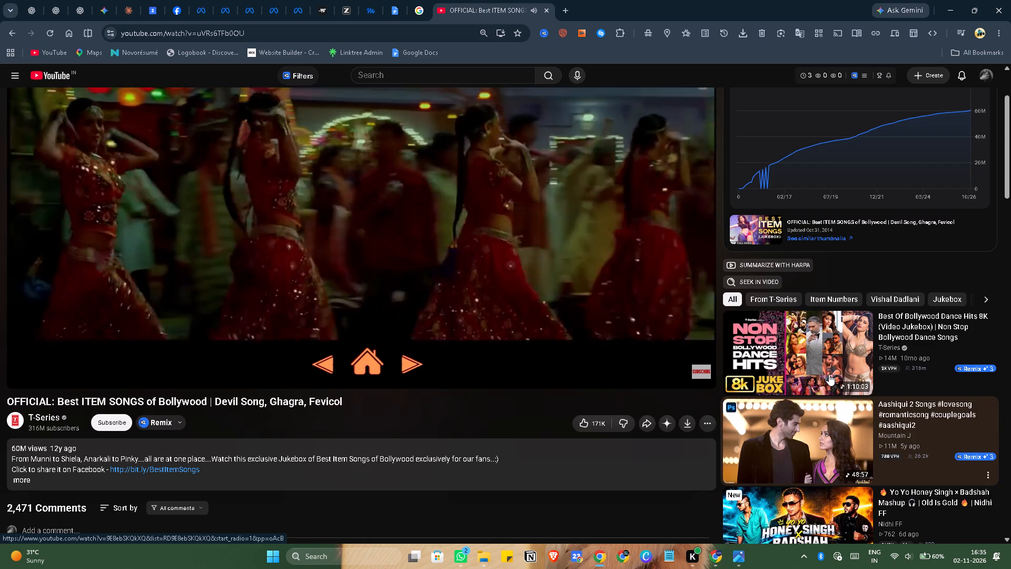
scroll(852, 404, "down", 2)
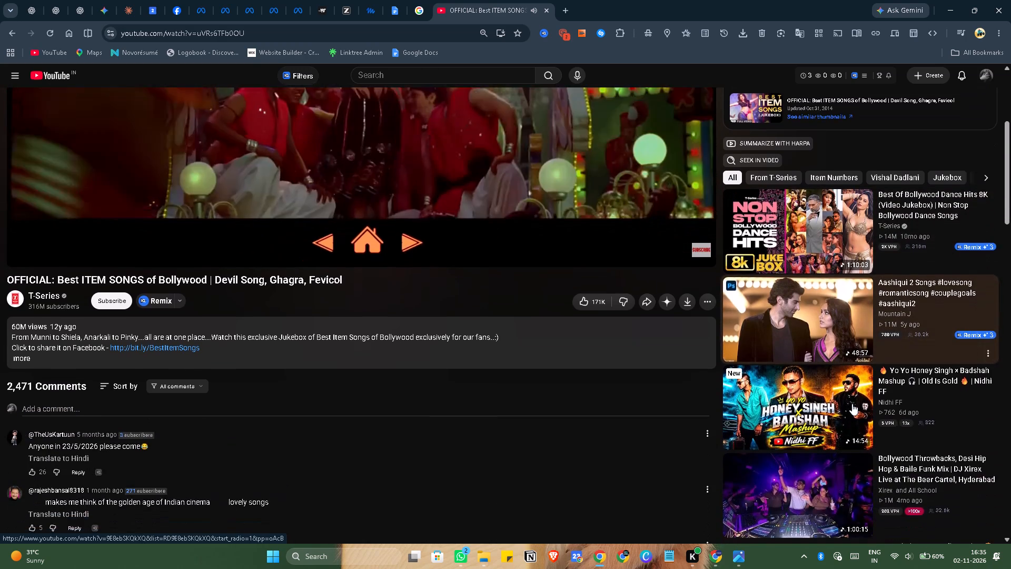
scroll(852, 404, "down", 4)
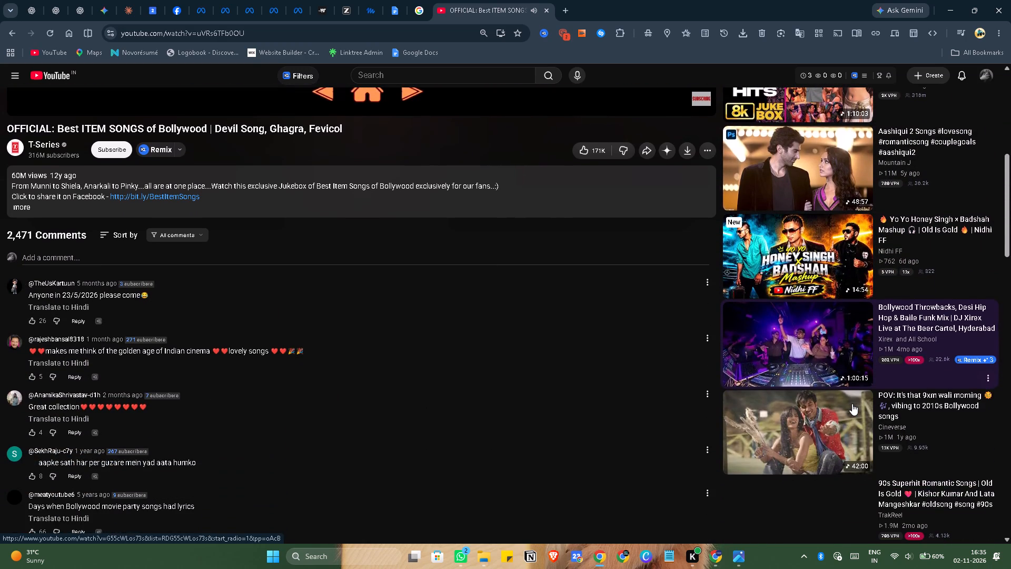
scroll(852, 404, "down", 4)
scroll(852, 404, "up", 1)
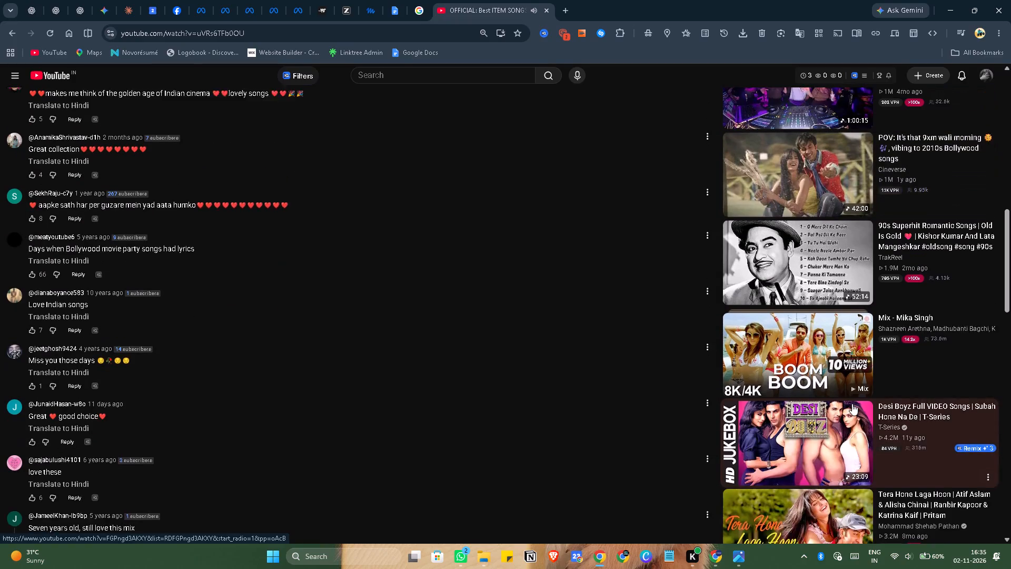
scroll(852, 404, "up", 1)
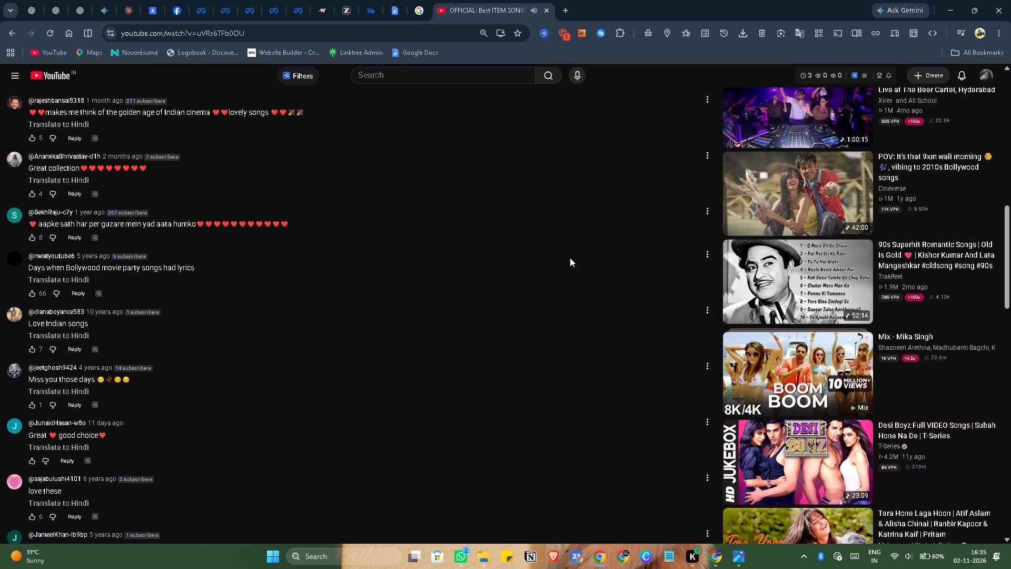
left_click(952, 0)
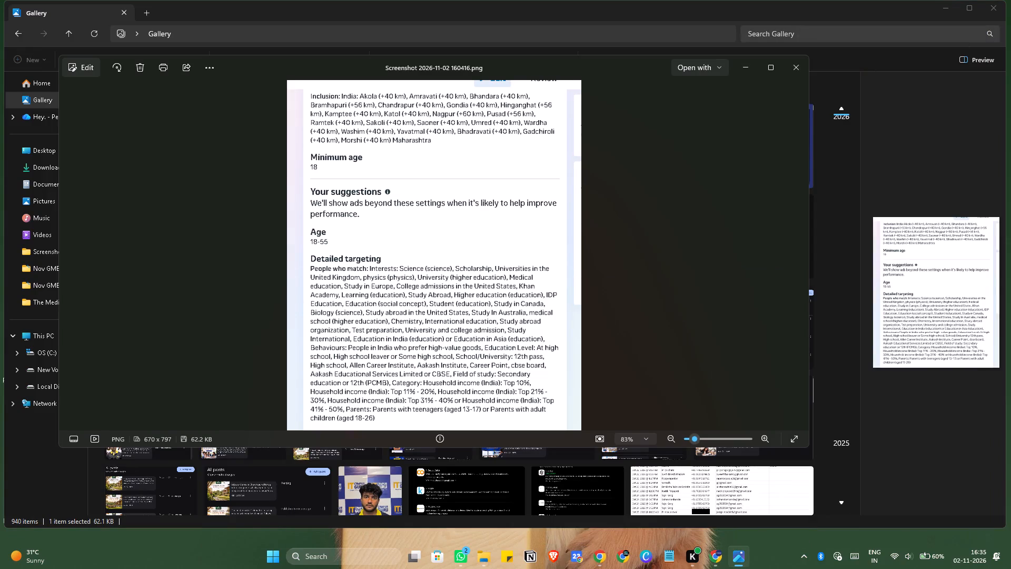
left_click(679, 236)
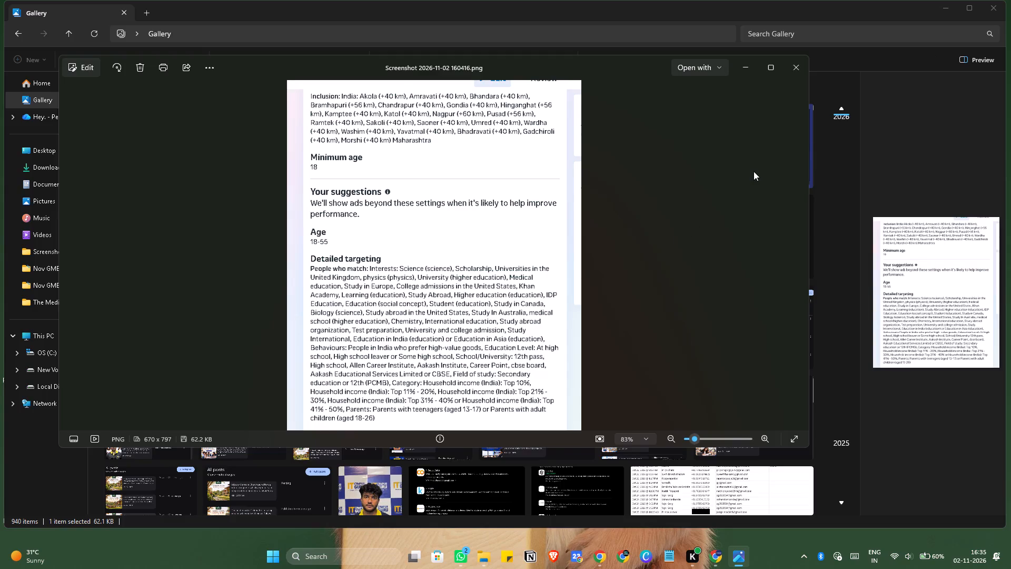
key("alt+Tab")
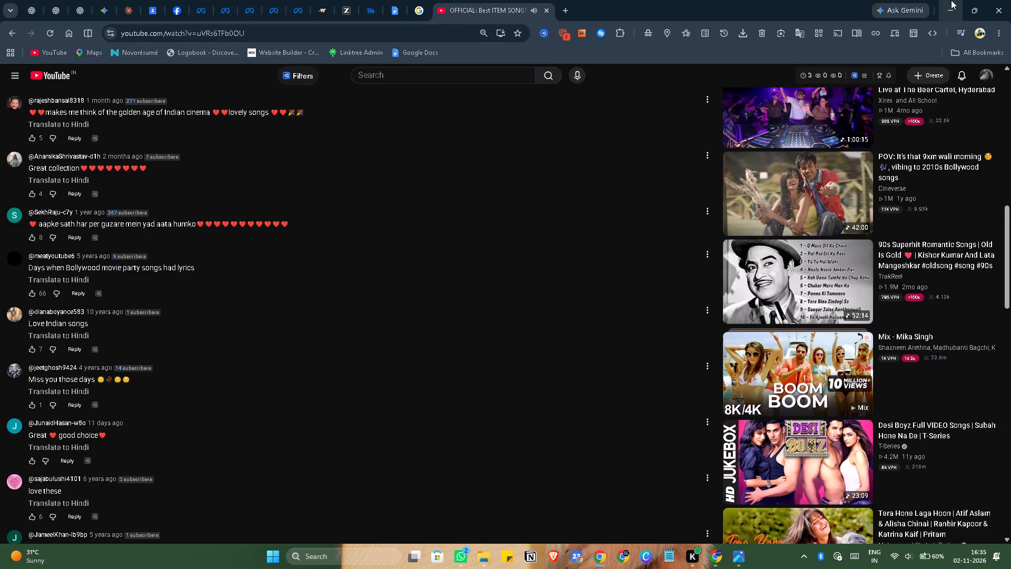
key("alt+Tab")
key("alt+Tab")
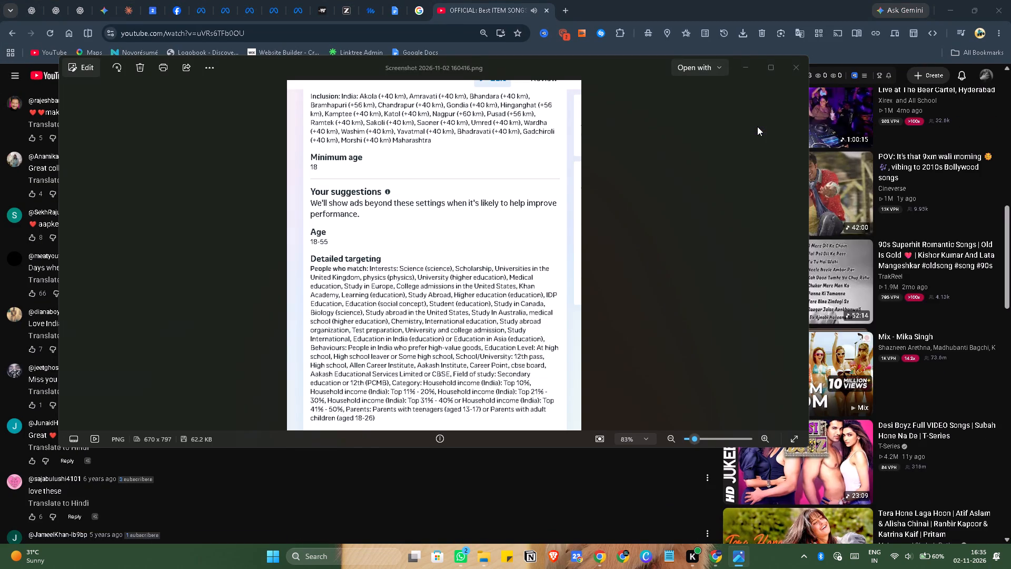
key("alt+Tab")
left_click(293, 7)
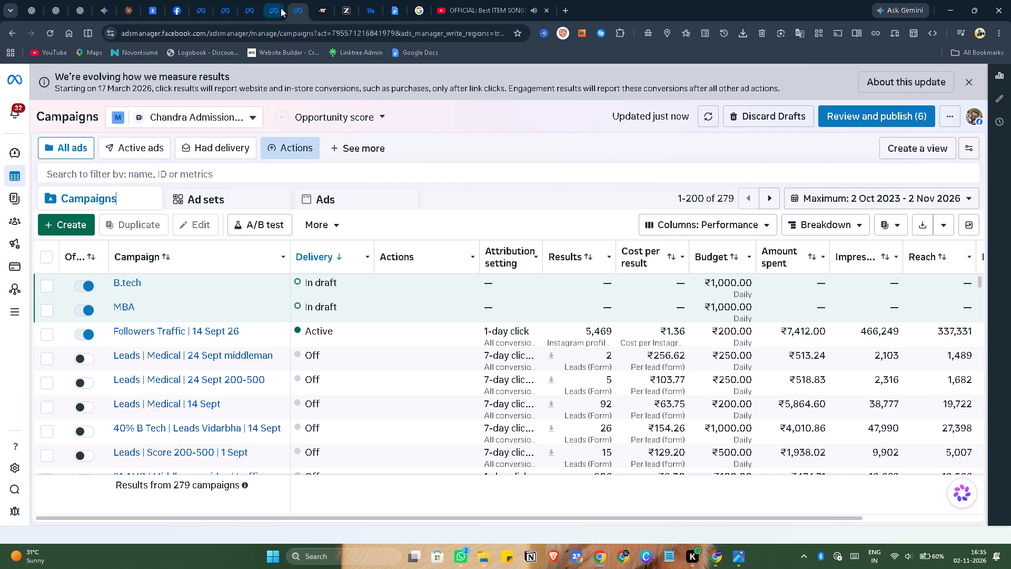
Return to the Vidarbha Location ad set, dismiss the targeting suggestions, and review the remaining audience and placement settings.
left_click(280, 8)
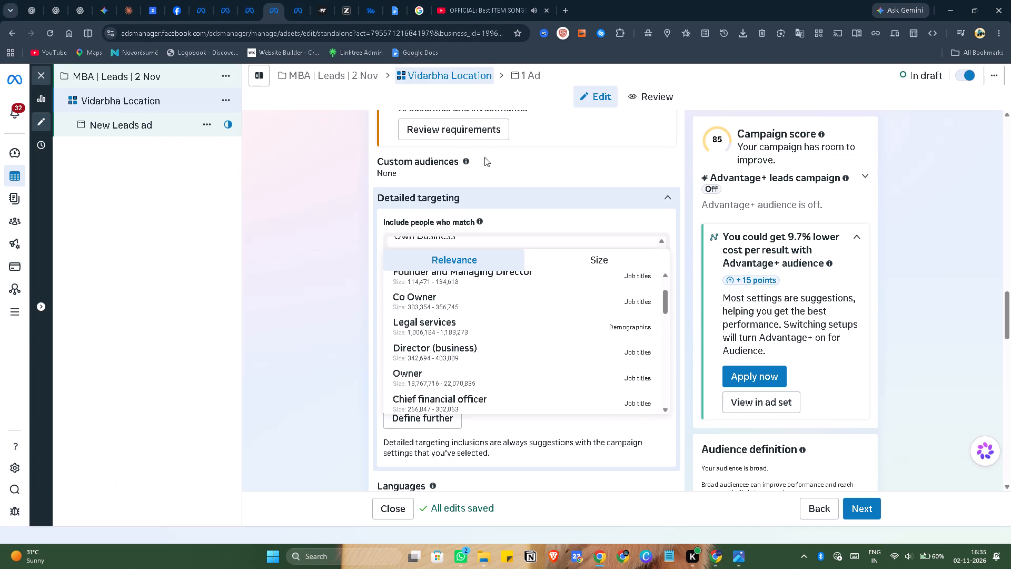
left_click(320, 313)
scroll(320, 313, "down", 3)
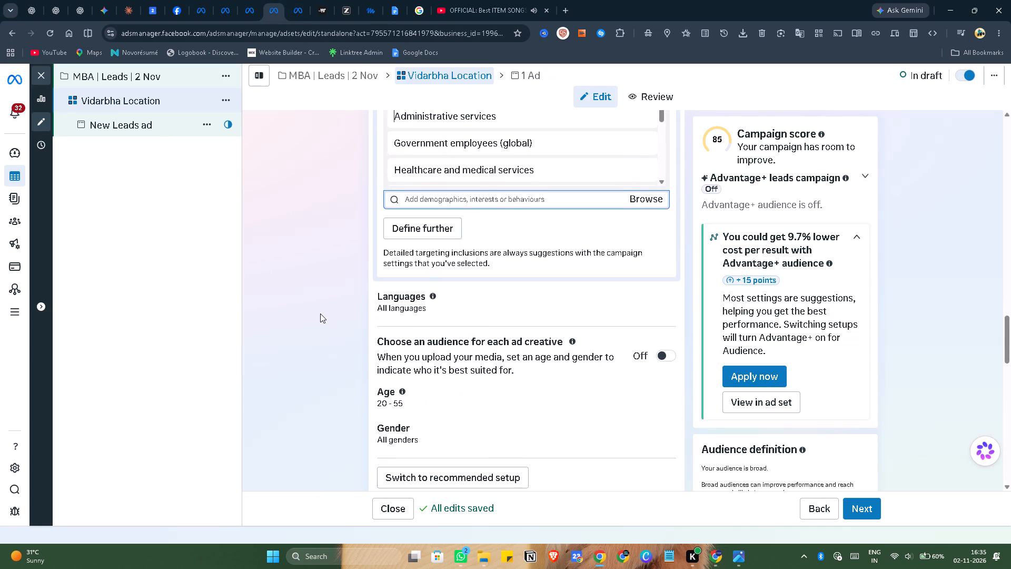
scroll(320, 313, "down", 5)
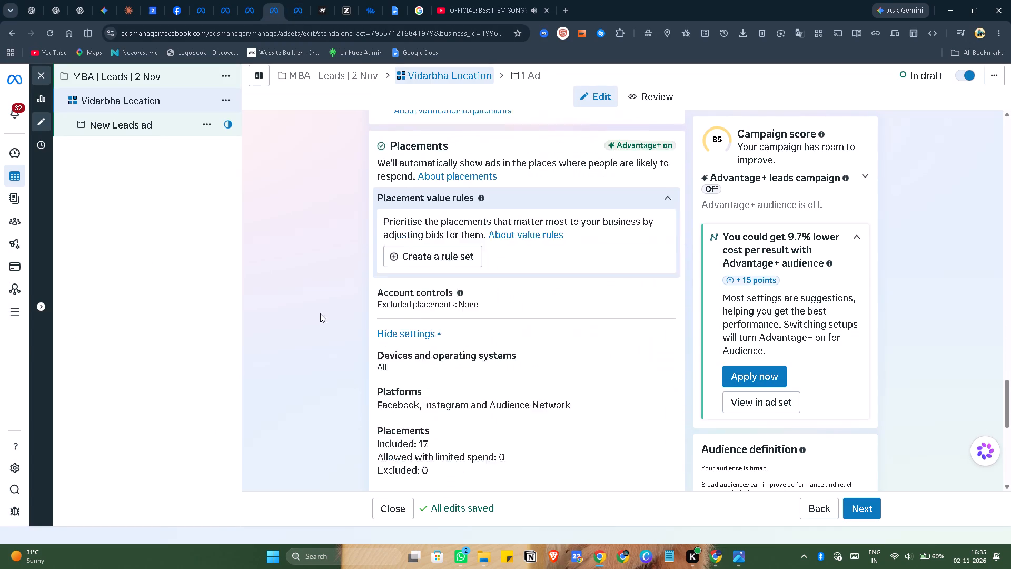
scroll(320, 313, "down", 1)
scroll(320, 313, "up", 3)
Duplicate the Vidarbha Location ad set once into the original campaign, without the Advantage+ audience recommendation or existing reactions, comments and shares.
left_click(226, 97)
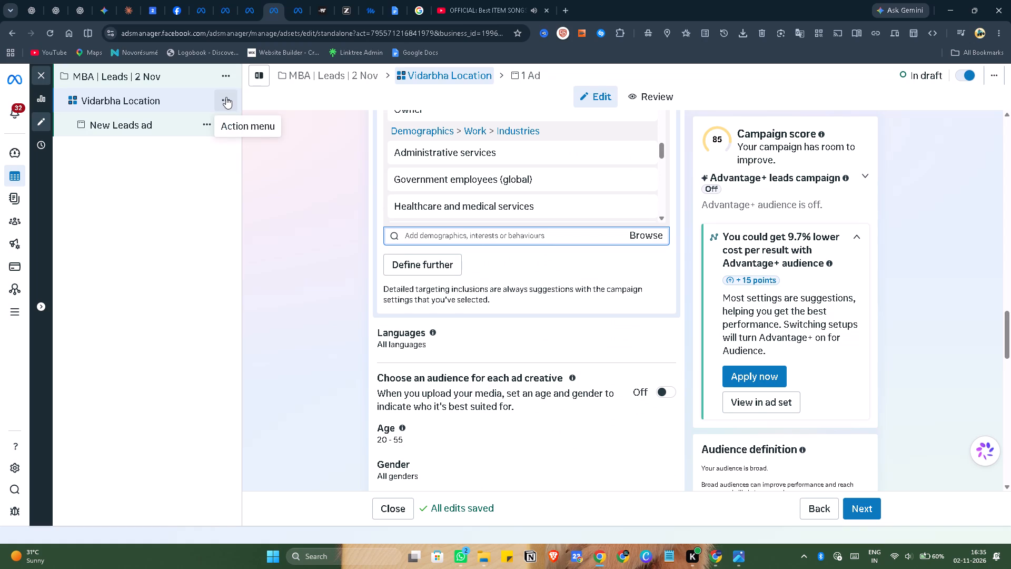
left_click(253, 145)
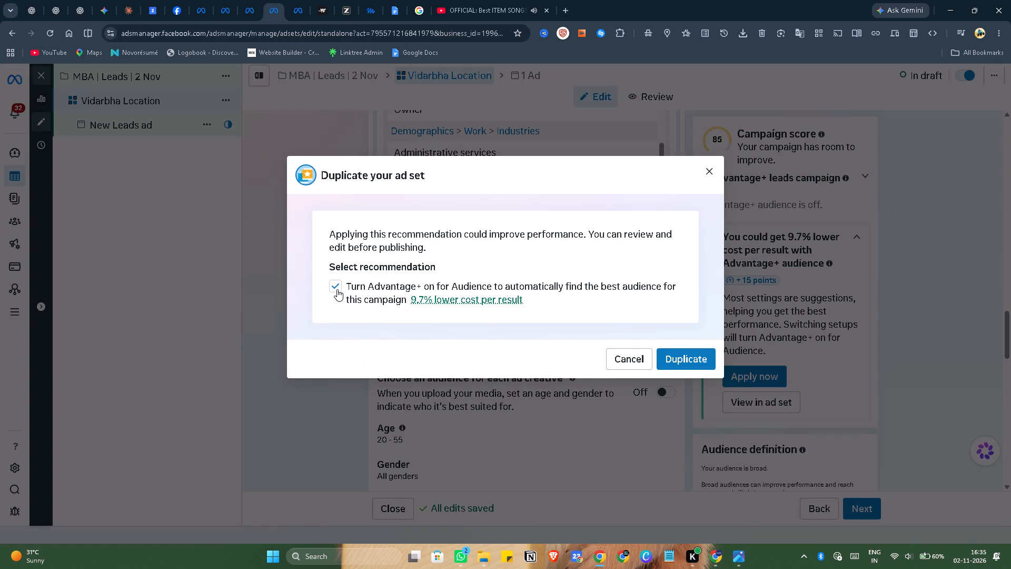
left_click(336, 288)
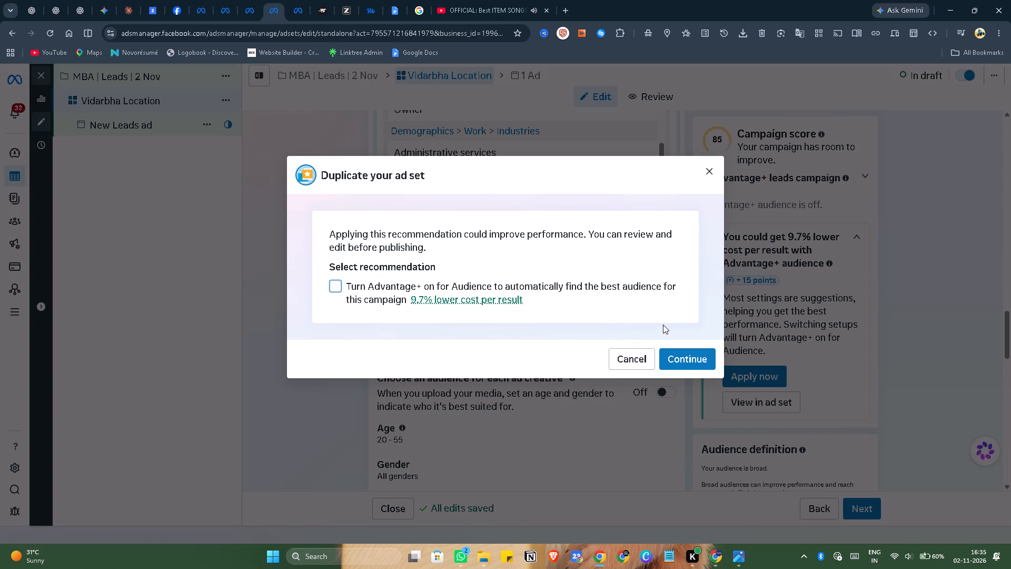
left_click(689, 355)
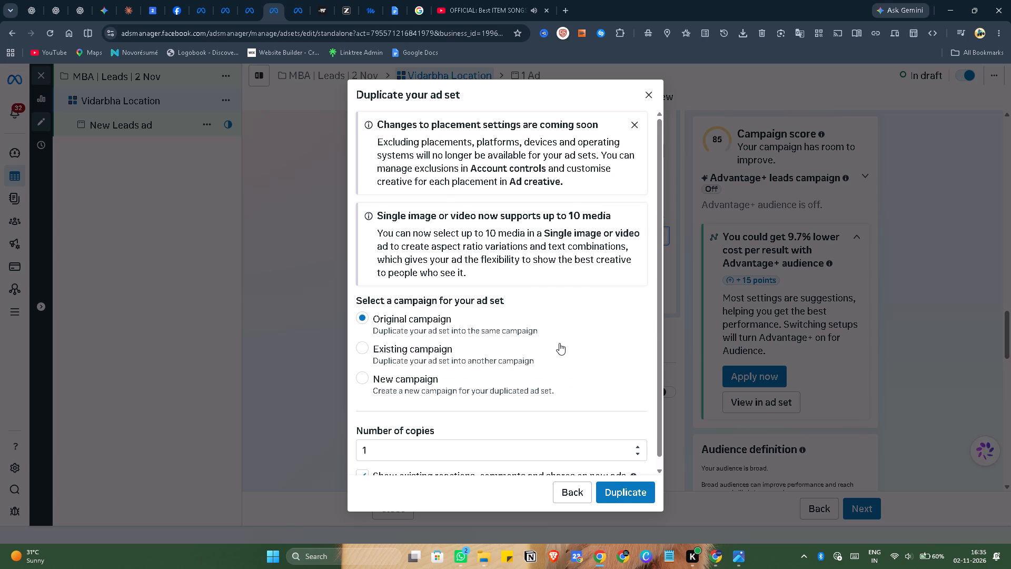
scroll(559, 343, "down", 2)
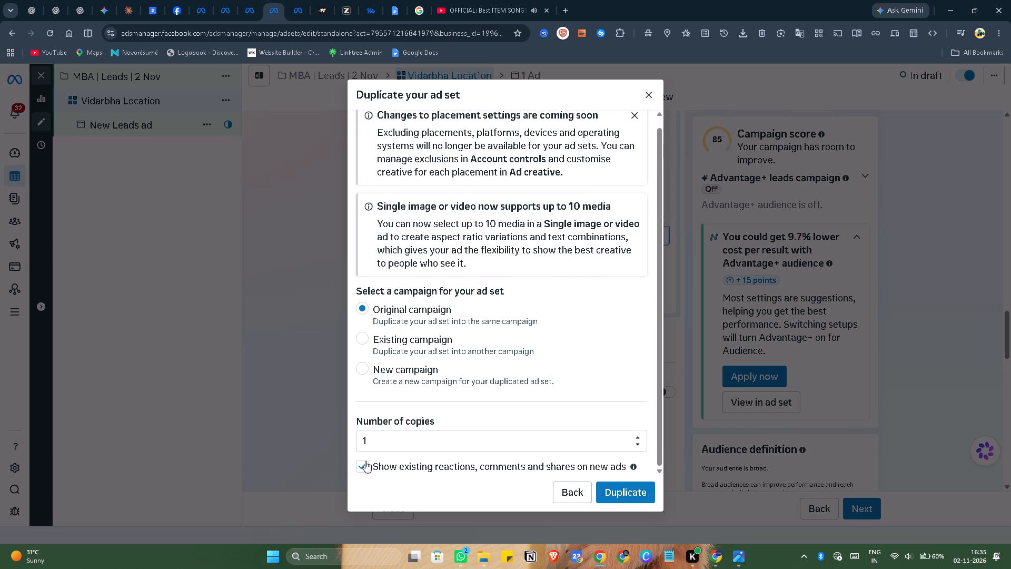
left_click(363, 472)
left_click(620, 486)
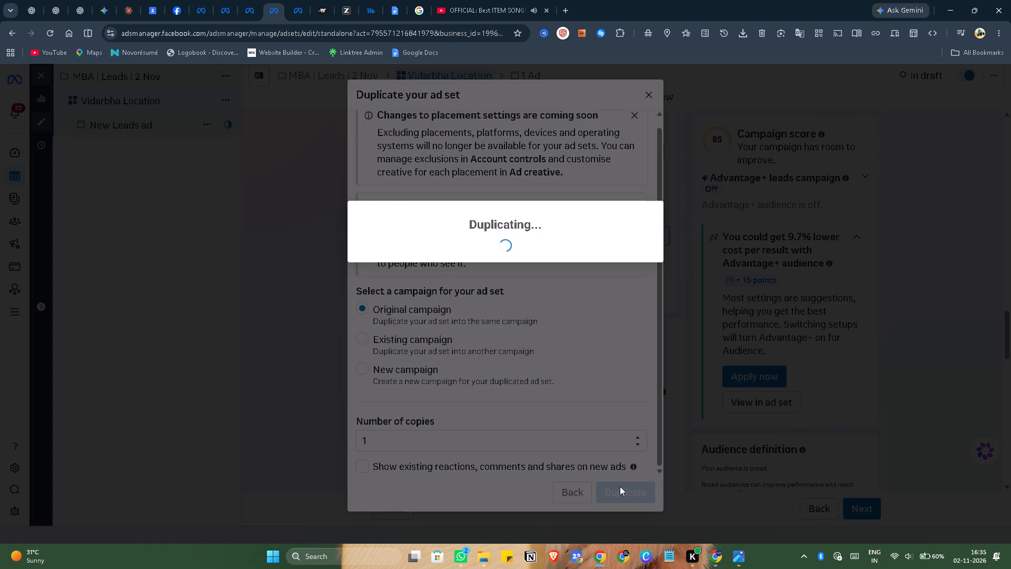
left_click(620, 486)
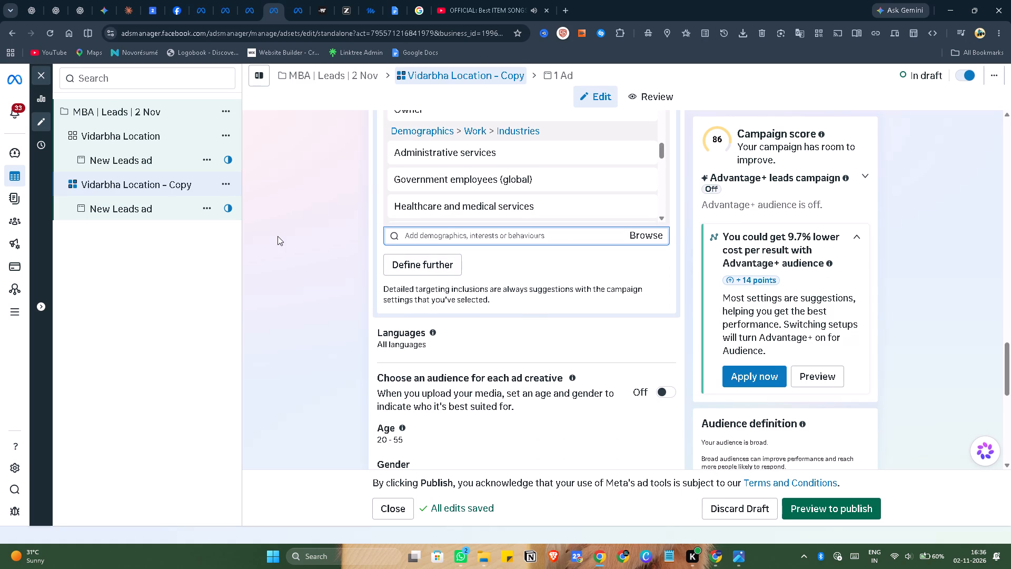
Rename the duplicated Vidarbha ad set as Nagpur Location.
left_click(224, 179)
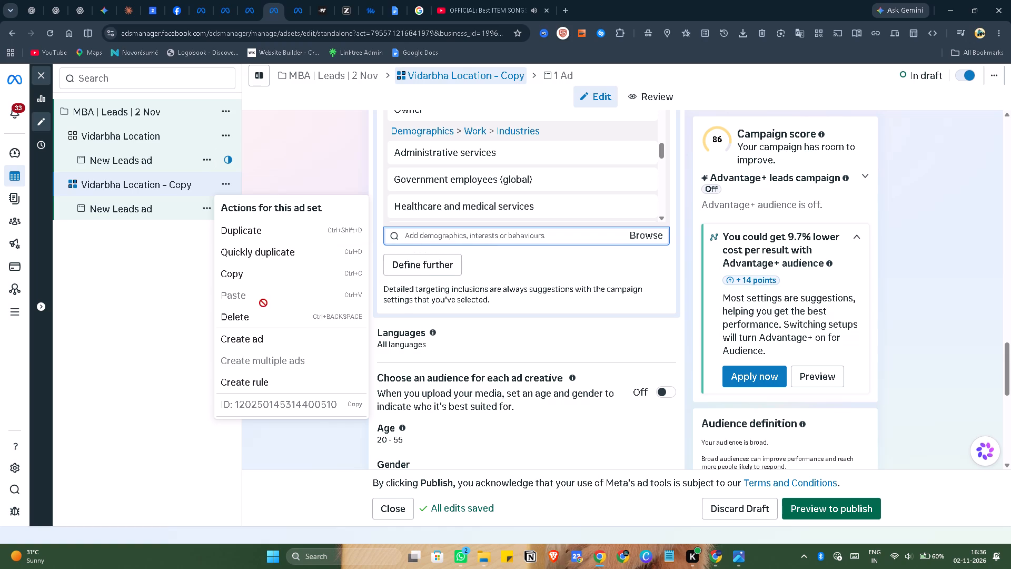
double_click(164, 187)
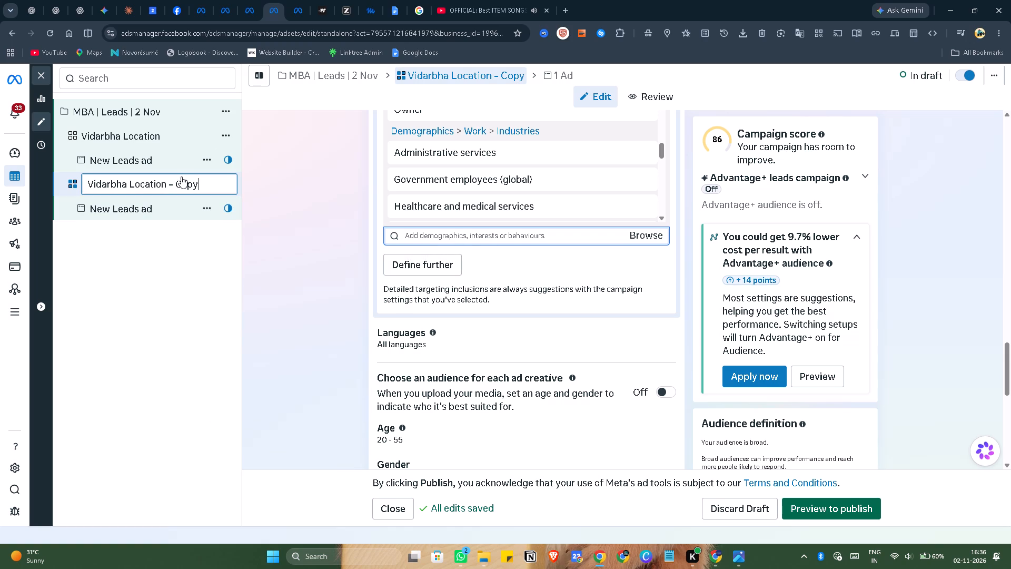
key("BackSpace")
key("BackSpace")
key("BackSpace")
key("BackSpace")
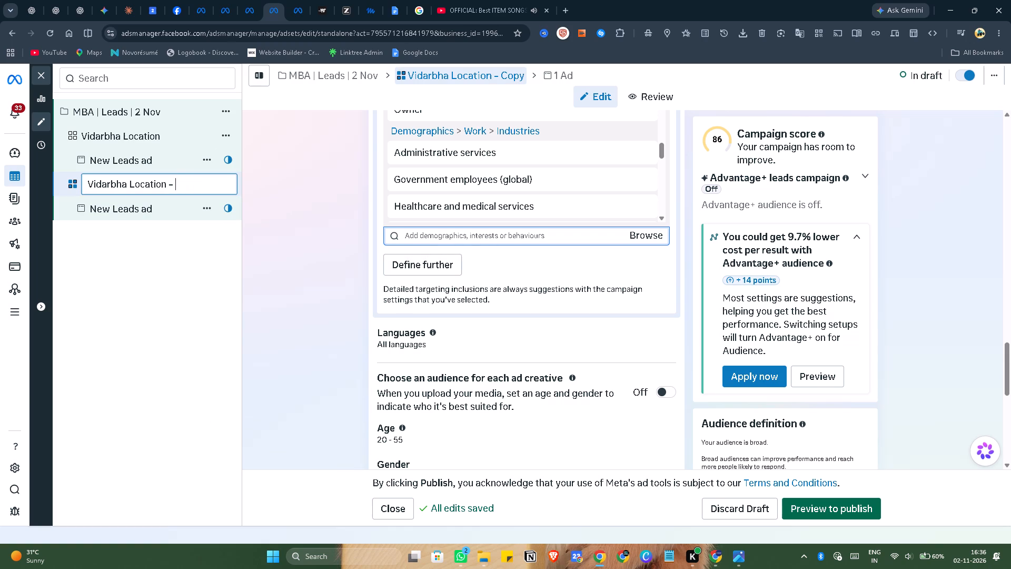
key("BackSpace")
key("BackSpace")
key("BackSpace")
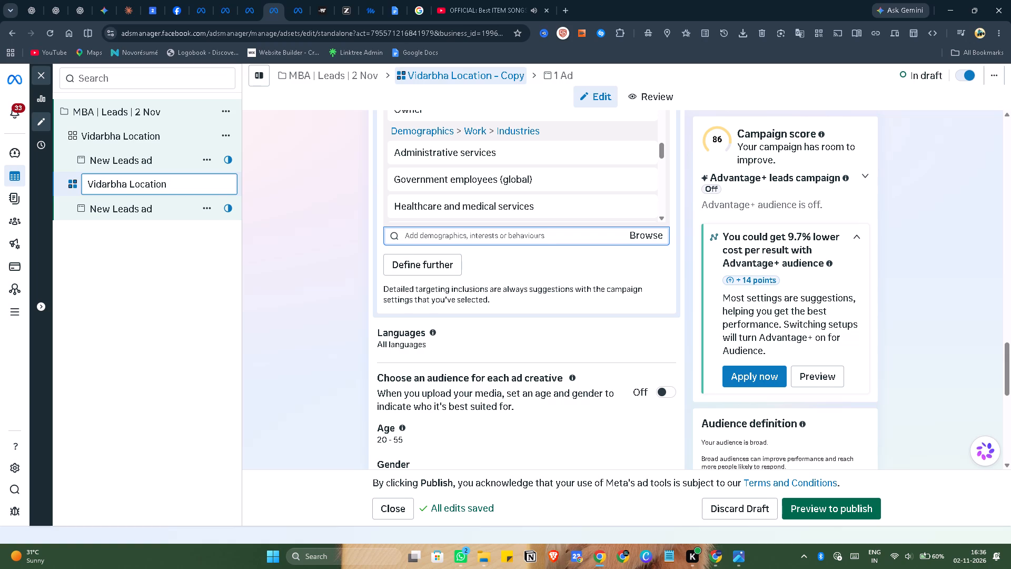
key("Left")
key("Left")
key("Left")
key("Left")
key("Left")
key("Left")
key("Left")
key("Left")
key("Left")
key("Left")
key("Left")
key("Left")
key("Right")
key("Right")
key("Right")
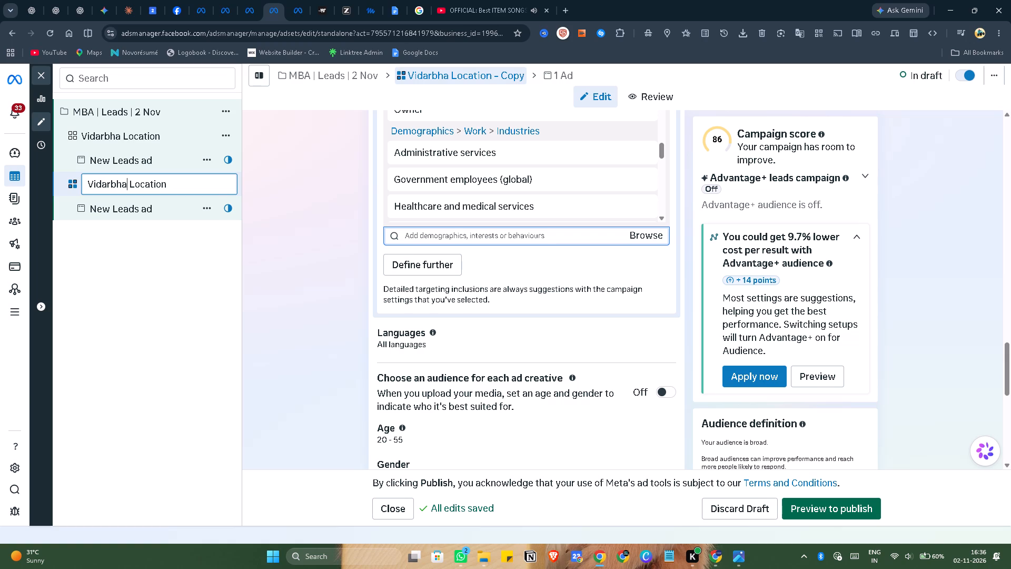
key("BackSpace")
key("BackSpace")
key("BackSpace")
key("BackSpace")
key("BackSpace")
key("BackSpace")
key("BackSpace")
key("BackSpace")
key("BackSpace")
key("BackSpace")
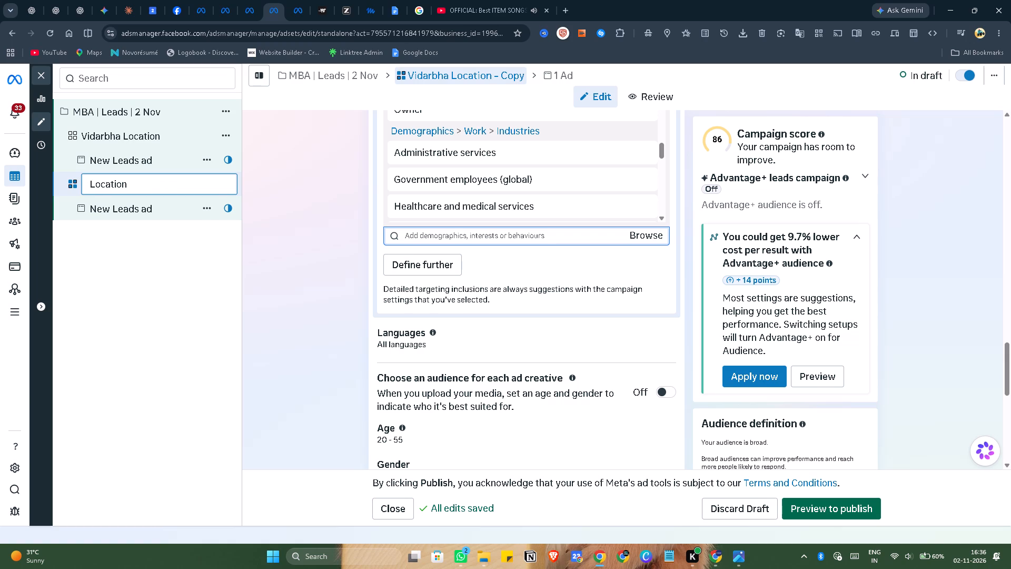
type("Nagpur")
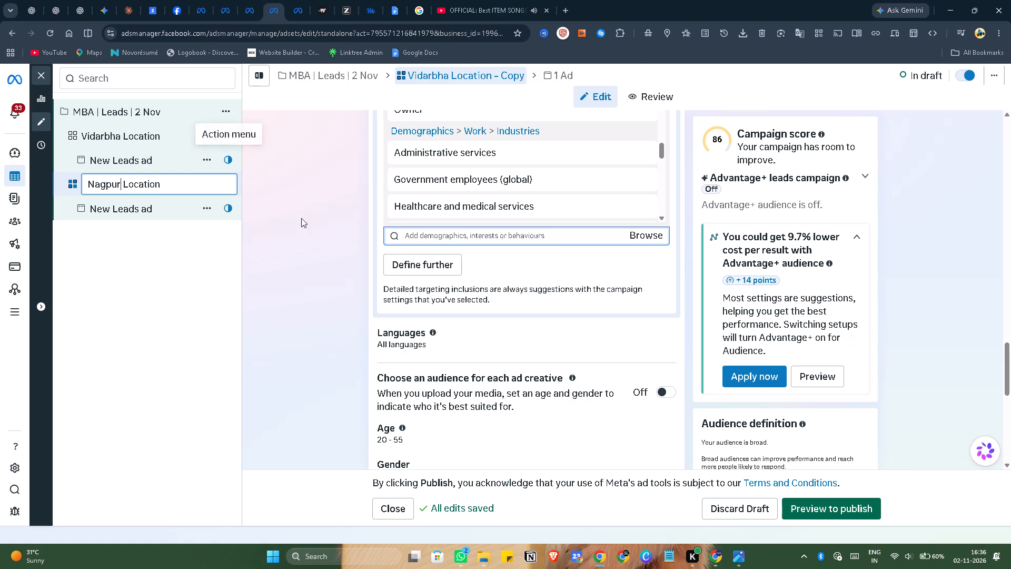
double_click(322, 289)
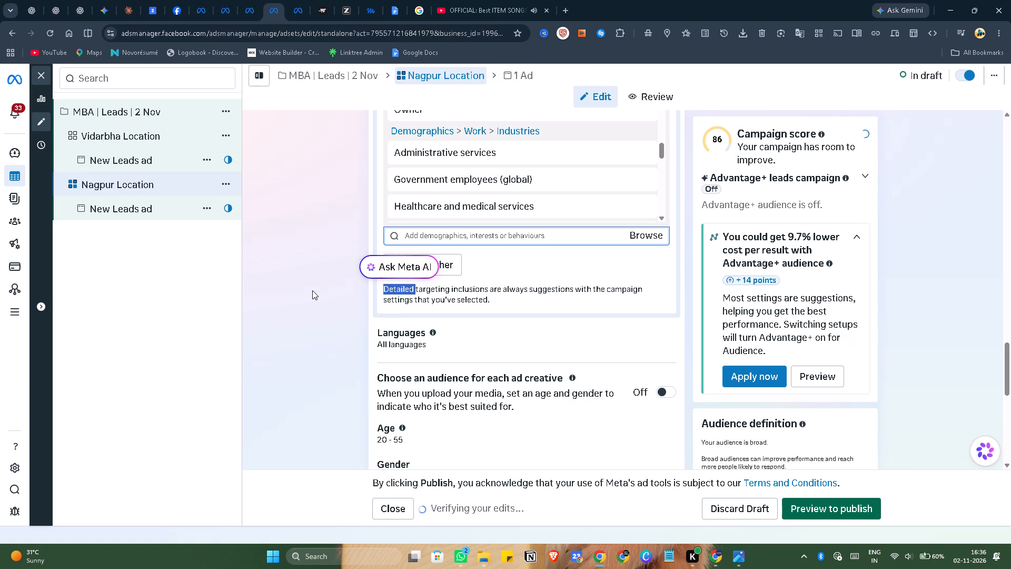
left_click(282, 293)
Review the Nagpur Location ad set's detailed targeting, placement and location settings.
scroll(282, 293, "down", 7)
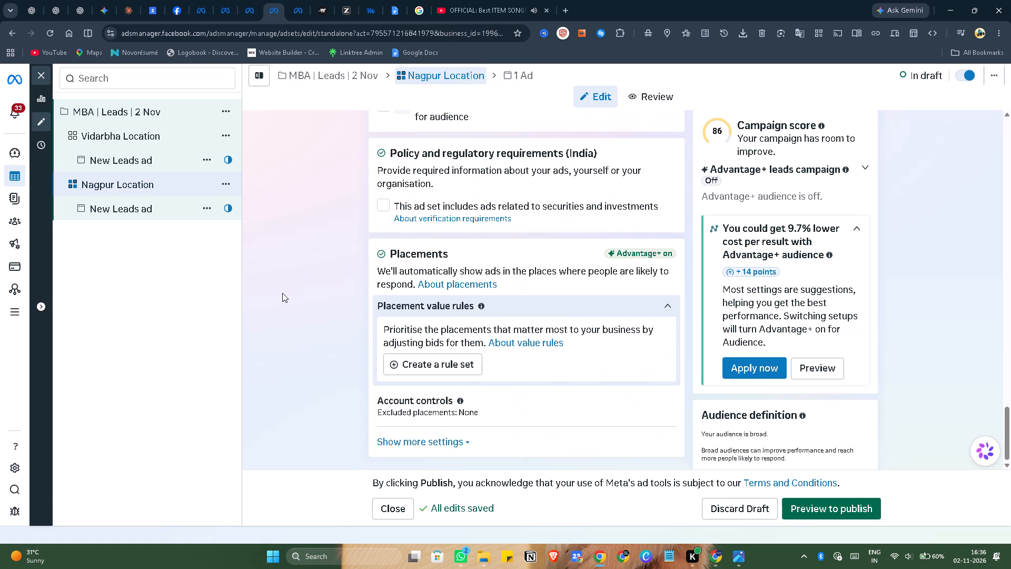
scroll(282, 293, "down", 6)
scroll(282, 293, "up", 6)
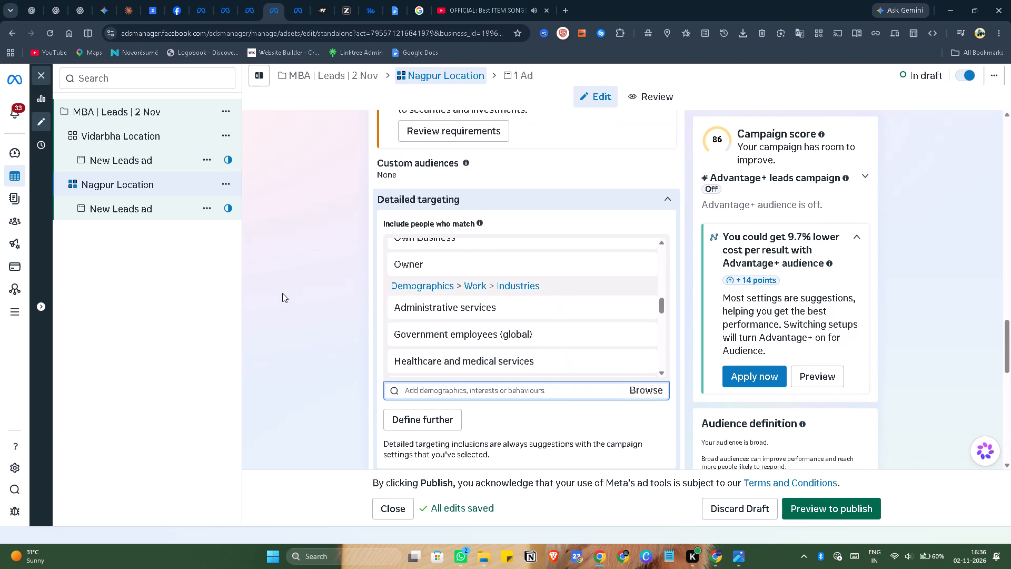
scroll(282, 293, "up", 4)
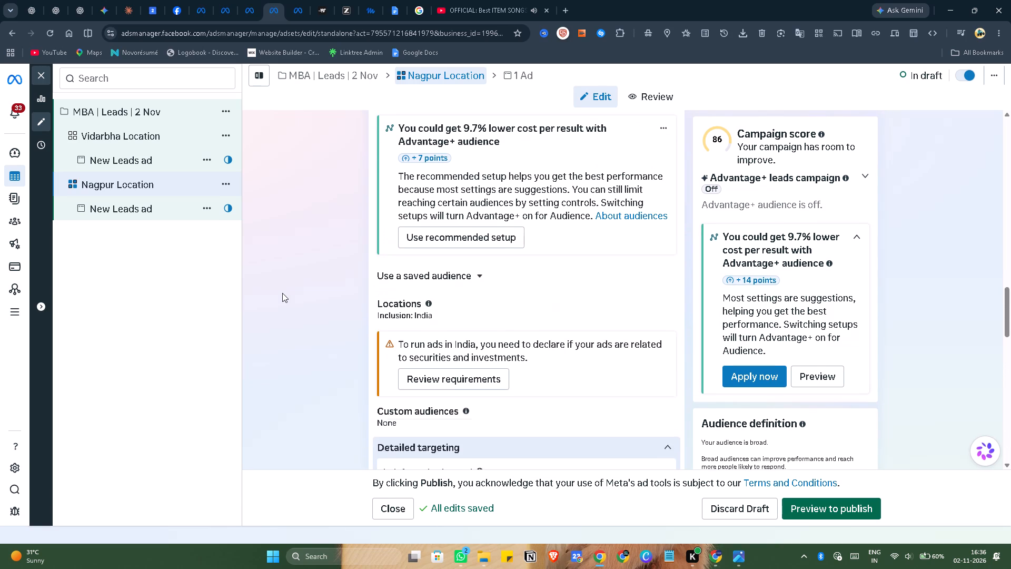
scroll(303, 254, "down", 2)
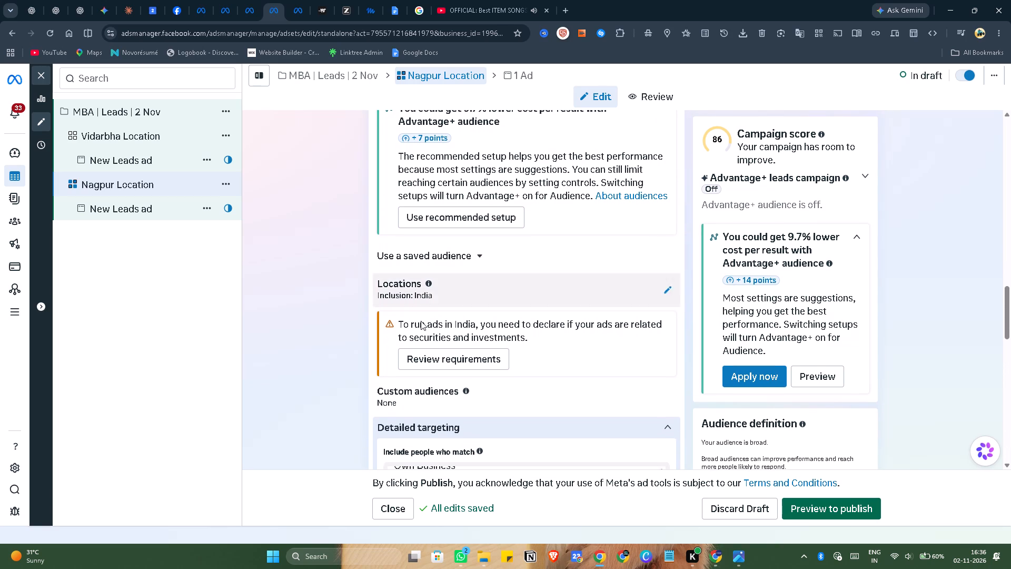
Check the India securities and investments declaration for the Nagpur Location ad set, and reopen that ad set.
left_click(445, 359)
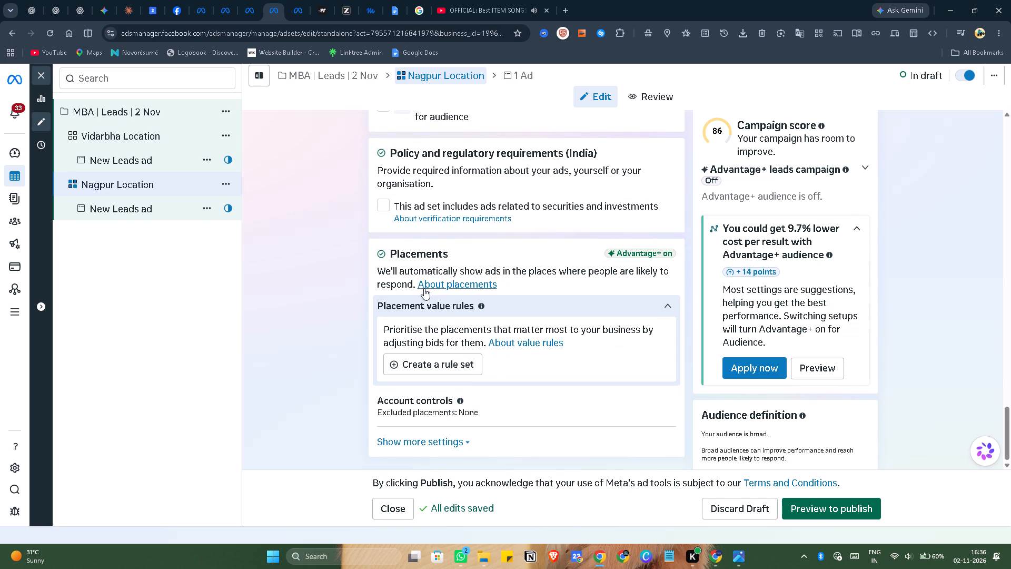
scroll(353, 322, "down", 5)
left_click(154, 203)
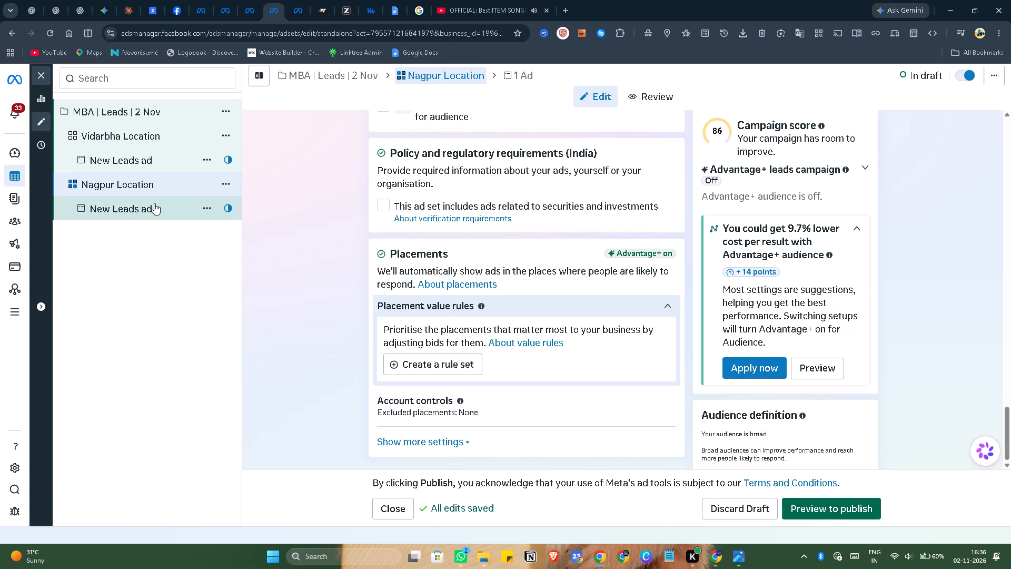
left_click(172, 181)
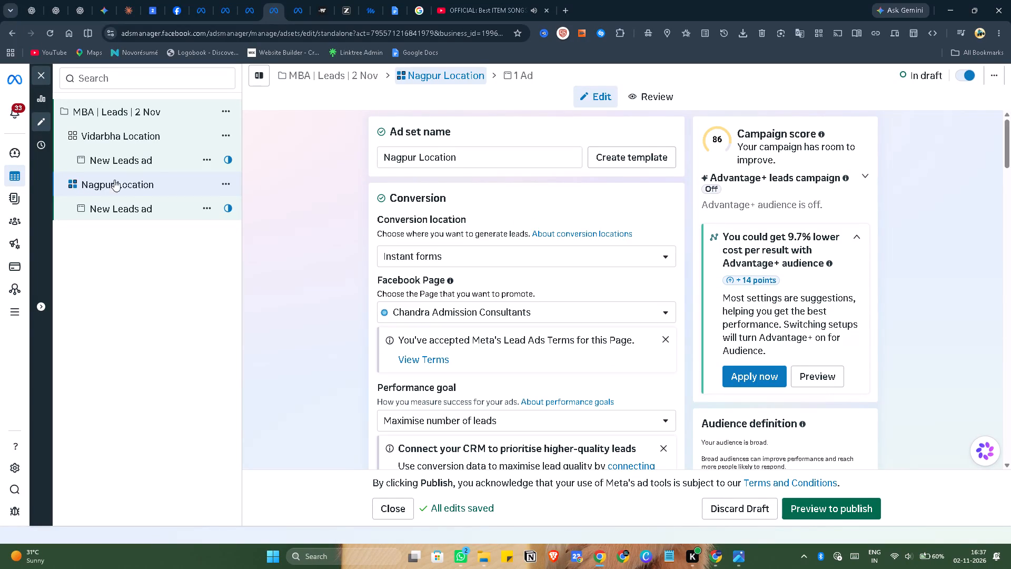
Set the included audience location of the Nagpur Location ad set to the city of Nagpur, Maharashtra, in place of India.
scroll(220, 282, "down", 7)
scroll(372, 331, "down", 9)
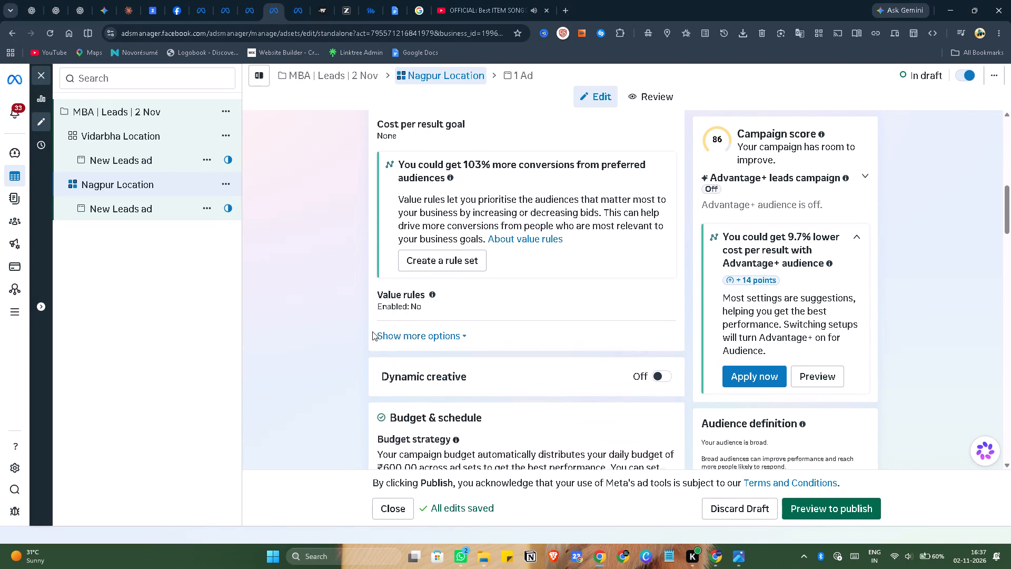
scroll(372, 331, "down", 5)
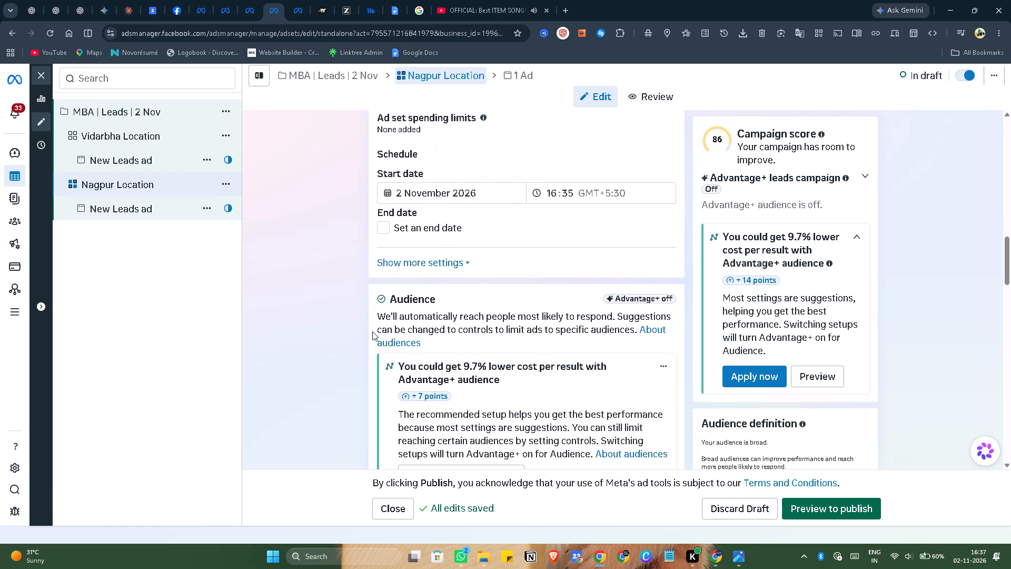
scroll(372, 331, "down", 6)
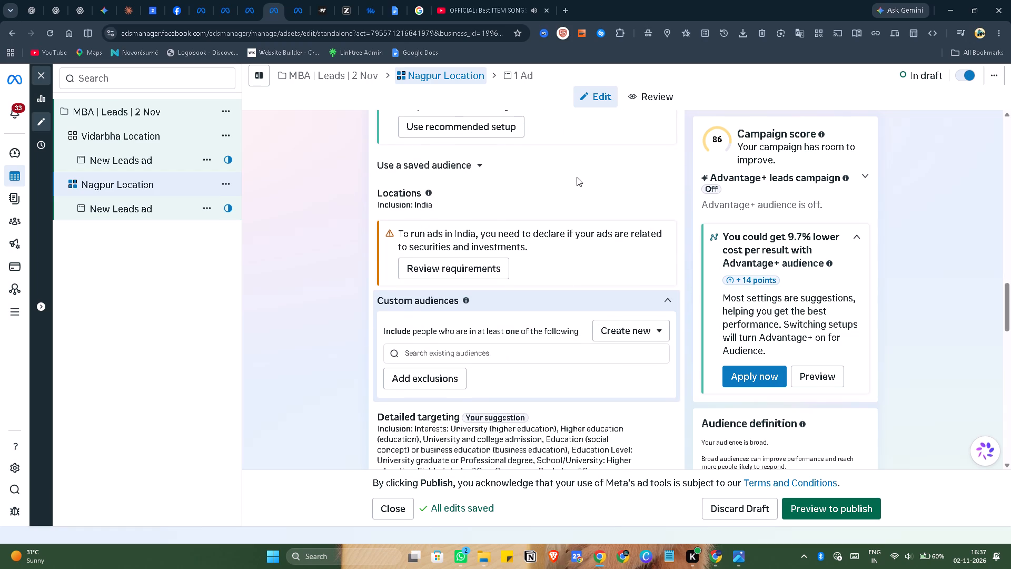
left_click(669, 197)
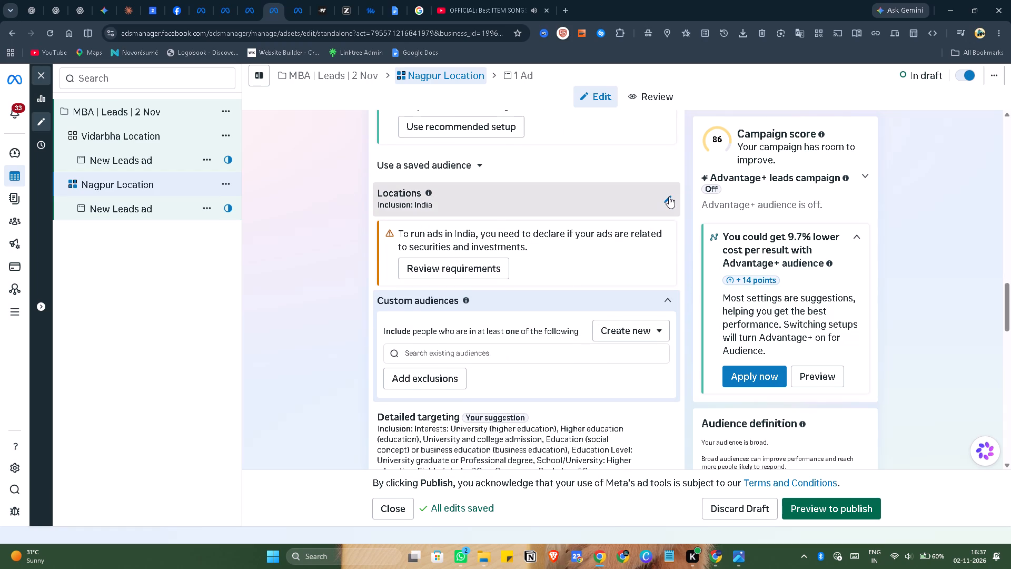
left_click(516, 288)
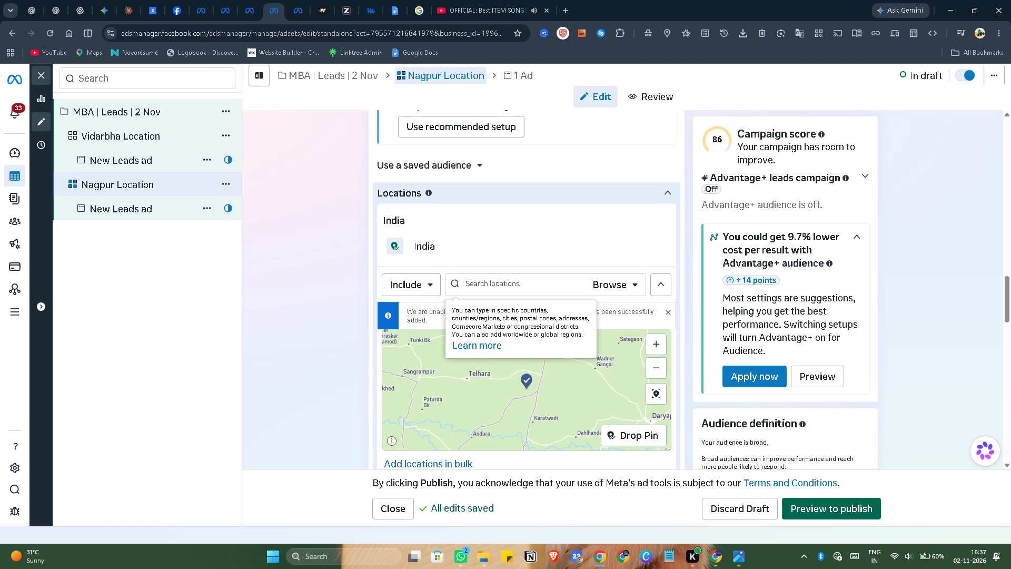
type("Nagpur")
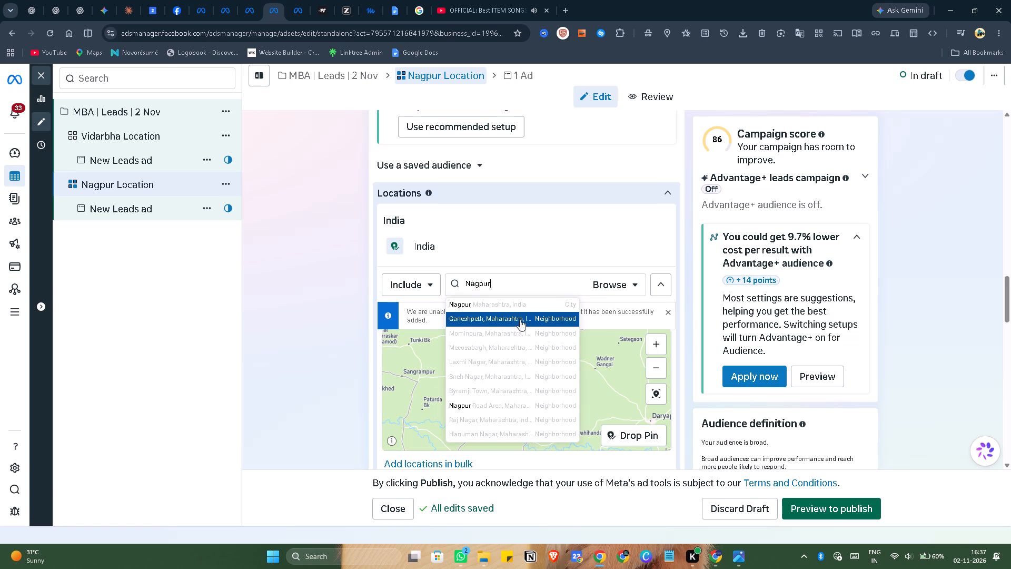
left_click(508, 303)
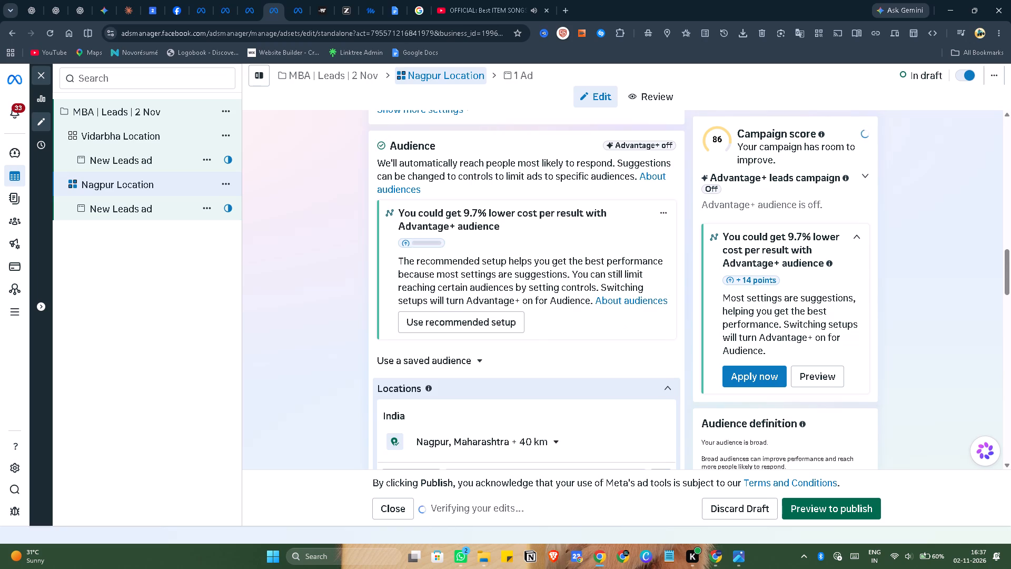
Turn off reaching more people likely to respond for the Nagpur location.
scroll(490, 310, "down", 4)
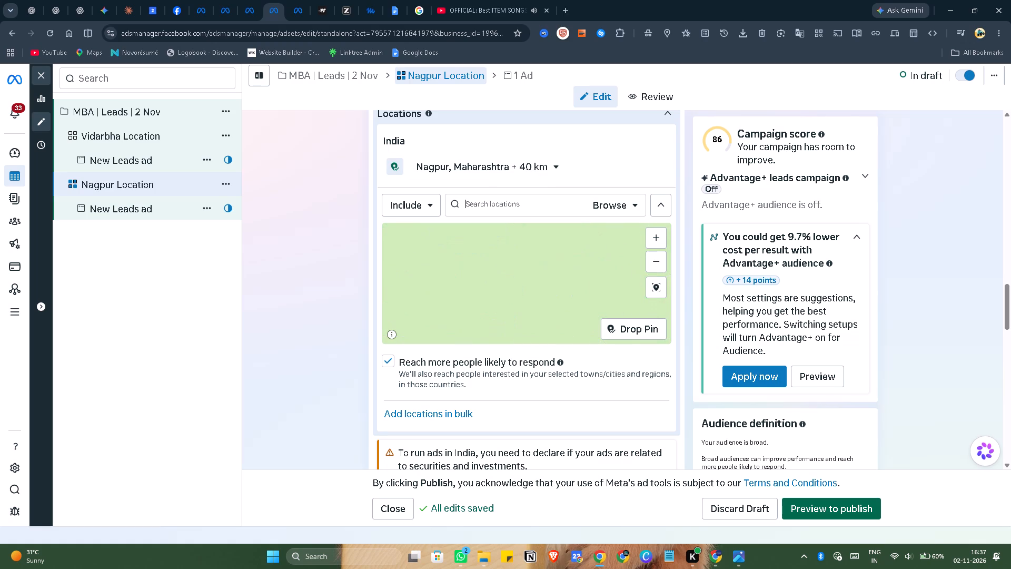
scroll(538, 333, "right", 1)
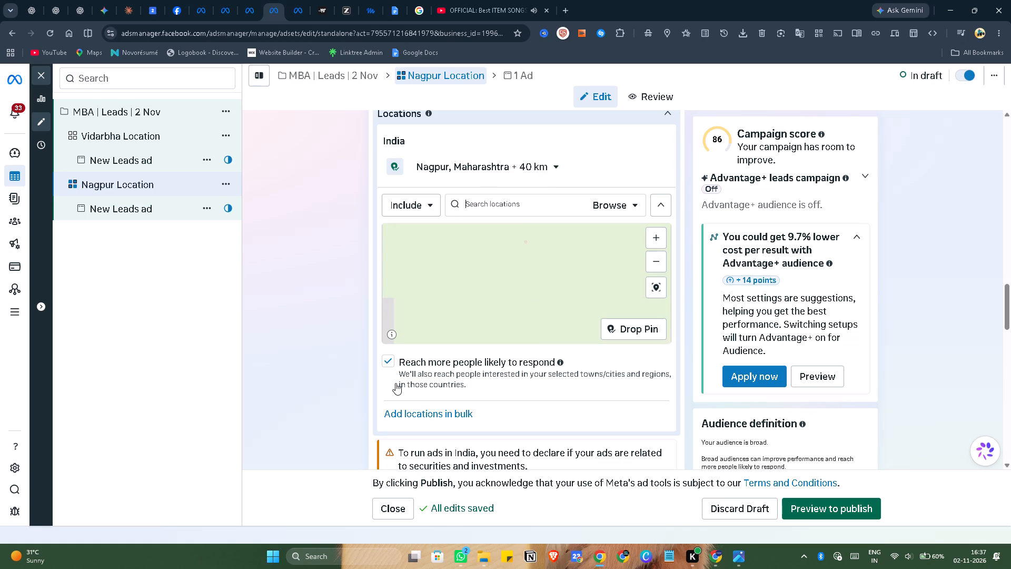
left_click(388, 358)
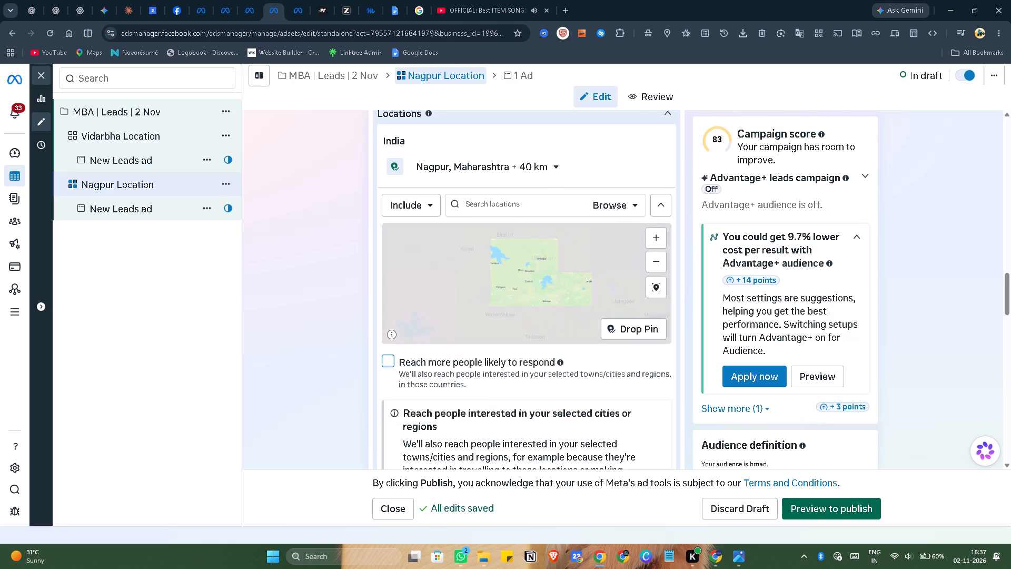
Set the radius around Nagpur, Maharashtra to 50 km.
scroll(531, 260, "up", 2)
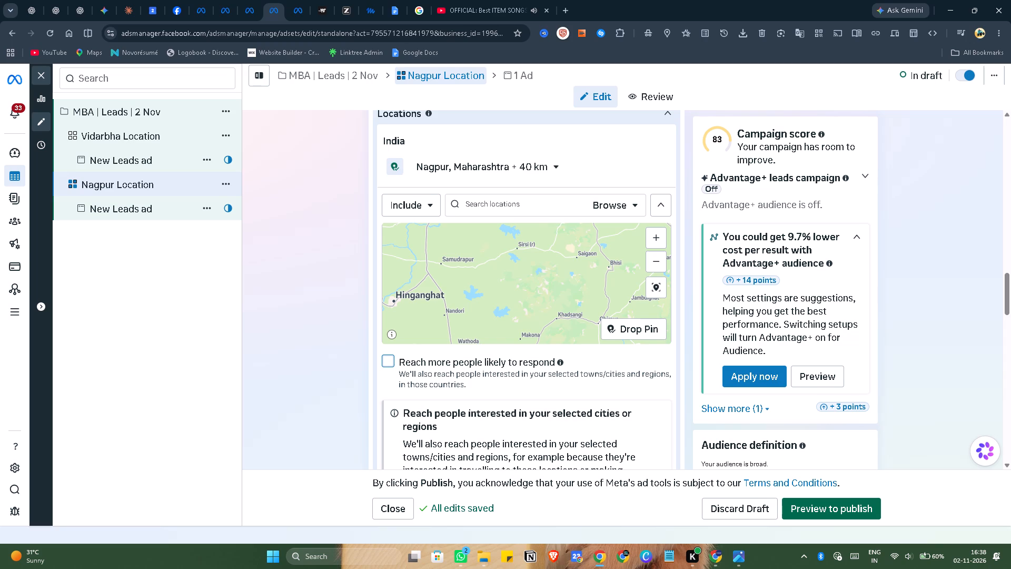
left_click(559, 168)
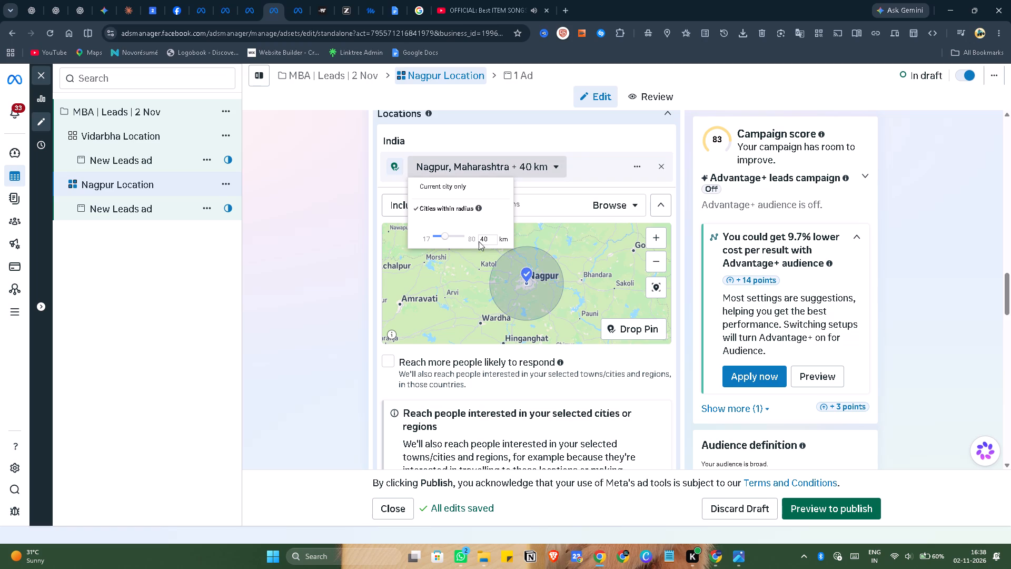
left_click(484, 239)
key("BackSpace")
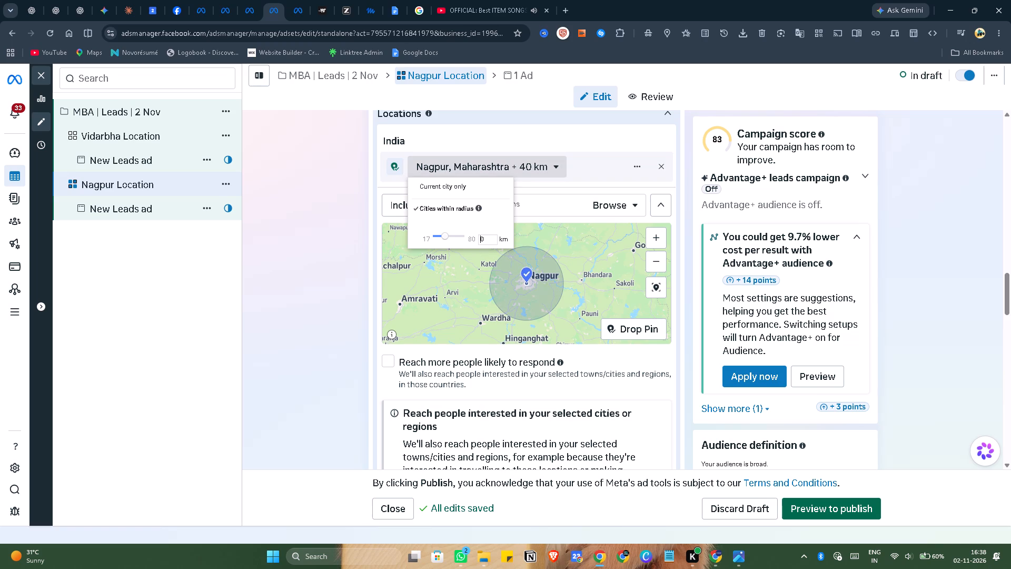
key("5")
key("Return")
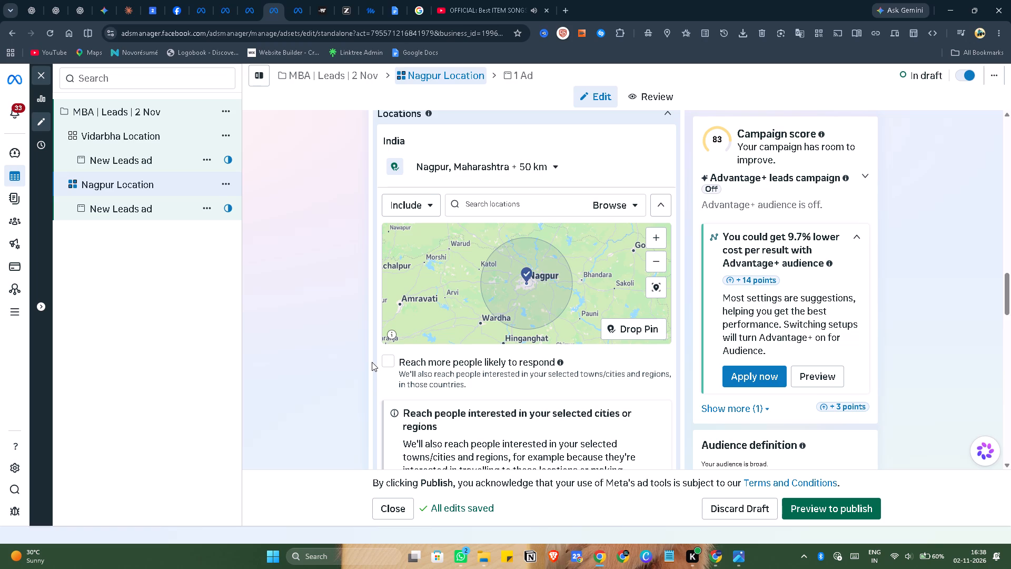
Review the Nagpur Location ad set's detailed targeting, age, gender, regulatory and placement settings.
scroll(328, 367, "down", 2)
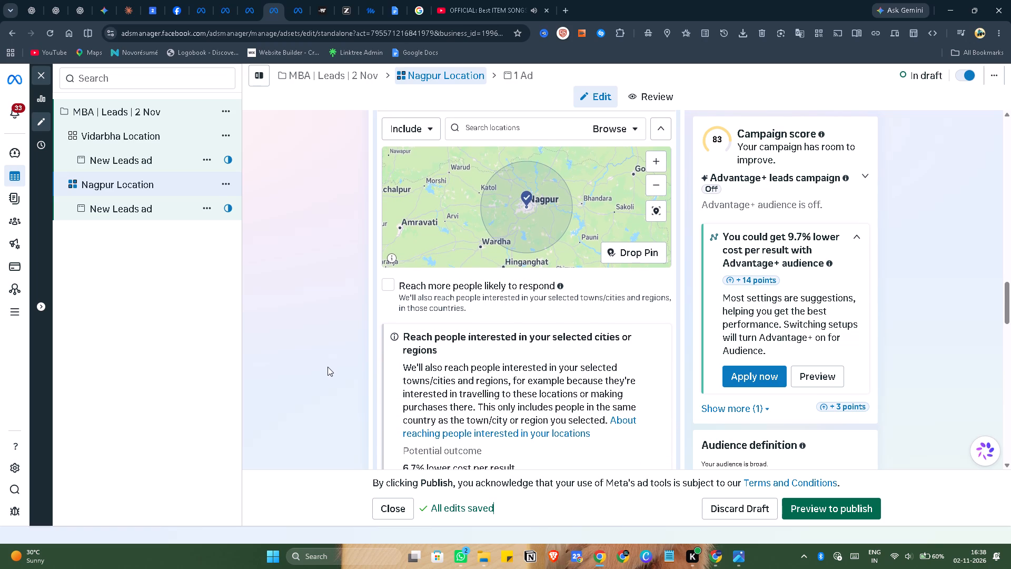
scroll(328, 367, "down", 4)
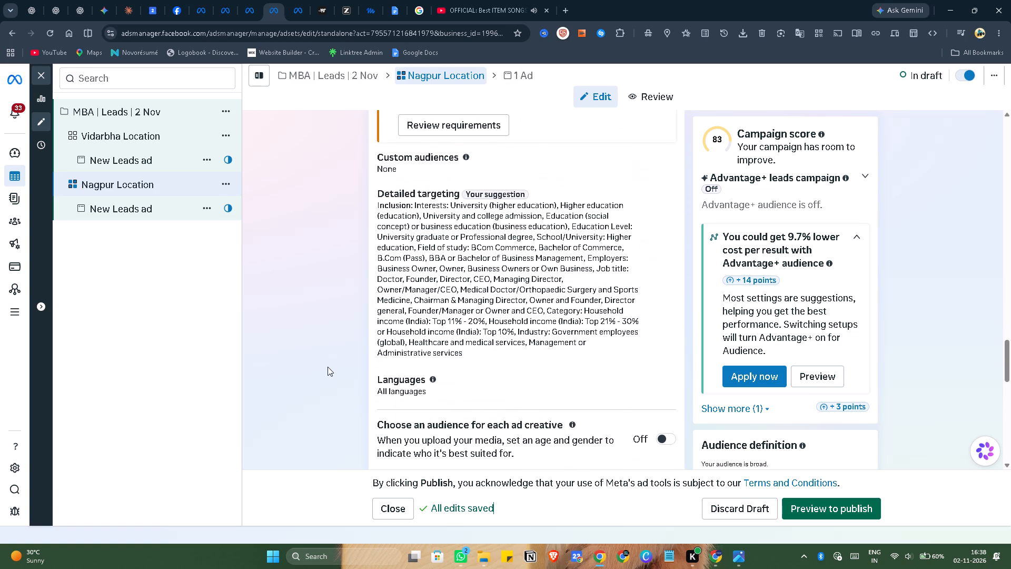
scroll(328, 367, "down", 3)
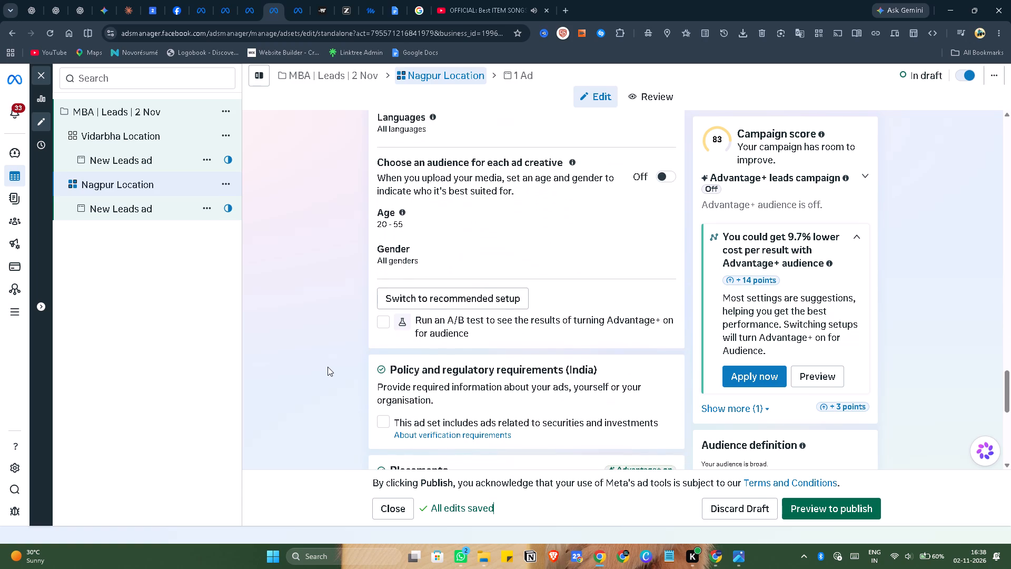
scroll(328, 367, "down", 3)
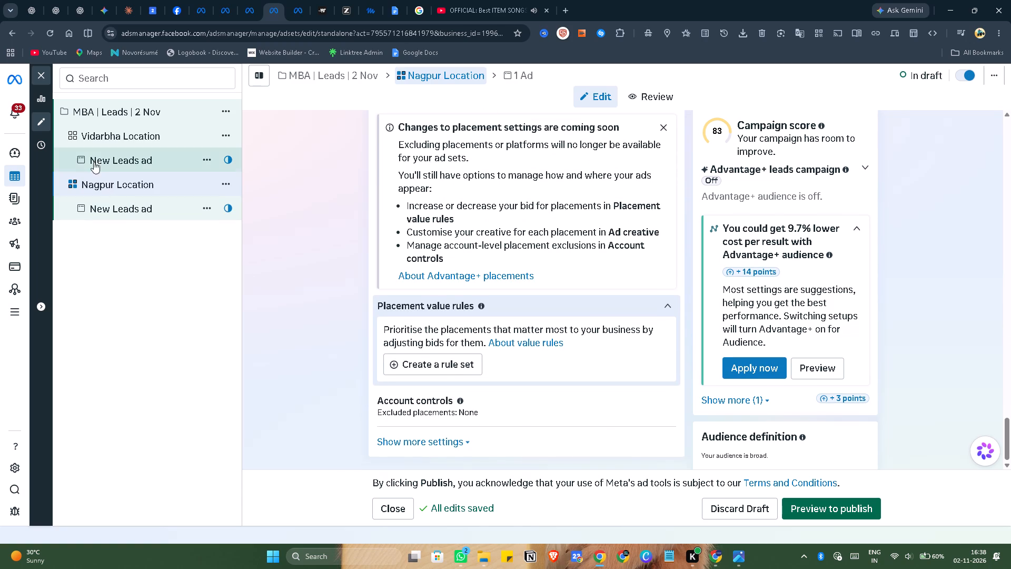
Open the Vidarbha Location ad set in the MBA campaign.
left_click(91, 140)
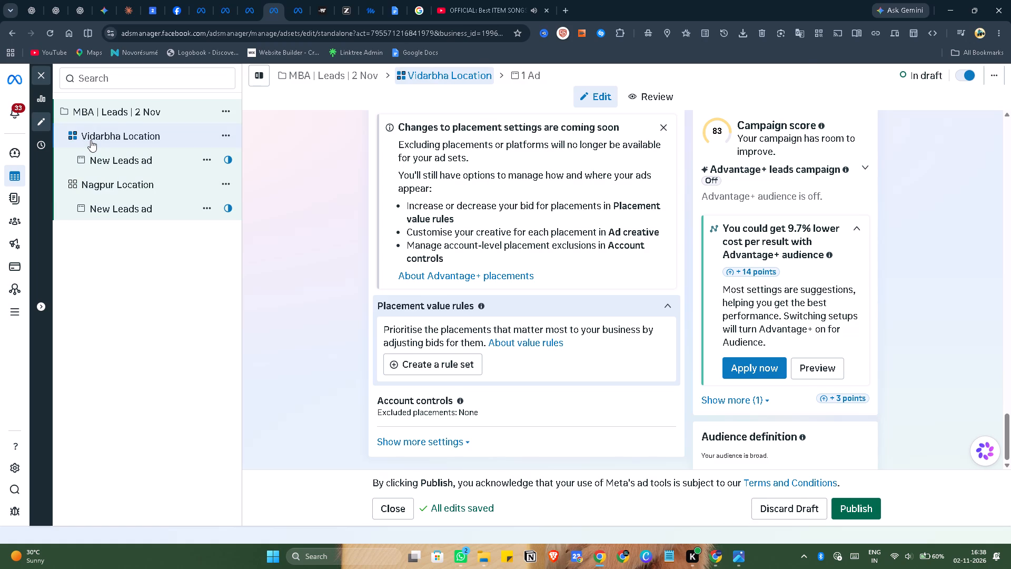
Switch to the image gallery and find the saved screenshot listing the Vidarbha locations and their radii for reference.
key("alt+Tab")
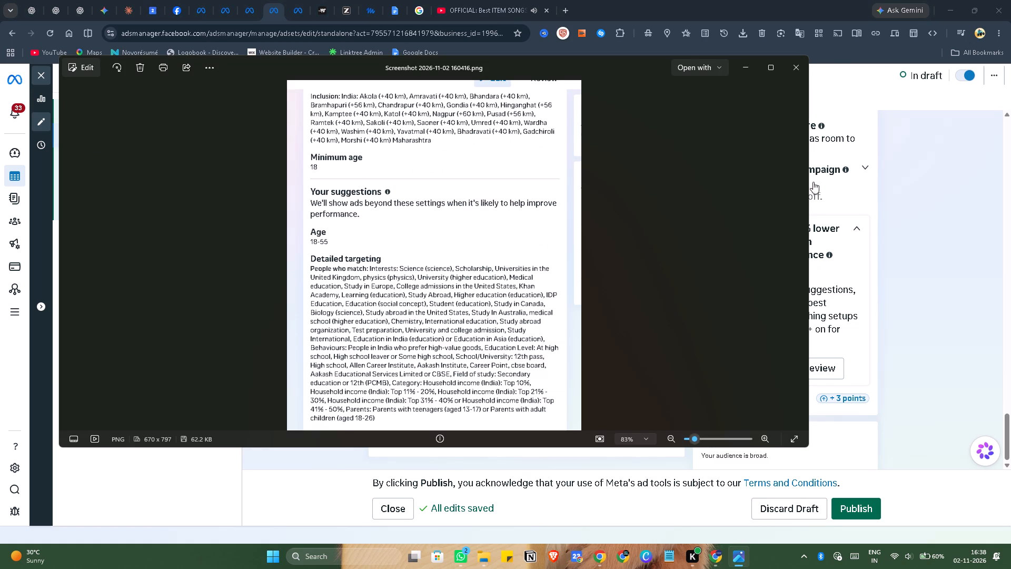
left_click(804, 68)
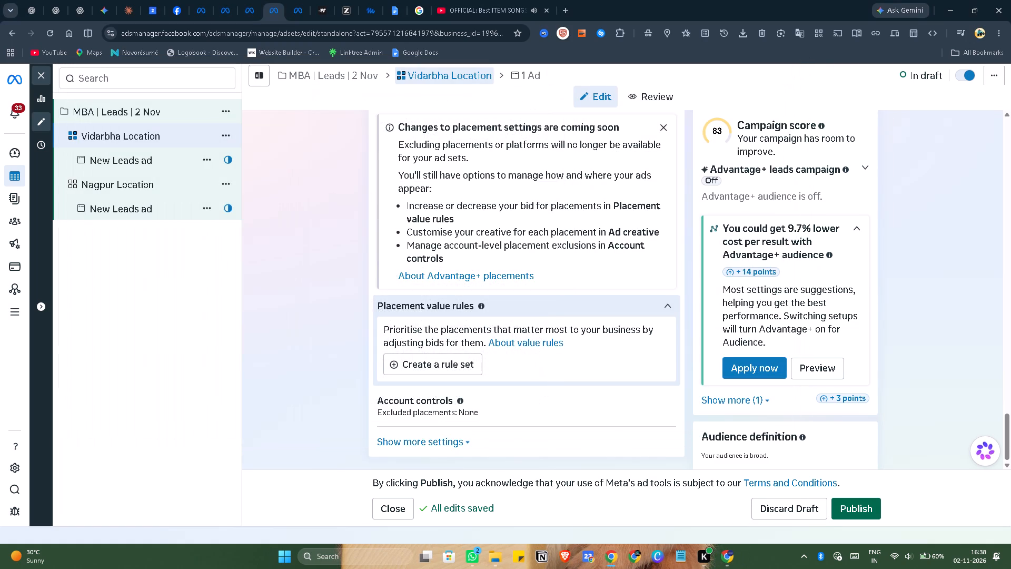
key("alt+Tab")
double_click(452, 158)
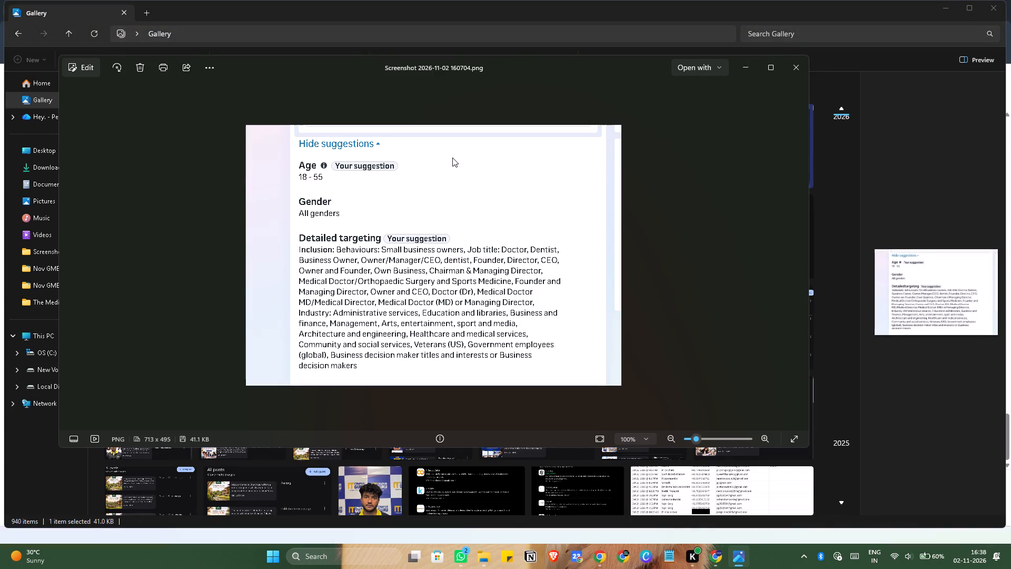
left_click(798, 67)
double_click(310, 133)
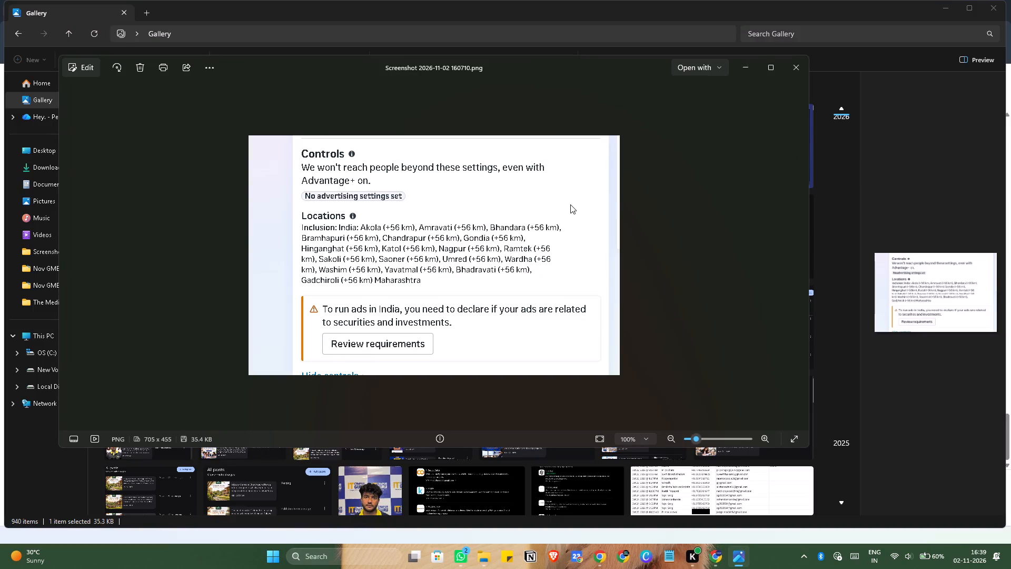
key("alt+Tab")
key("alt+Tab")
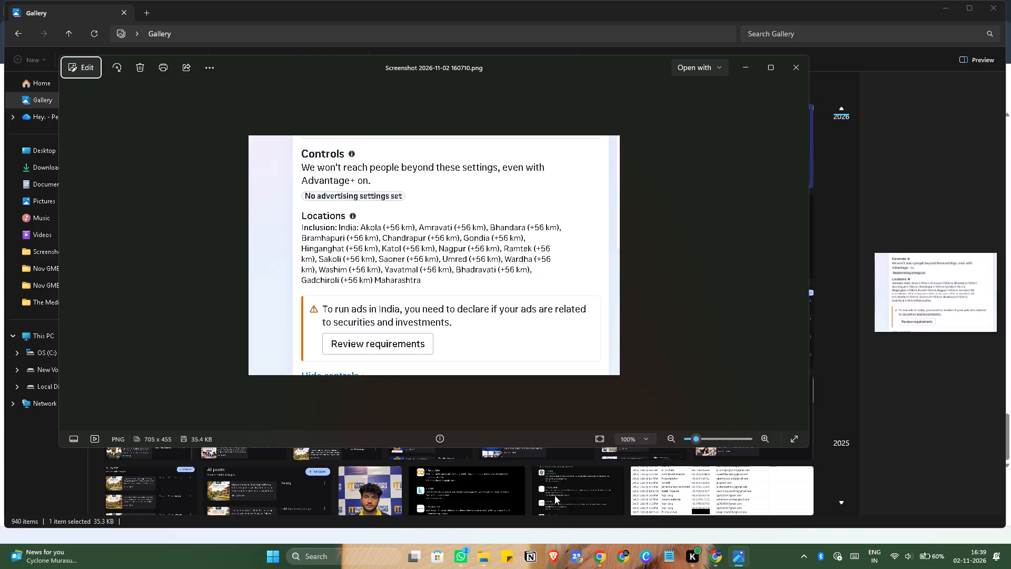
Switch back to Chrome and review the MBA Vidarbha Location ad set's detailed targeting, age, gender, regulatory and placement settings.
left_click(600, 553)
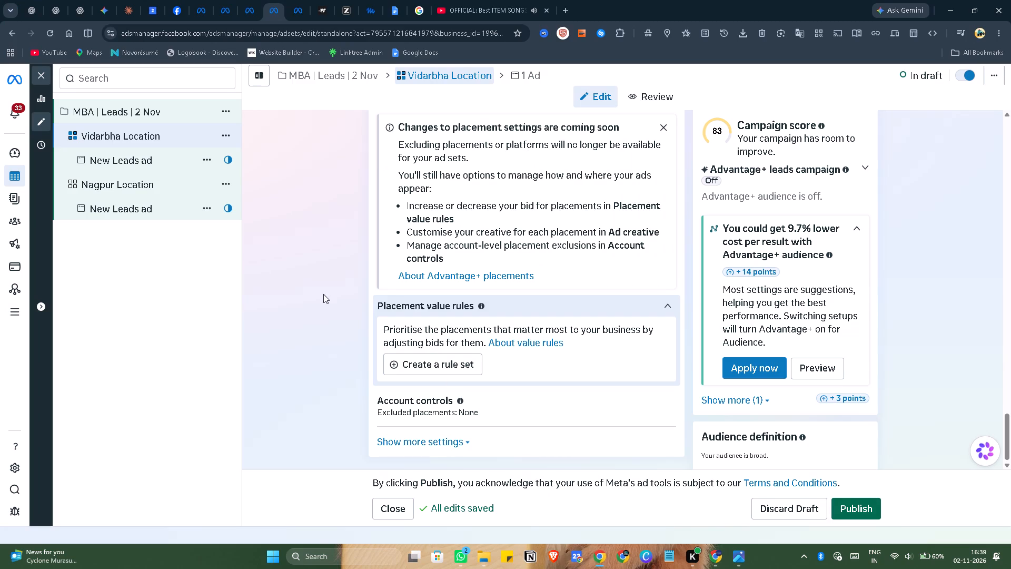
scroll(323, 294, "down", 4)
scroll(323, 294, "up", 3)
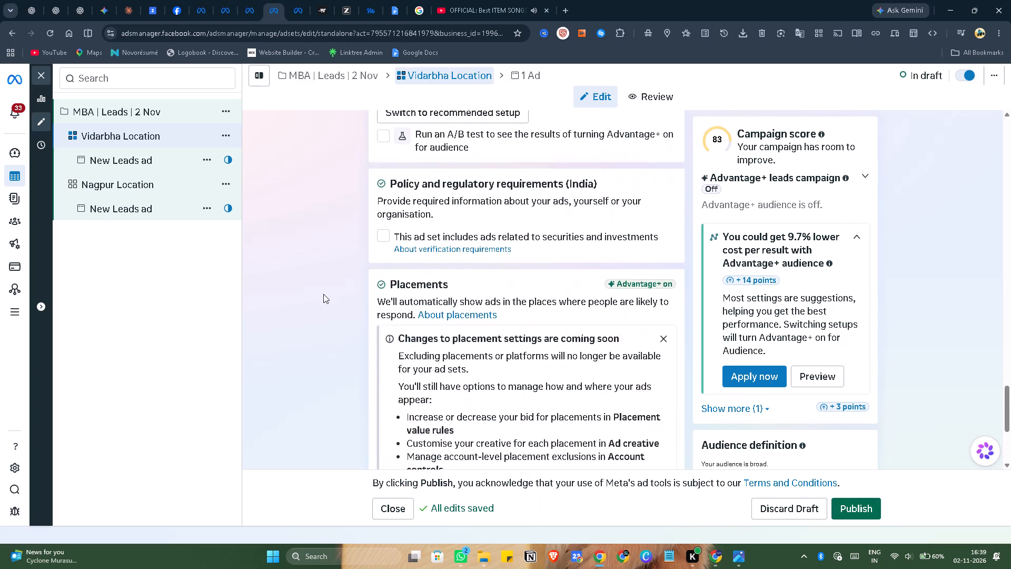
scroll(323, 294, "up", 3)
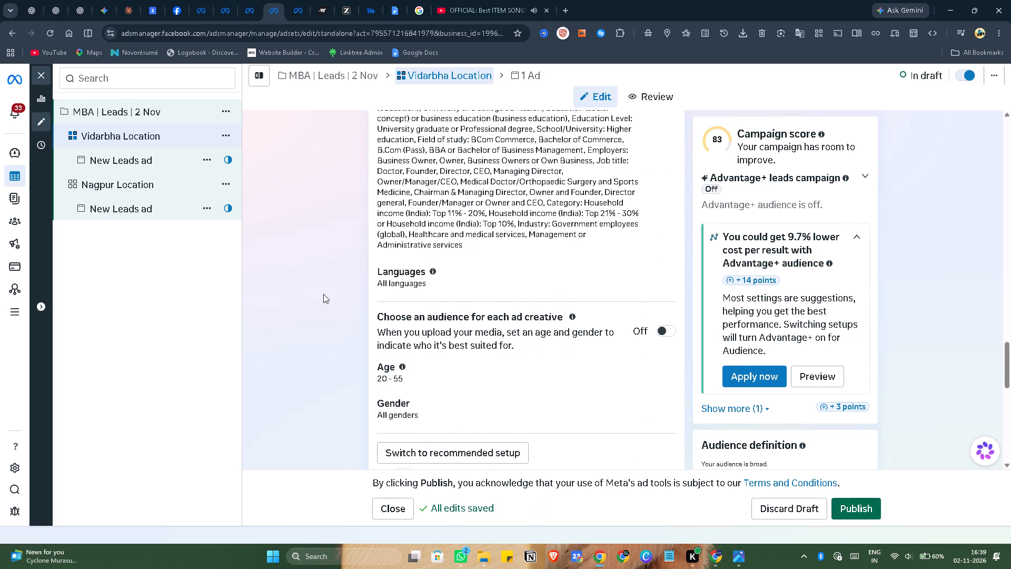
scroll(323, 294, "down", 4)
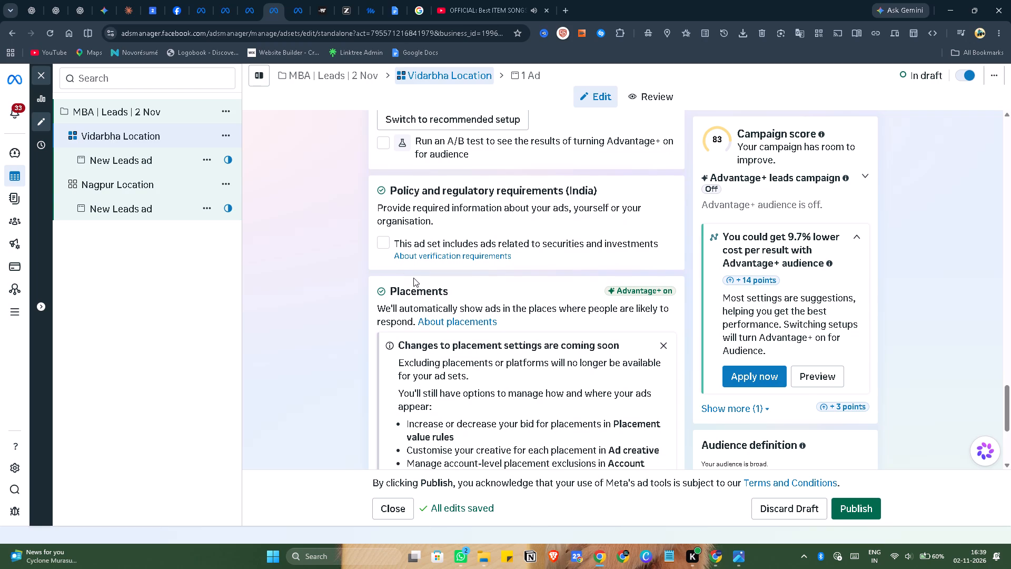
scroll(413, 278, "down", 5)
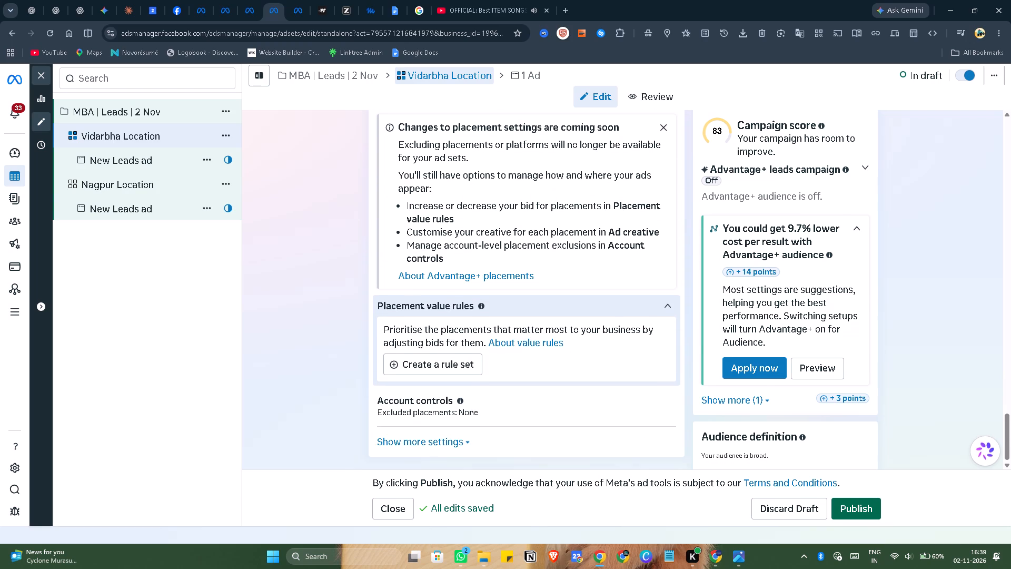
scroll(413, 278, "down", 2)
Add Akola, Maharashtra as an included location in the Vidarbha Location ad set's audience.
scroll(413, 278, "up", 3)
scroll(344, 253, "up", 4)
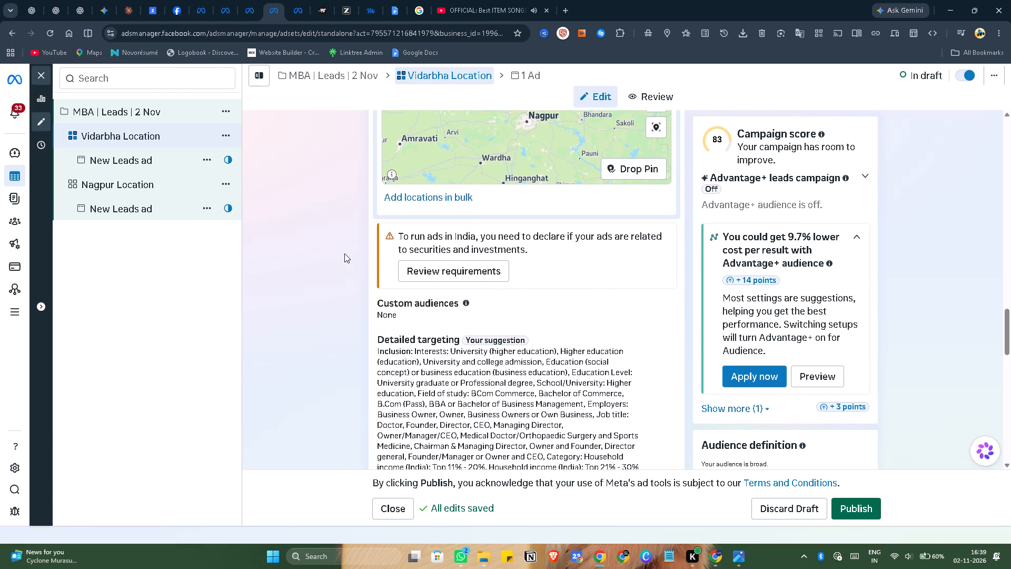
scroll(344, 253, "up", 2)
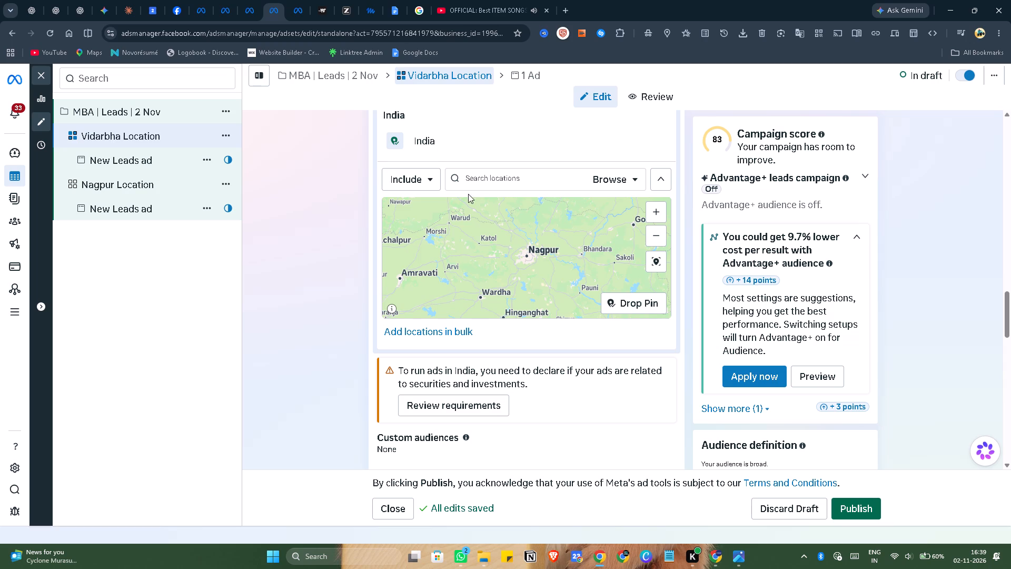
left_click(504, 178)
type("akola")
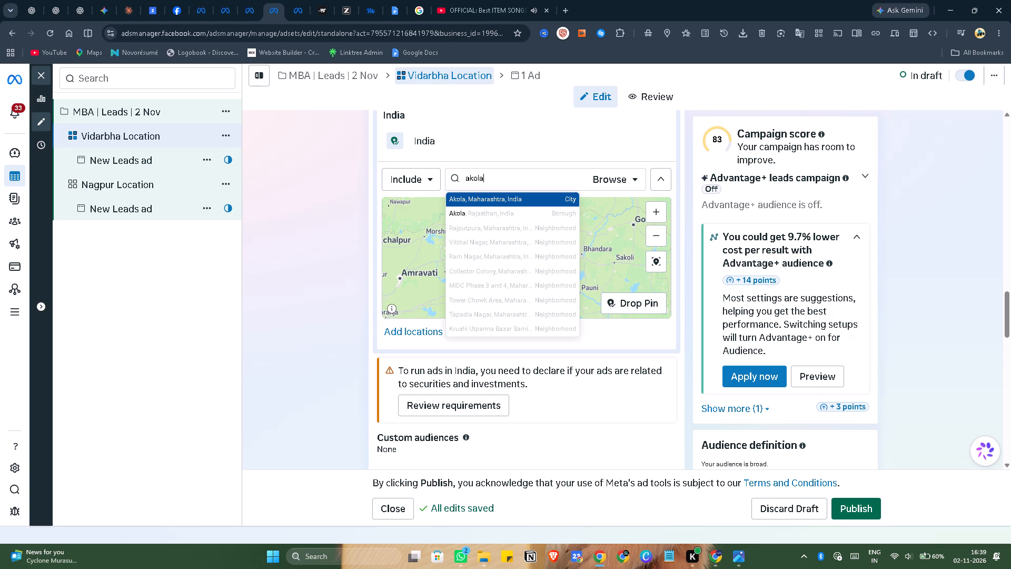
left_click(514, 195)
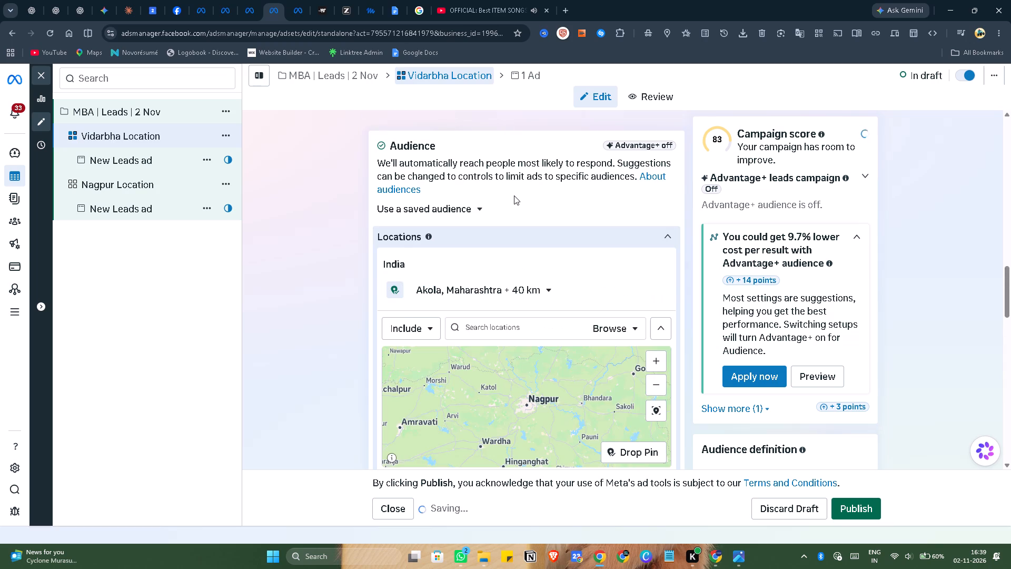
Turn off reaching more people likely to respond for the Vidarbha ad set's locations.
scroll(535, 230, "up", 1)
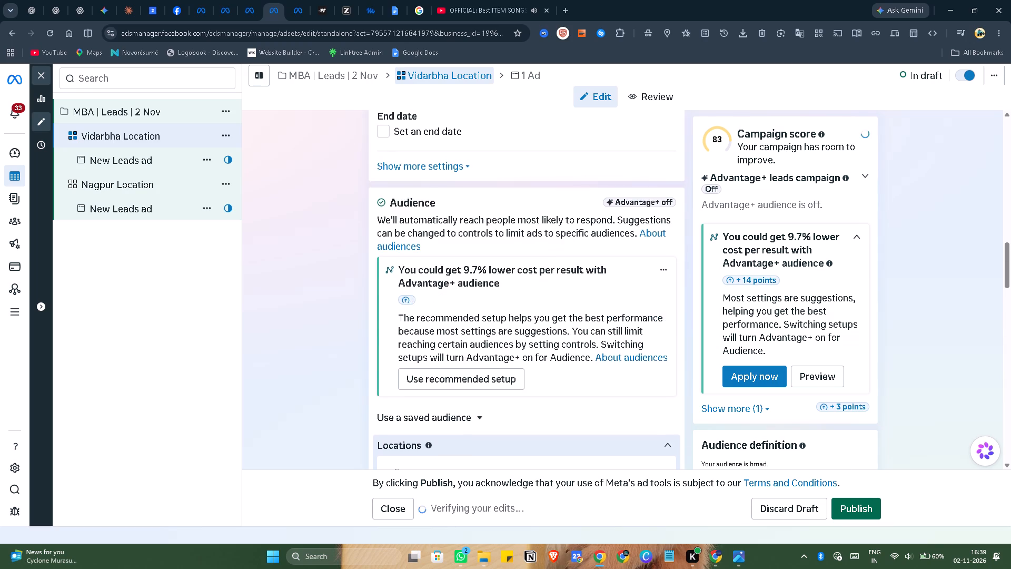
scroll(535, 230, "up", 2)
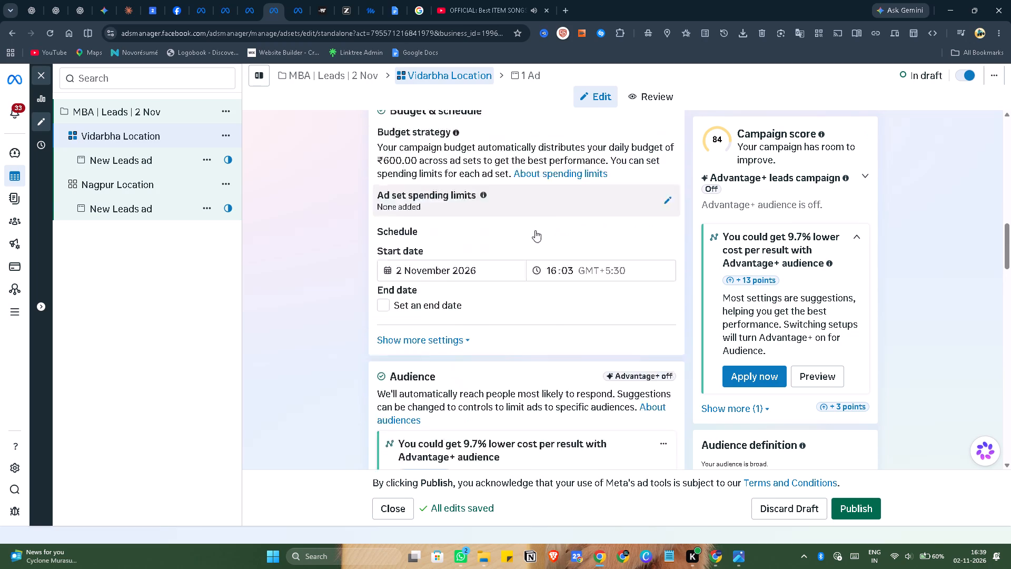
scroll(535, 230, "down", 2)
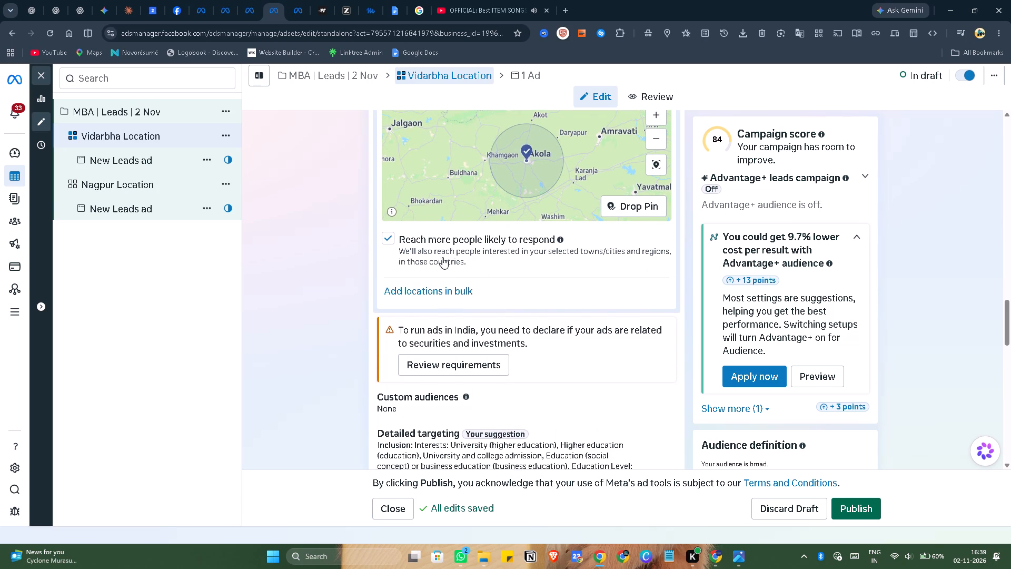
left_click(386, 237)
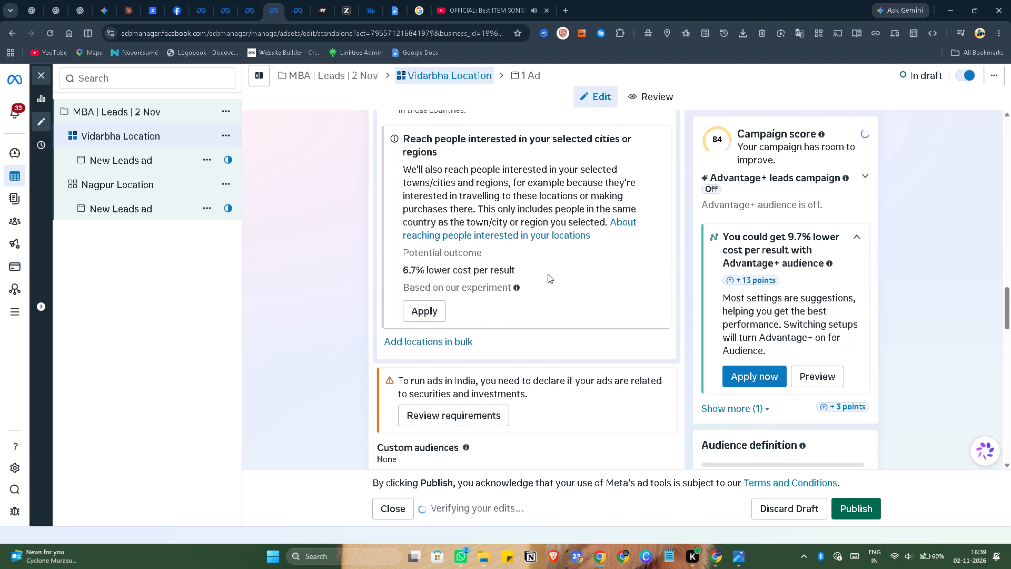
Check the reference screenshot and add Amravati, Maharashtra as an included location in the Vidarbha ad set.
scroll(548, 274, "up", 2)
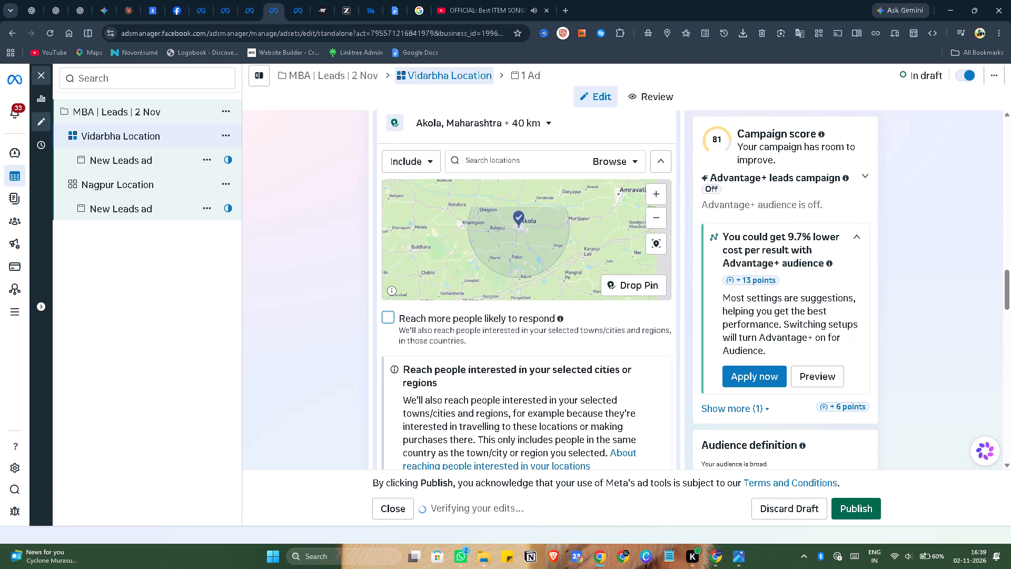
left_click(509, 157)
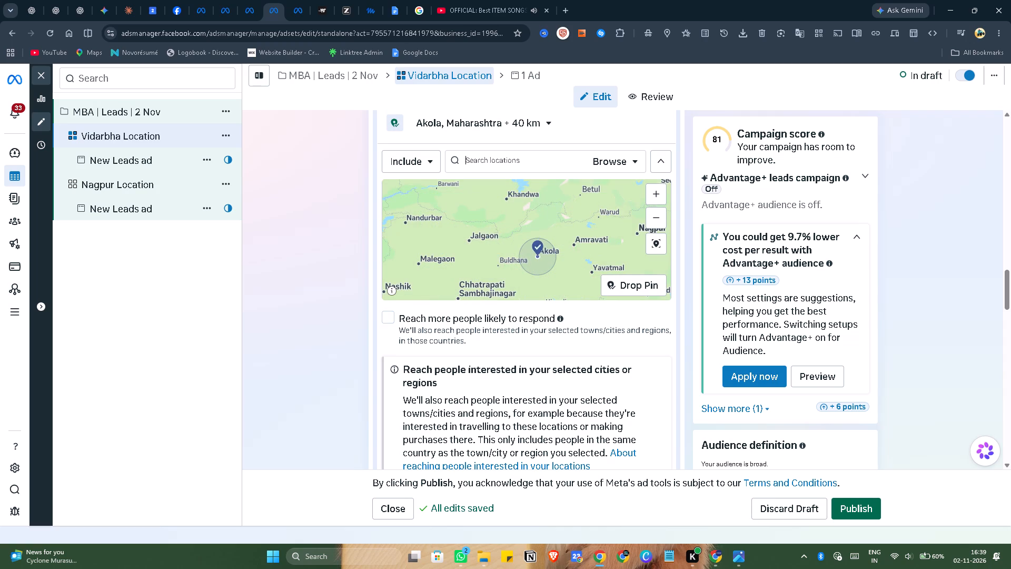
key("alt+Tab")
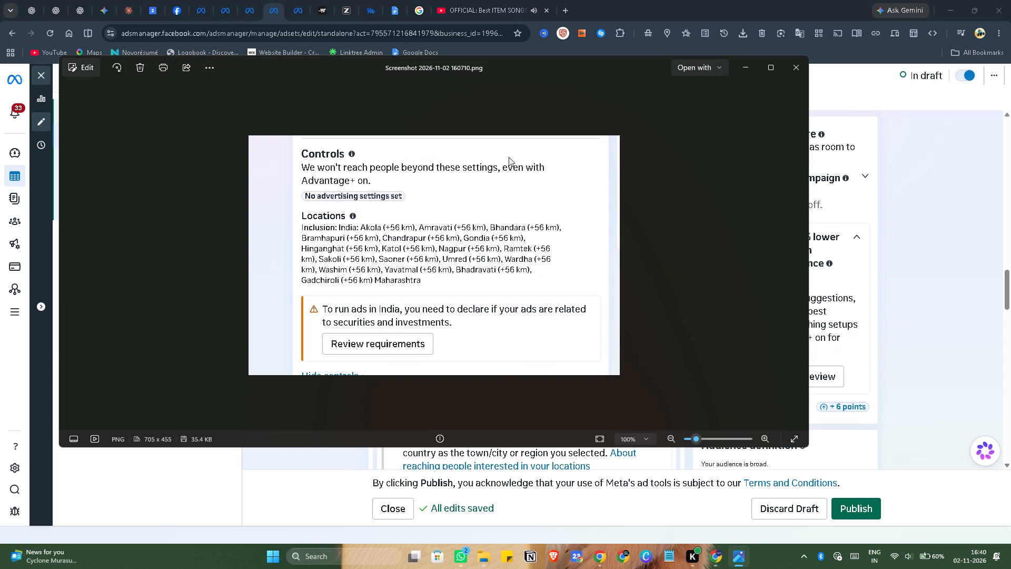
key("alt+Tab")
type("am")
type("ra")
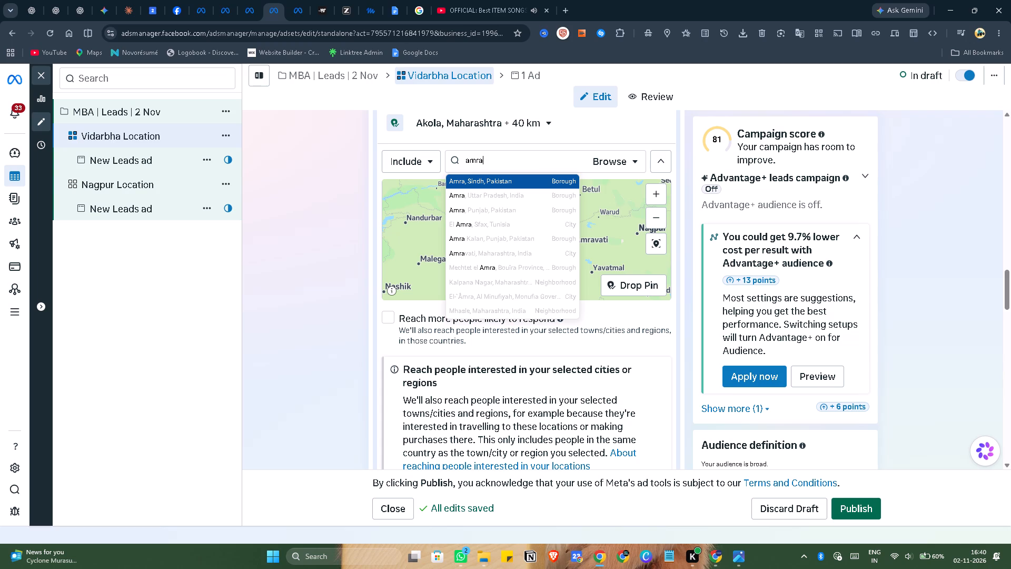
type("vati")
left_click(500, 182)
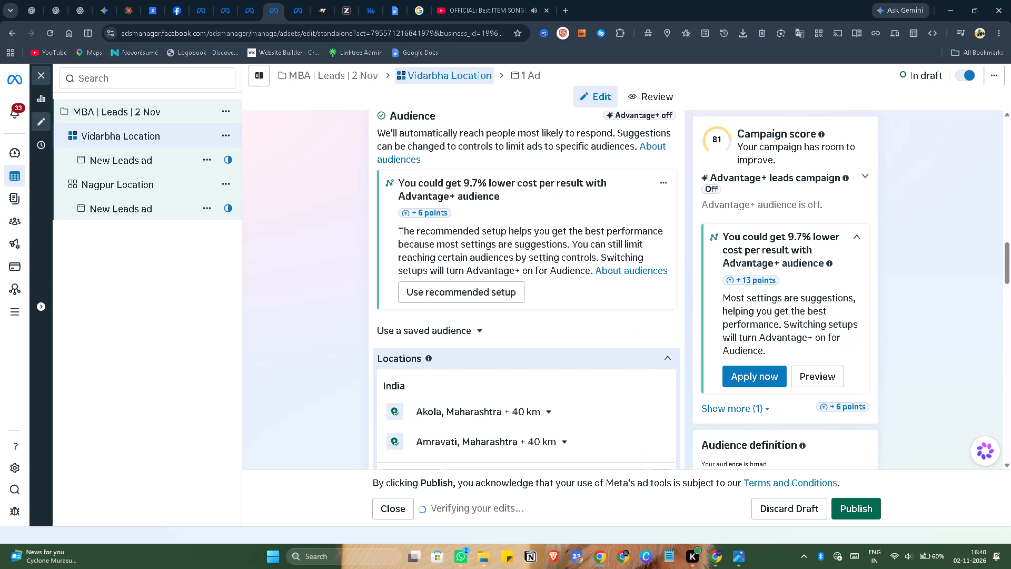
Check the reference screenshot and add Bhandara, Maharashtra as an included location in the Vidarbha ad set.
scroll(336, 293, "up", 3)
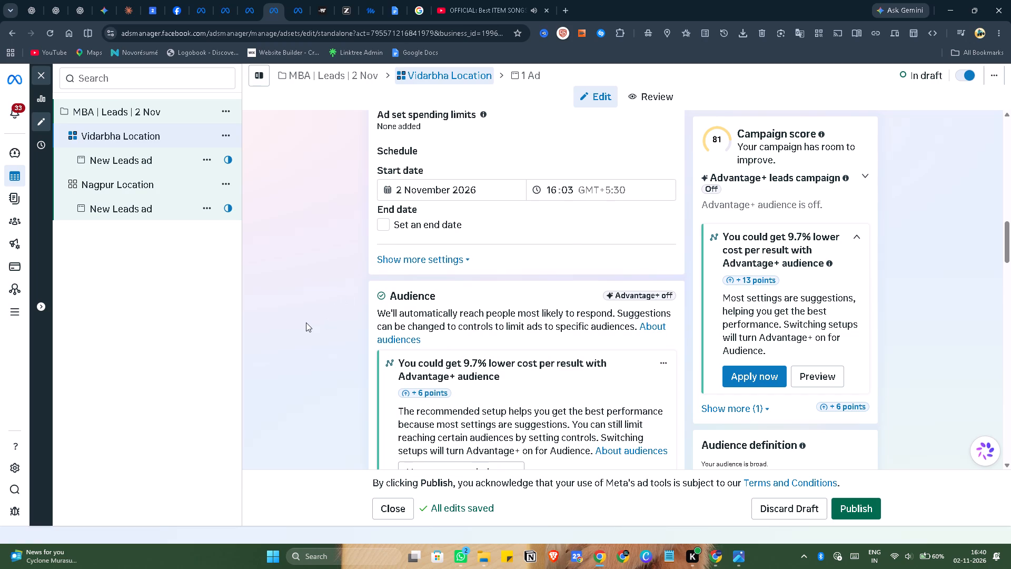
scroll(306, 322, "down", 5)
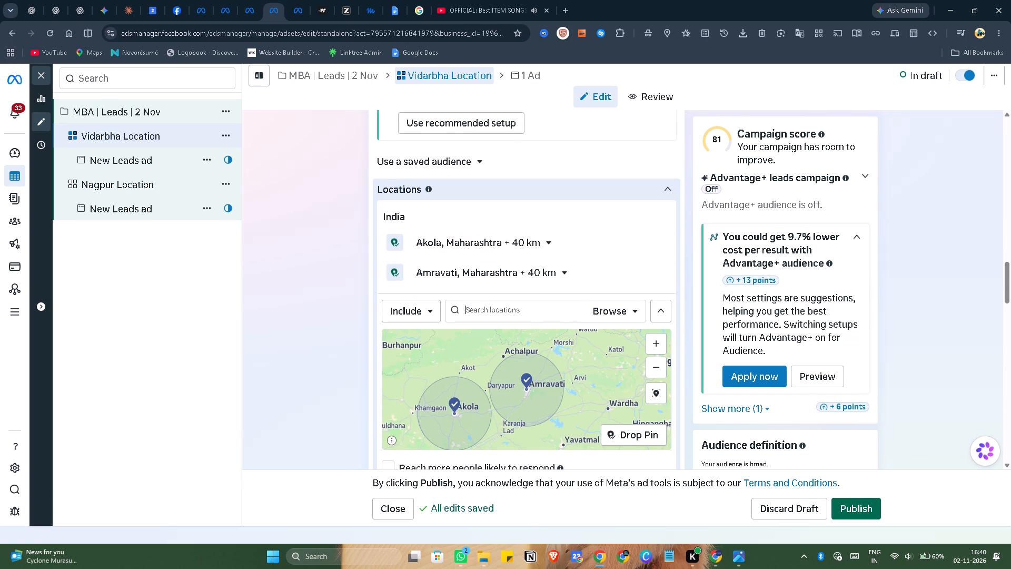
left_click(481, 302)
key("alt+Tab")
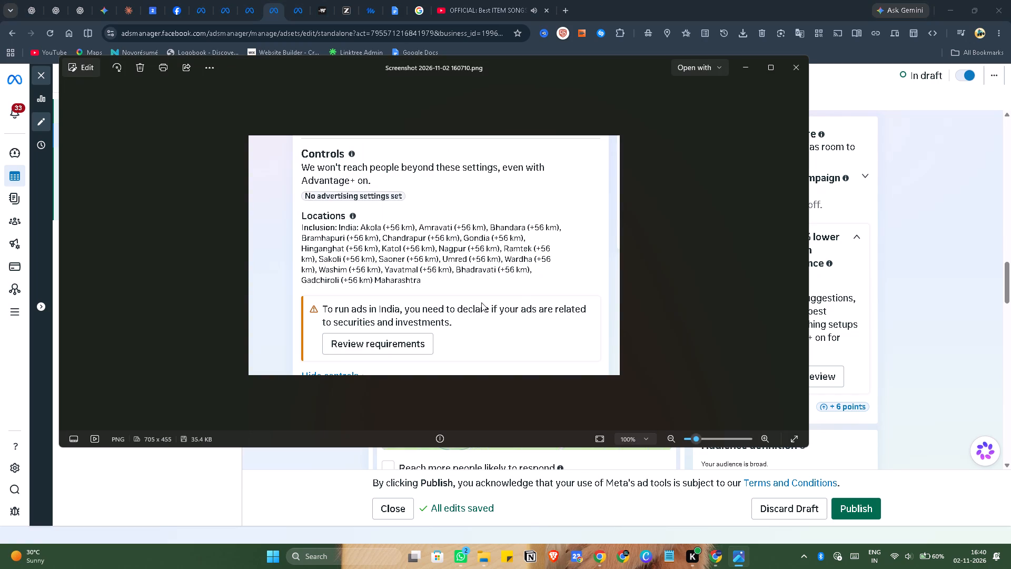
key("alt+Tab")
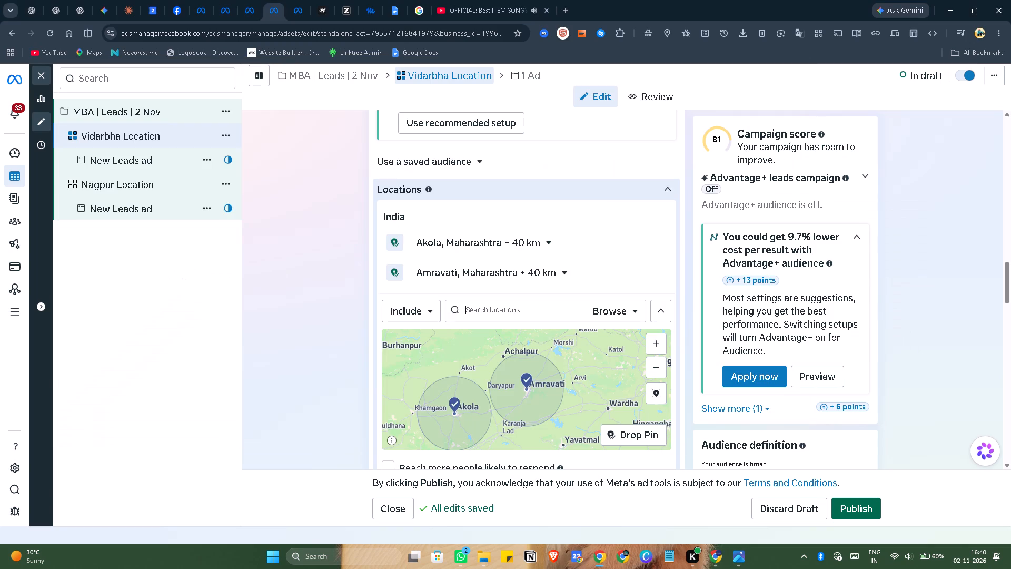
type("bhandara")
left_click(489, 327)
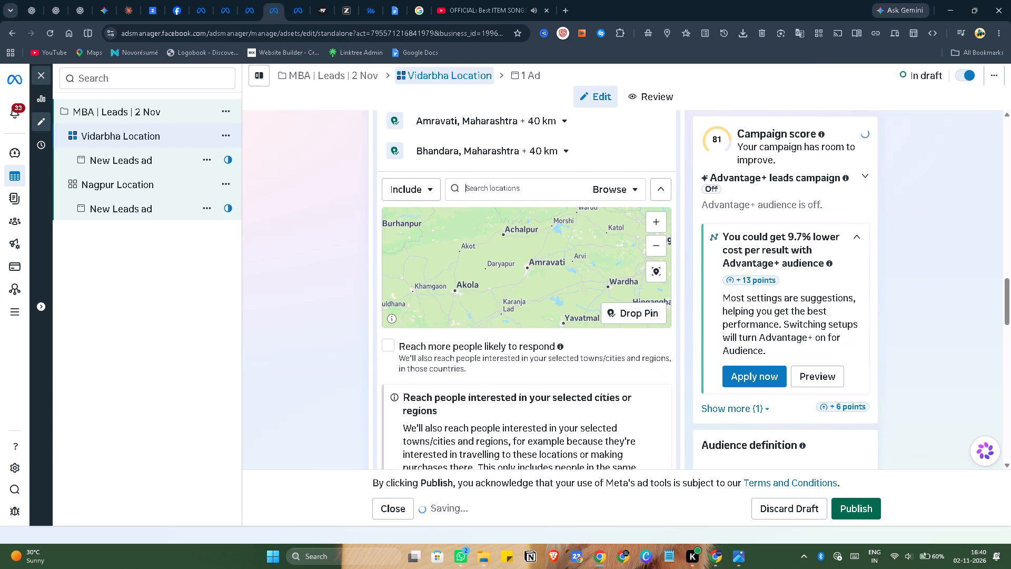
Check the reference screenshot and add Wardha, Maharashtra as an included location in the Vidarbha ad set.
key("alt+Tab")
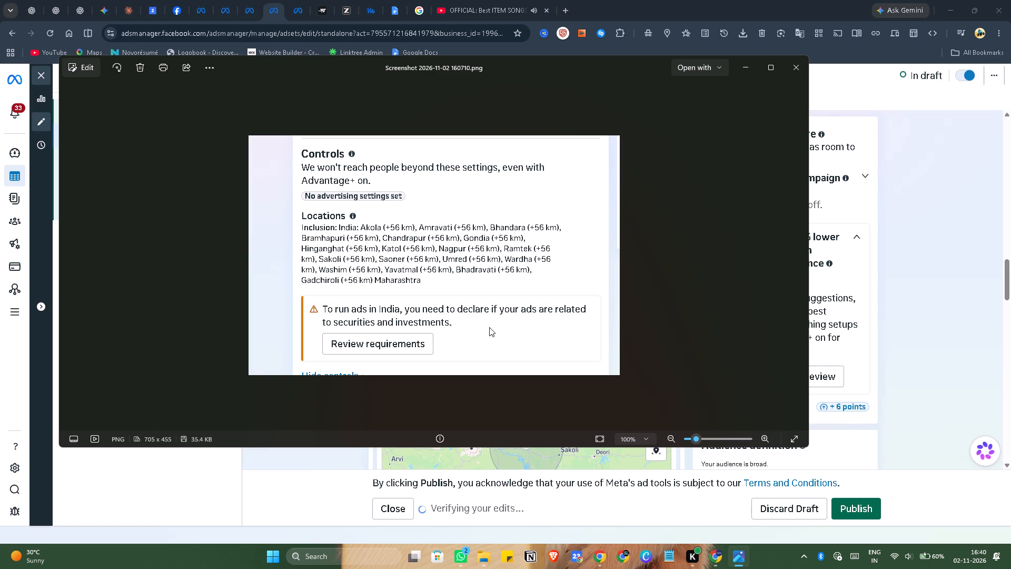
key("alt+Tab")
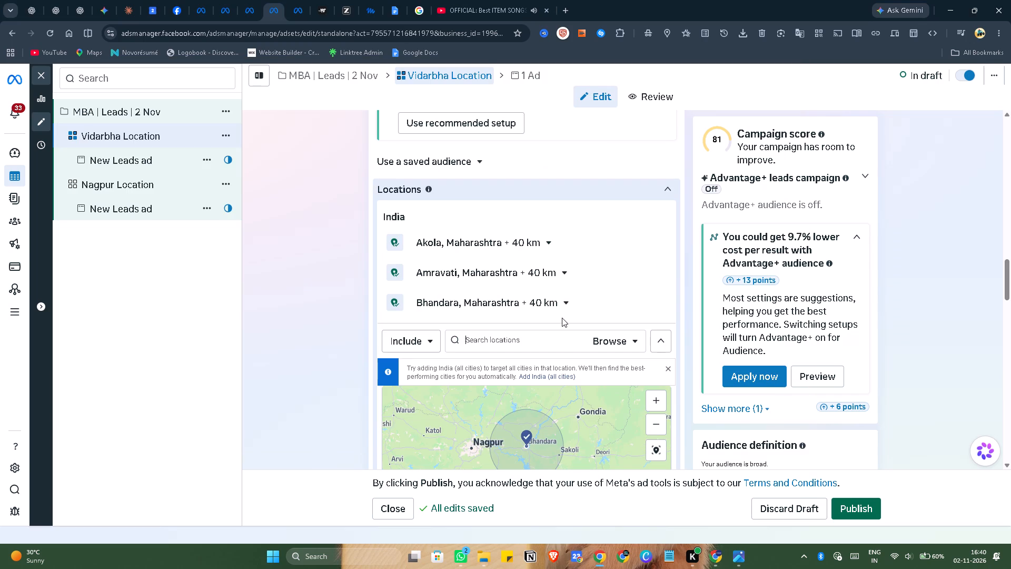
scroll(537, 325, "down", 2)
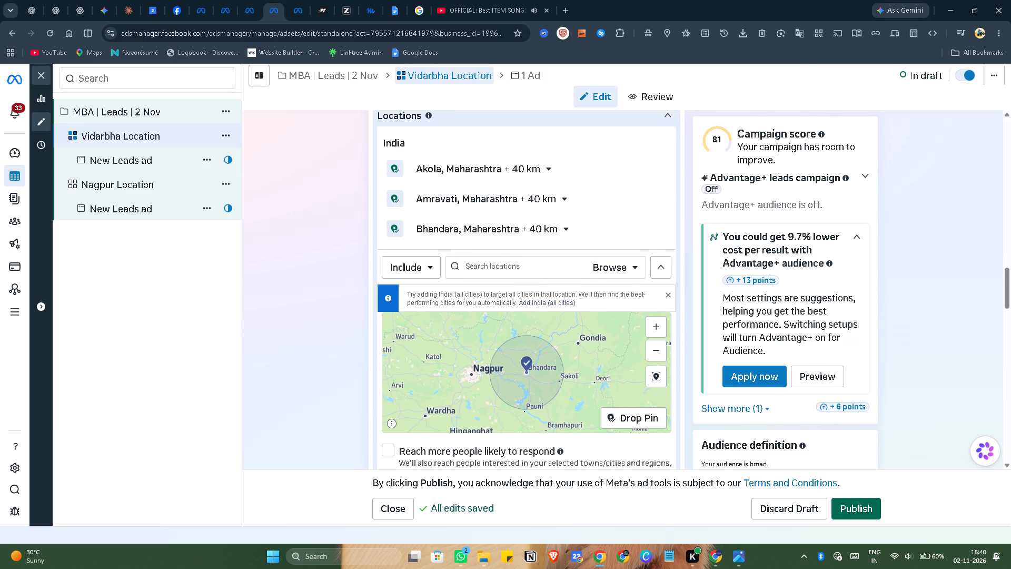
left_click(538, 272)
type("wardha")
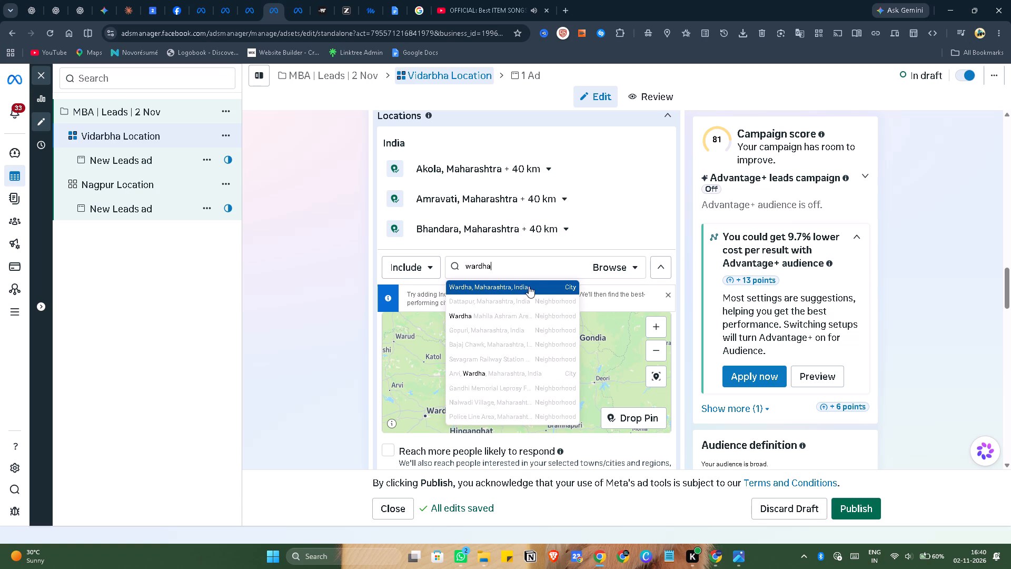
left_click(529, 284)
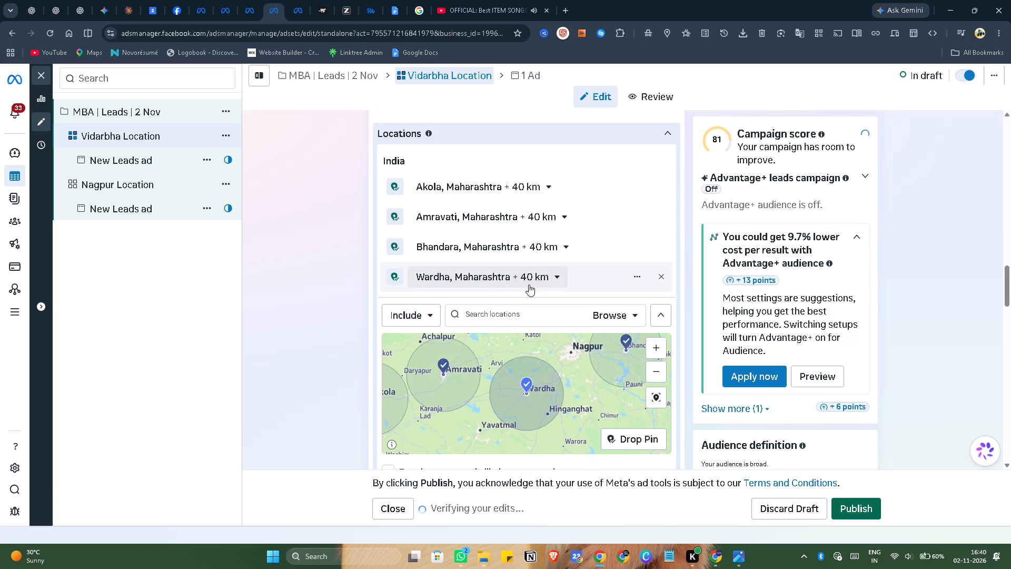
Check the reference screenshot and add Gondia, Maharashtra as an included location in the Vidarbha ad set.
left_click(507, 316)
key("alt+Tab")
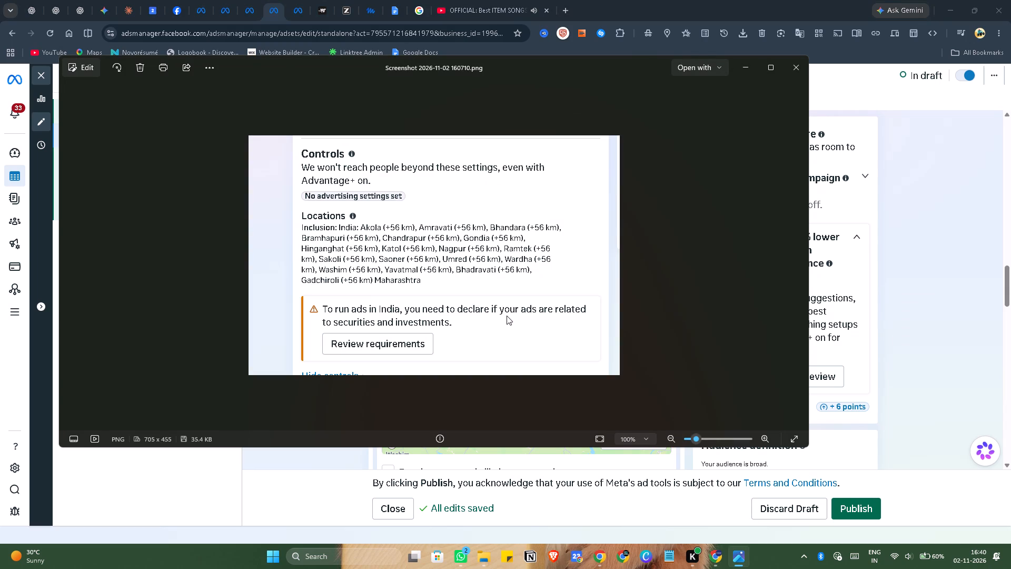
key("alt+Tab")
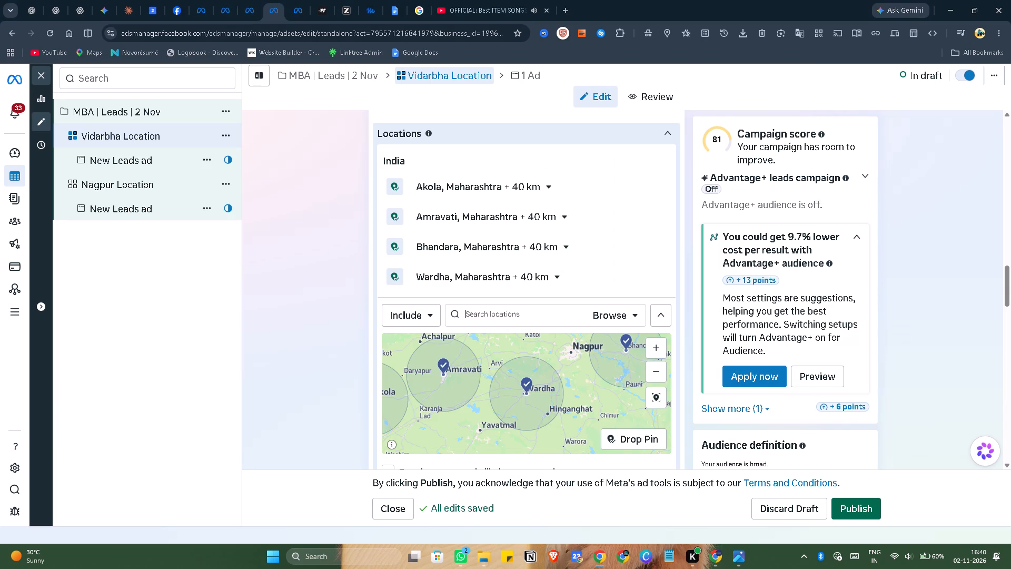
key("g")
type("om")
key("BackSpace")
type("ndia")
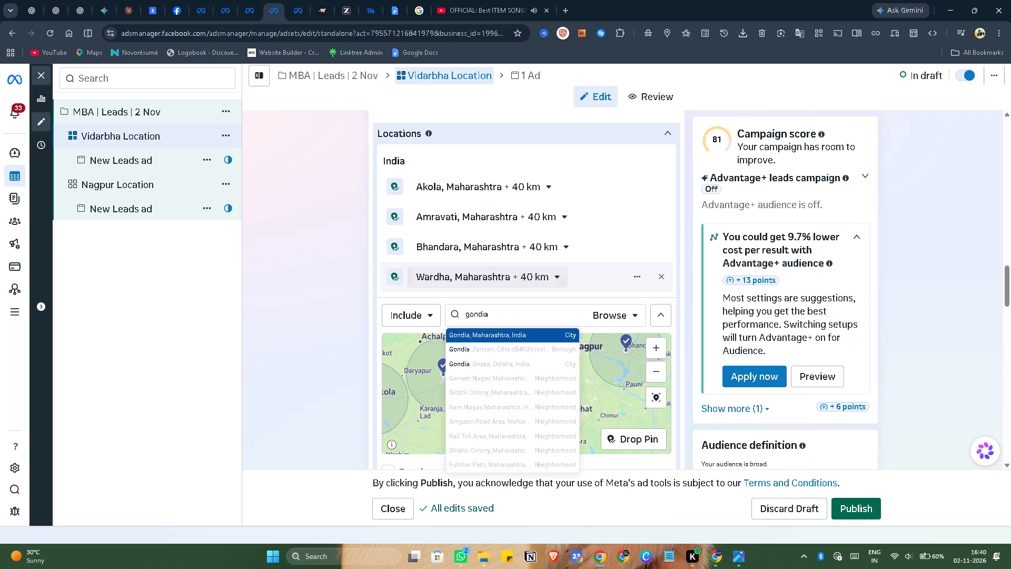
left_click(502, 337)
Check the reference screenshot and add Yavatmal, Maharashtra as an included location in the Vidarbha ad set.
key("alt+Tab")
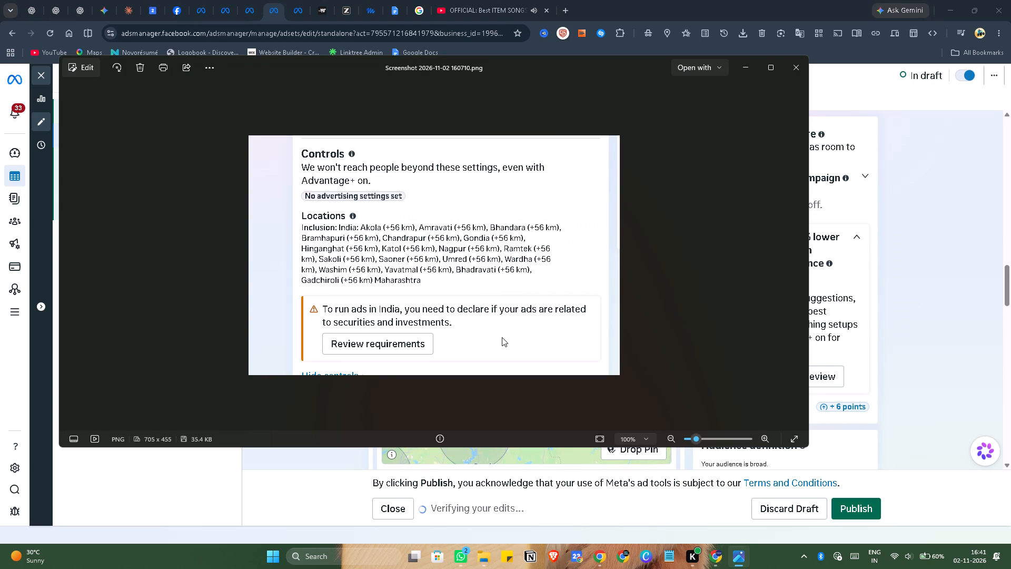
key("alt+Tab")
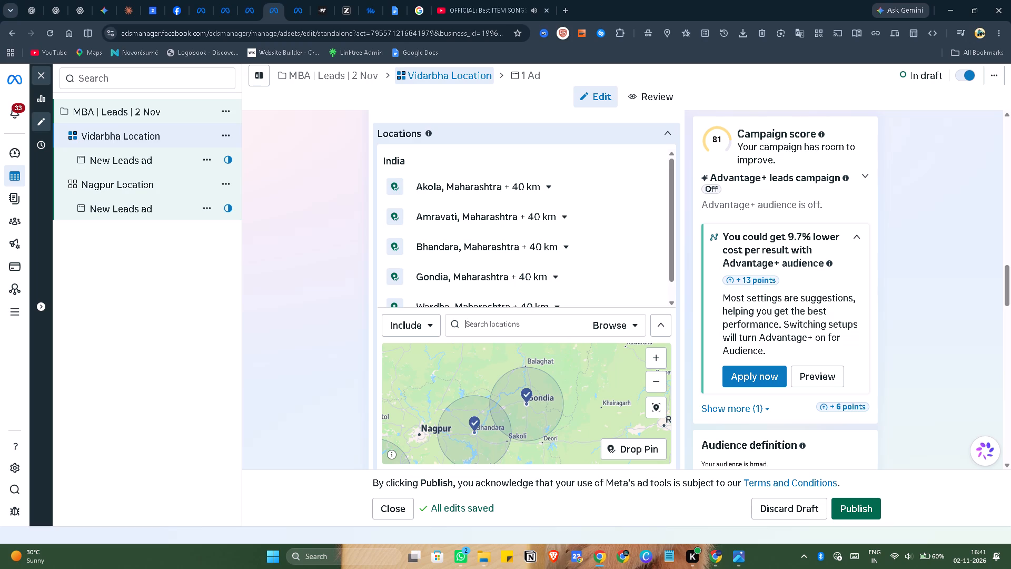
scroll(535, 320, "down", 3)
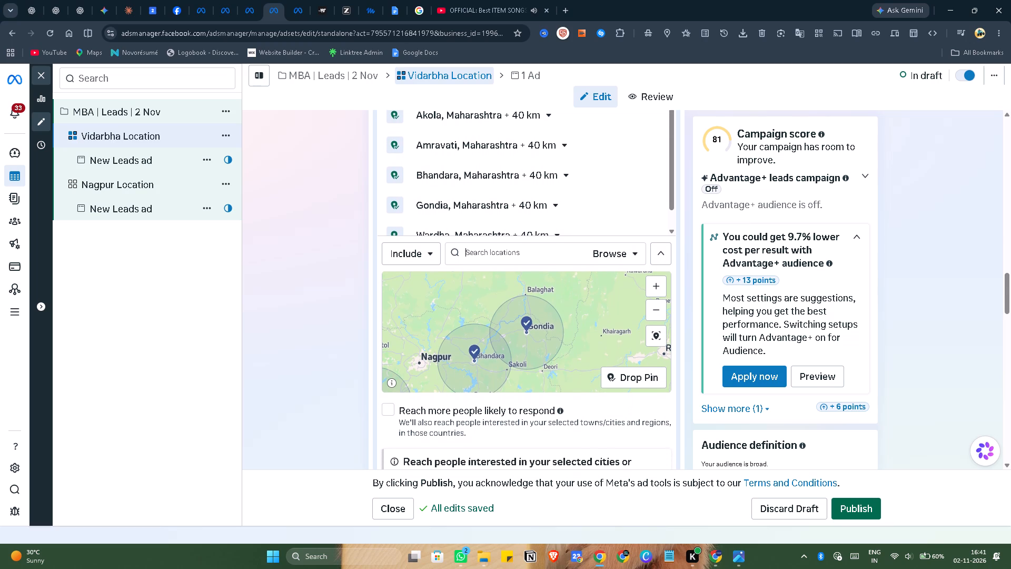
scroll(535, 320, "down", 1)
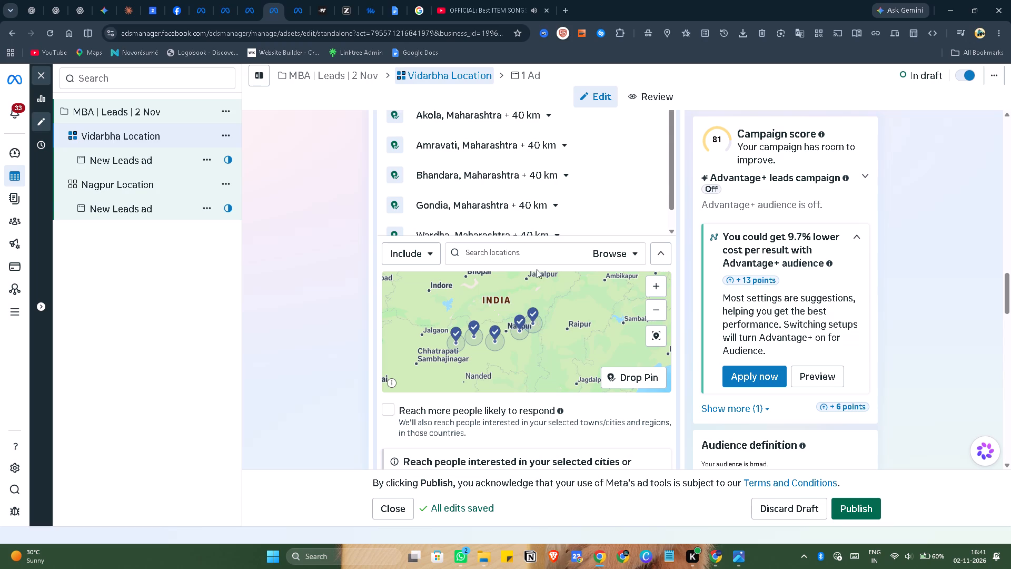
left_click(528, 258)
key("alt+Tab")
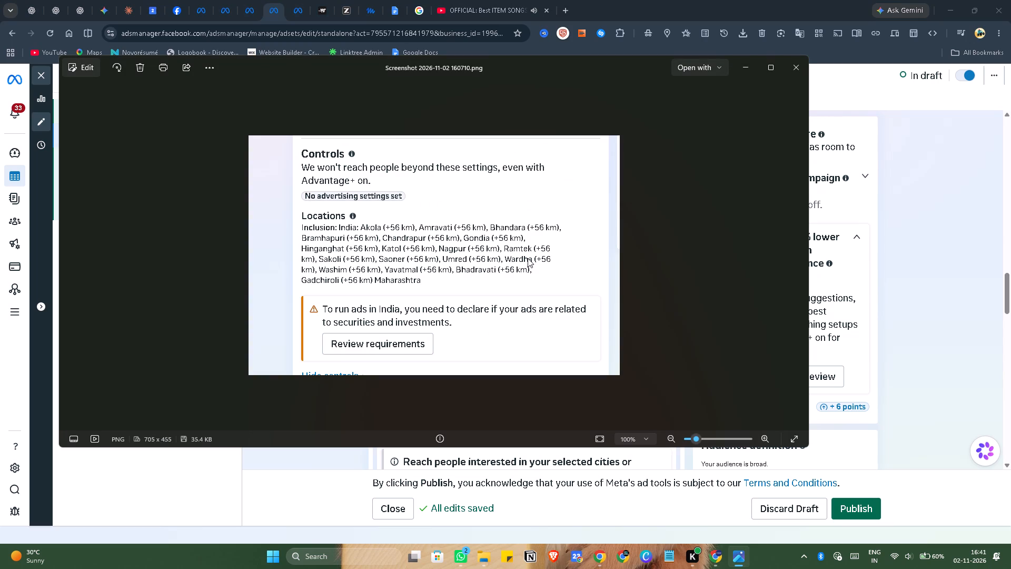
key("alt+Tab")
type("yavatmal")
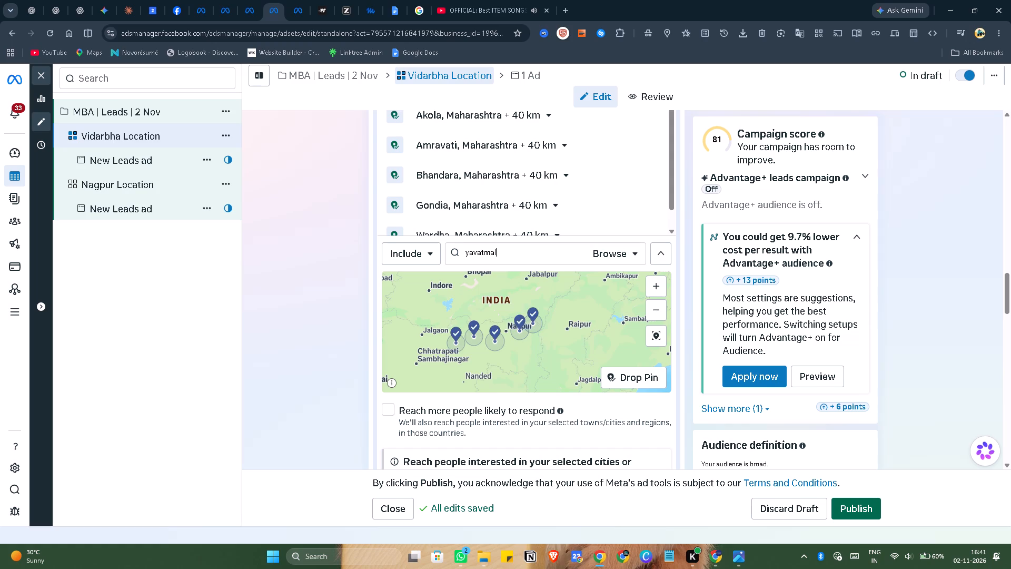
left_click(524, 273)
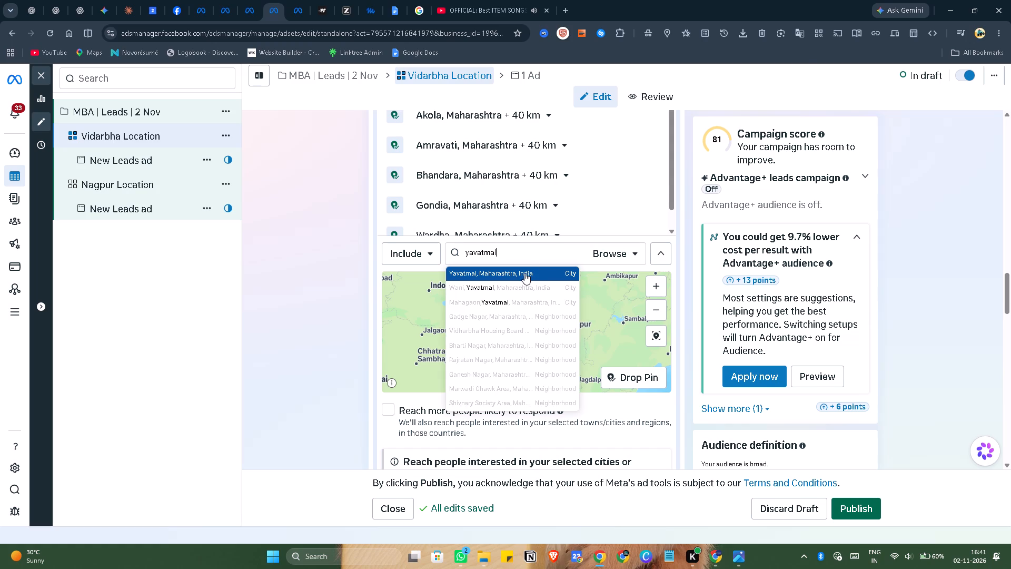
Check the reference screenshot and add the place Gadchiroli, Gadchiroli, Maharashtra as an included location in the Vidarbha ad set.
key("alt+Tab")
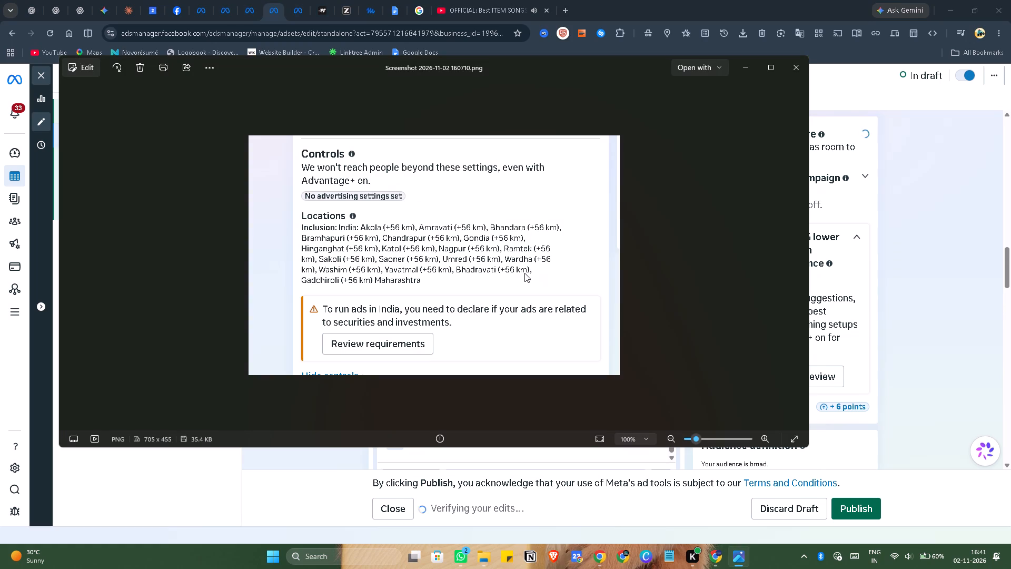
key("alt+Tab")
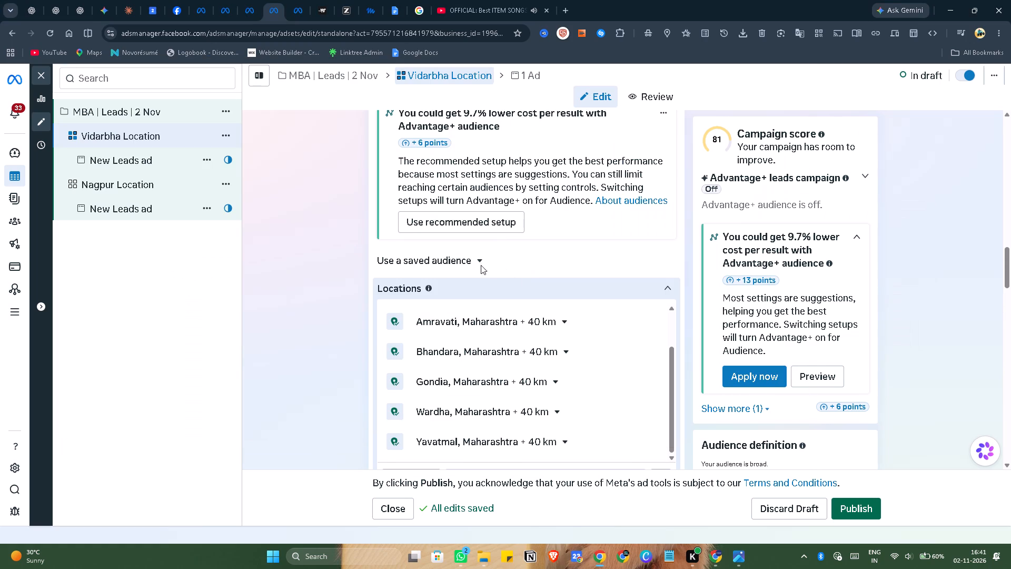
scroll(338, 277, "down", 2)
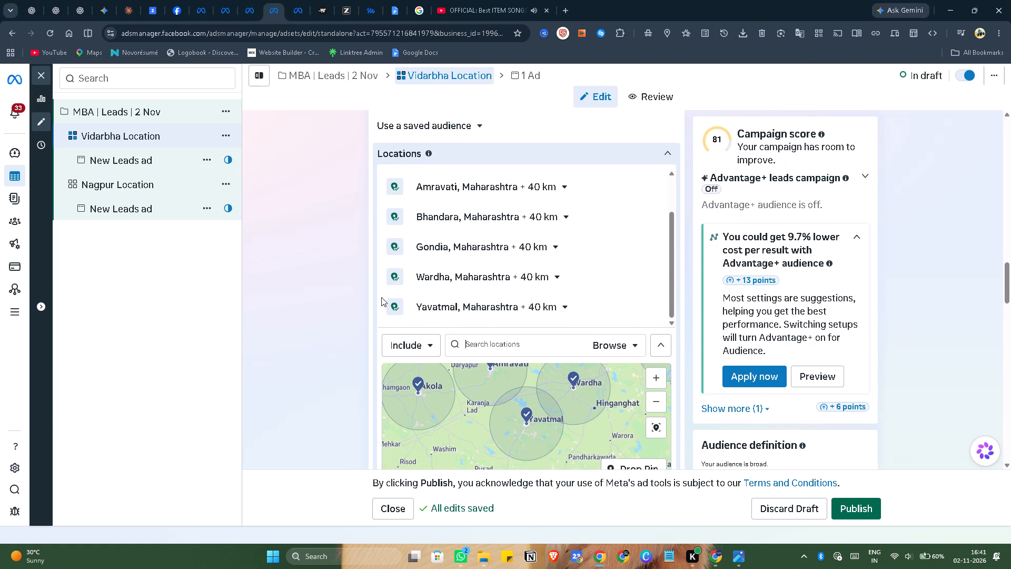
left_click(485, 350)
type("Gadchiroli")
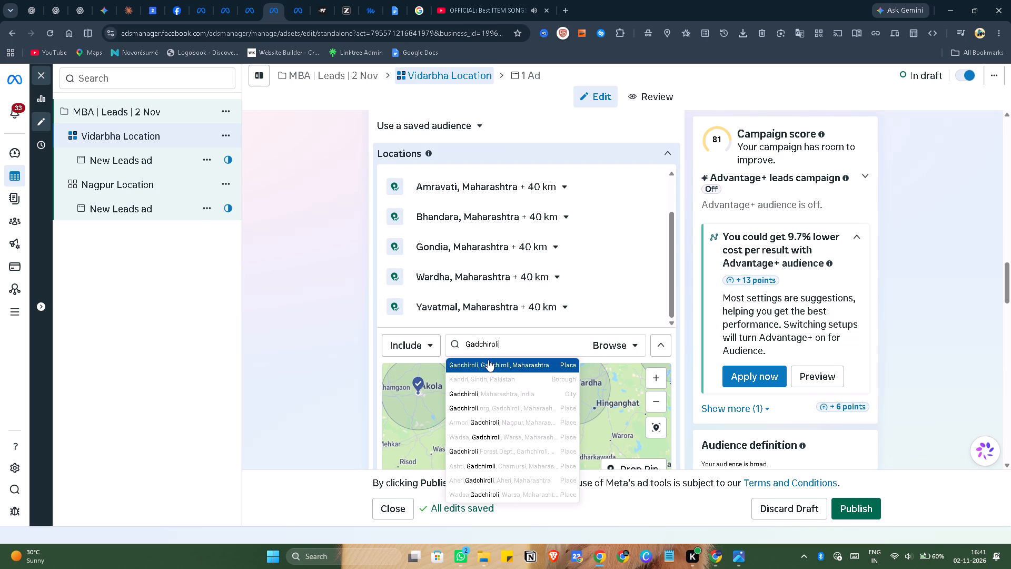
left_click(494, 365)
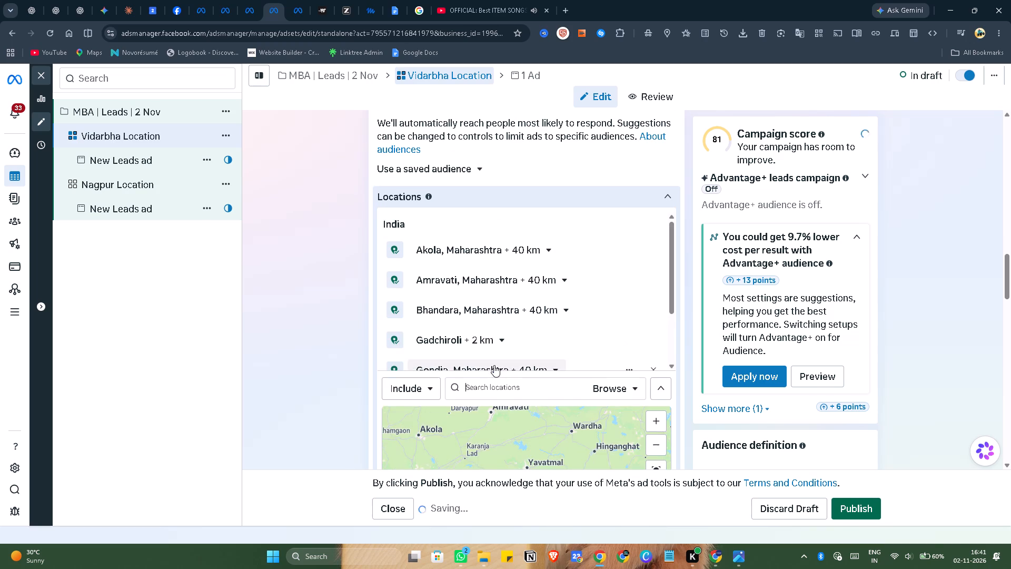
Set the Gadchiroli location's radius to 40 km in the Vidarbha ad set.
left_click(501, 336)
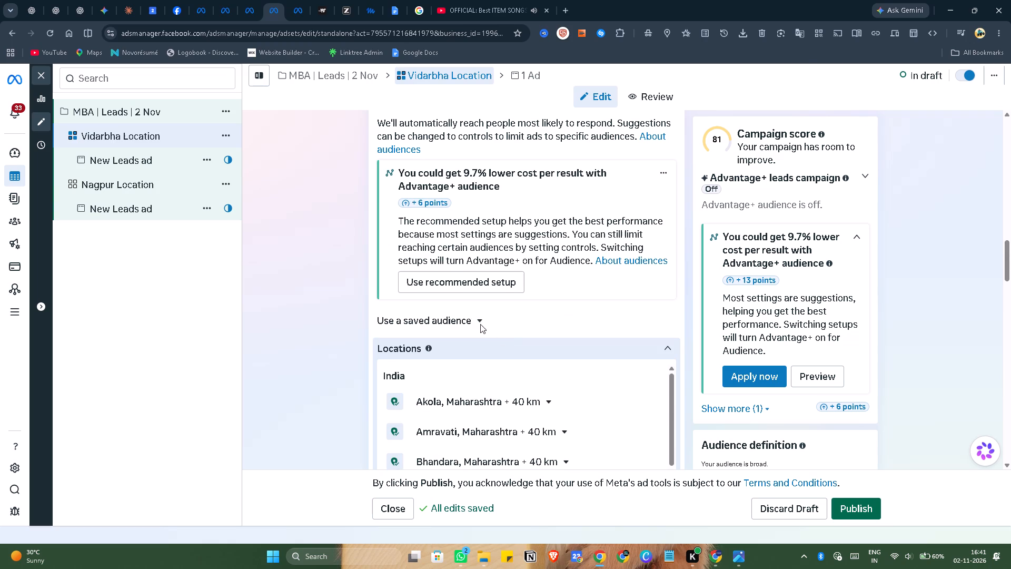
key("alt+Tab")
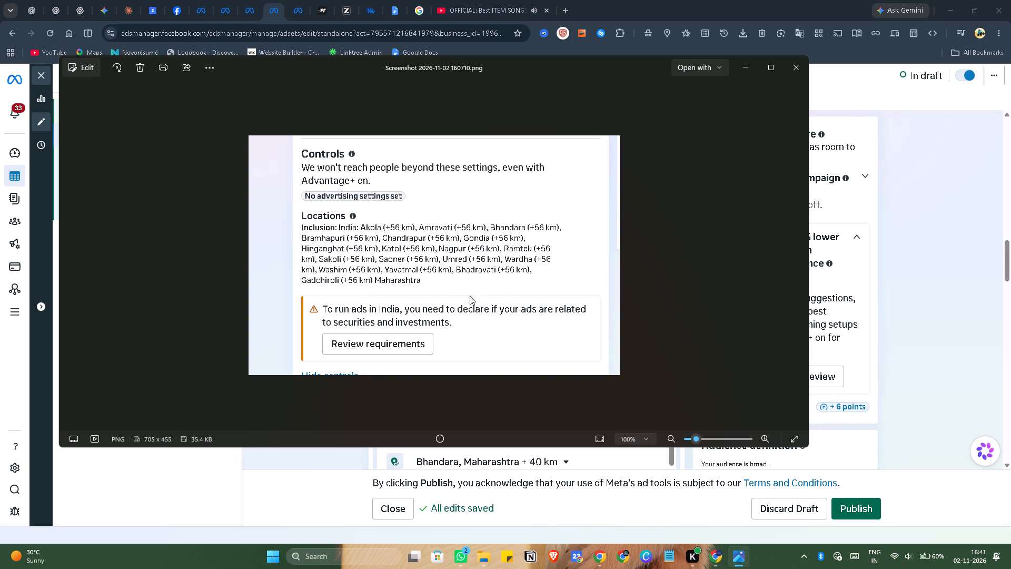
key("alt+Tab")
scroll(462, 291, "down", 3)
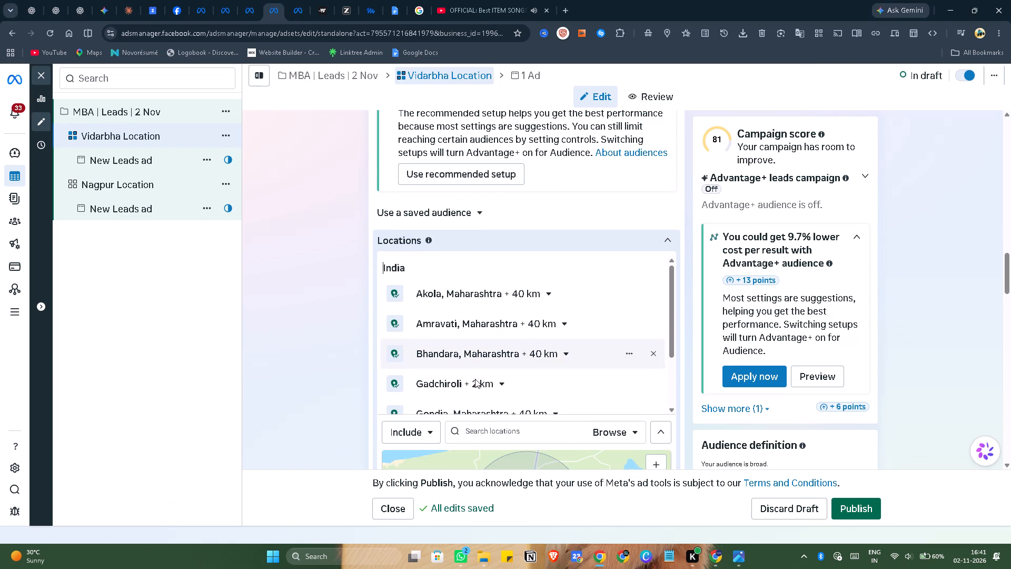
left_click(499, 382)
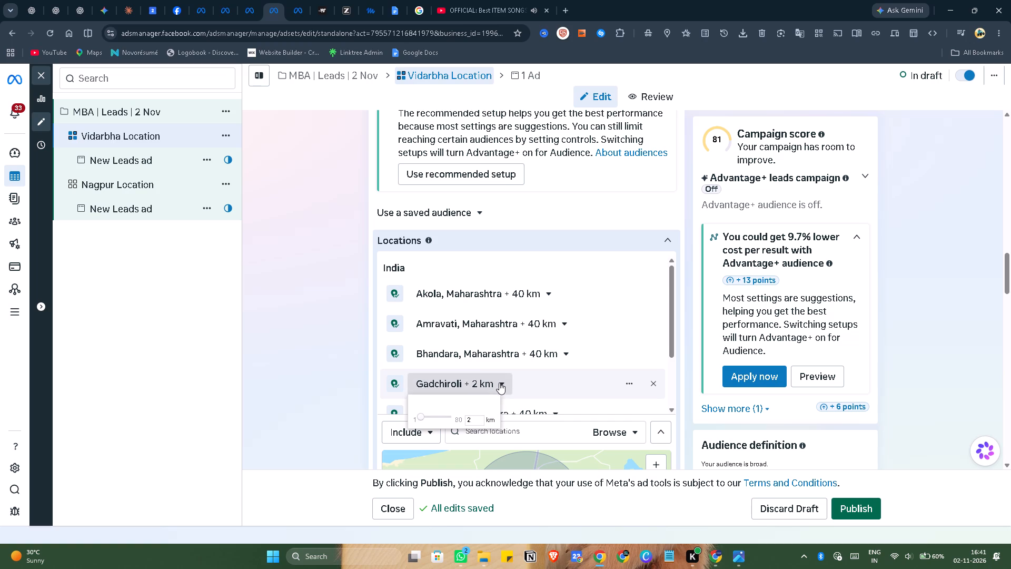
left_click(473, 419)
key("BackSpace")
type("40")
key("Return")
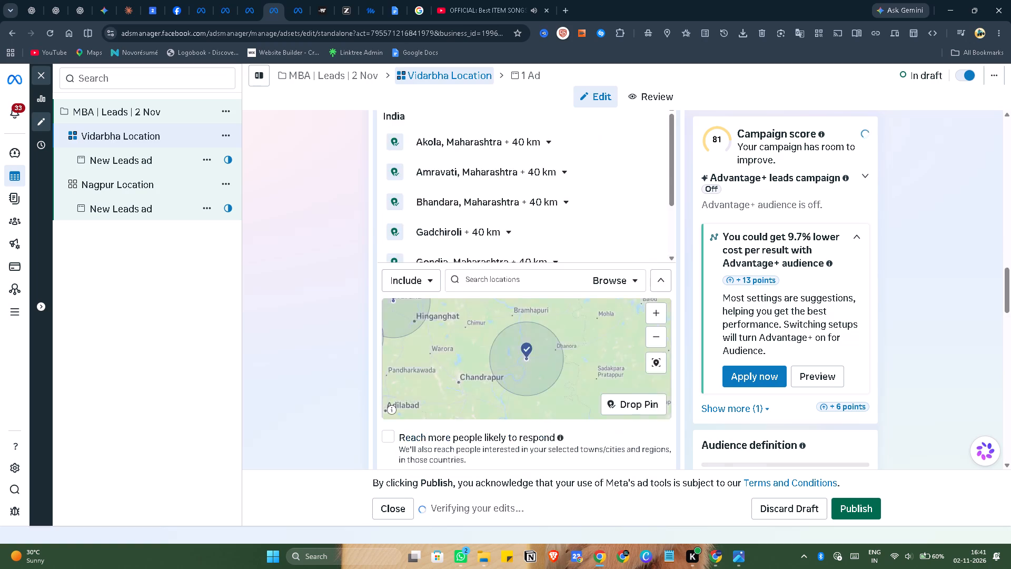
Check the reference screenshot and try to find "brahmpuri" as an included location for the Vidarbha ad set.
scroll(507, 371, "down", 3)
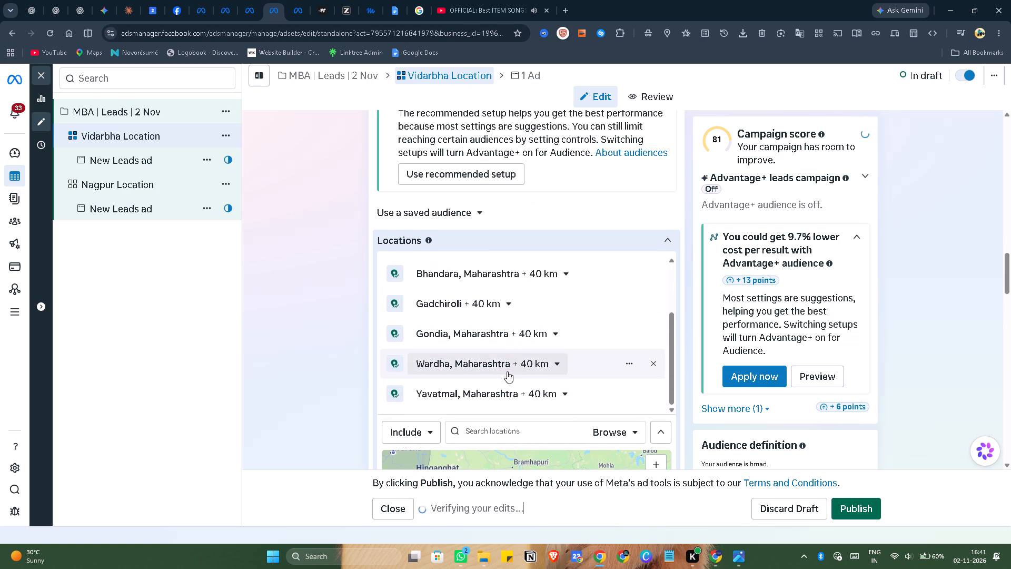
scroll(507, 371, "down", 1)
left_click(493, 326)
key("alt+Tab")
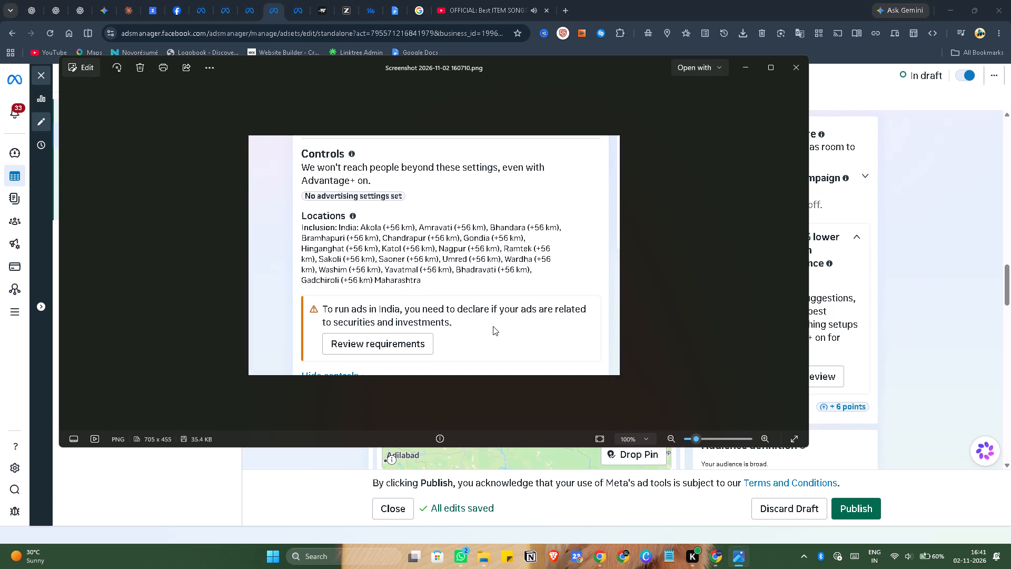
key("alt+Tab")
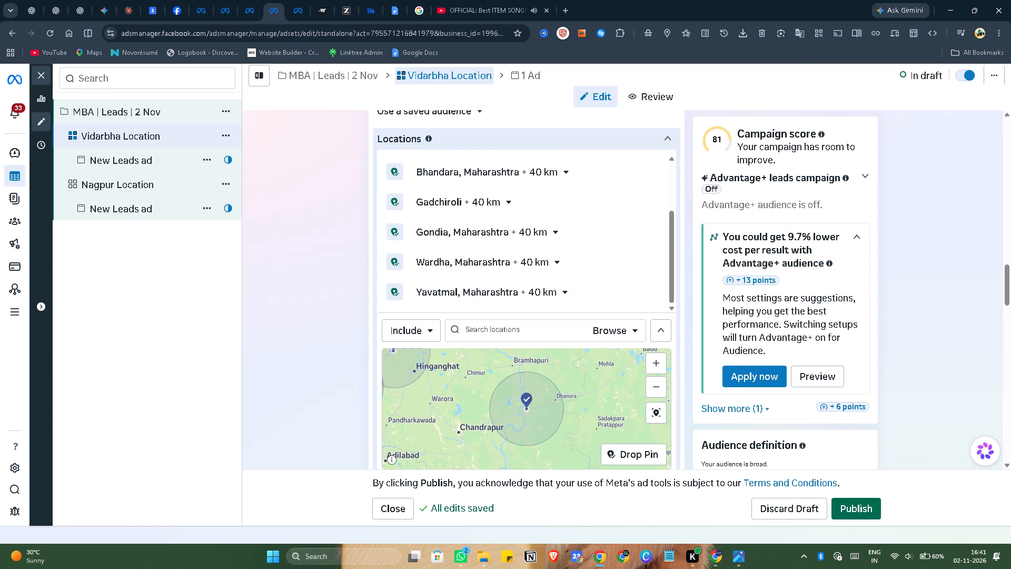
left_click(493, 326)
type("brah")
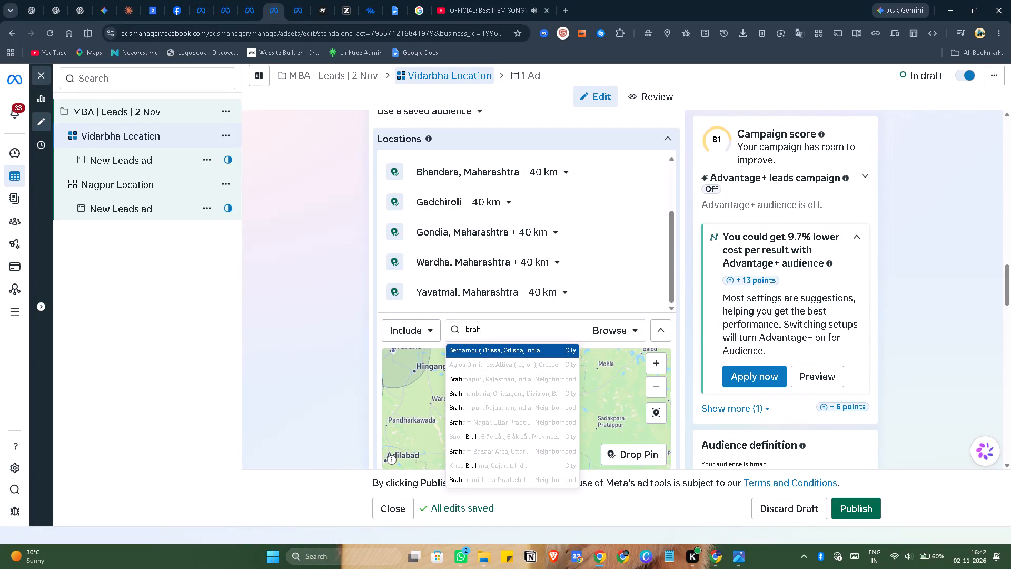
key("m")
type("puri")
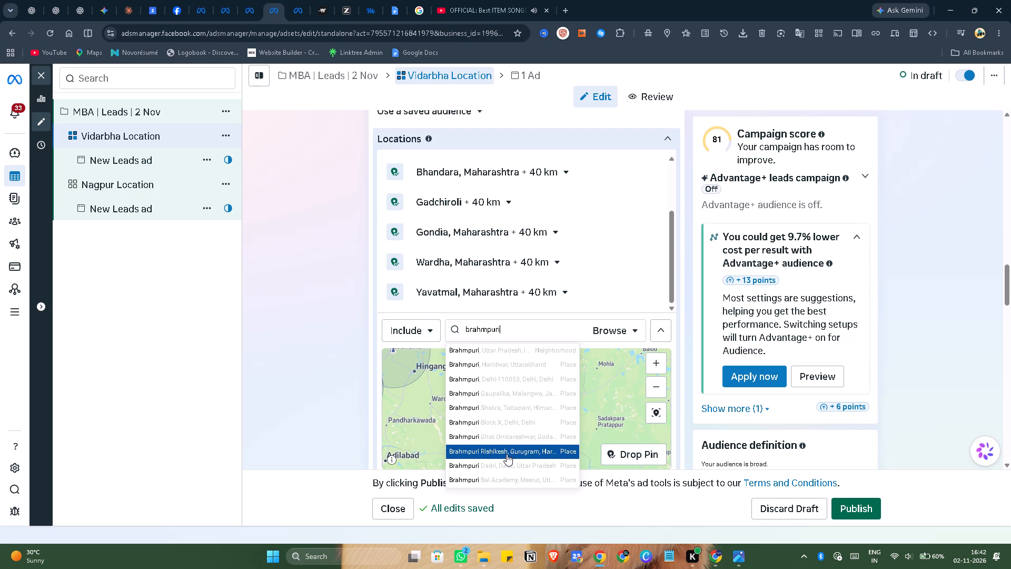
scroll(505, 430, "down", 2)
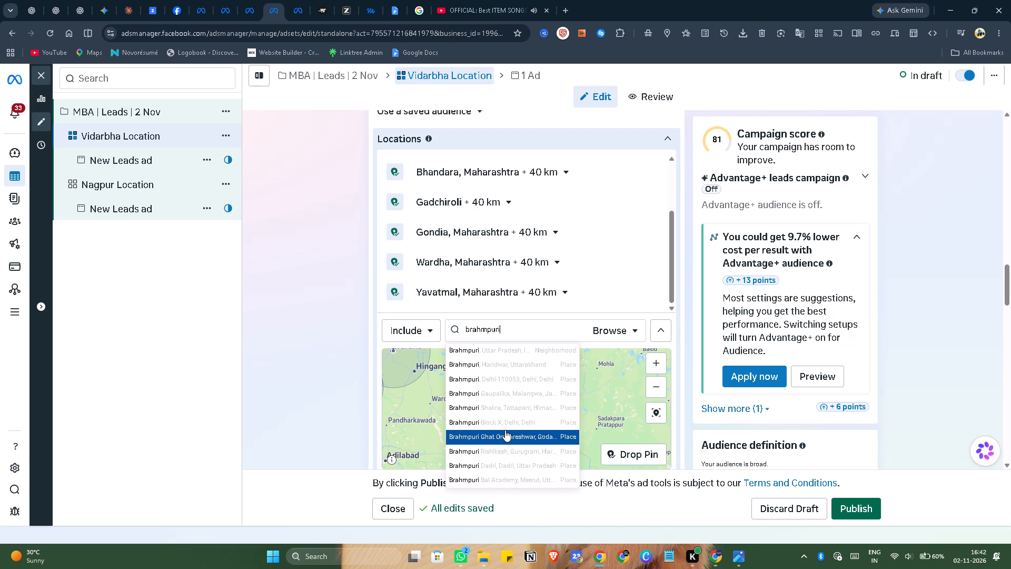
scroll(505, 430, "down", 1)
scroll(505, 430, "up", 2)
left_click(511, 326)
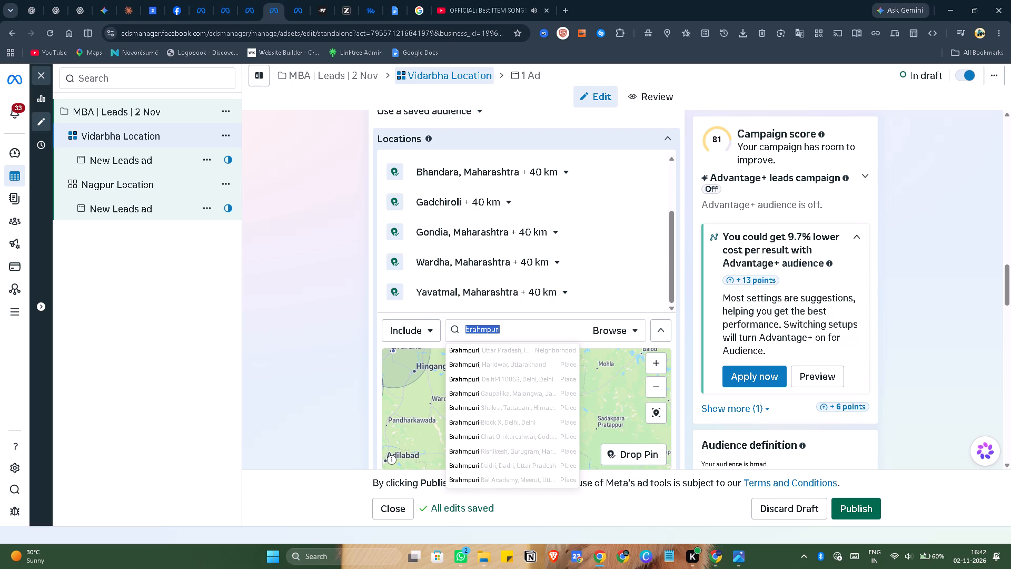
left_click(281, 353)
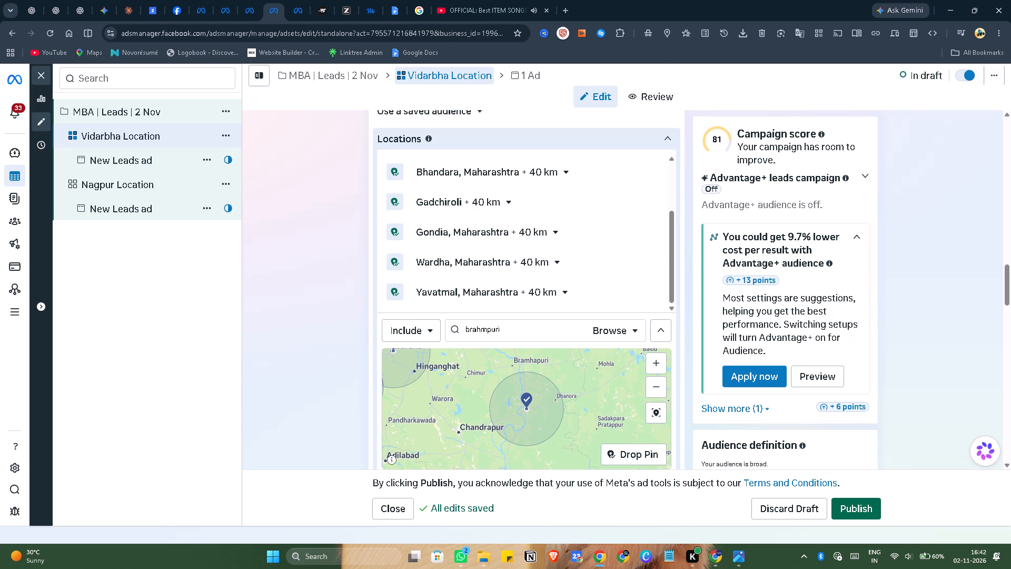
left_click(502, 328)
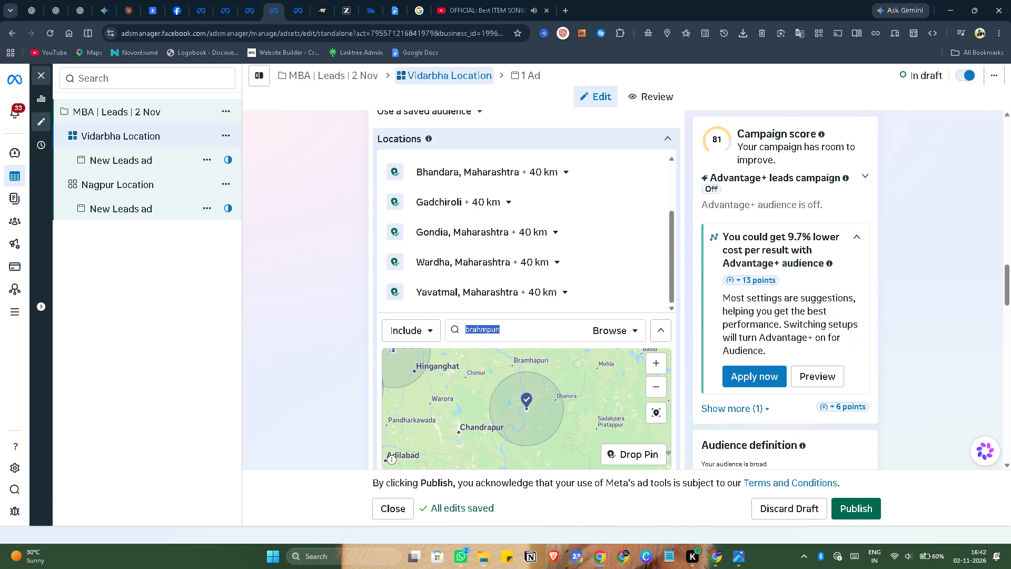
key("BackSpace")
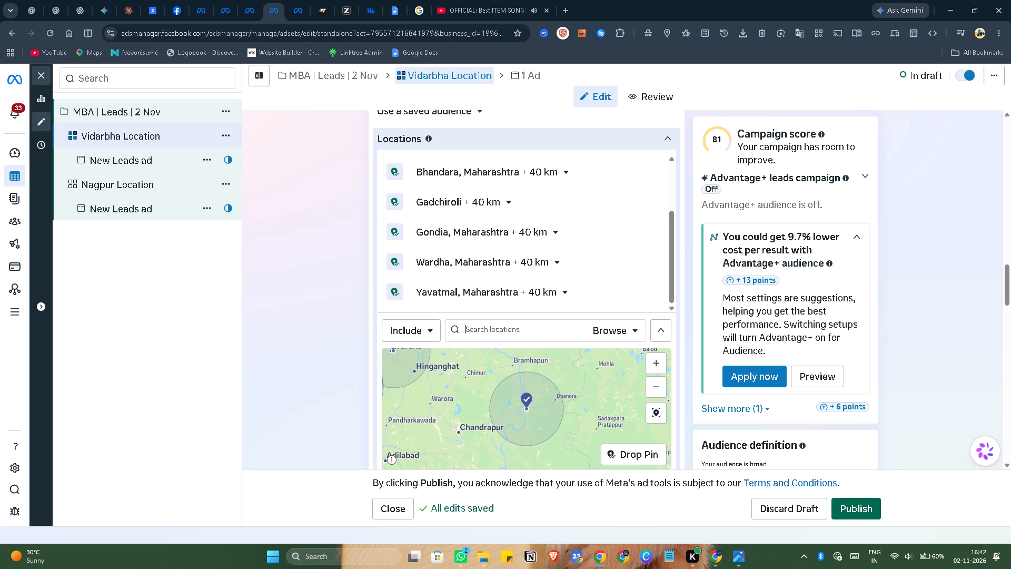
Search for "bramhpuri" and add the place Bramhpuri, Saoner, Maharashtra as an included location in the Vidarbha ad set.
type("bra")
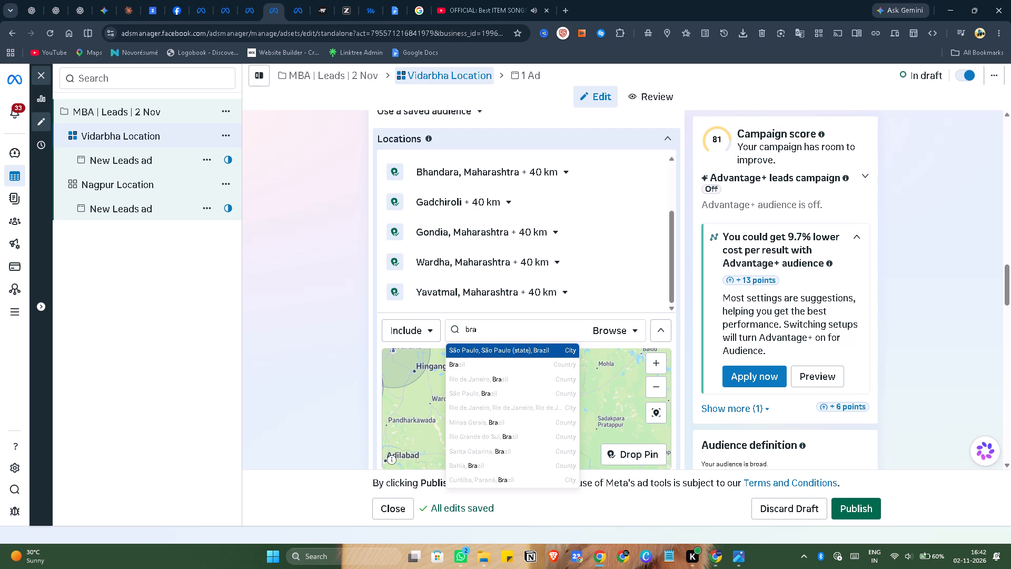
key("BackSpace")
key("BackSpace")
key("BackSpace")
key("BackSpace")
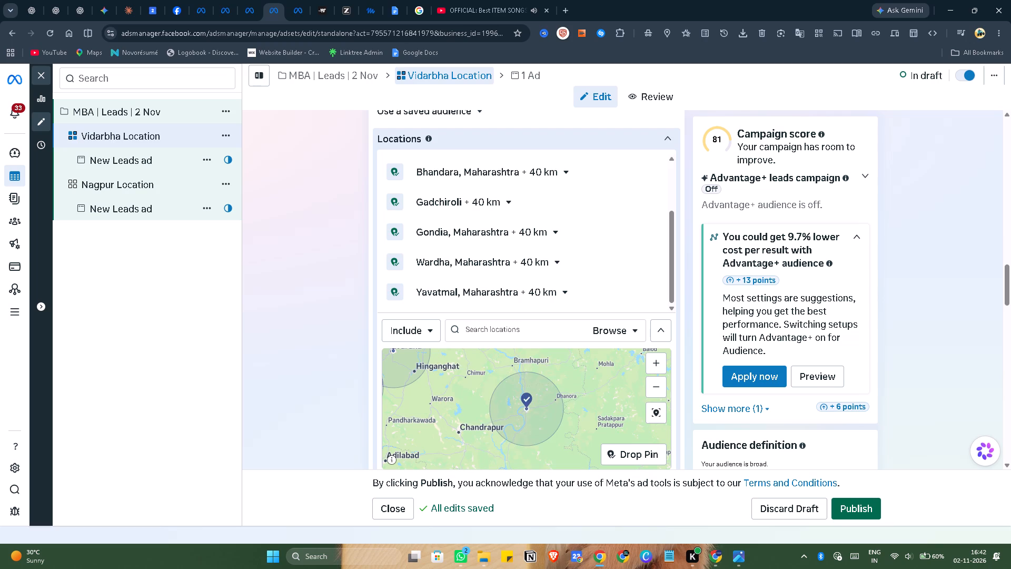
type("brah")
key("BackSpace")
type("mh")
type("puri")
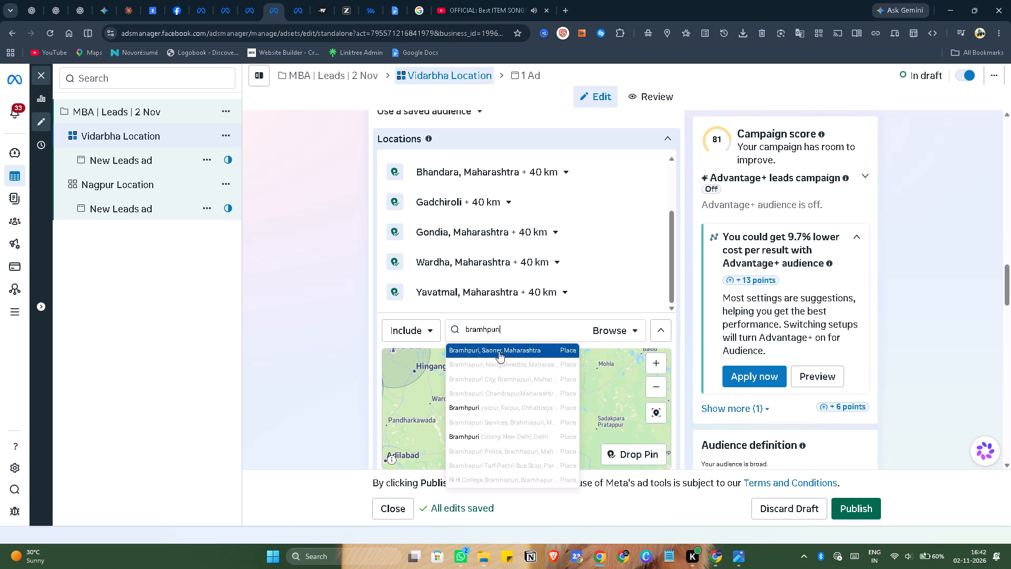
left_click(499, 351)
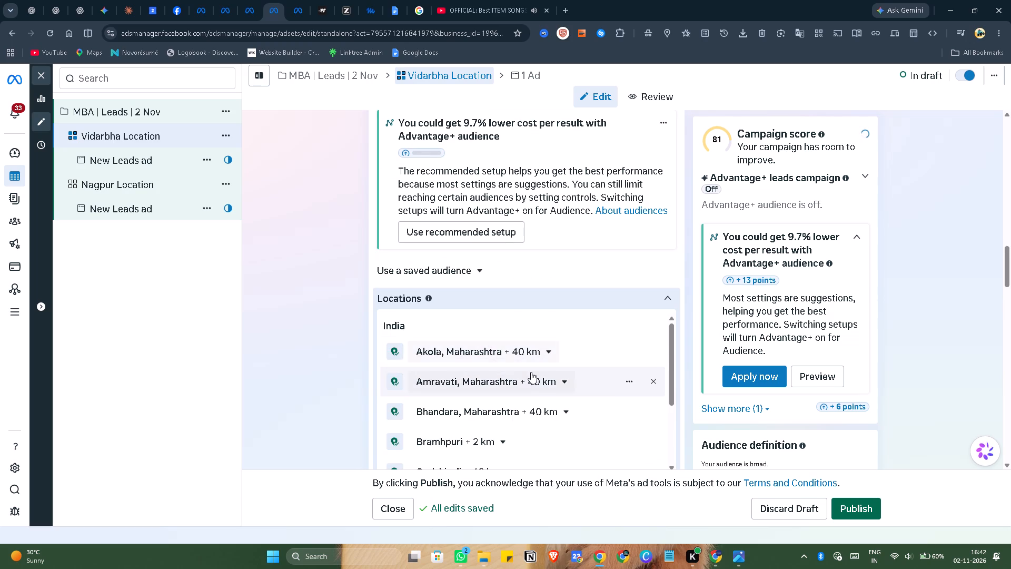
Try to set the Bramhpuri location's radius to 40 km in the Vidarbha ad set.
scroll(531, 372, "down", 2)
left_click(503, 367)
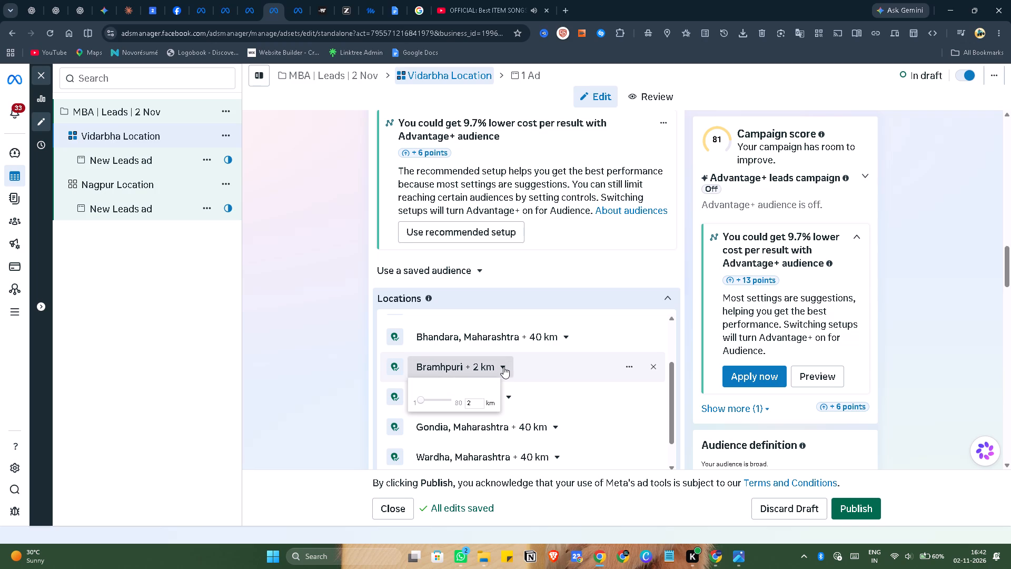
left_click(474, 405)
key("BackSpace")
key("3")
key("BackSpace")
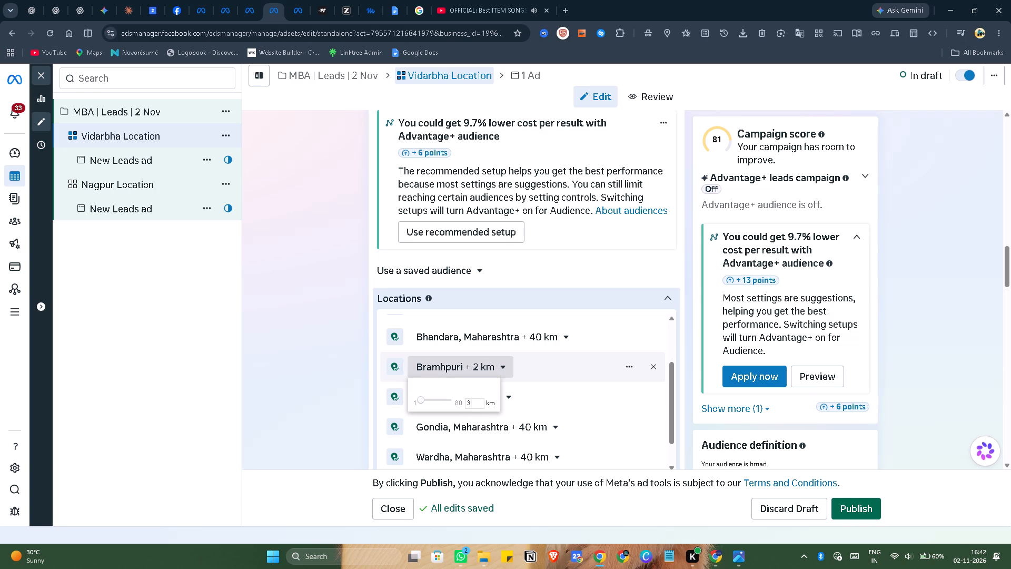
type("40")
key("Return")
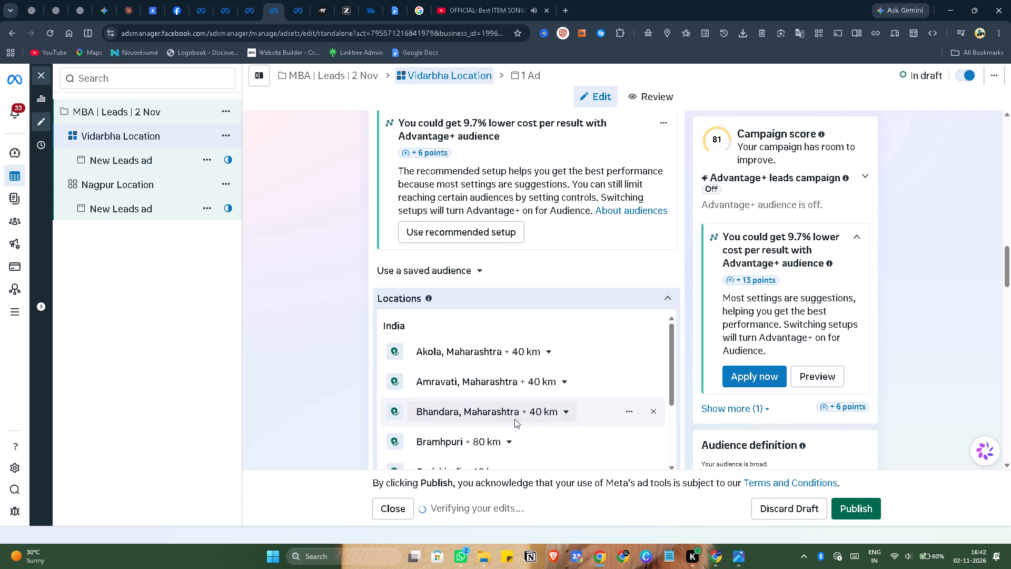
Check the radii of the included locations and set Bramhpuri's radius to 40 km in the Vidarbha ad set.
scroll(533, 393, "down", 3)
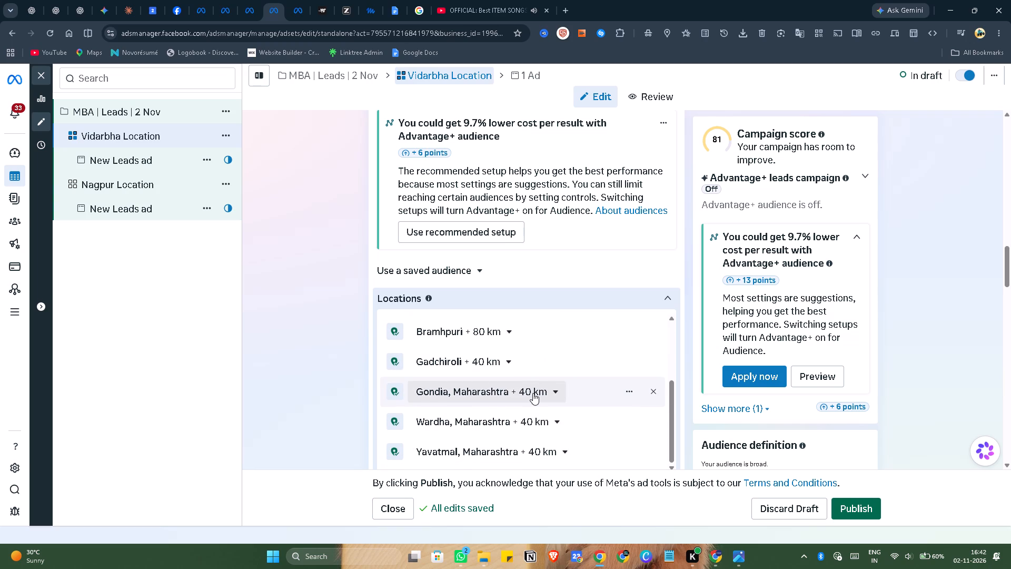
scroll(533, 393, "down", 3)
scroll(583, 325, "up", 1)
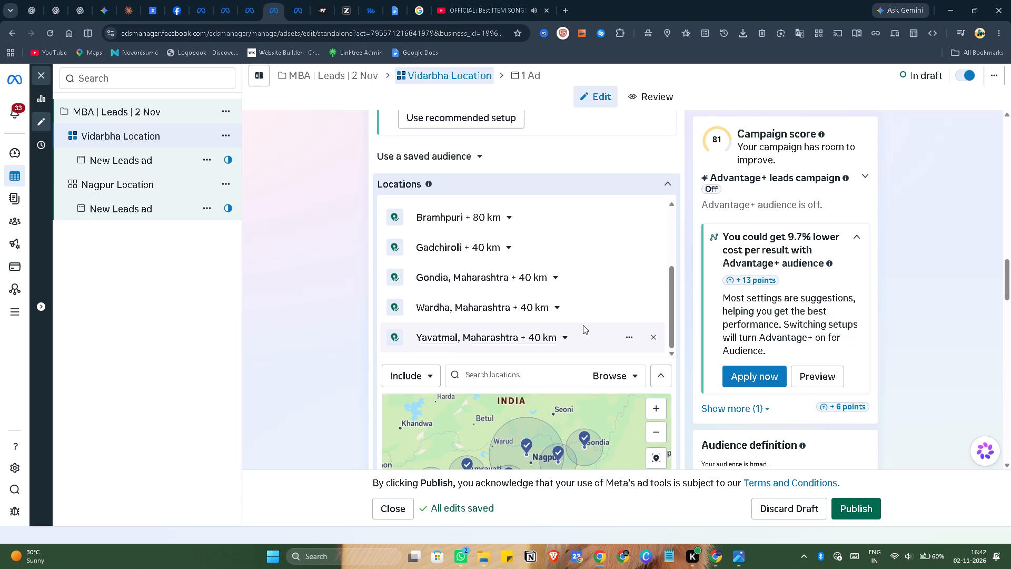
scroll(583, 325, "up", 4)
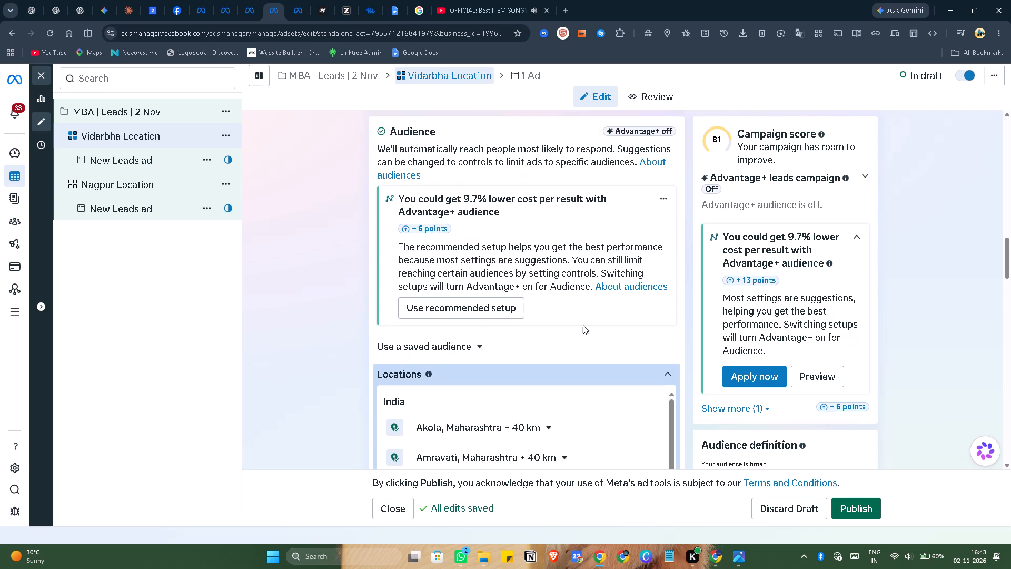
scroll(583, 325, "down", 3)
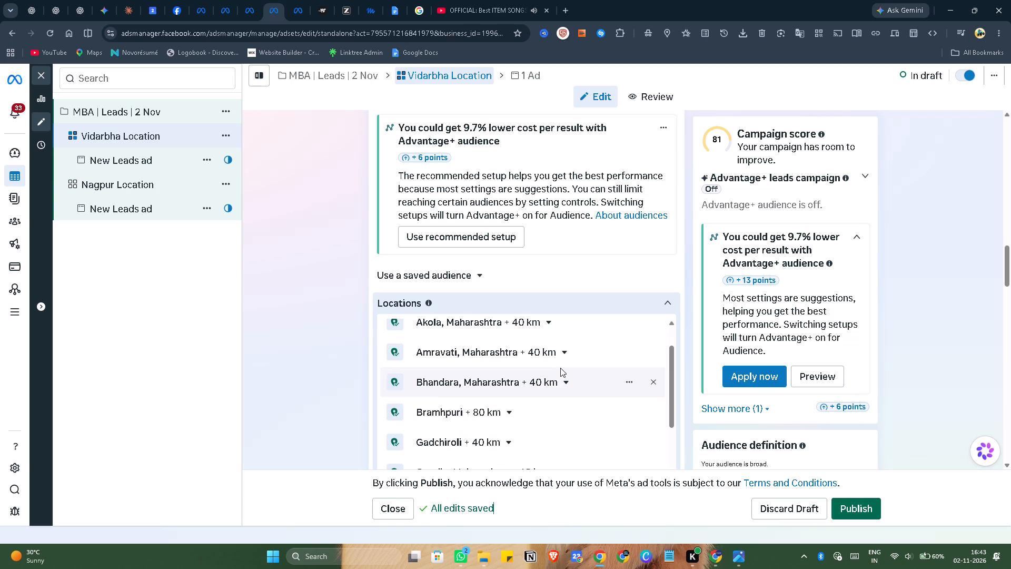
scroll(560, 368, "down", 3)
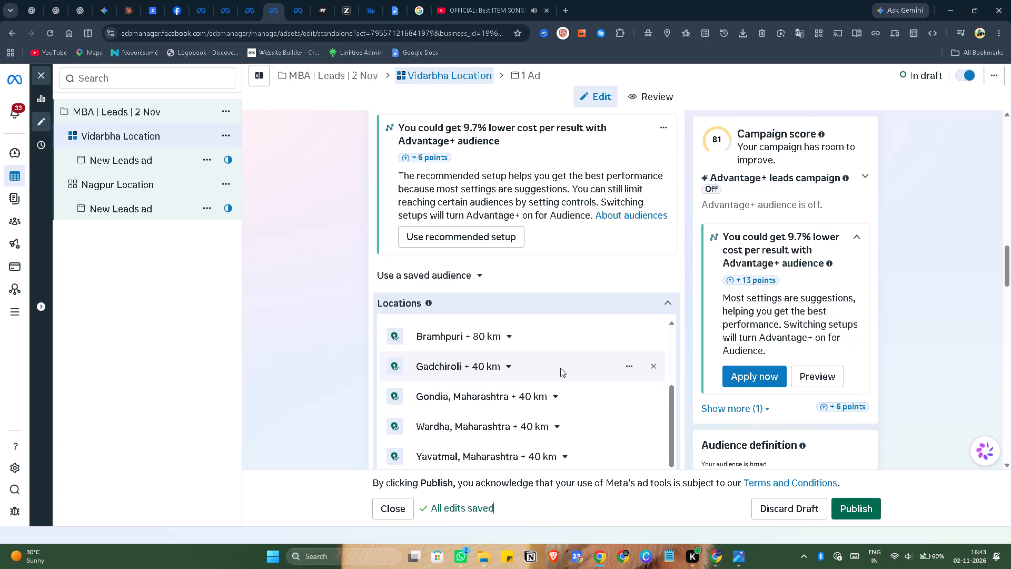
scroll(560, 368, "up", 1)
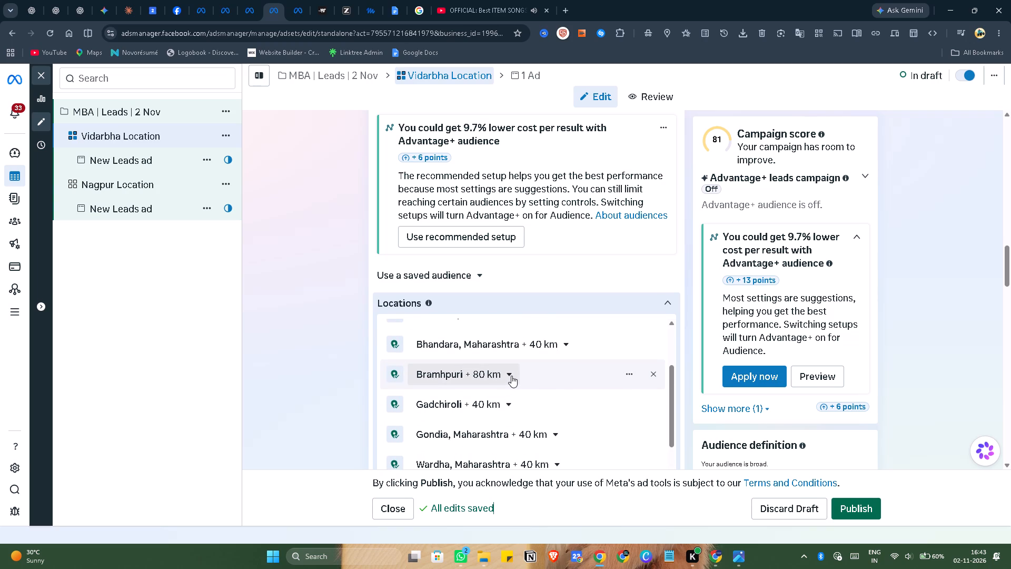
left_click(511, 376)
left_click(474, 409)
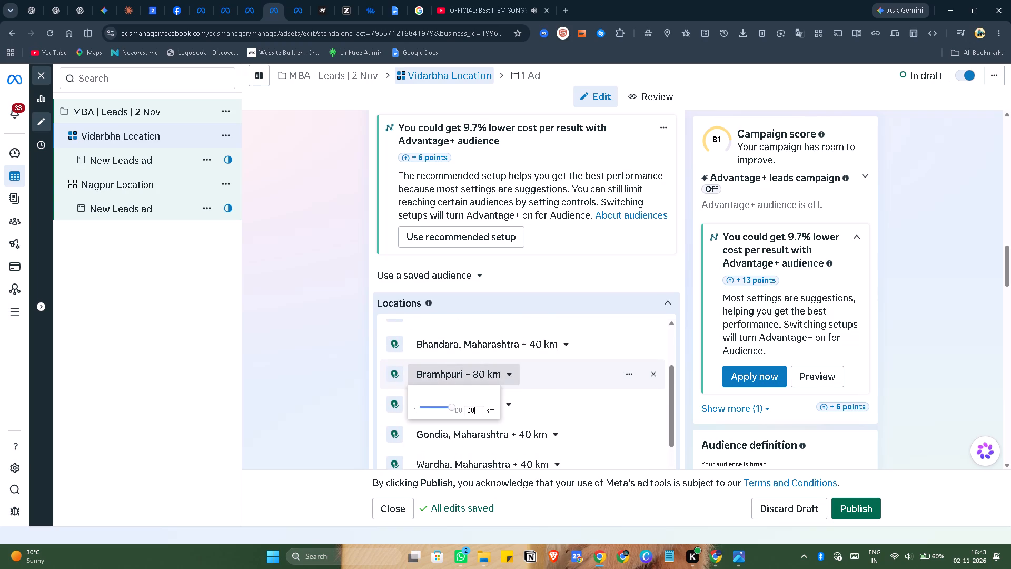
key("BackSpace")
key("BackSpace")
key("BackSpace")
type("40")
key("Return")
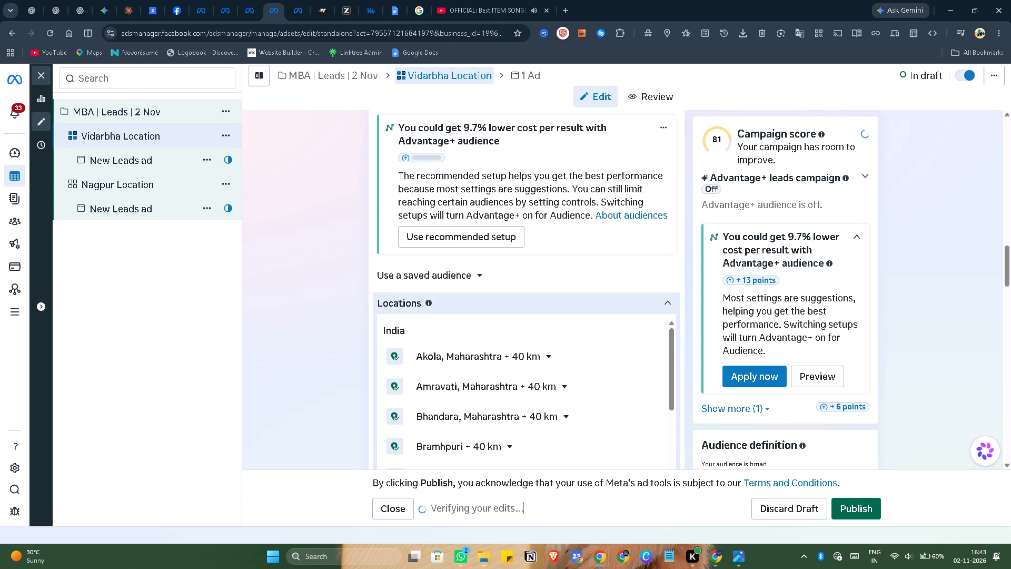
Check the reference screenshot and add the city Umred, Maharashtra as an included location in the Vidarbha ad set.
key("alt+Tab")
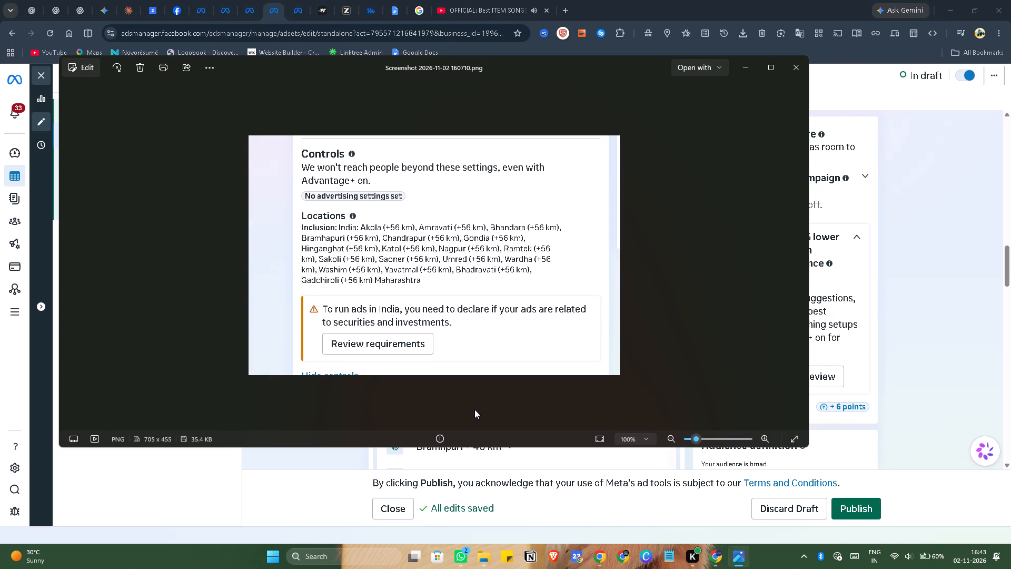
key("alt+Tab")
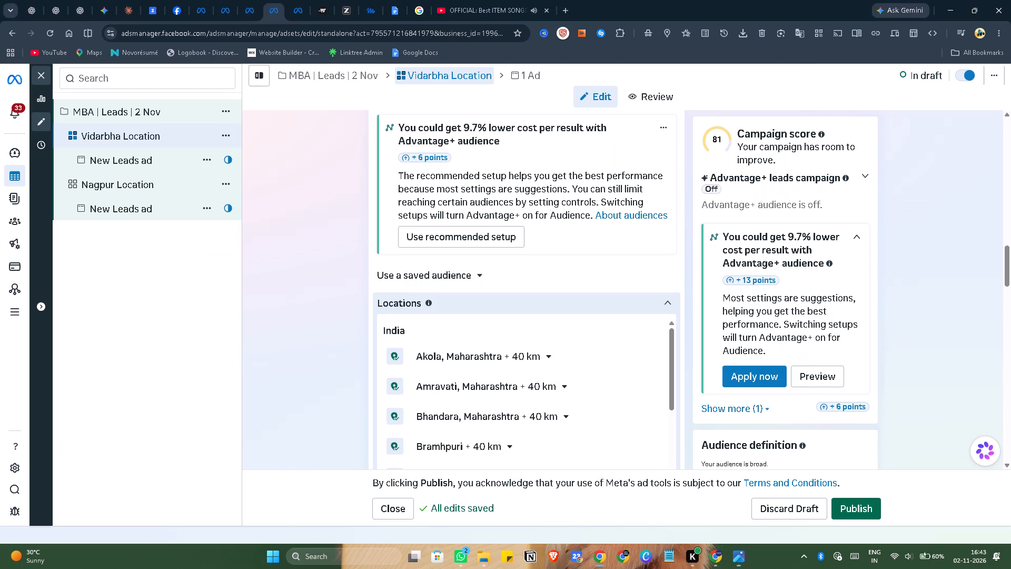
scroll(486, 386, "down", 4)
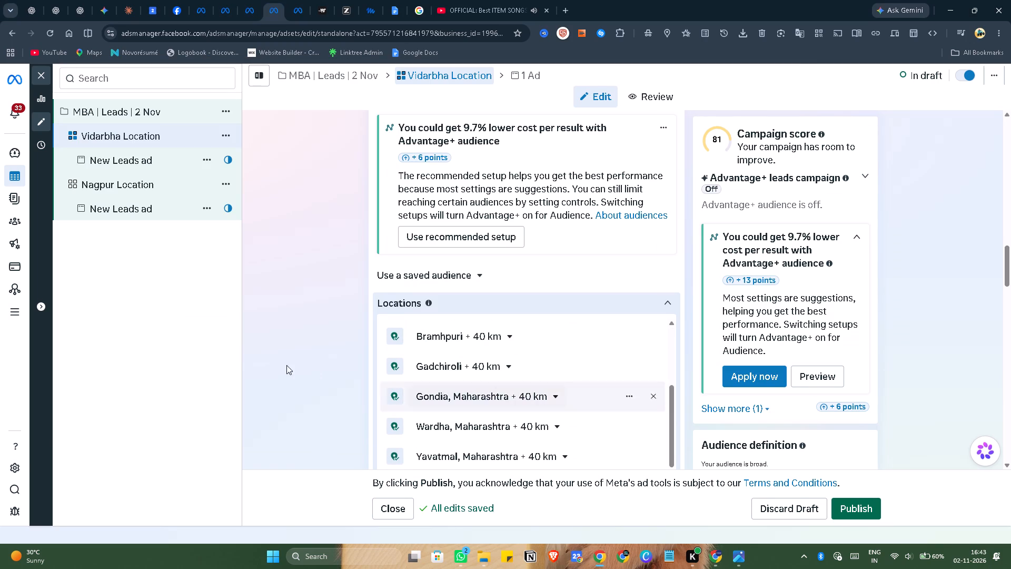
scroll(269, 362, "down", 4)
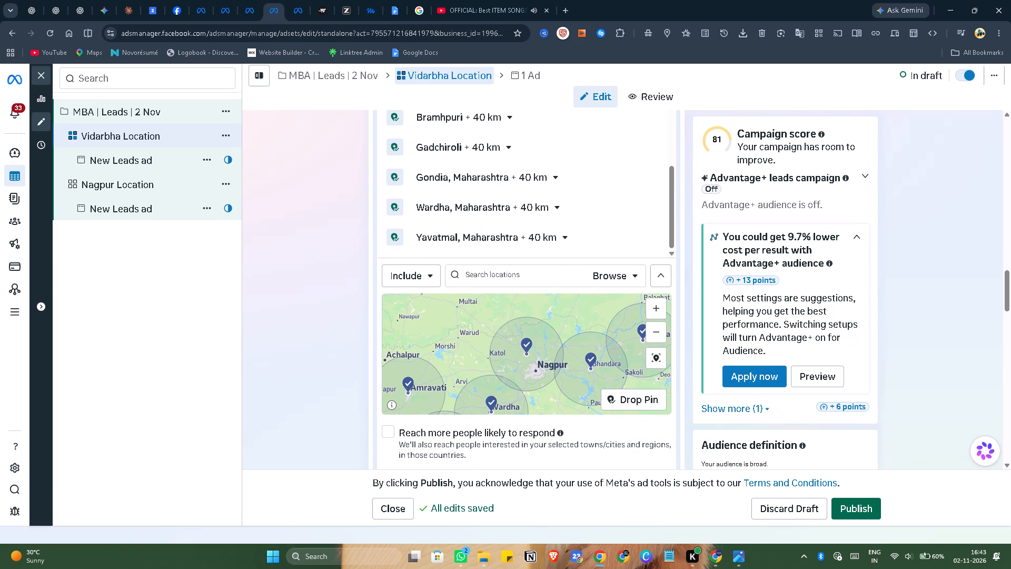
left_click(487, 272)
type("umred")
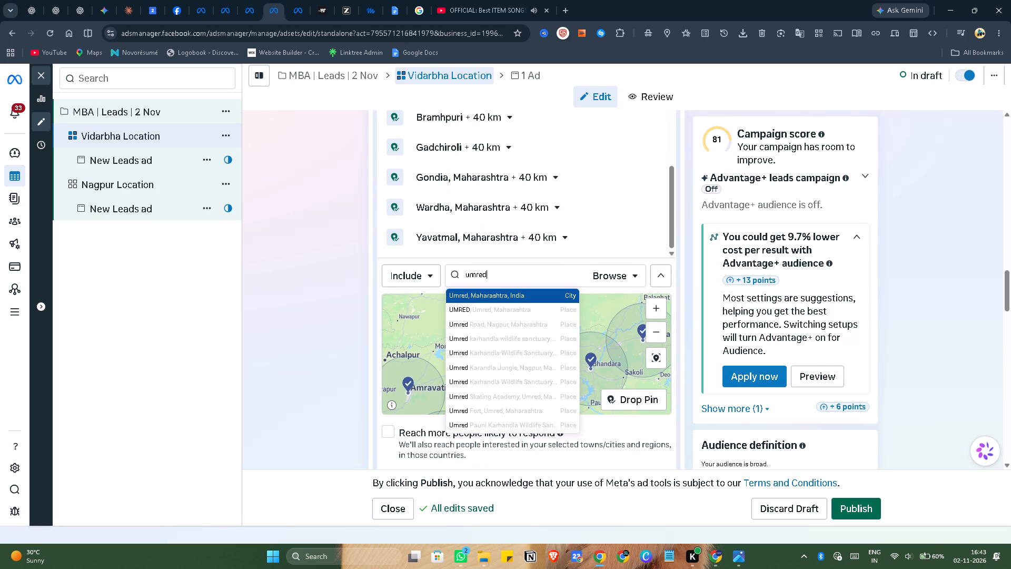
left_click(476, 295)
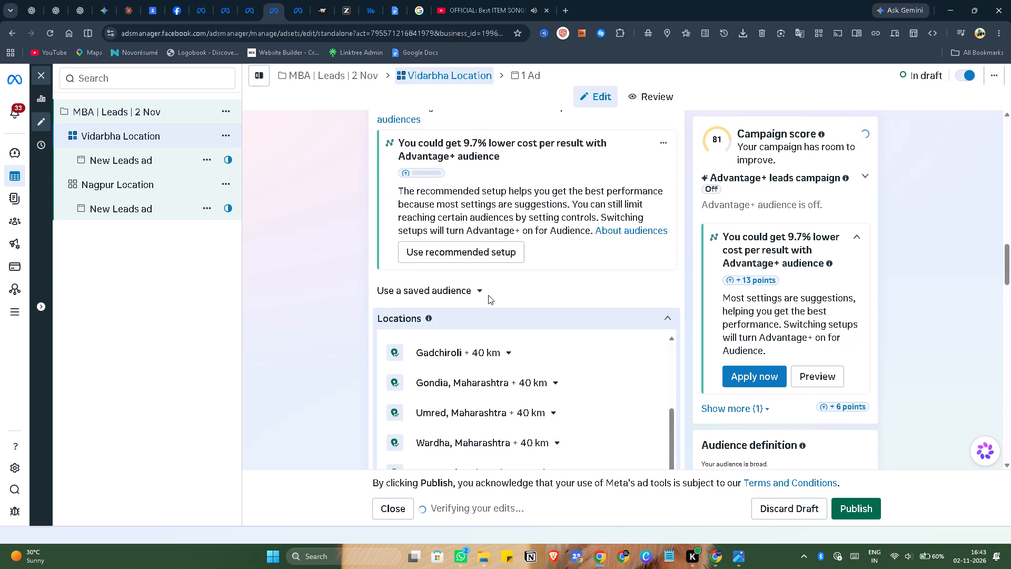
Check the reference screenshot and search the Vidarbha ad set's locations for "washim".
scroll(316, 344, "down", 2)
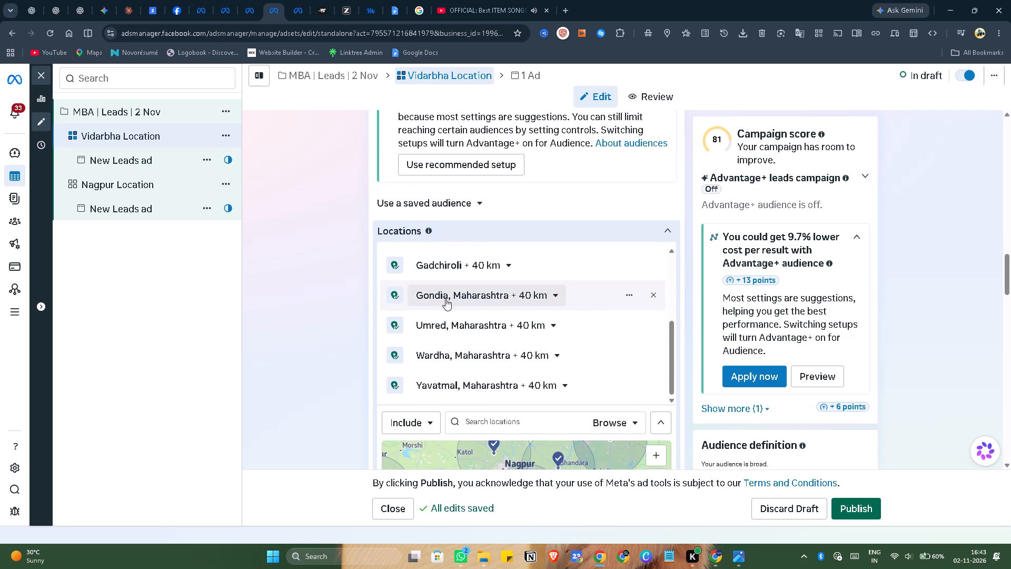
key("alt+Tab")
left_click(445, 299)
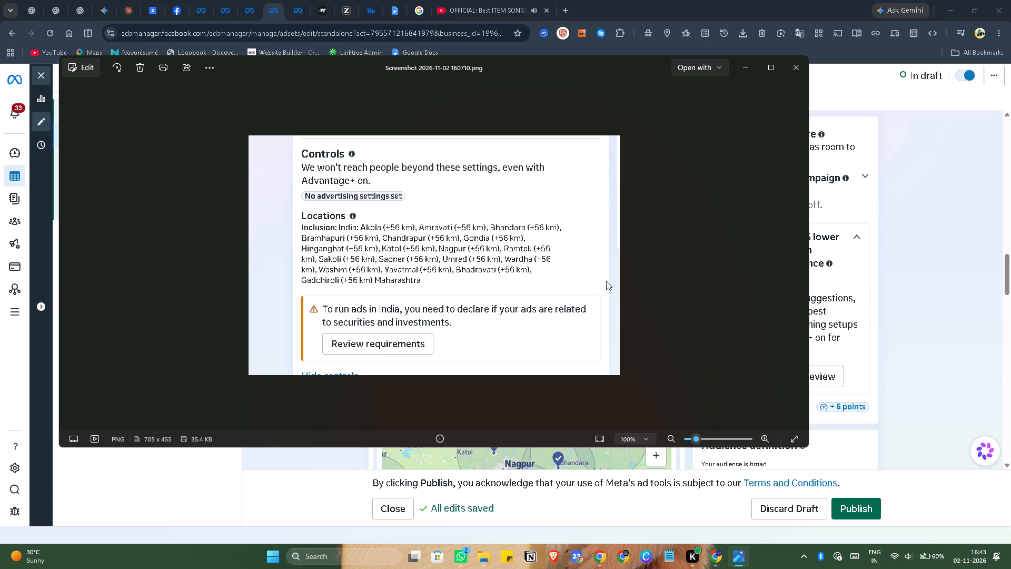
key("alt+Tab")
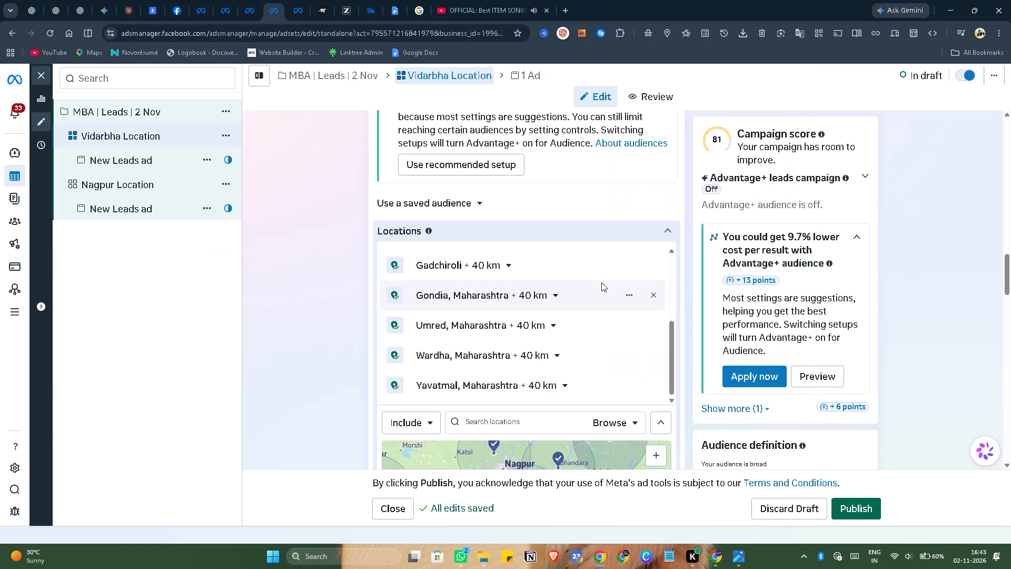
left_click(507, 420)
key("w")
type("asi")
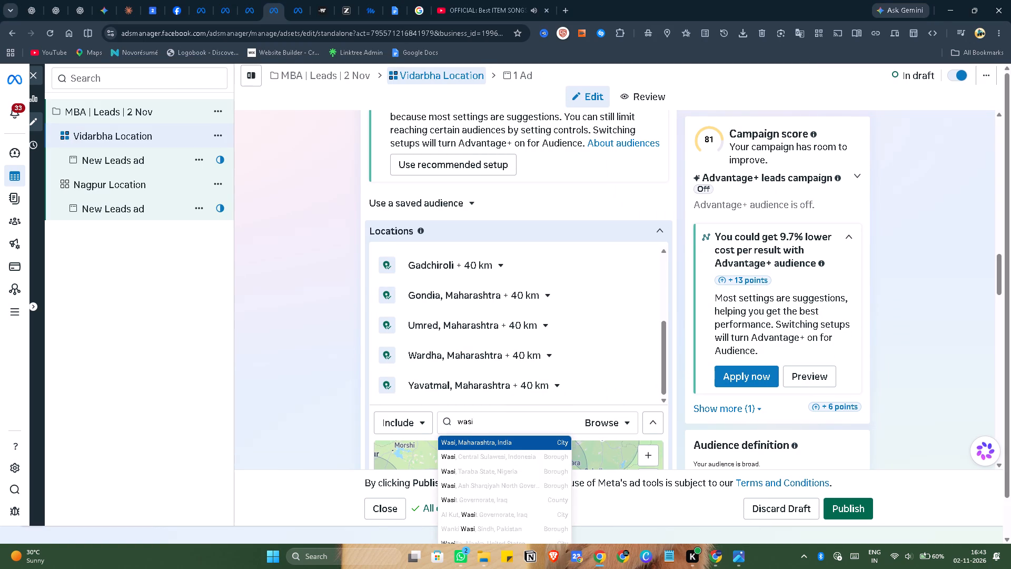
key("alt+Tab")
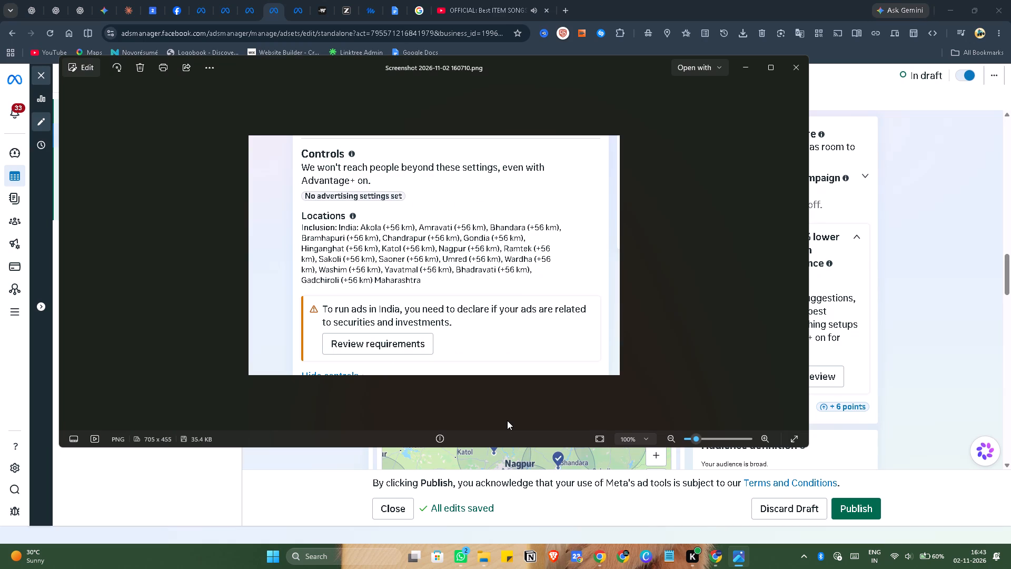
key("alt+Tab")
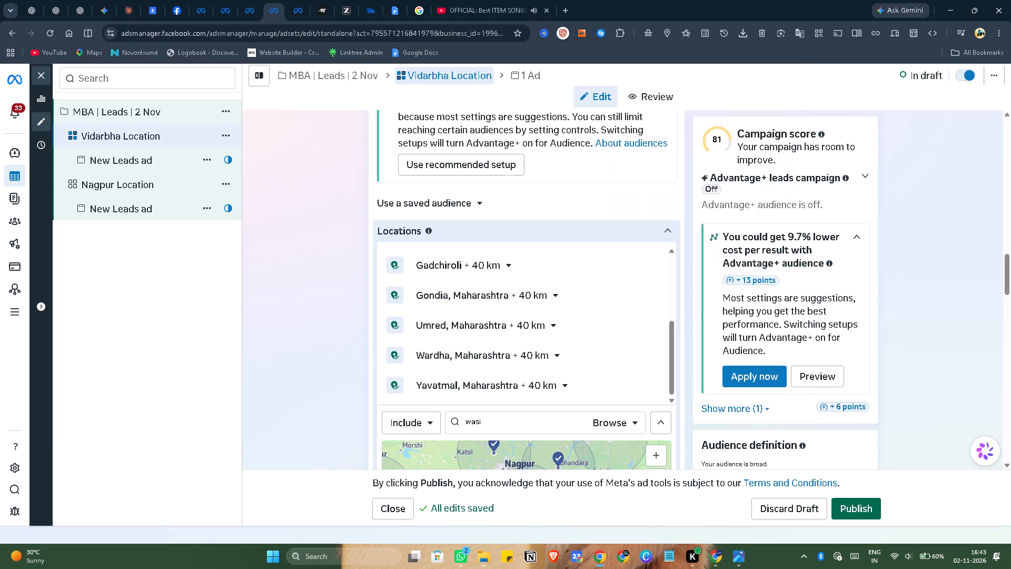
key("backslash")
key("BackSpace")
key("BackSpace")
type("hi,")
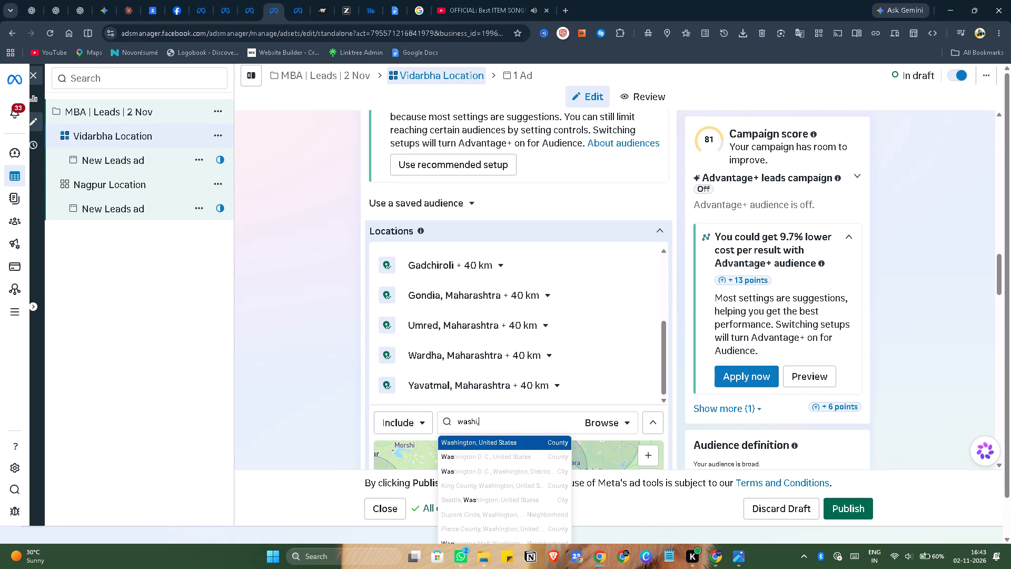
key("BackSpace")
key("m")
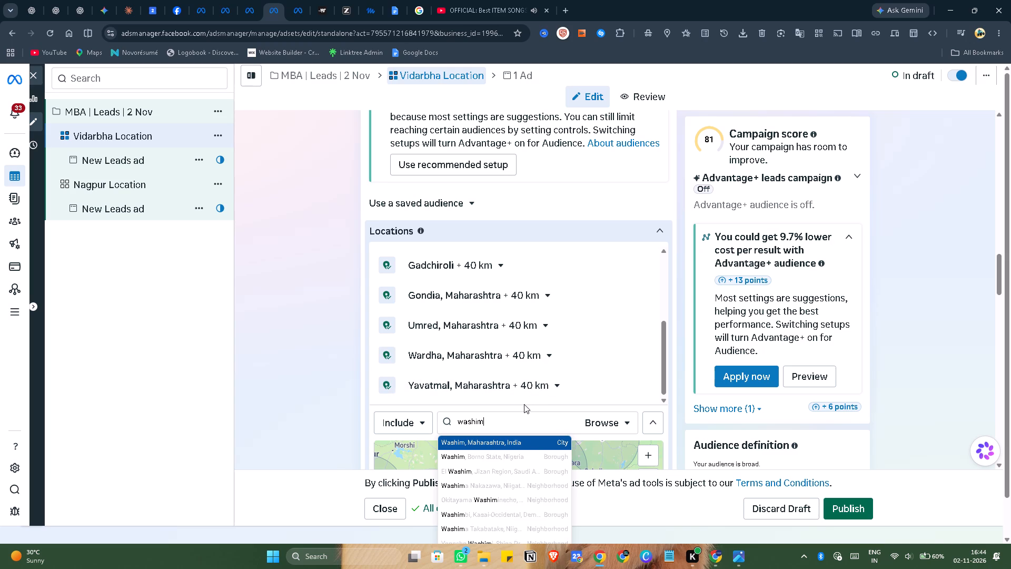
key("alt+Tab")
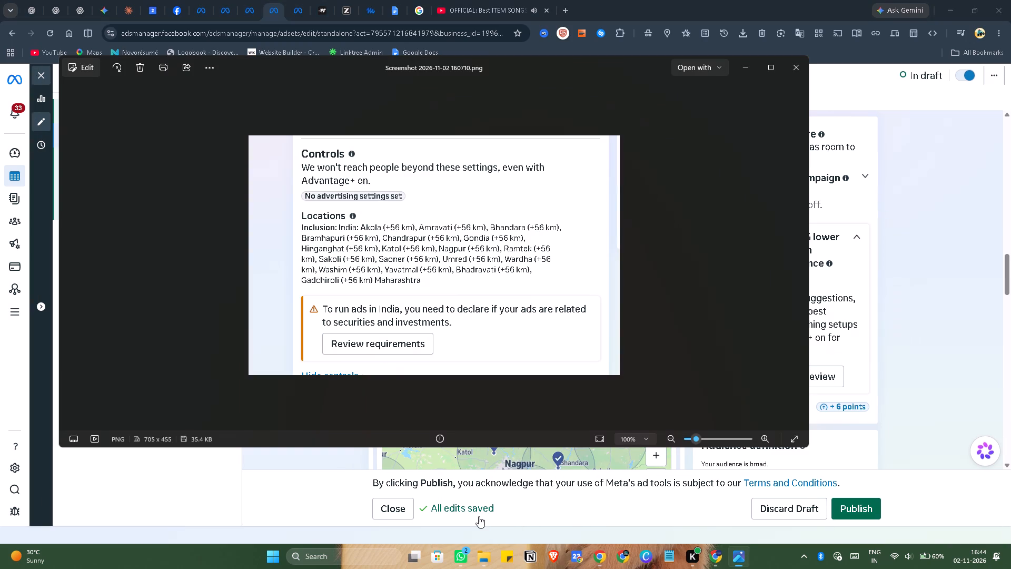
key("alt+Tab")
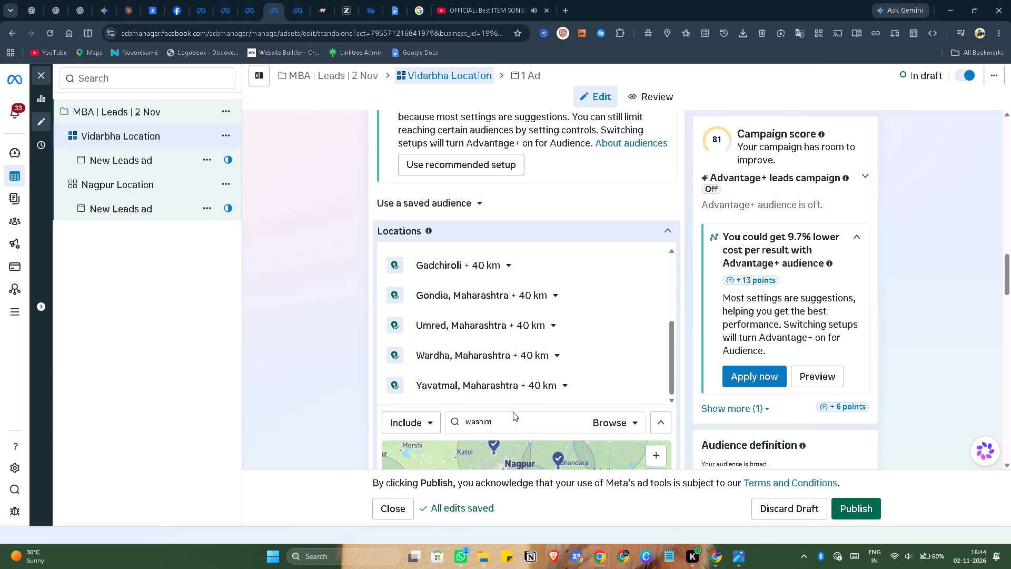
Look through the Vidarbha ad set's included locations and open Umred's radius setting.
scroll(504, 313, "down", 3)
scroll(504, 313, "up", 2)
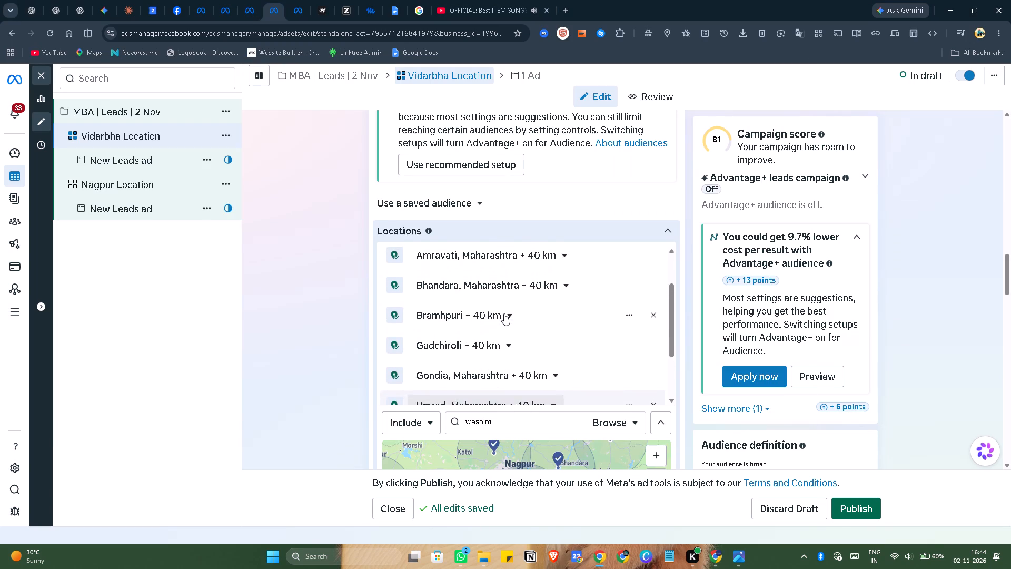
scroll(504, 313, "up", 2)
scroll(504, 313, "down", 2)
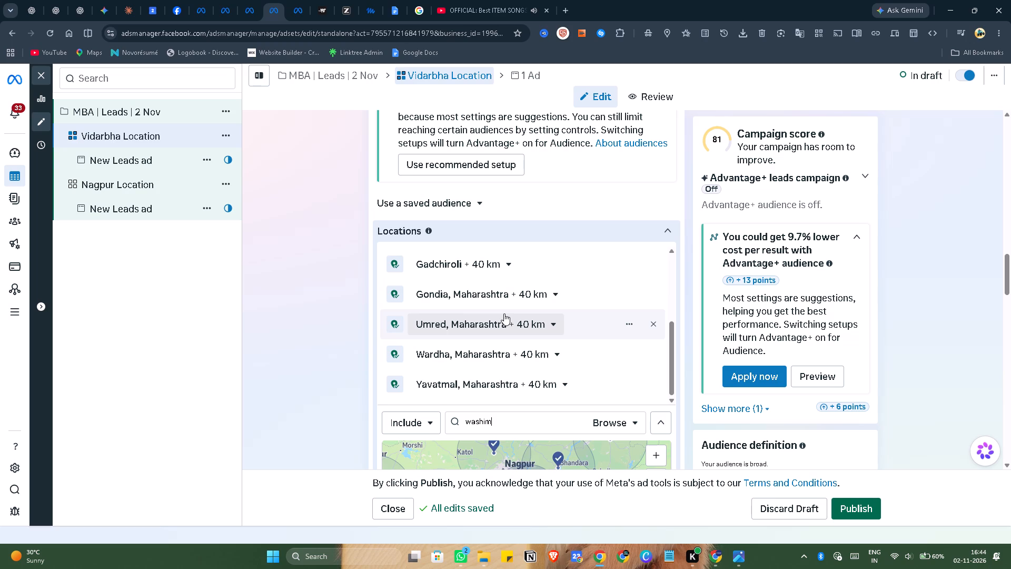
left_click(504, 313)
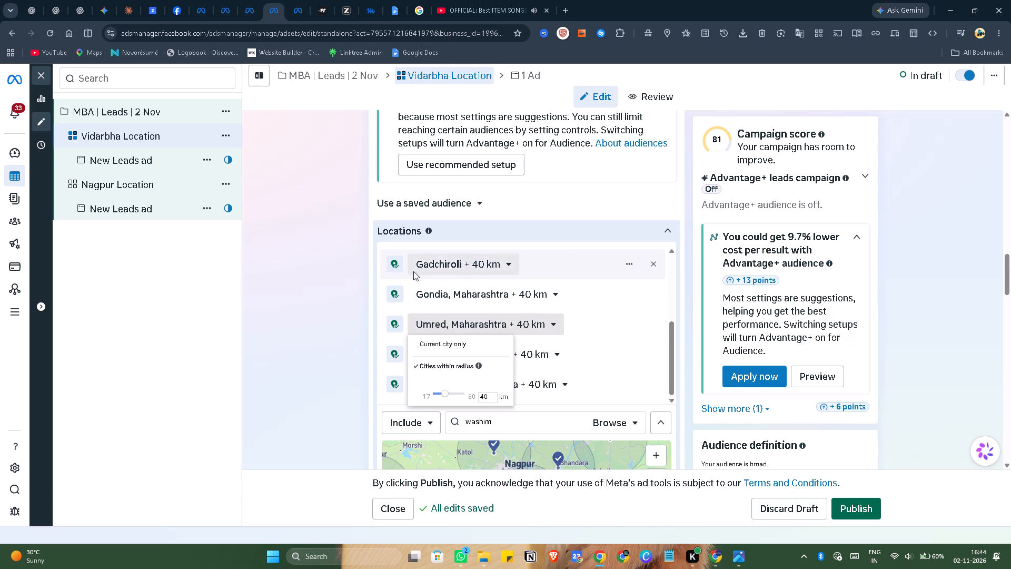
Close Umred's radius setting unchanged and review the Vidarbha ad set's detailed targeting, age, gender and placement settings.
scroll(335, 303, "down", 5)
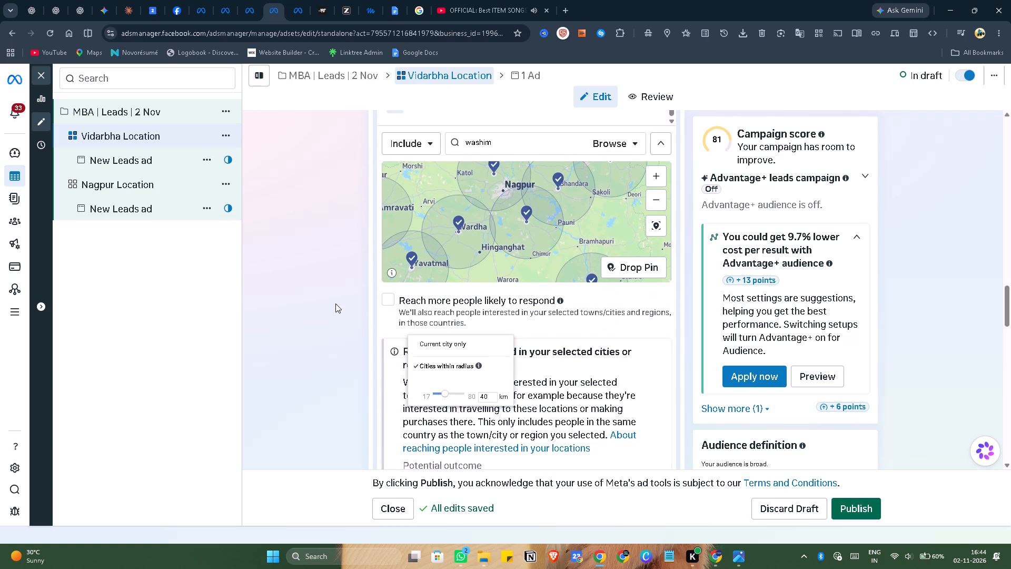
scroll(335, 303, "down", 6)
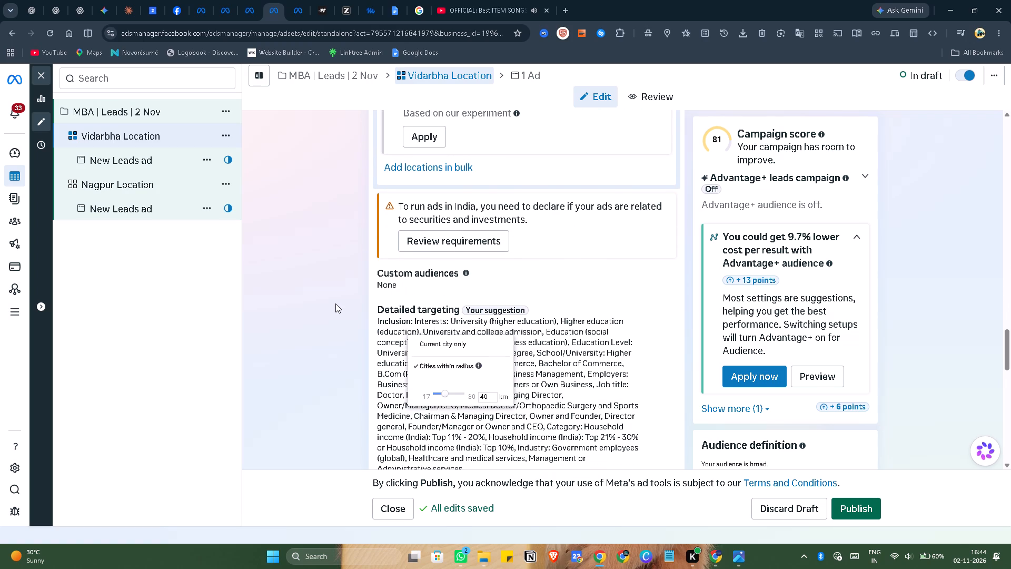
scroll(335, 303, "down", 3)
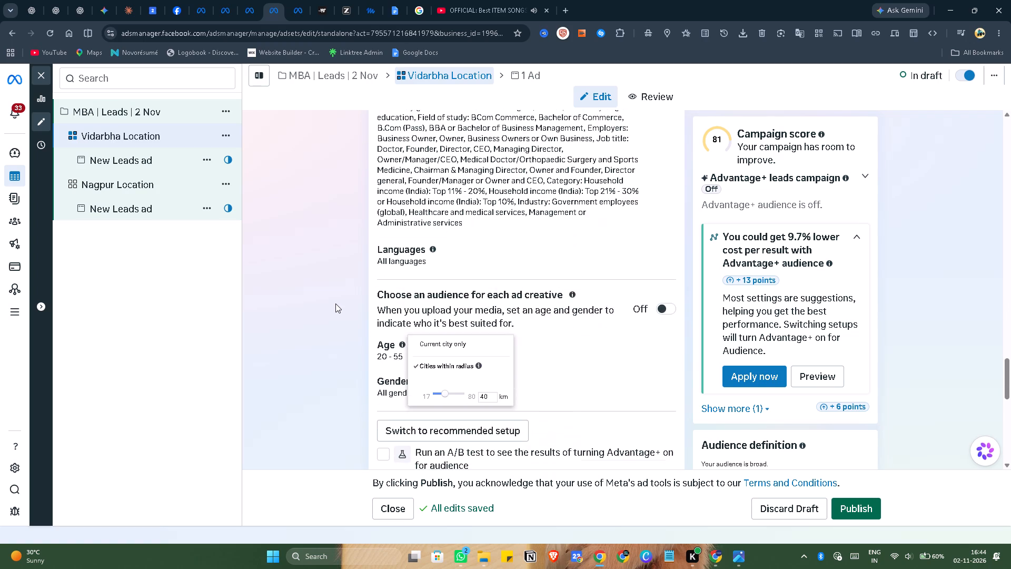
scroll(335, 303, "down", 3)
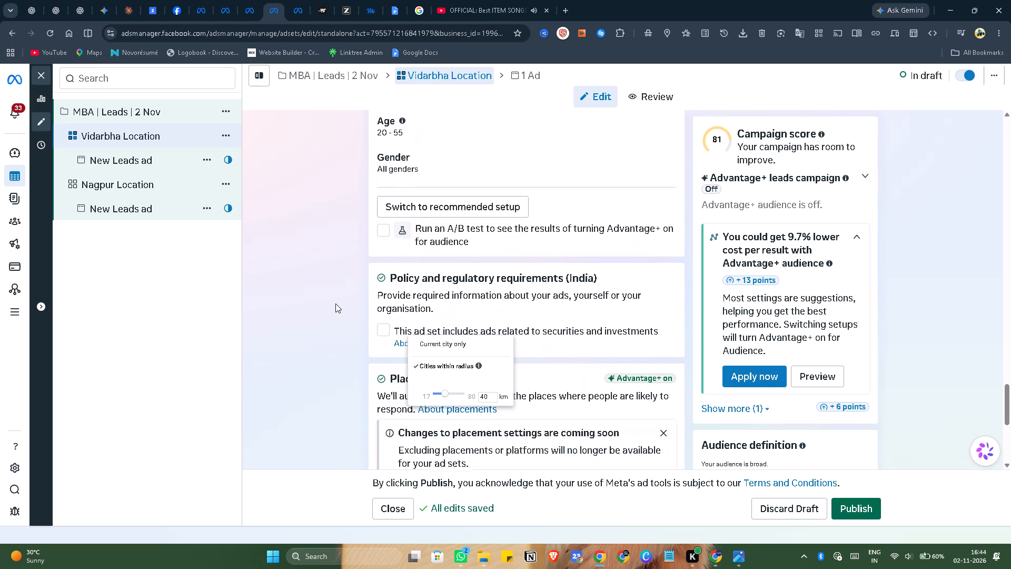
scroll(335, 303, "down", 1)
left_click(335, 303)
scroll(335, 303, "down", 5)
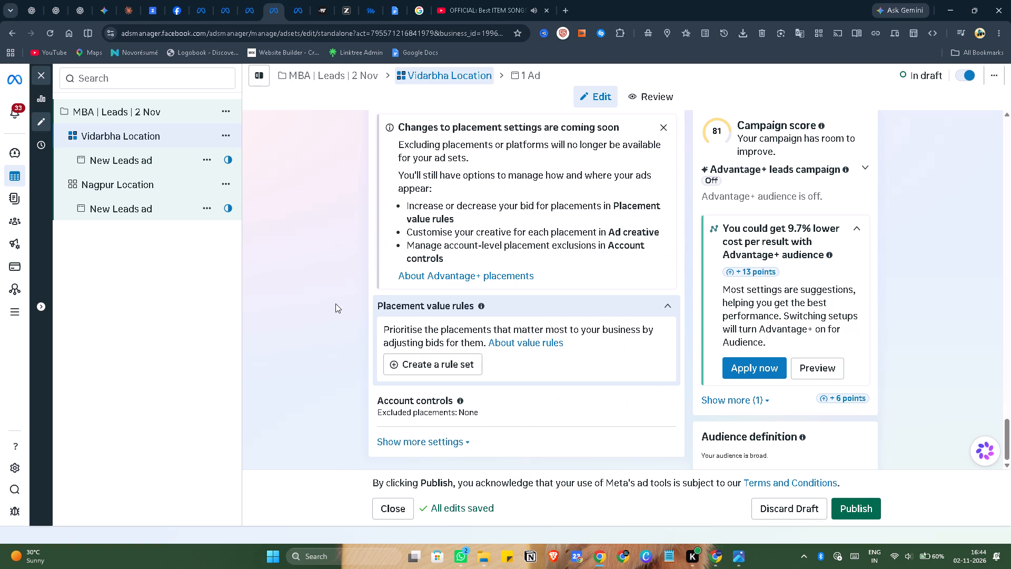
scroll(335, 303, "down", 2)
Review the whole Vidarbha ad set from its name and conversion settings through budget, schedule, locations and targeting to placements.
scroll(335, 303, "up", 6)
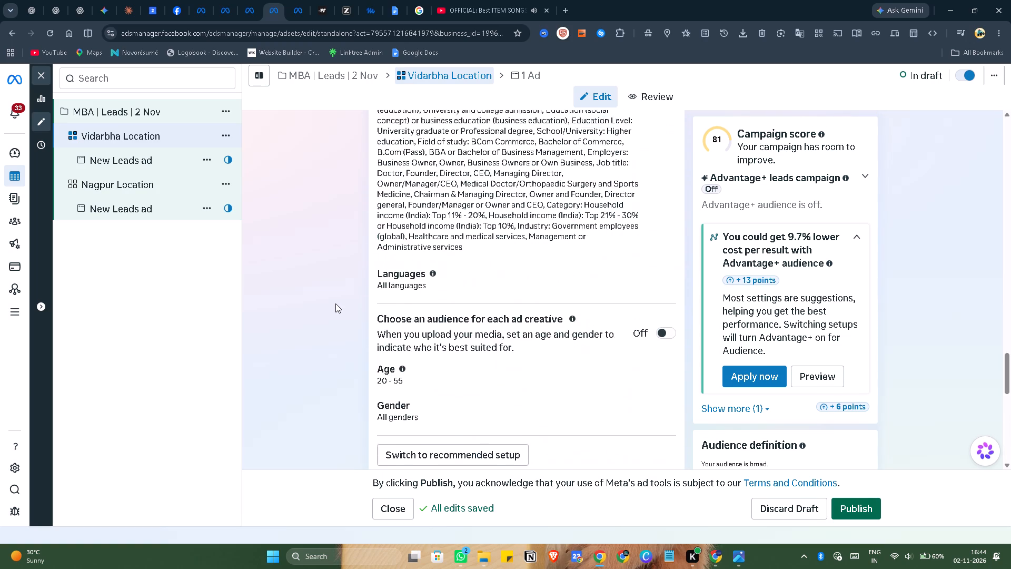
scroll(335, 303, "up", 6)
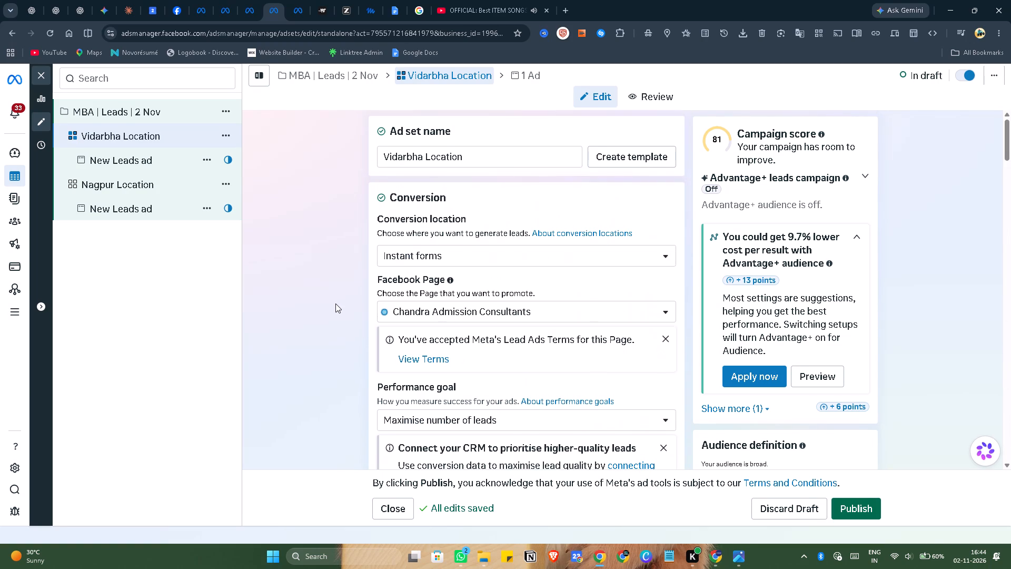
scroll(338, 312, "up", 4)
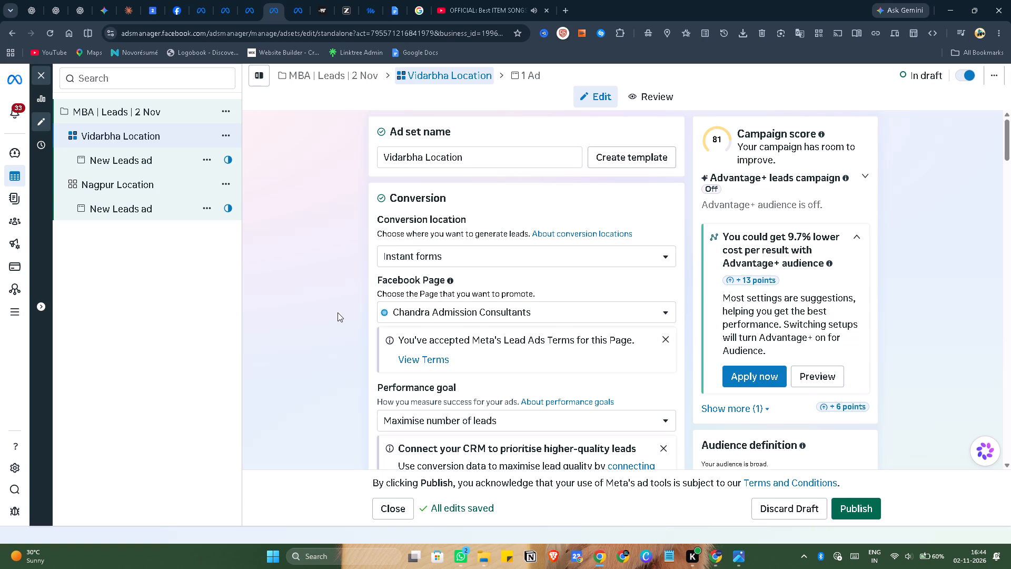
scroll(338, 312, "up", 1)
scroll(361, 355, "up", 4)
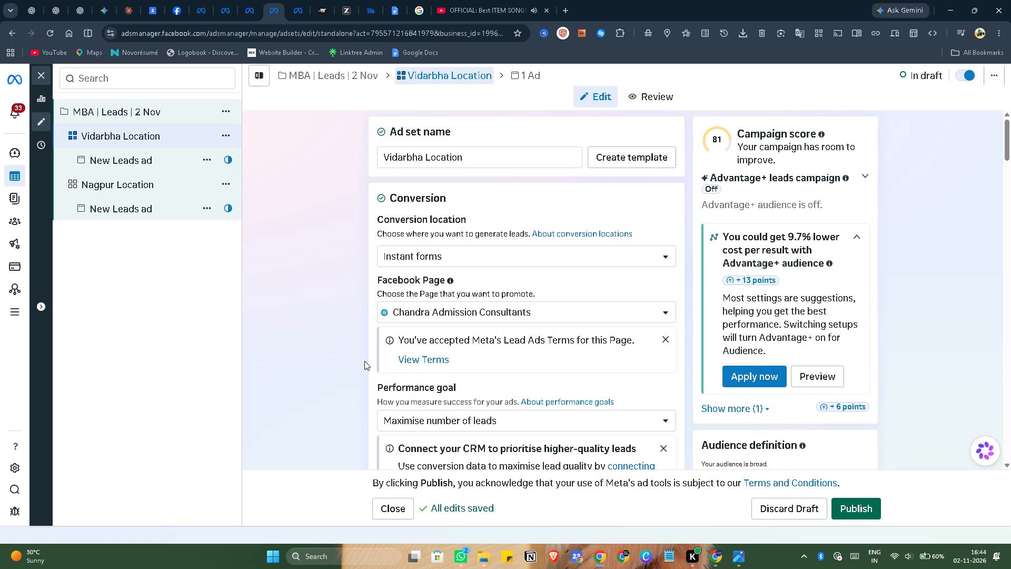
scroll(364, 361, "up", 2)
scroll(348, 300, "down", 8)
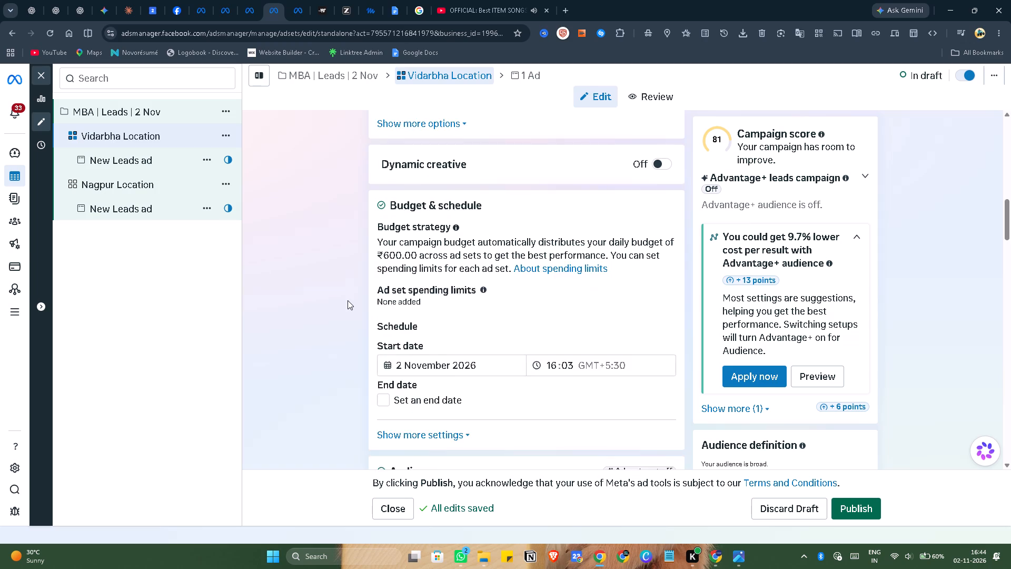
scroll(348, 300, "down", 4)
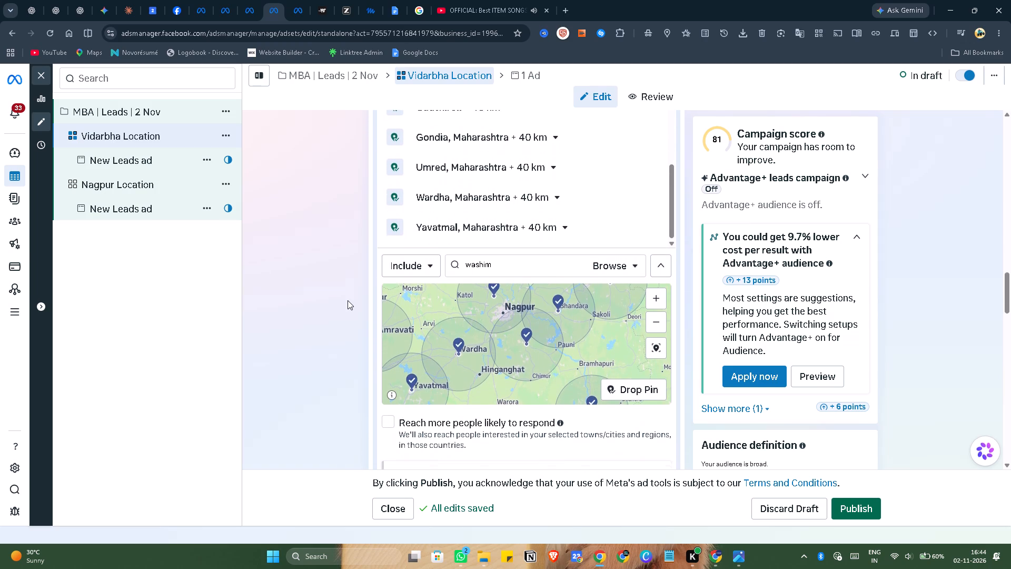
scroll(348, 300, "down", 2)
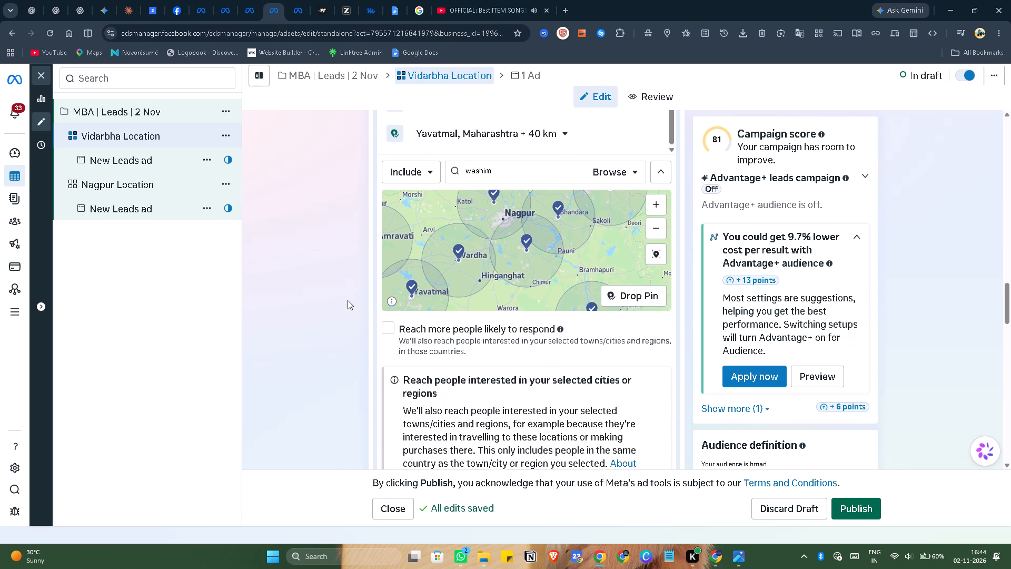
scroll(348, 300, "down", 3)
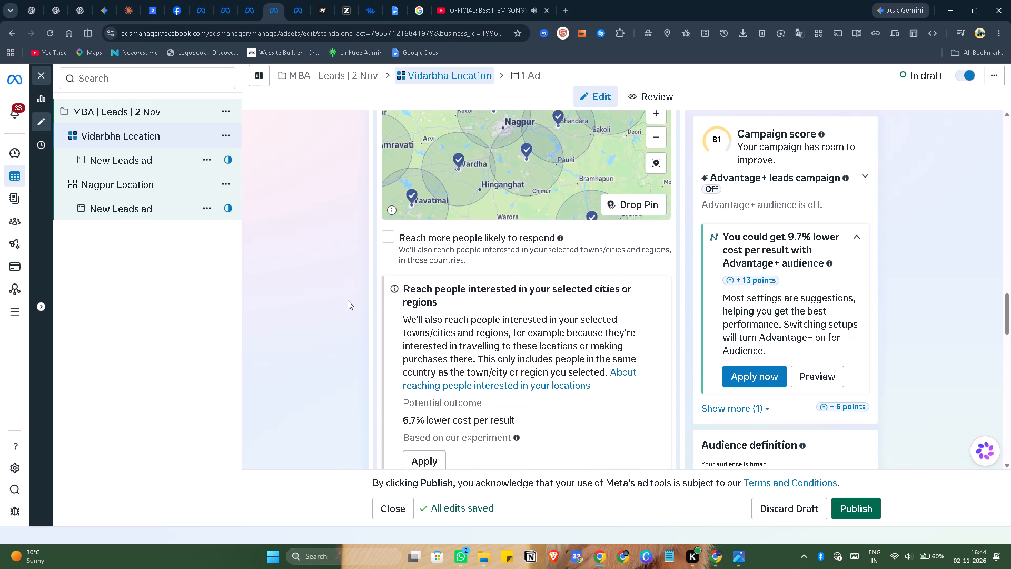
scroll(348, 300, "down", 3)
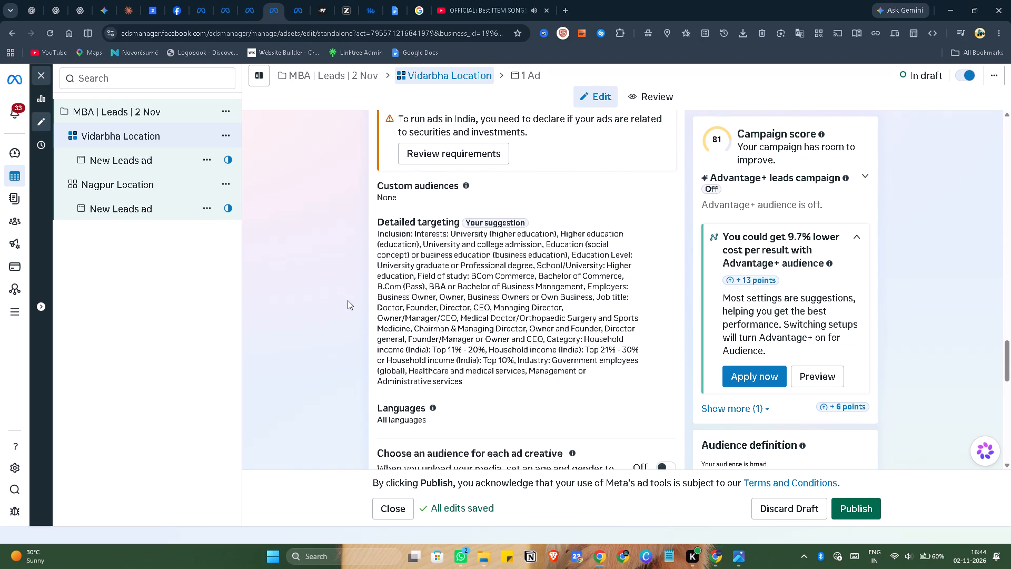
scroll(348, 300, "down", 2)
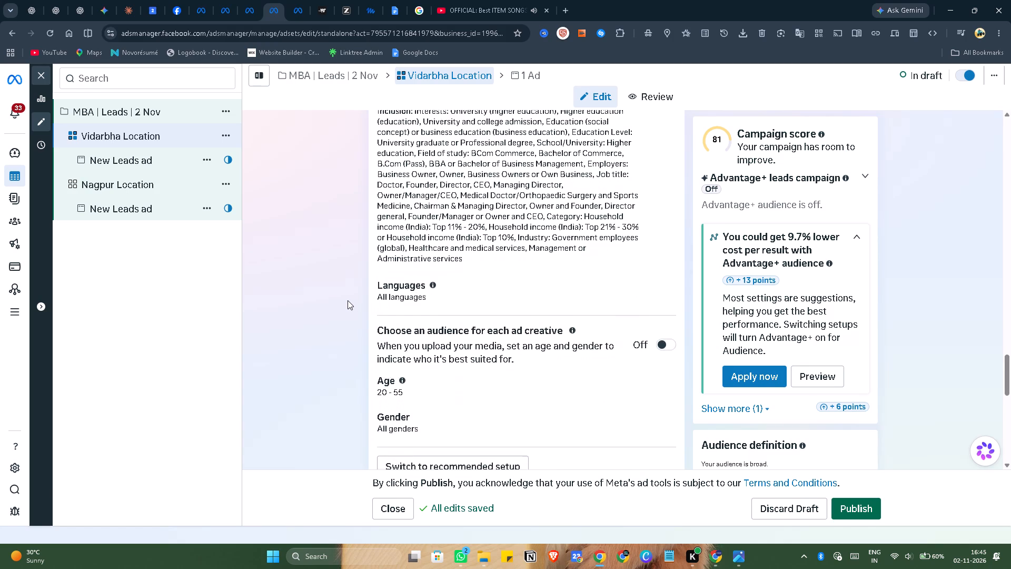
scroll(348, 300, "down", 3)
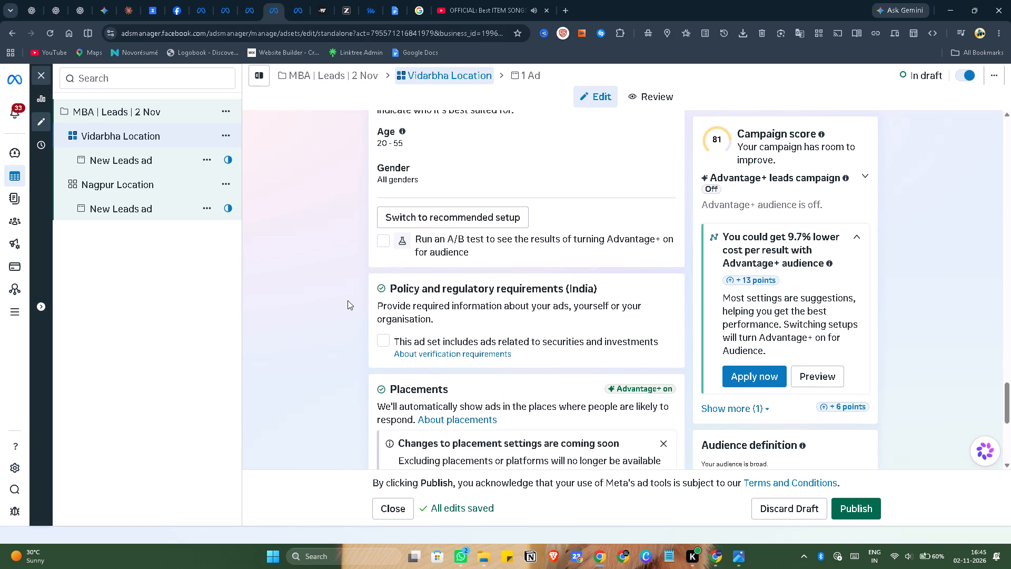
scroll(348, 300, "down", 1)
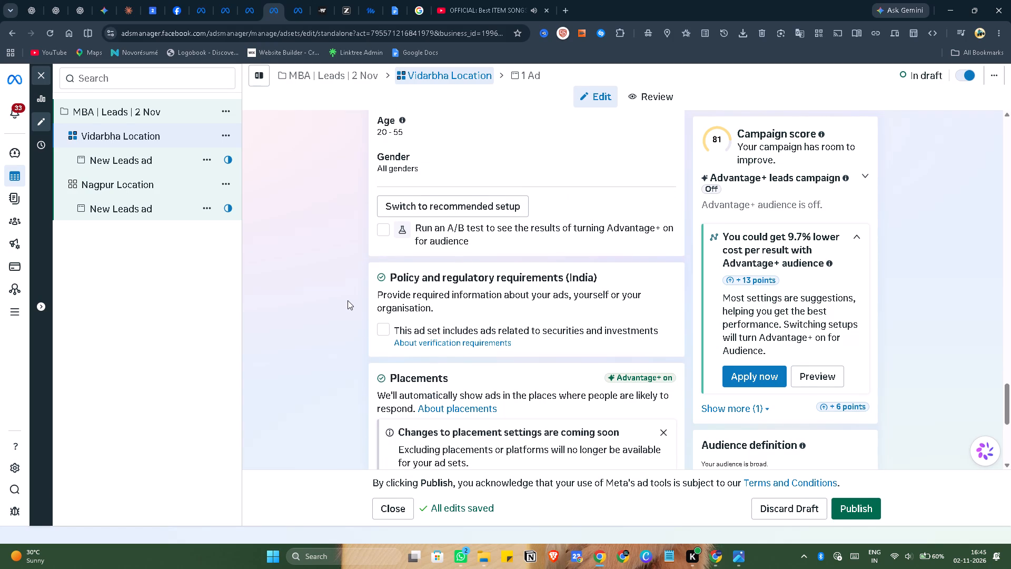
scroll(348, 300, "down", 3)
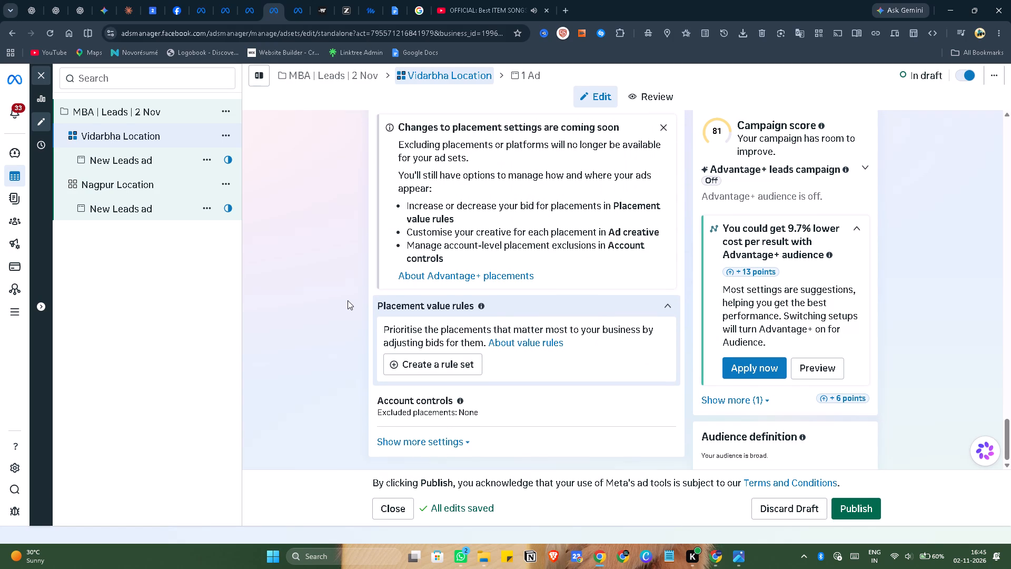
scroll(354, 286, "down", 2)
scroll(313, 305, "down", 2)
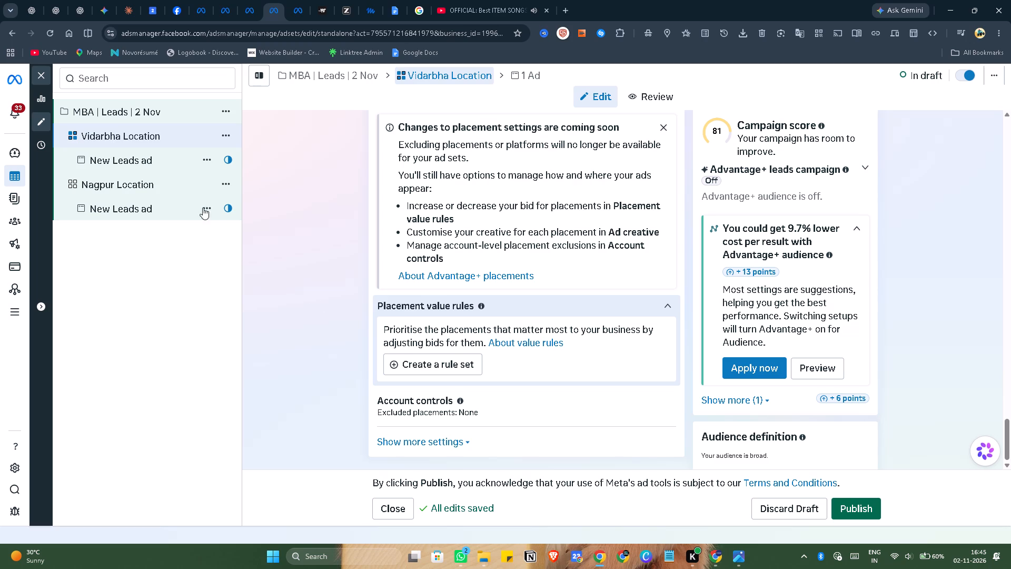
Open the New Leads ad under Vidarbha Location and review its identity, ad setup, destination and lead delivery settings.
left_click(160, 151)
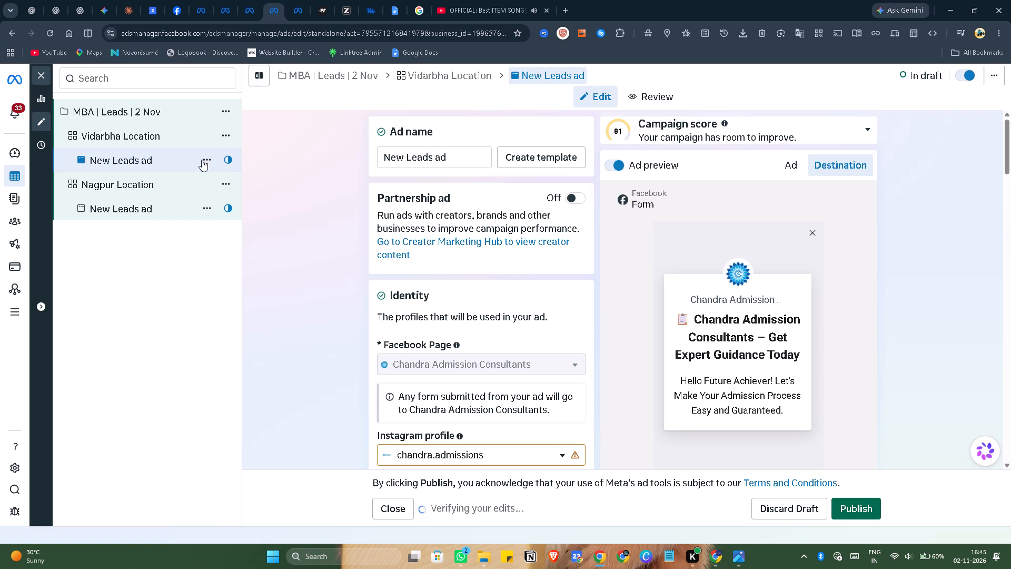
scroll(345, 276, "down", 2)
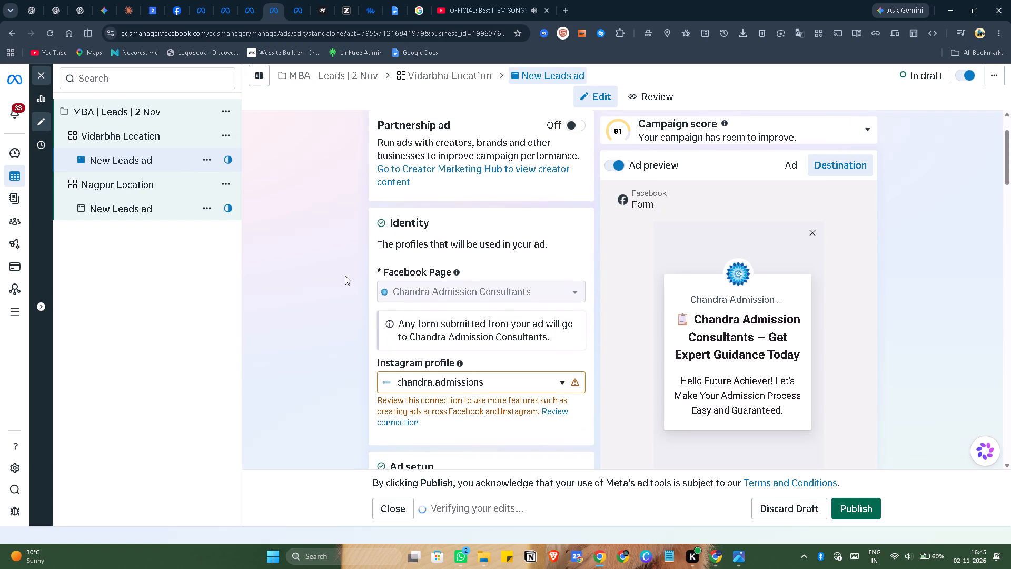
scroll(345, 276, "down", 4)
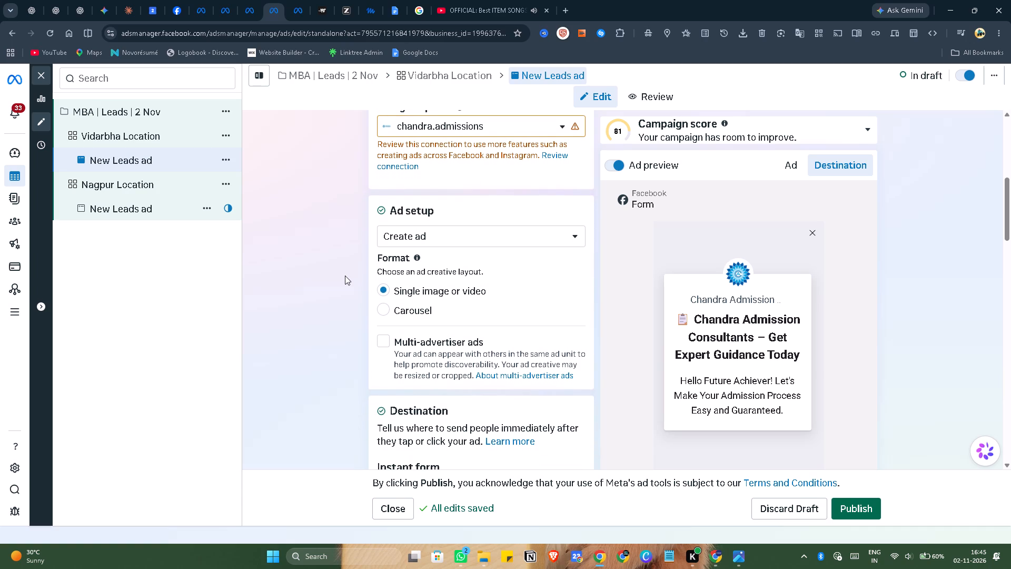
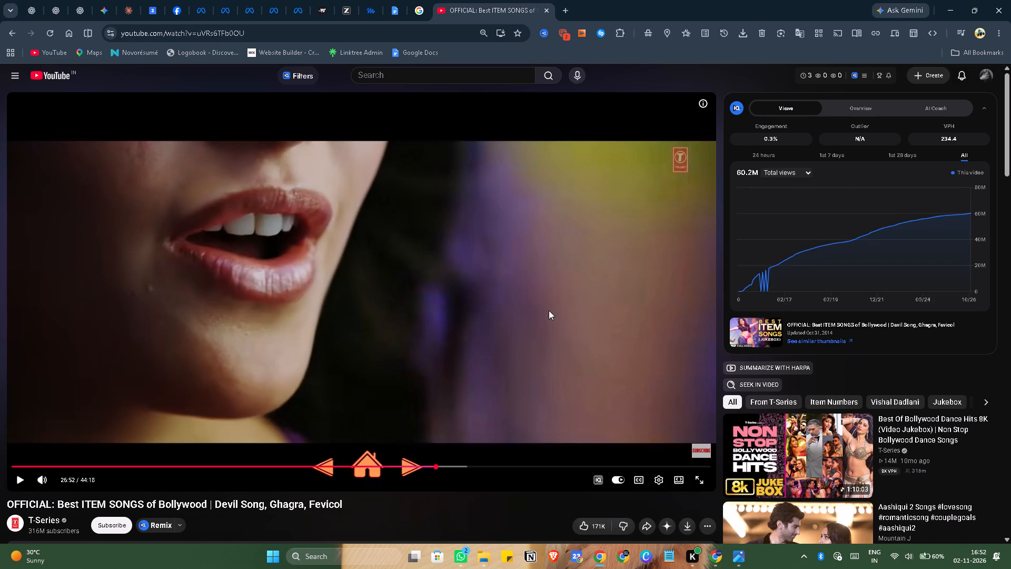
scroll(555, 317, "down", 8)
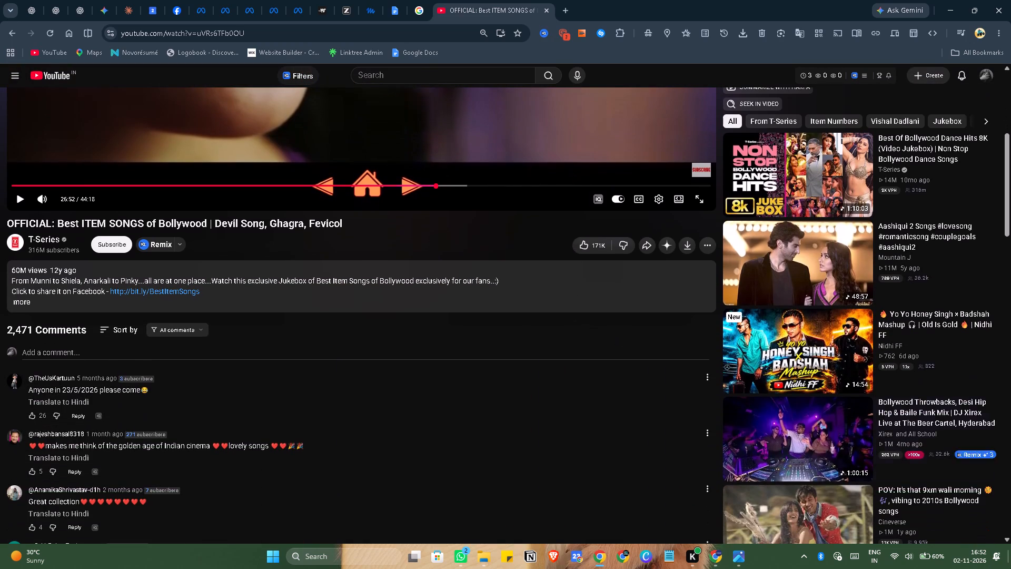
scroll(1010, 543, "down", 2)
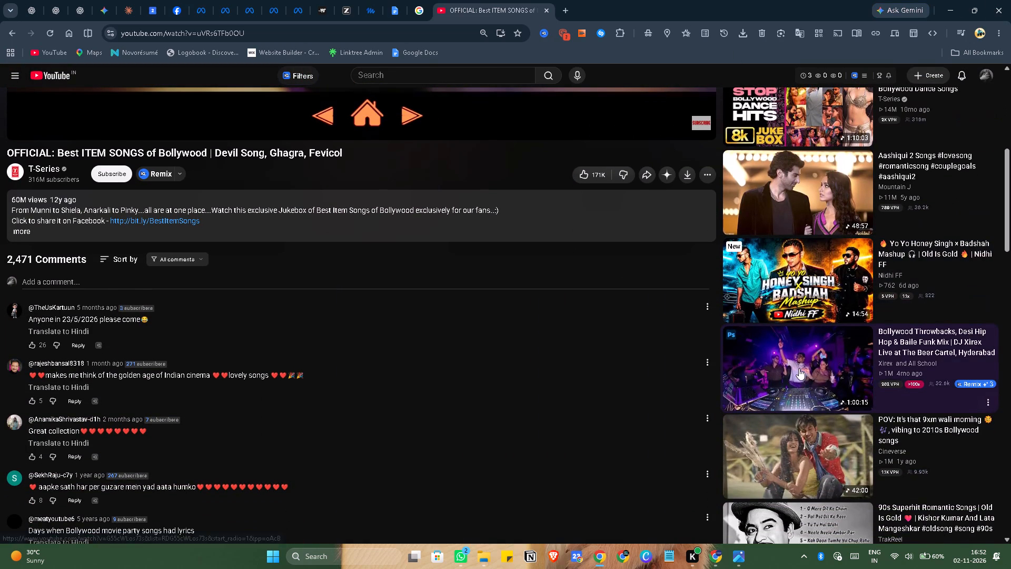
scroll(799, 368, "down", 10)
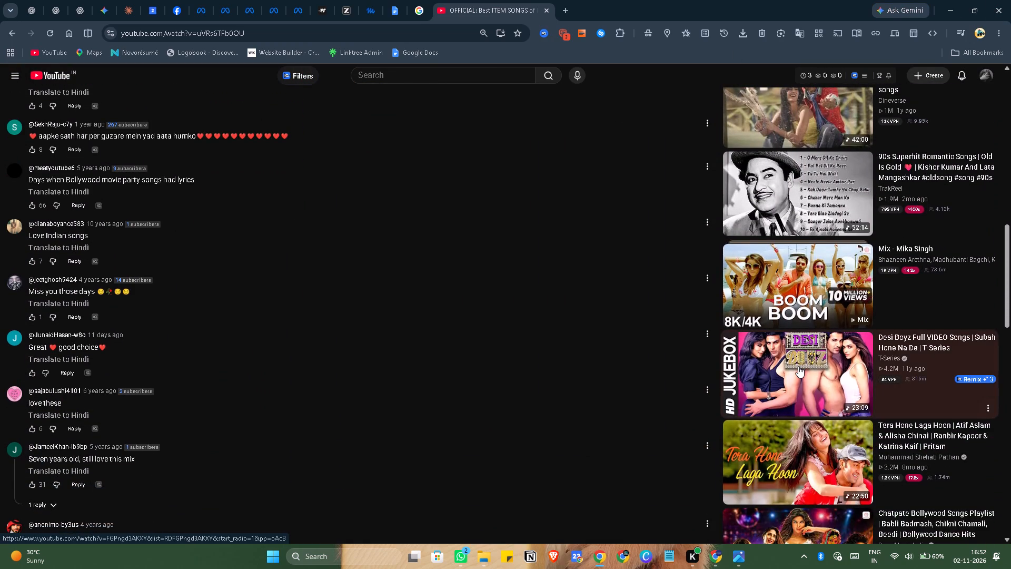
scroll(798, 366, "down", 2)
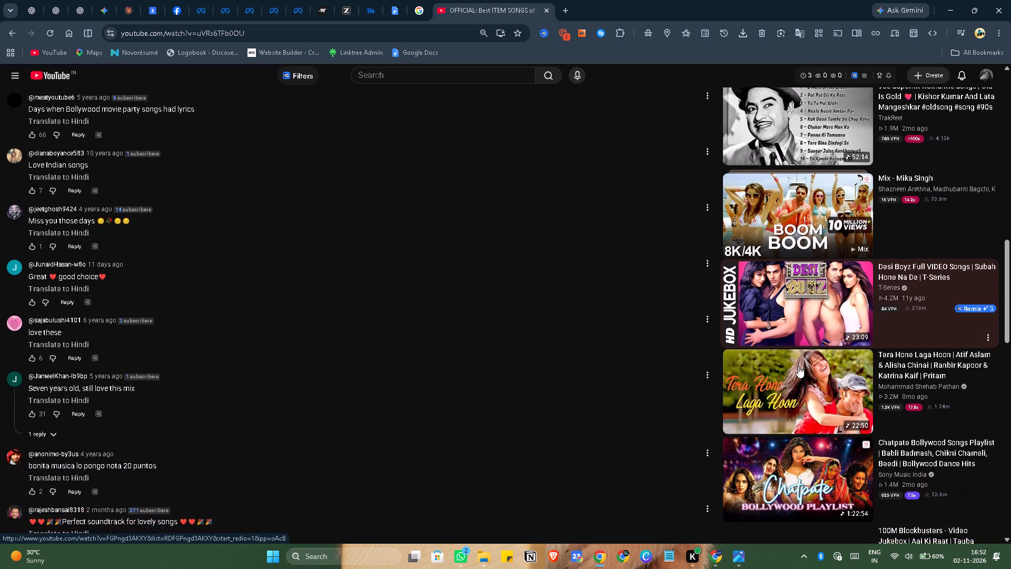
scroll(793, 338, "down", 2)
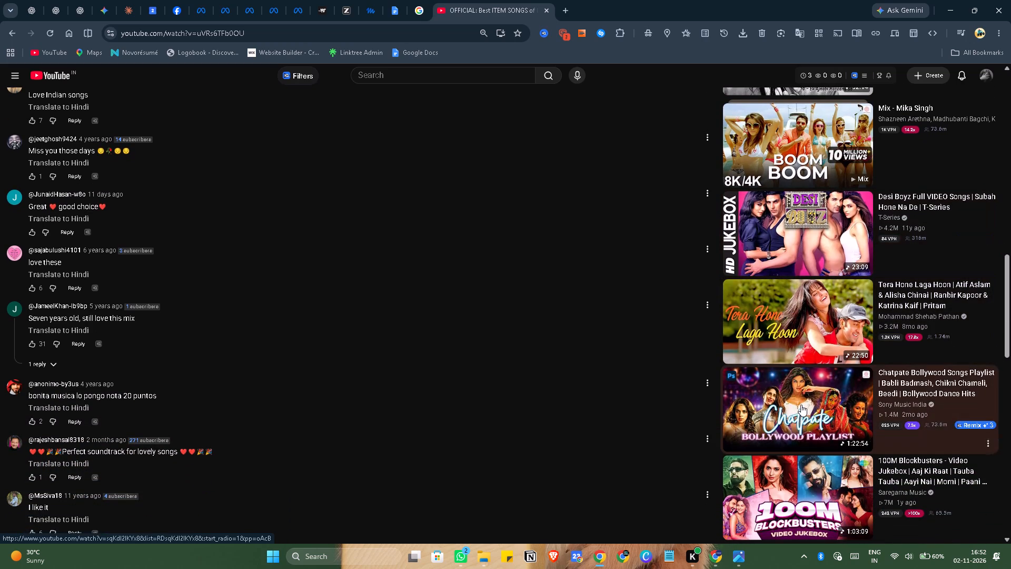
scroll(801, 405, "up", 2)
left_click(809, 303)
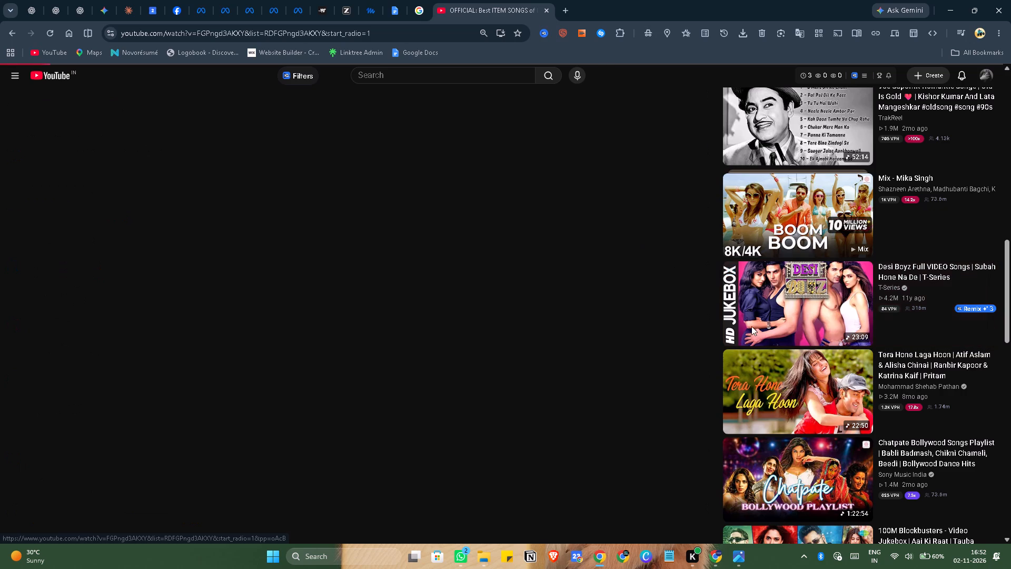
Lower the computer's sound volume in the system quick settings.
left_click(918, 556)
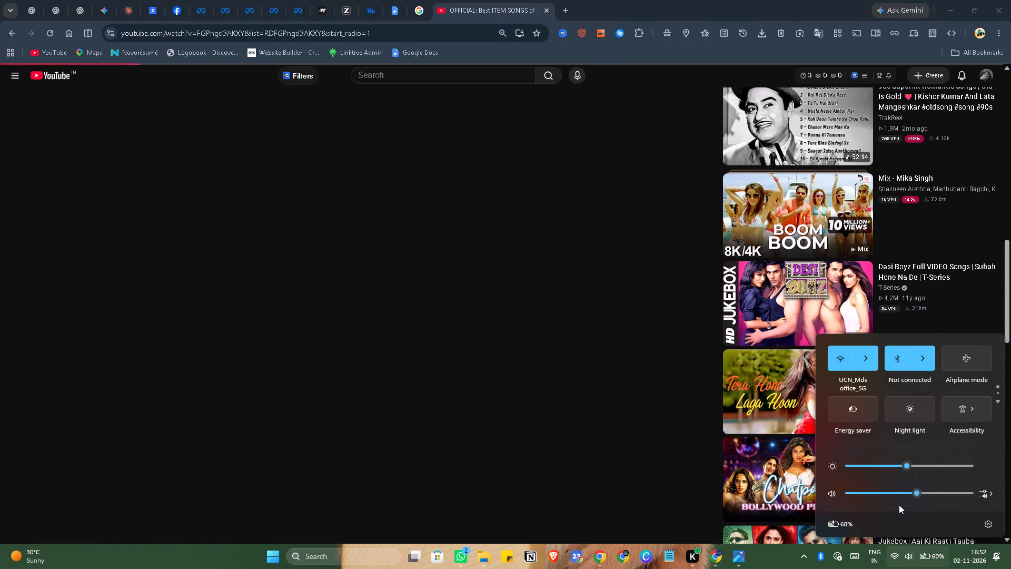
left_click(897, 502)
left_click(883, 495)
left_click(909, 548)
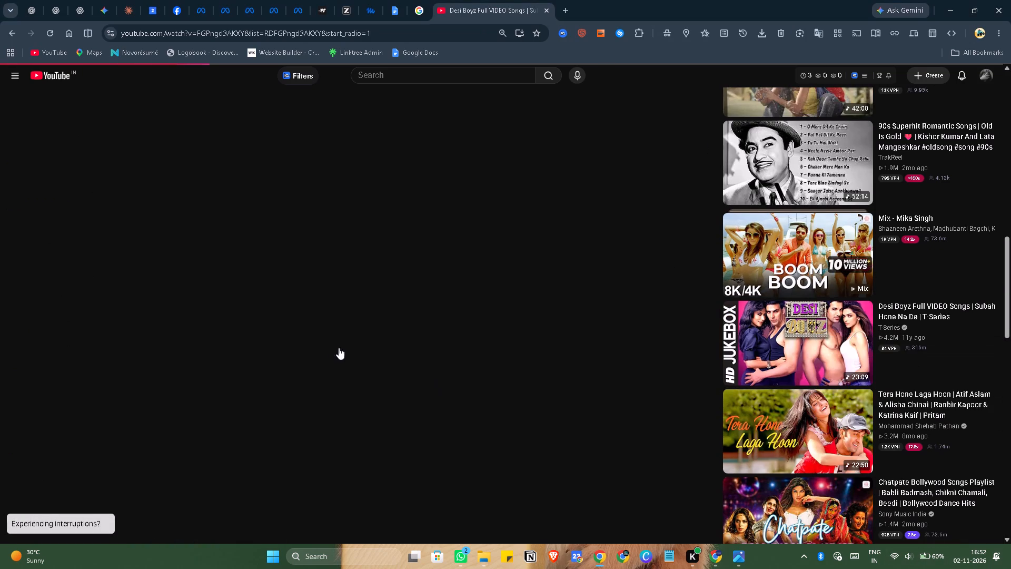
Switch back to Ads Manager and the New Leads ad draft under Vidarbha Location in the MBA | Leads | 2 Nov campaign.
left_click(257, 11)
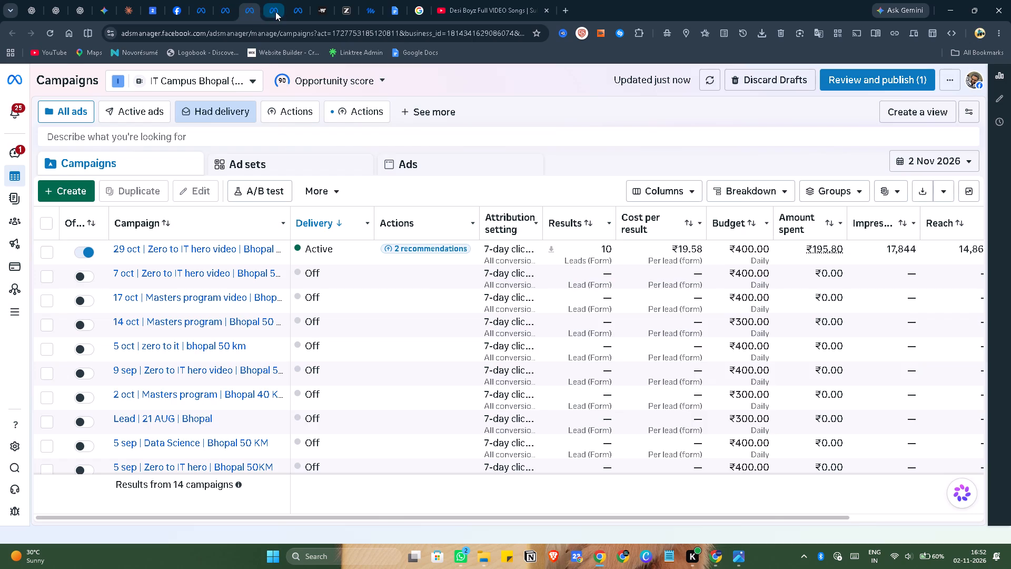
left_click(275, 12)
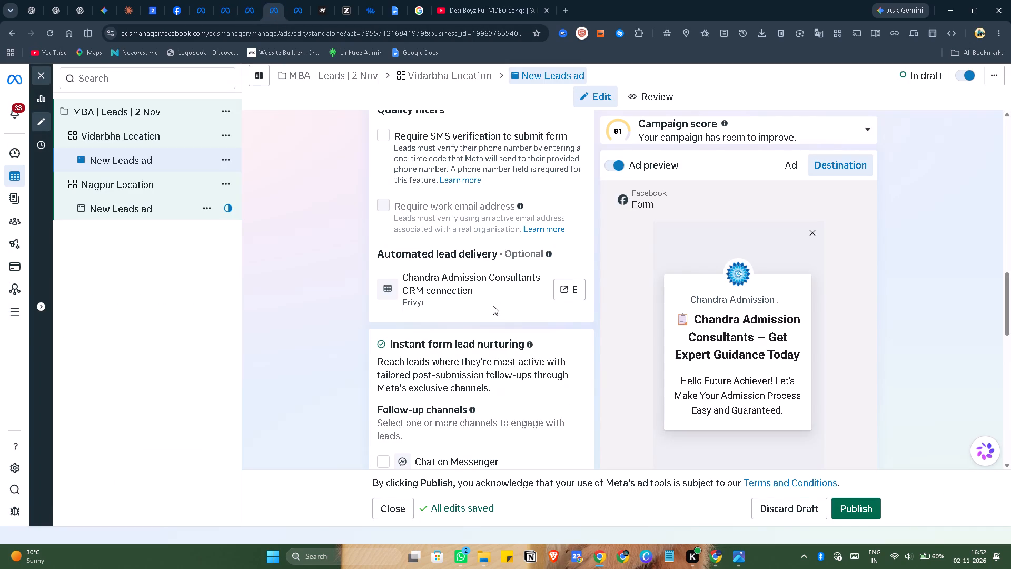
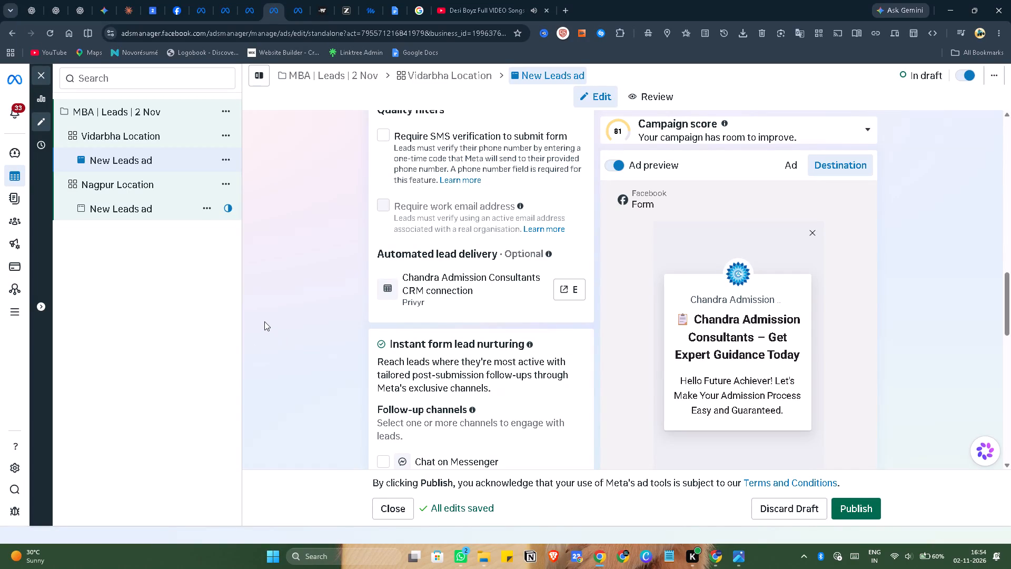
Review the Vidarbha Location ad's instant form lead nurturing, ad creative, creative testing and tracking sections.
scroll(343, 332, "down", 3)
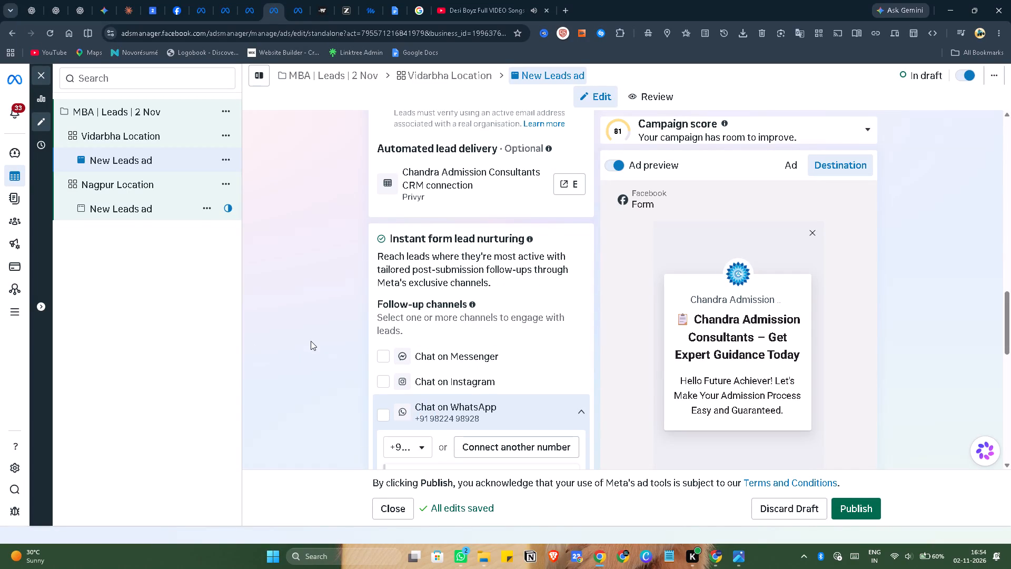
scroll(311, 341, "down", 3)
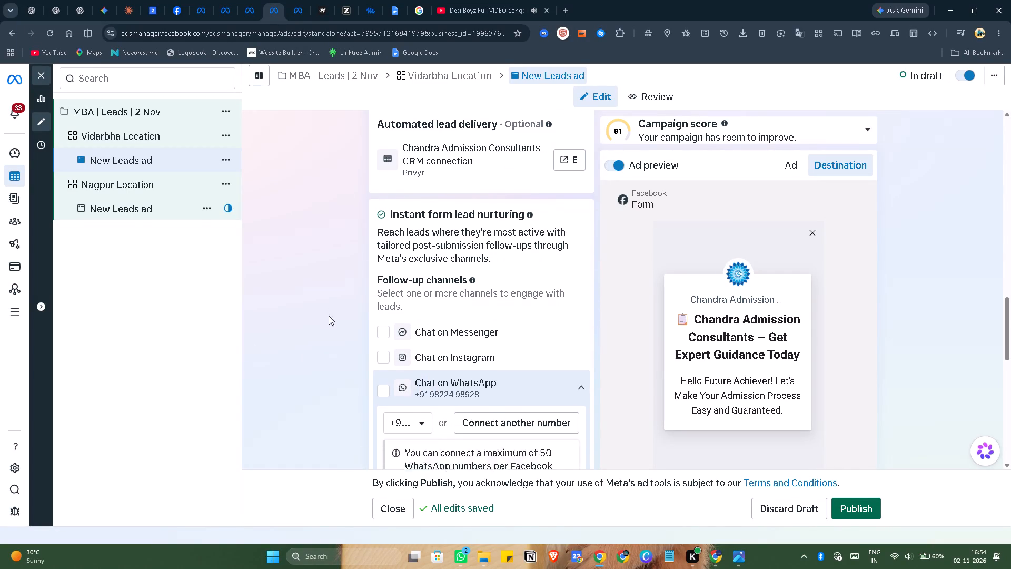
scroll(371, 244, "down", 9)
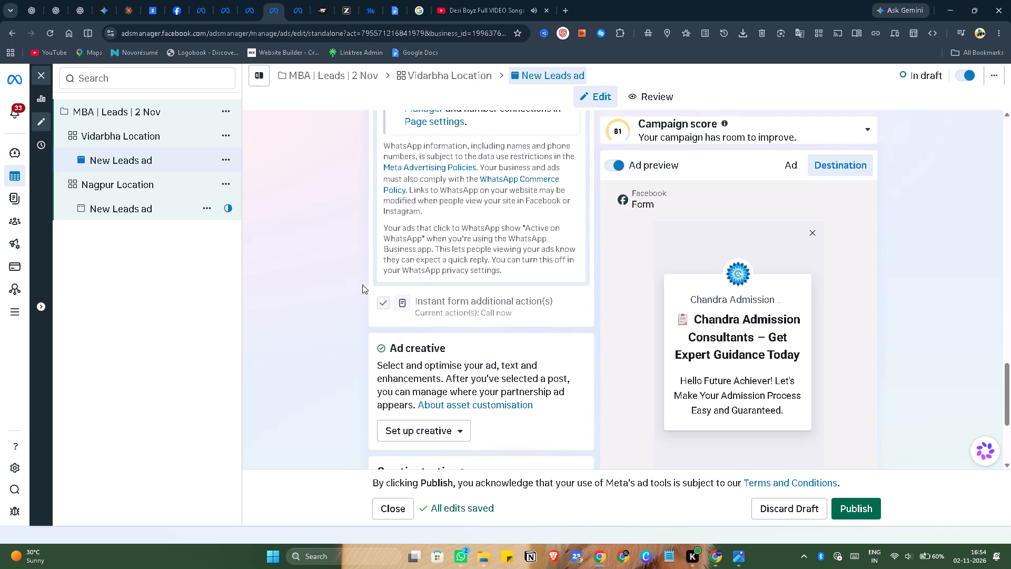
scroll(362, 295, "down", 8)
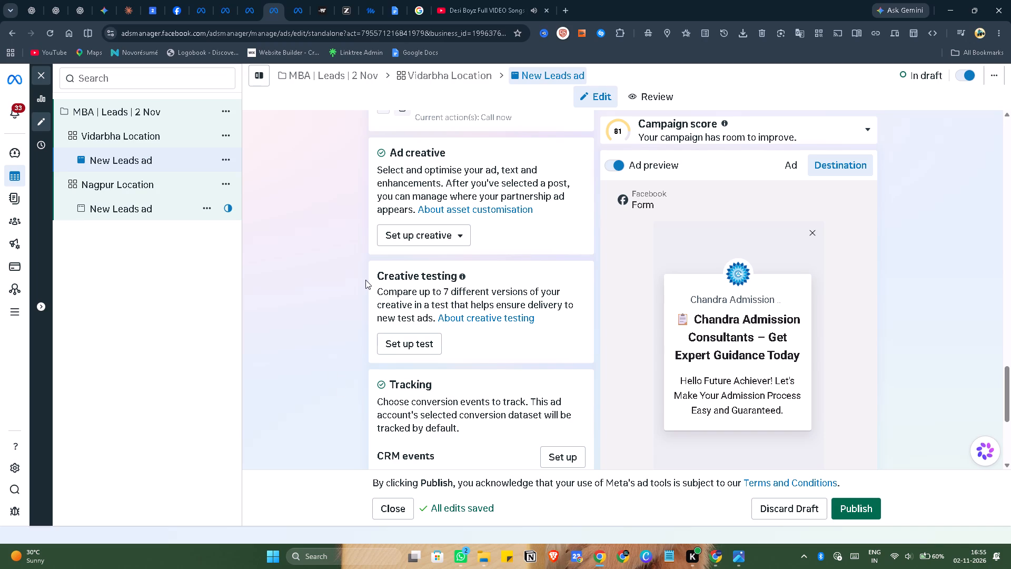
left_click(451, 237)
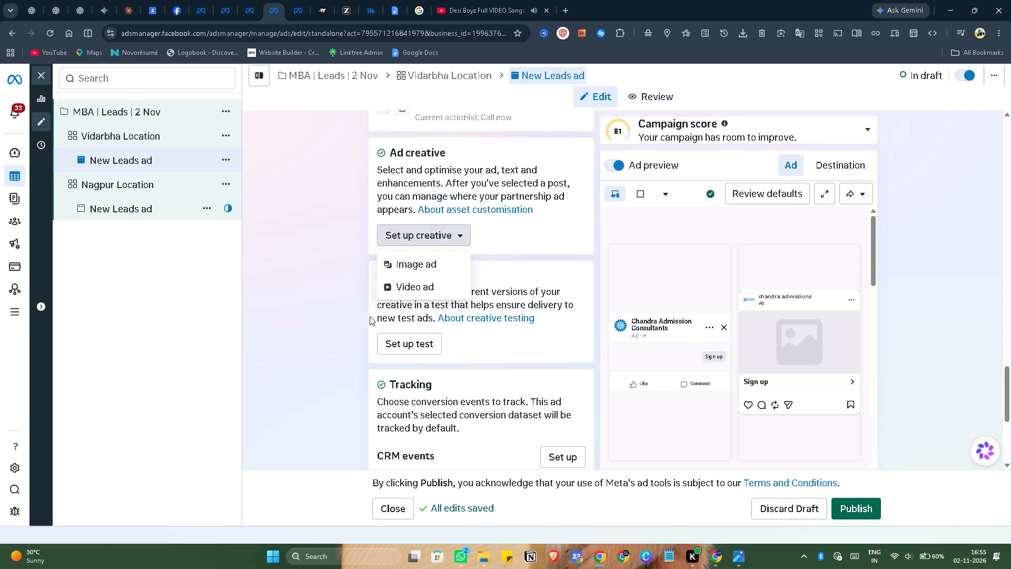
left_click(405, 290)
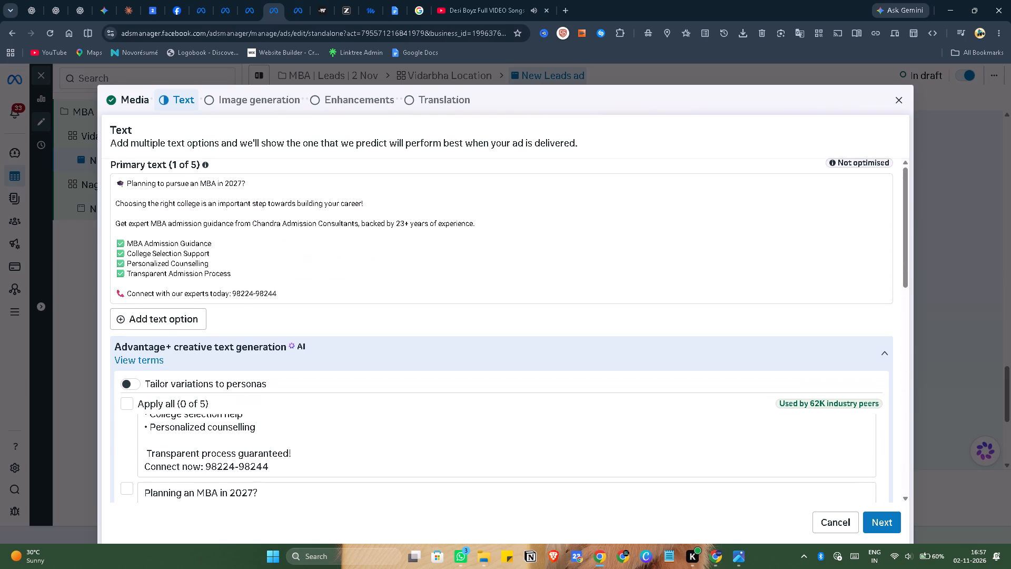
scroll(602, 252, "up", 4)
scroll(540, 290, "up", 7)
left_click(876, 525)
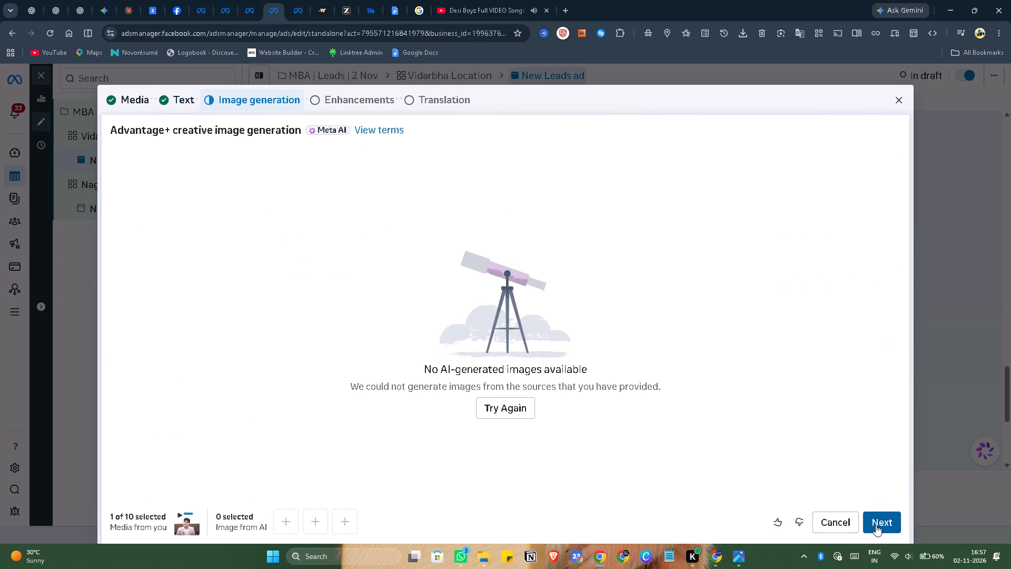
left_click(880, 522)
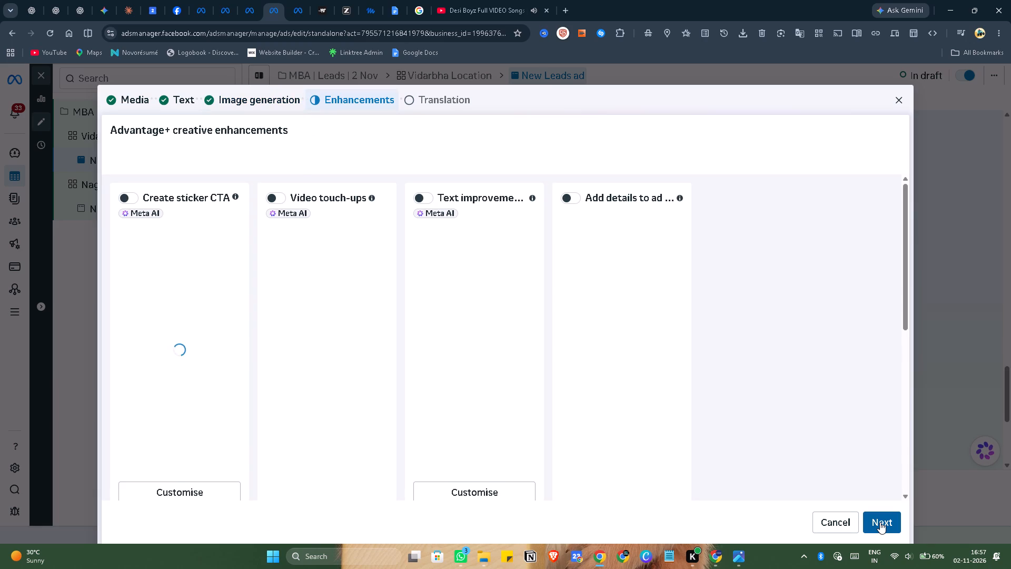
left_click(880, 522)
Raise the computer's sound volume slightly.
left_click(901, 563)
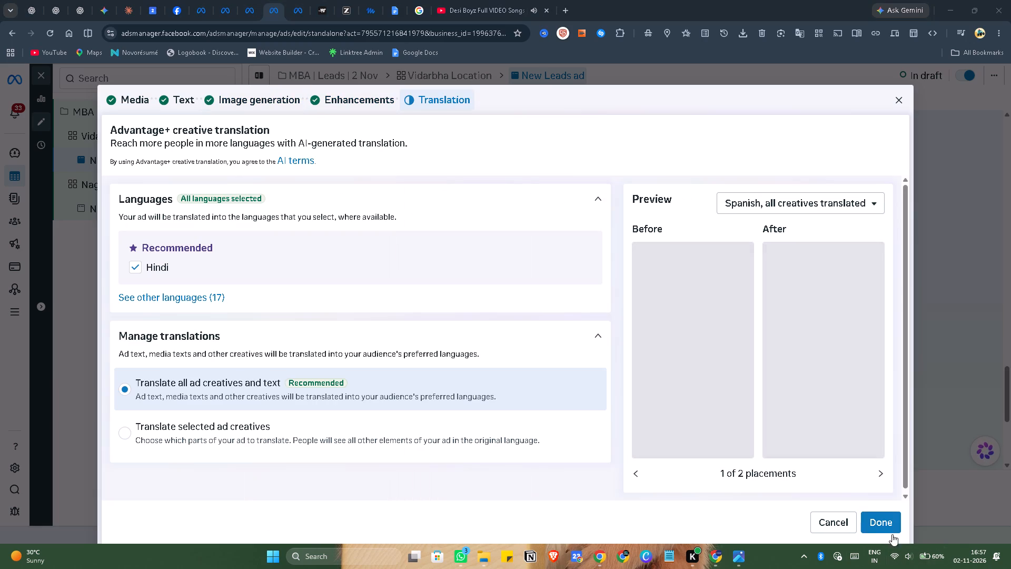
left_click(916, 556)
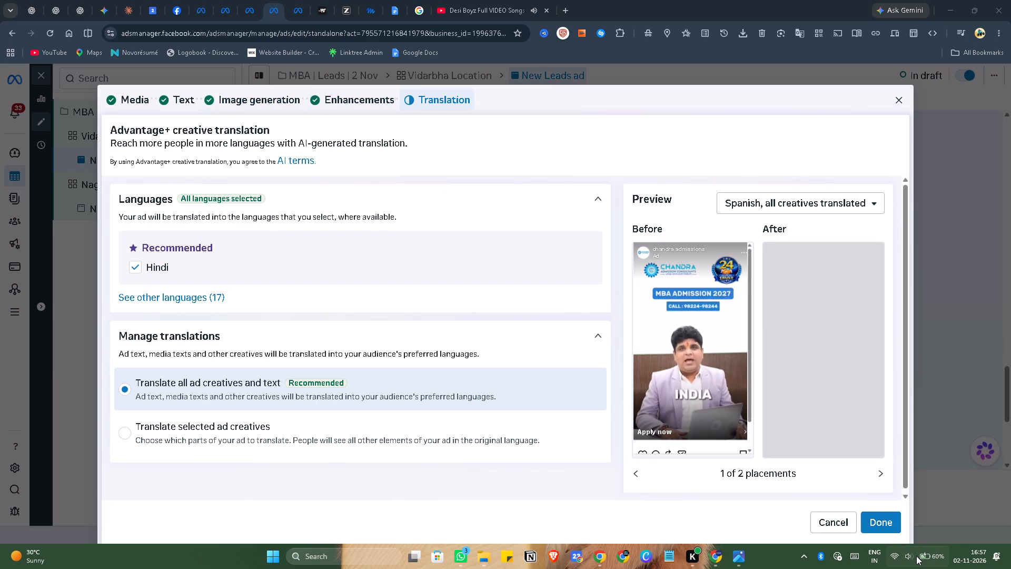
left_click(913, 555)
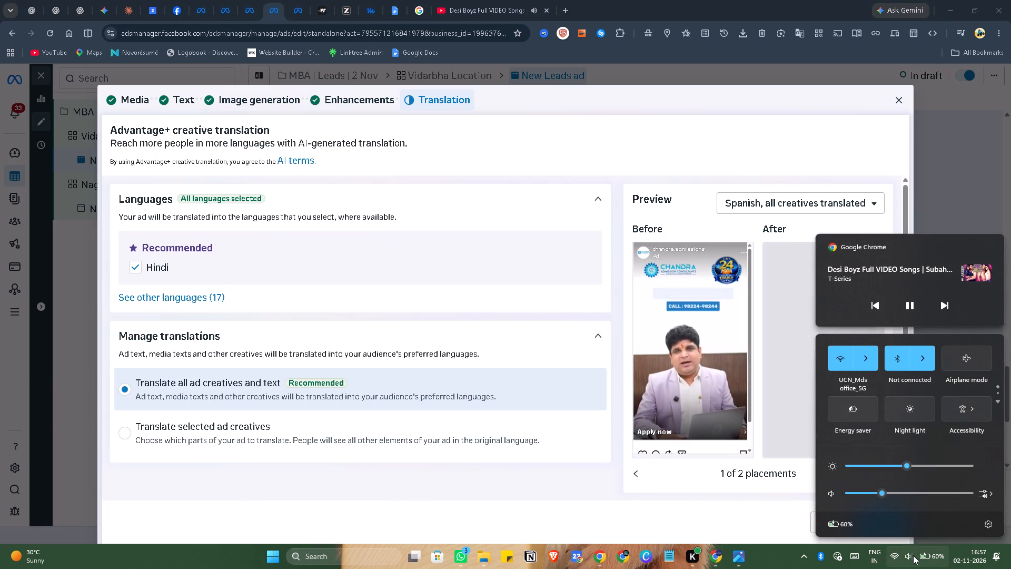
left_click(889, 496)
left_click(895, 491)
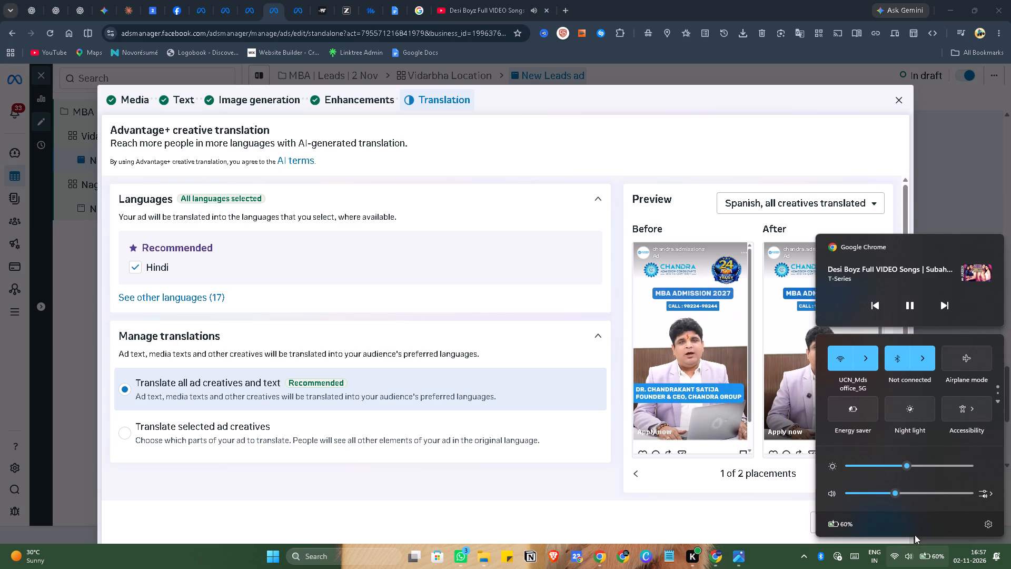
left_click(918, 554)
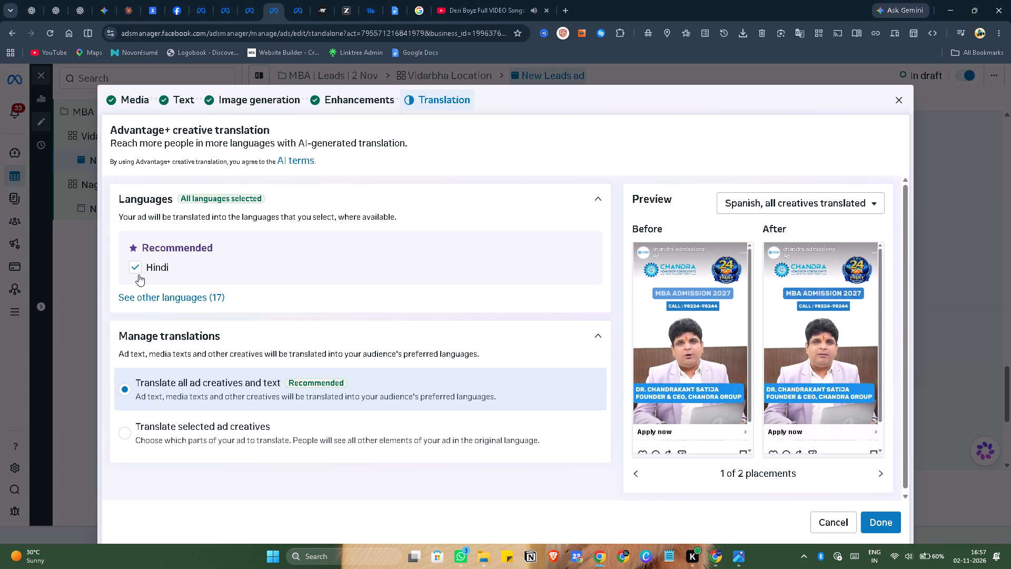
Deselect all 17 other translation languages, keep only Hindi, and finish the creative setup.
left_click(142, 300)
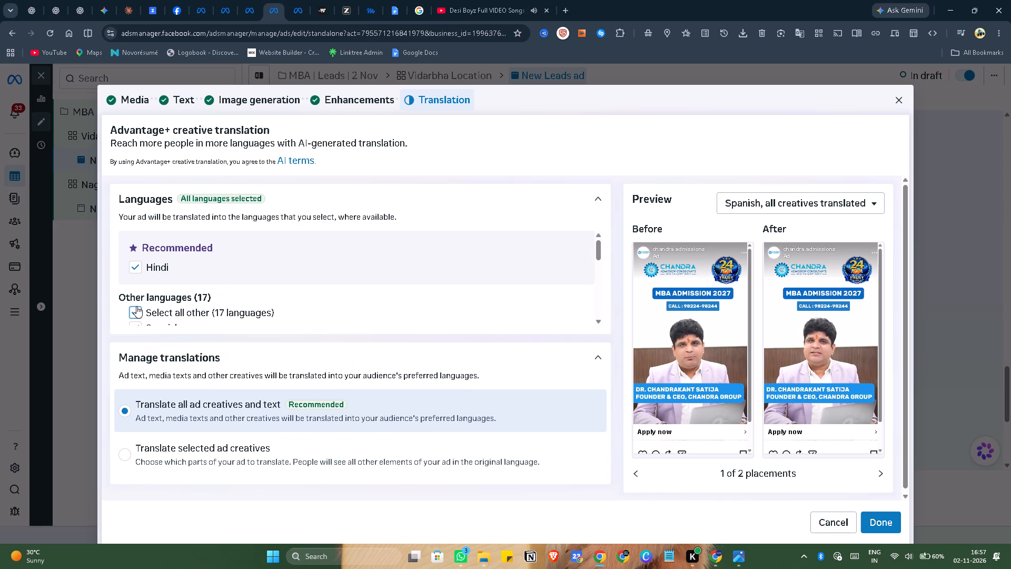
left_click(135, 307)
scroll(321, 347, "up", 6)
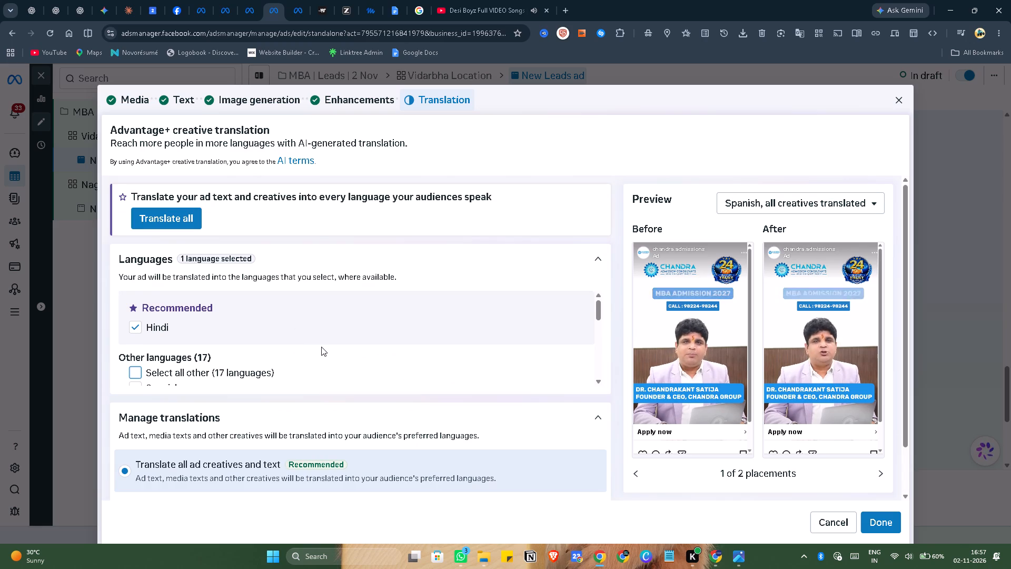
scroll(321, 347, "down", 7)
scroll(418, 365, "down", 7)
left_click(877, 518)
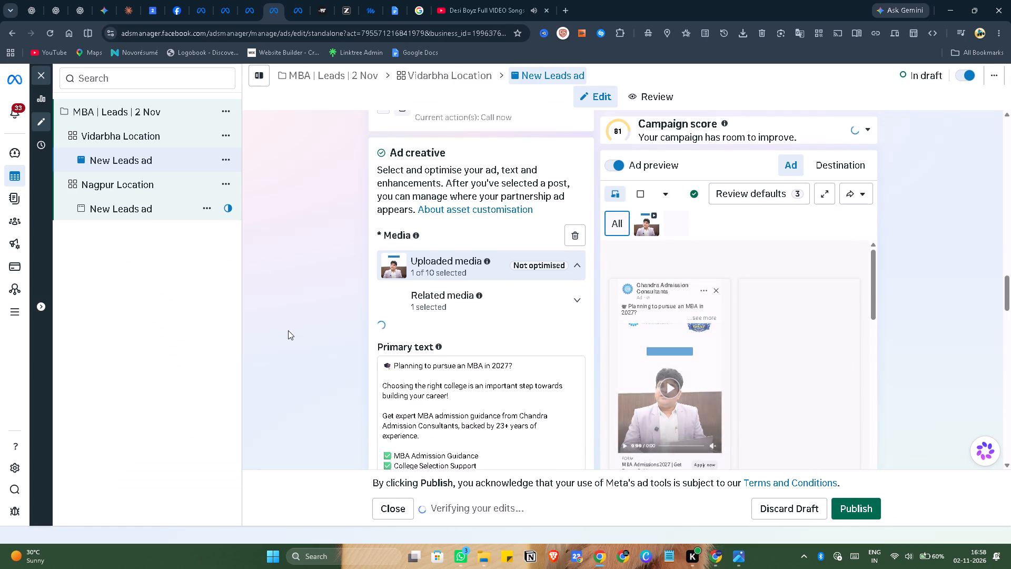
Open the ad's essential enhancements for editing and turn off Enhance CTA and Relevant comments.
scroll(288, 330, "down", 4)
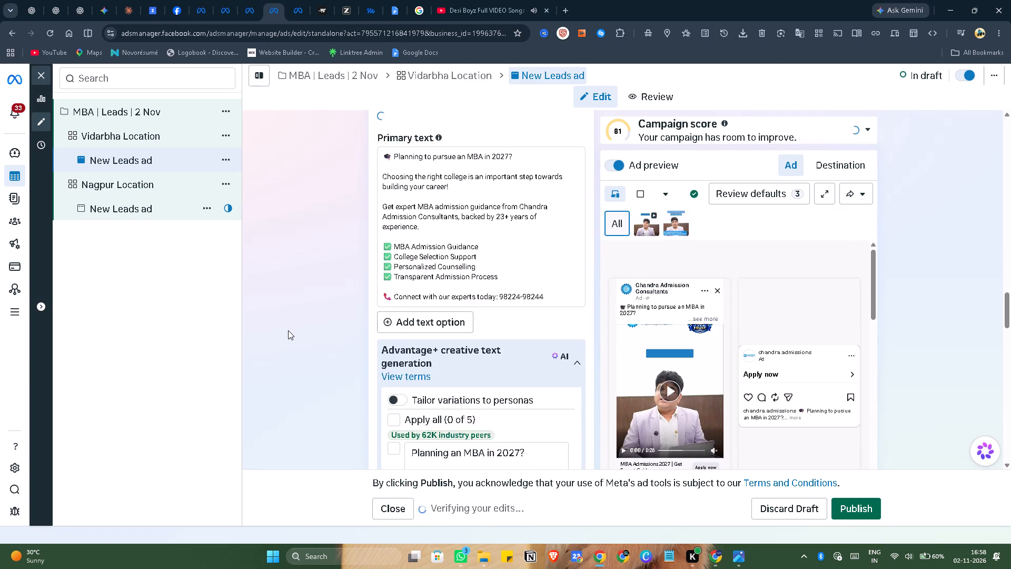
scroll(288, 330, "down", 3)
scroll(292, 251, "down", 6)
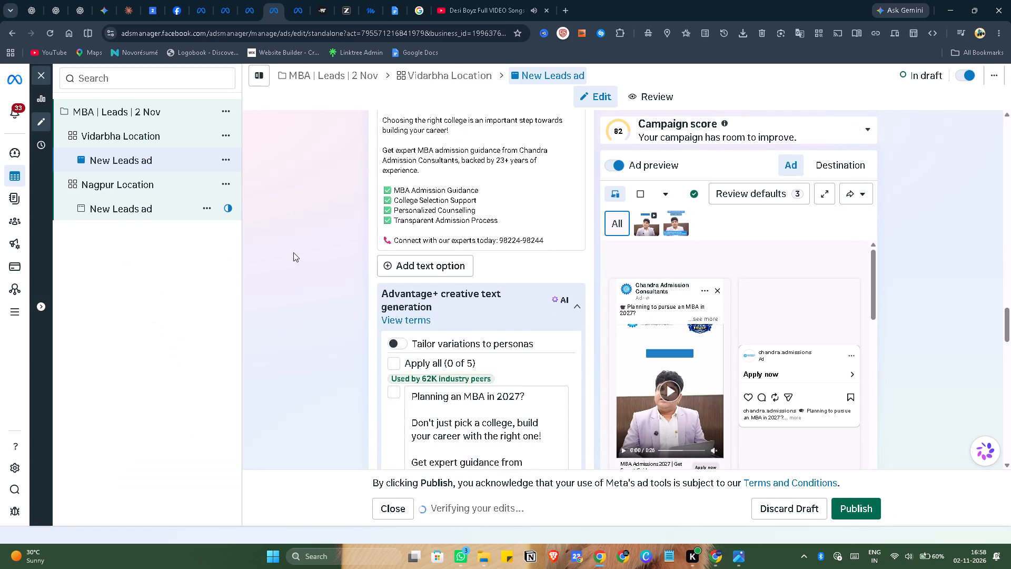
scroll(293, 252, "down", 15)
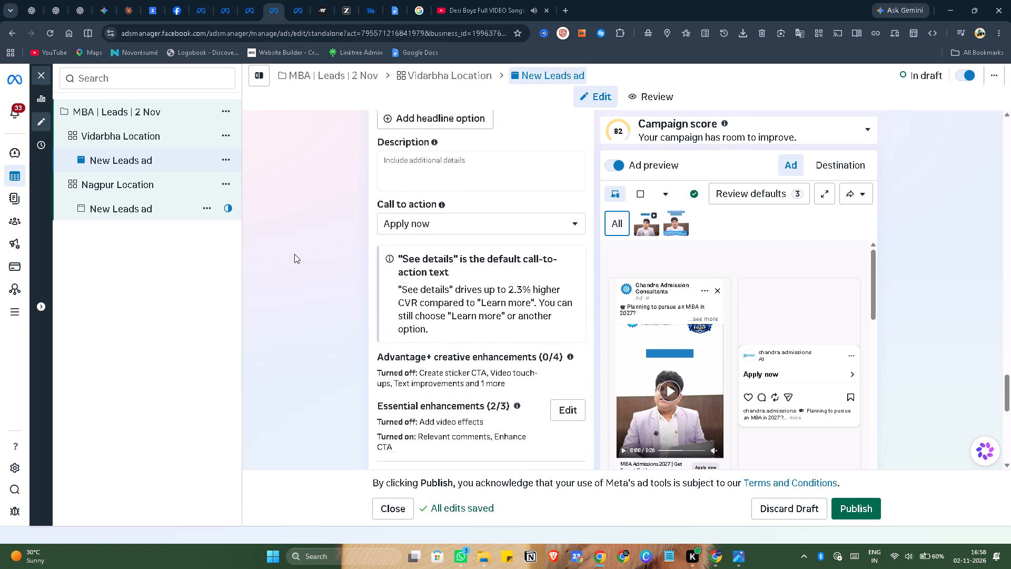
scroll(294, 254, "down", 5)
scroll(294, 254, "up", 2)
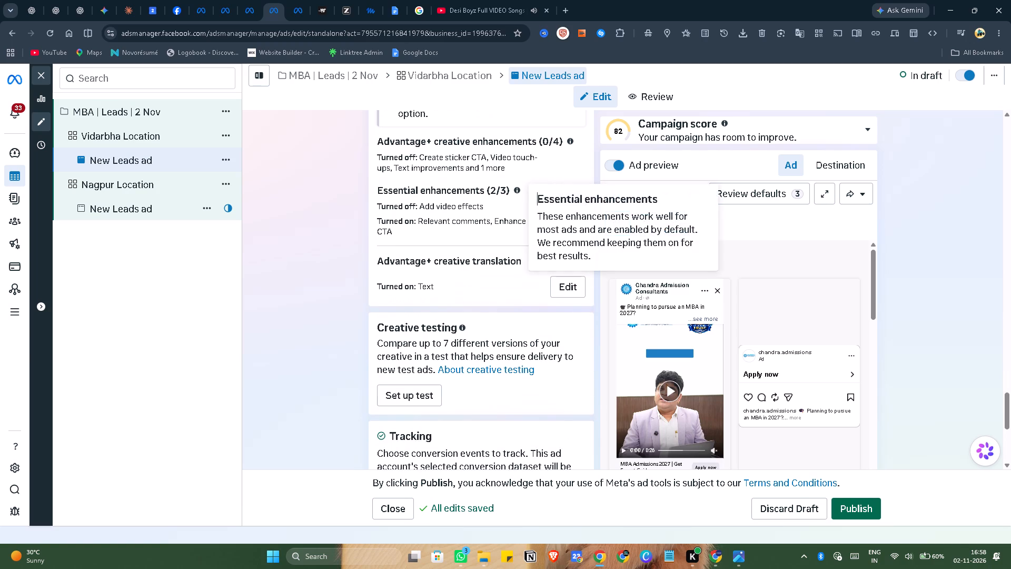
left_click(508, 209)
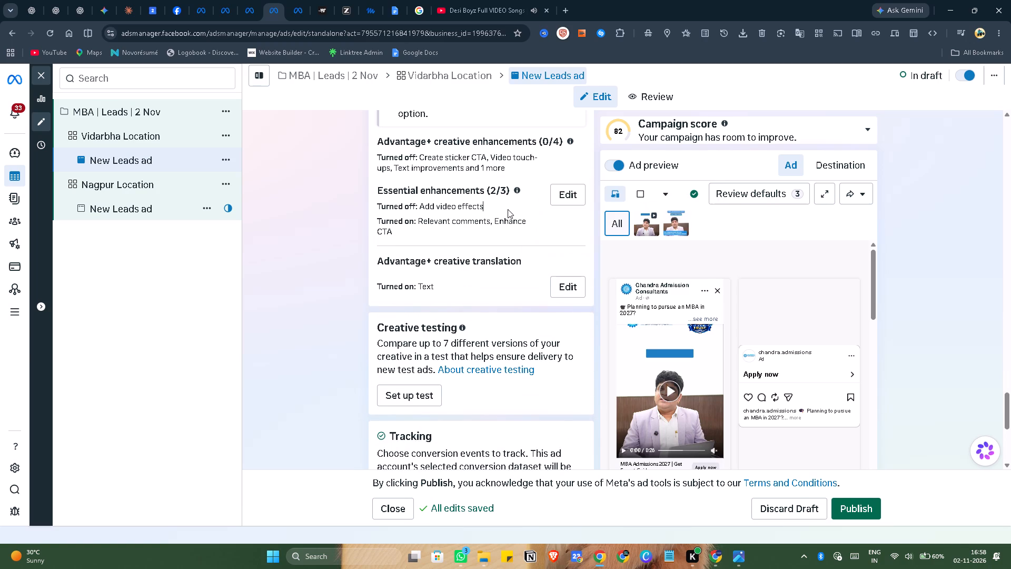
left_click(567, 194)
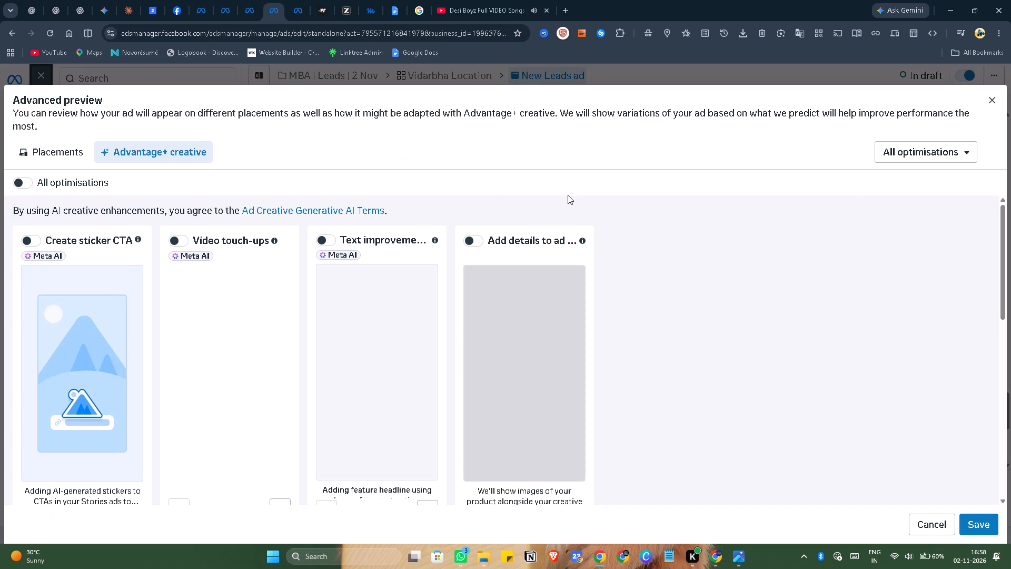
scroll(575, 223, "down", 5)
scroll(648, 280, "down", 4)
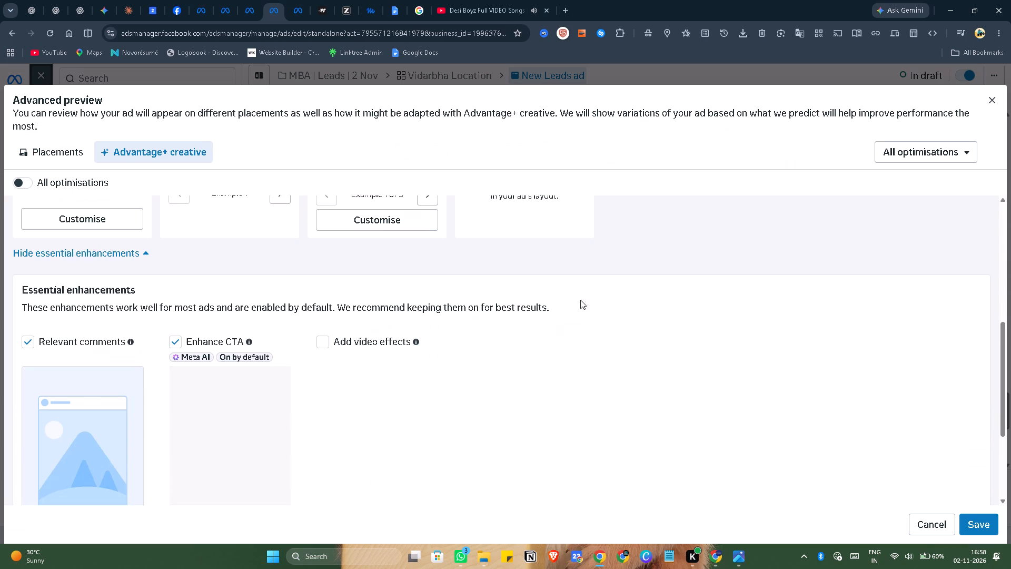
left_click(174, 342)
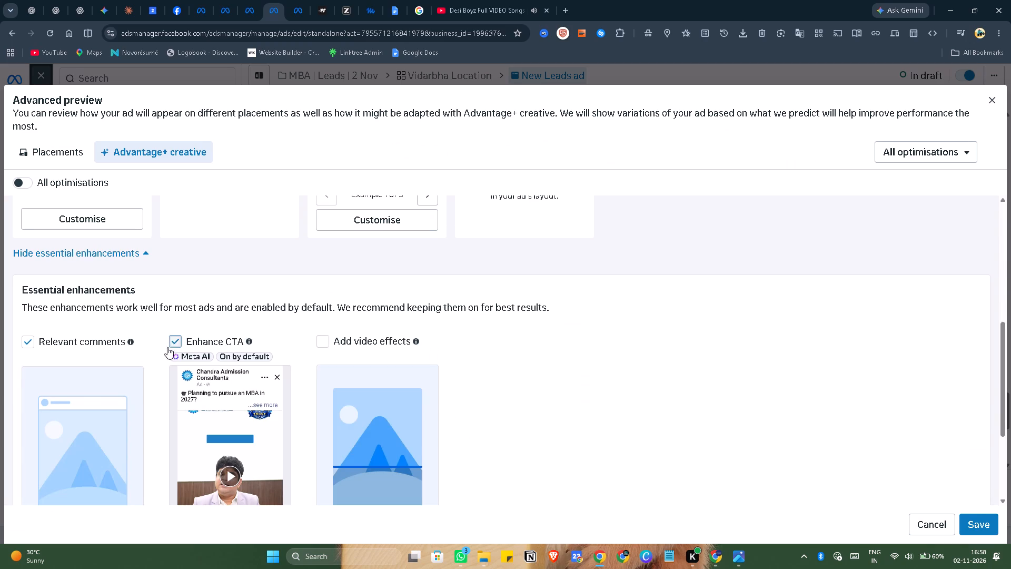
left_click(30, 338)
Save the Vidarbha ad's creative enhancement changes in the advanced preview.
left_click(979, 517)
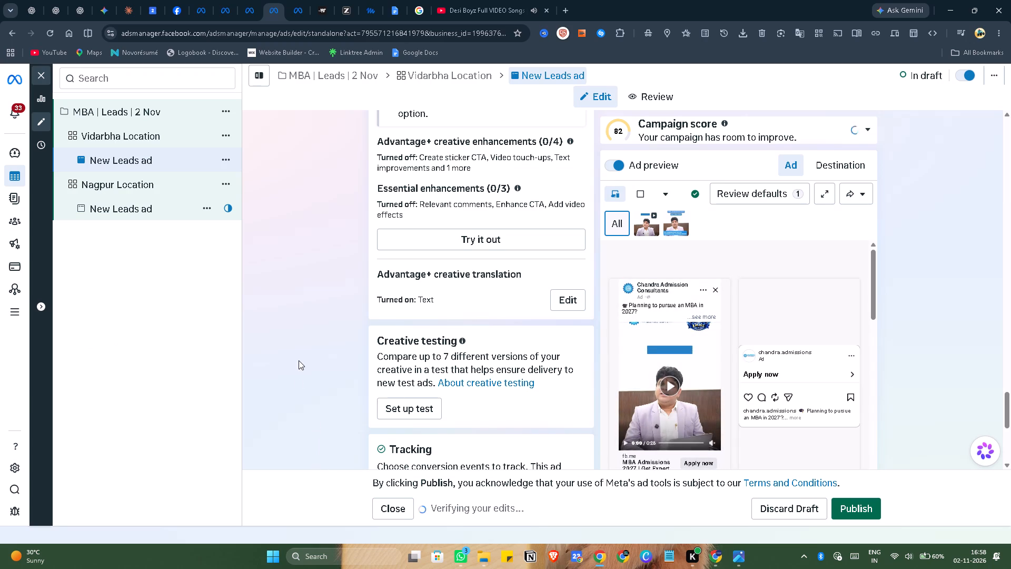
Review the Vidarbha ad's tracking, creative testing, enhancements, call to action, headline, primary text and media settings.
scroll(299, 360, "down", 10)
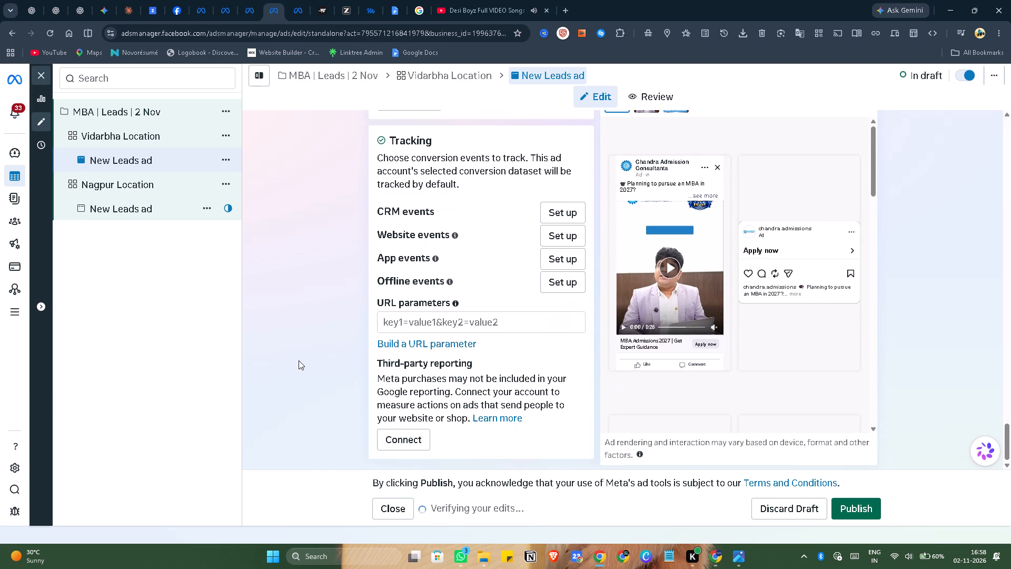
scroll(299, 360, "down", 7)
scroll(299, 360, "up", 5)
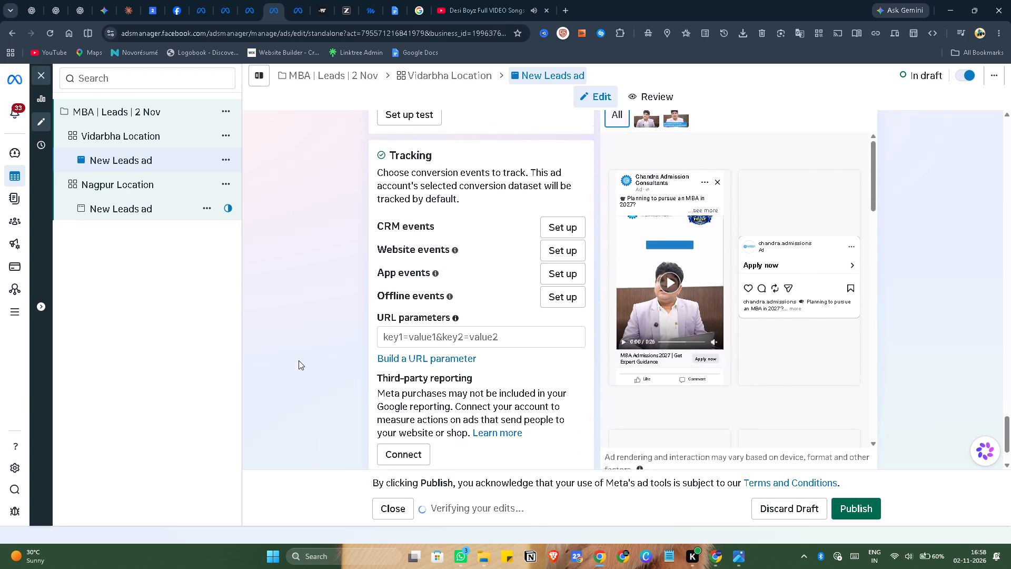
scroll(299, 360, "up", 5)
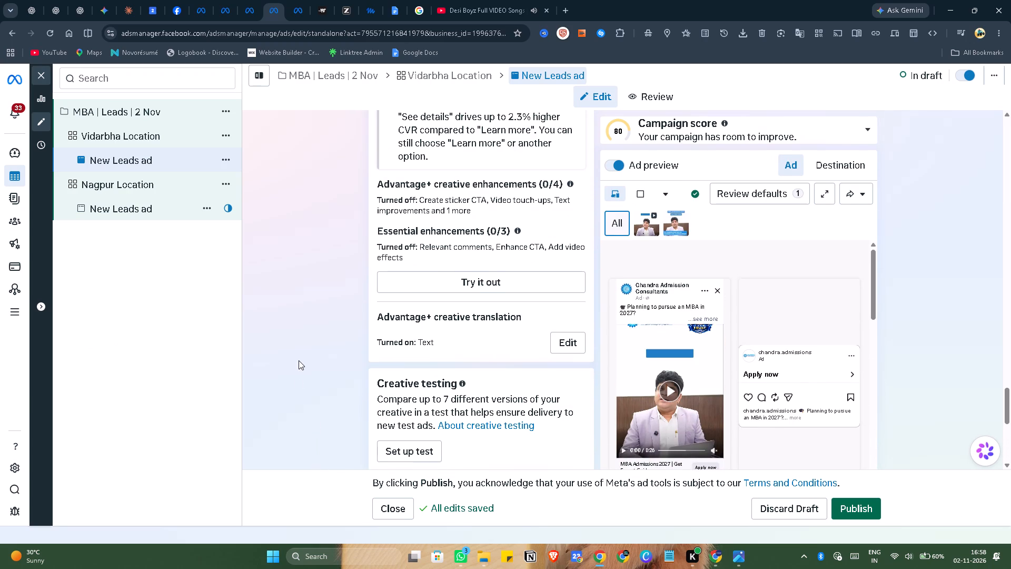
scroll(299, 360, "down", 2)
scroll(299, 360, "up", 11)
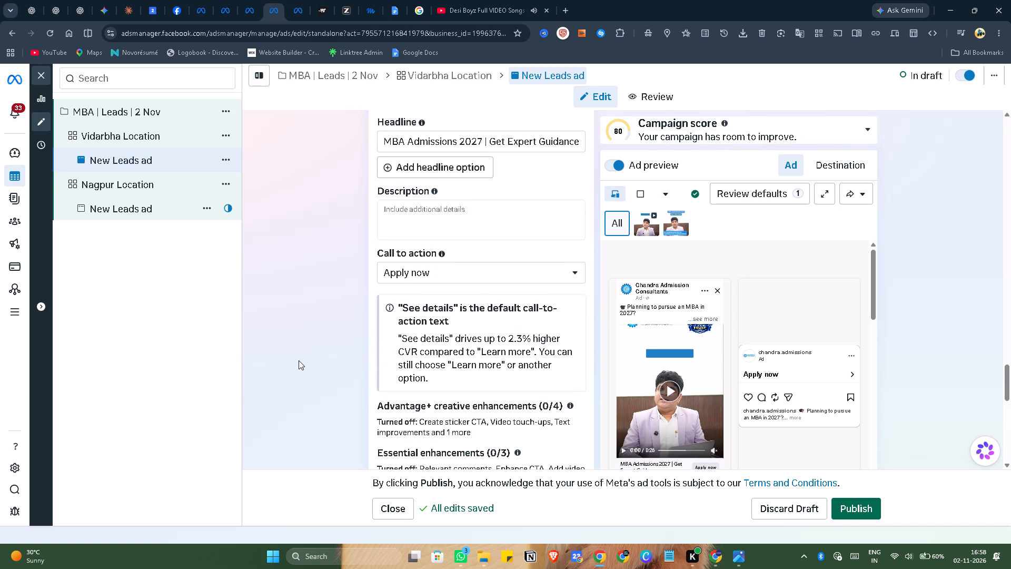
scroll(299, 360, "up", 6)
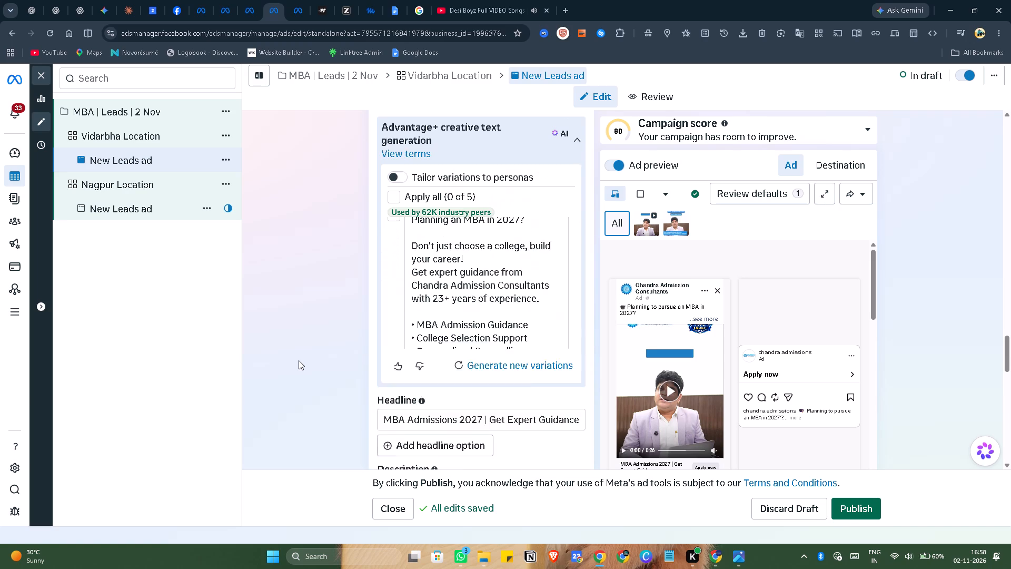
scroll(299, 360, "up", 9)
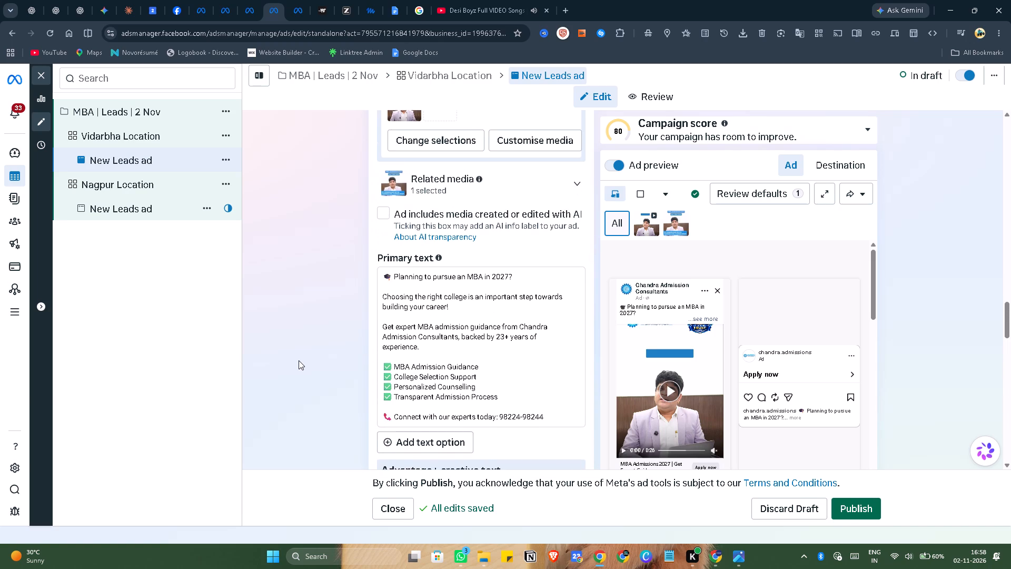
scroll(299, 360, "up", 11)
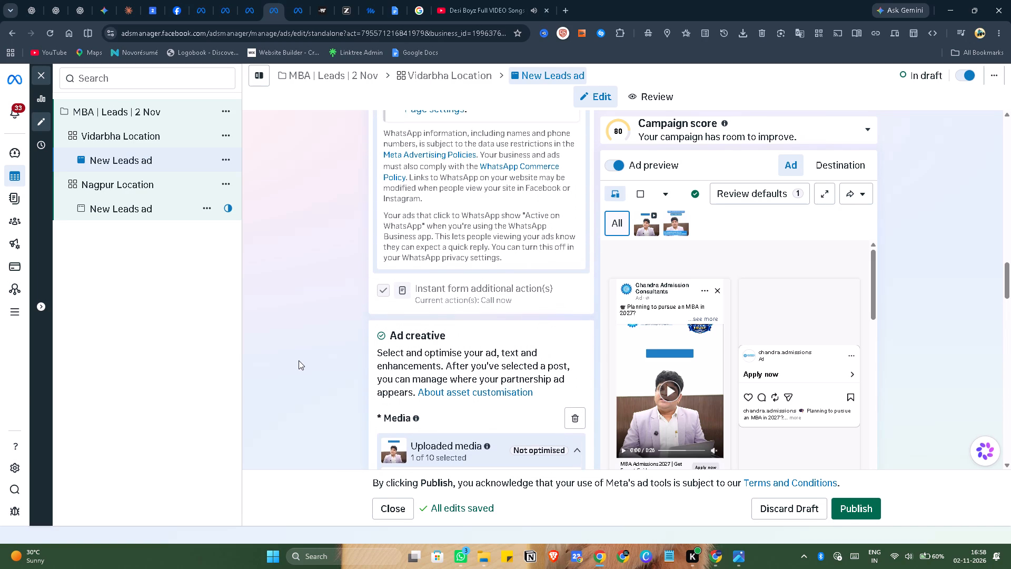
Enable Chat on WhatsApp as a follow-up channel under the ad's instant form lead nurturing.
scroll(299, 360, "up", 10)
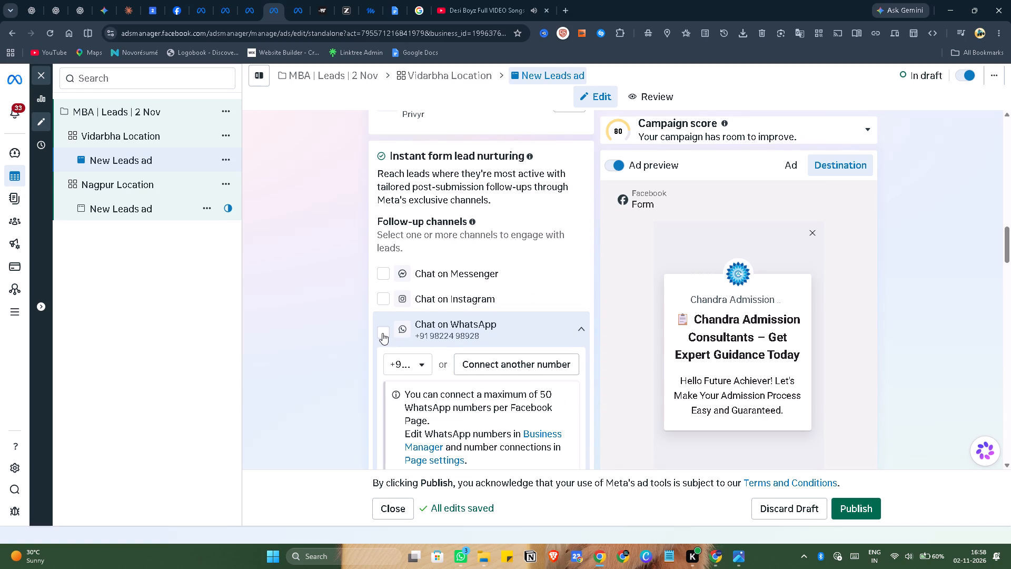
left_click(382, 333)
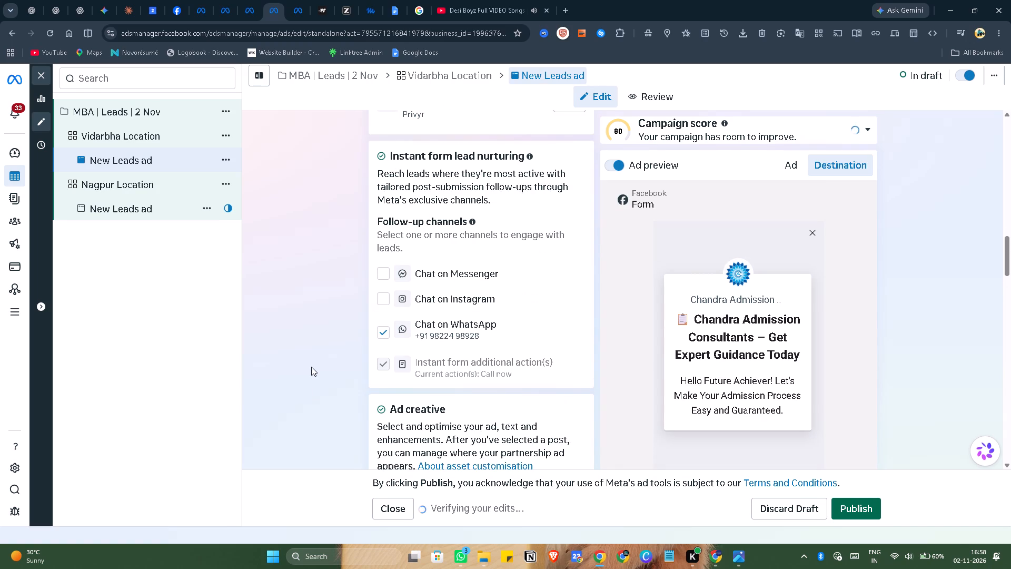
Open the form library from the ad's Destination section to manage its instant form.
scroll(304, 363, "up", 1)
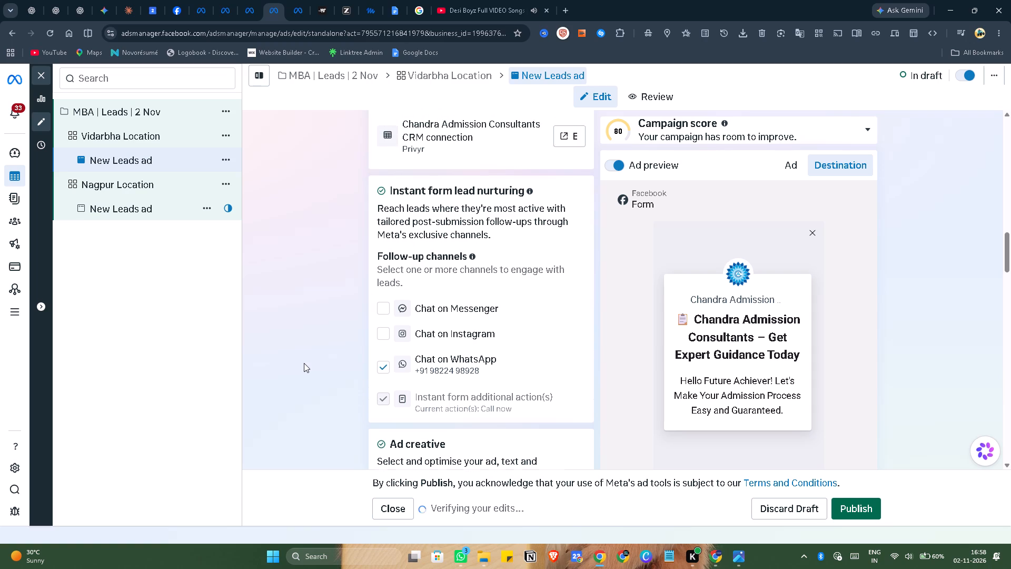
scroll(304, 363, "up", 9)
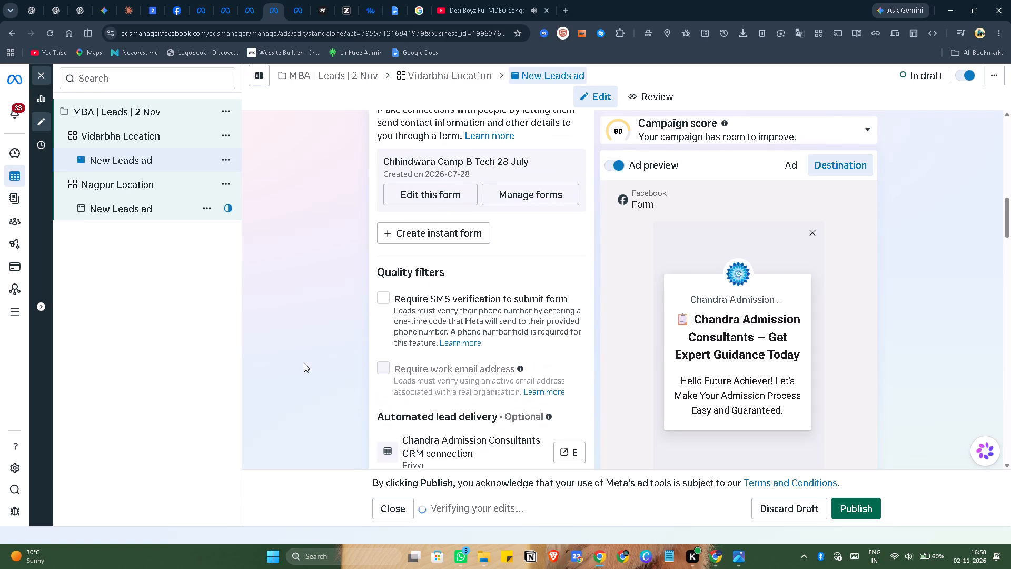
scroll(304, 363, "down", 2)
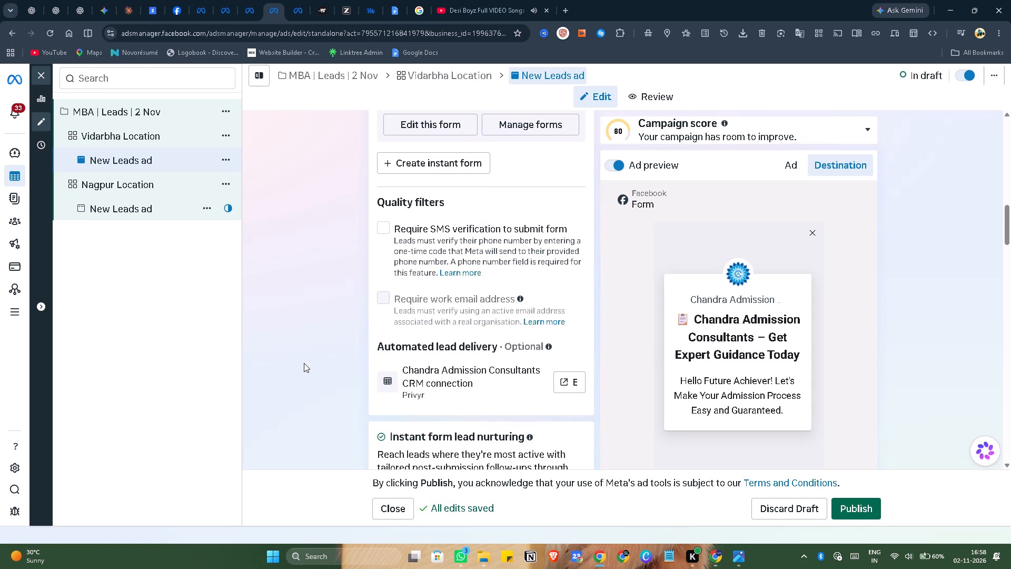
scroll(304, 363, "up", 3)
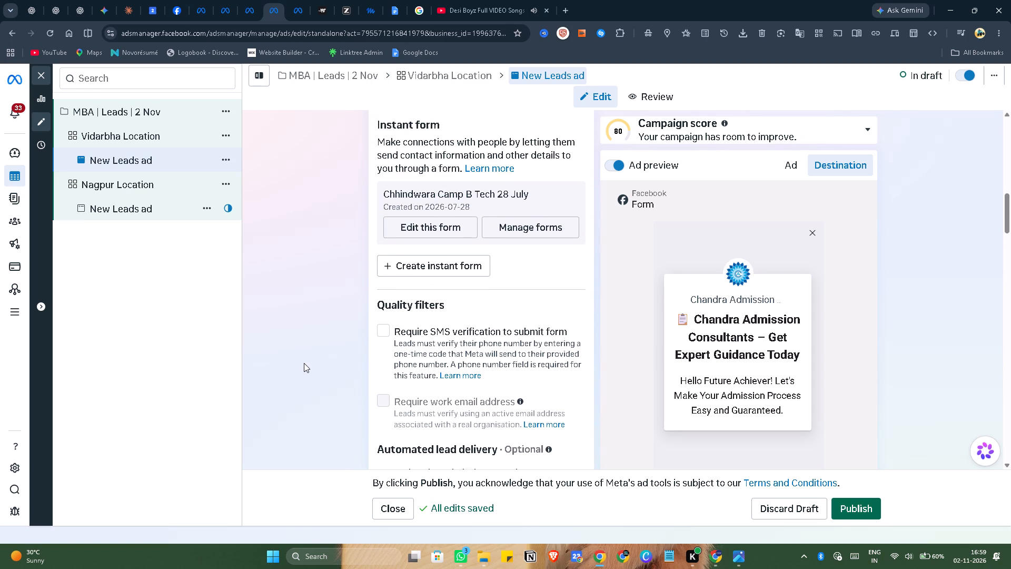
scroll(304, 363, "up", 3)
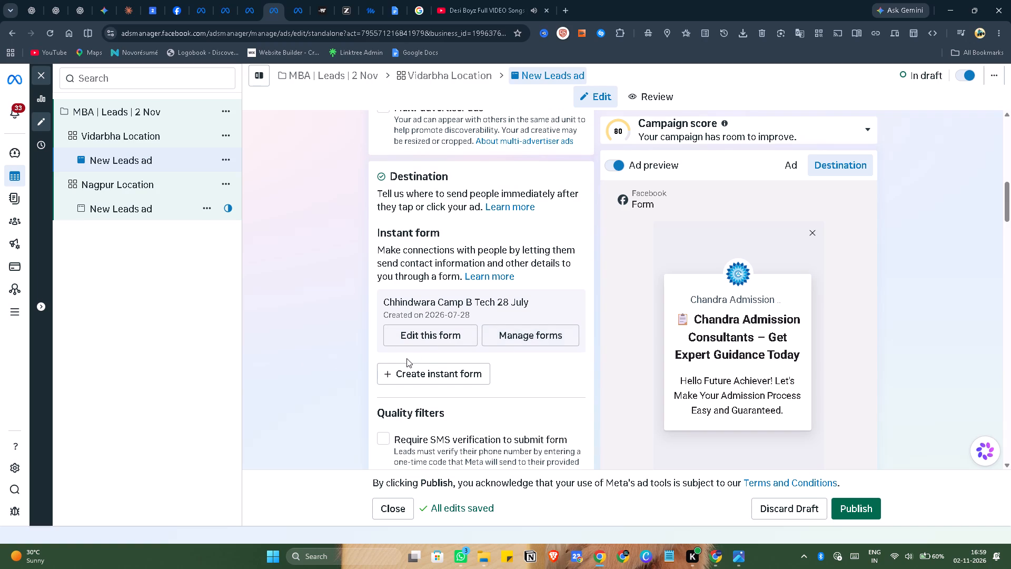
scroll(404, 360, "down", 6)
scroll(357, 368, "down", 1)
scroll(357, 368, "up", 6)
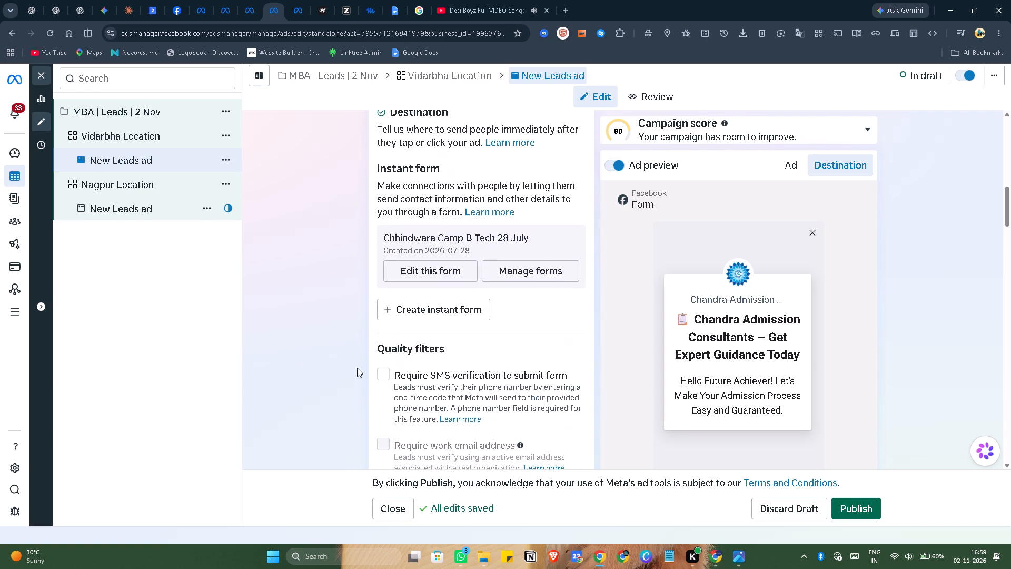
left_click(532, 299)
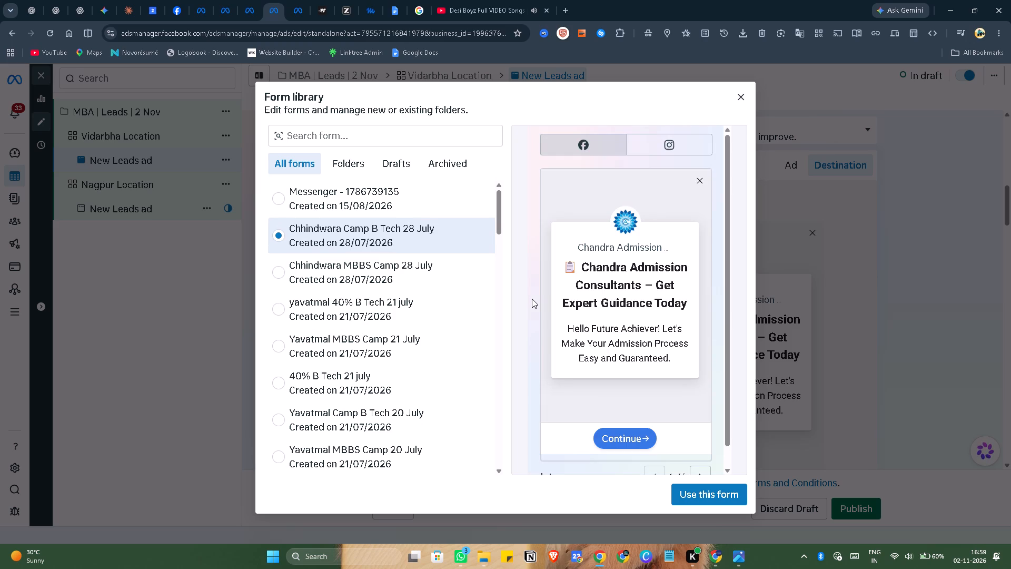
Look through the existing lead forms in the form library for one suited to the MBA Vidarbha ad.
scroll(341, 288, "down", 1)
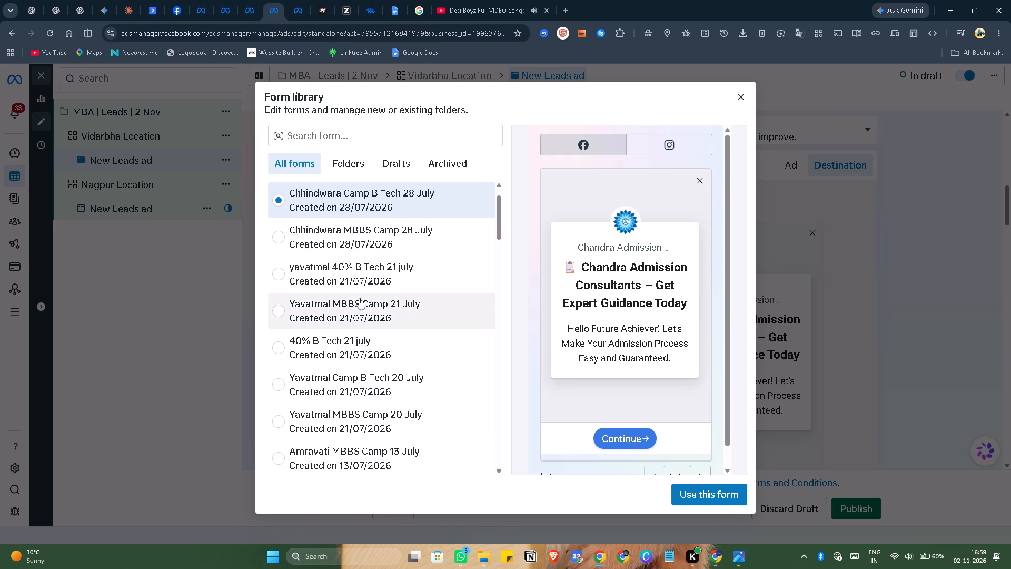
scroll(383, 318, "down", 1)
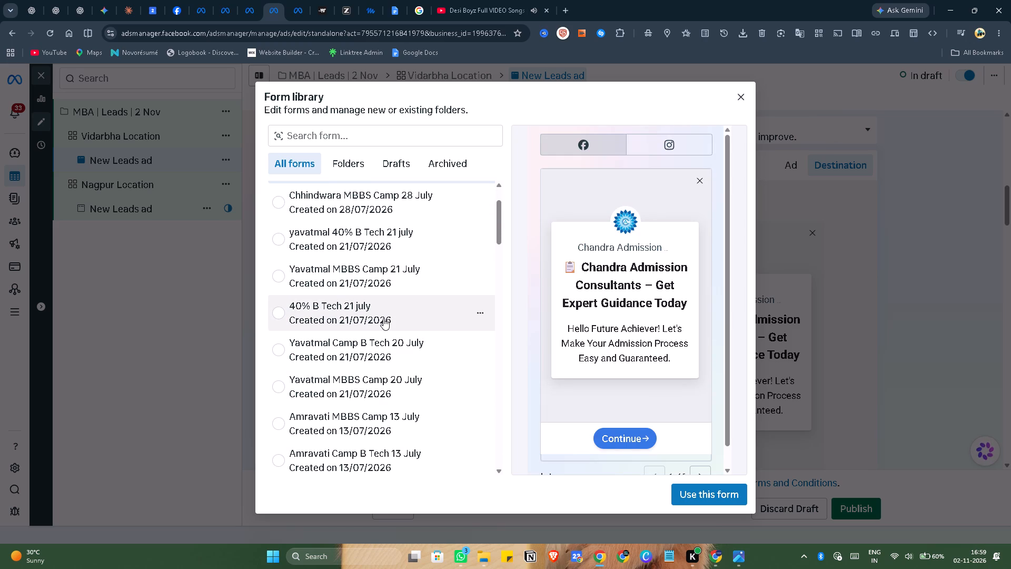
scroll(382, 320, "up", 2)
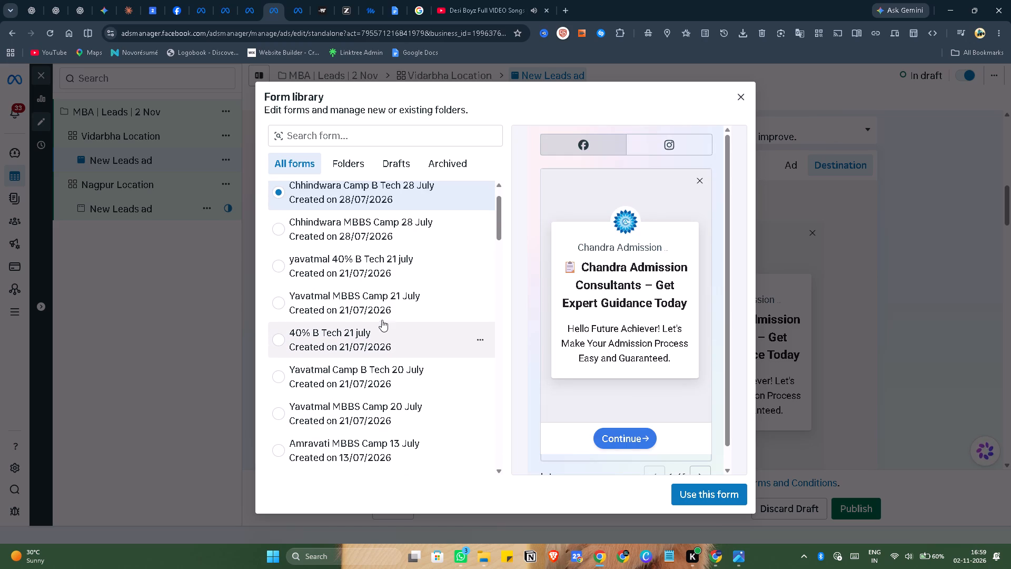
scroll(382, 320, "up", 2)
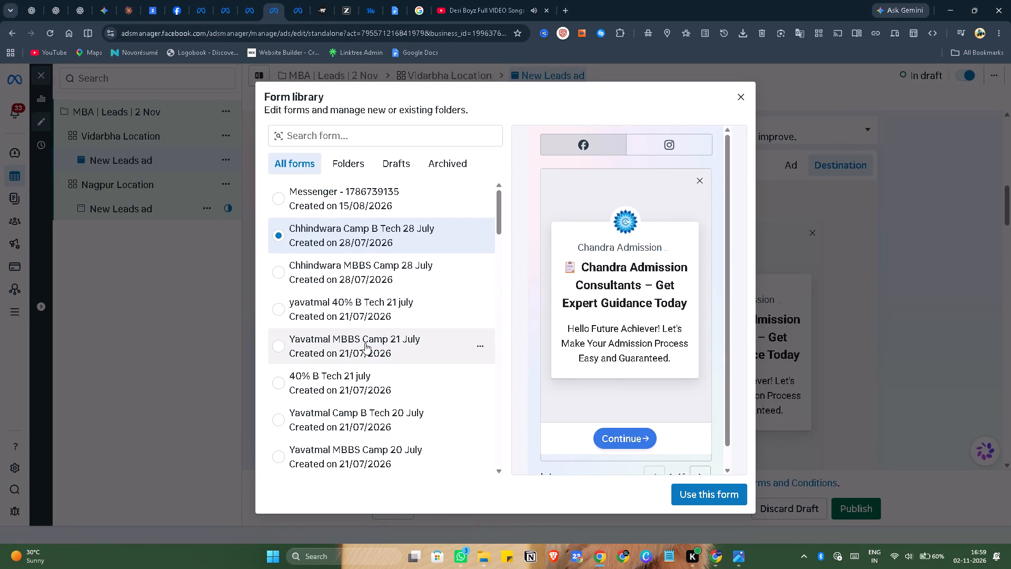
scroll(353, 318, "down", 3)
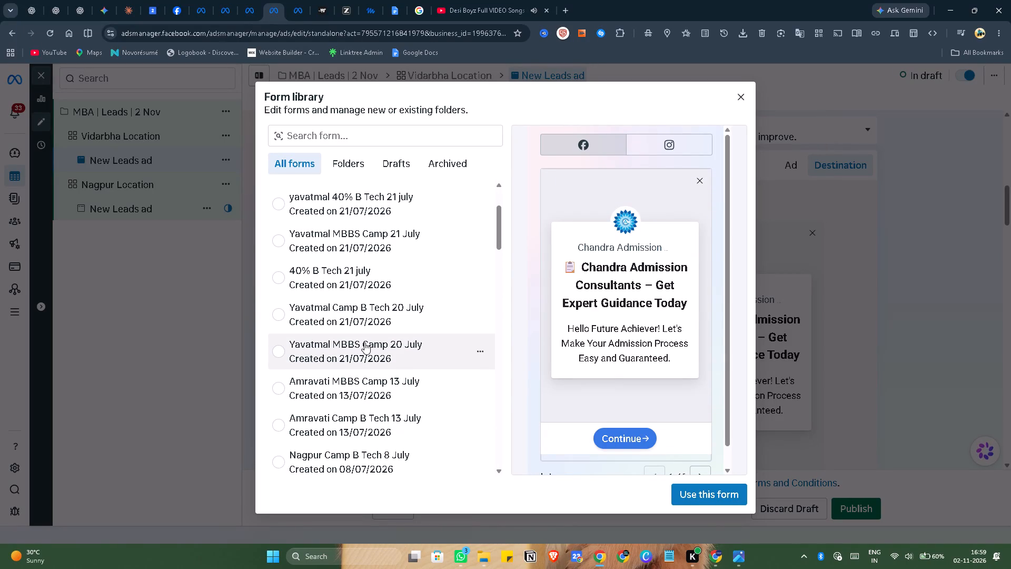
scroll(364, 342, "down", 2)
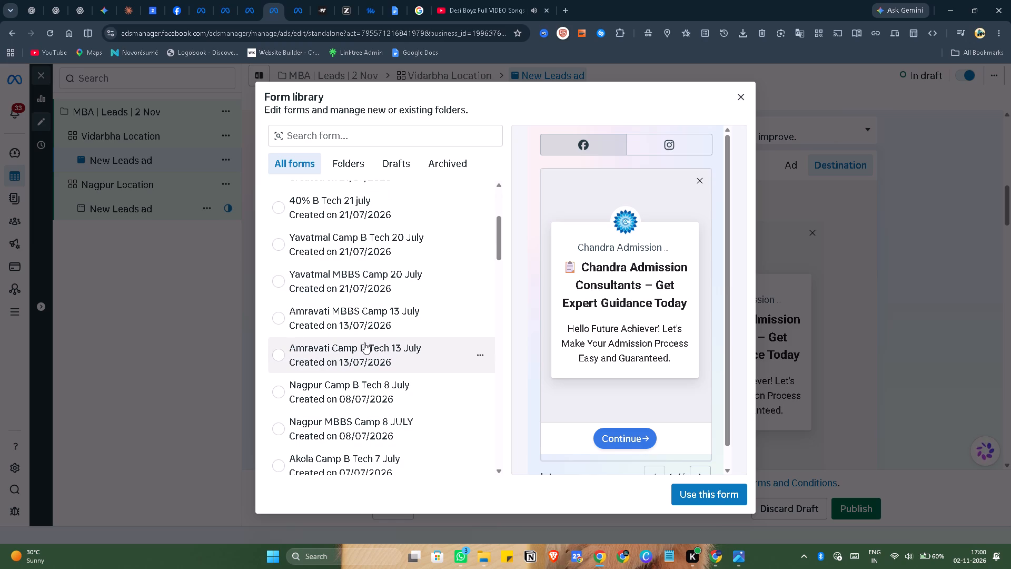
scroll(350, 367, "down", 2)
scroll(350, 367, "up", 2)
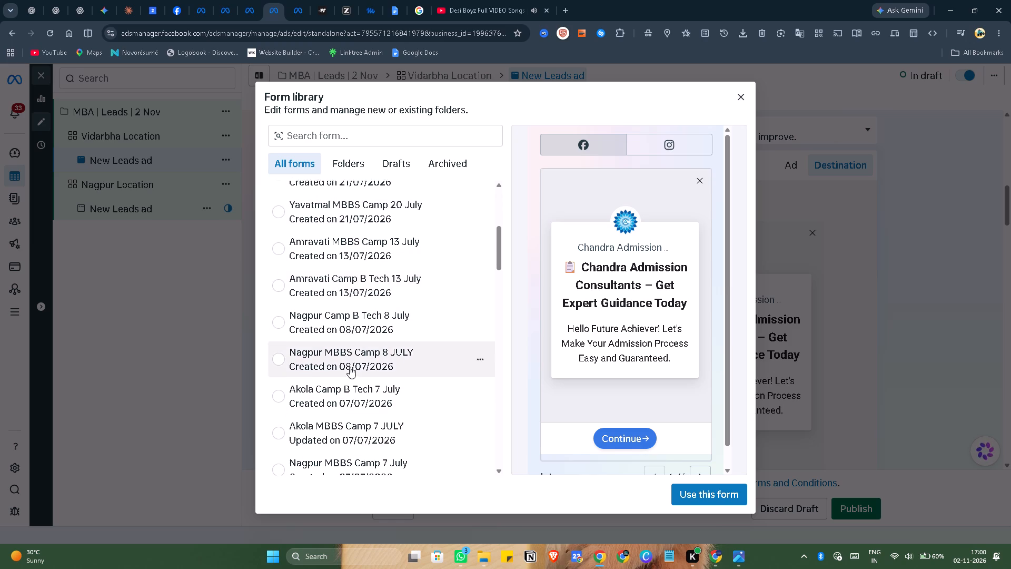
scroll(350, 367, "up", 11)
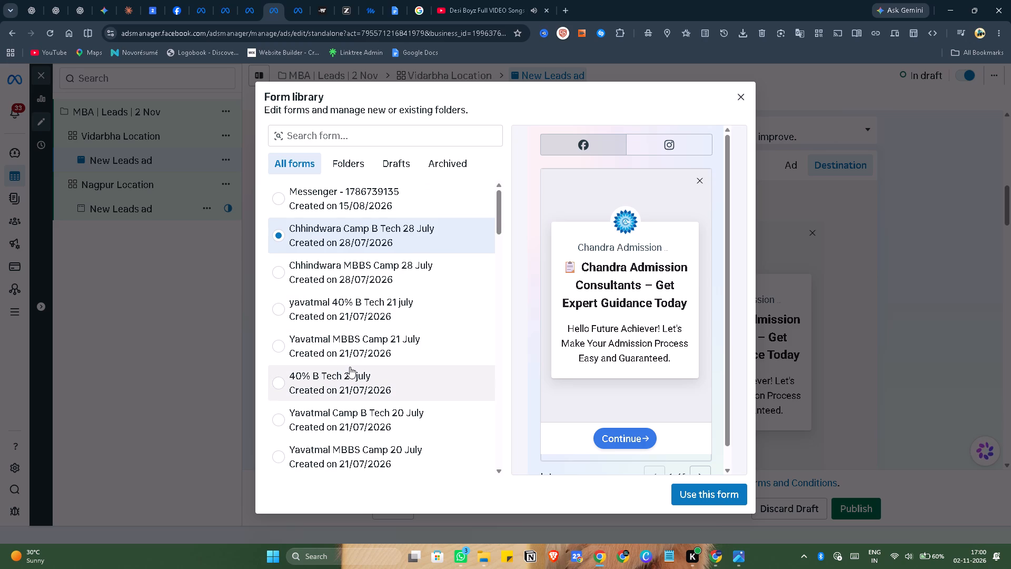
scroll(350, 367, "up", 6)
Page through the preview of the Chhindwara Camp B Tech 28 July form to review its questions and prefill information.
scroll(663, 381, "down", 2)
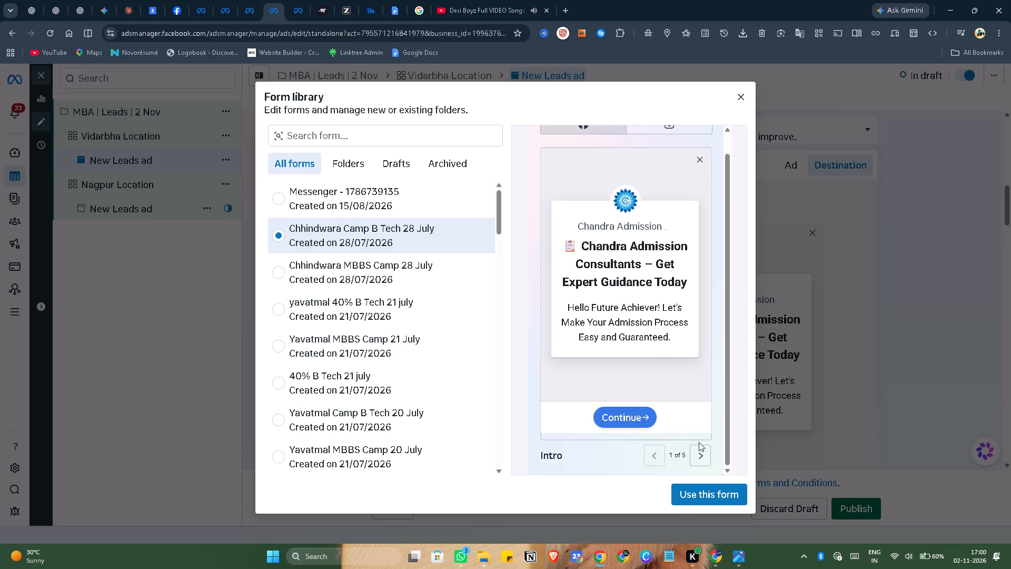
left_click(701, 456)
left_click(702, 456)
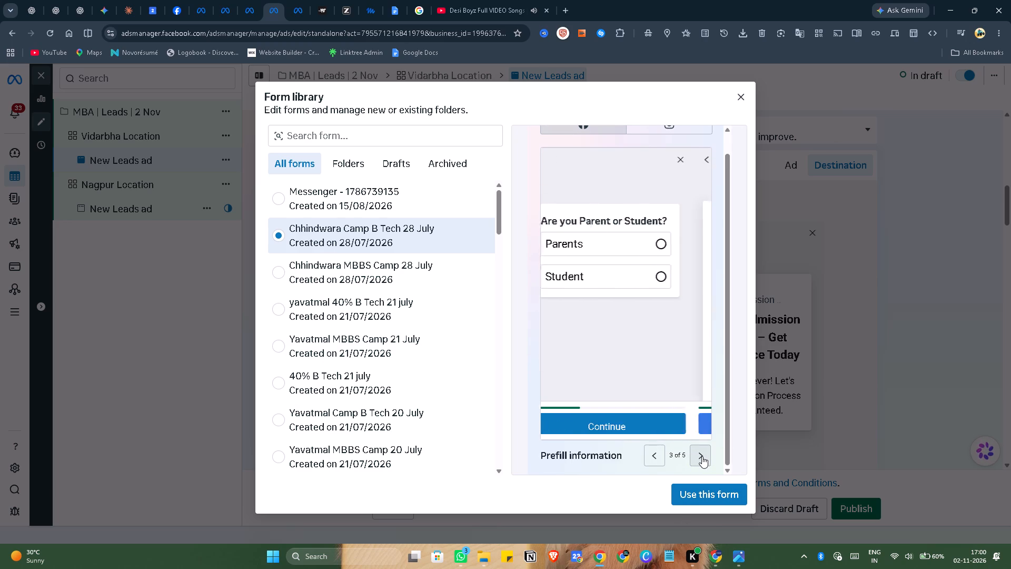
Review the privacy and closing message pages of the Chhindwara Camp B Tech 28 July form preview, and return to its intro.
left_click(702, 456)
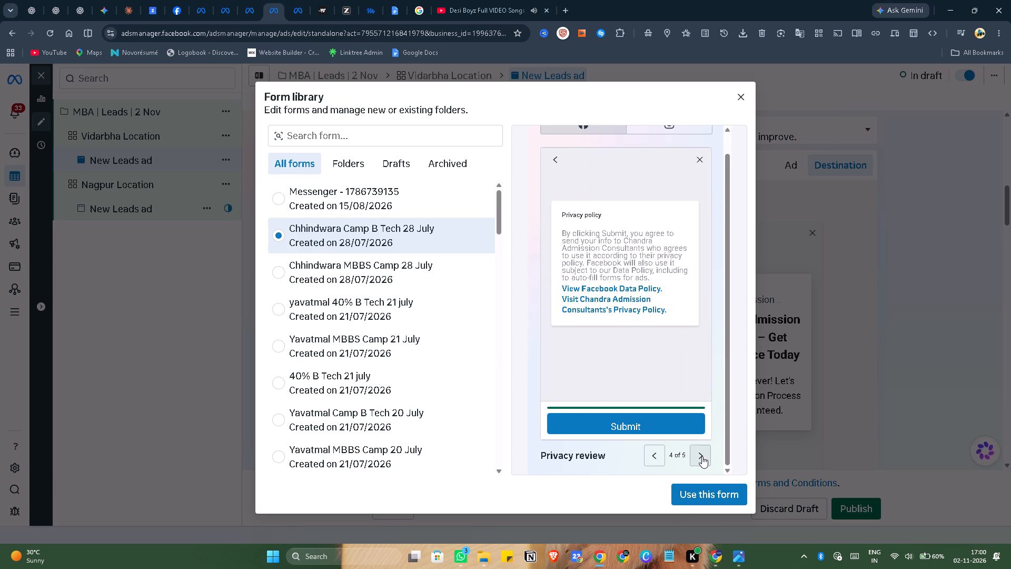
left_click(702, 457)
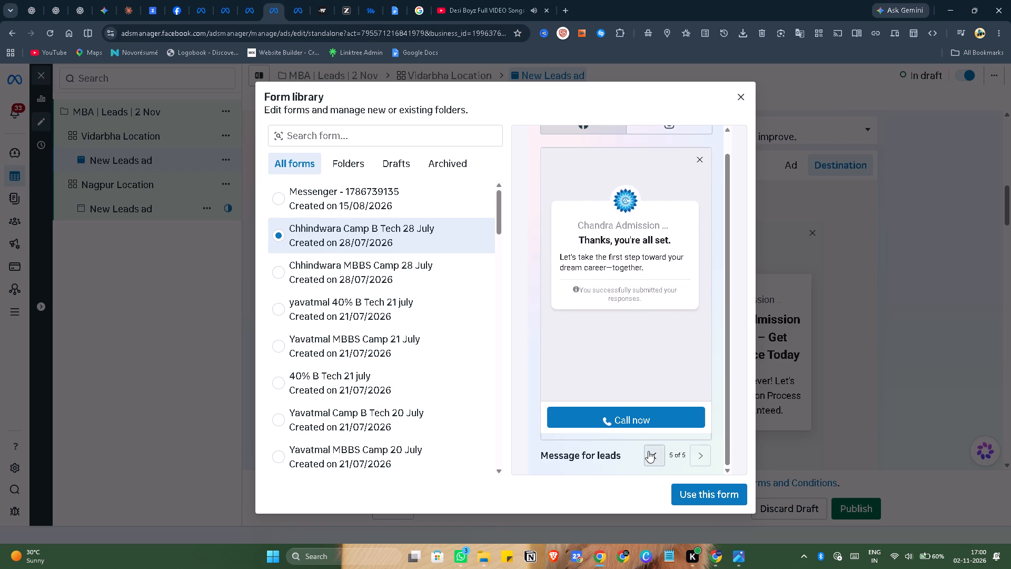
triple_click(648, 451)
triple_click(648, 451)
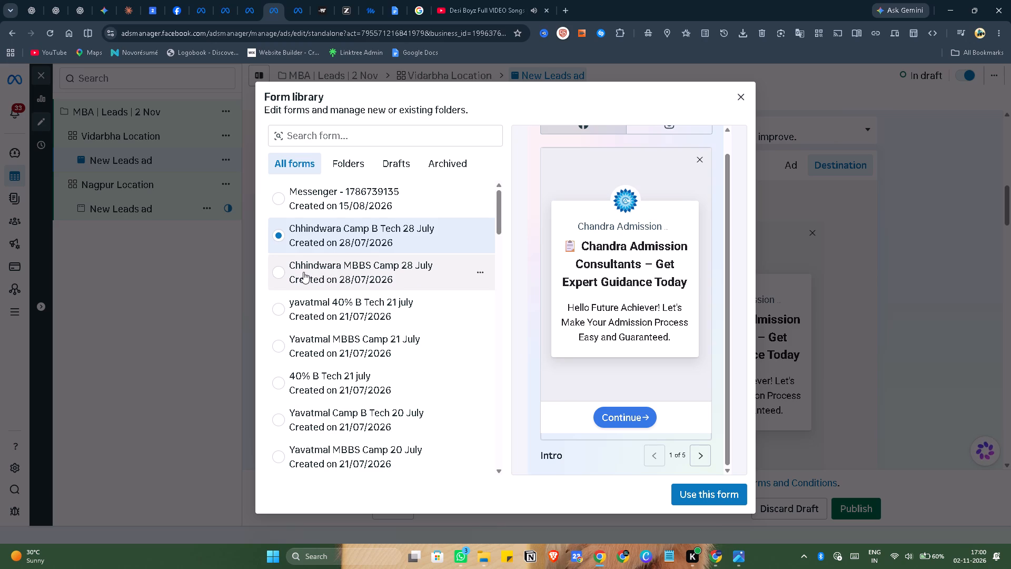
Look through the older lead forms in the form library for one that covers MBA admissions.
scroll(389, 364, "down", 4)
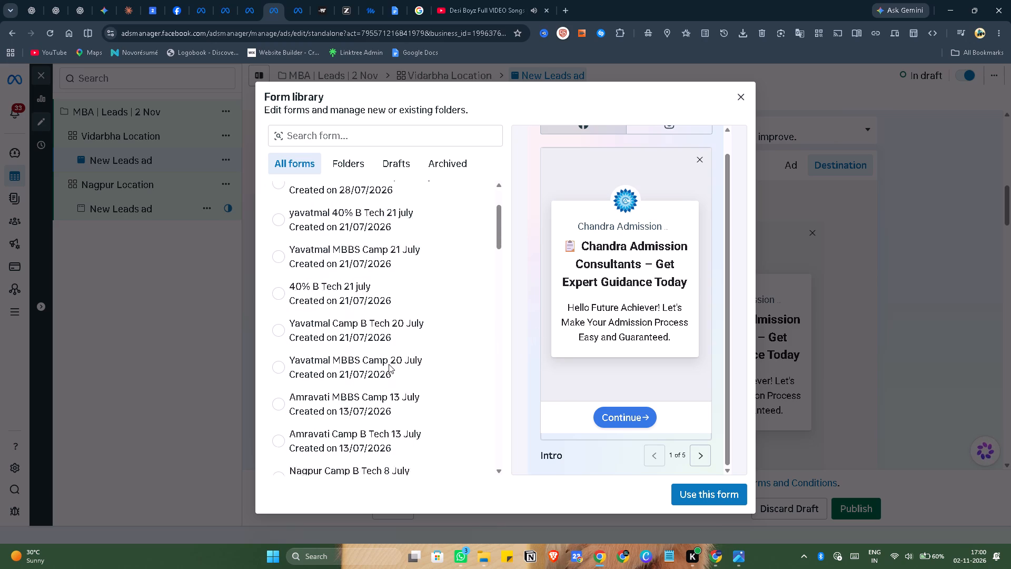
scroll(389, 364, "down", 6)
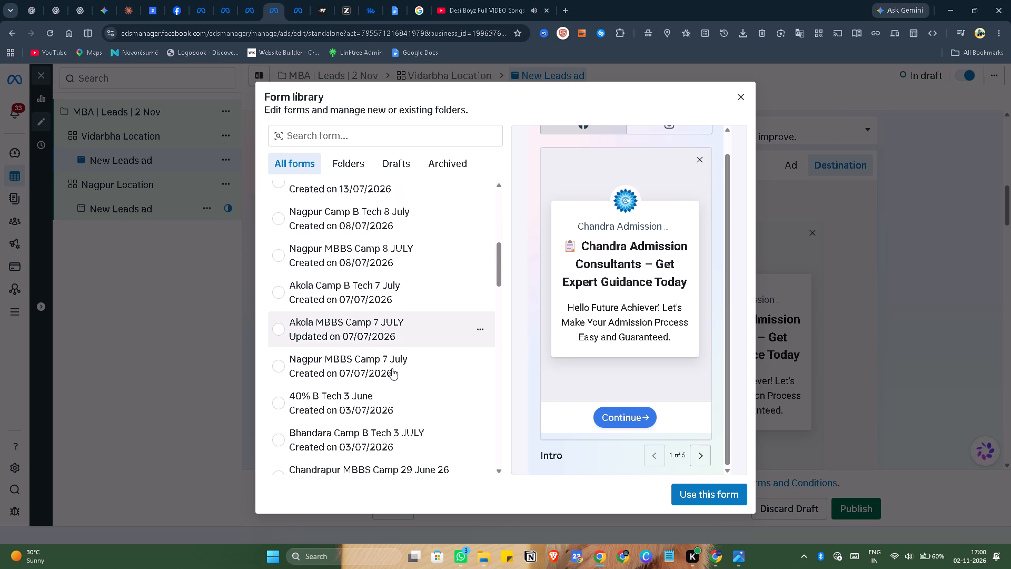
scroll(392, 368, "down", 4)
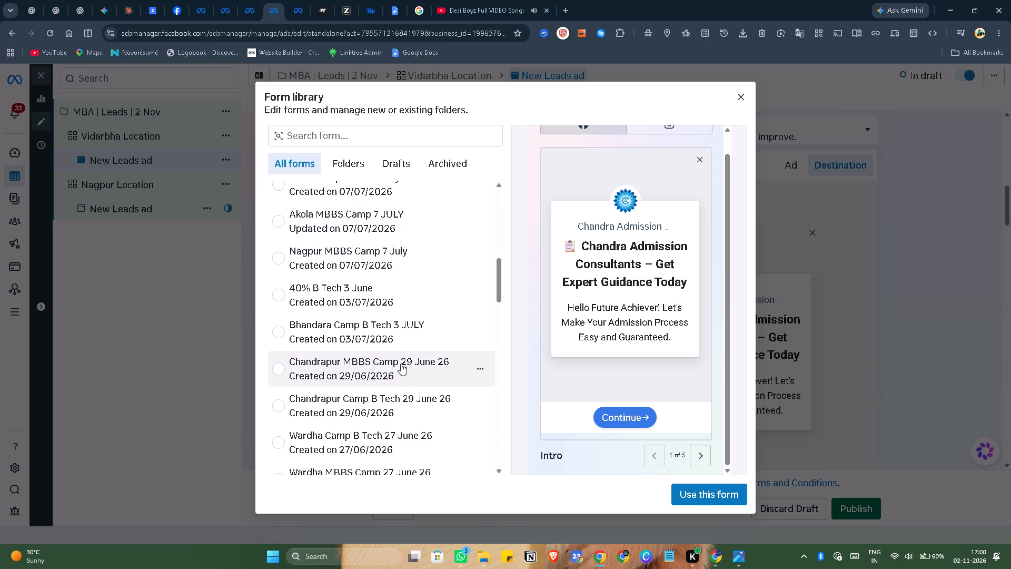
scroll(401, 364, "down", 6)
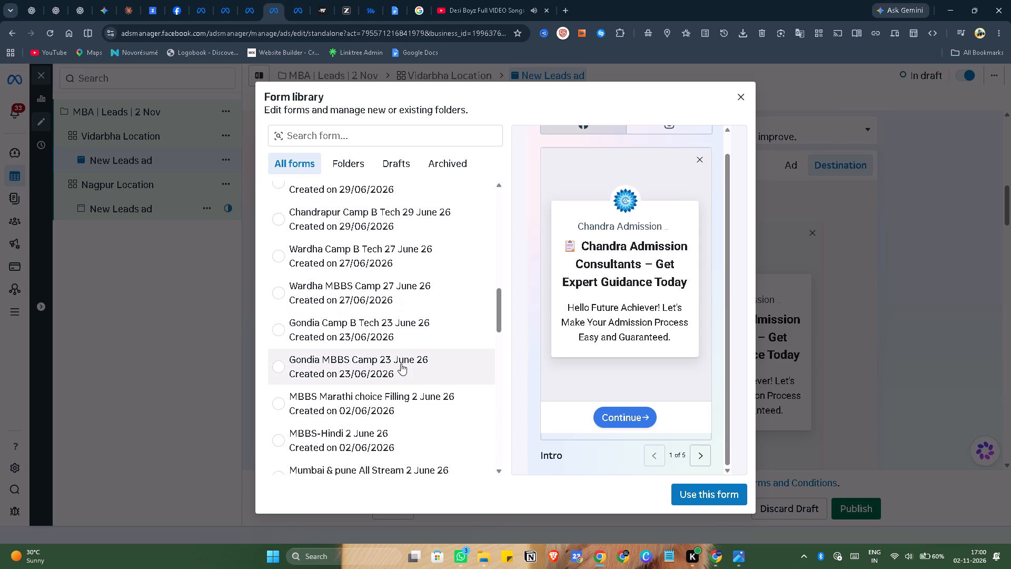
scroll(401, 364, "down", 3)
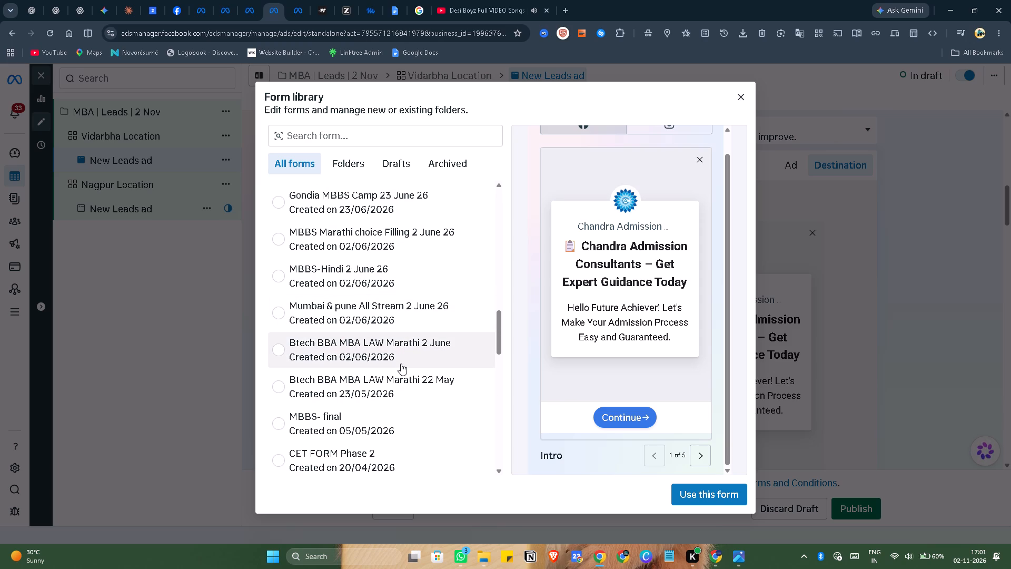
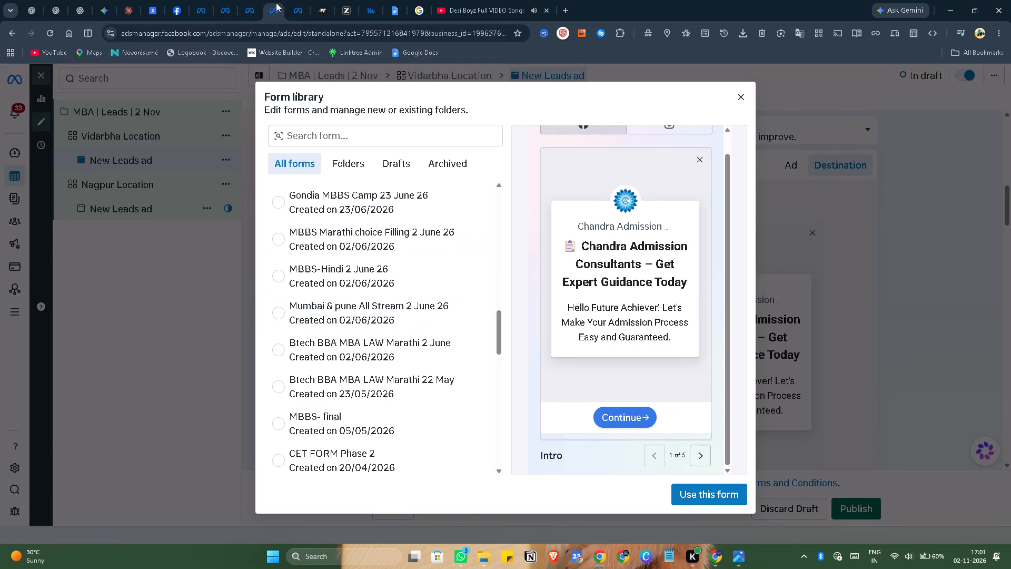
Look through the account's earlier campaigns in the other Ads Manager campaign list for a past leads campaign to use as reference.
left_click(298, 8)
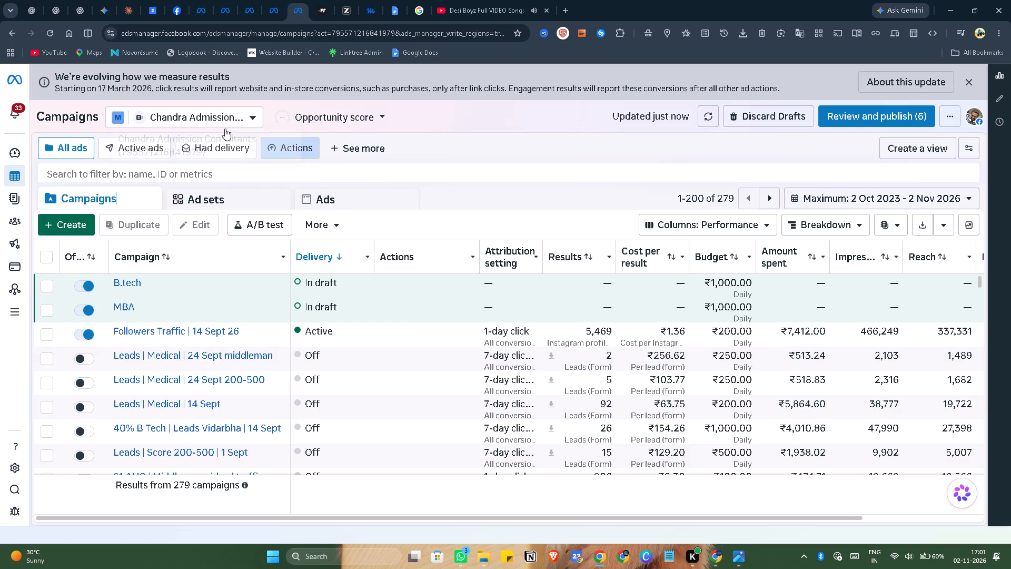
left_click(273, 16)
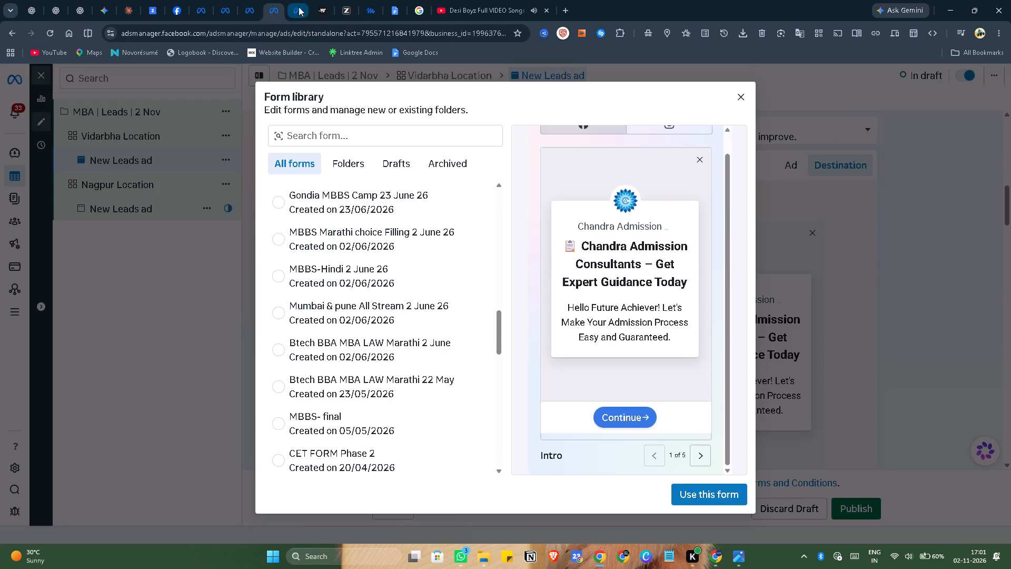
left_click(299, 7)
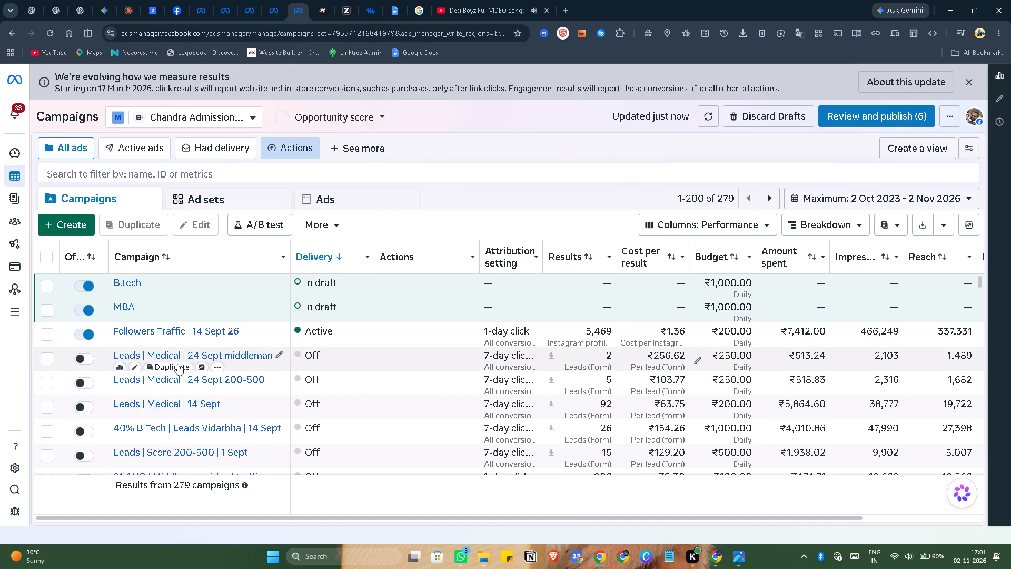
scroll(173, 355, "down", 6)
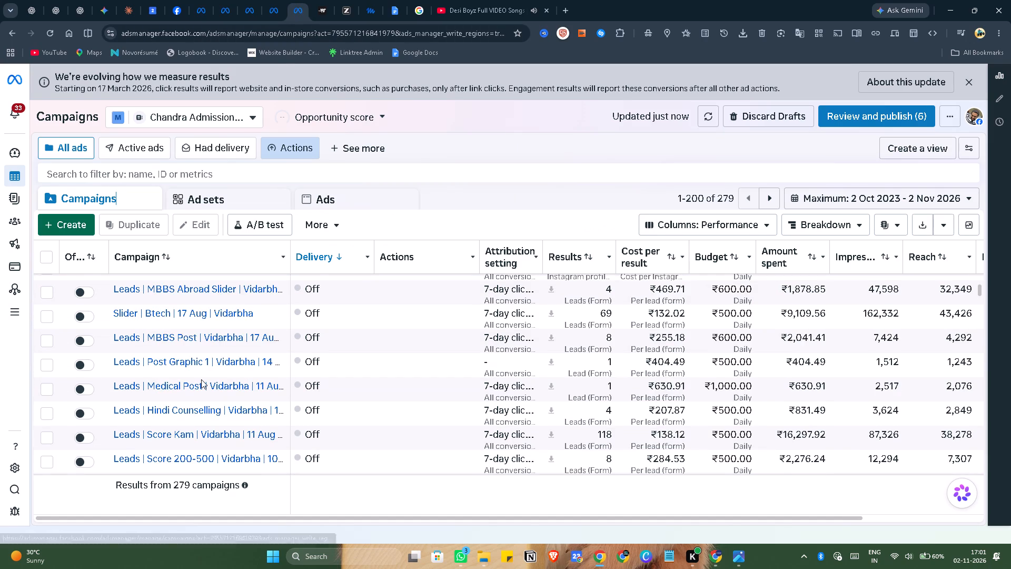
scroll(201, 379, "up", 1)
scroll(201, 379, "down", 2)
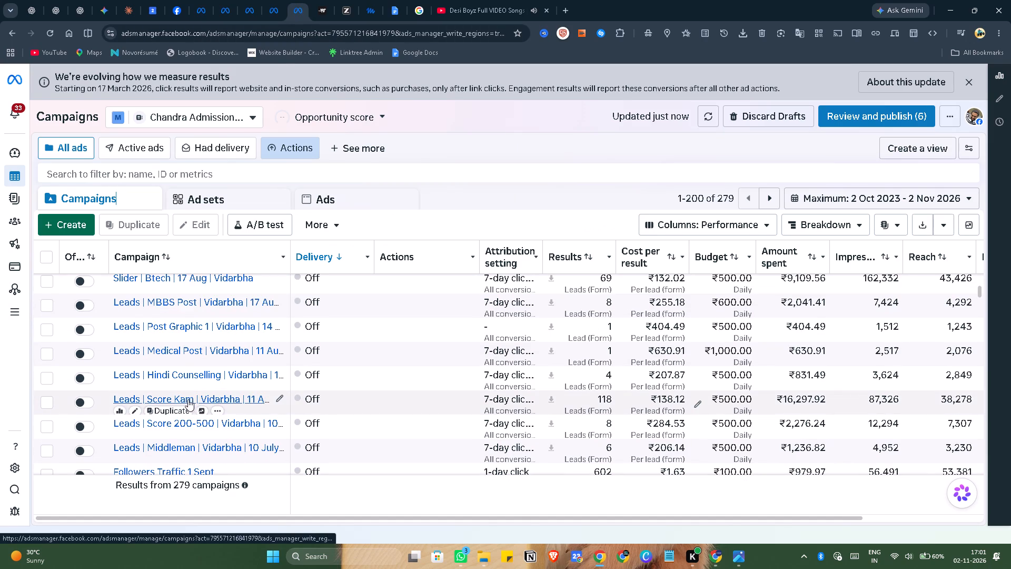
scroll(185, 398, "down", 5)
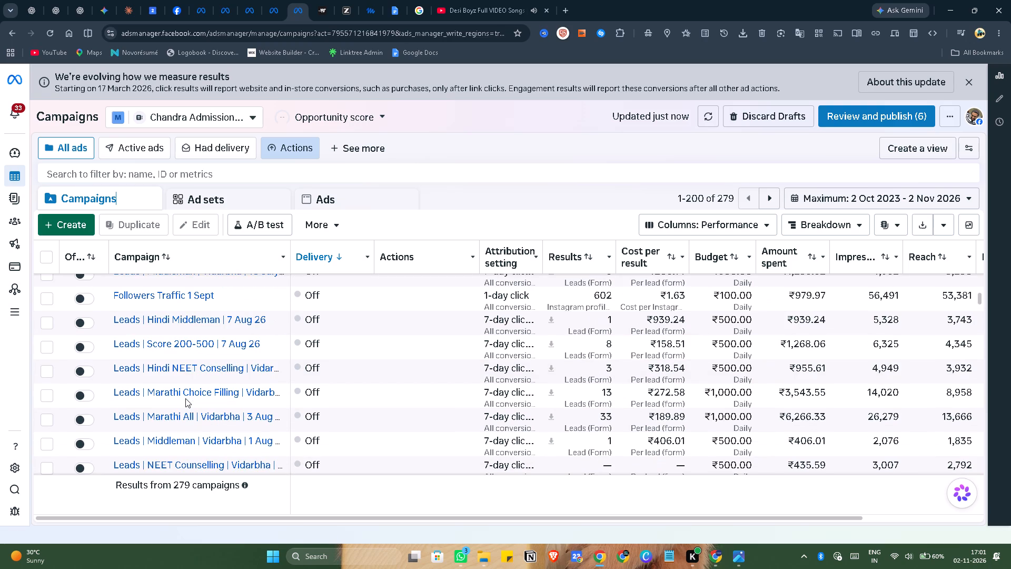
scroll(185, 398, "down", 3)
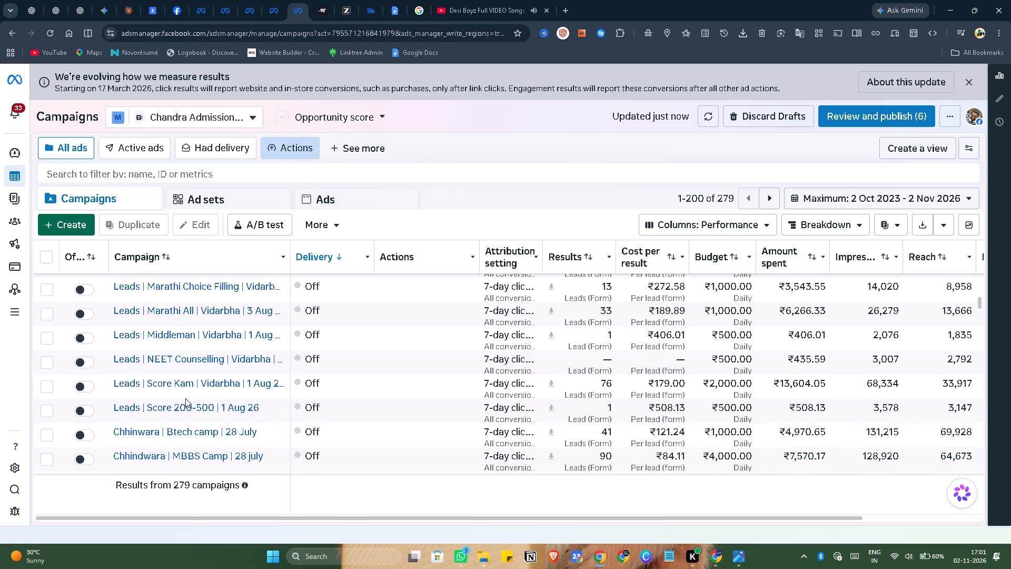
scroll(185, 398, "down", 1)
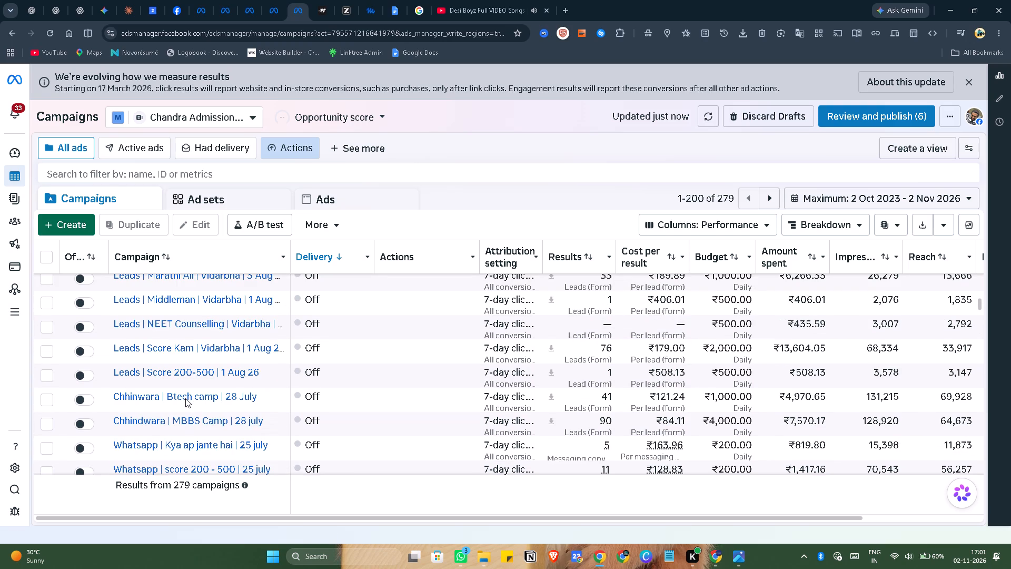
scroll(185, 398, "down", 2)
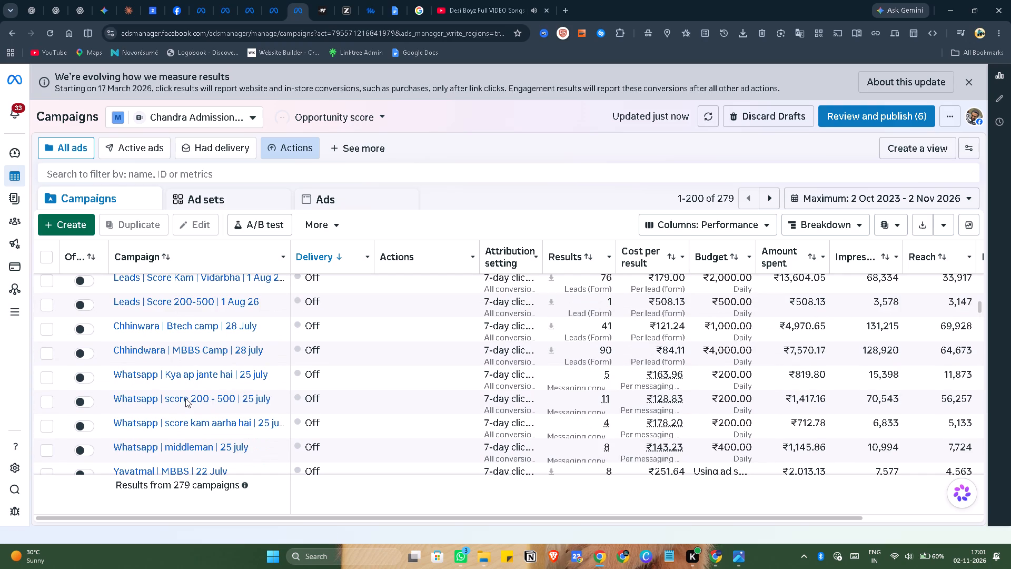
scroll(189, 400, "down", 1)
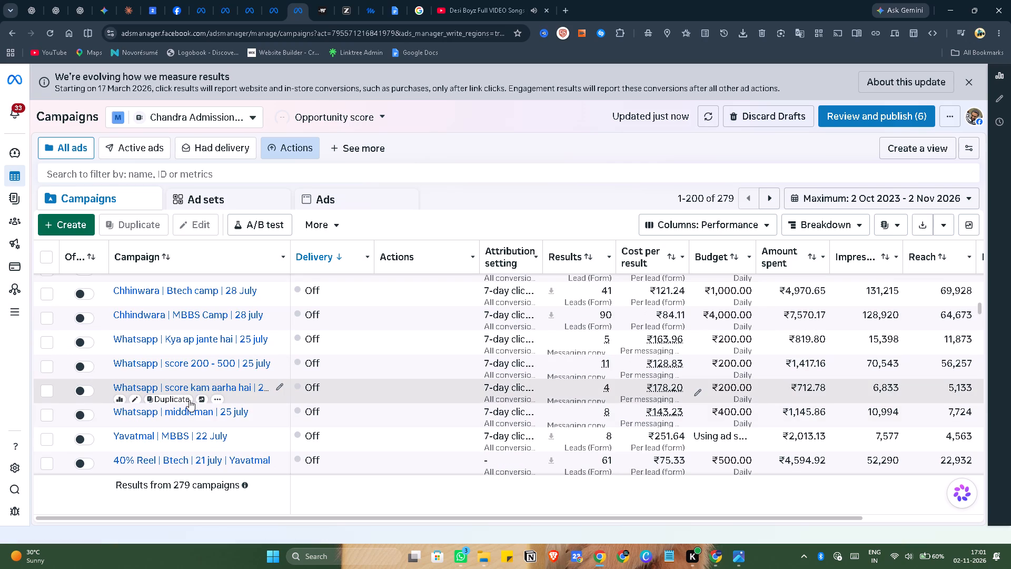
scroll(189, 400, "down", 1)
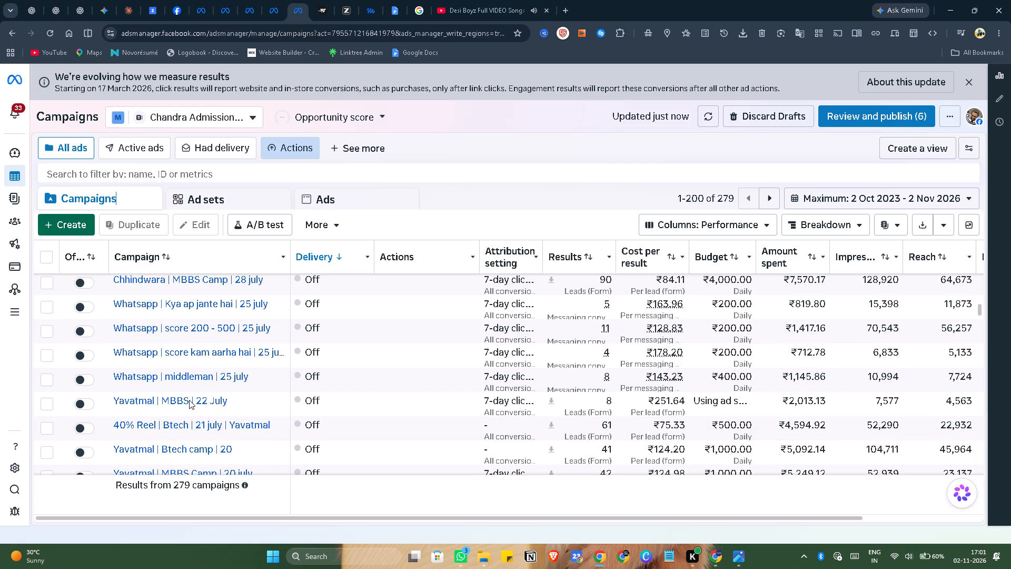
scroll(172, 398, "down", 3)
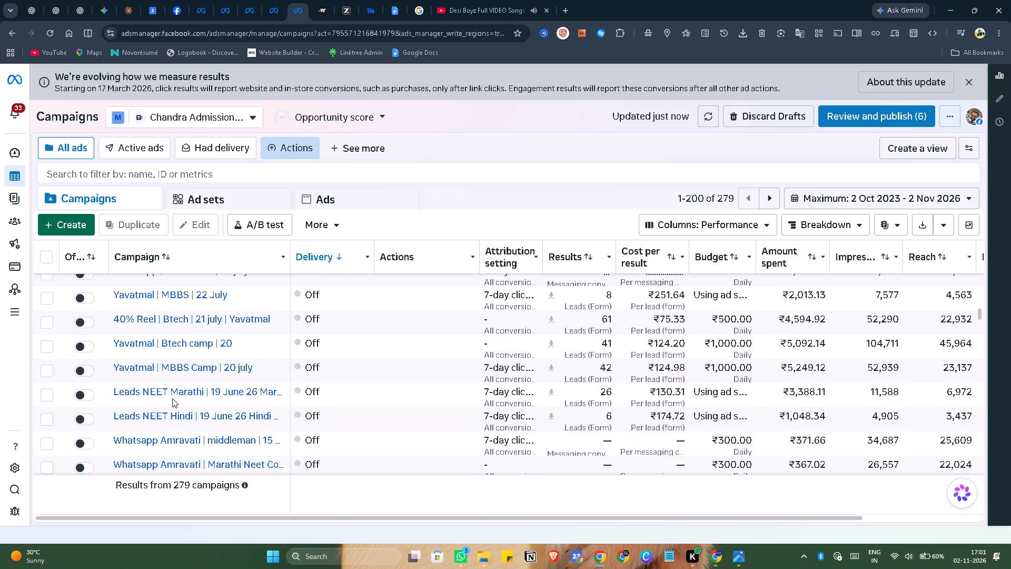
scroll(171, 372, "down", 6)
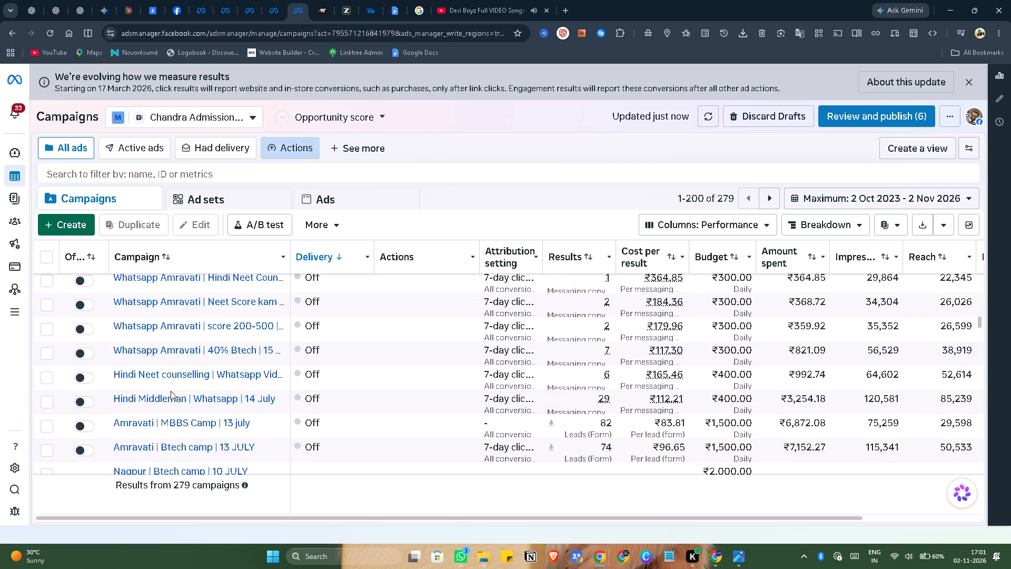
scroll(176, 410, "down", 3)
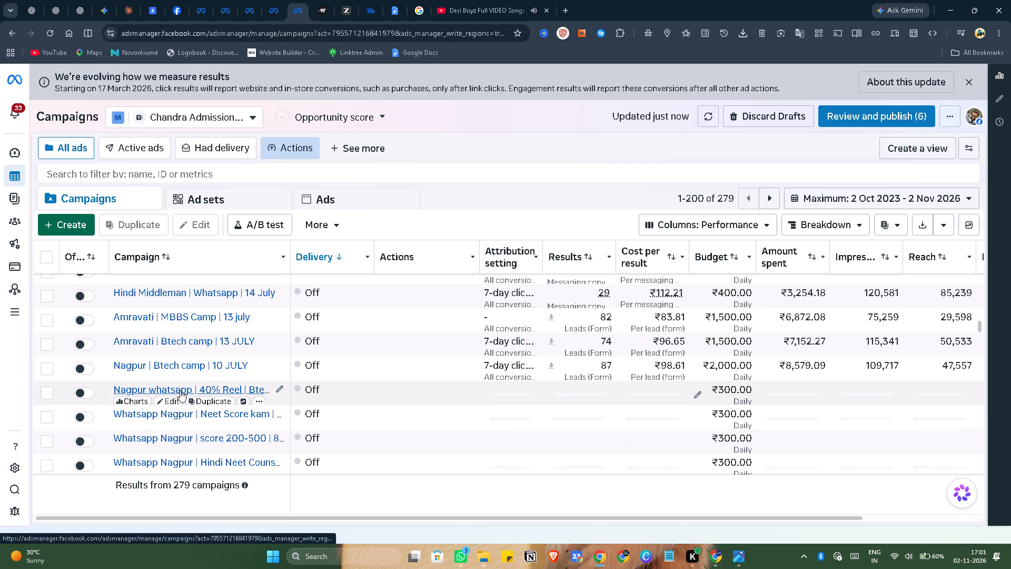
scroll(184, 340, "down", 3)
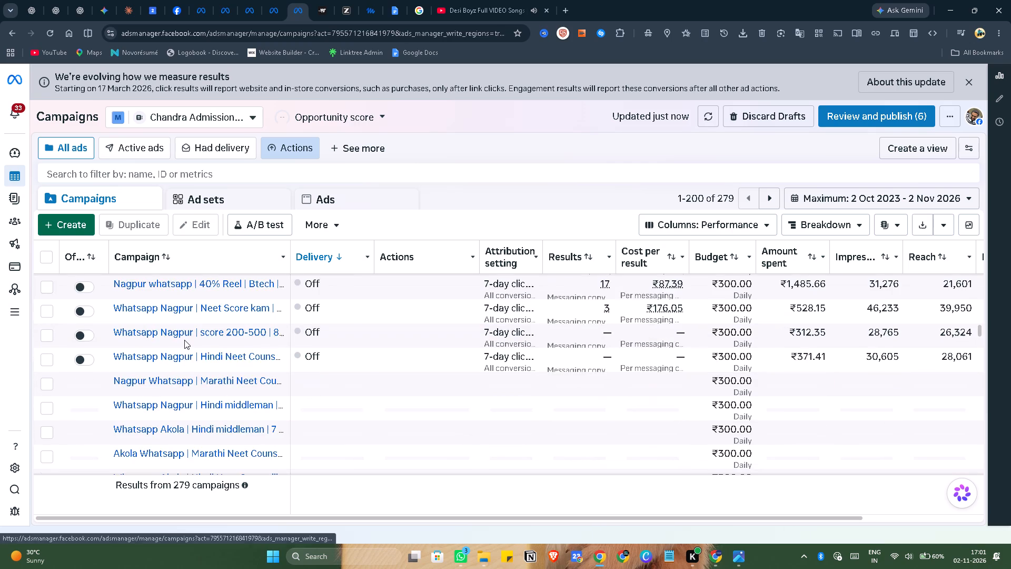
scroll(184, 340, "down", 6)
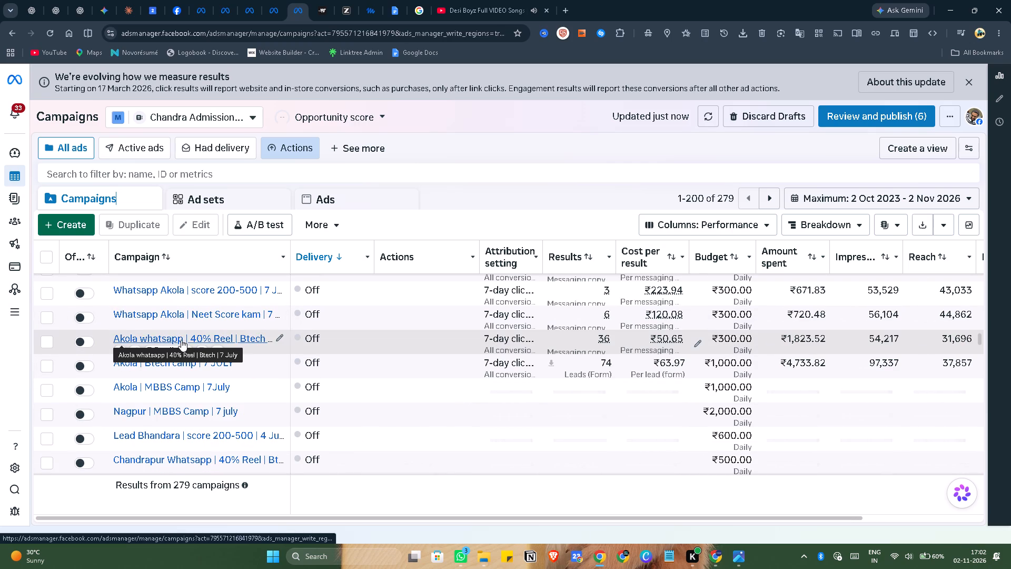
scroll(169, 388, "down", 5)
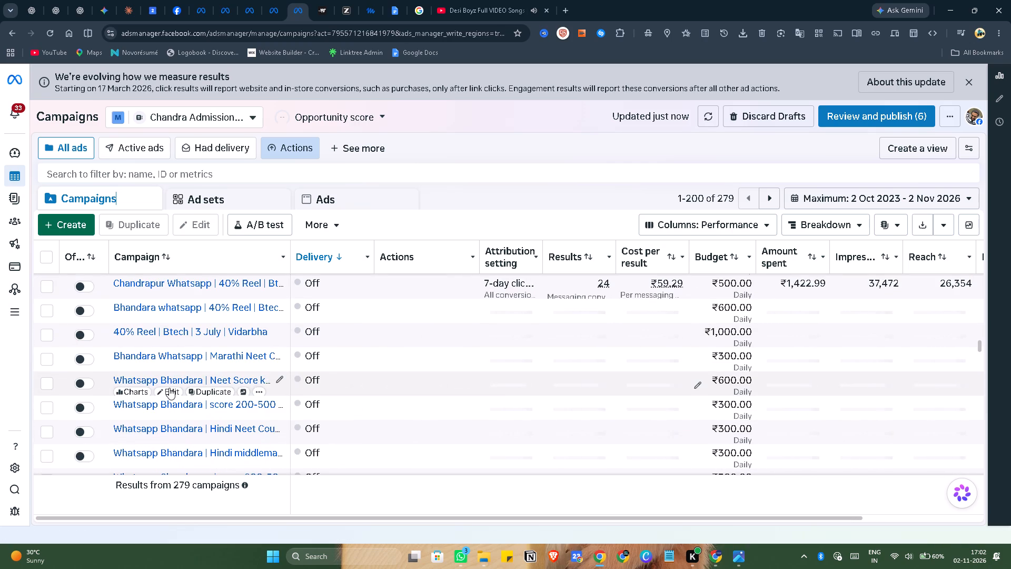
Look through the campaign list for an earlier MBA-related lead campaign and open IIM Video | 22 MAY for editing.
scroll(169, 388, "down", 5)
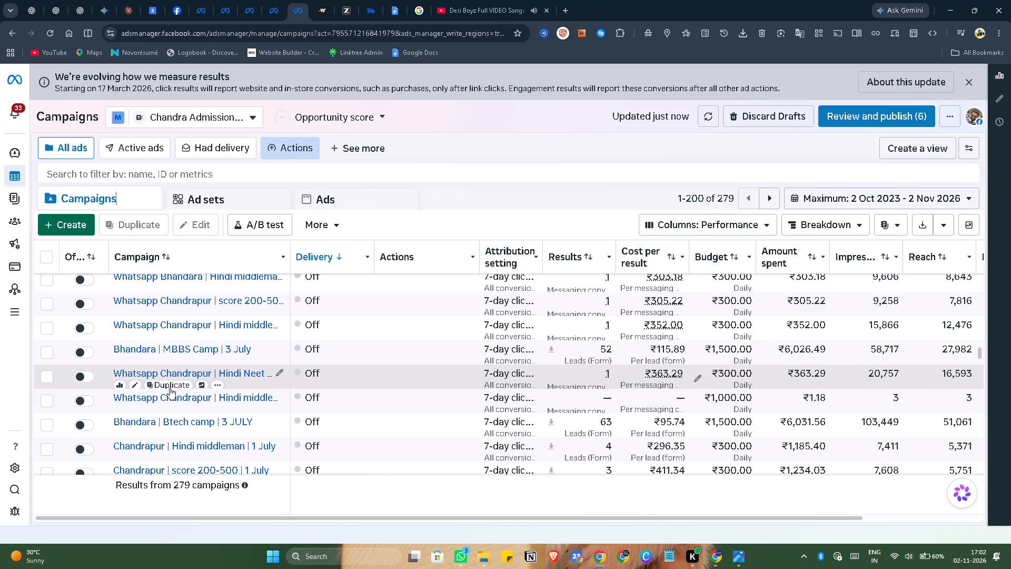
scroll(170, 388, "down", 3)
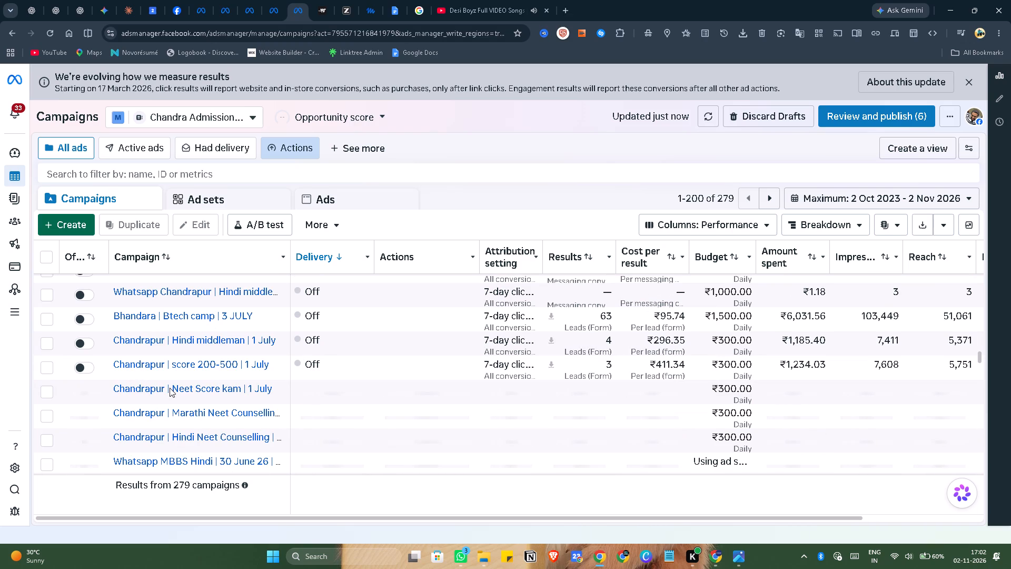
scroll(170, 388, "down", 2)
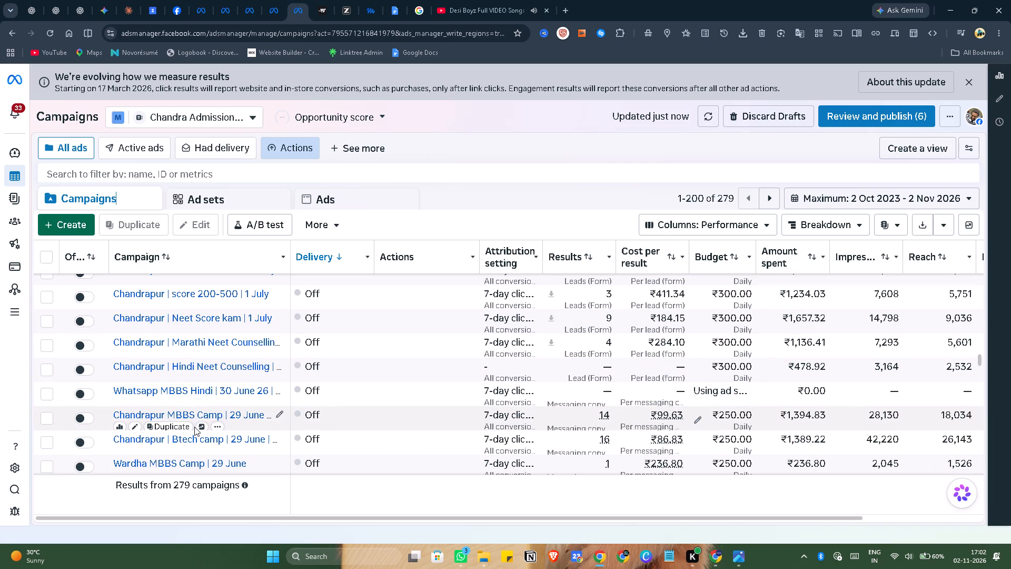
scroll(194, 427, "down", 2)
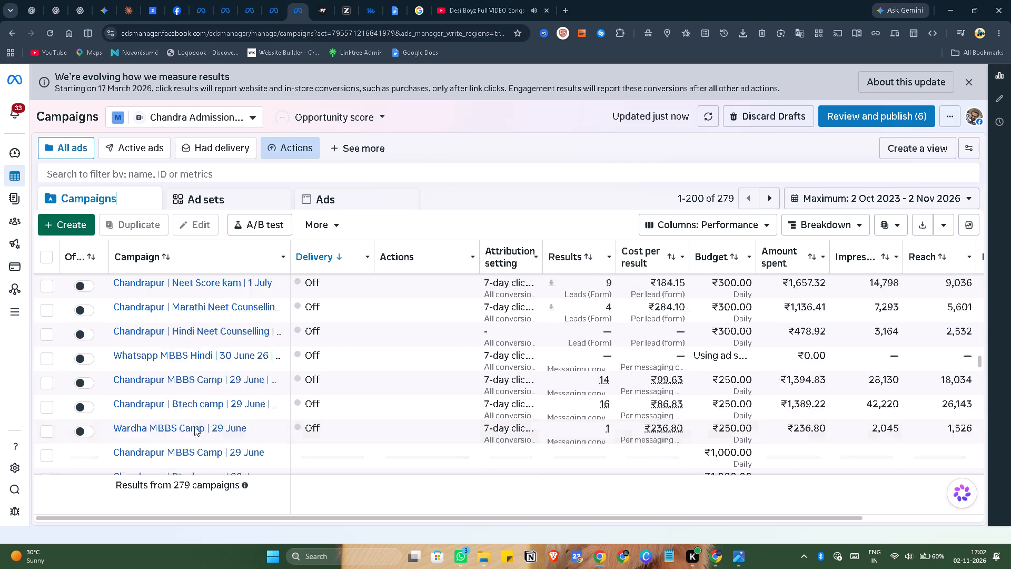
scroll(194, 427, "down", 2)
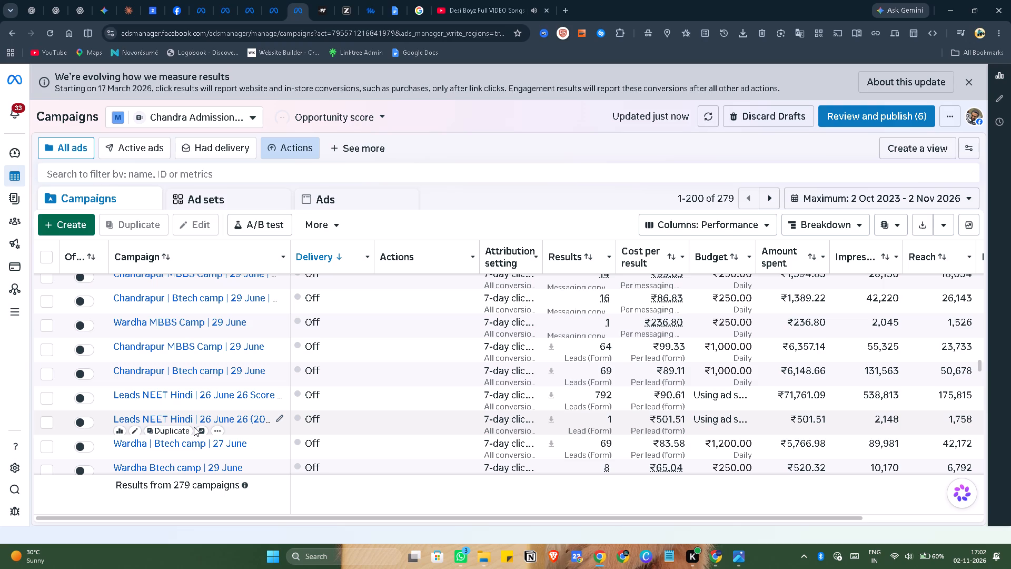
scroll(194, 427, "down", 1)
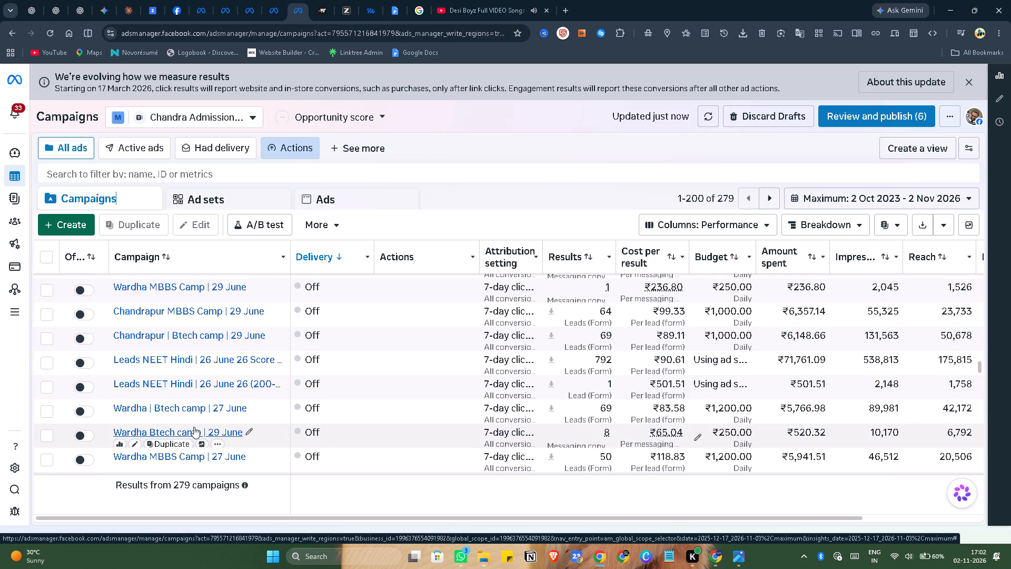
scroll(194, 427, "down", 3)
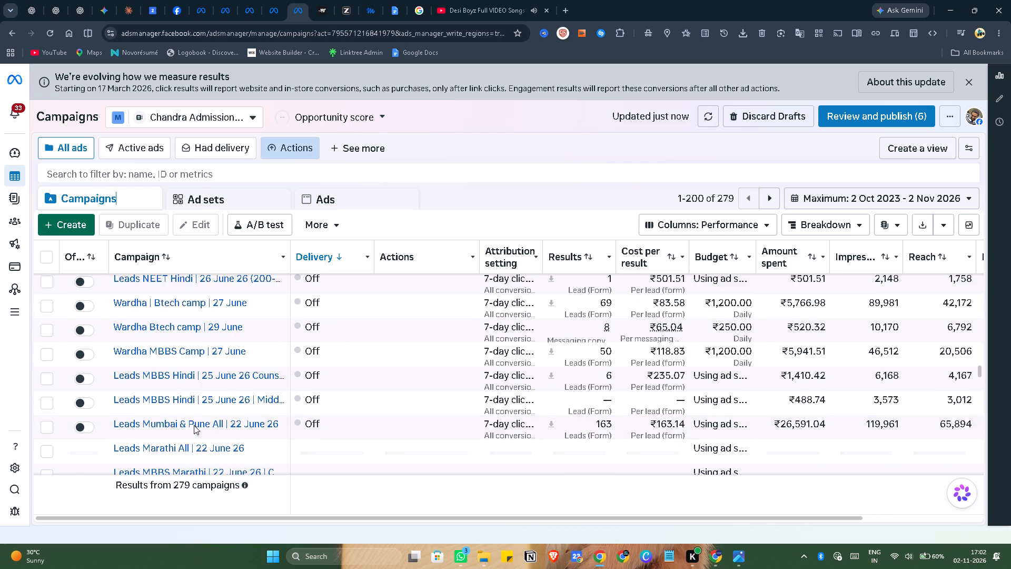
scroll(194, 425, "down", 4)
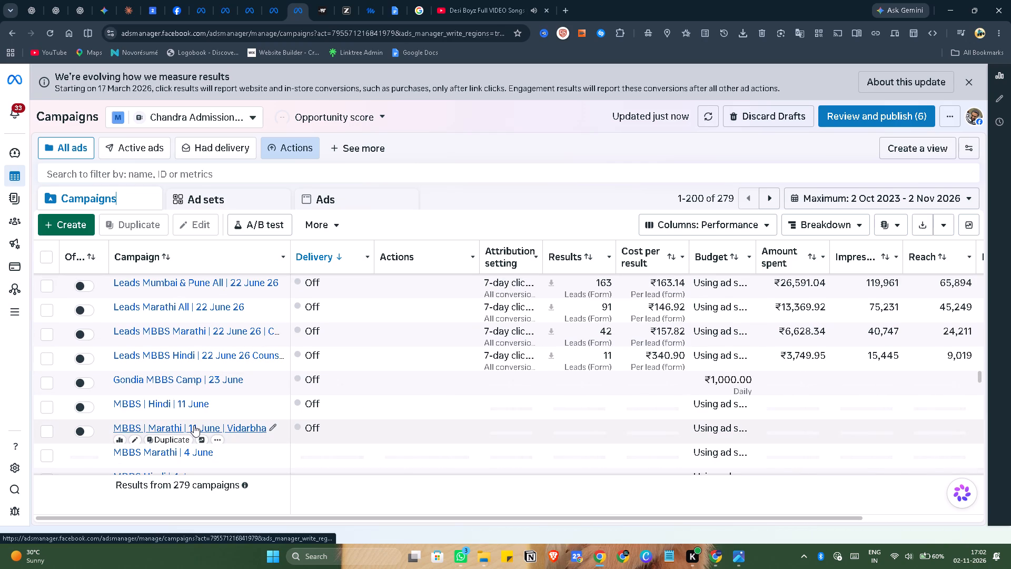
scroll(194, 425, "down", 4)
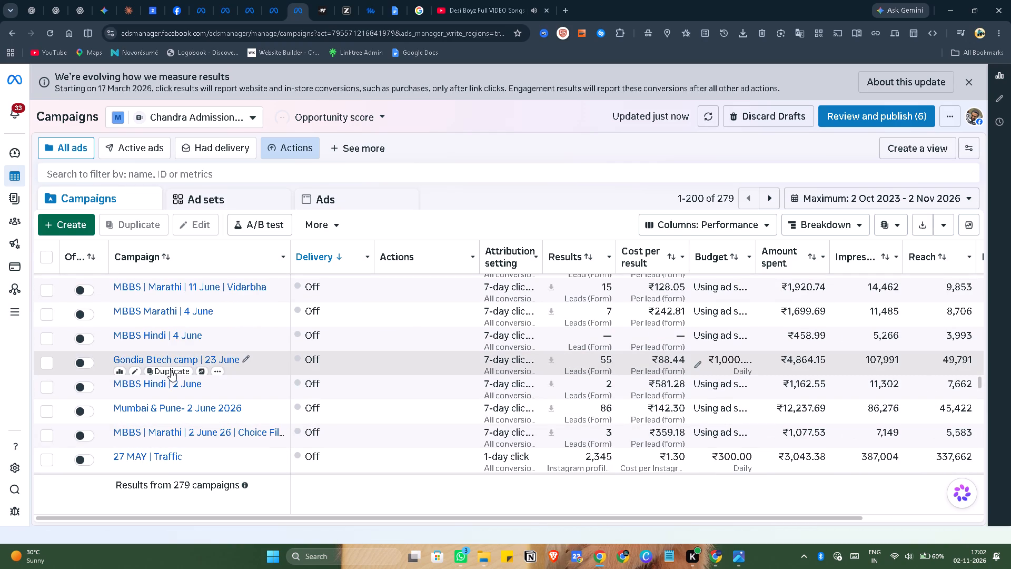
scroll(171, 370, "down", 1)
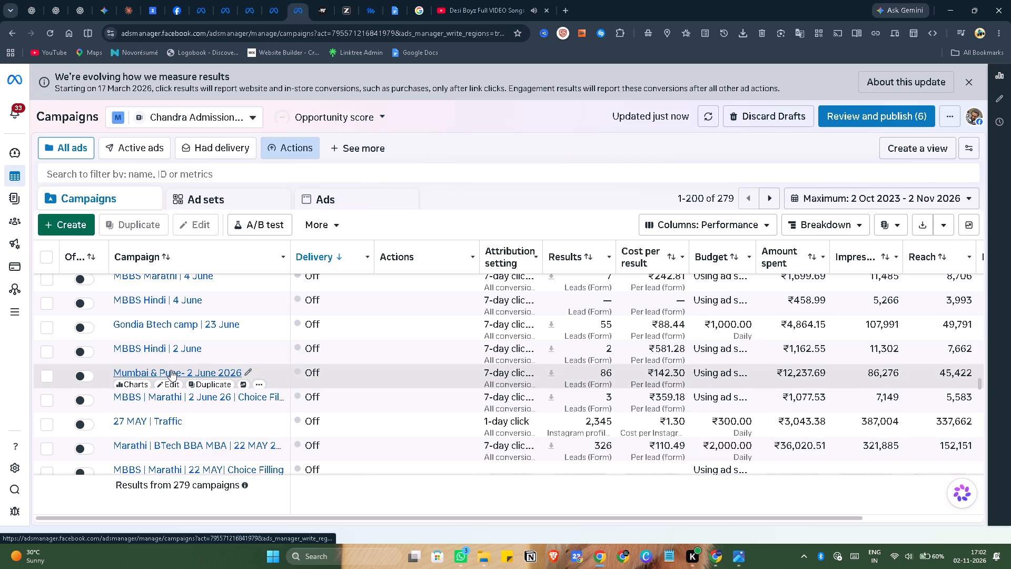
scroll(171, 370, "down", 1)
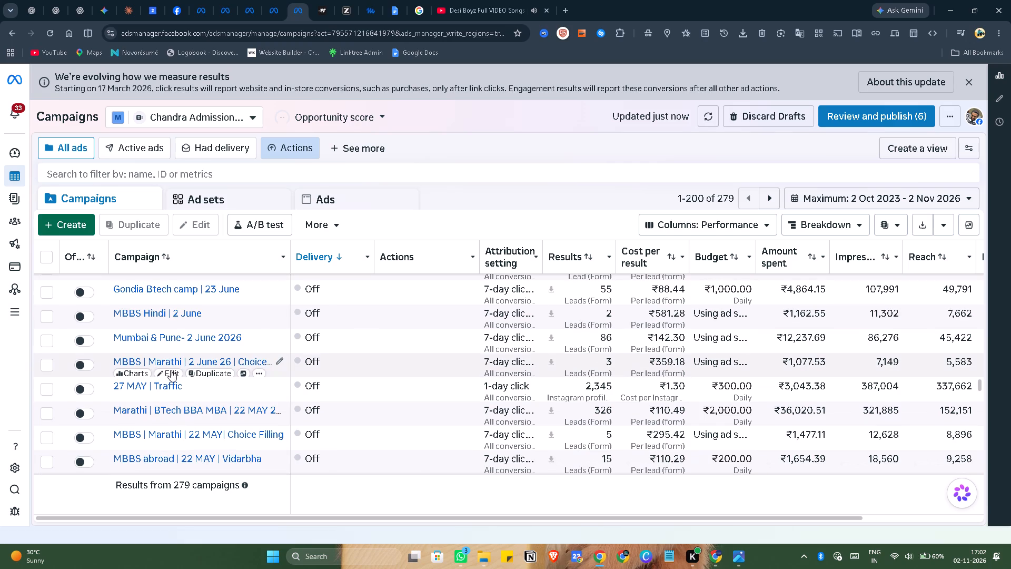
scroll(171, 370, "down", 2)
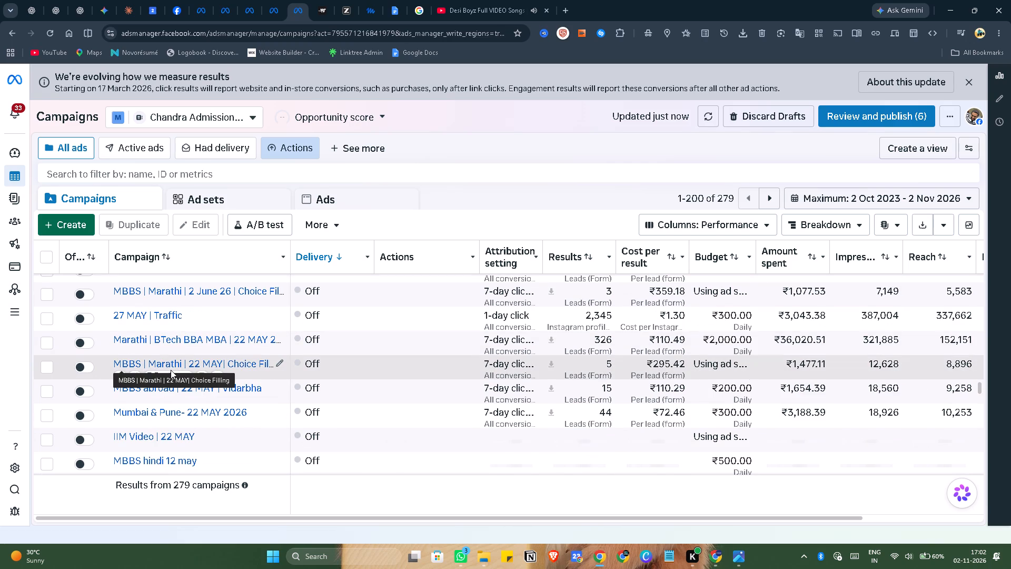
scroll(174, 384, "down", 2)
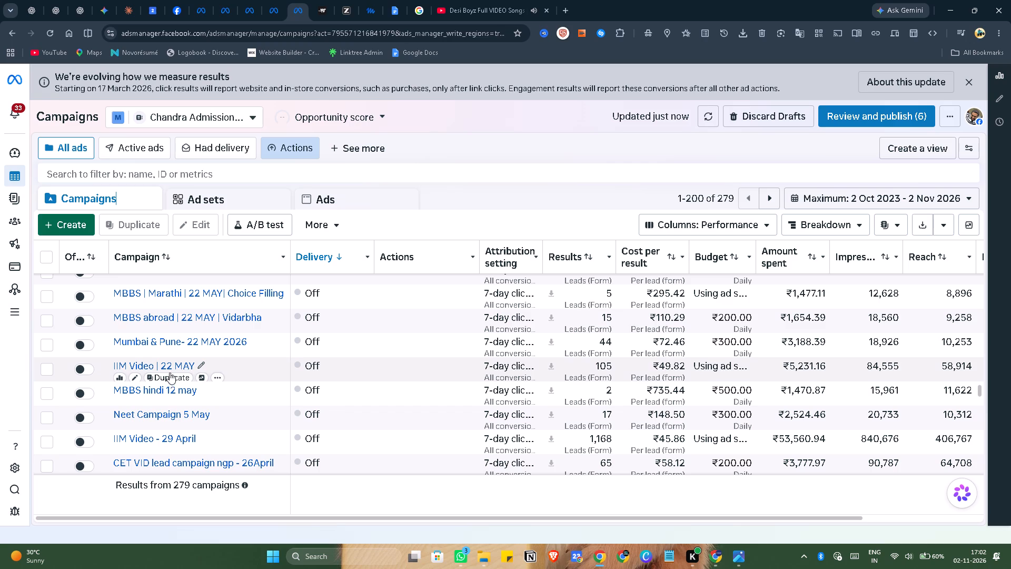
left_click(134, 378)
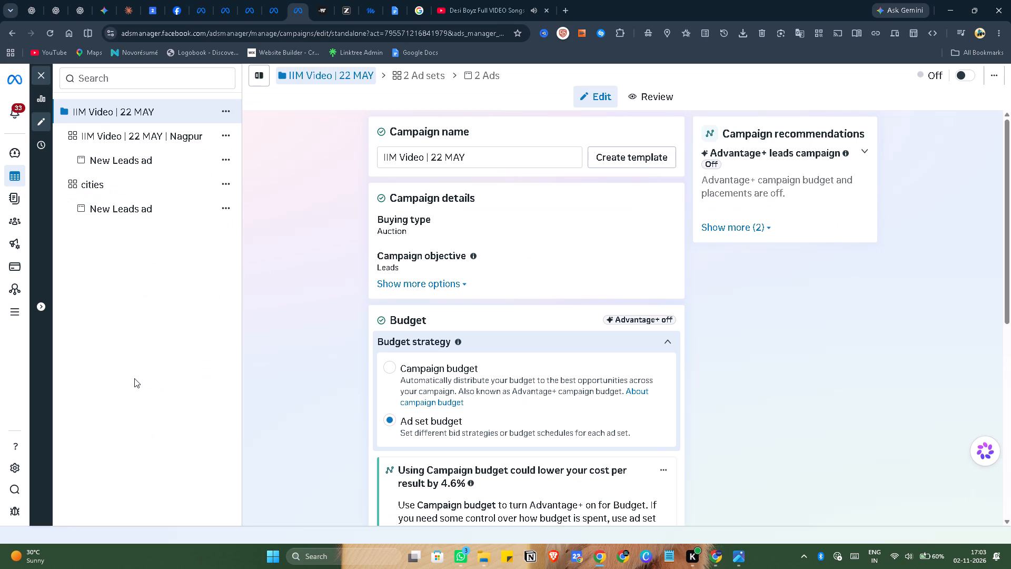
Open the ad in the IIM Video | 22 MAY | Nagpur ad set and page through its lead form preview to examine the questions.
left_click(148, 156)
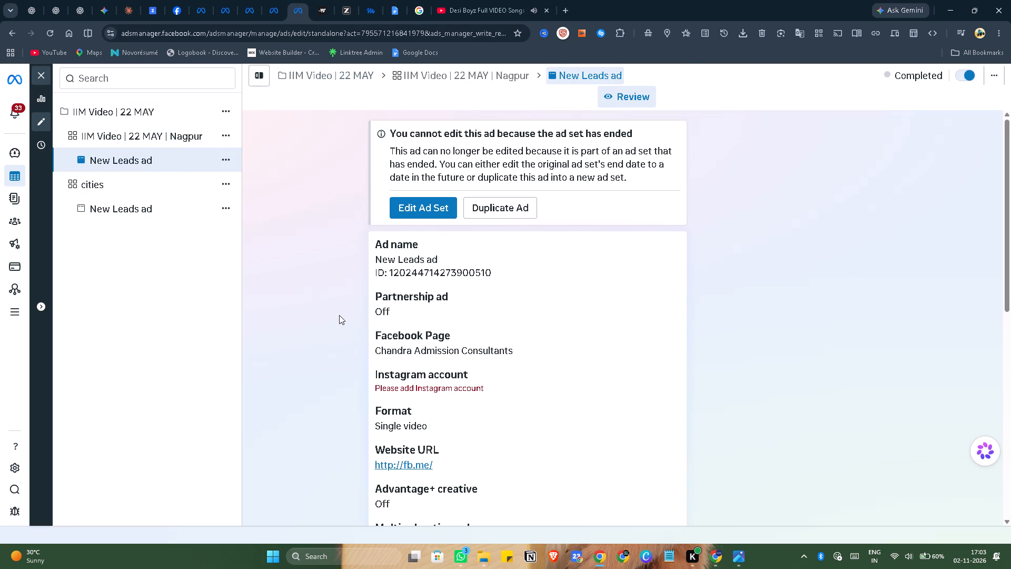
scroll(353, 329, "down", 12)
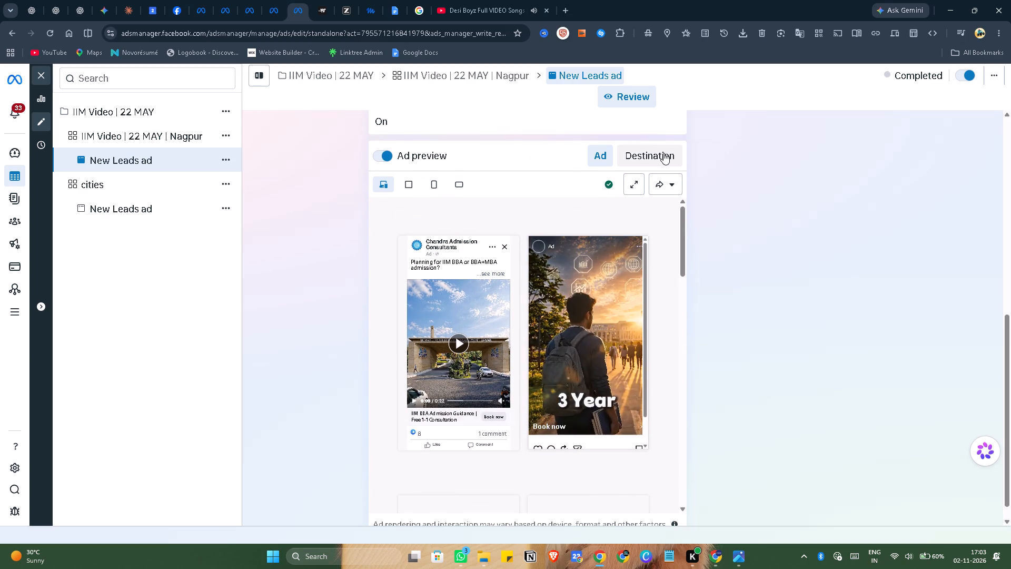
left_click(663, 153)
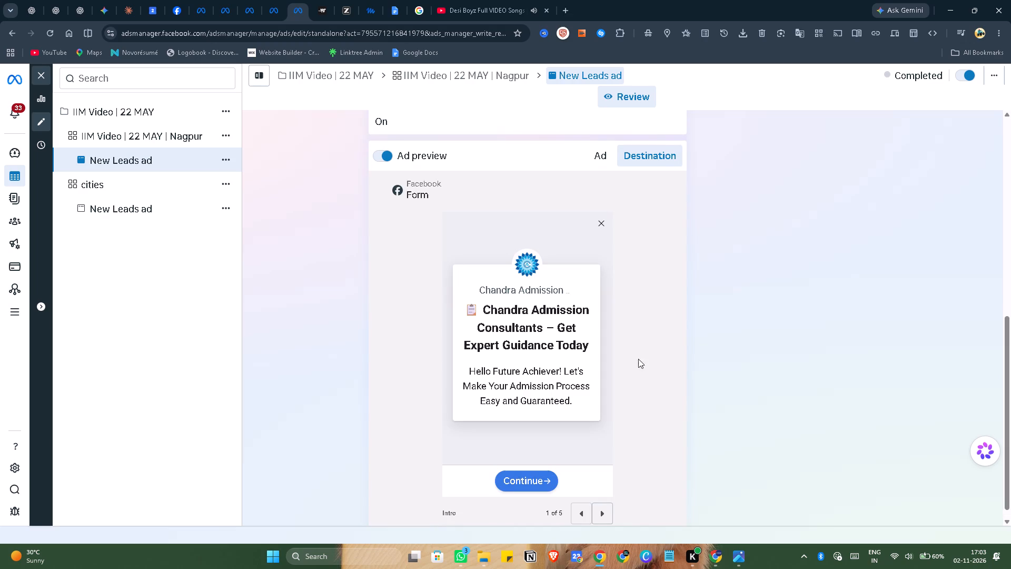
left_click(602, 506)
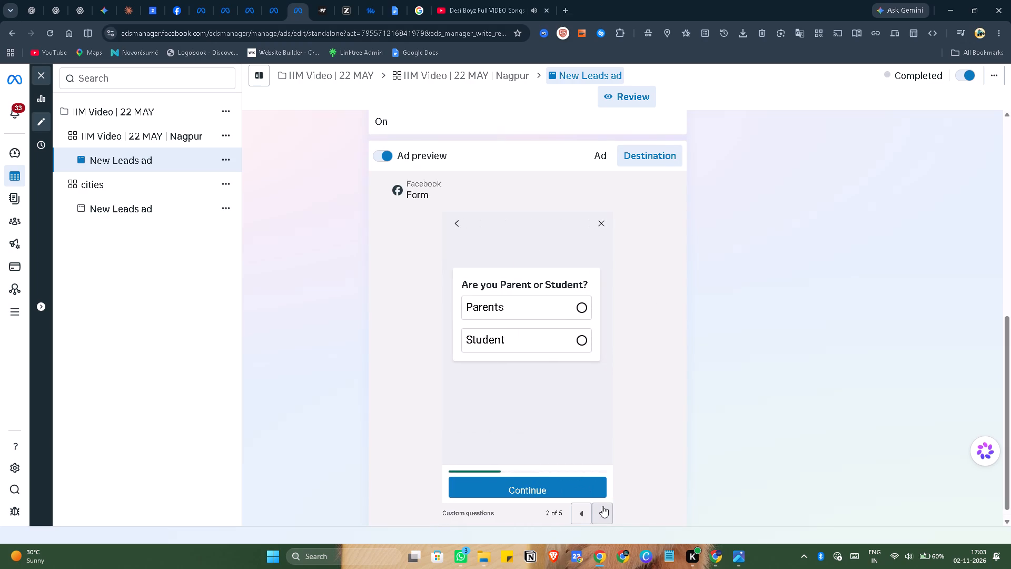
left_click(606, 510)
left_click(606, 510)
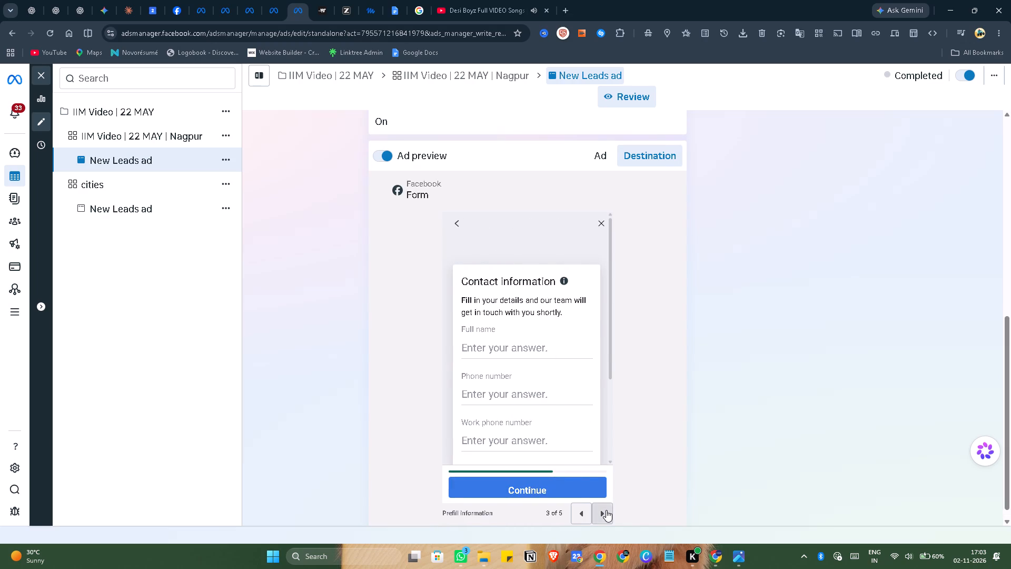
left_click(606, 510)
triple_click(573, 512)
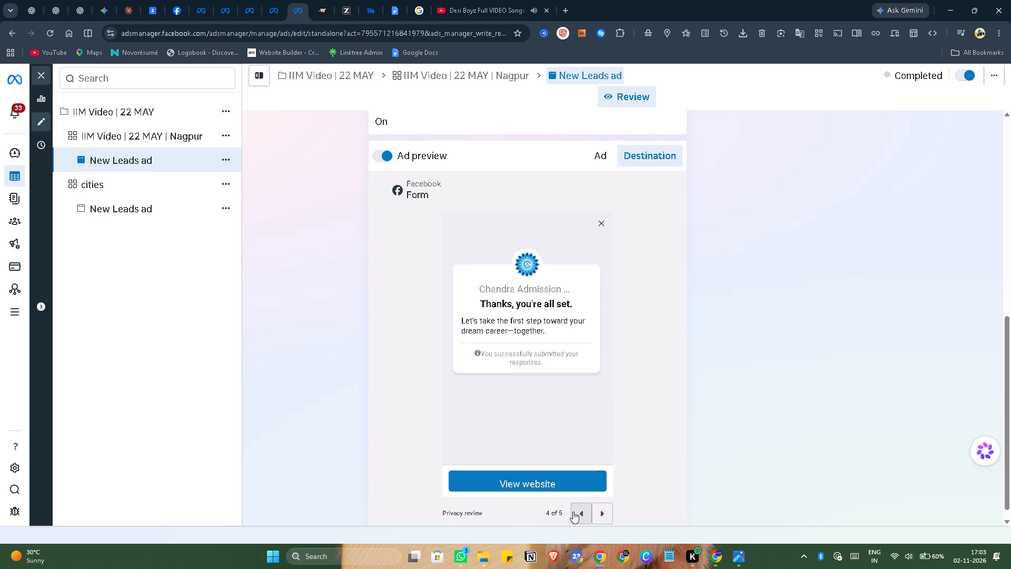
double_click(573, 512)
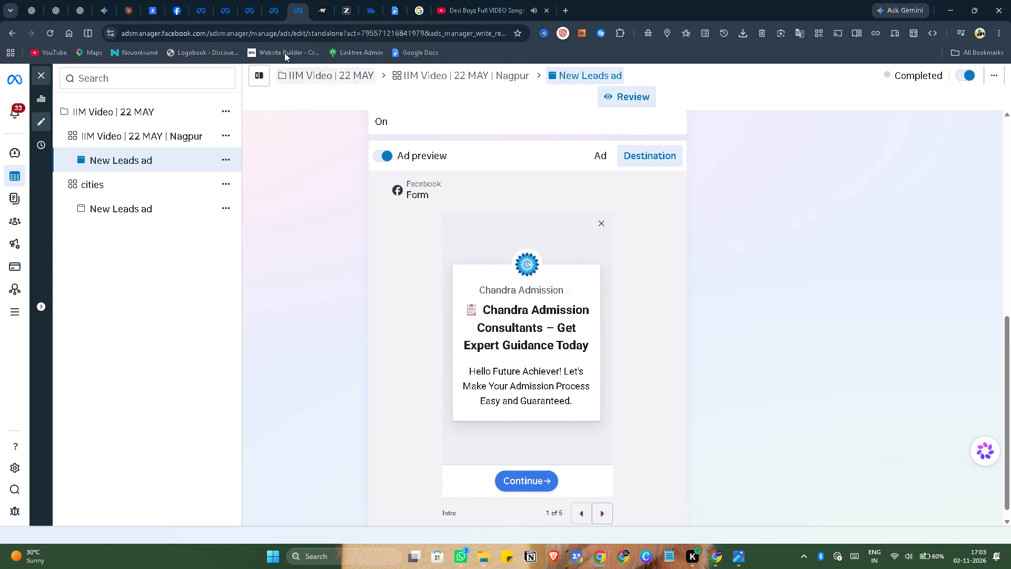
Back in the MBA | Leads | 2 Nov draft, leave the form library and start a new instant form for the Vidarbha Location ad.
left_click(276, 14)
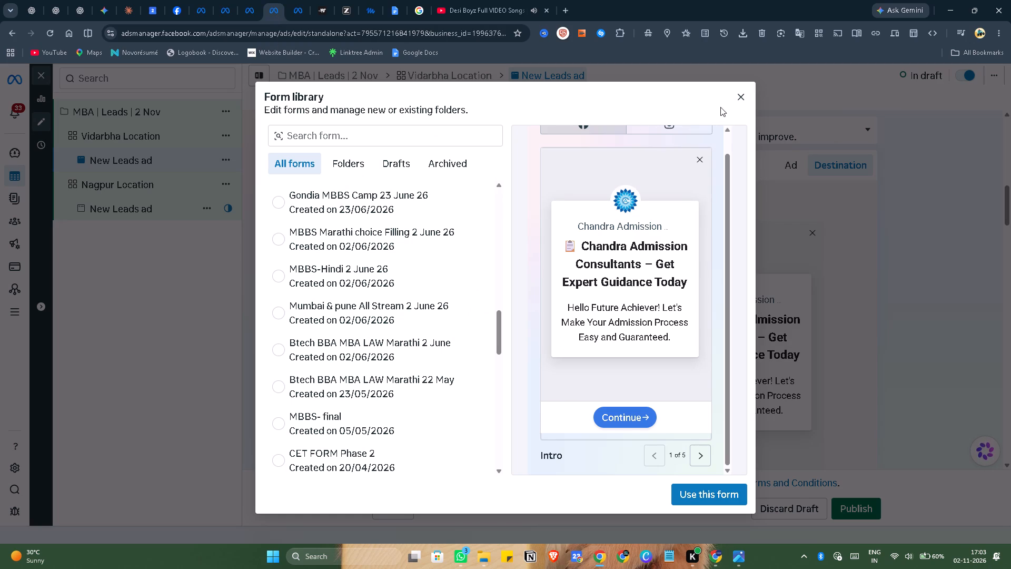
left_click(745, 100)
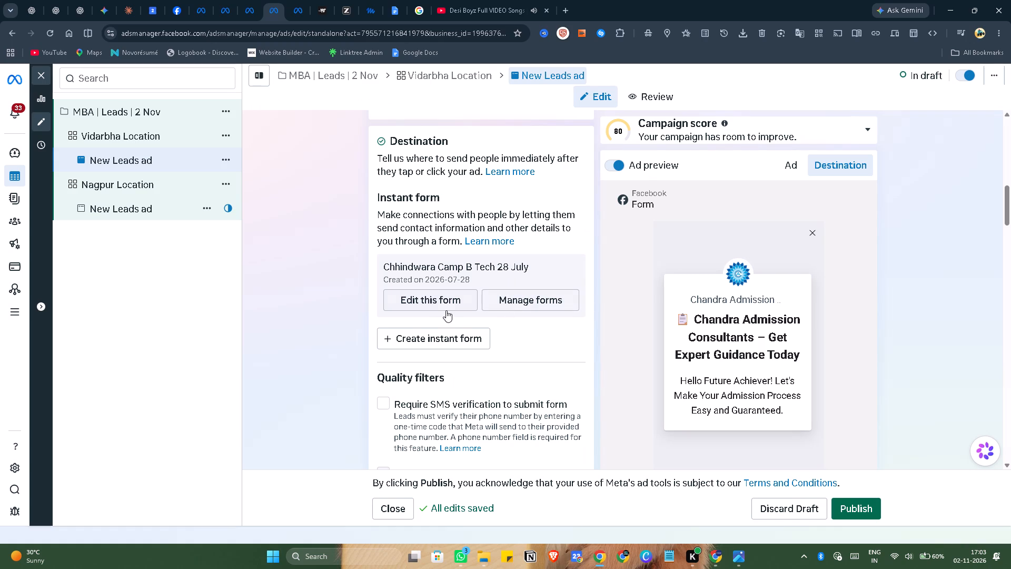
left_click(435, 333)
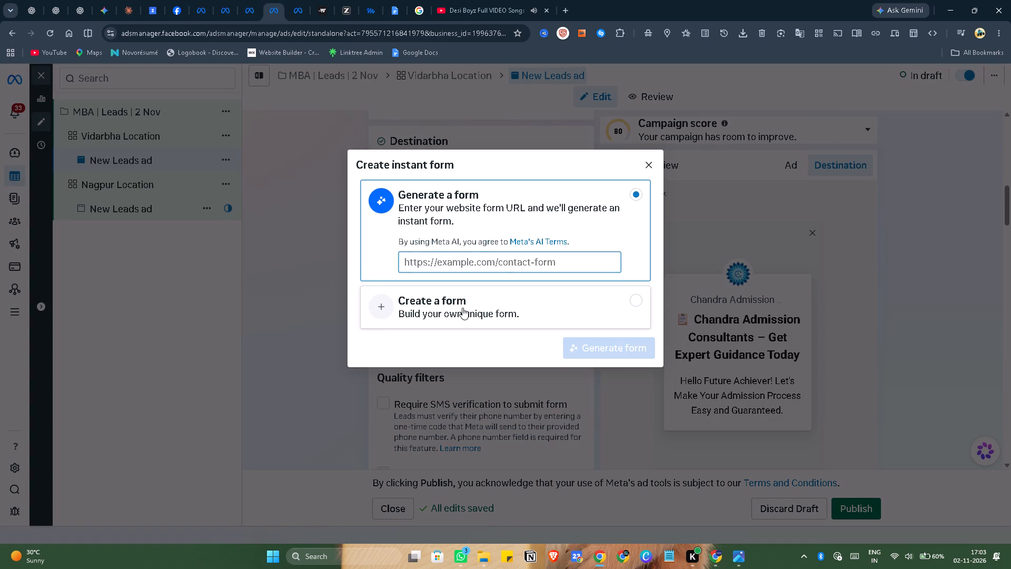
Start a new instant form built from scratch for the MBA Vidarbha ad and review its form type options.
left_click(462, 308)
left_click(614, 344)
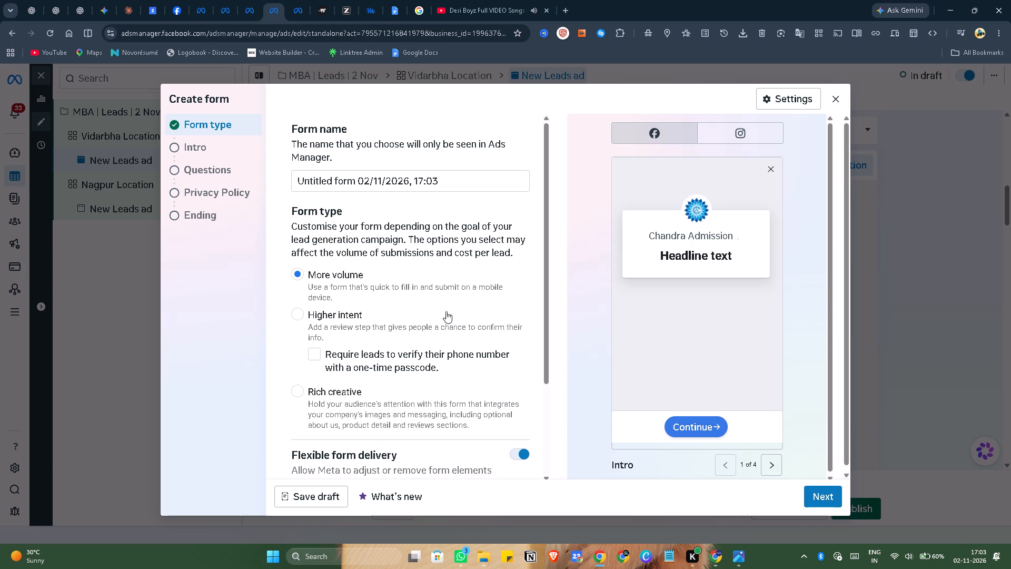
scroll(325, 316, "down", 8)
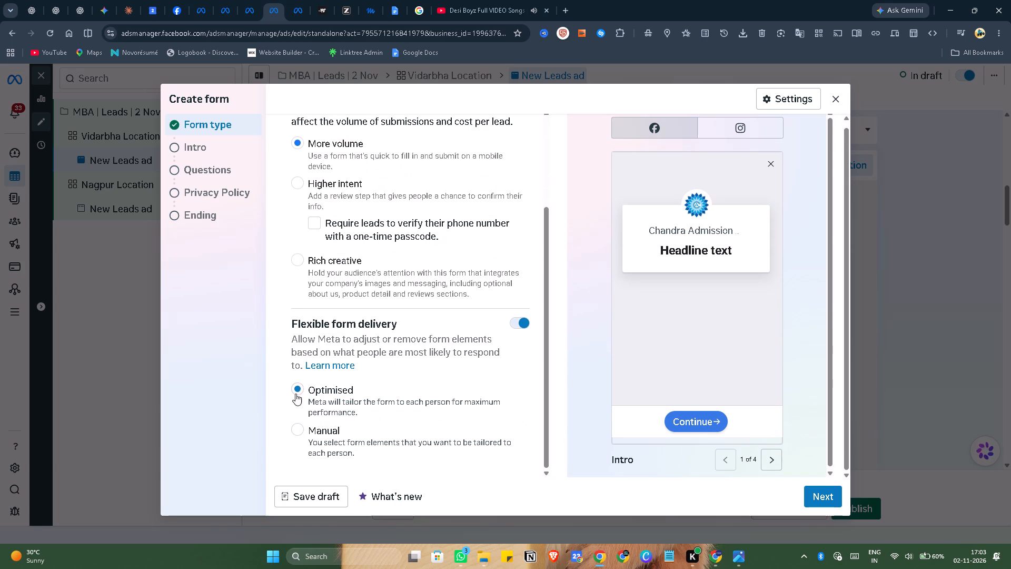
scroll(276, 346, "up", 5)
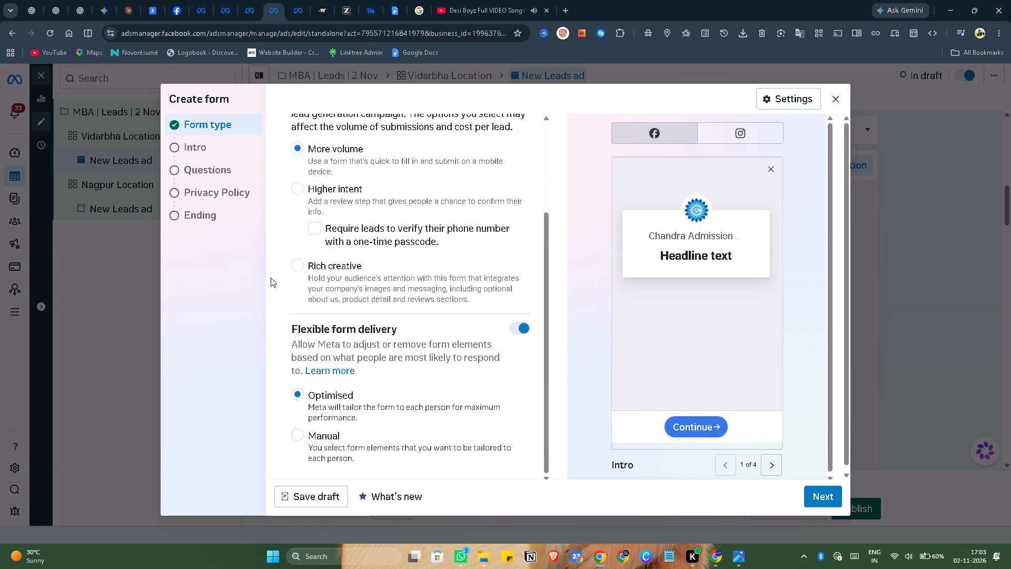
scroll(267, 257, "up", 5)
Copy the "Hello Future Achiever!" greeting from the intro of the IIM Video | 22 MAY ad's form preview.
left_click(296, 7)
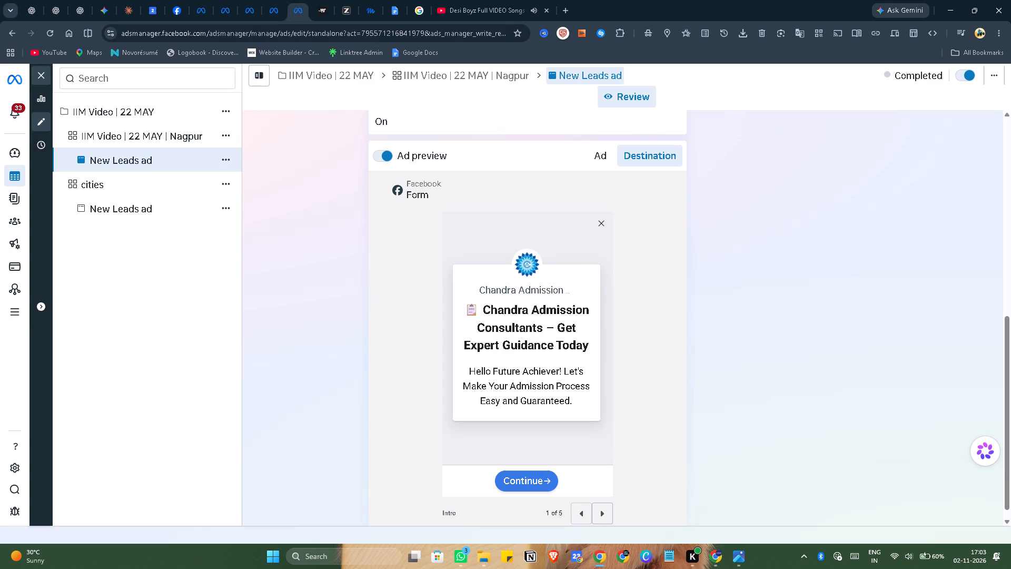
left_click(474, 372)
left_click_drag(470, 375, 574, 399)
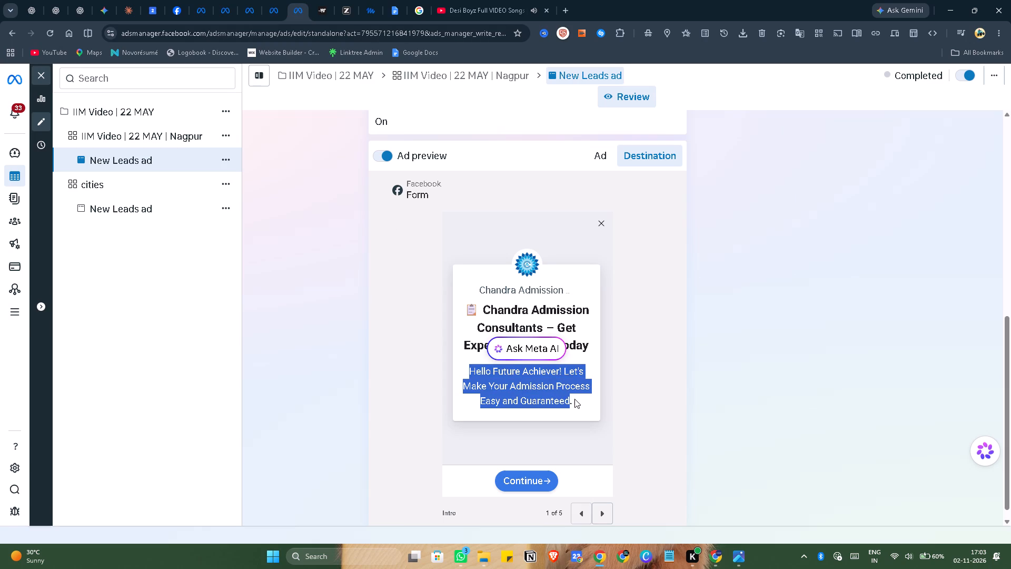
left_click_drag(574, 399, 576, 399)
key("ctrl+c")
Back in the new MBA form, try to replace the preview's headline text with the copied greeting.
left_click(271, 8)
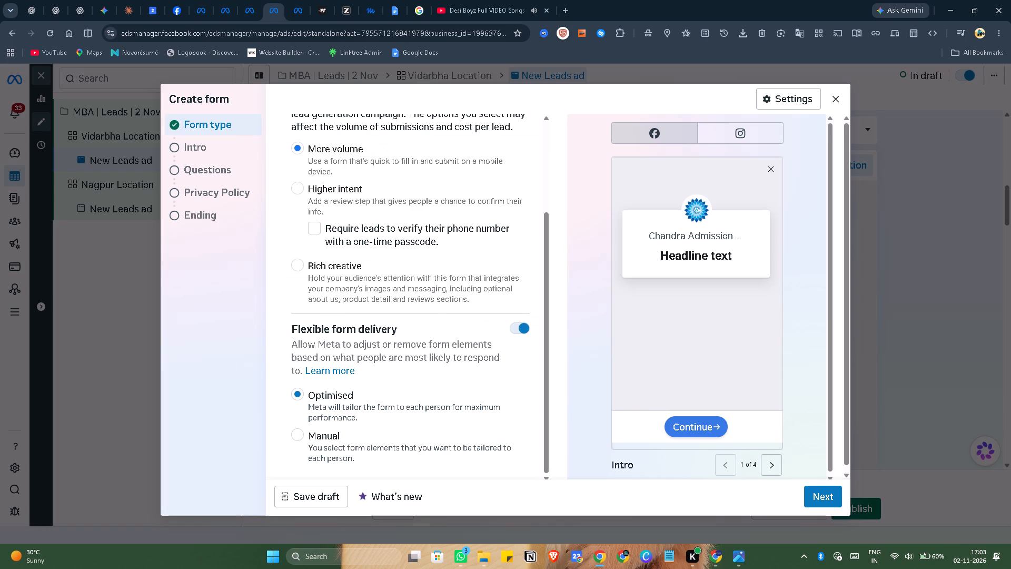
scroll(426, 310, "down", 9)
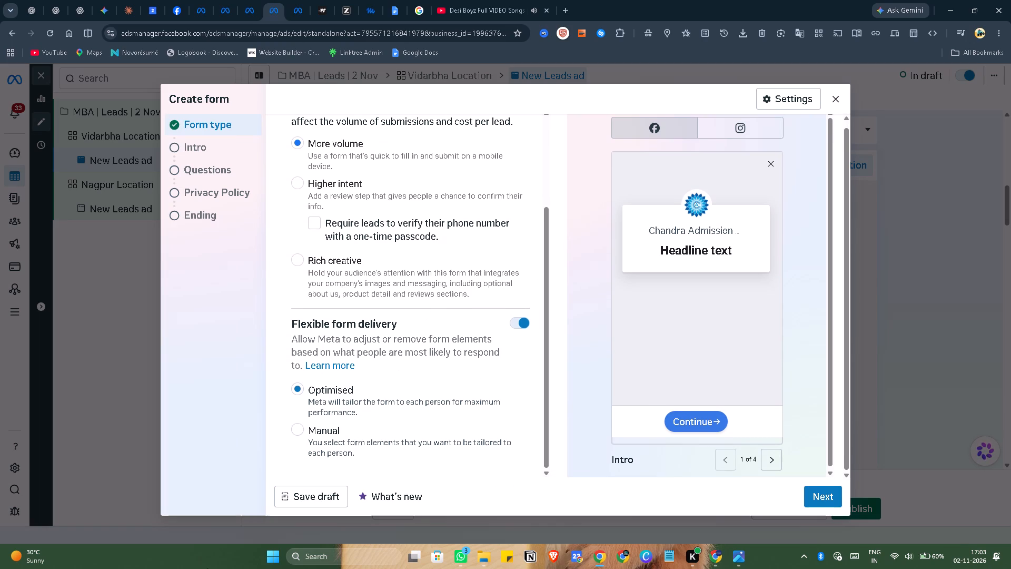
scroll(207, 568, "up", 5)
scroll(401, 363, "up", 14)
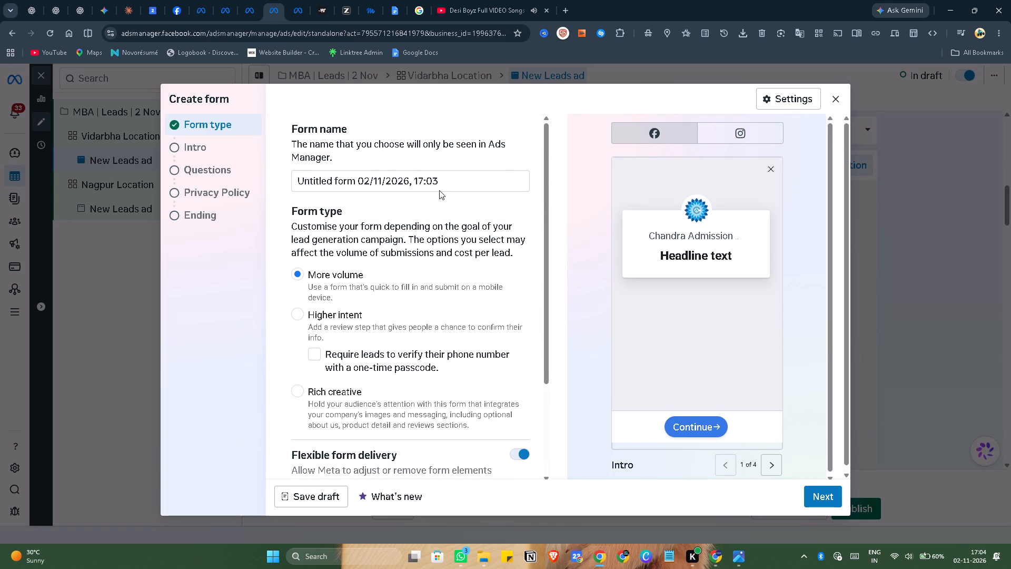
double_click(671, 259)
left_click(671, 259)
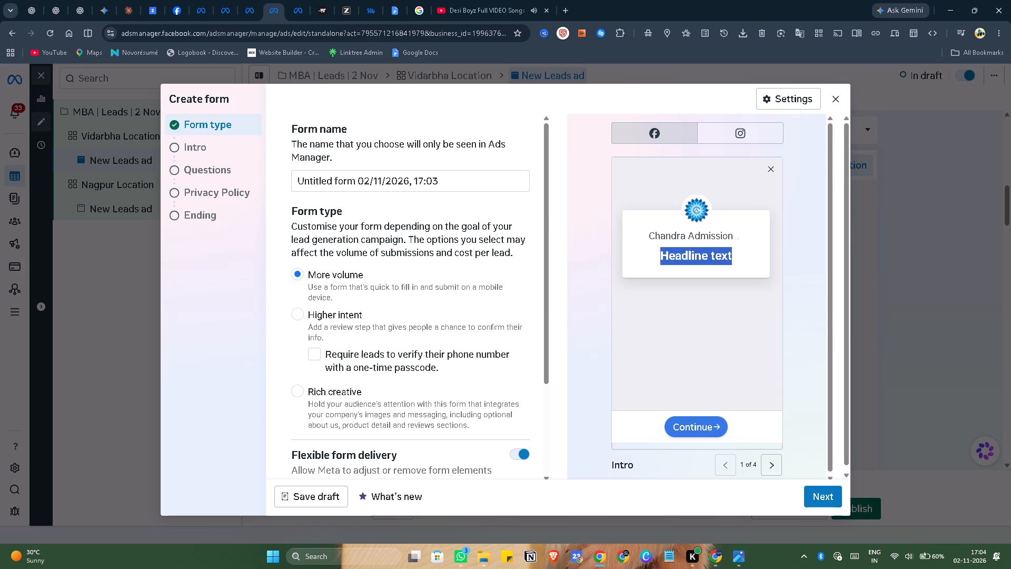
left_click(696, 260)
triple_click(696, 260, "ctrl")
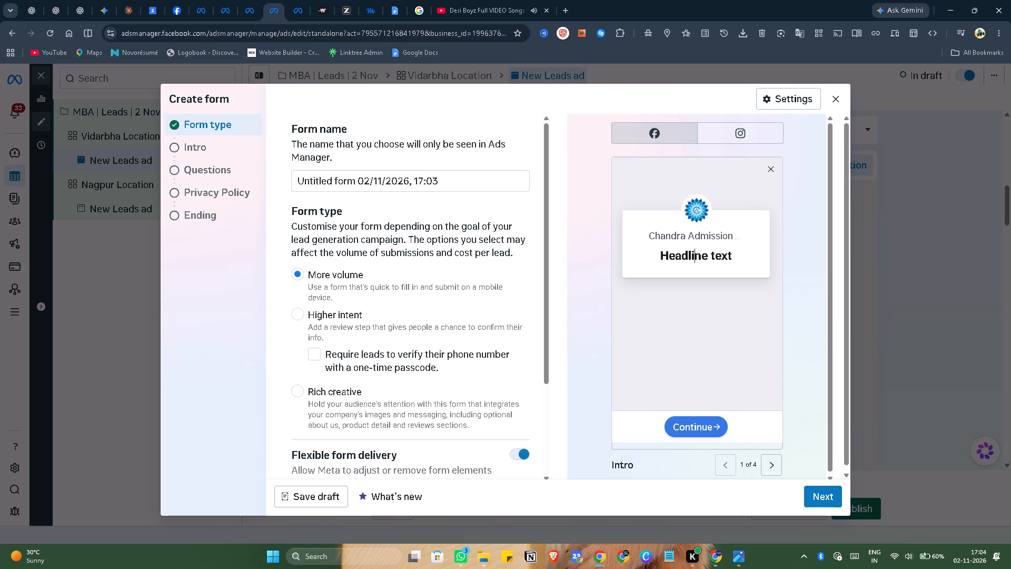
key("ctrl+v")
Name the new instant form "MBA form | 2 Nov".
double_click(442, 172)
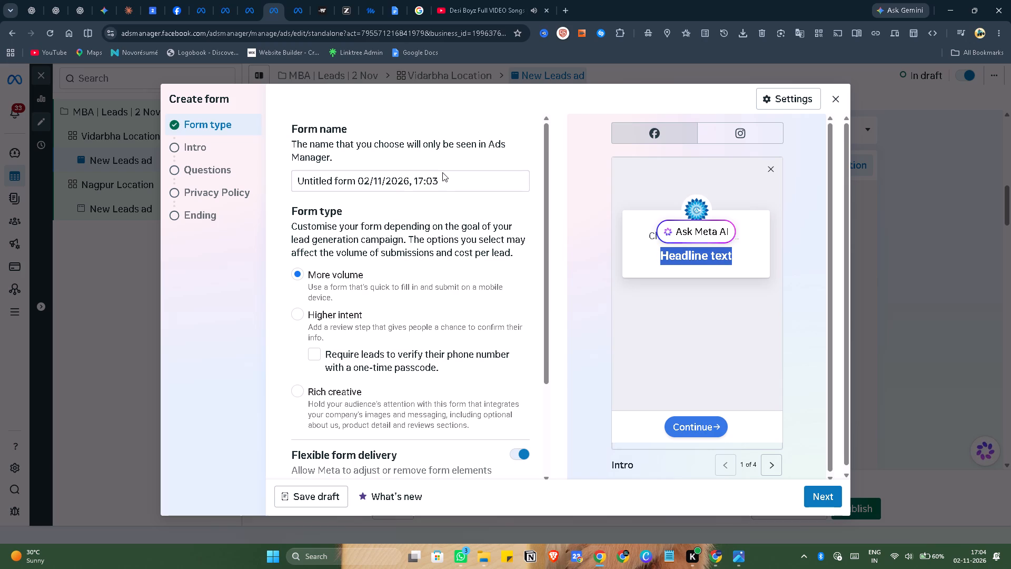
key("BackSpace")
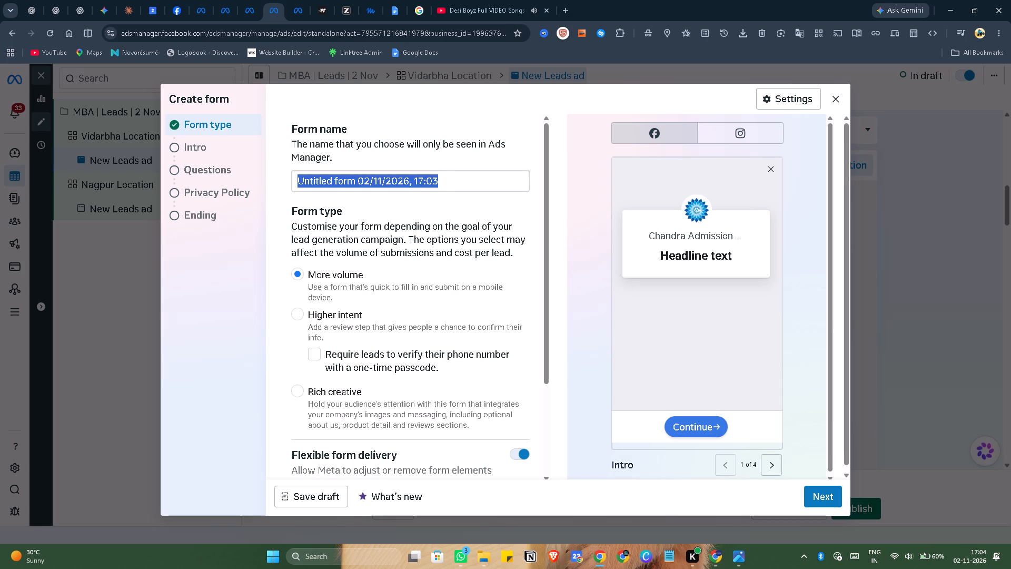
key("BackSpace")
key("BackSpace")
key("BackSpace")
type("MBA")
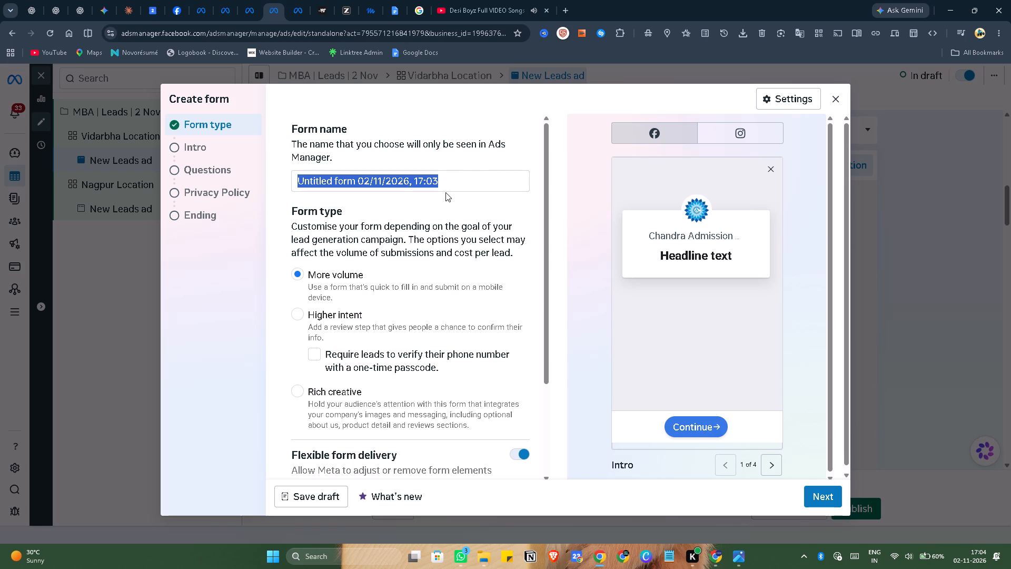
left_click(453, 184)
key("BackSpace")
key("BackSpace")
key("BackSpace")
key("BackSpace")
key("BackSpace")
key("BackSpace")
key("BackSpace")
key("BackSpace")
key("BackSpace")
key("BackSpace")
key("BackSpace")
key("BackSpace")
key("BackSpace")
key("BackSpace")
key("BackSpace")
key("BackSpace")
key("BackSpace")
key("BackSpace")
key("BackSpace")
key("BackSpace")
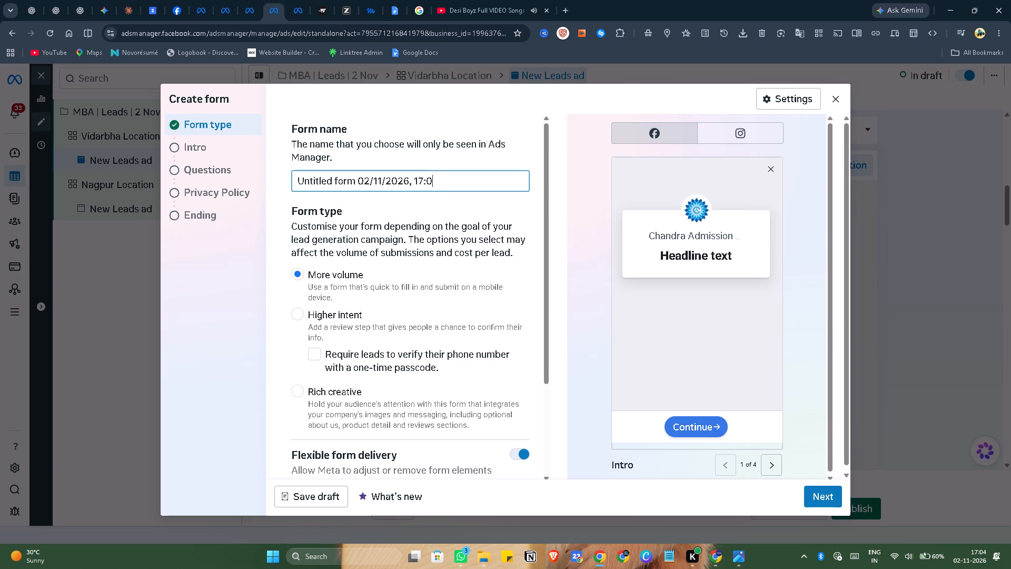
type("MBA form")
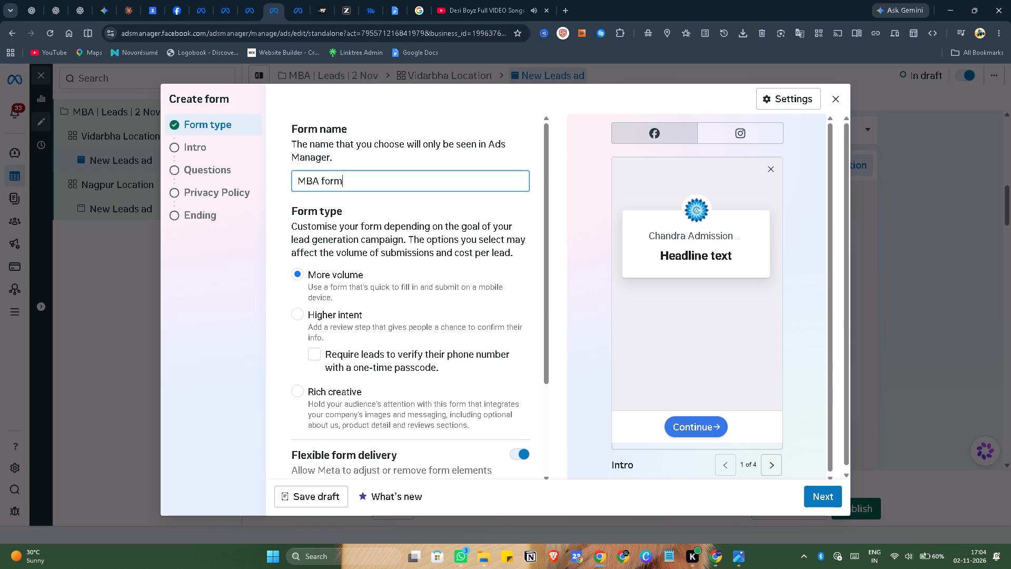
key("space")
type("|")
key("space")
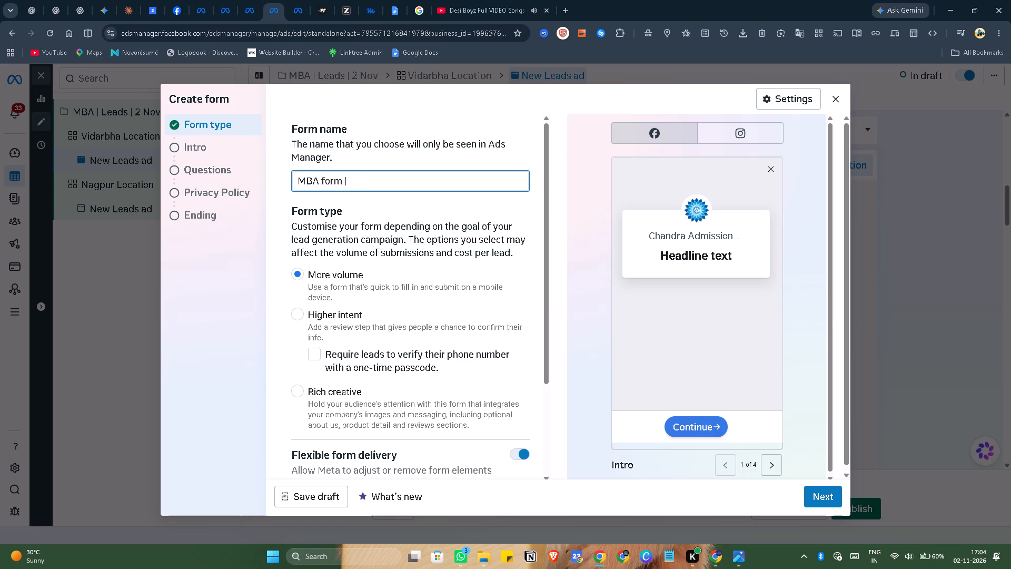
type("2 NOb")
key("BackSpace")
key("BackSpace")
type("ov")
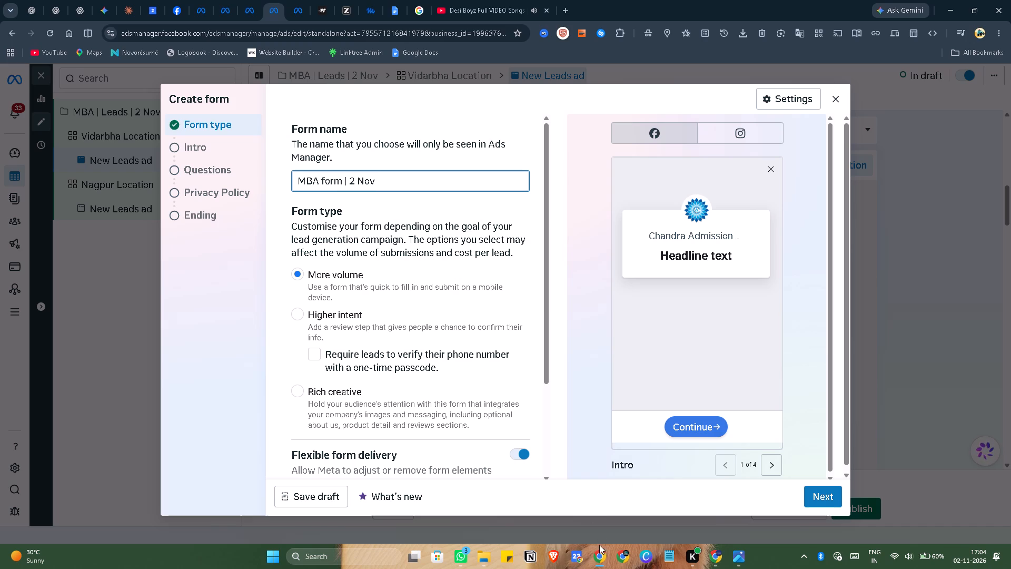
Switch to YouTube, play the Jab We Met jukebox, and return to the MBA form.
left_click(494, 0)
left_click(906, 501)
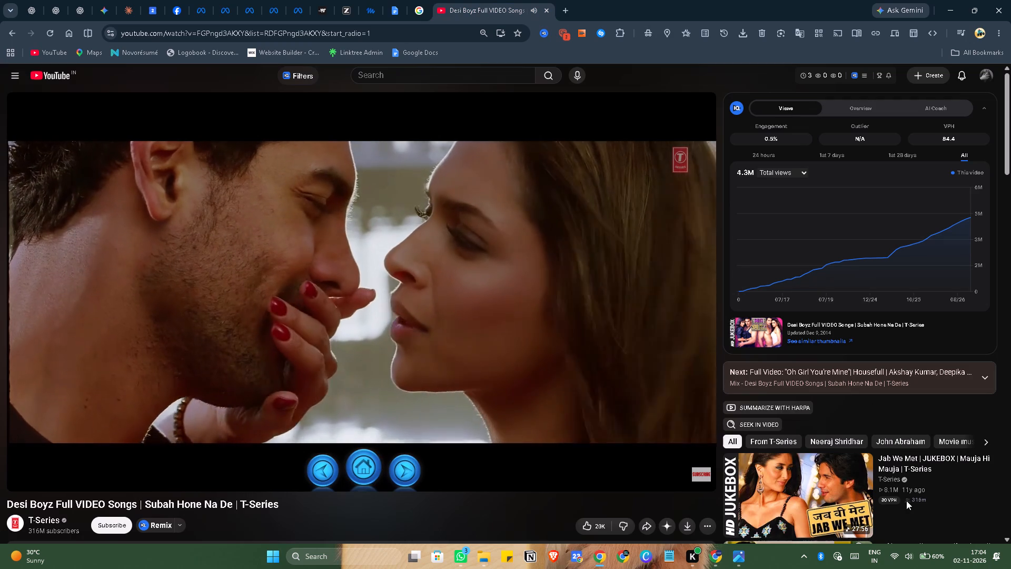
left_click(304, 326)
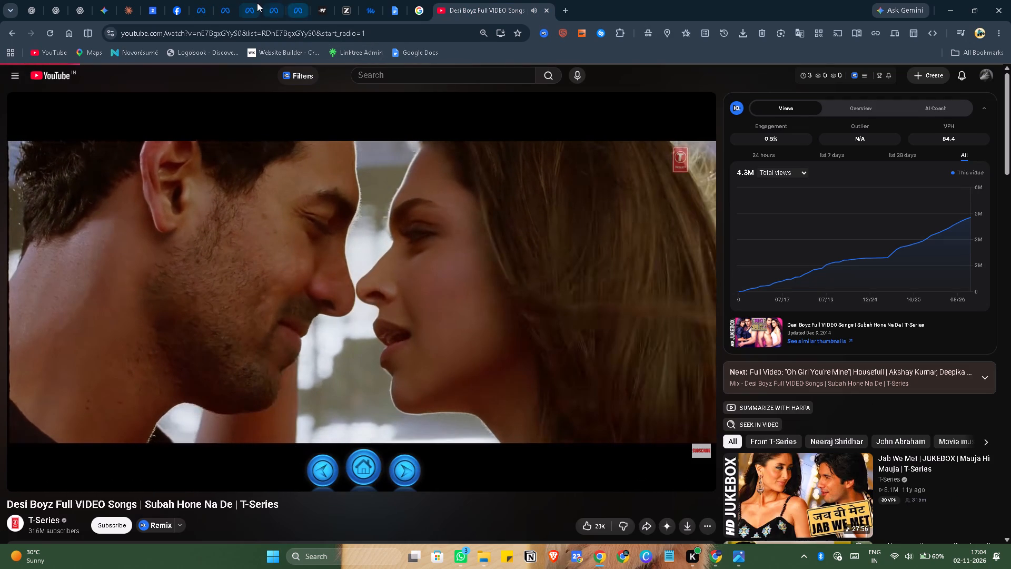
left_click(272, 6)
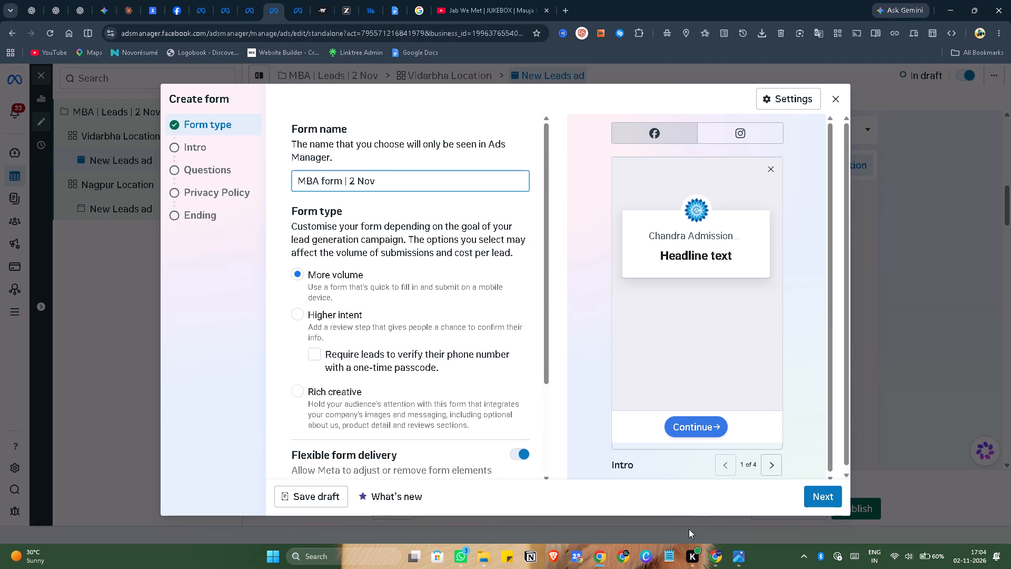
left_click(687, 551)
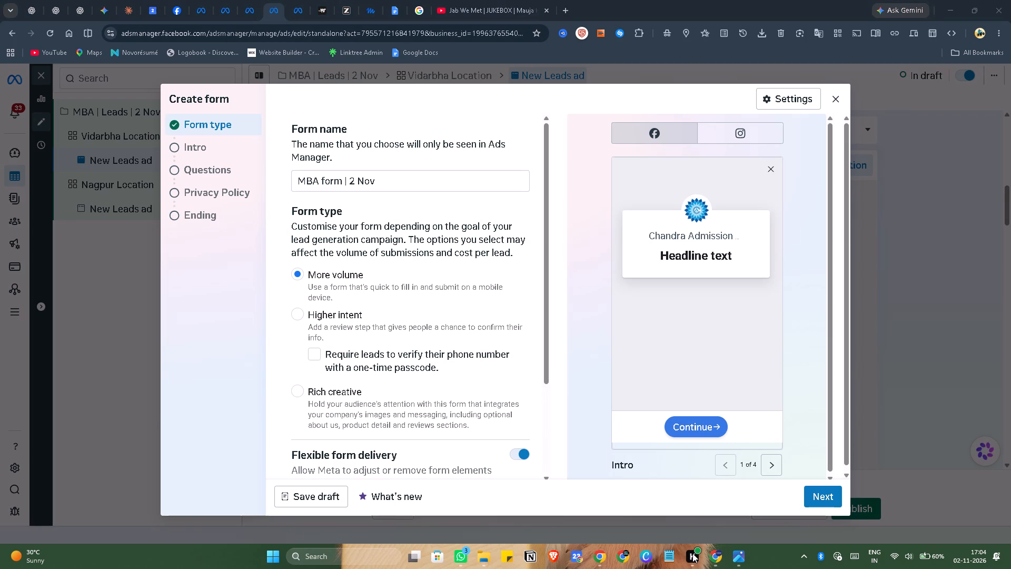
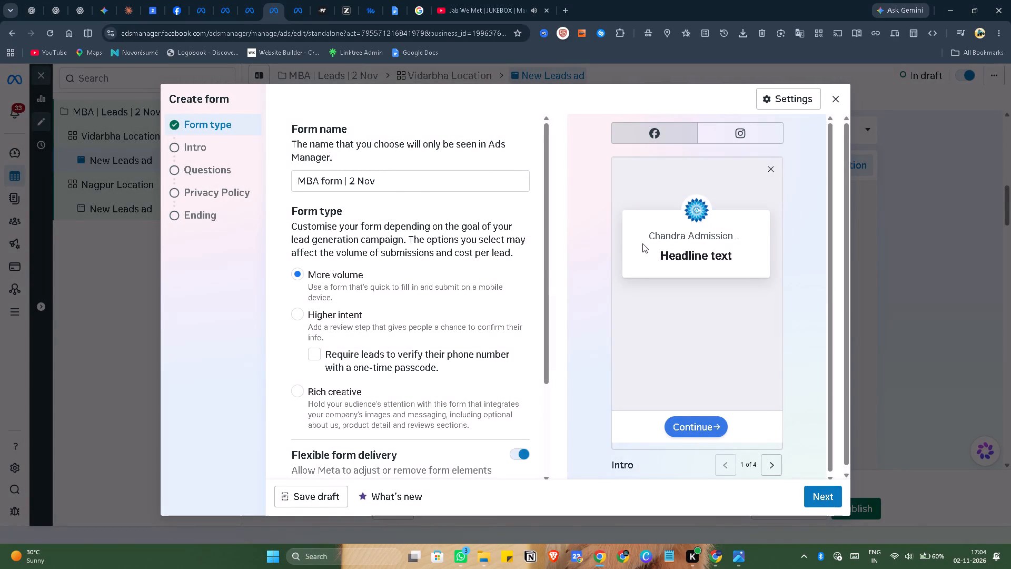
Switch to the YouTube tab and toggle playback of the Jab We Met jukebox video.
left_click(463, 13)
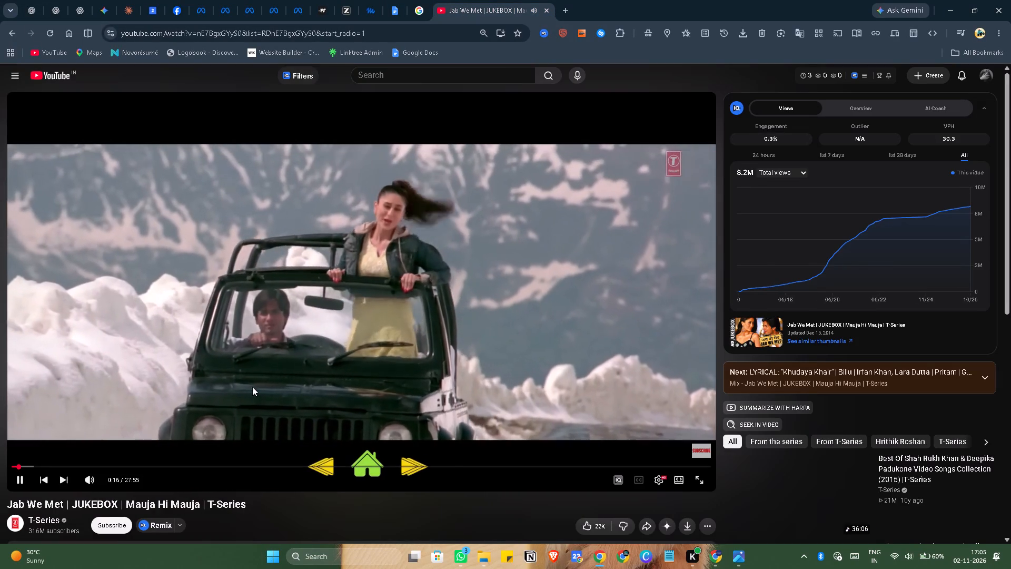
left_click(252, 387)
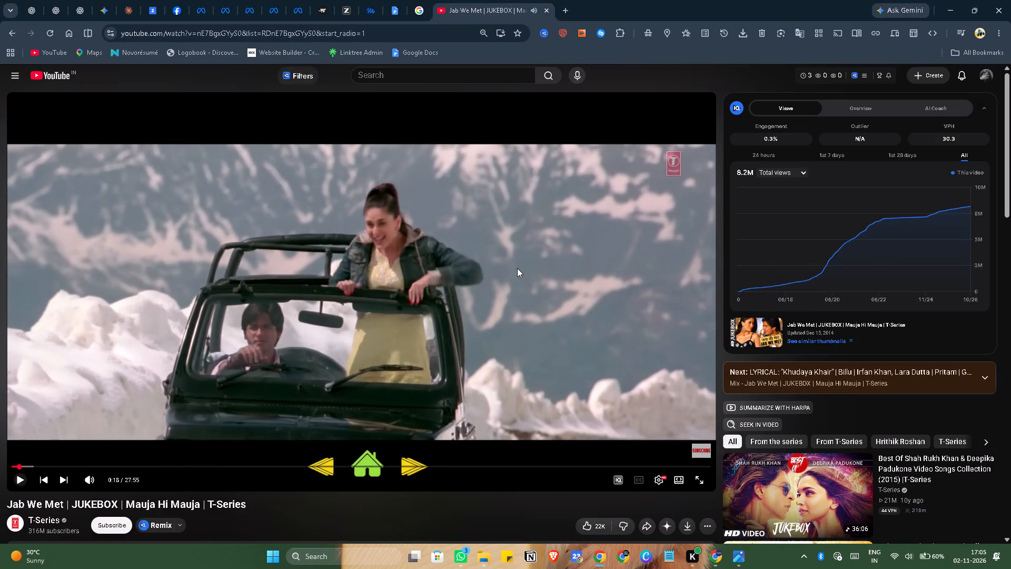
Switch from YouTube back to Ads Manager, where the MBA instant form is being created.
left_click(269, 6)
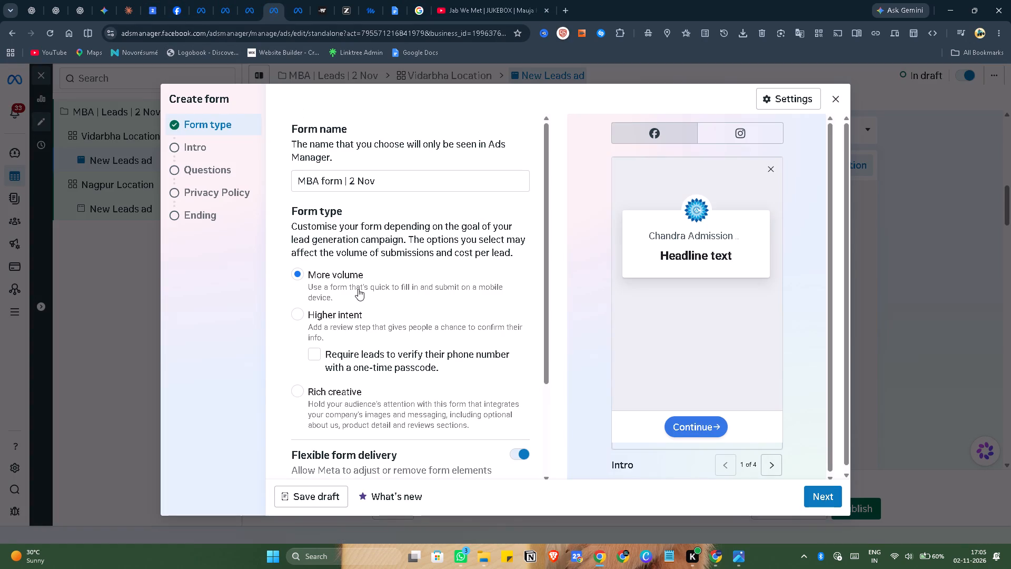
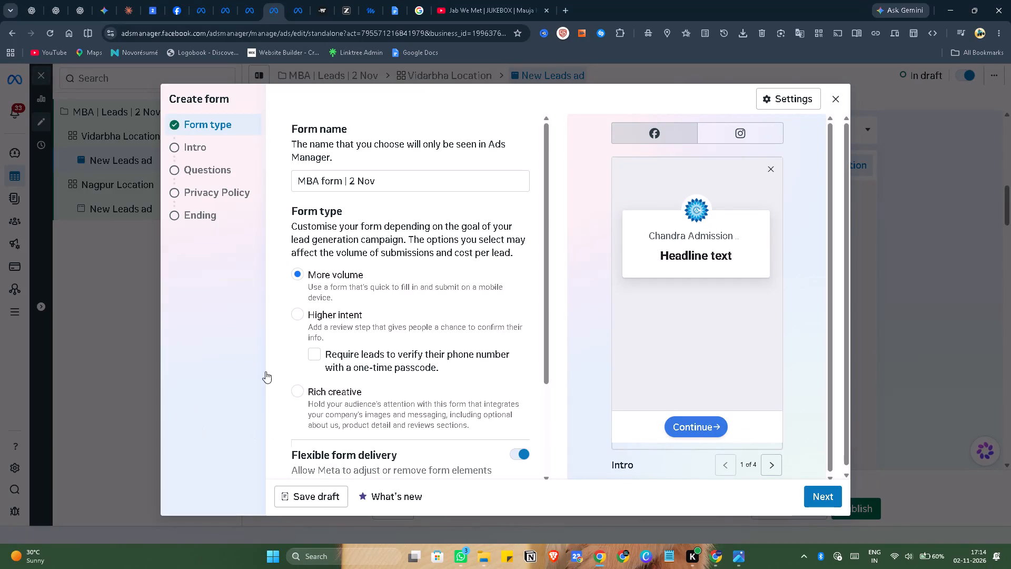
Switch to the Windows Bluetooth settings and look through the paired and new audio devices available for connection.
left_click(899, 558)
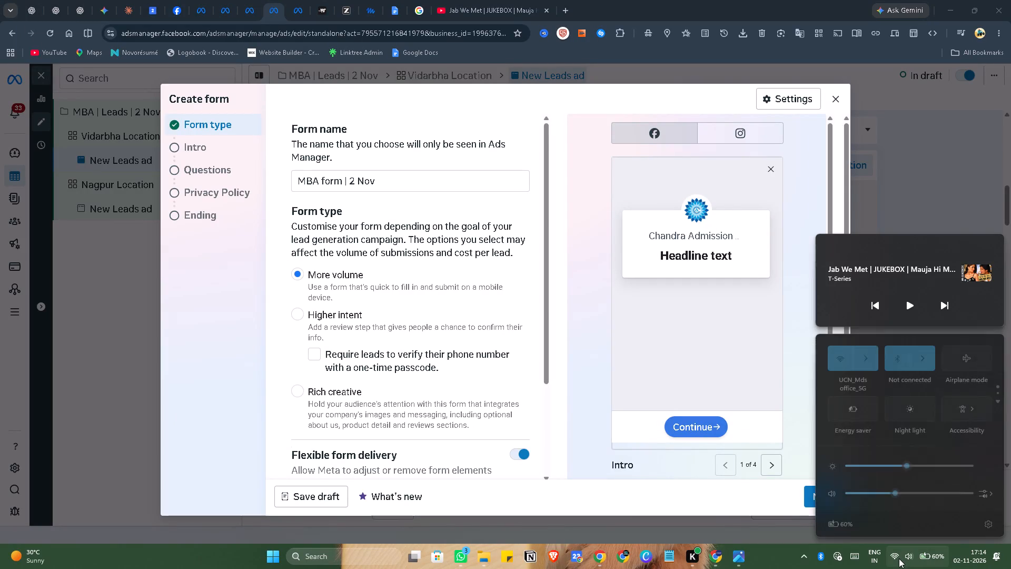
left_click(919, 356)
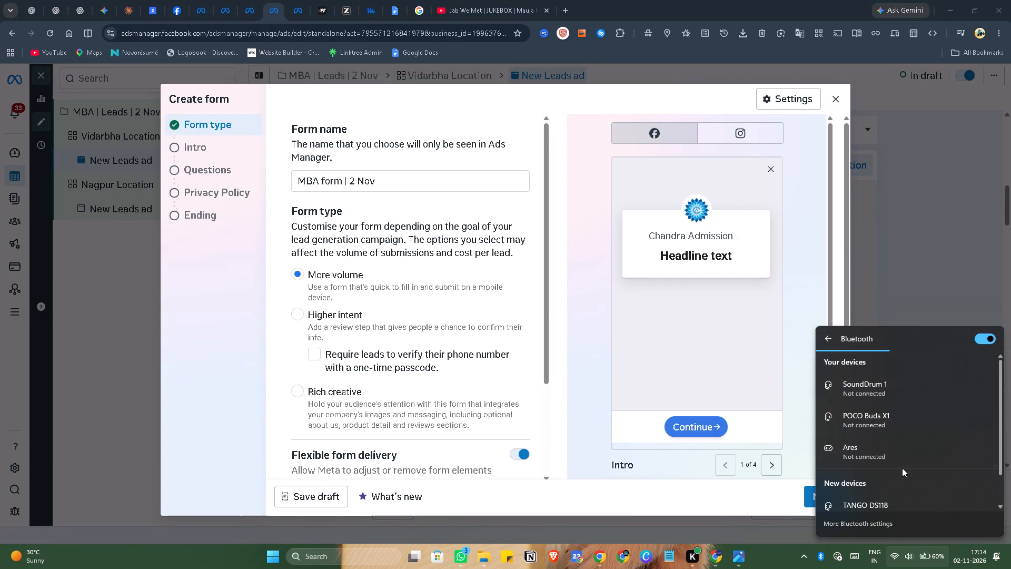
scroll(899, 457, "down", 7)
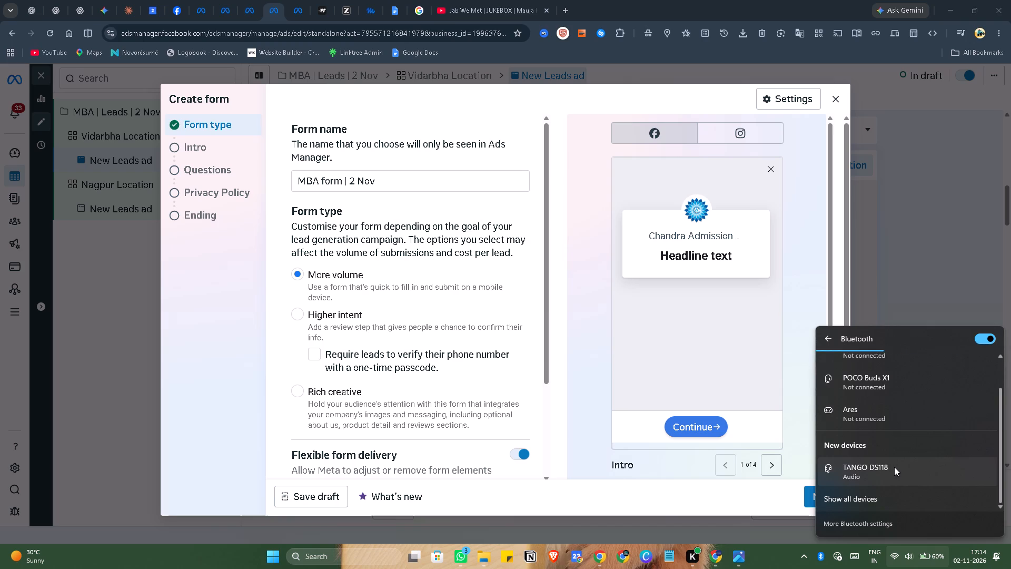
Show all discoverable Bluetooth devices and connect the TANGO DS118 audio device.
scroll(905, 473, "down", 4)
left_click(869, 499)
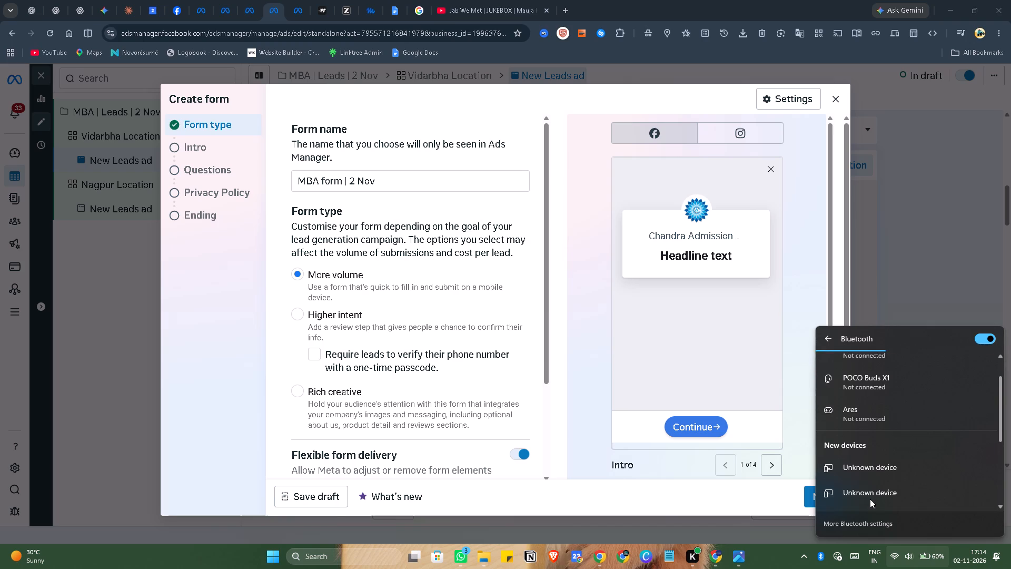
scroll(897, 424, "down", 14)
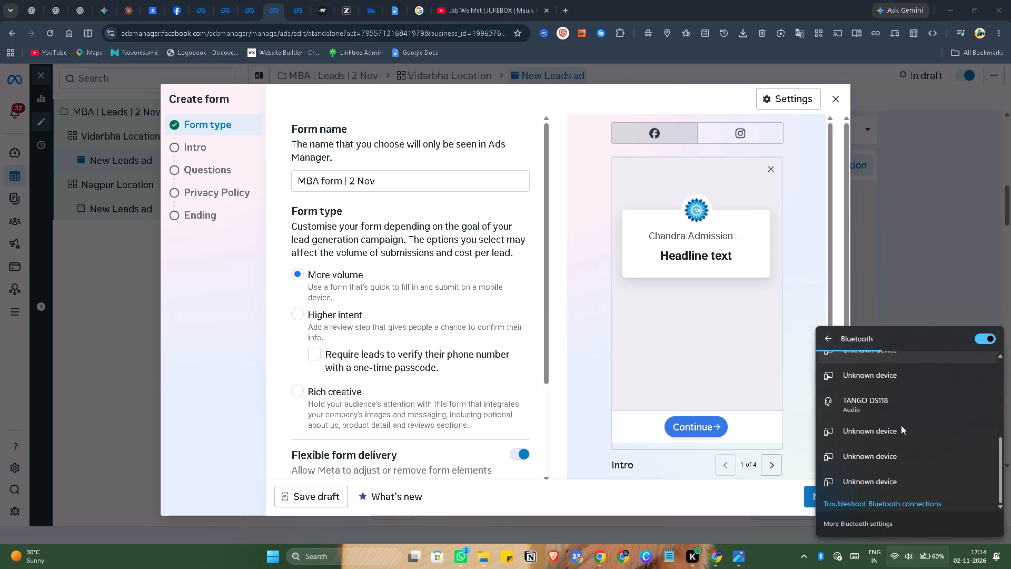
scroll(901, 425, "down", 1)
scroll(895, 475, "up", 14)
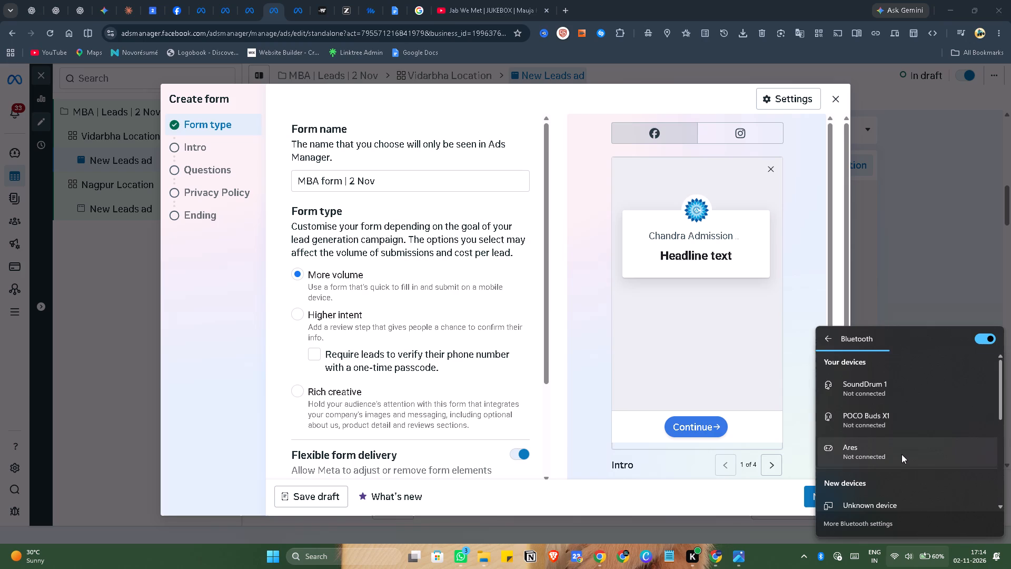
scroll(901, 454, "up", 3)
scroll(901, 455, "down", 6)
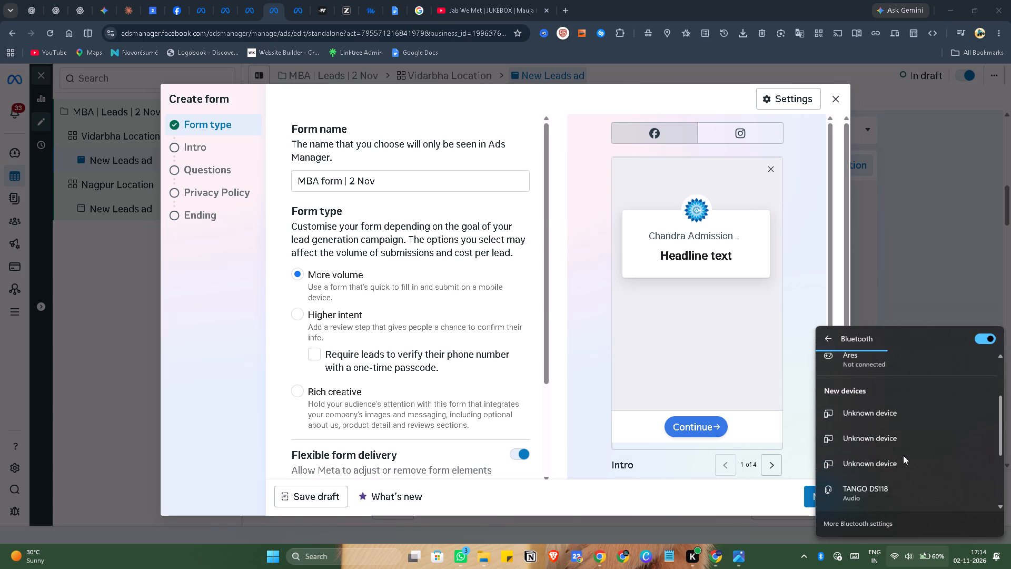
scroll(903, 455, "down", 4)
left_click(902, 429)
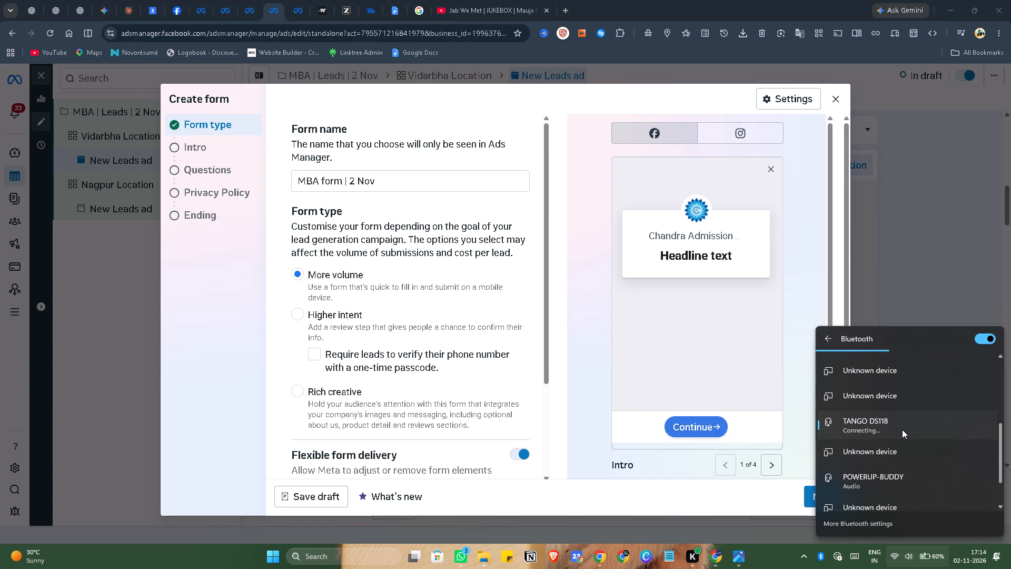
Connect the POWERUP-BUDDY audio device from the new Bluetooth devices.
scroll(911, 459, "down", 2)
scroll(911, 457, "up", 4)
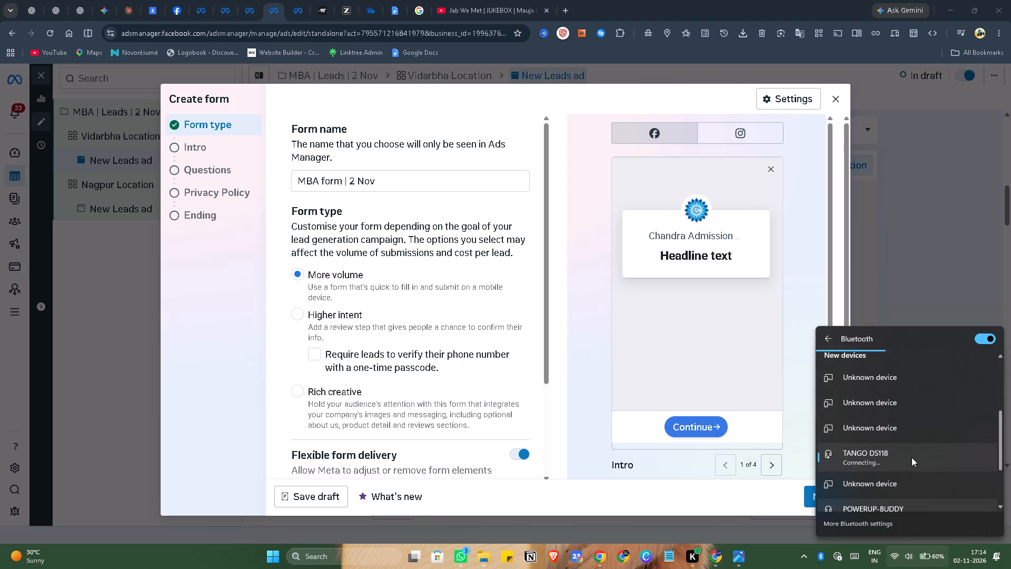
scroll(911, 457, "up", 4)
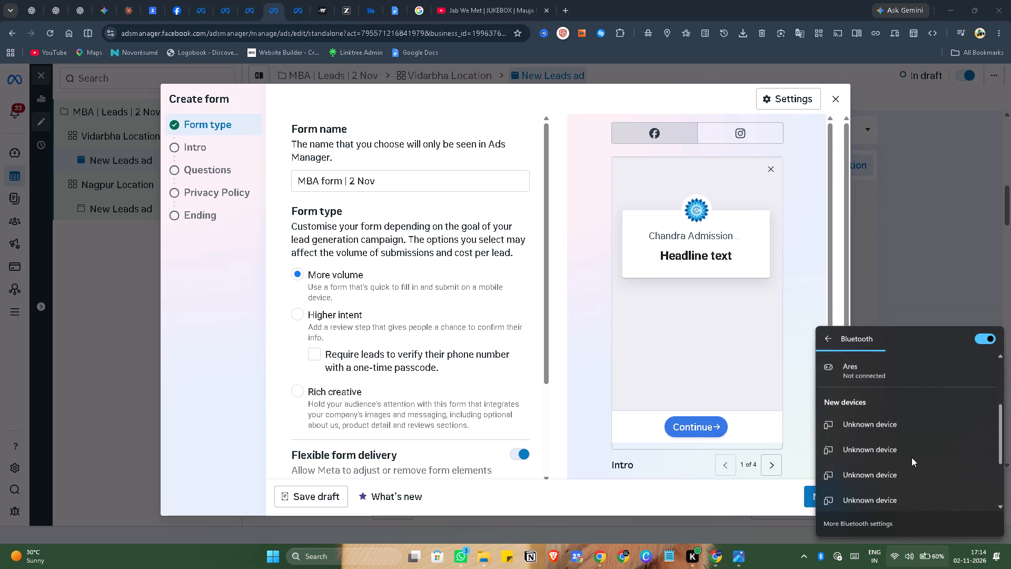
scroll(911, 457, "up", 3)
scroll(911, 457, "down", 10)
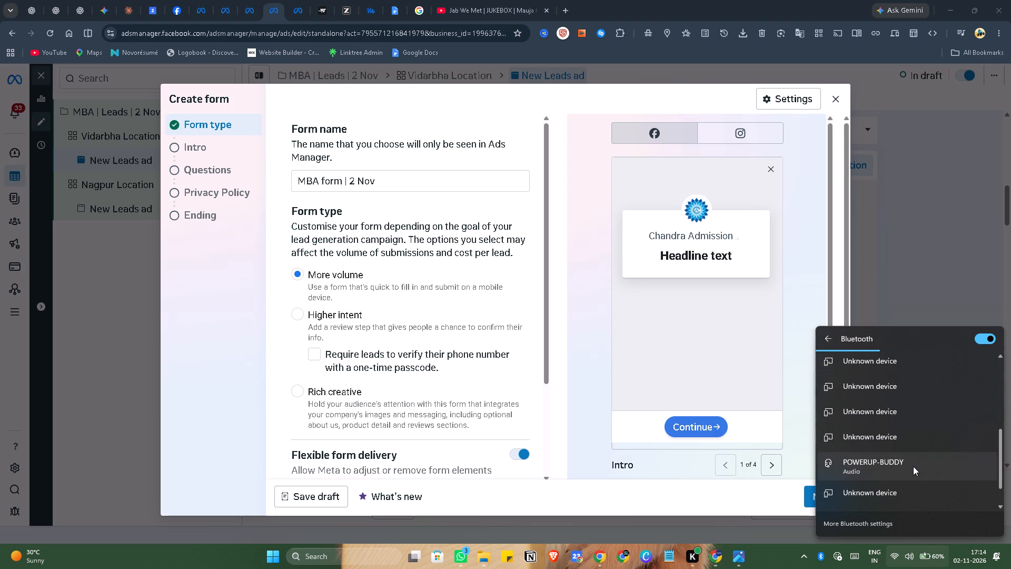
left_click(913, 465)
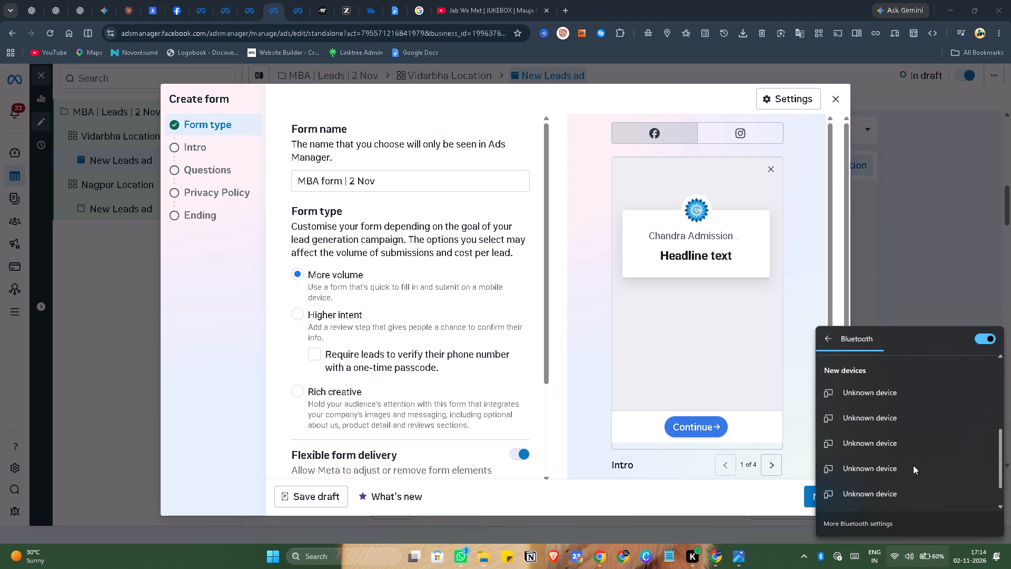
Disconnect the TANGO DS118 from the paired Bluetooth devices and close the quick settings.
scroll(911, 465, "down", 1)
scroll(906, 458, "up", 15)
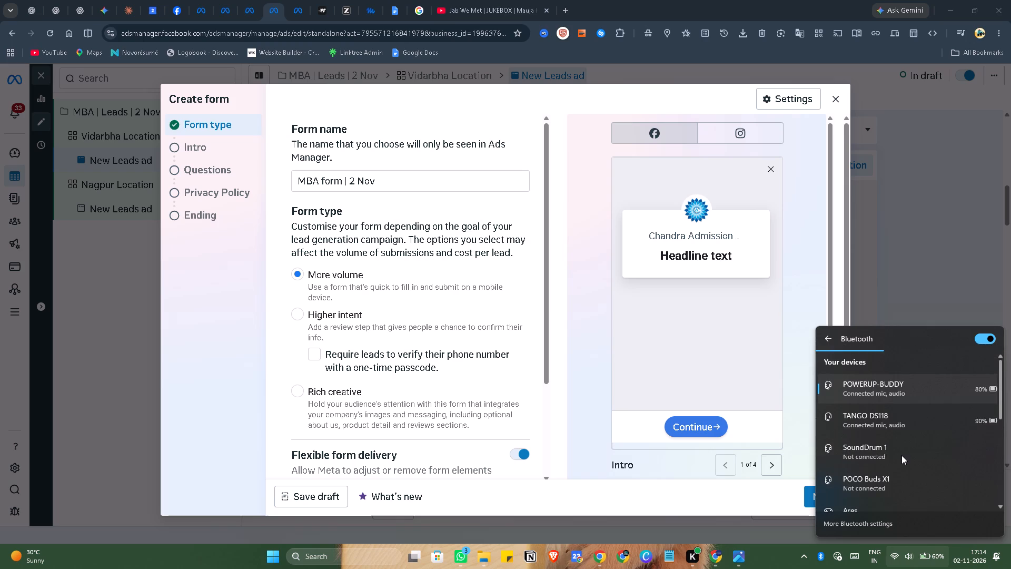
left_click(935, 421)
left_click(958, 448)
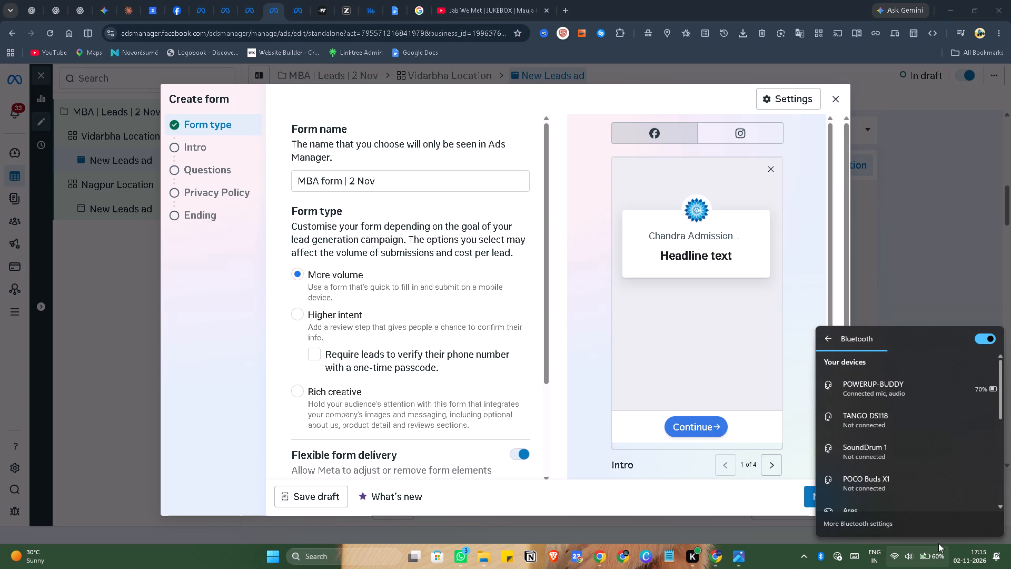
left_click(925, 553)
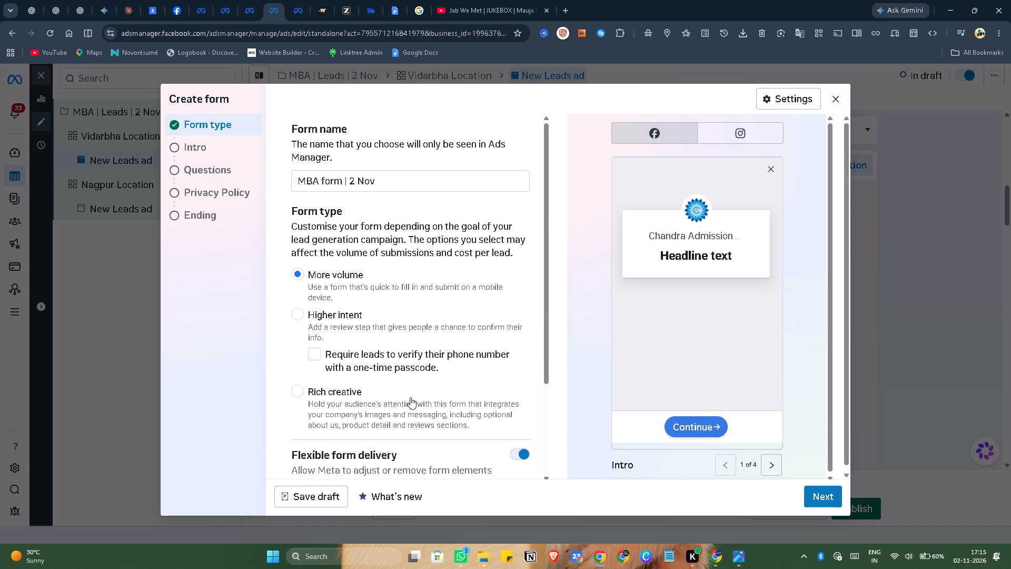
Switch to the YouTube tab and open the suggested Yeh Jawaani Hai Deewani Full Songs Jukebox 1 video.
left_click(450, 0)
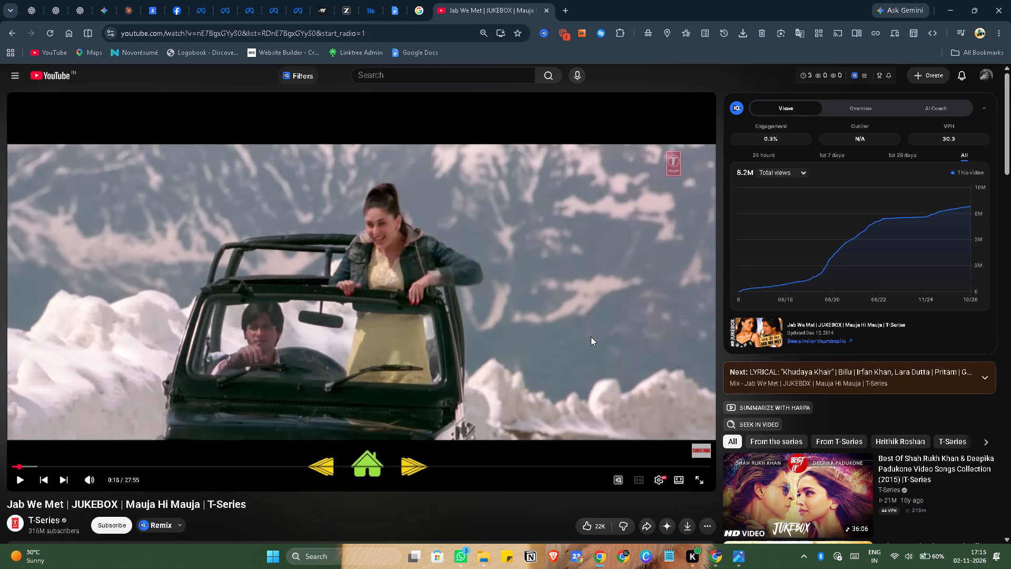
scroll(581, 337, "down", 3)
scroll(840, 296, "down", 2)
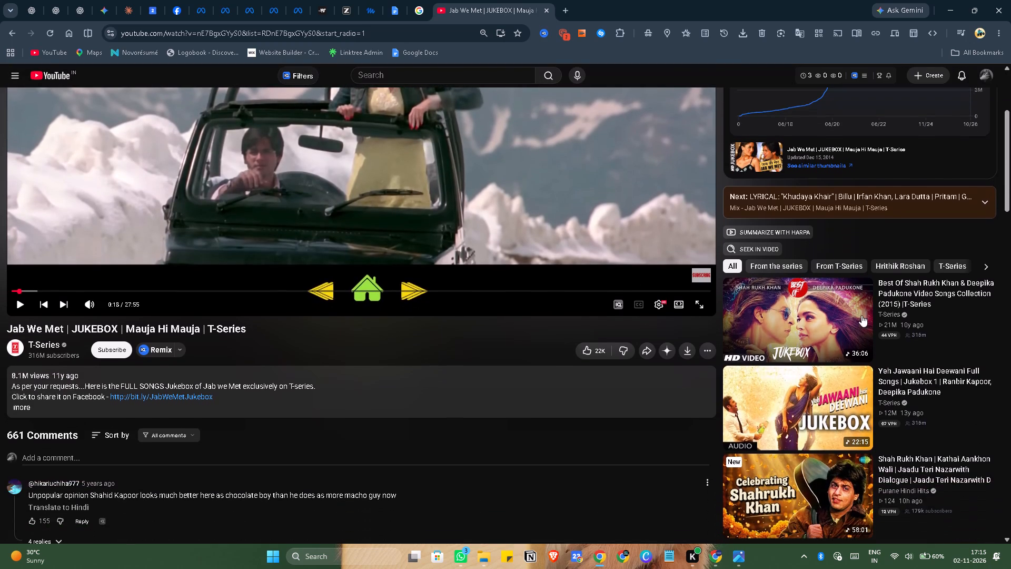
scroll(923, 308, "down", 2)
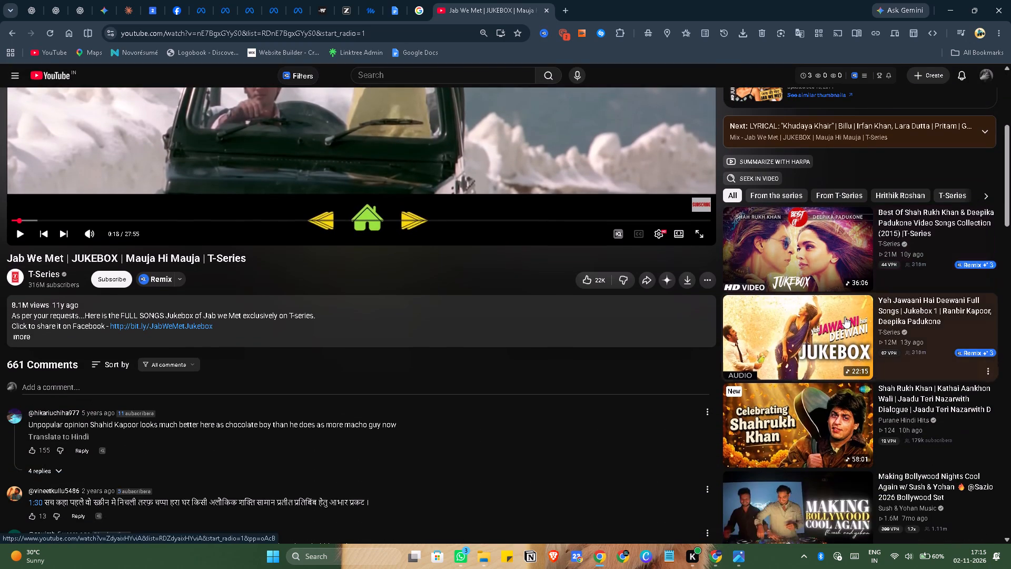
left_click(791, 327)
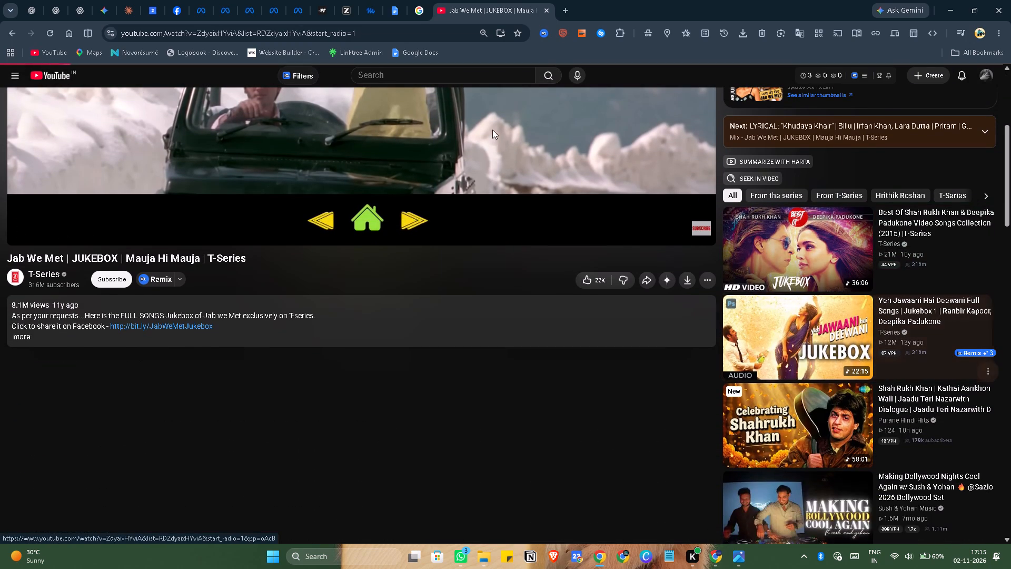
Switch back to the Ads Manager tab and review the form type and flexible delivery options of the MBA form | 2 Nov.
left_click(276, 9)
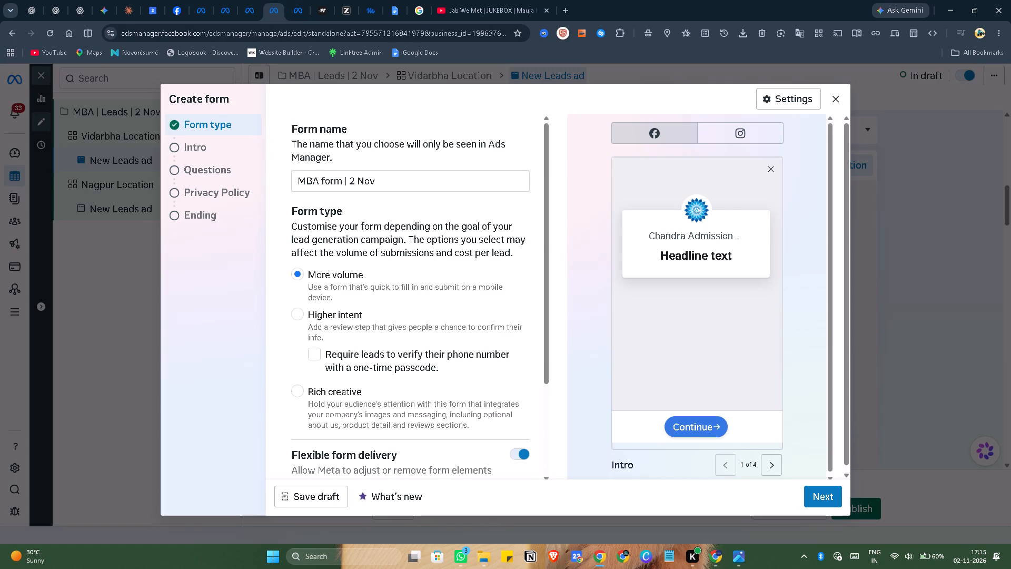
scroll(378, 301, "down", 5)
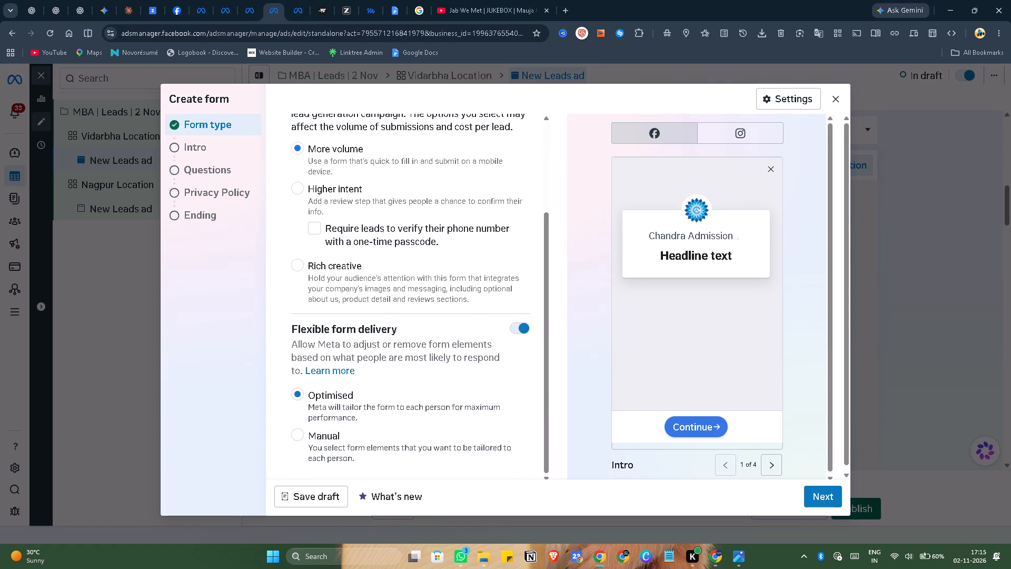
scroll(400, 353, "down", 3)
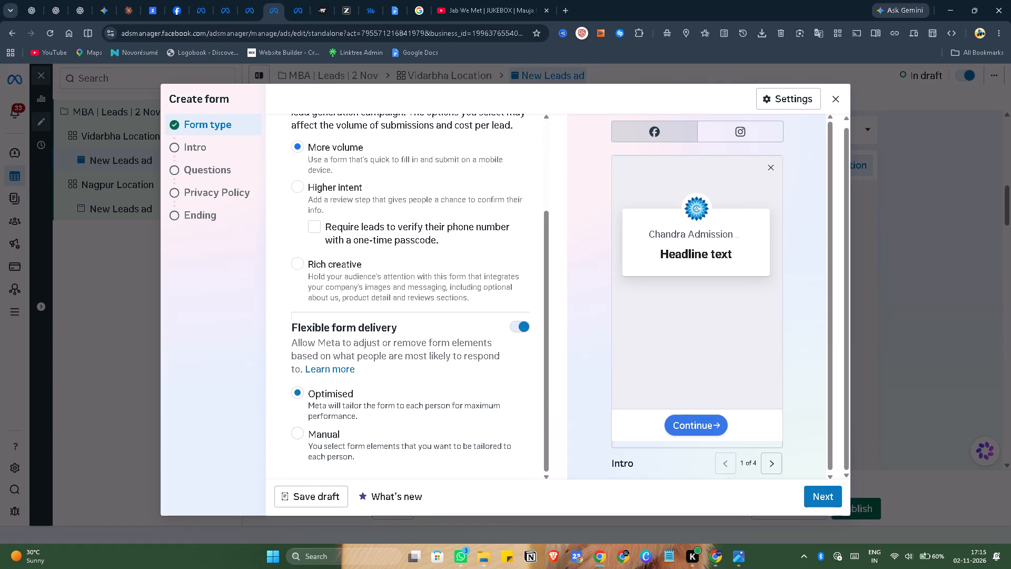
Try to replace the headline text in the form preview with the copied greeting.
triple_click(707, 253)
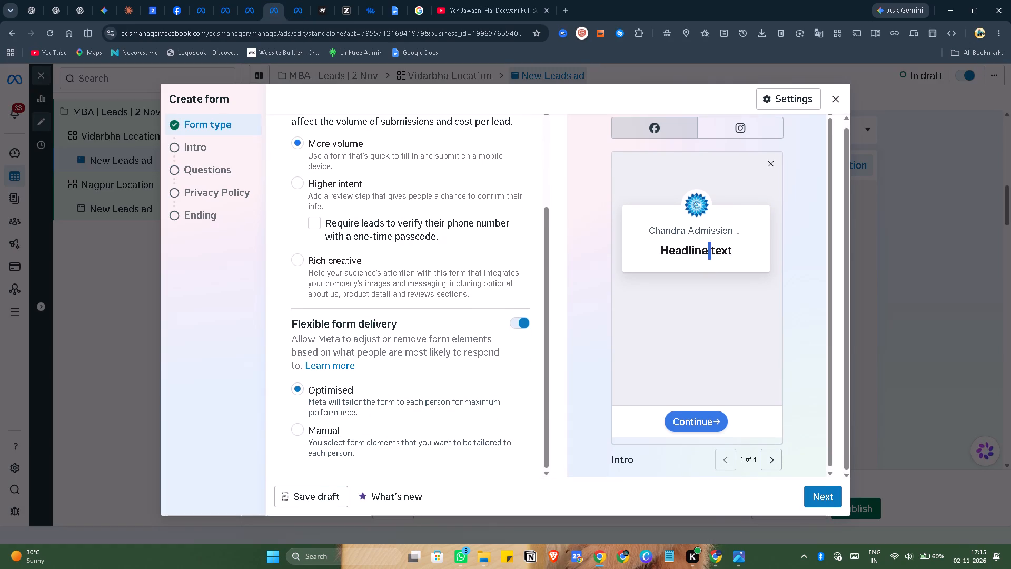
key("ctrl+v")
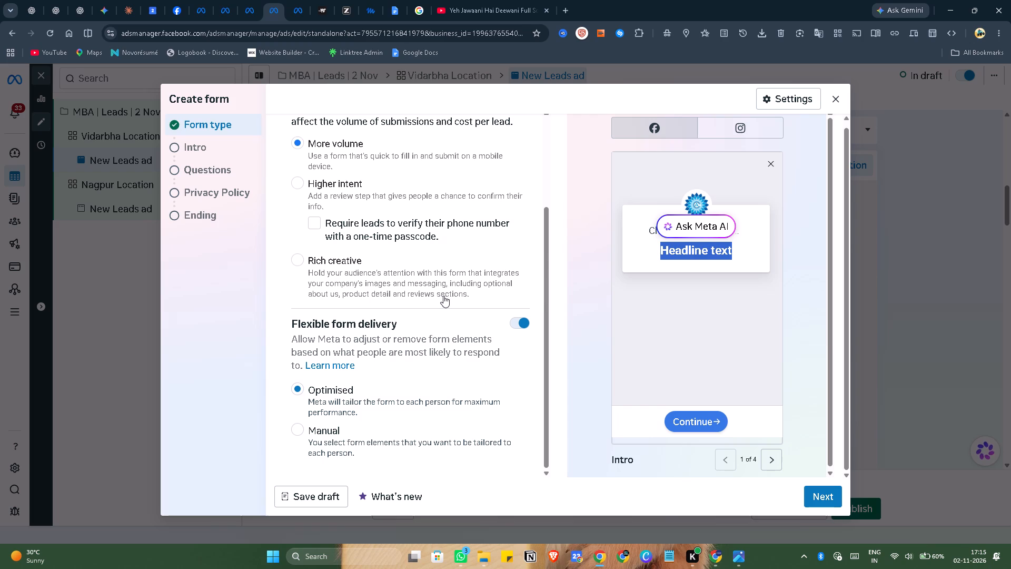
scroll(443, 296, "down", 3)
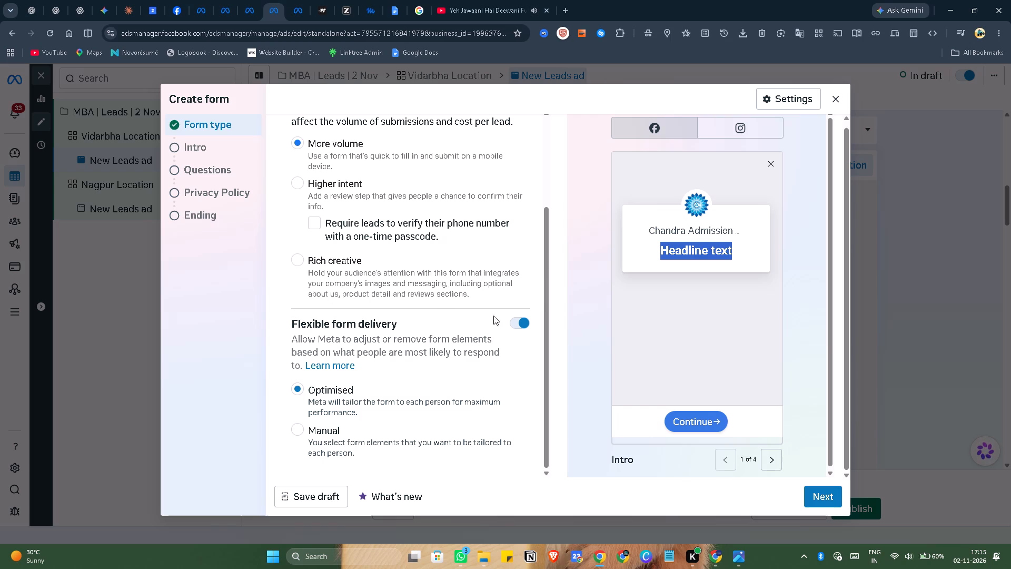
Lower the system sound volume and close the quick settings.
left_click(914, 558)
left_click(883, 495)
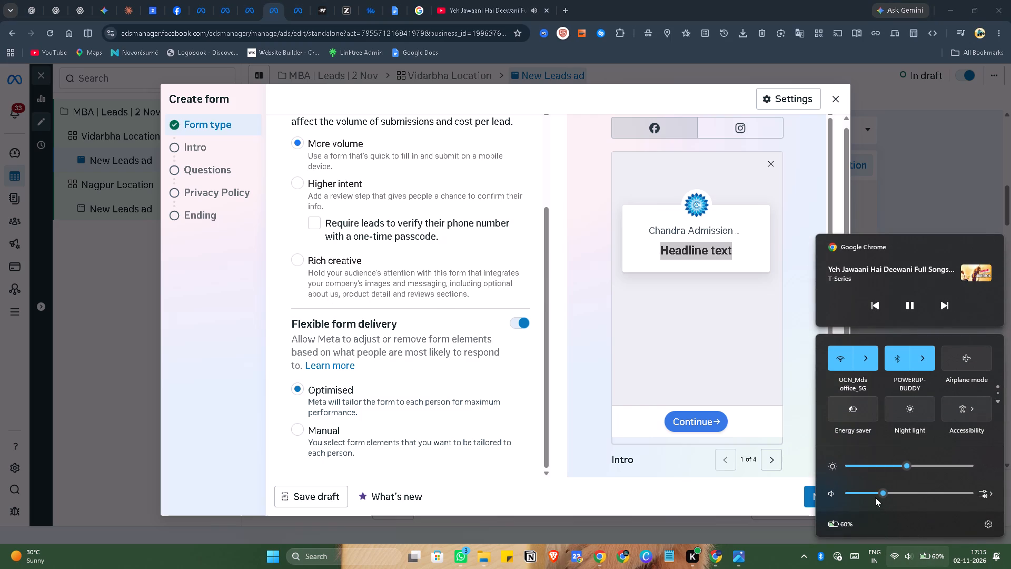
left_click(871, 494)
left_click(866, 494)
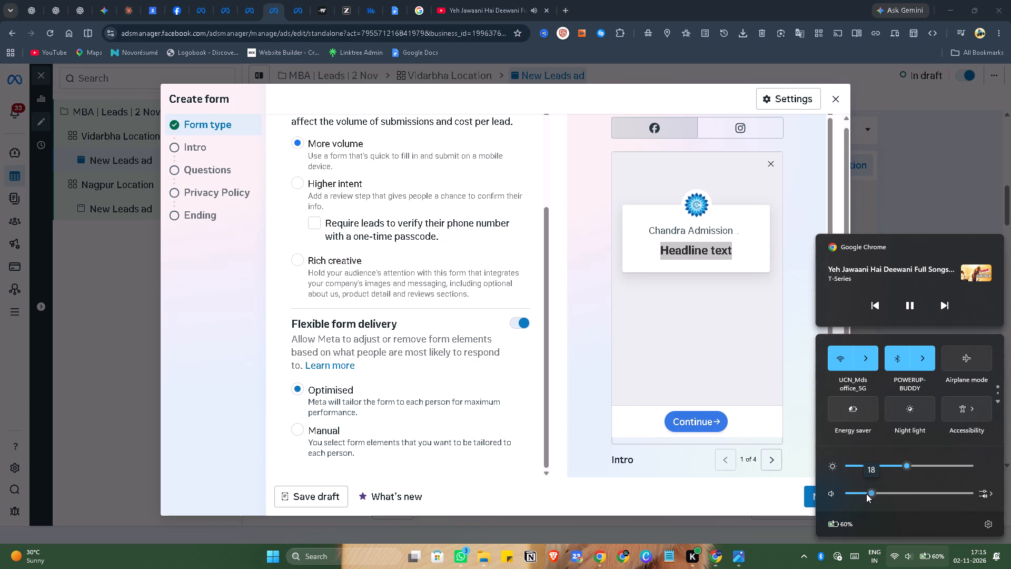
left_click(865, 494)
left_click(930, 556)
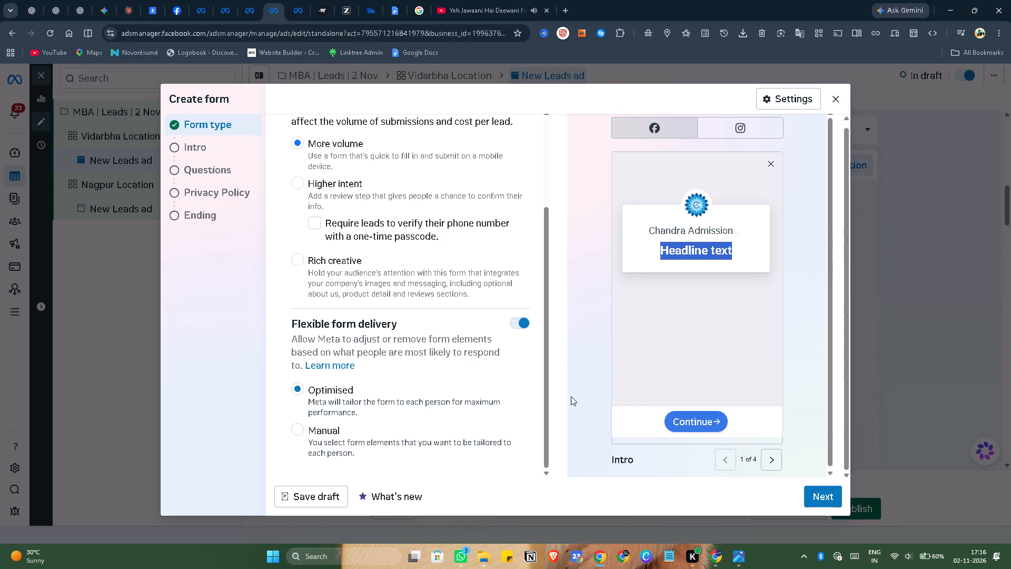
Proceed to the form's Intro section and fill the greeting description with "Hello Future Achiever! Let's Make Your Admission Process Easy and Guaranteed.".
scroll(344, 289, "up", 2)
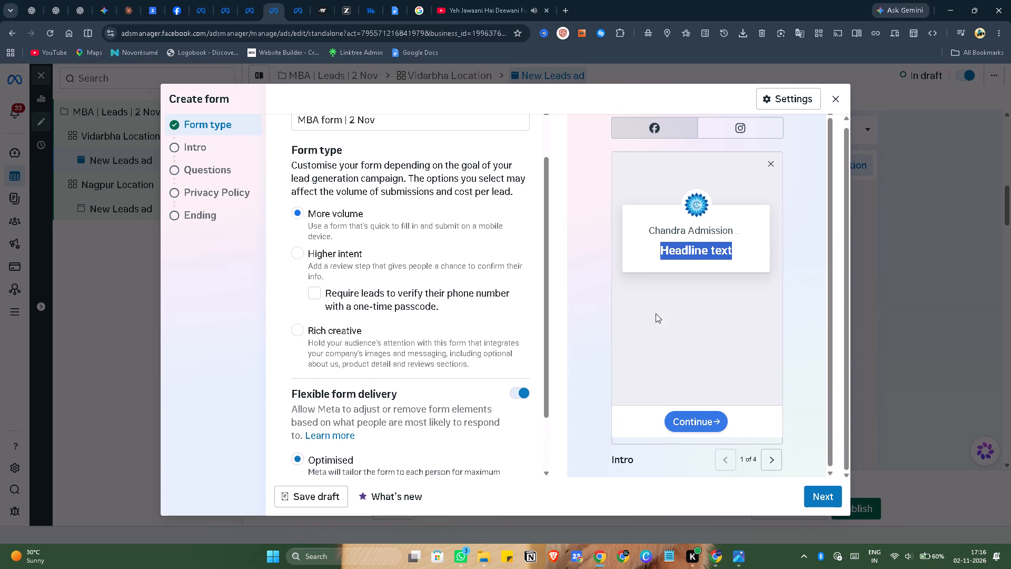
scroll(689, 348, "down", 3)
left_click(816, 494)
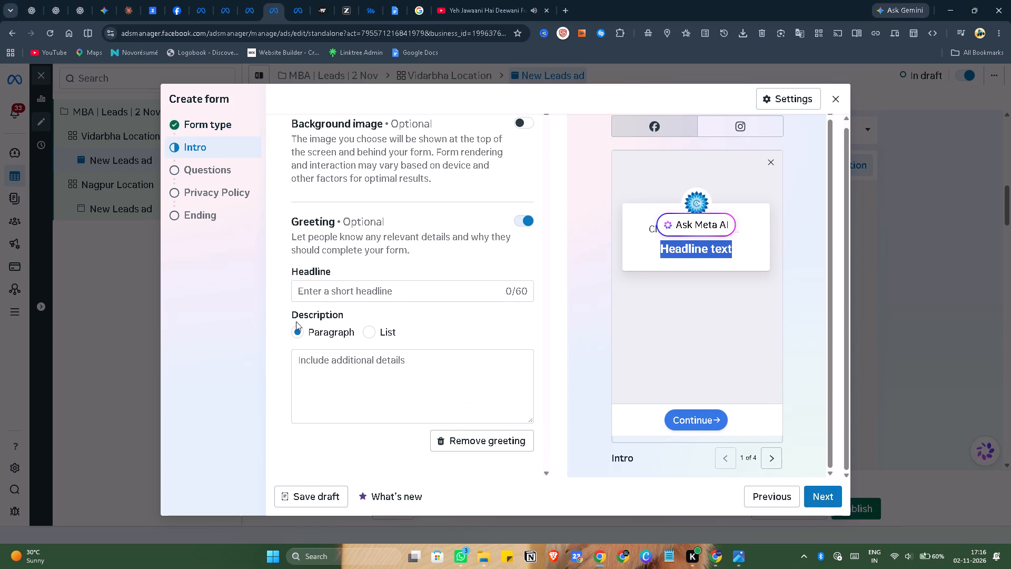
left_click(351, 376)
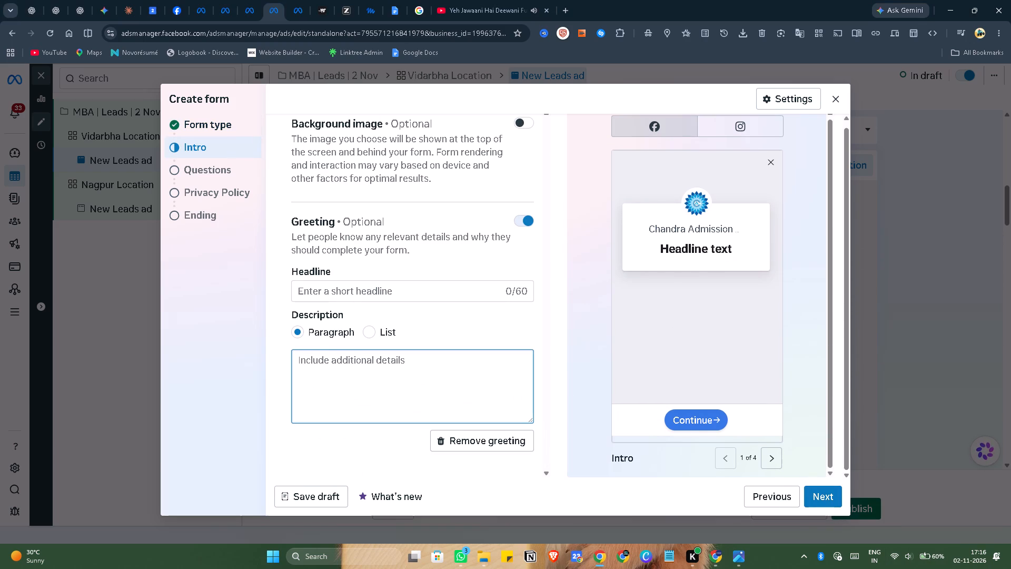
key("ctrl+v")
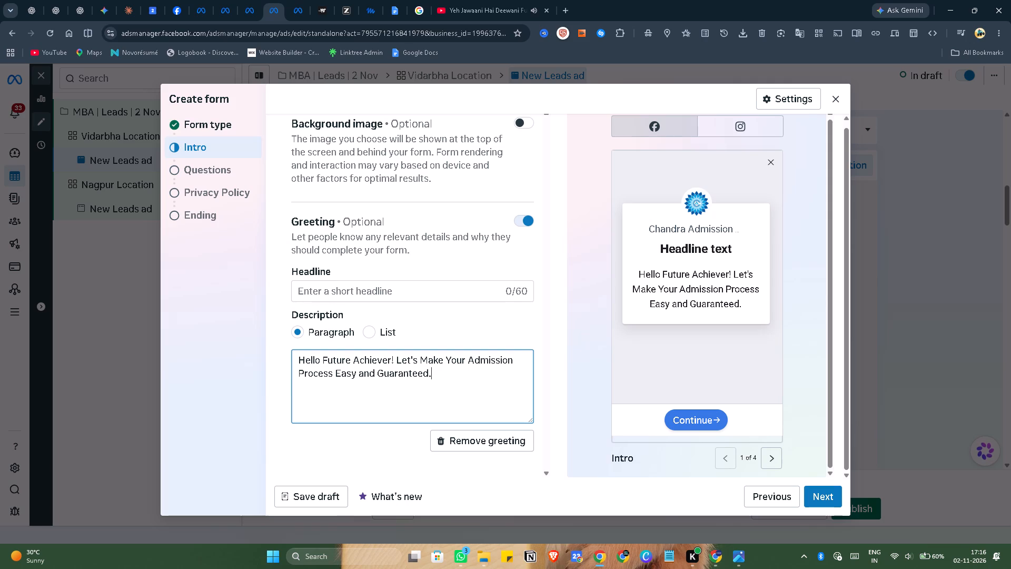
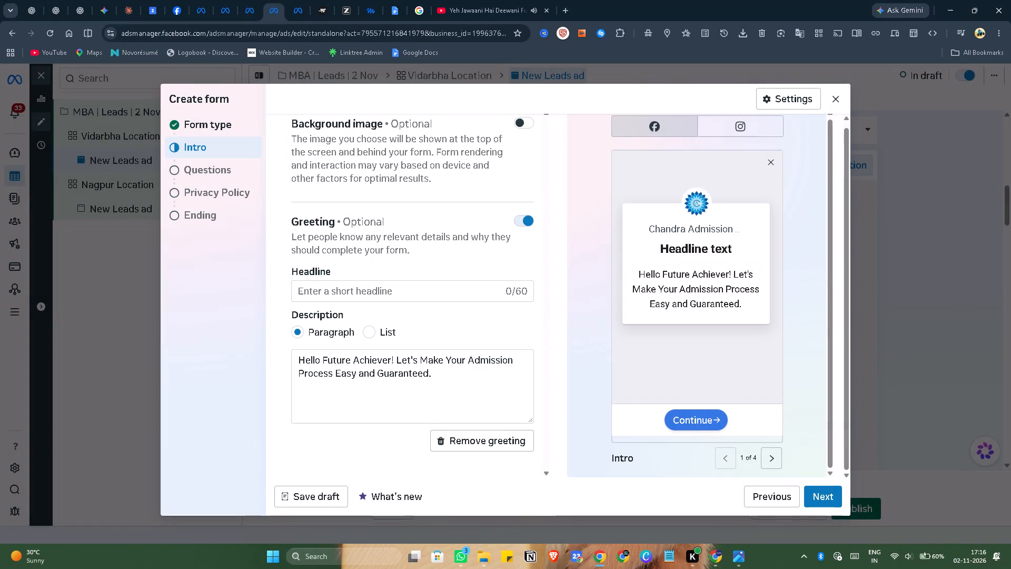
Open the shortcut options for WhatsApp.
right_click(459, 557)
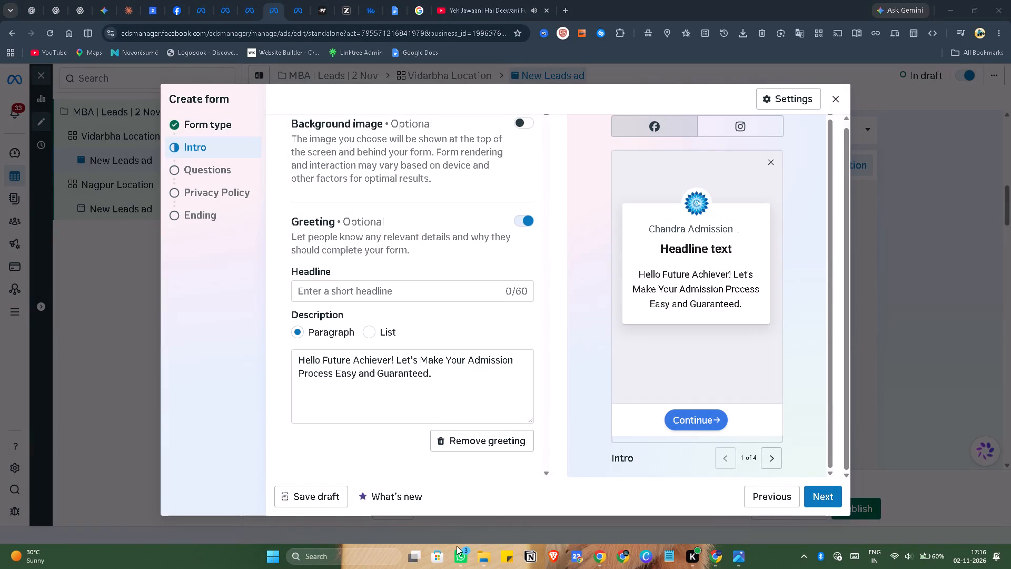
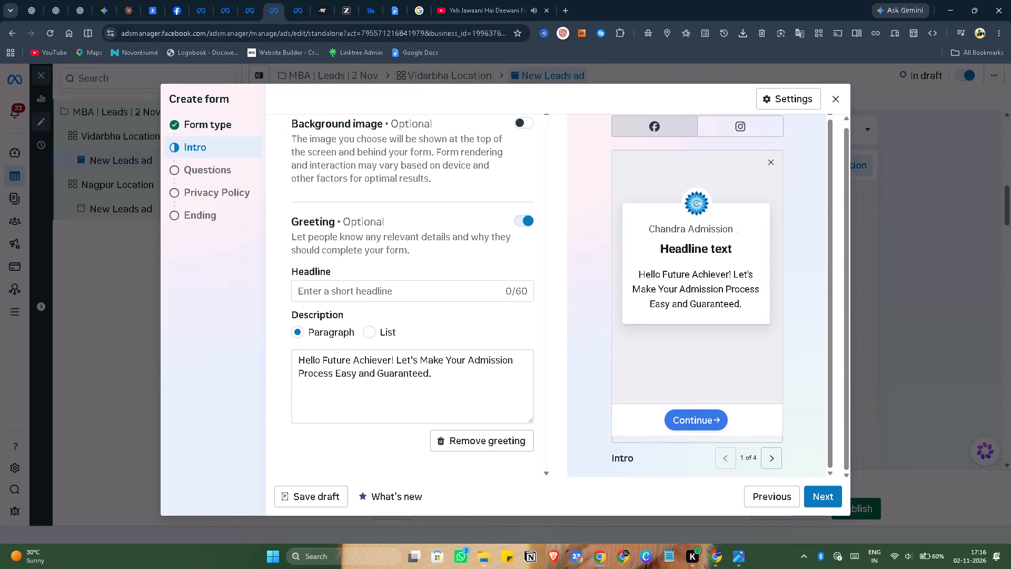
Copy "Chandra Admission Consultants – Get Expert Guidance Today" from the IIM Video ad's form preview into the new form's greeting headline and proceed to Questions.
left_click(292, 1)
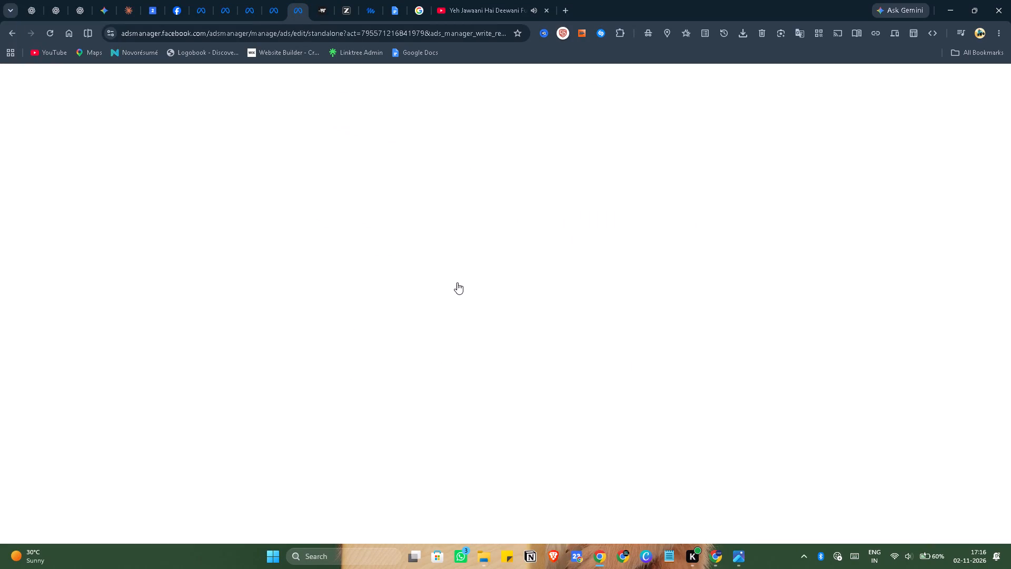
left_click(505, 311)
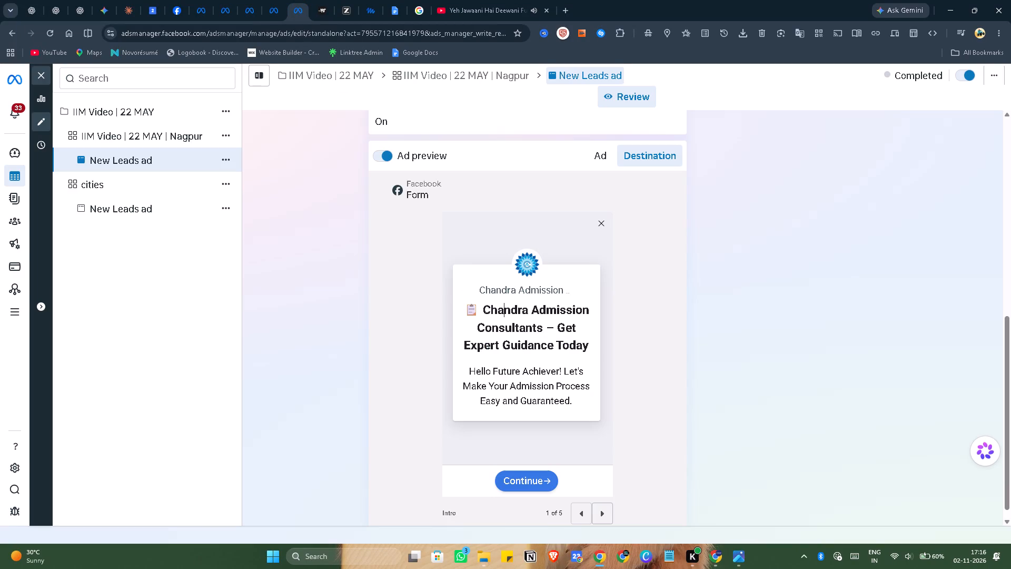
left_click_drag(483, 304, 602, 338)
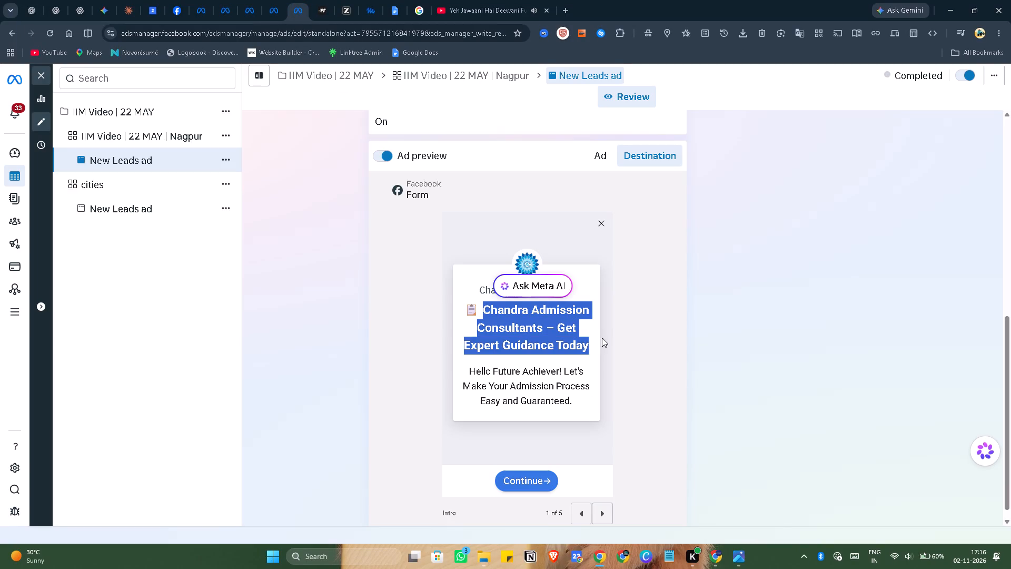
left_click_drag(602, 338, 602, 338)
key("ctrl+c")
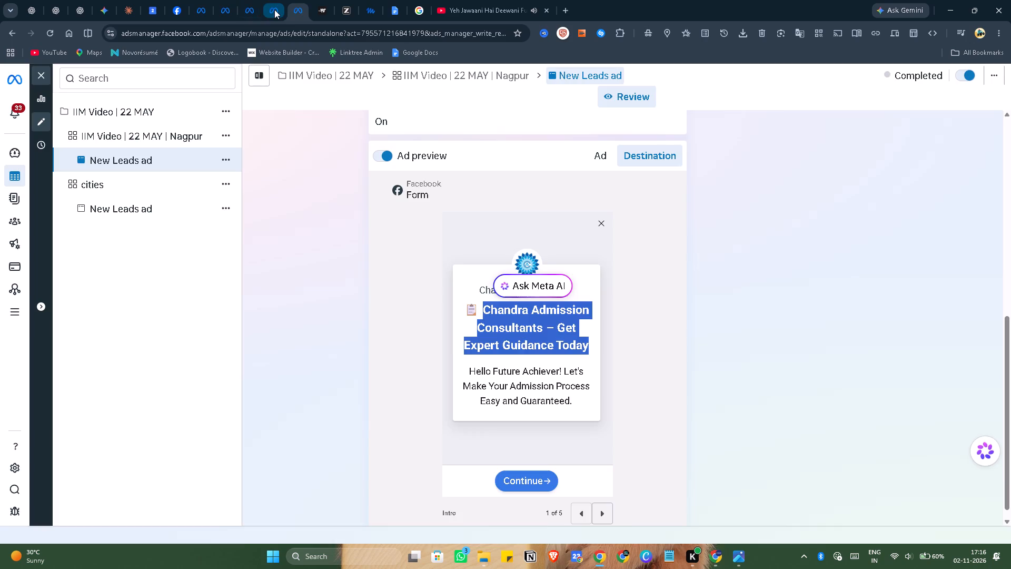
left_click(274, 9)
left_click(405, 291)
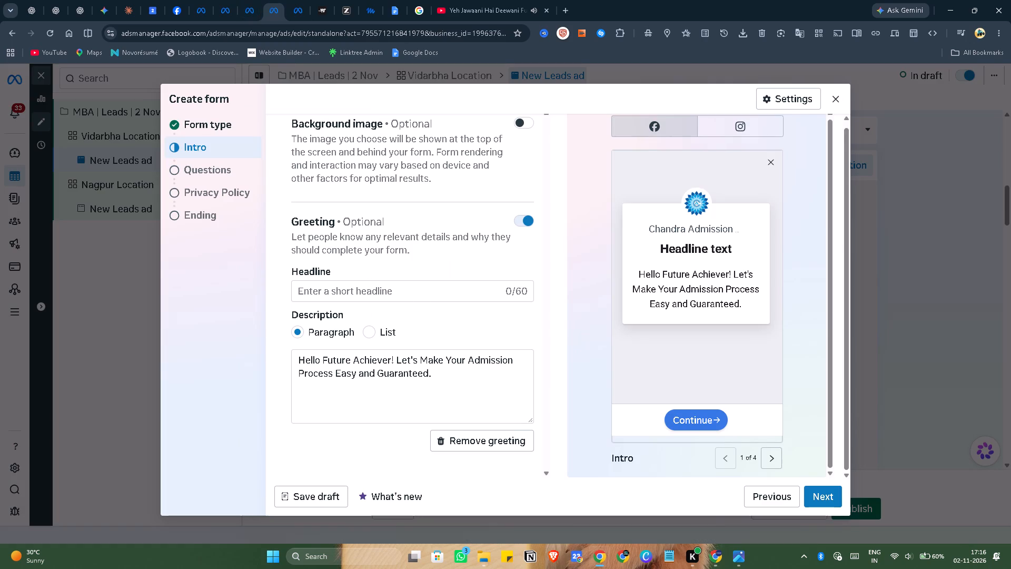
left_click(398, 287)
key("ctrl+v")
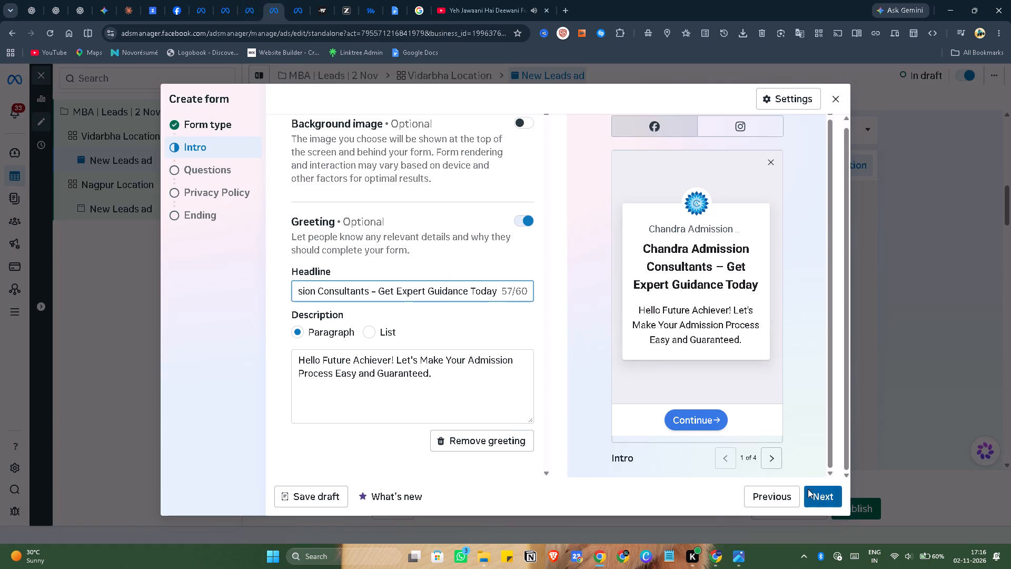
left_click(818, 497)
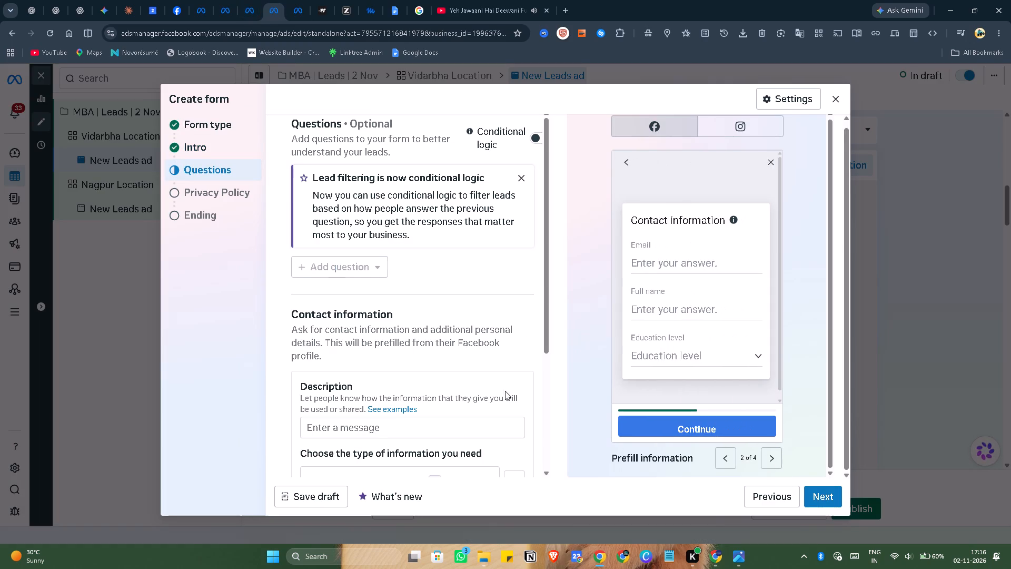
Review the new form's contact fields against the custom question and contact information pages of the IIM Video ad's form preview.
scroll(358, 290, "down", 5)
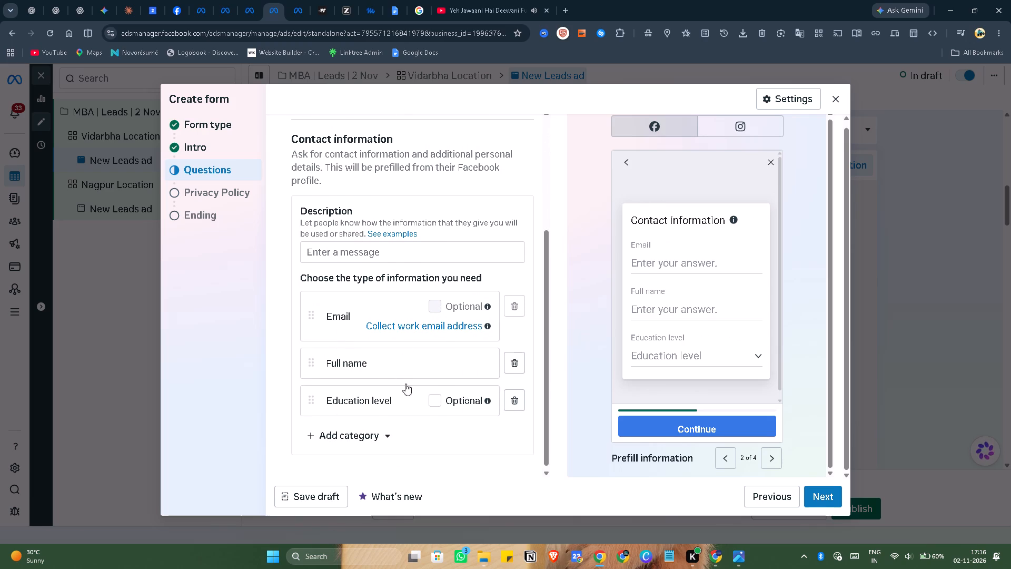
left_click(290, 2)
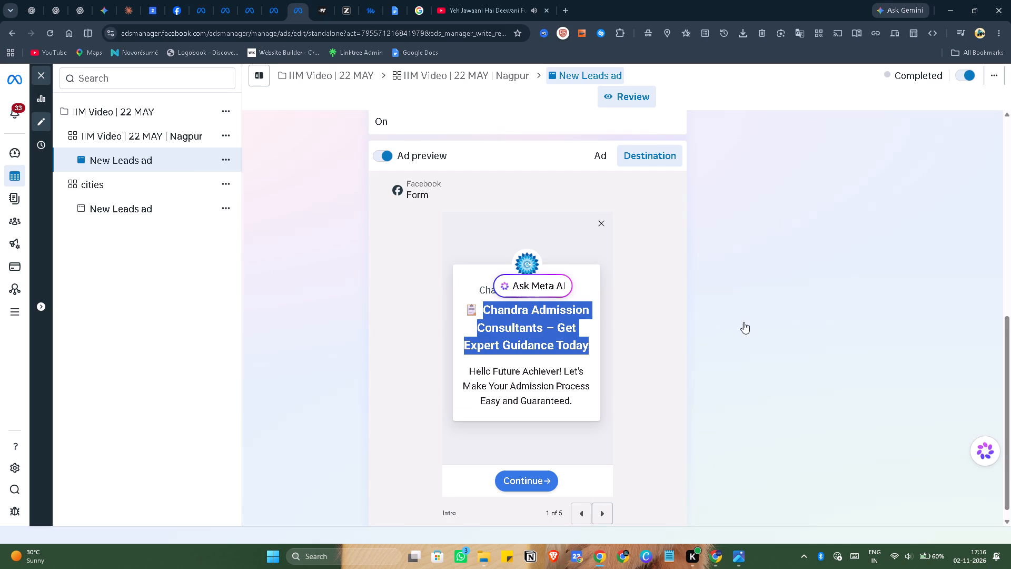
left_click(744, 322)
left_click(604, 514)
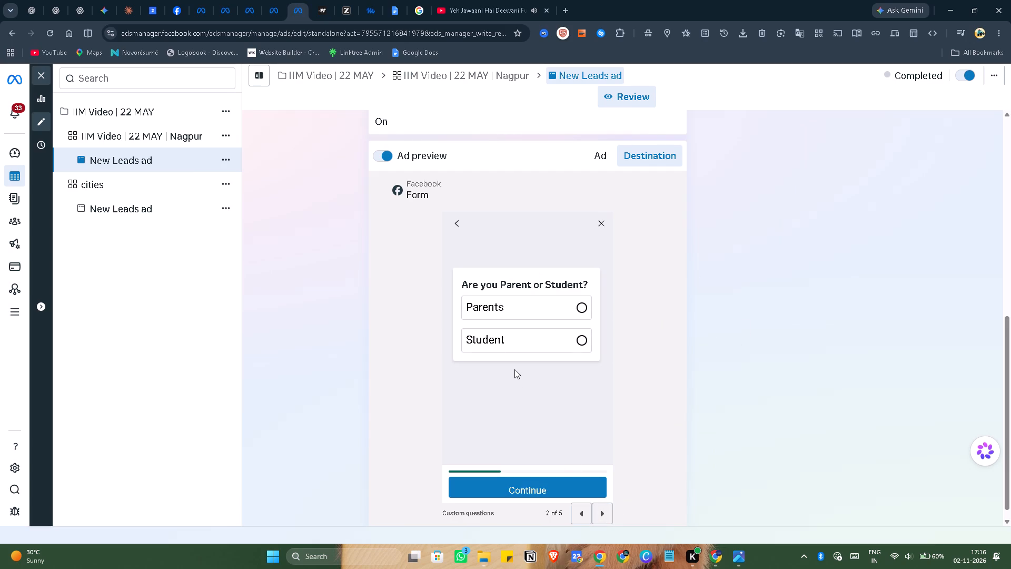
left_click(602, 510)
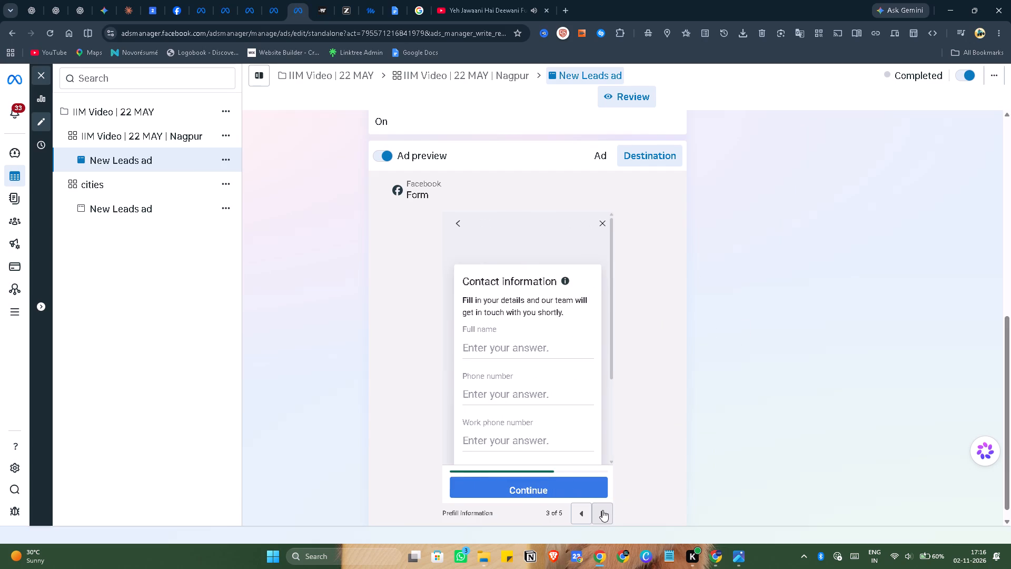
left_click(580, 512)
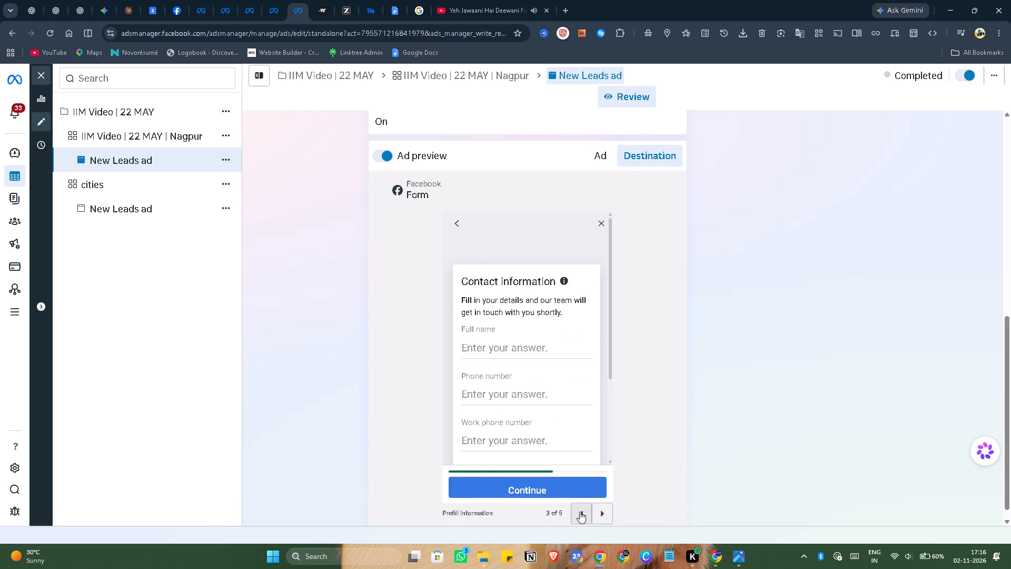
Reorder the new form's contact fields to Full name, Education level, Email, and preview the contact information page.
left_click(272, 7)
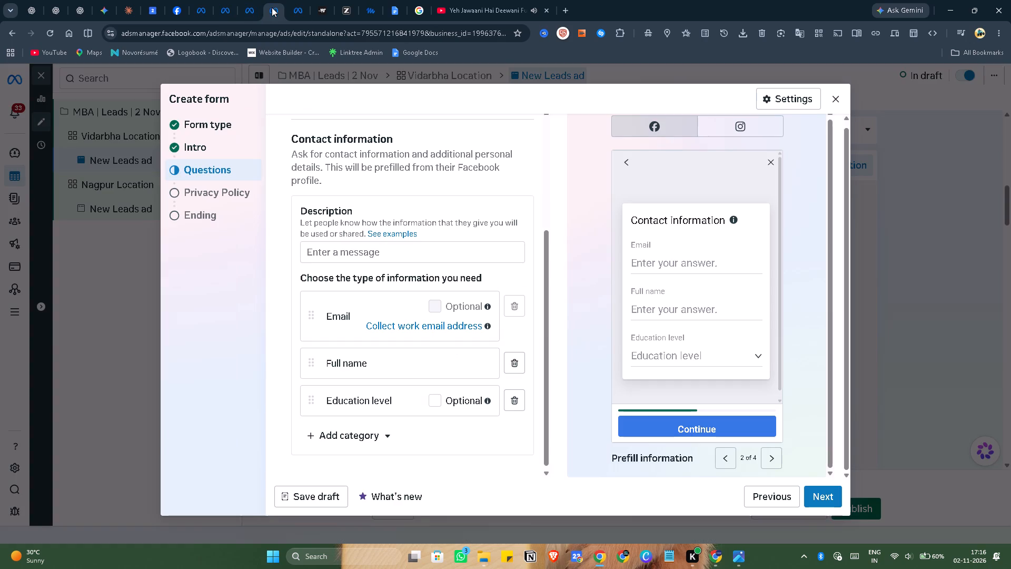
left_click_drag(378, 298, 380, 374)
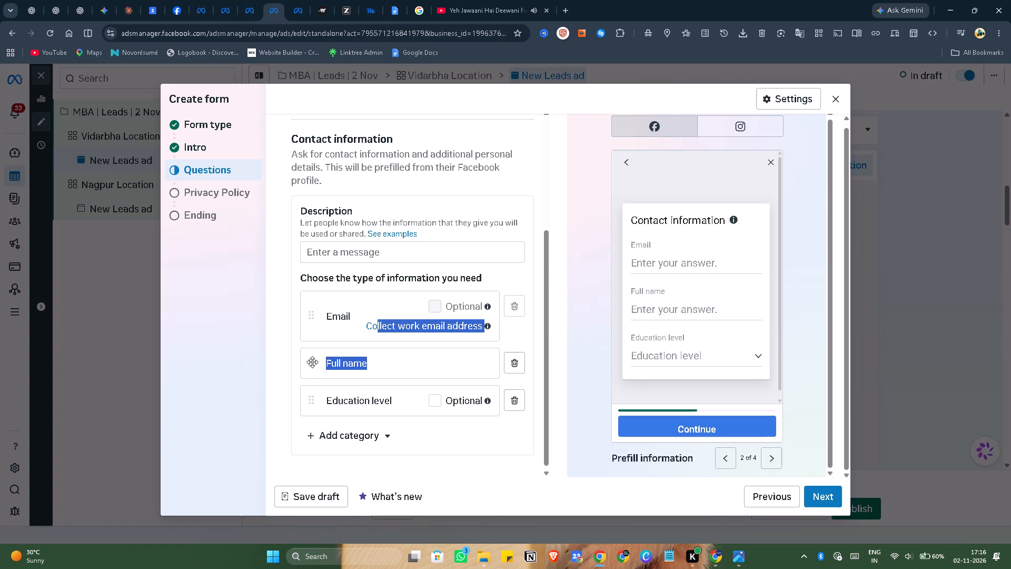
left_click_drag(311, 362, 310, 297)
left_click(310, 297)
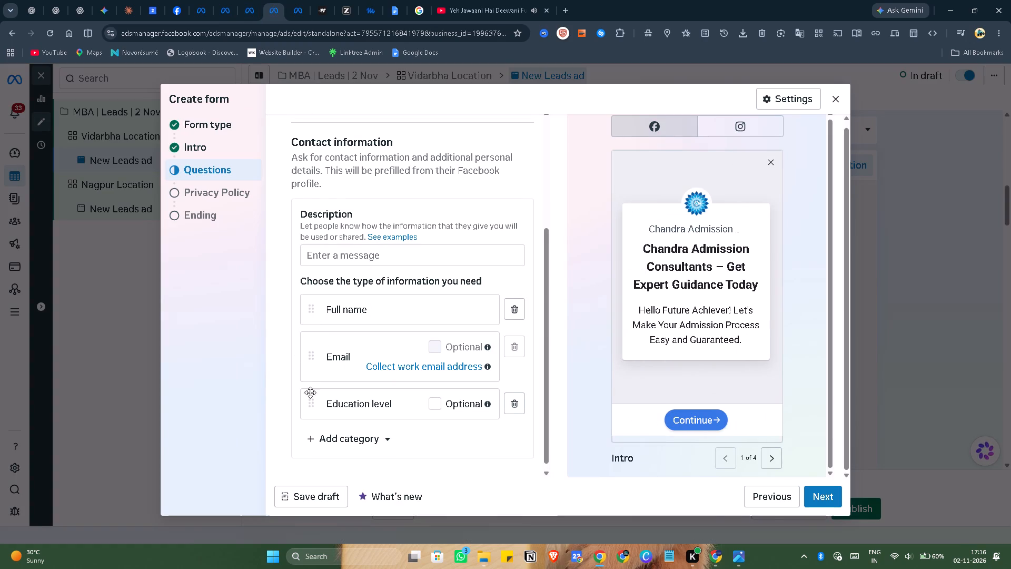
left_click_drag(311, 354, 321, 417)
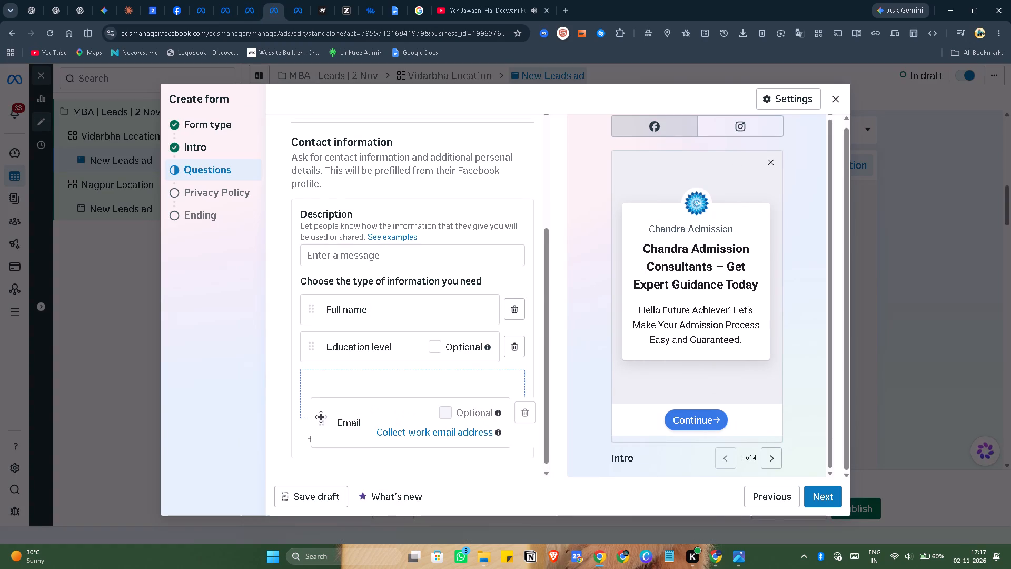
left_click_drag(321, 417, 315, 385)
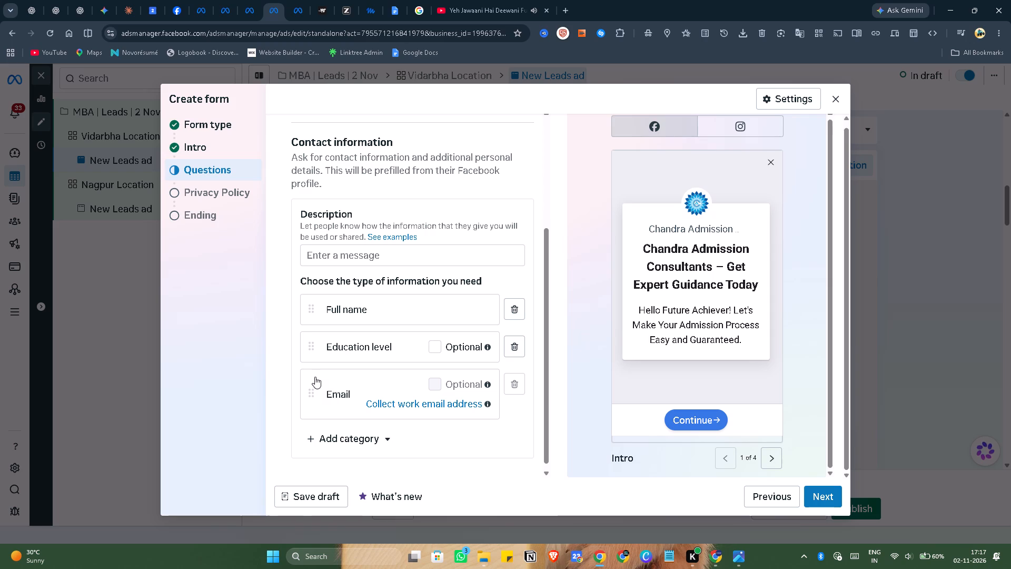
scroll(378, 292, "up", 3)
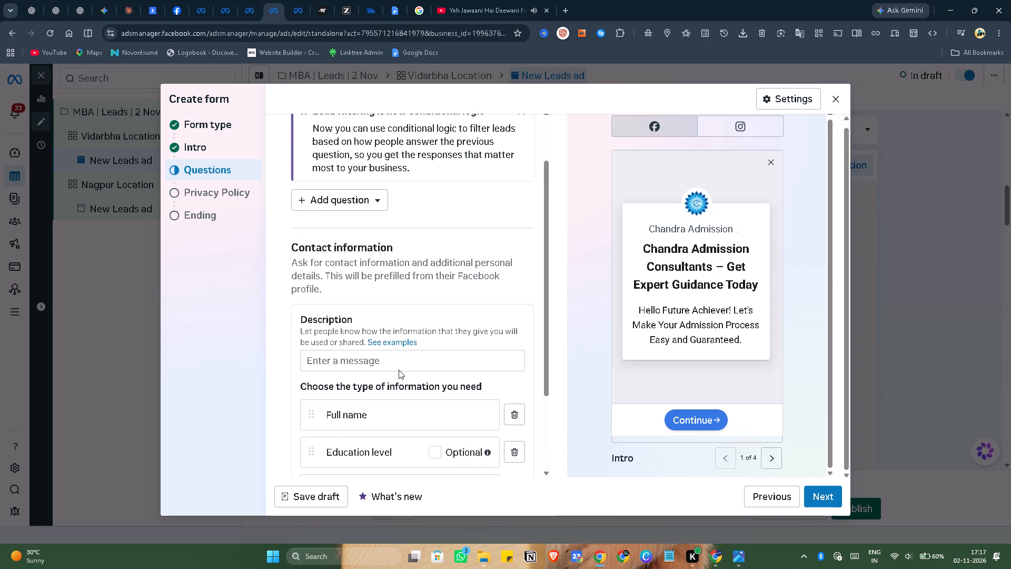
left_click(770, 448)
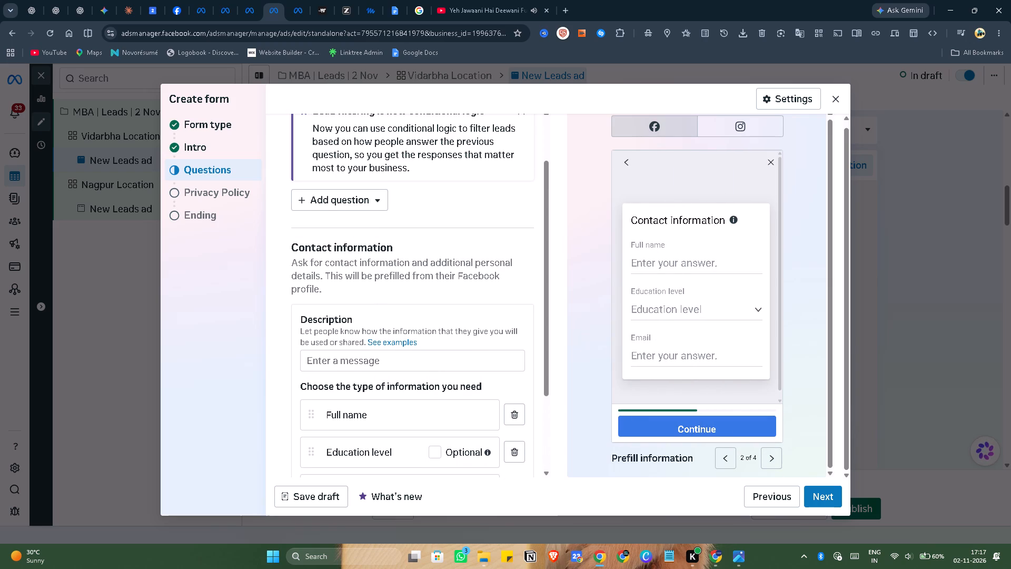
Check the contact fields in the IIM Video | 22 MAY form preview, and add Phone number to the MBA form's contact information.
left_click(300, 1)
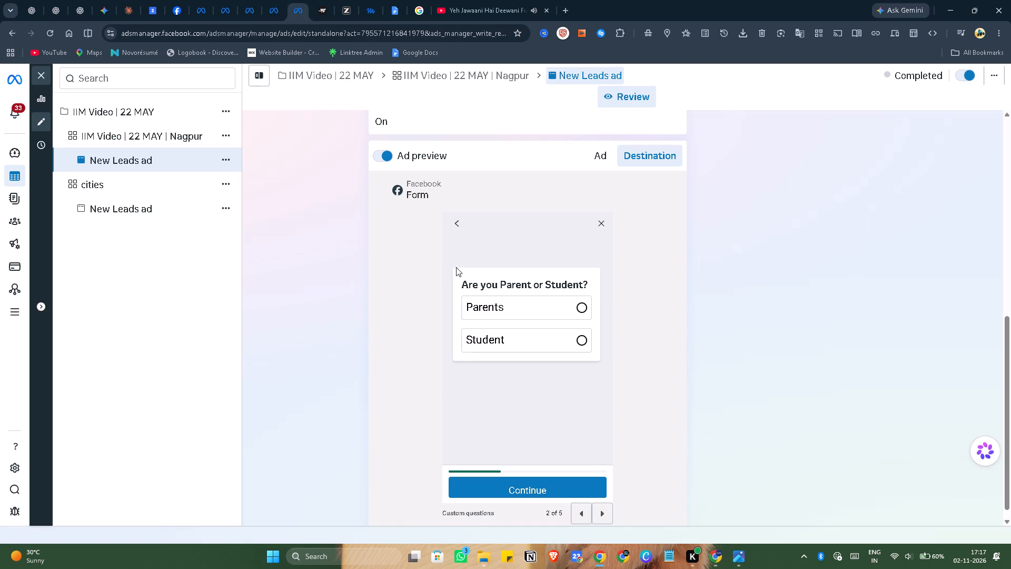
left_click(610, 515)
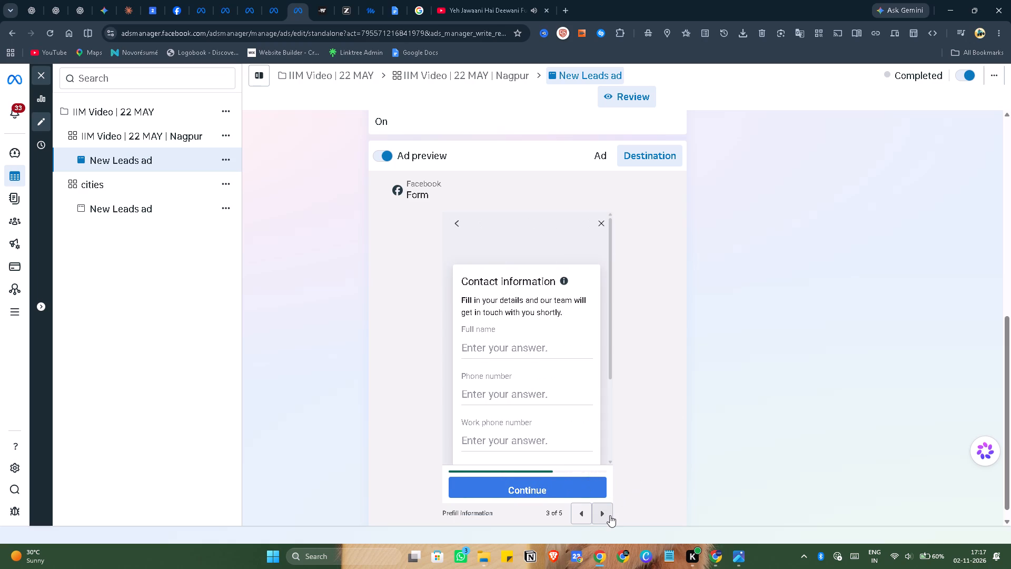
left_click(572, 513)
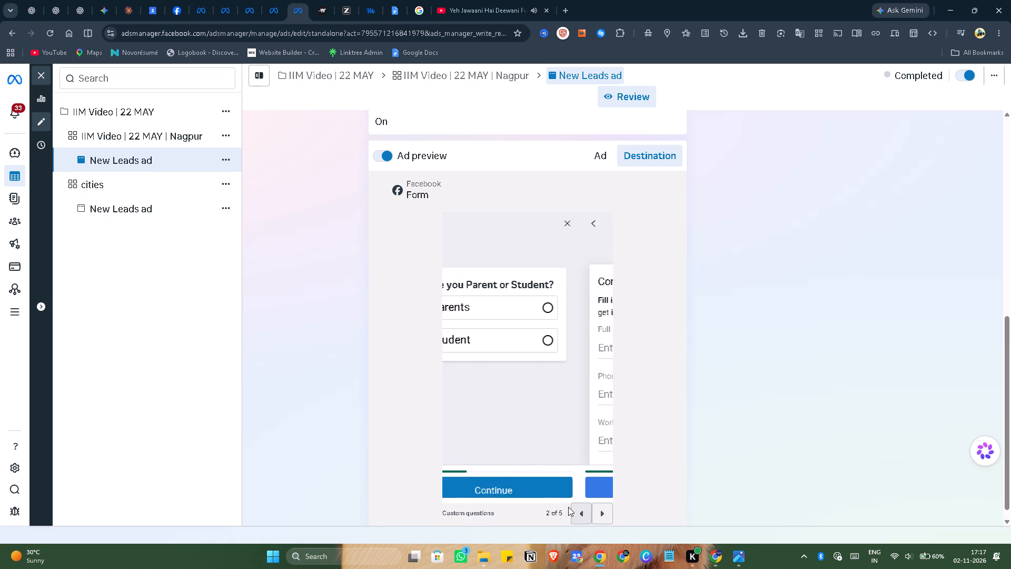
left_click(279, 6)
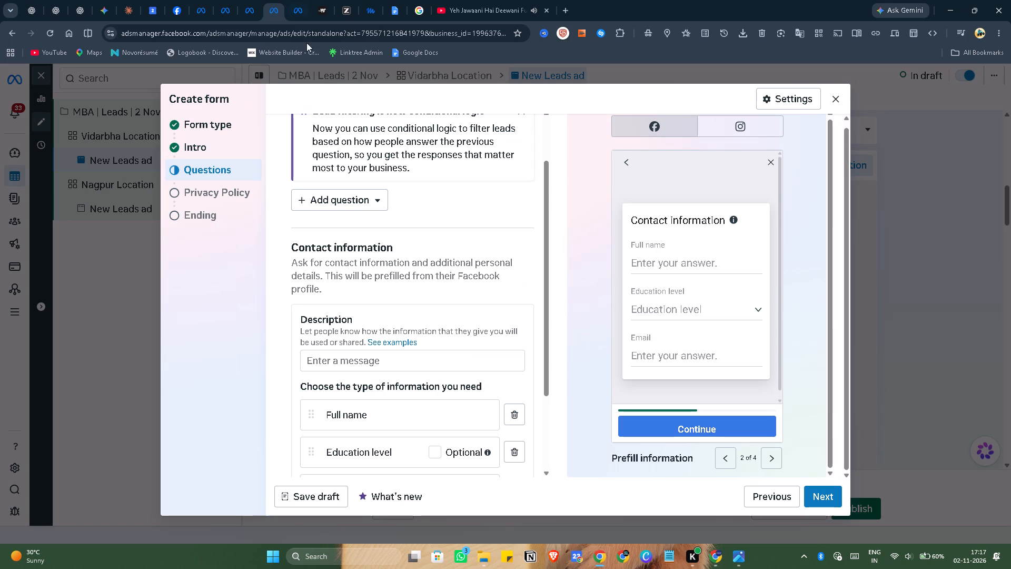
scroll(338, 316, "down", 3)
scroll(291, 351, "down", 5)
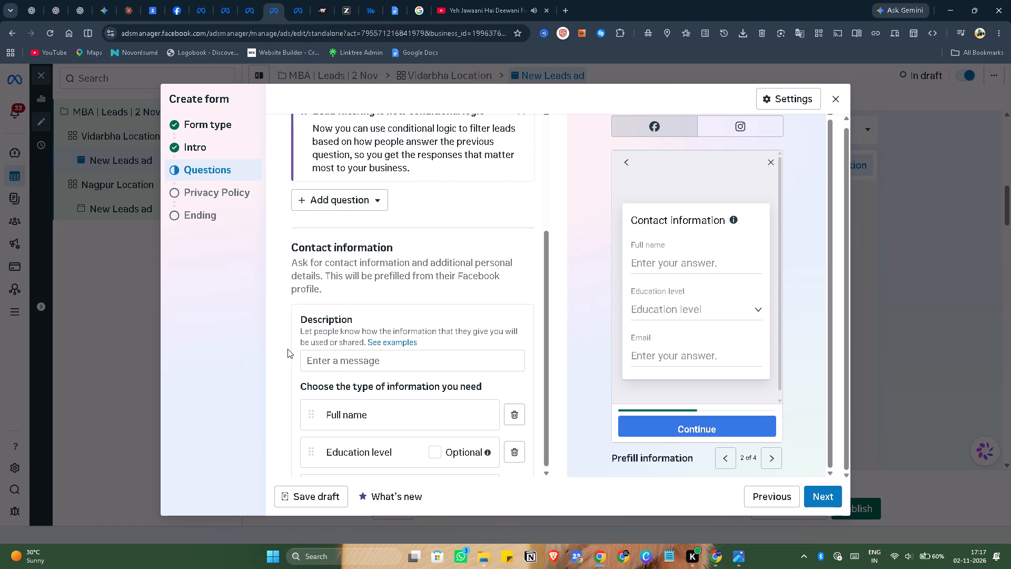
scroll(280, 417, "down", 2)
left_click(348, 439)
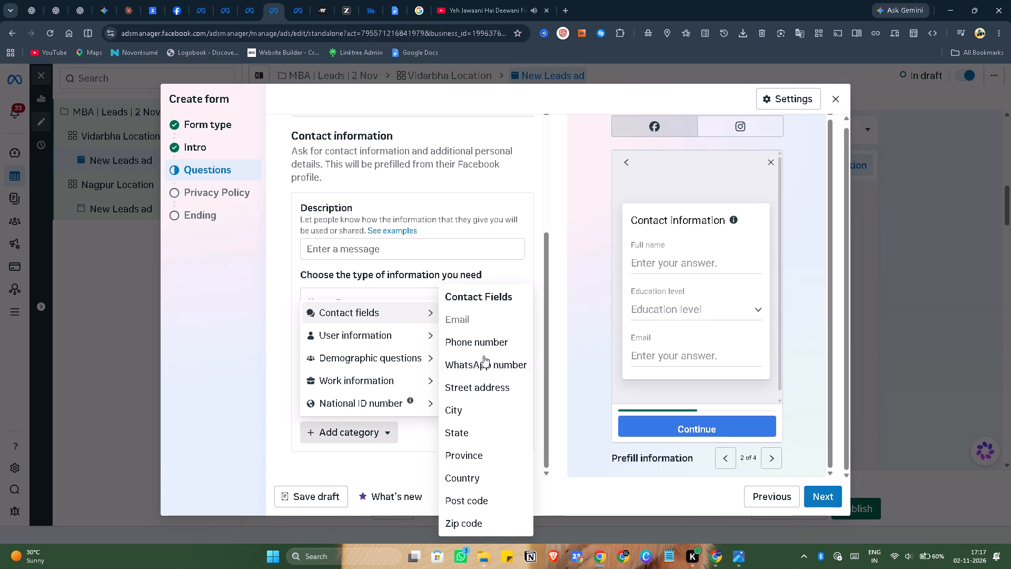
left_click(480, 346)
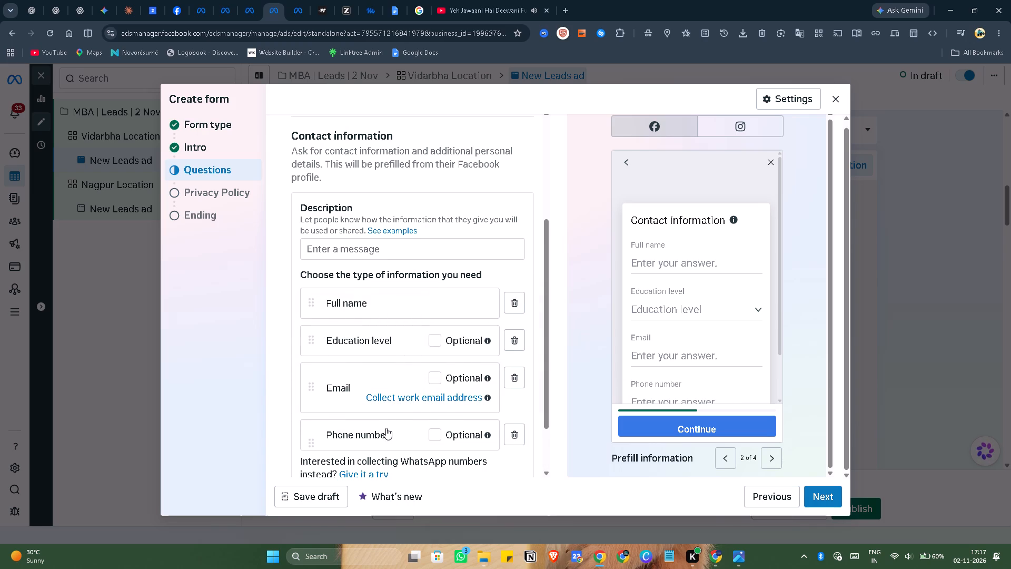
Remove Education level from the contact information fields and place Phone number above Email.
scroll(386, 428, "down", 1)
left_click(518, 305)
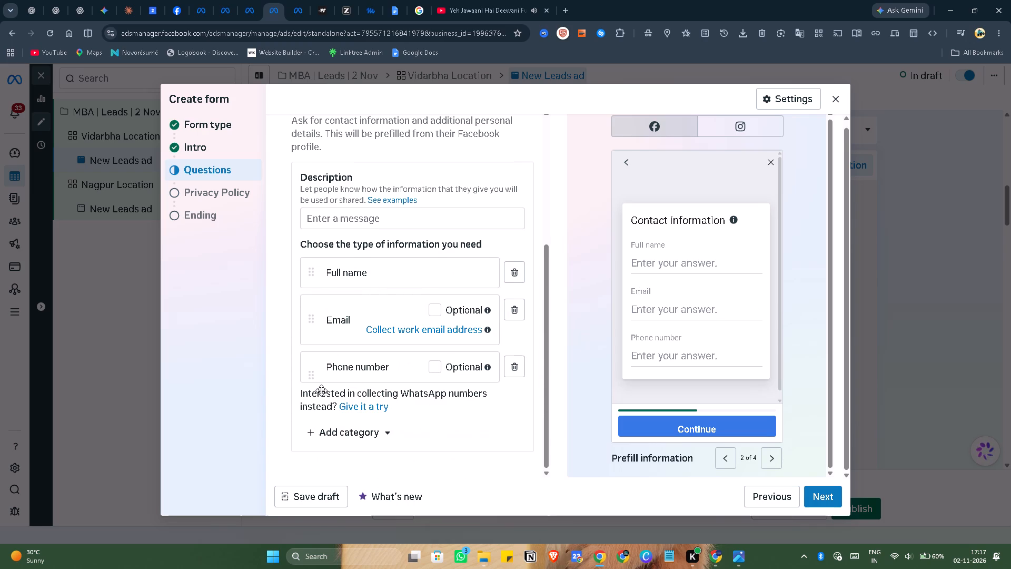
left_click_drag(307, 373, 300, 302)
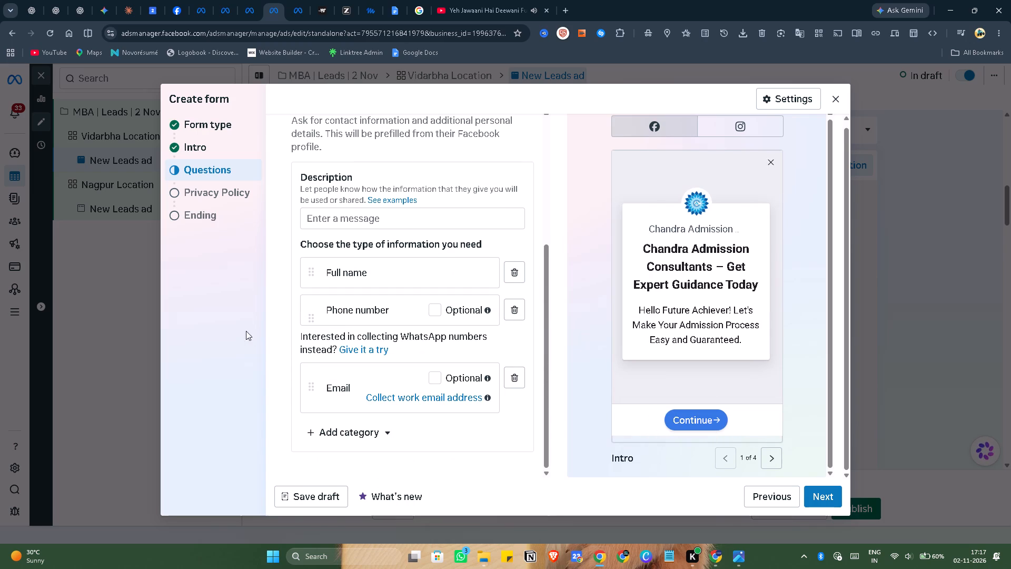
left_click(243, 327)
scroll(263, 328, "up", 4)
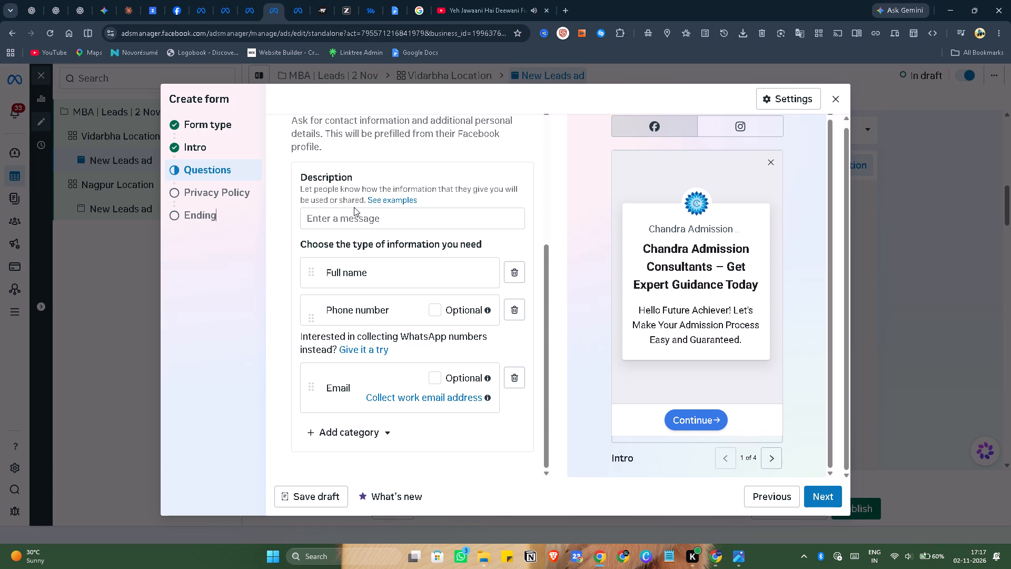
Copy "Fill in your details and our team will get in touch with you shortly." from the IIM Video form into the contact information description.
left_click(357, 213)
left_click(302, 9)
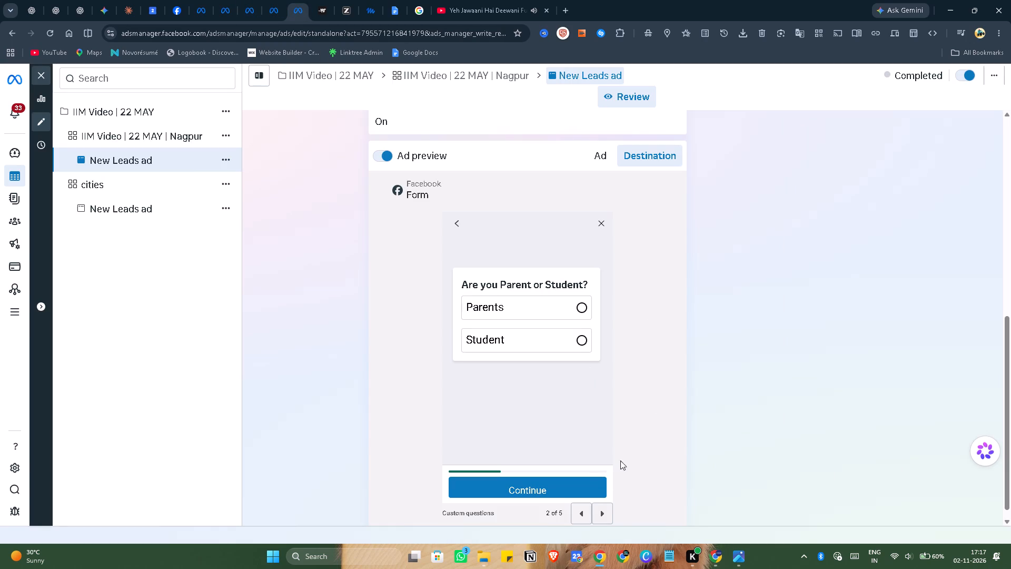
left_click(608, 507)
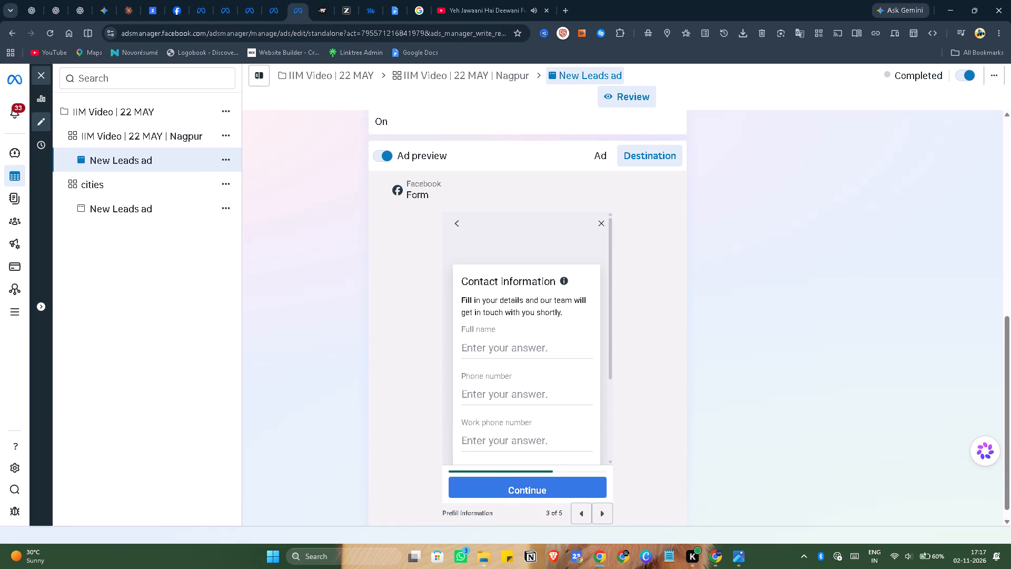
left_click_drag(462, 300, 569, 313)
key("ctrl+c")
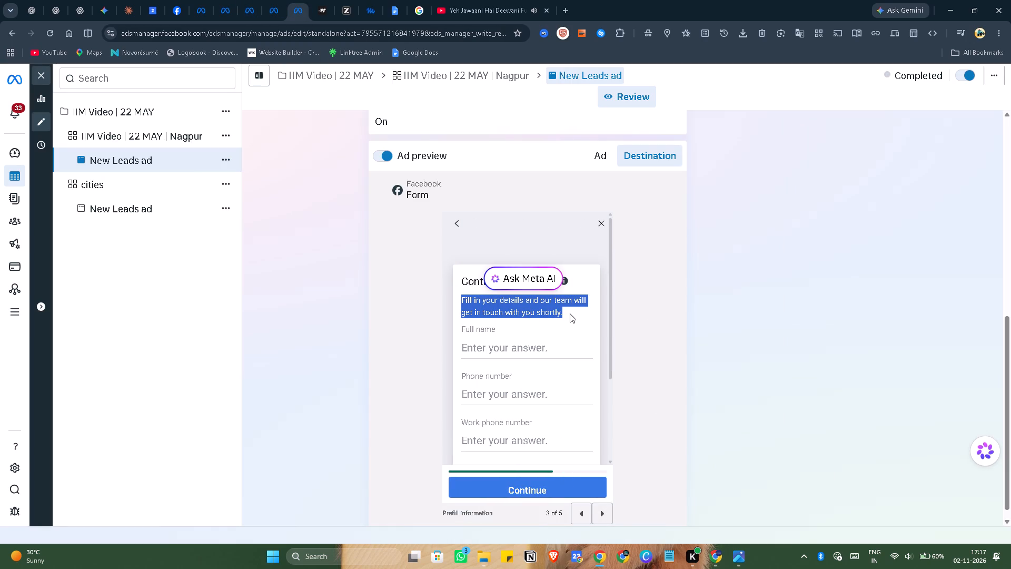
left_click(267, 0)
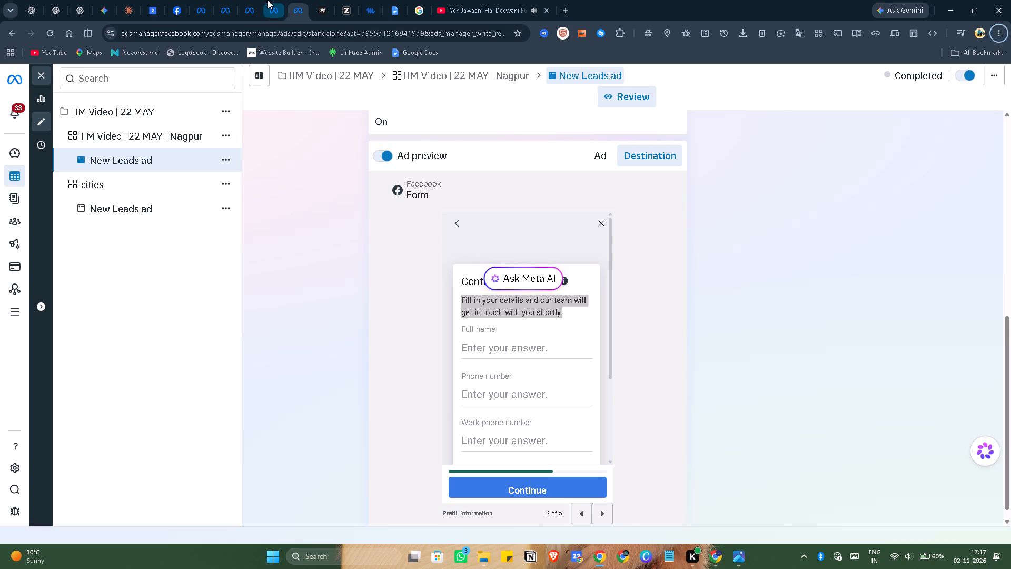
left_click(393, 215)
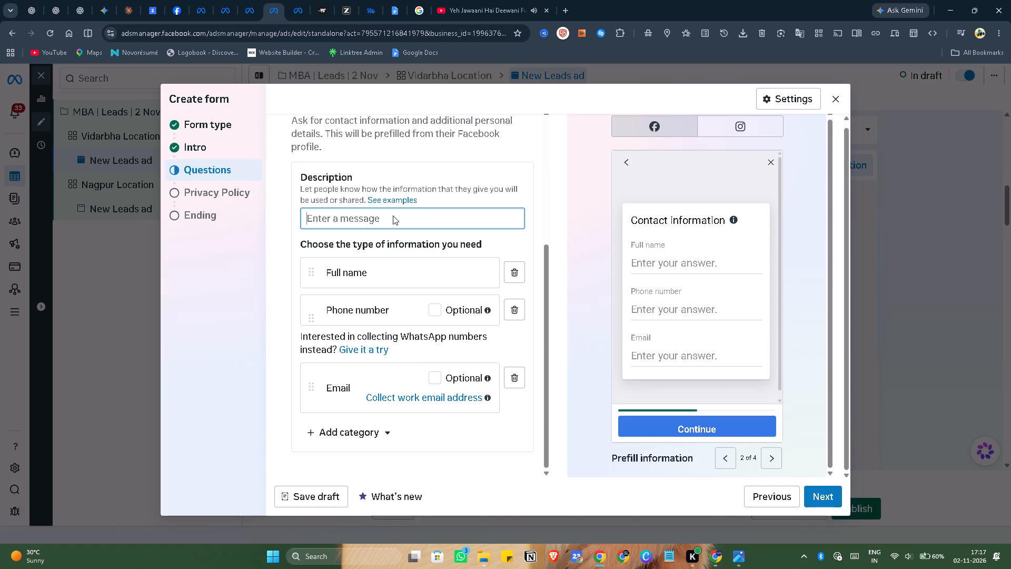
key("ctrl+v")
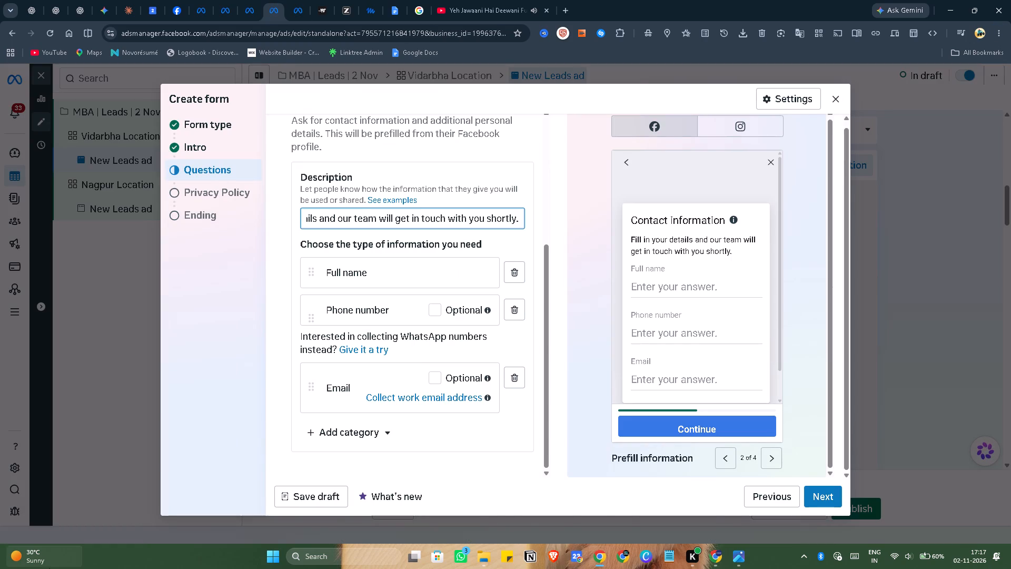
Add a multiple choice question with the text "Are you Parent or Student?" copied from the IIM Video form preview.
scroll(274, 327, "up", 14)
scroll(330, 208, "up", 10)
left_click(354, 263)
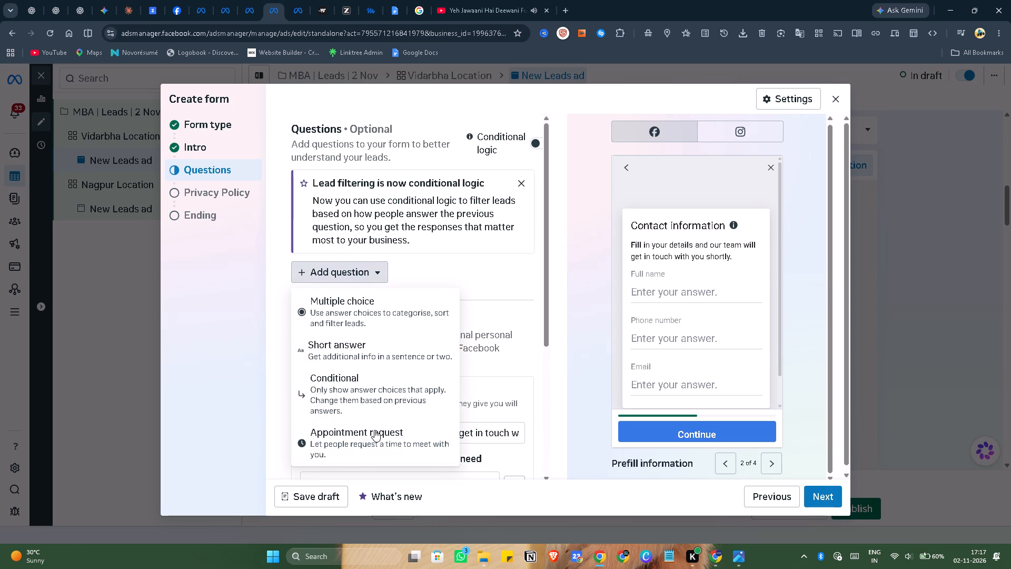
scroll(374, 432, "down", 2)
left_click(384, 317)
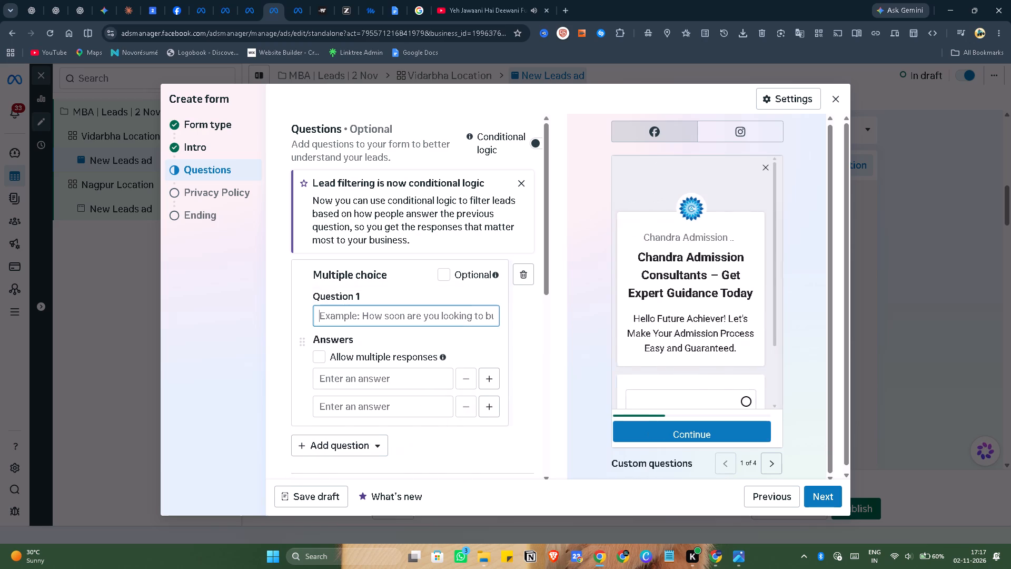
left_click(299, 11)
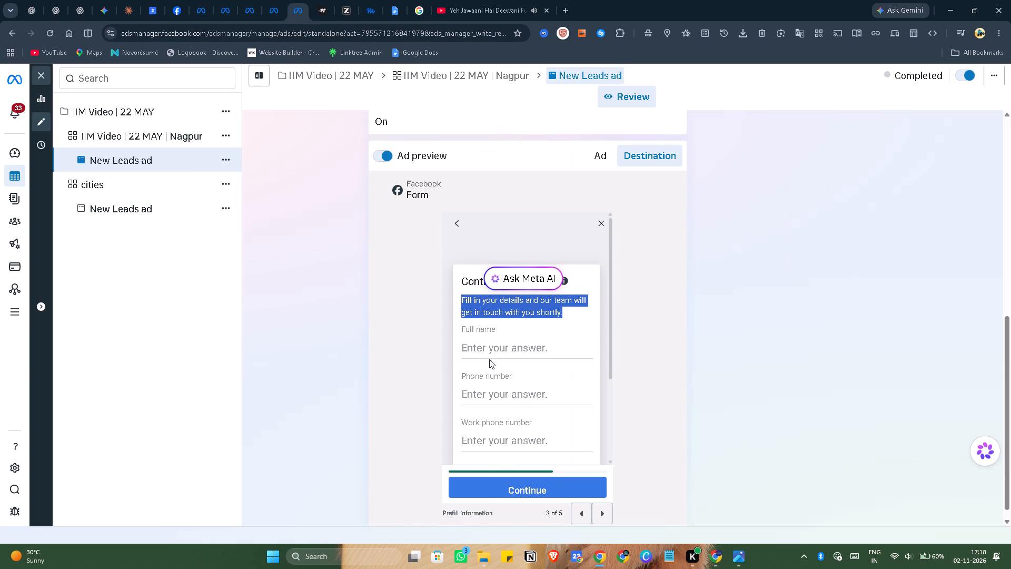
left_click(584, 513)
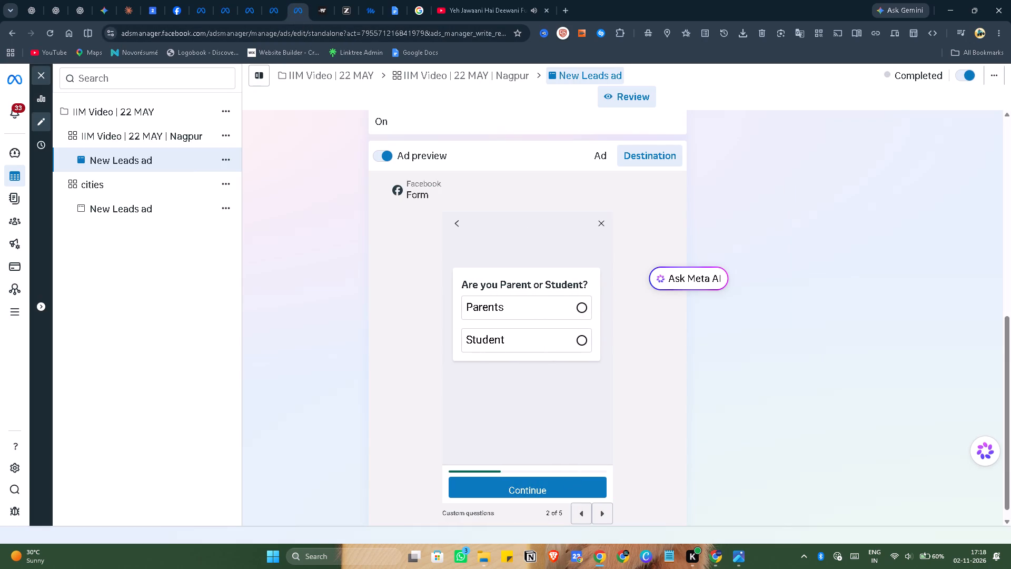
triple_click(576, 279)
key("ctrl+c")
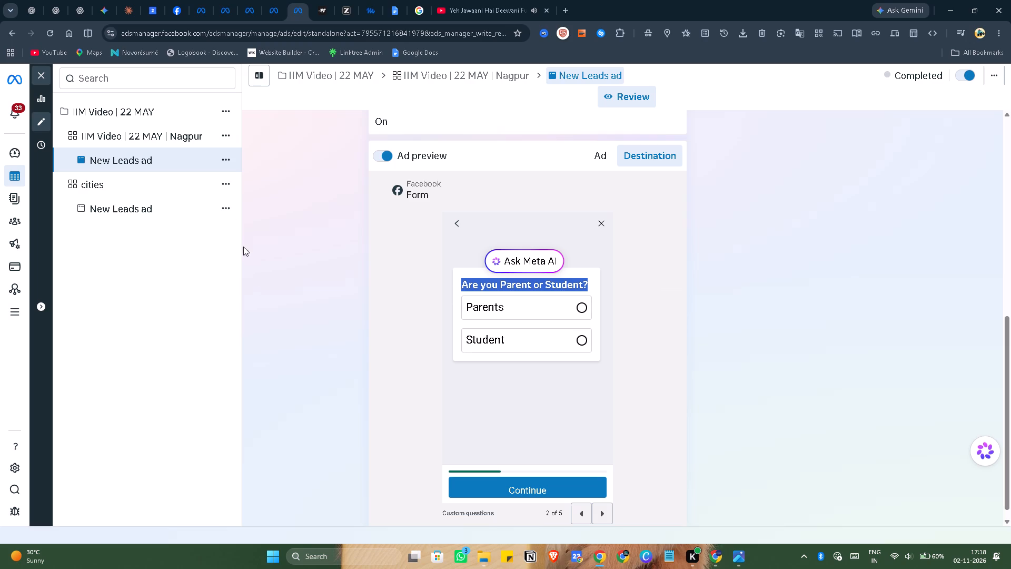
left_click(271, 1)
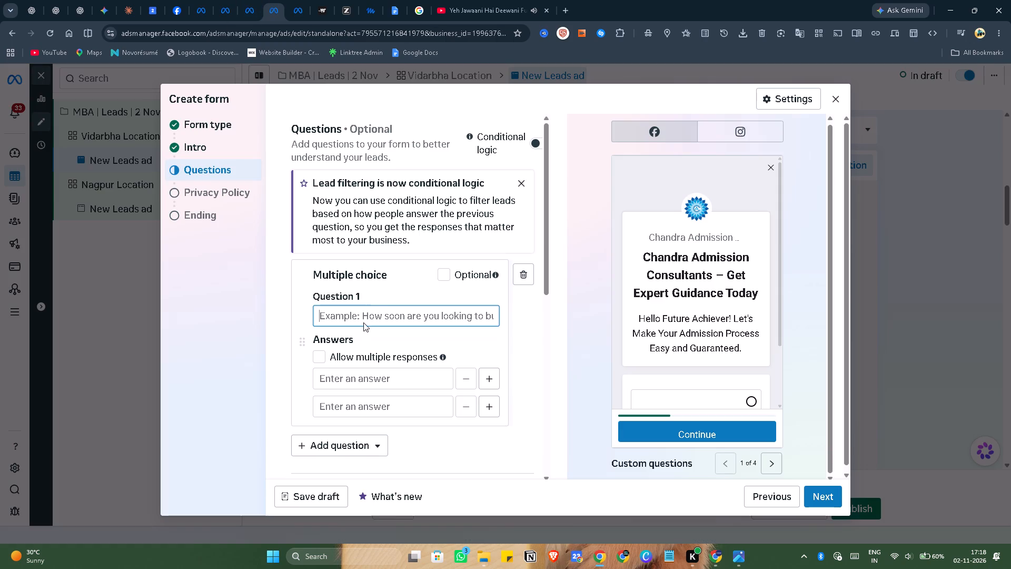
left_click(366, 317)
key("ctrl+v")
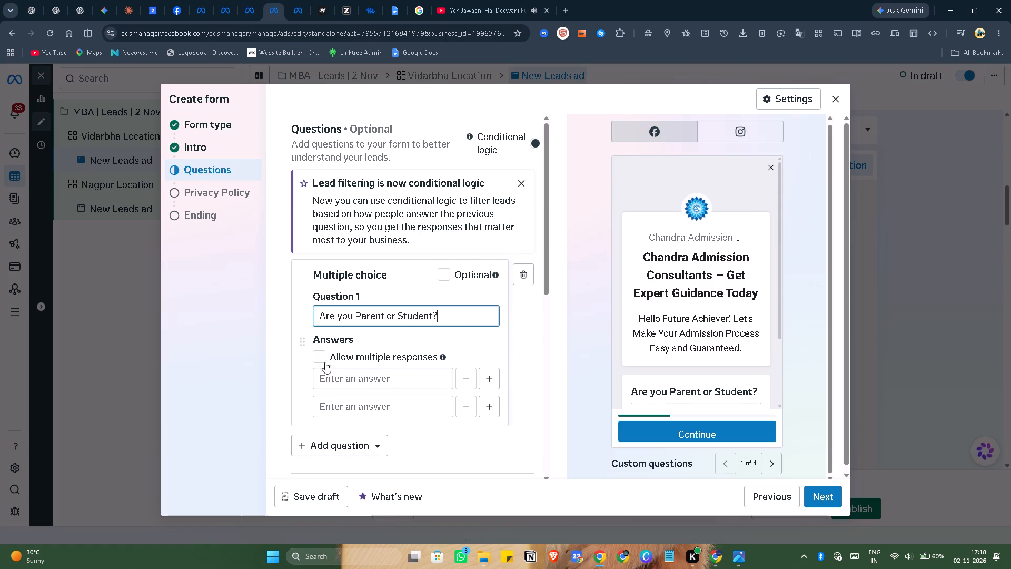
Copy the answer "Parents" from the IIM Video form preview for the first answer of Question 1.
left_click(356, 384)
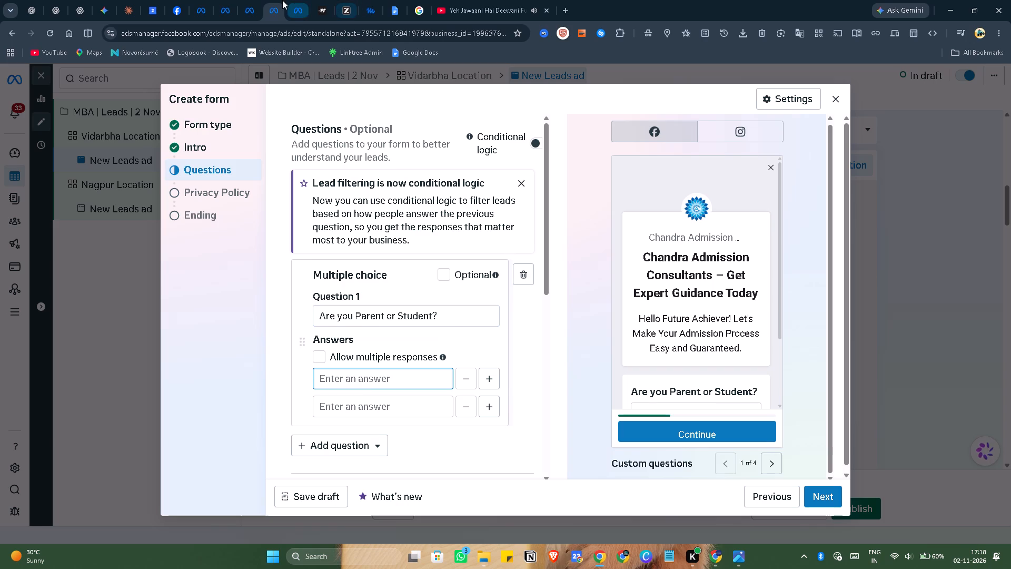
left_click(290, 5)
triple_click(492, 308)
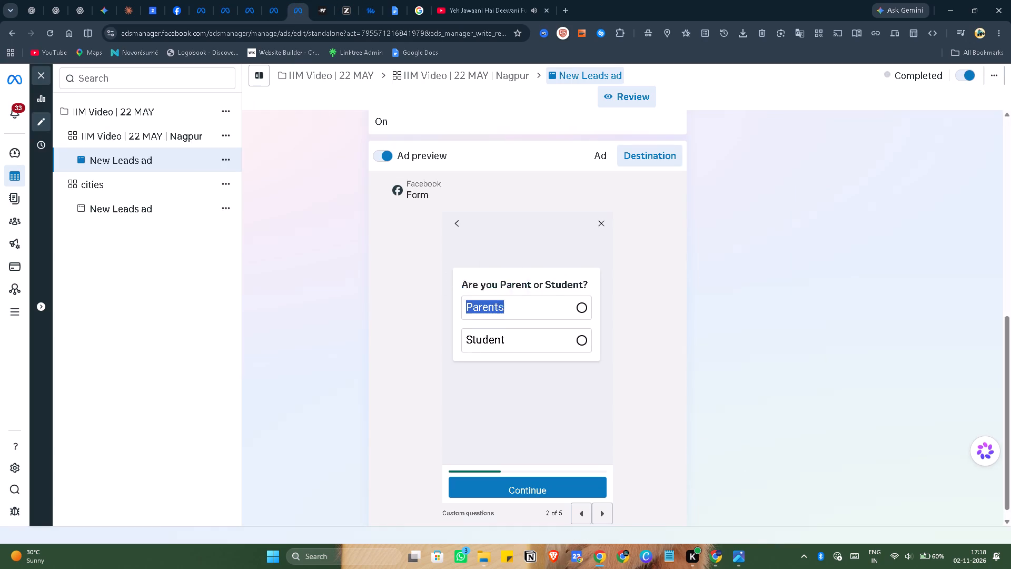
key("ctrl+c")
left_click(267, 2)
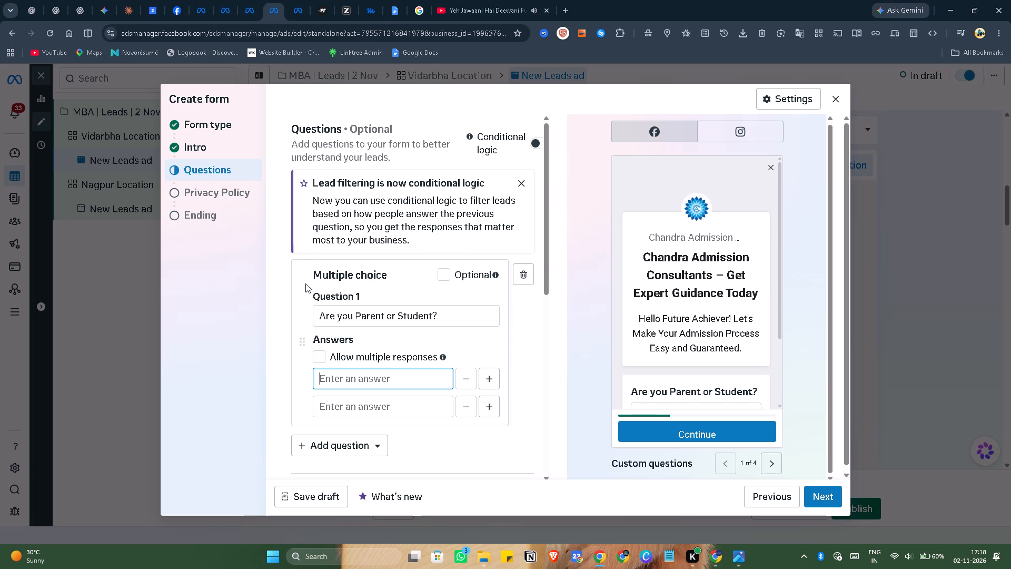
Fill in the two answers of Question 1 as "Parents" and "Student".
left_click(370, 379)
key("ctrl+v")
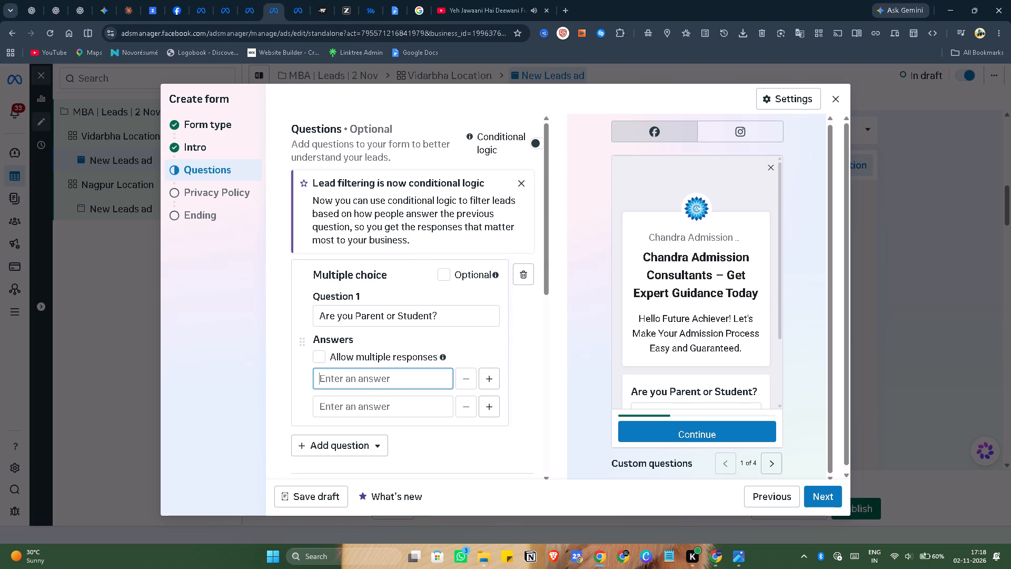
left_click(390, 409)
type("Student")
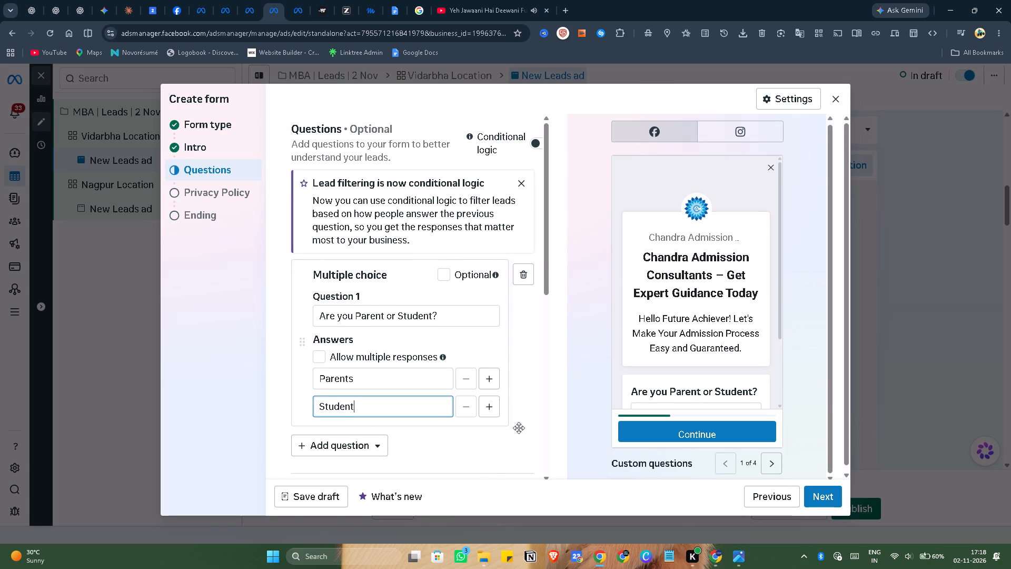
Check the contact information fields, continue to the form's Privacy Policy section and open its link for entry.
scroll(527, 392, "down", 3)
scroll(460, 357, "down", 6)
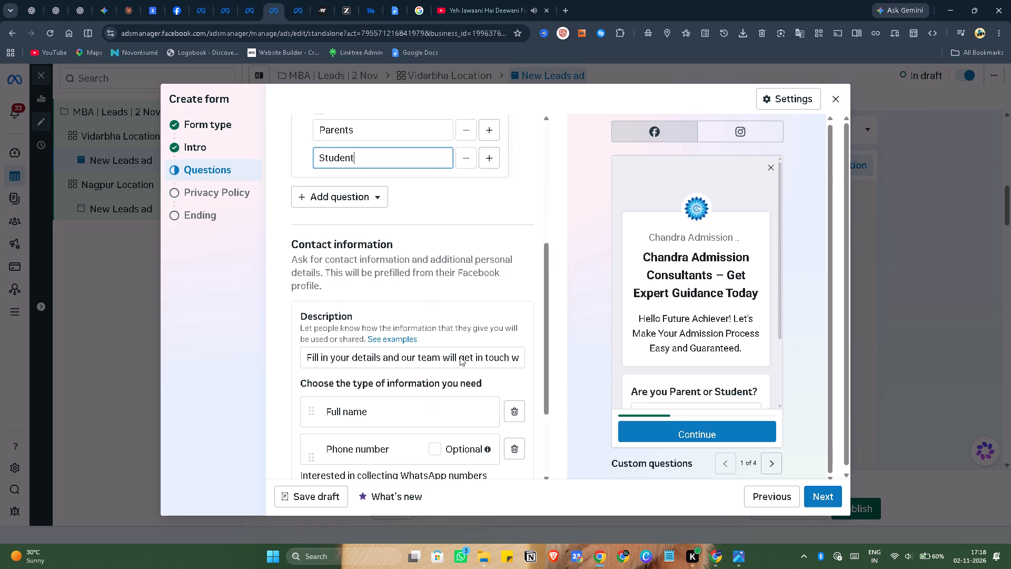
scroll(359, 377, "down", 3)
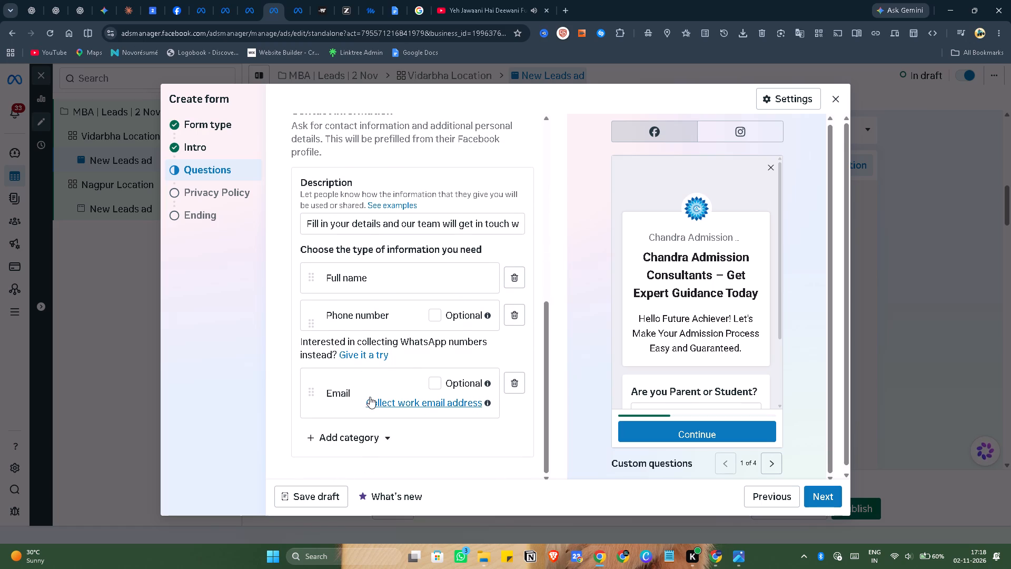
scroll(368, 382, "down", 3)
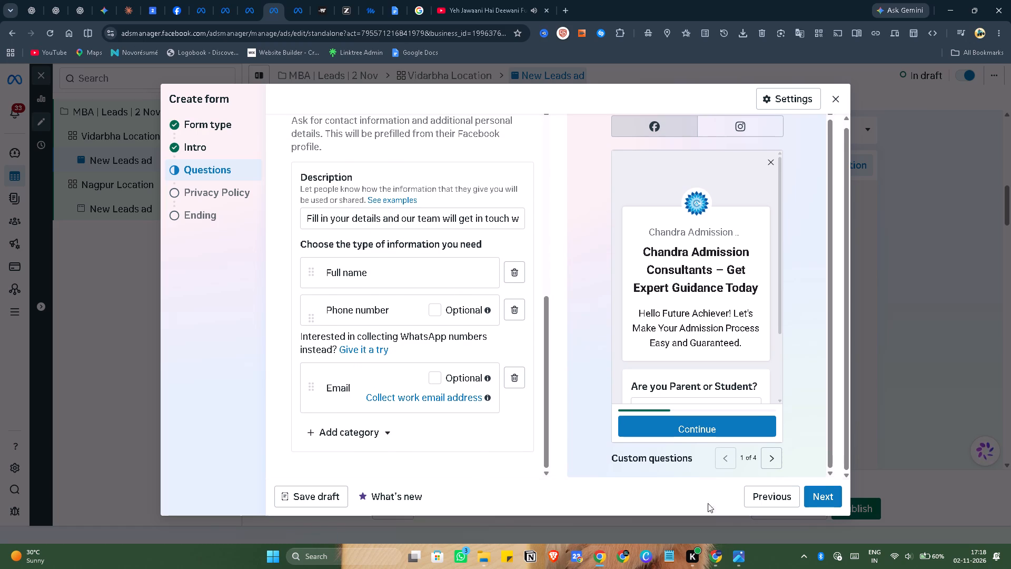
left_click(811, 501)
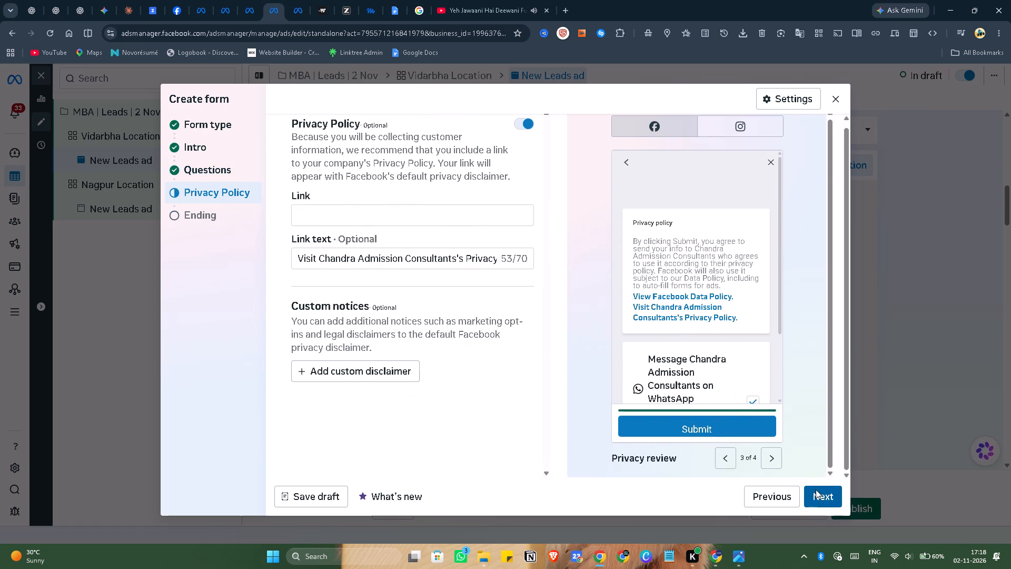
left_click(358, 211)
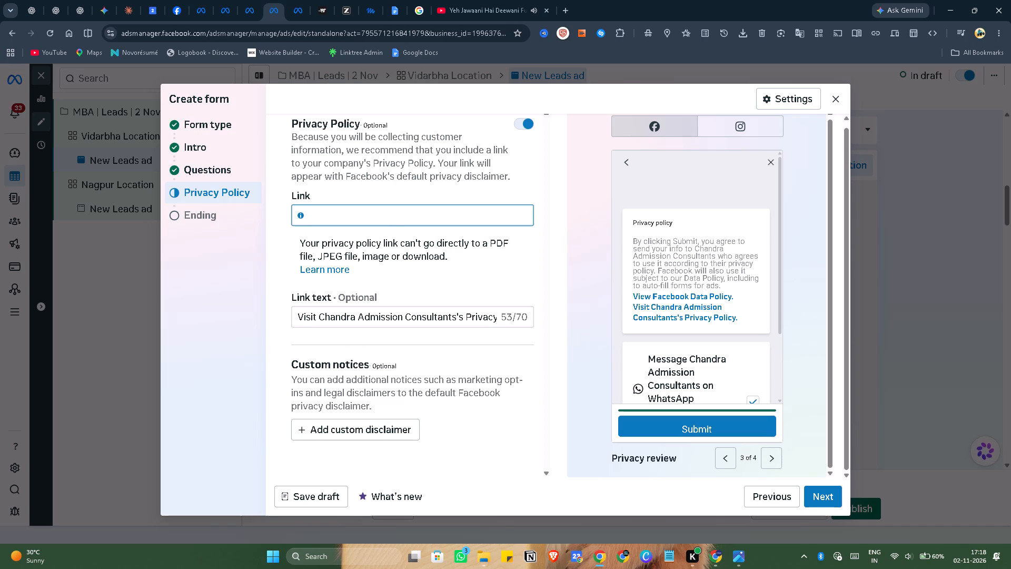
scroll(693, 344, "down", 1)
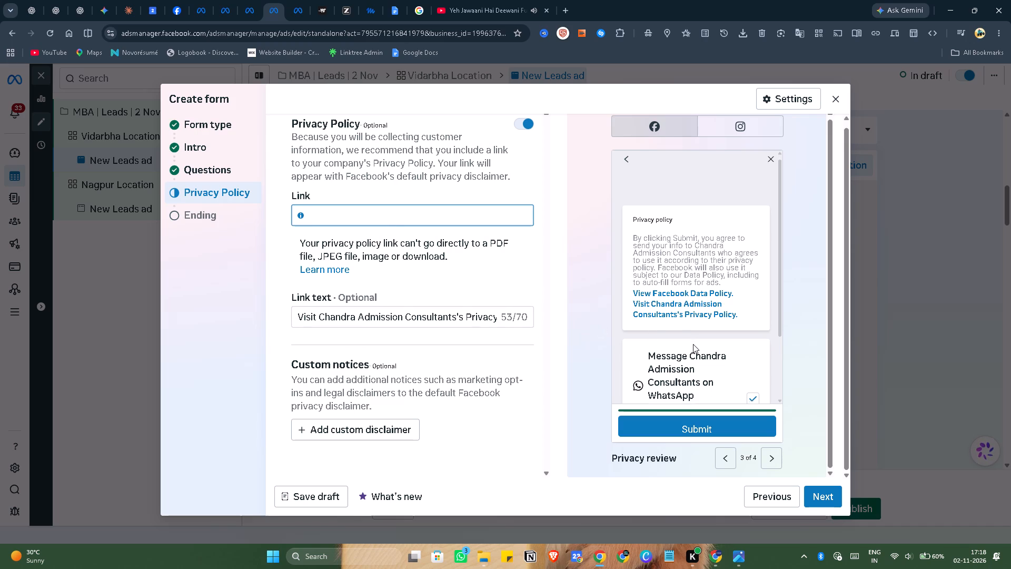
scroll(691, 343, "down", 2)
scroll(328, 378, "up", 2)
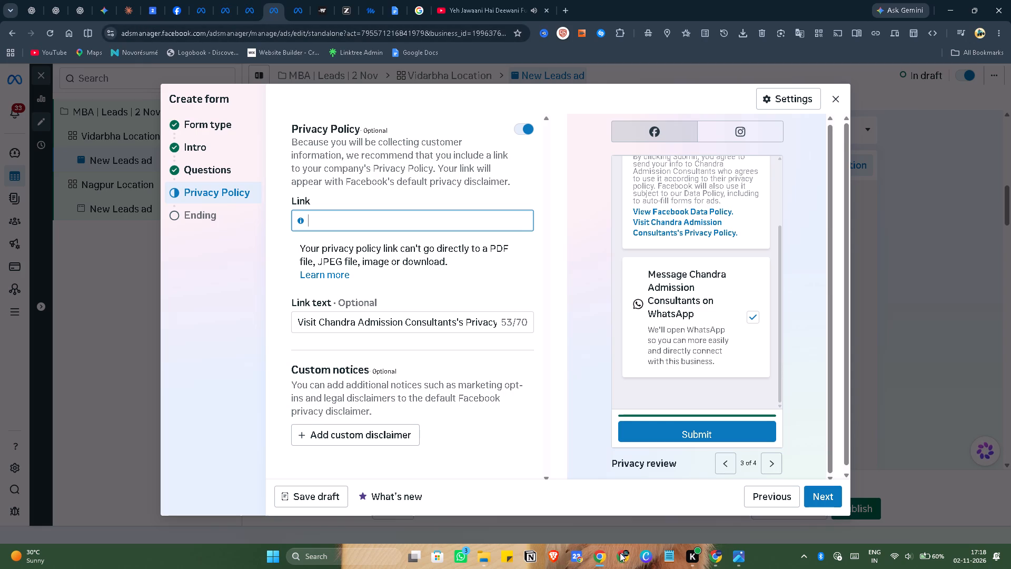
Switch to a second Chrome profile's window, maximise it and open the chandra.admissions profile on Instagram.
right_click(594, 551)
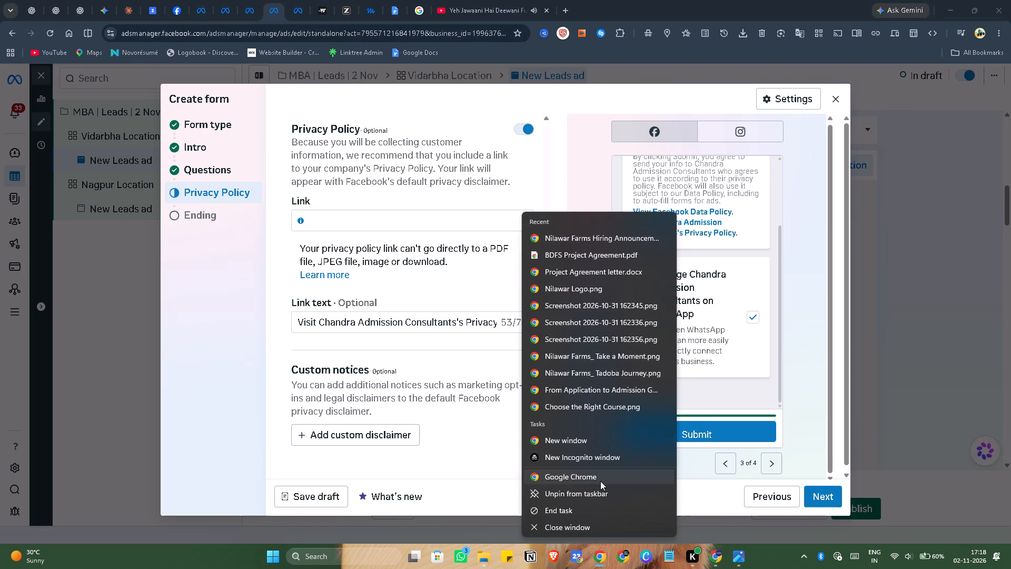
left_click(600, 481)
left_click(657, 253)
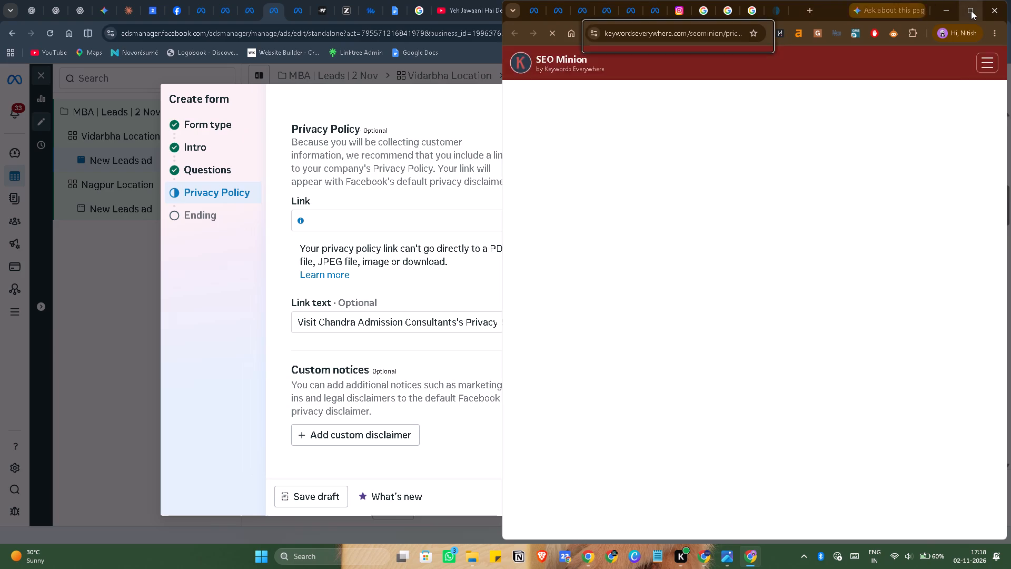
left_click(971, 11)
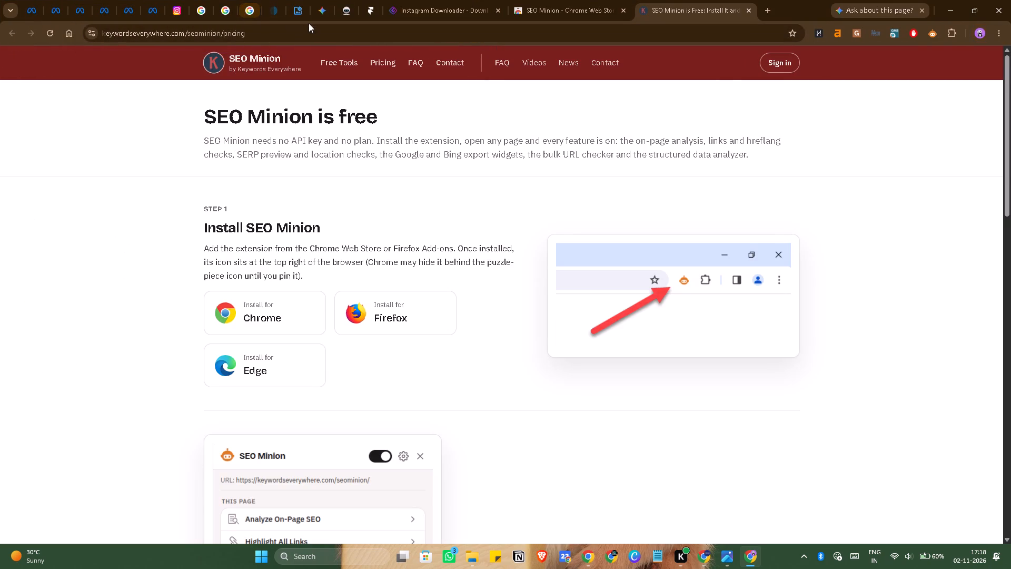
left_click(170, 14)
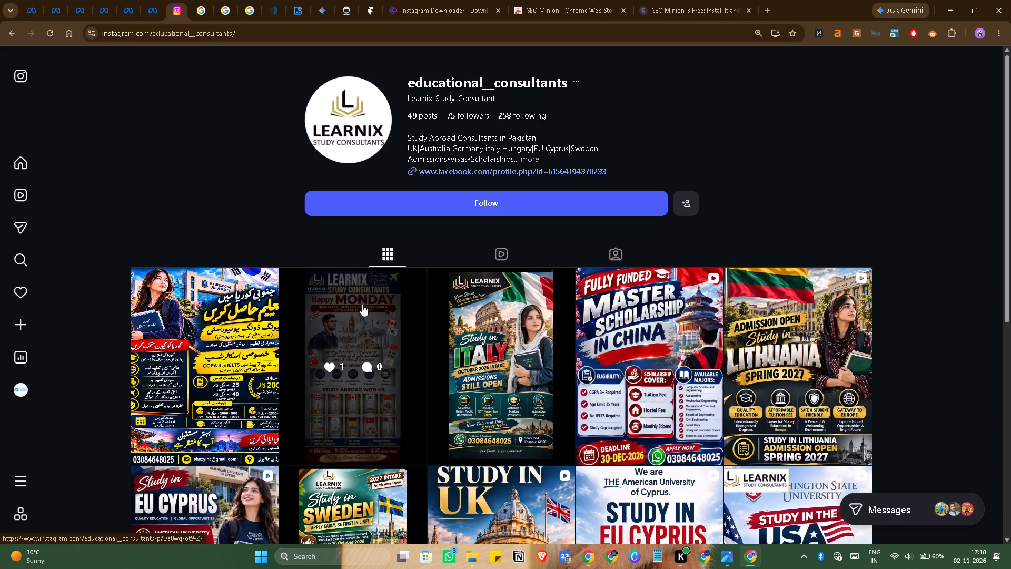
left_click(22, 163)
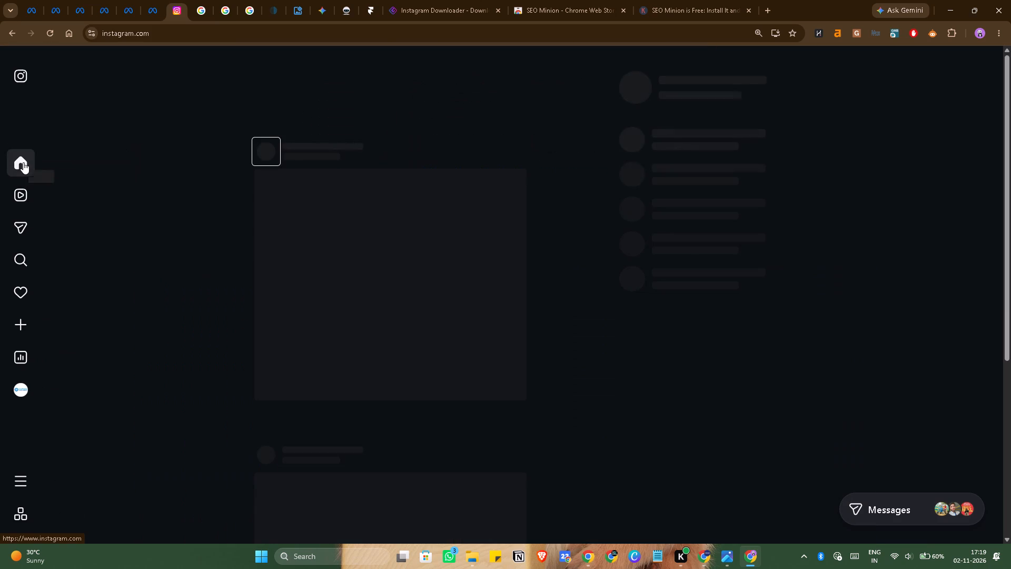
left_click(23, 162)
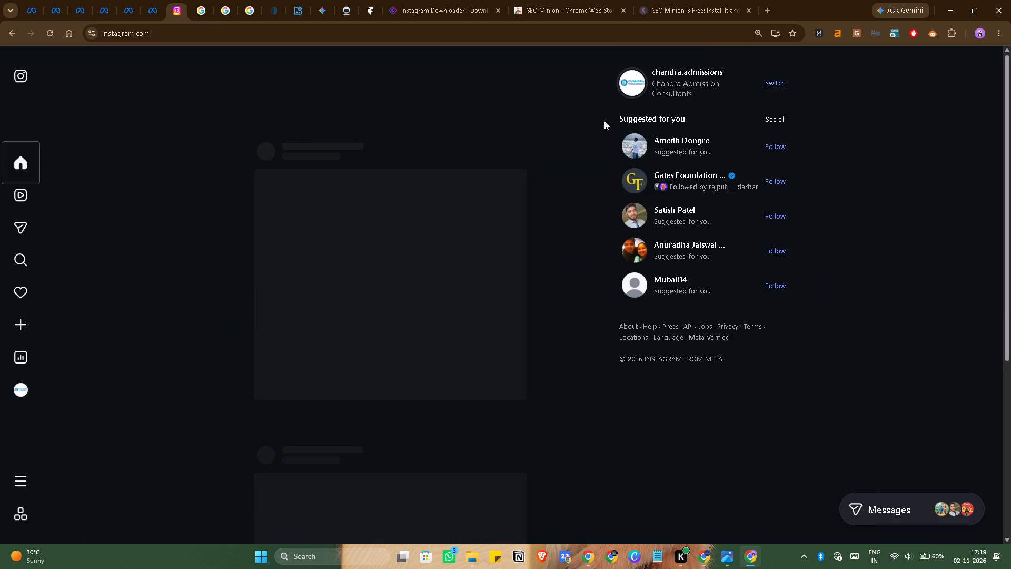
scroll(471, 287, "down", 2)
scroll(314, 307, "up", 3)
left_click(19, 391)
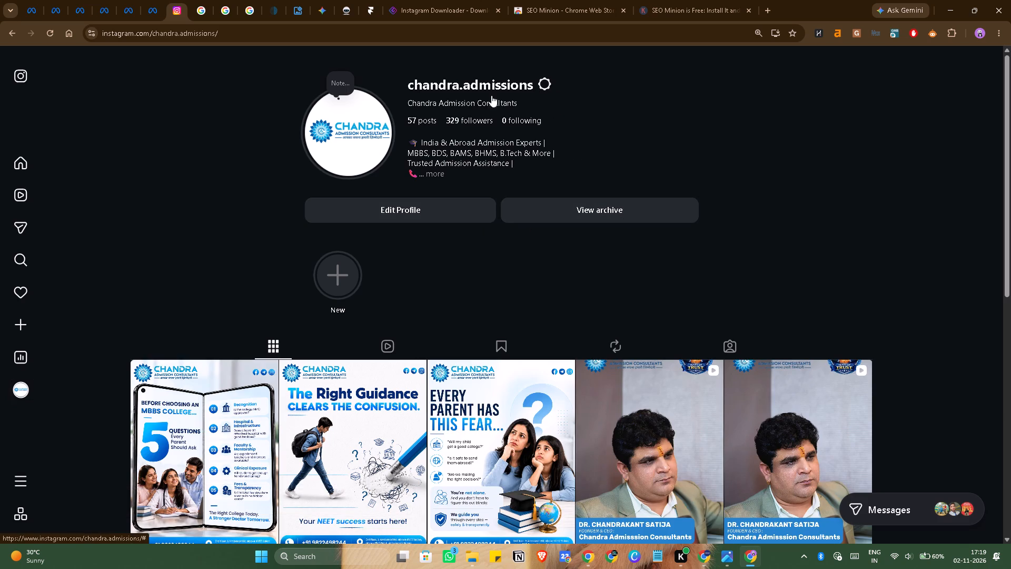
Look through the chandra.admissions account options, QR code page and Edit Profile page, and return to the Instagram home feed.
left_click(549, 86)
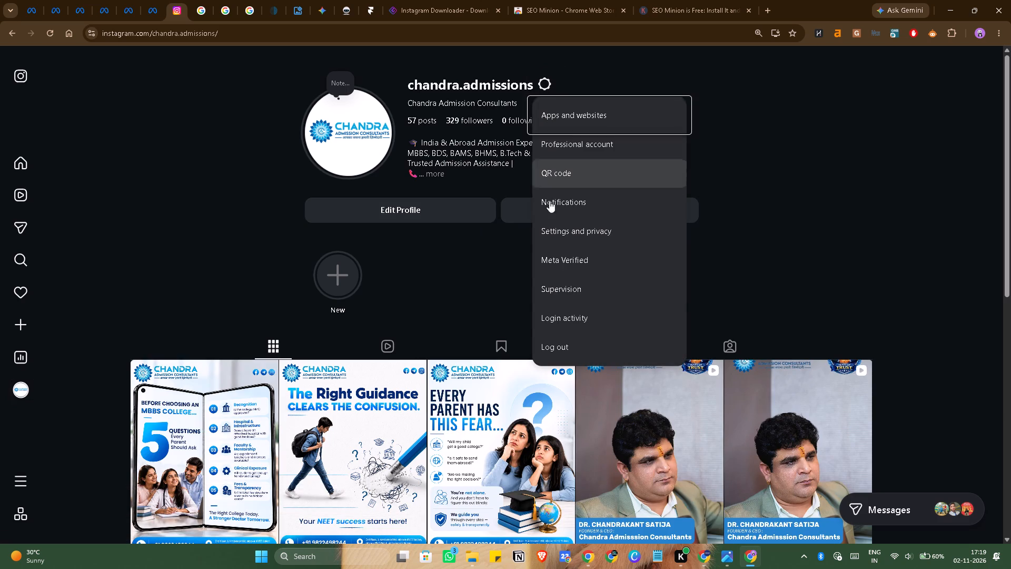
scroll(604, 259, "down", 3)
scroll(604, 252, "up", 1)
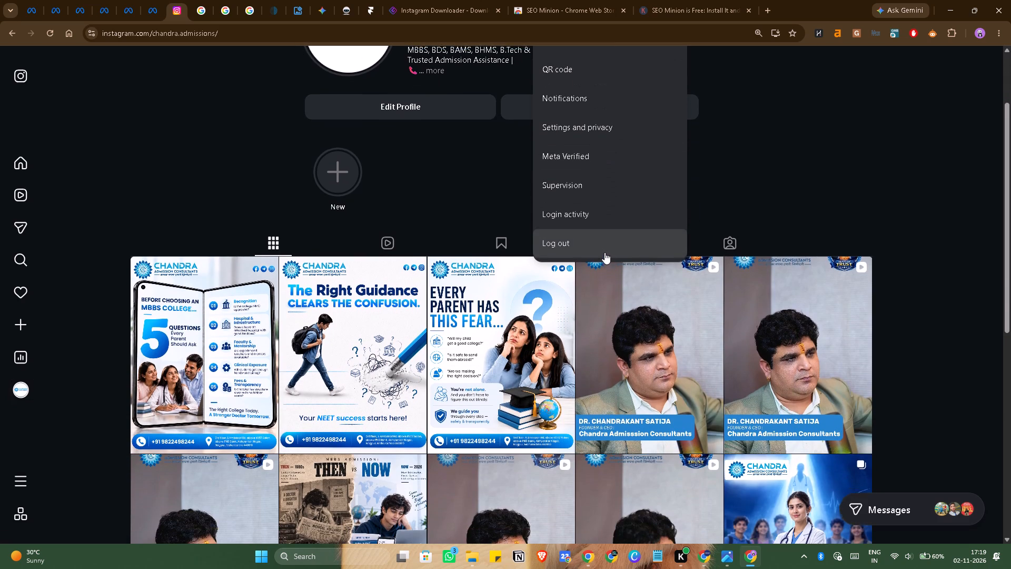
scroll(604, 252, "up", 3)
left_click(584, 171)
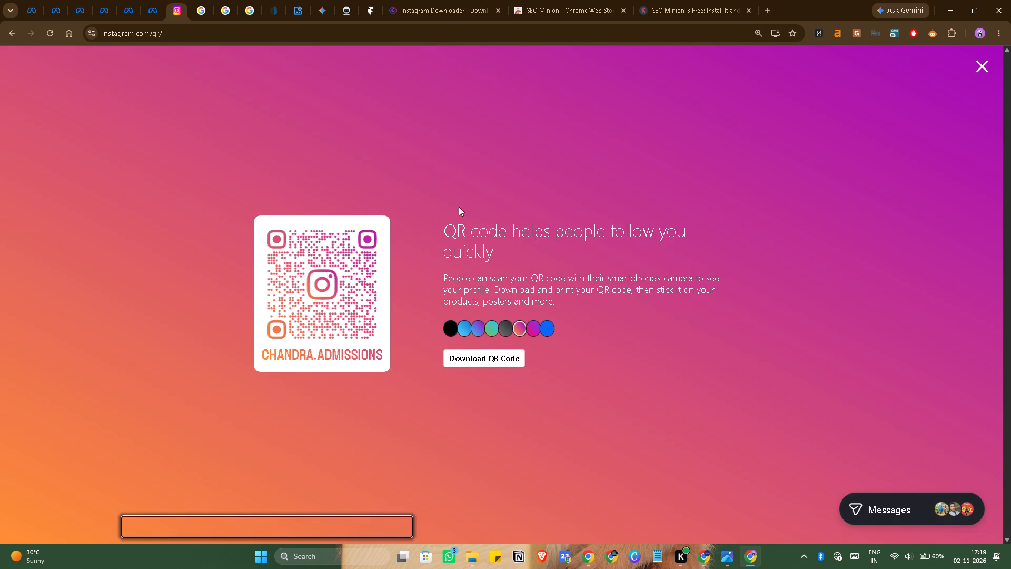
left_click(12, 34)
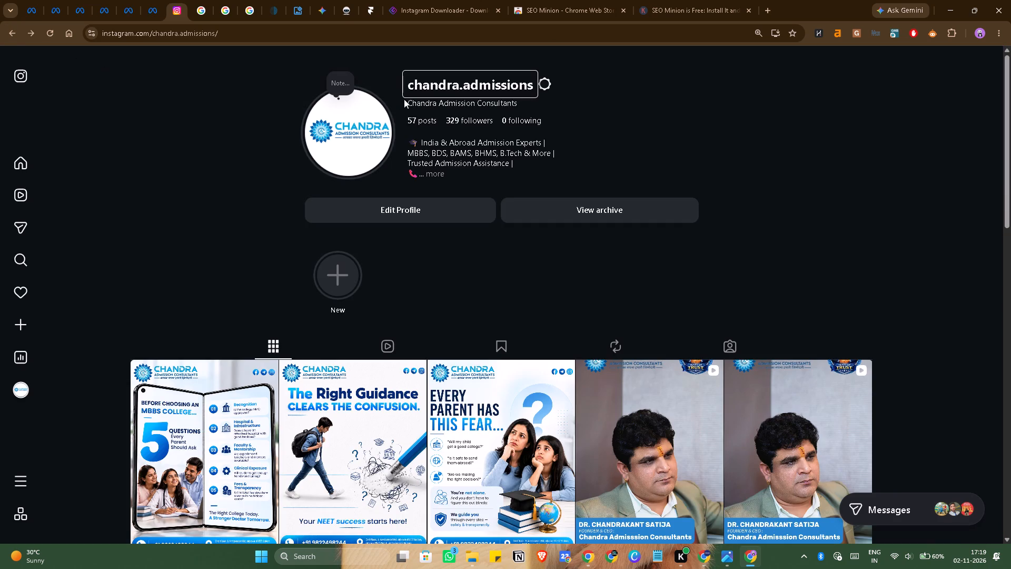
left_click(550, 85)
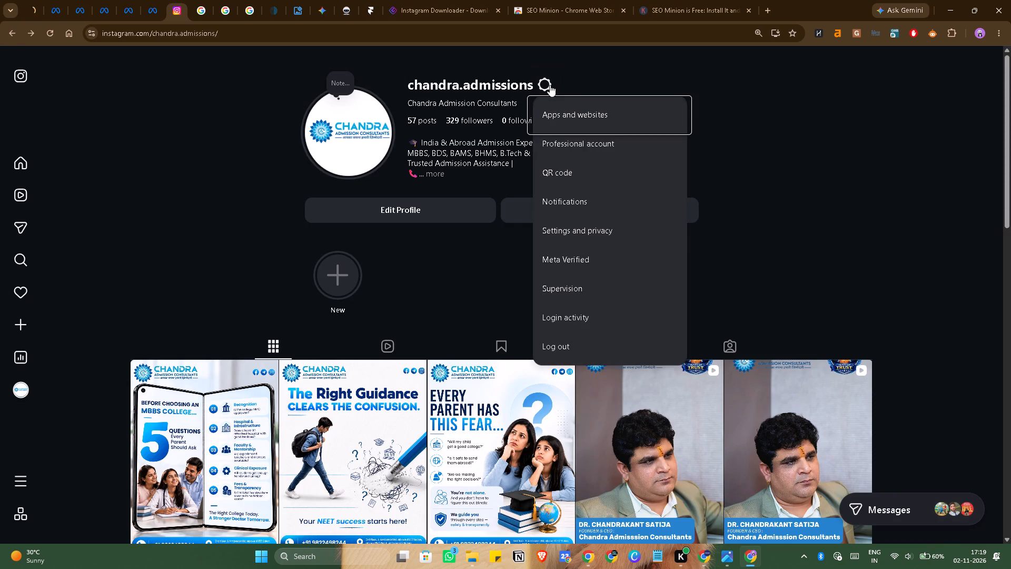
left_click(793, 136)
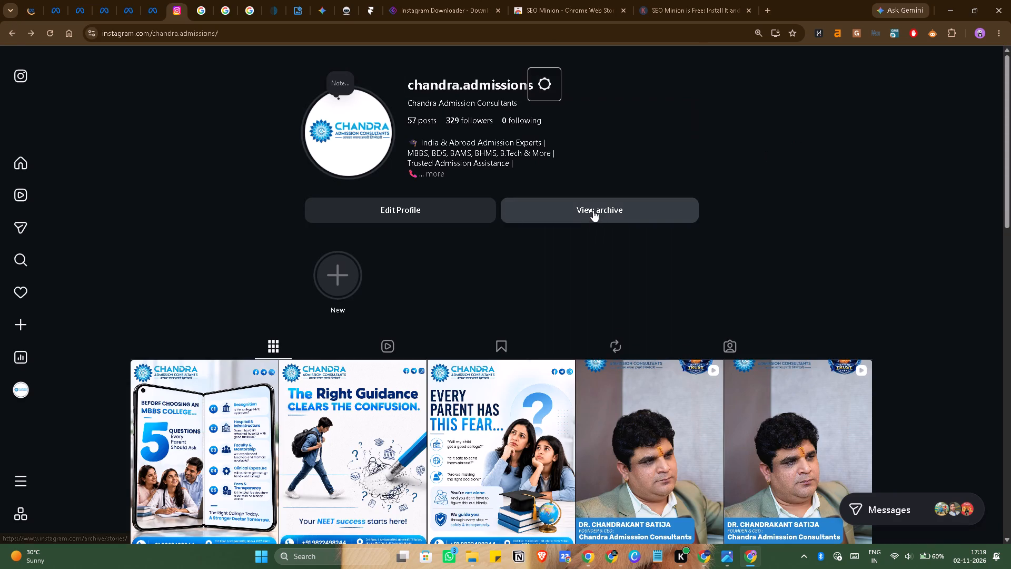
left_click(421, 216)
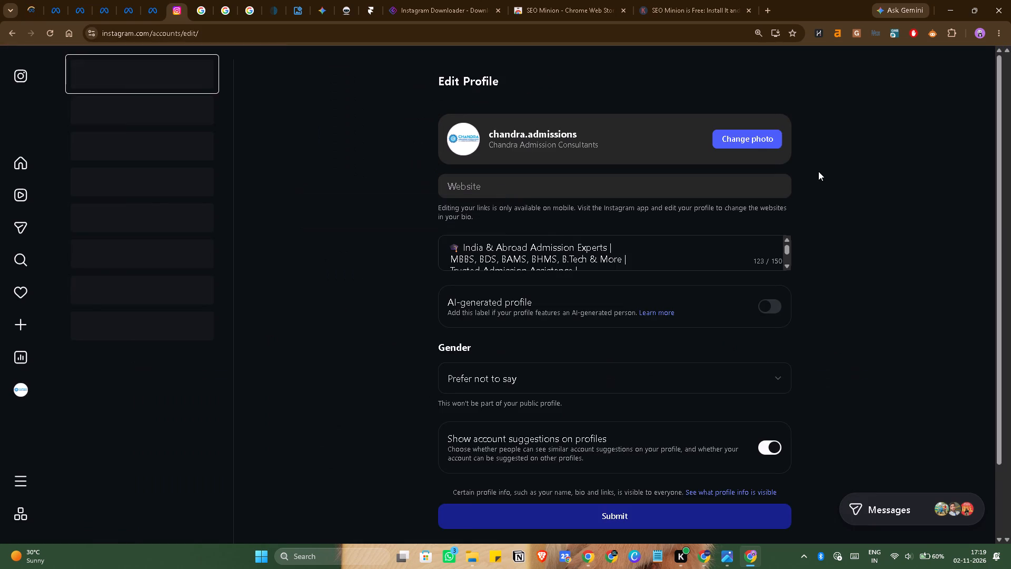
left_click(23, 170)
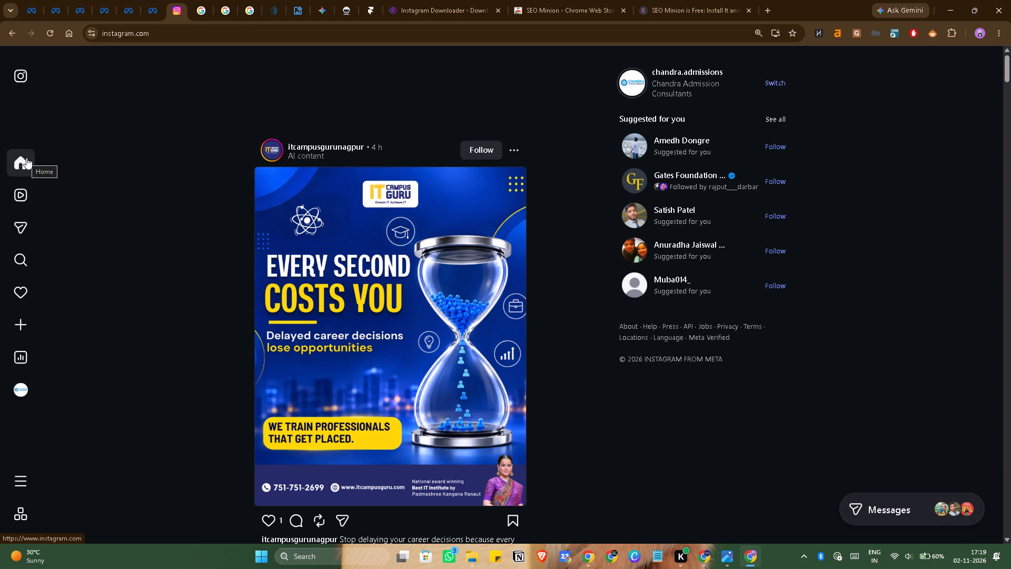
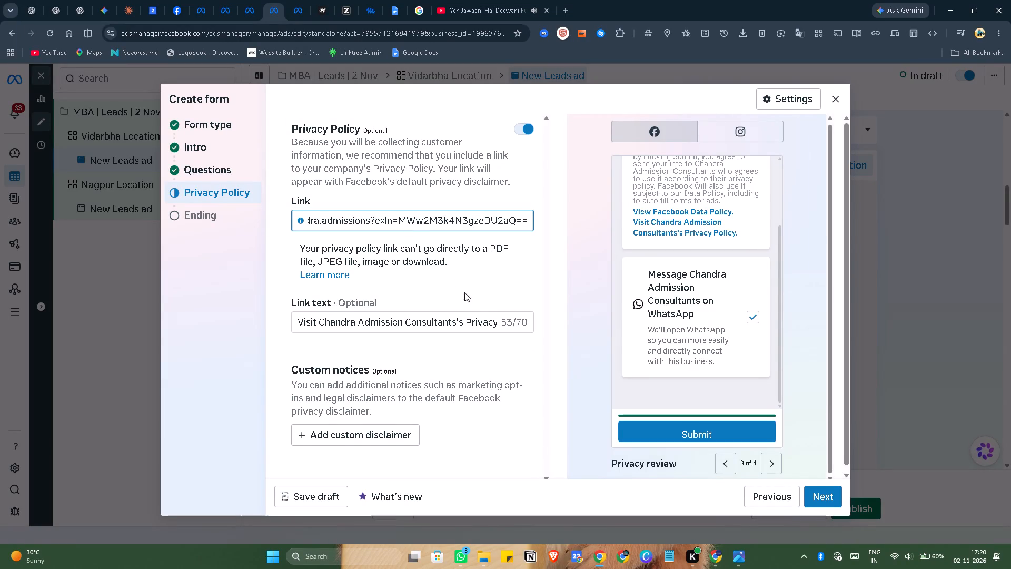
Check the privacy policy settings and advance the form to its Ending section.
scroll(467, 320, "down", 2)
scroll(407, 394, "down", 3)
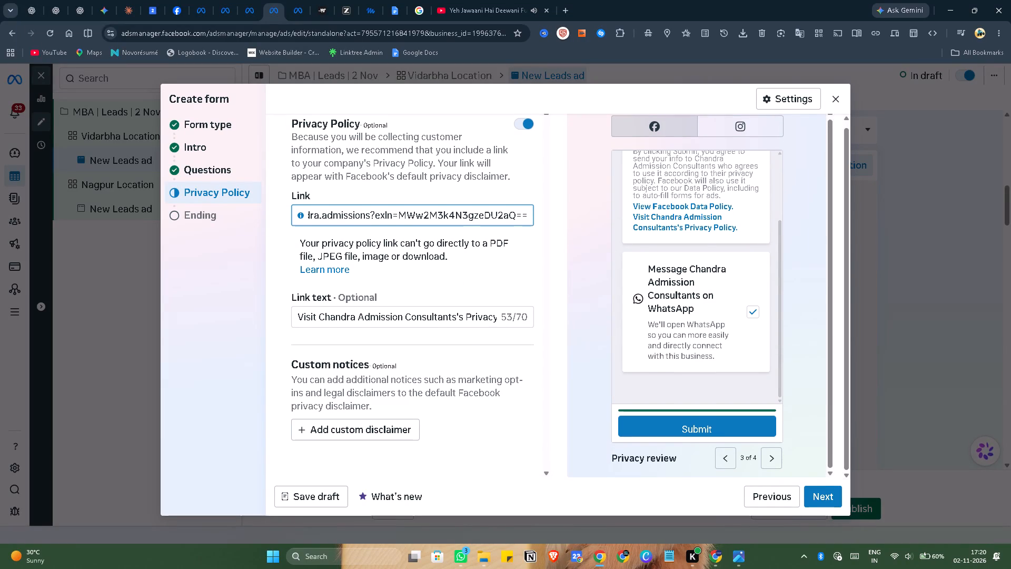
scroll(465, 342, "up", 11)
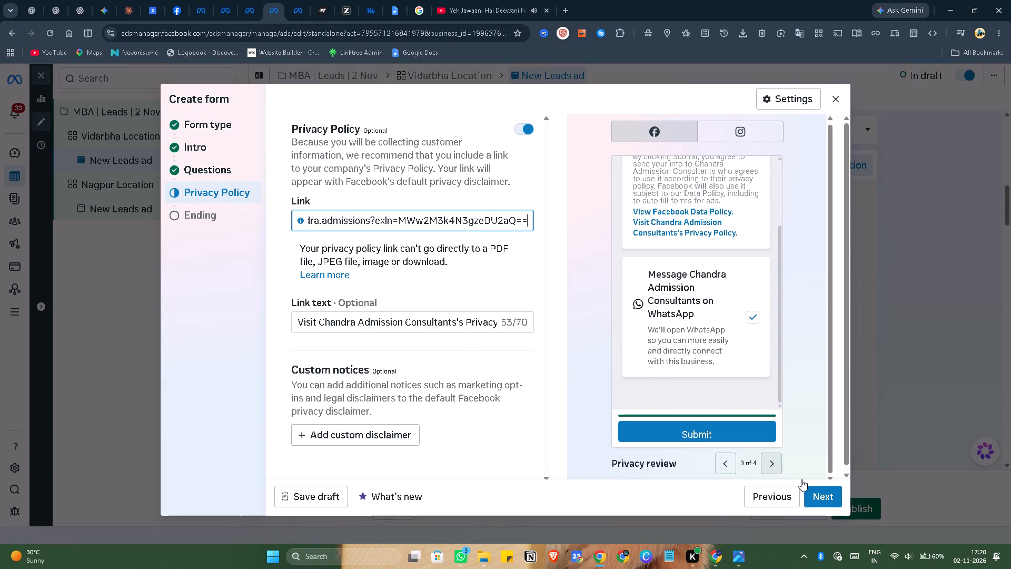
left_click(820, 496)
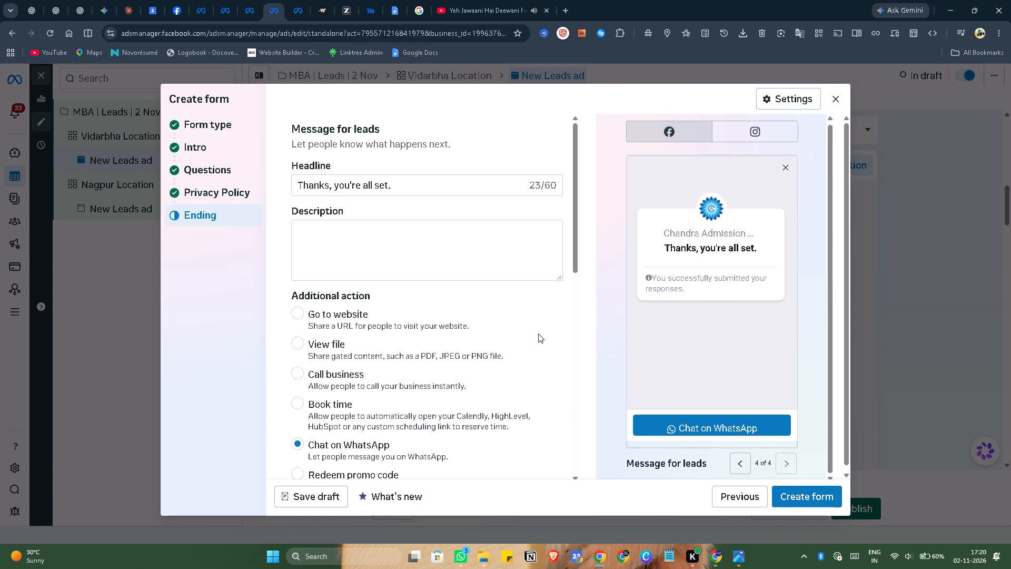
Copy "Let's take the first step toward your dream career—together." from the IIM Video form preview into the ending message's description.
left_click(298, 14)
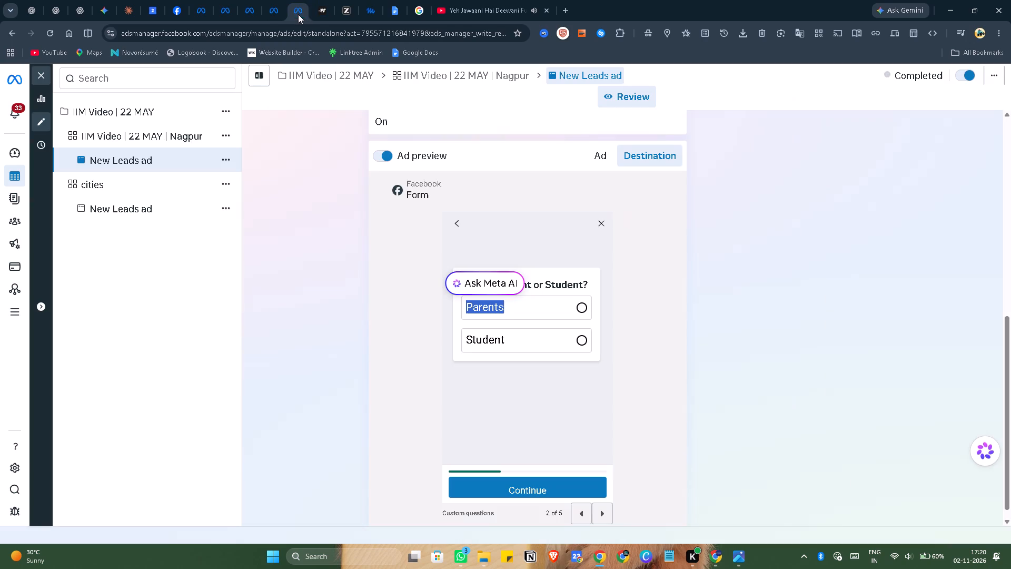
left_click(597, 510)
left_click(601, 514)
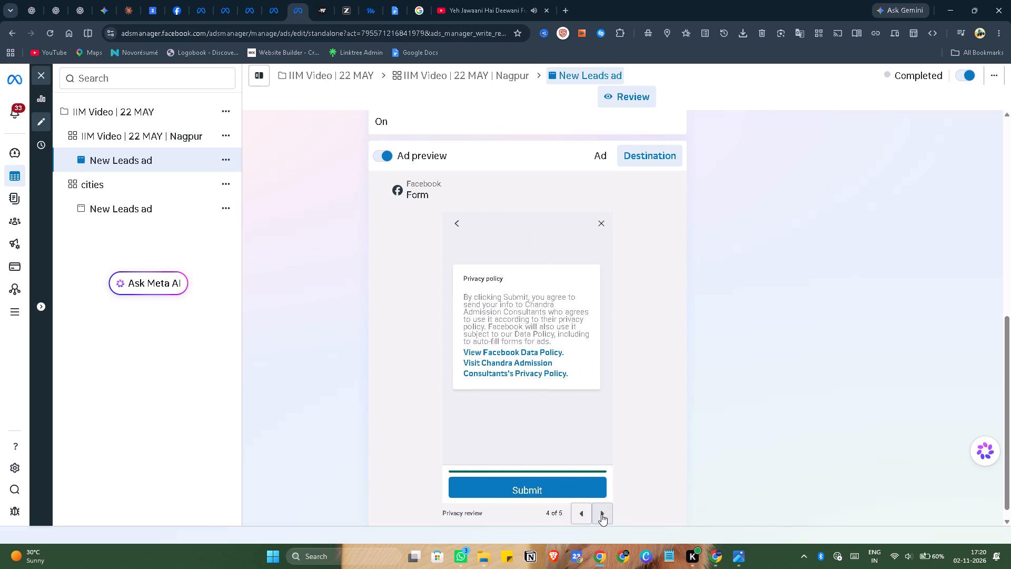
left_click(601, 514)
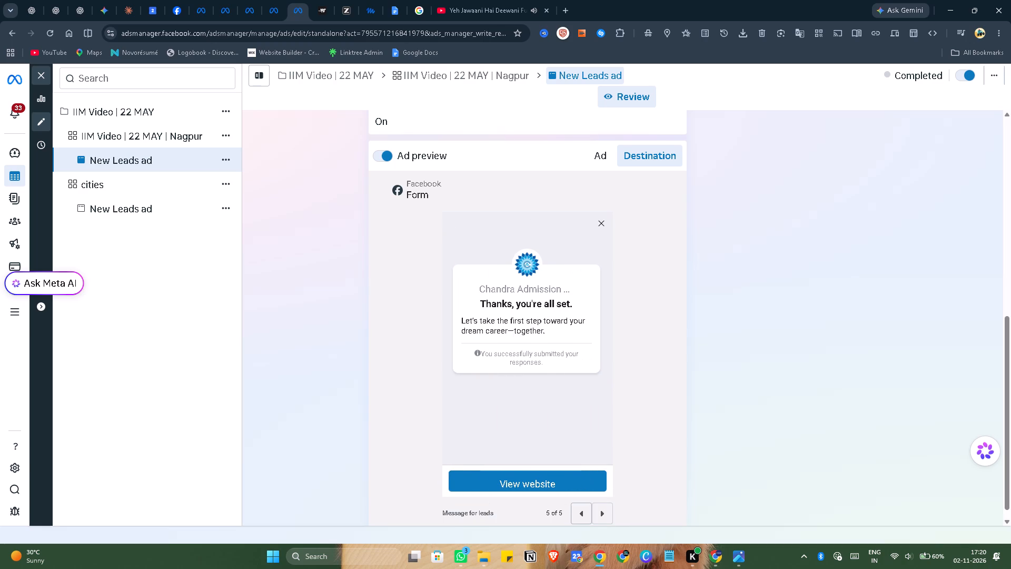
triple_click(484, 316)
key("ctrl+c")
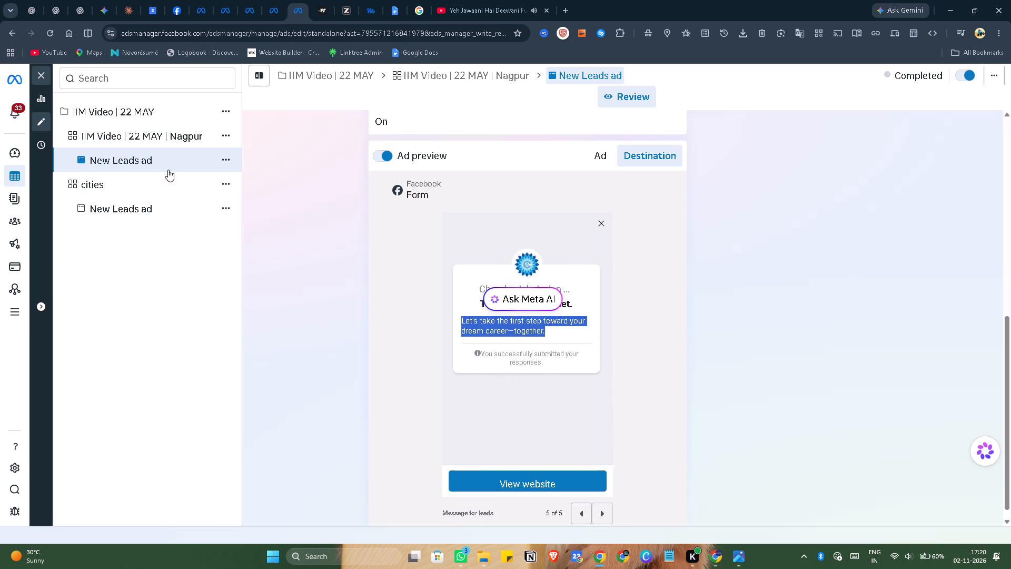
left_click(268, 6)
left_click(381, 239)
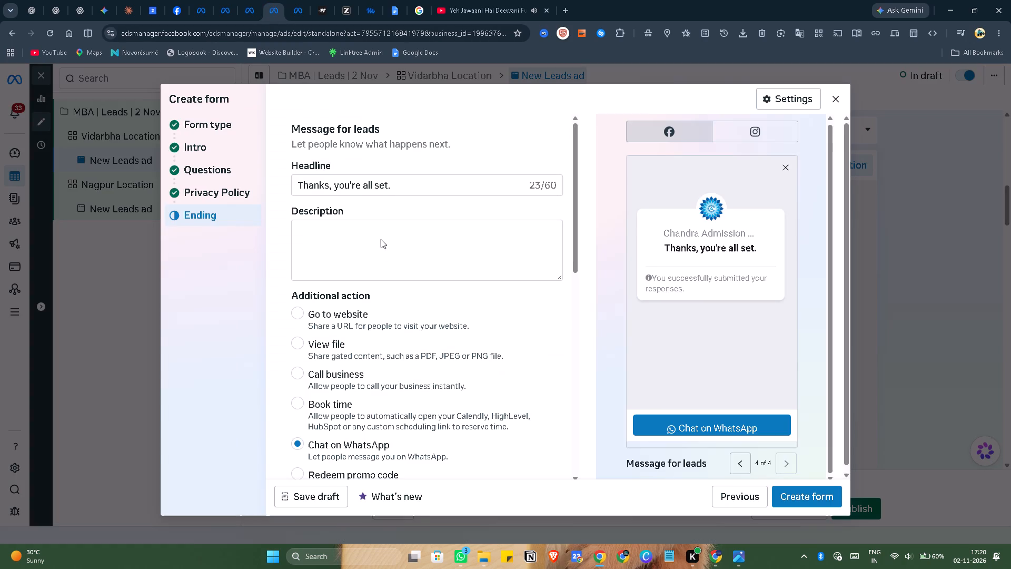
left_click_drag(378, 236, 378, 225)
left_click(383, 237)
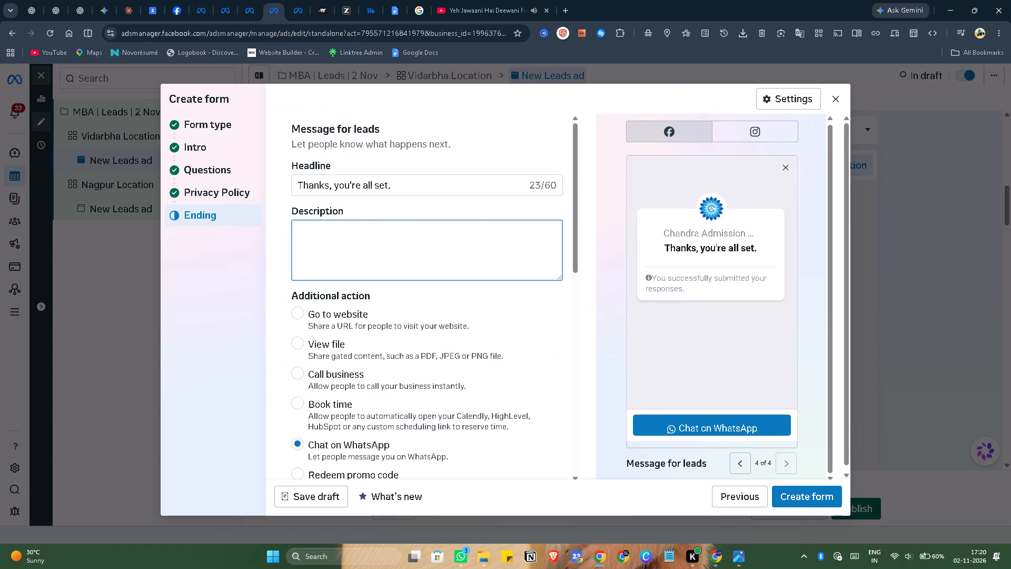
key("ctrl+v")
key("BackSpace")
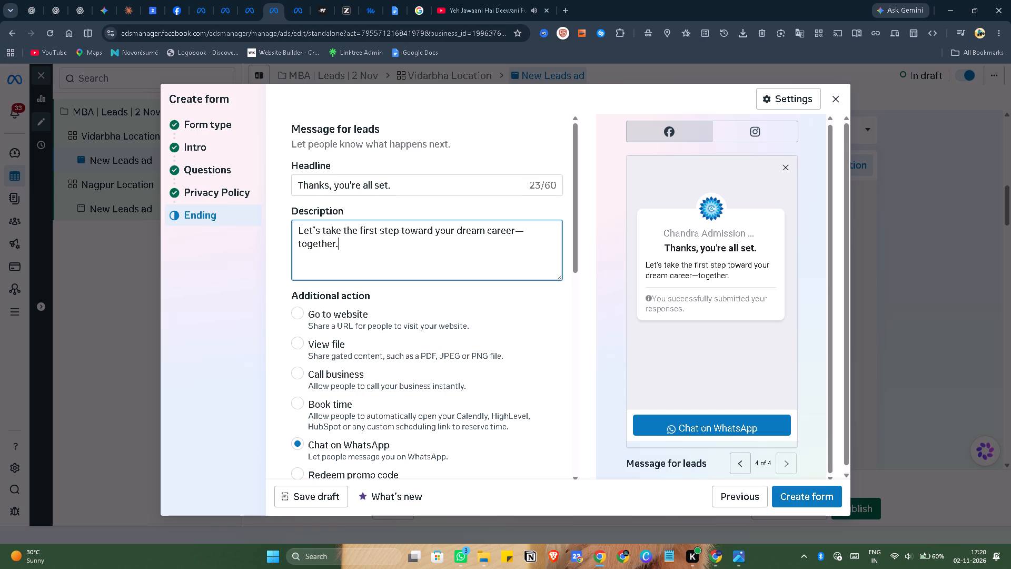
Change the WhatsApp account for the ending's chat action to the connected number not marked as a Cloud API number.
scroll(486, 352, "down", 2)
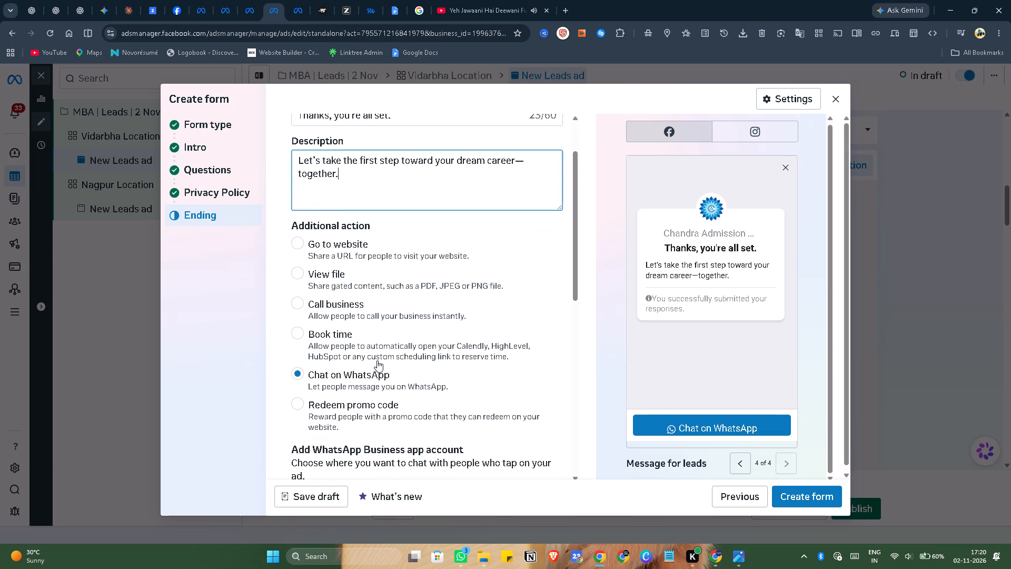
scroll(376, 359, "down", 5)
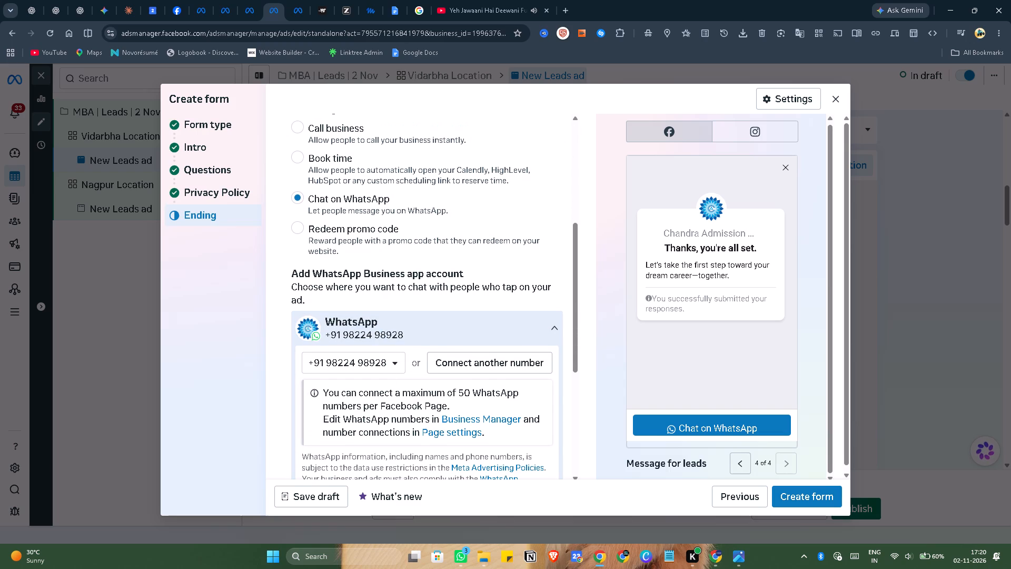
left_click(393, 364)
left_click(381, 442)
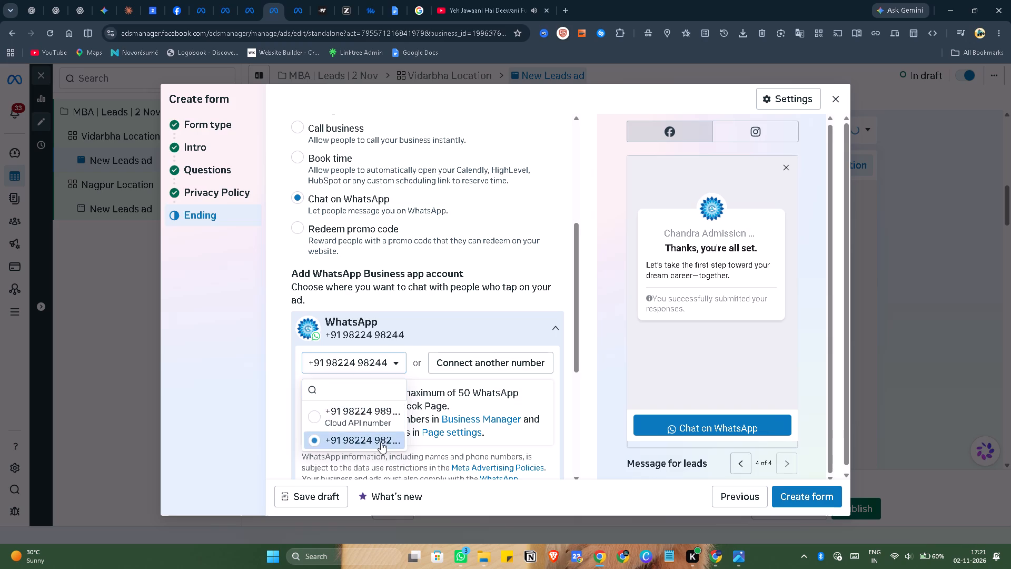
Review the ending's message, additional action, WhatsApp account, call to action and Messenger settings.
scroll(433, 296, "down", 7)
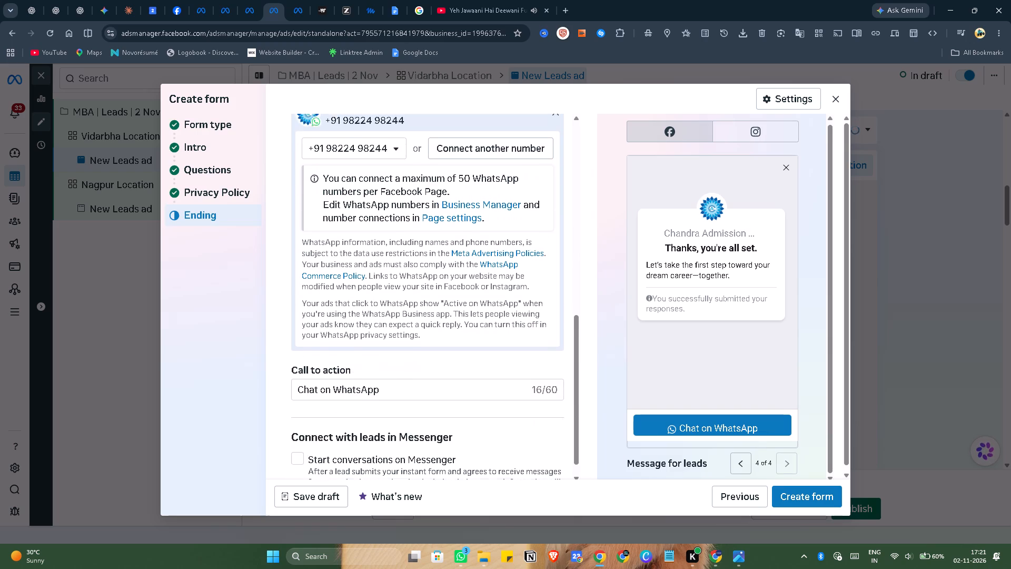
scroll(431, 309, "down", 3)
scroll(439, 379, "down", 4)
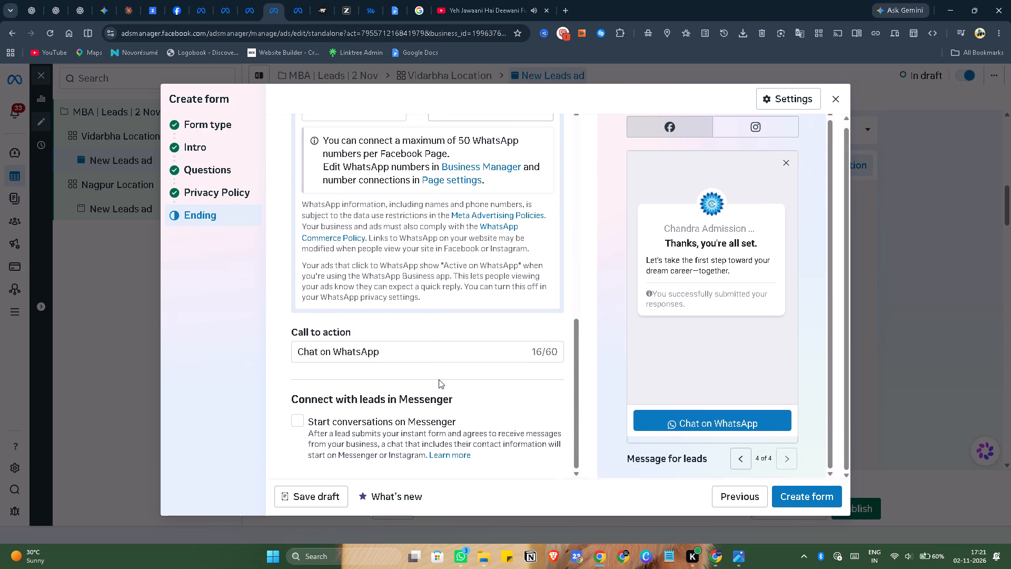
scroll(449, 330, "up", 9)
scroll(411, 399, "down", 4)
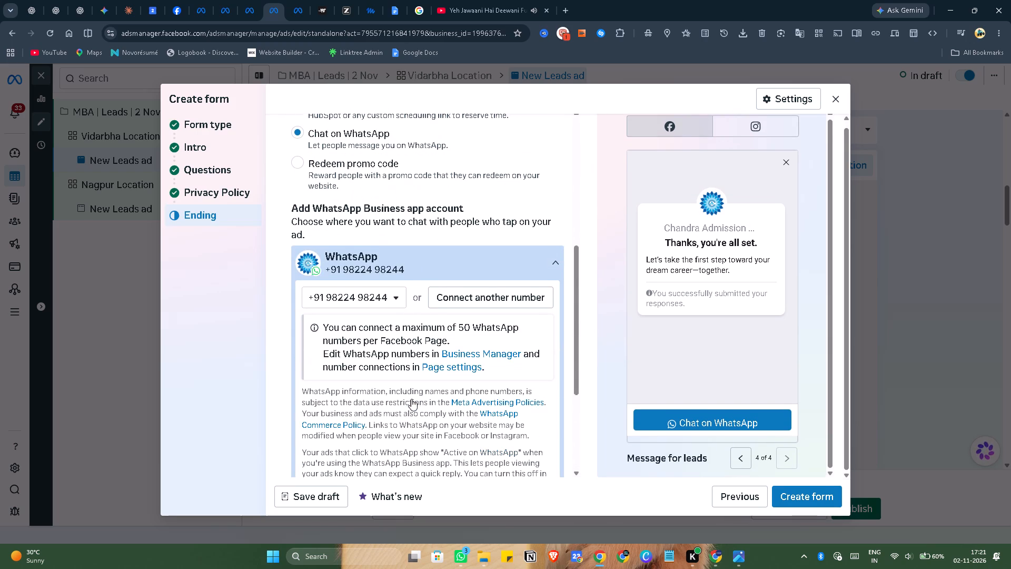
scroll(411, 399, "down", 1)
scroll(411, 399, "up", 4)
scroll(428, 311, "up", 5)
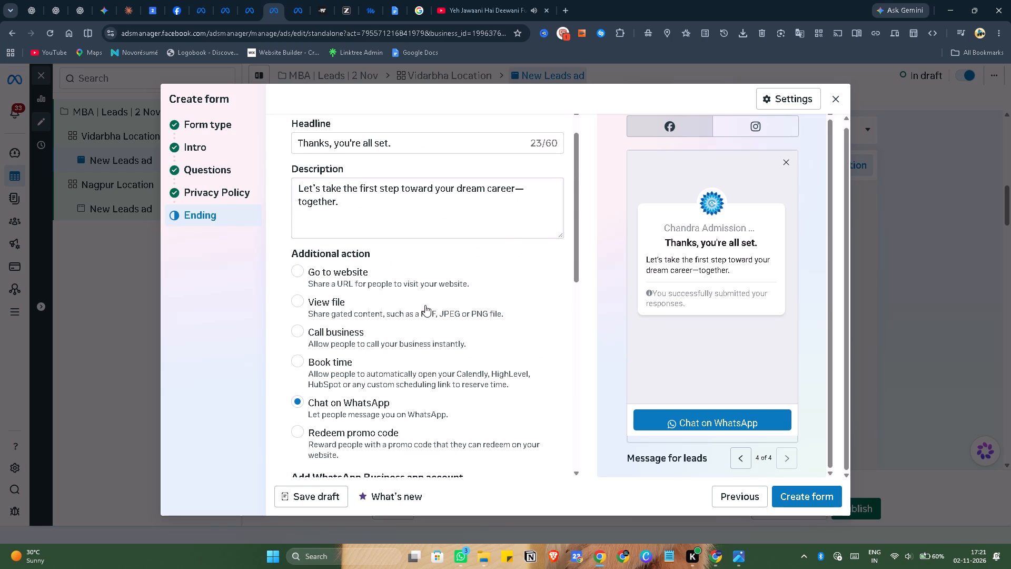
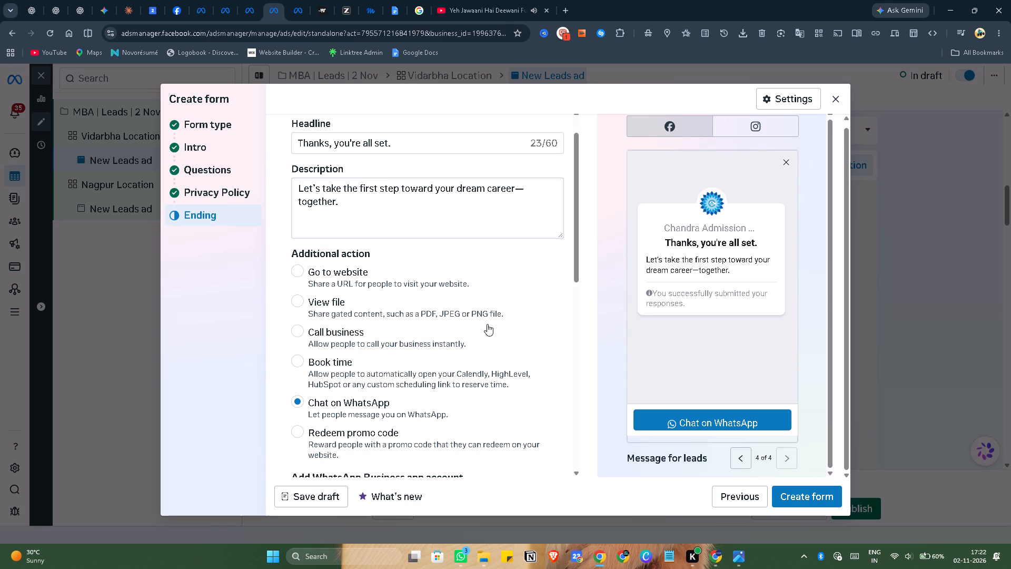
Examine the IIM Video form preview from the message for leads back to the intro, including its contact information fields.
scroll(407, 390, "up", 7)
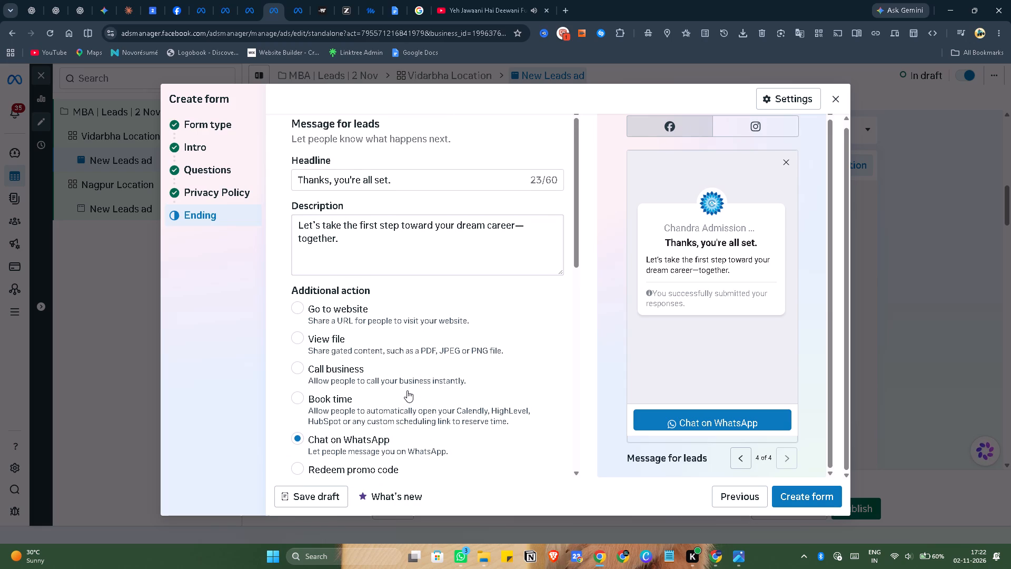
scroll(407, 390, "up", 1)
left_click(300, 11)
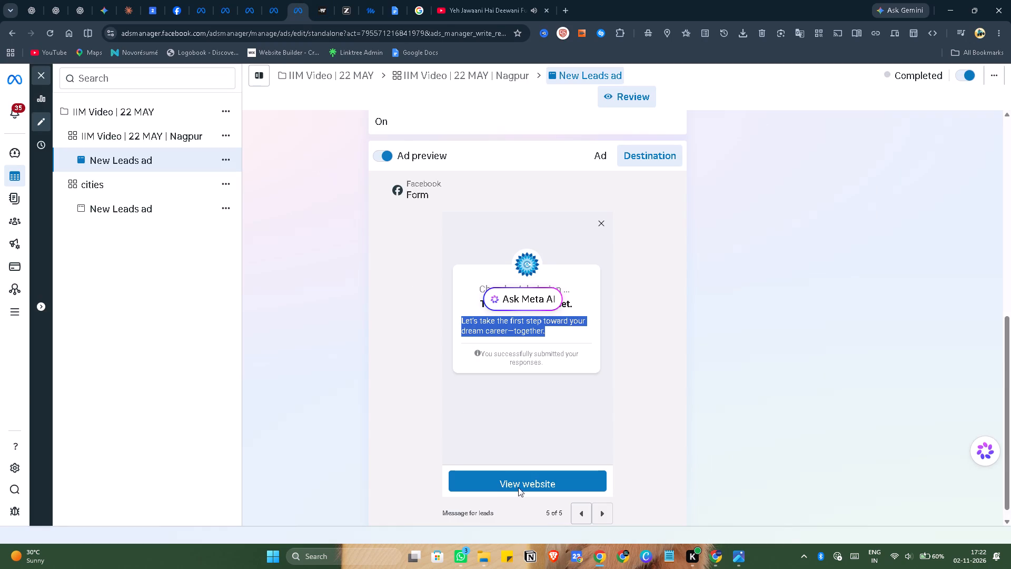
left_click(583, 515)
left_click(583, 515)
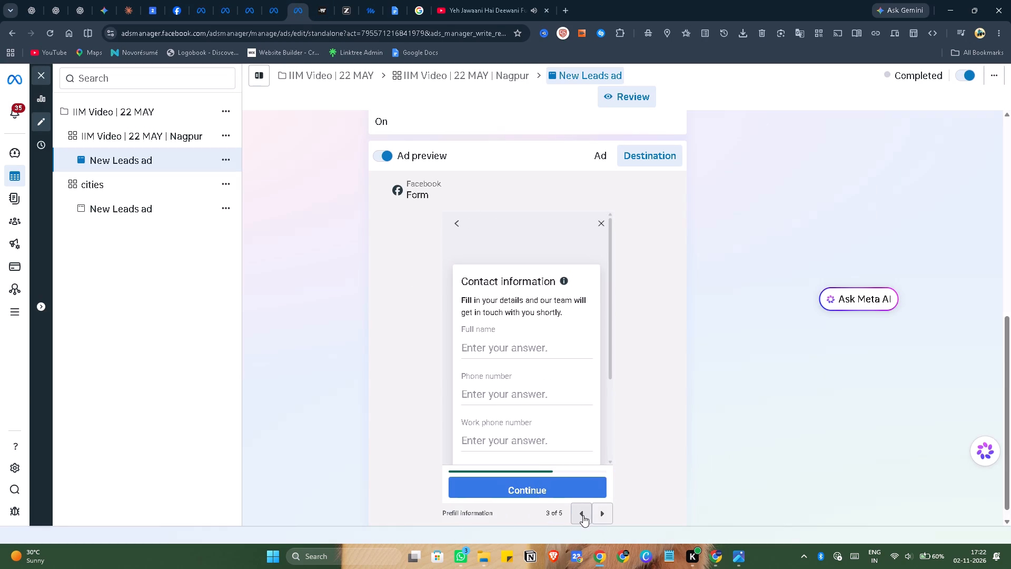
scroll(529, 356, "down", 3)
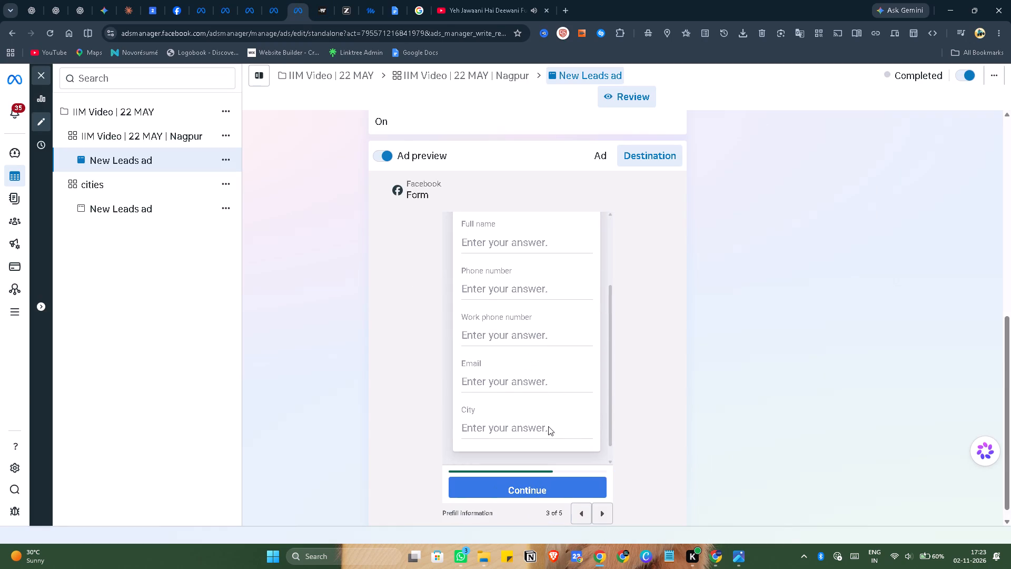
left_click(579, 512)
left_click(579, 512)
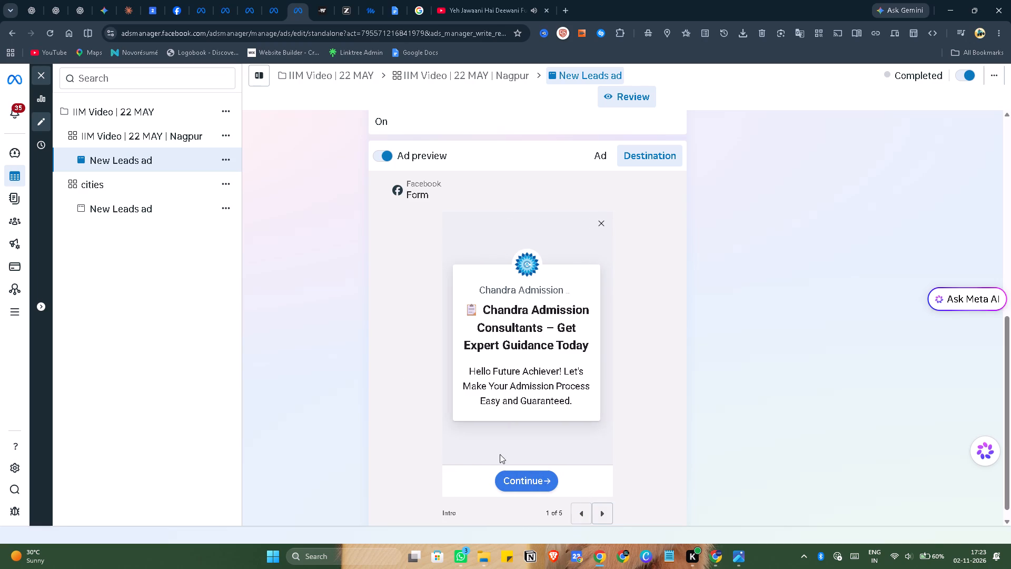
Review the new form's Ending settings and its preview pages back to the contact information for comparison with the IIM Video form.
left_click(274, 10)
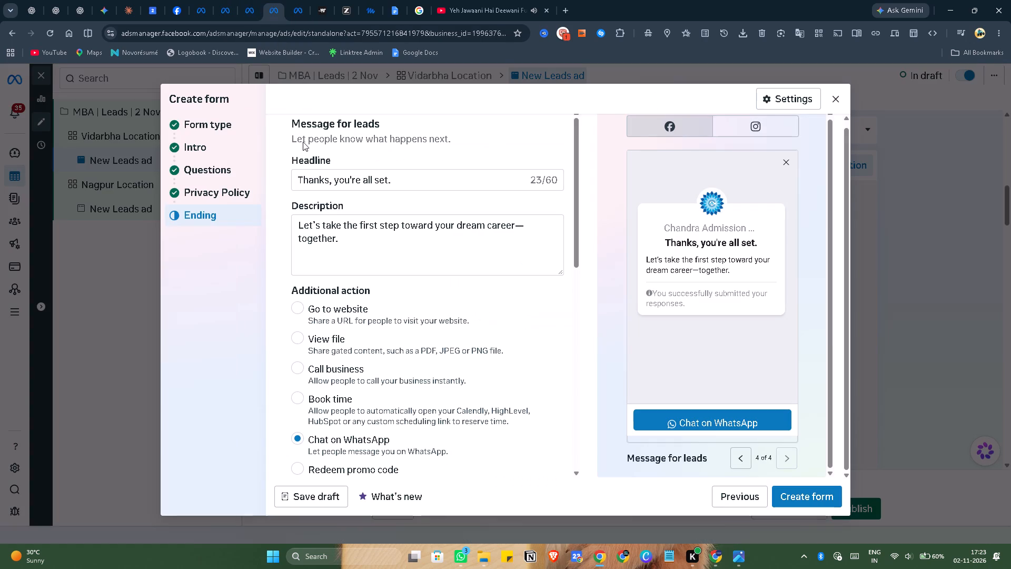
scroll(412, 332, "down", 3)
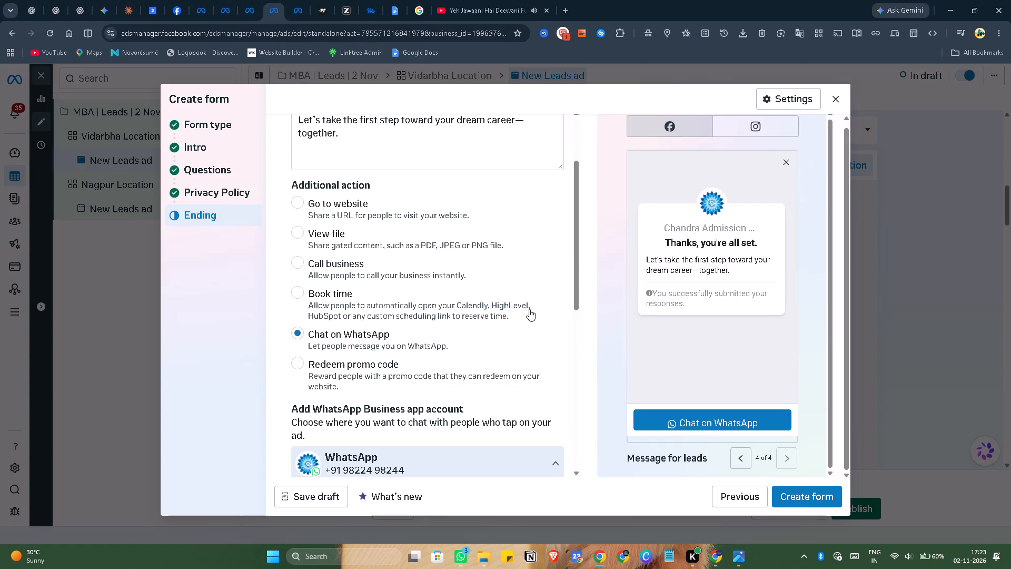
scroll(524, 321, "down", 4)
scroll(522, 319, "up", 8)
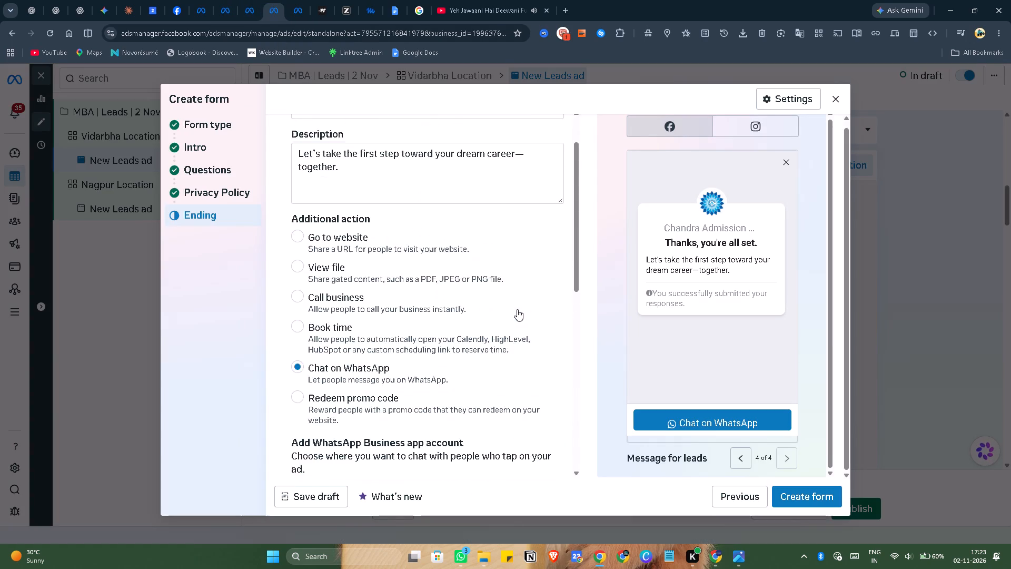
scroll(518, 279, "up", 5)
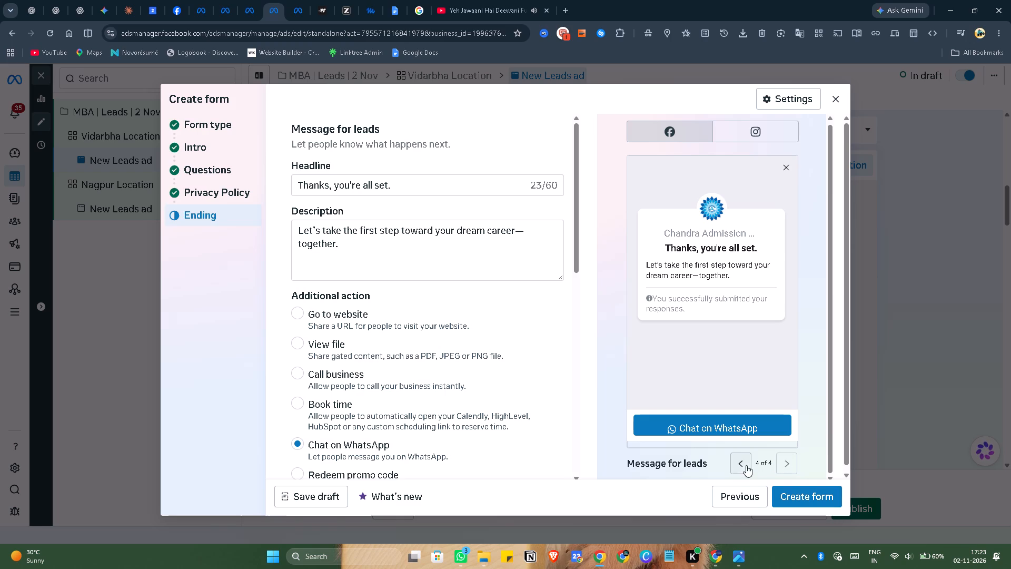
left_click(745, 460)
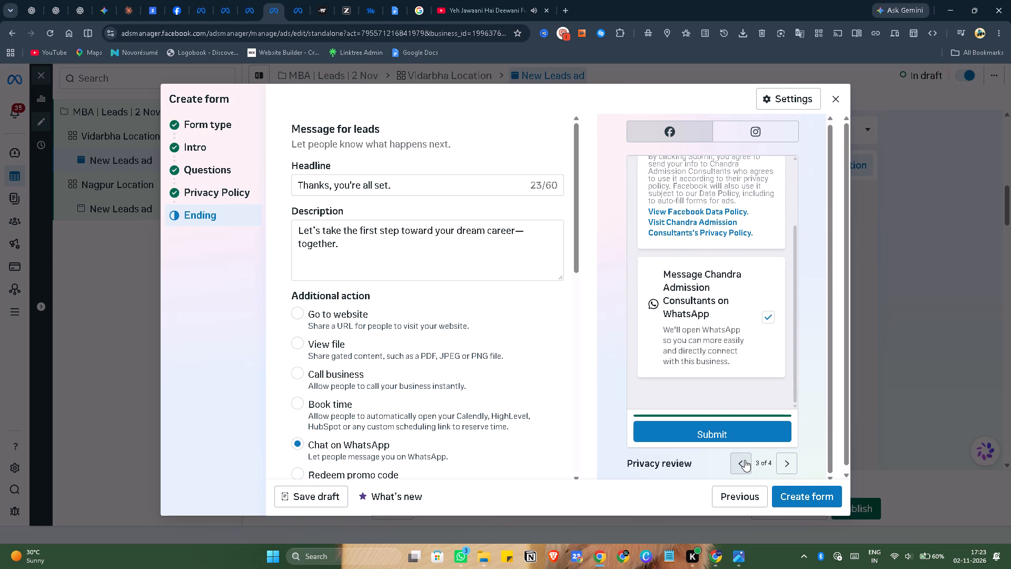
left_click(745, 460)
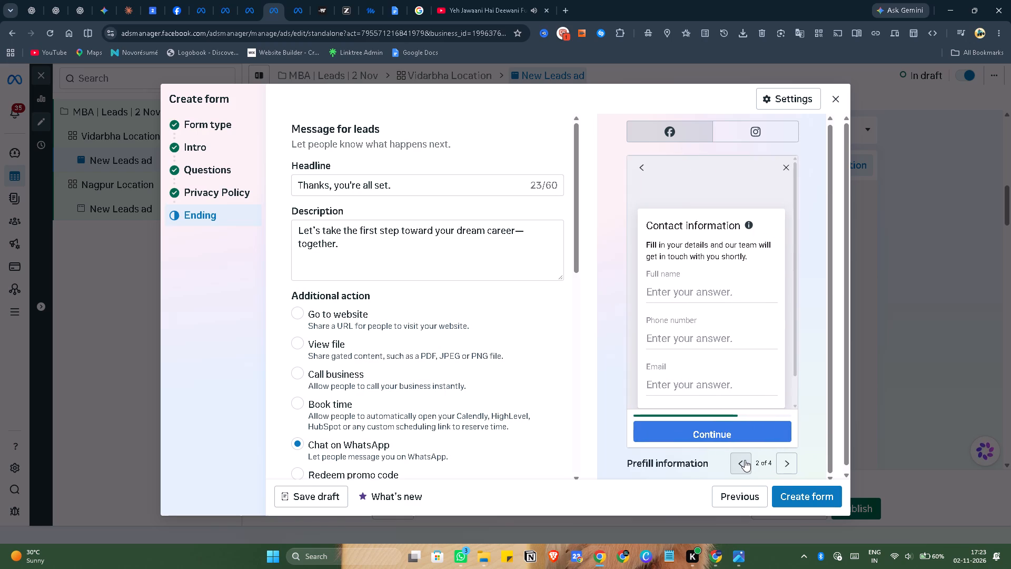
scroll(729, 369, "down", 3)
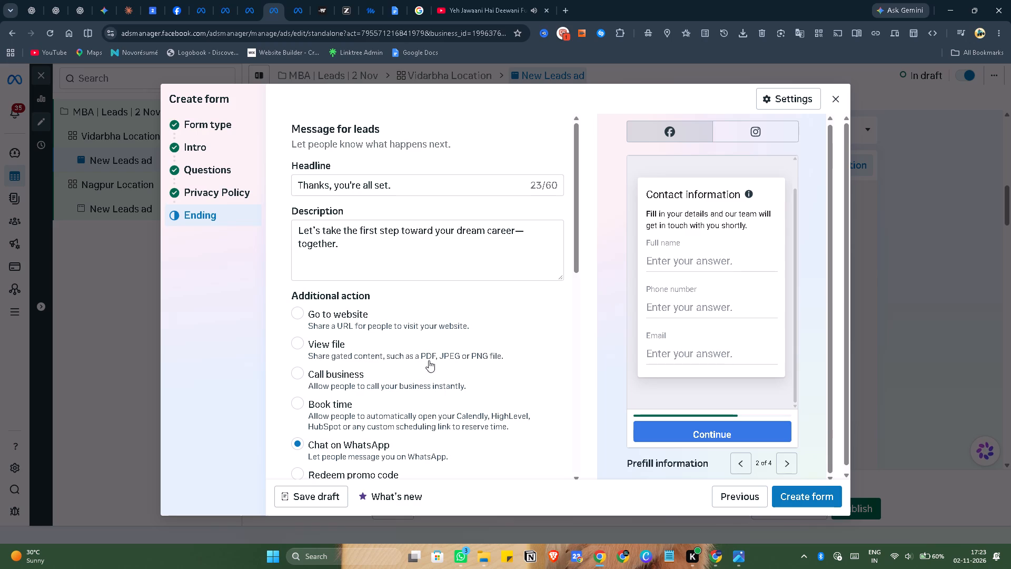
Add City from the contact fields to the contact information in the form's Questions section.
left_click(207, 168)
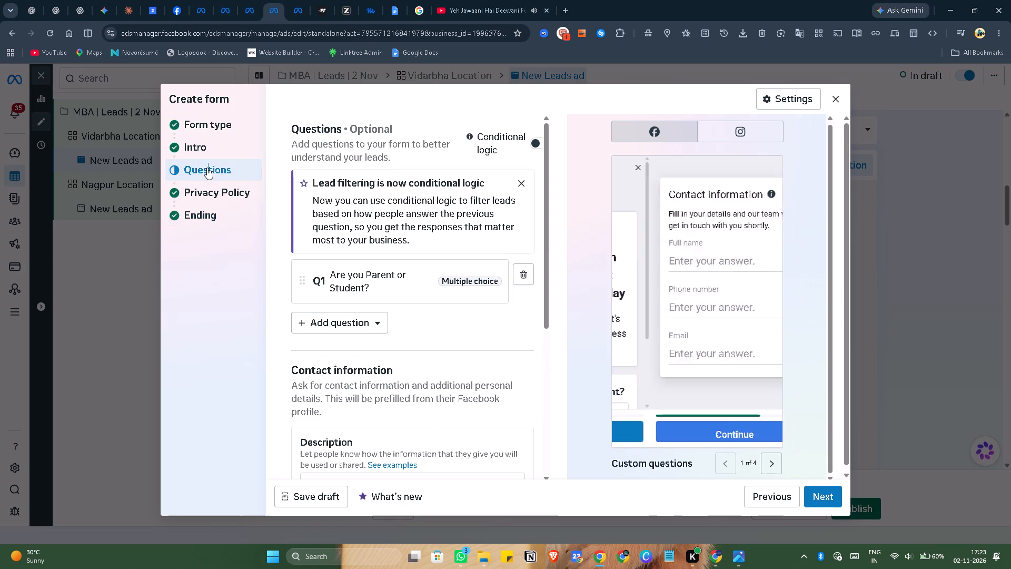
scroll(260, 316, "down", 2)
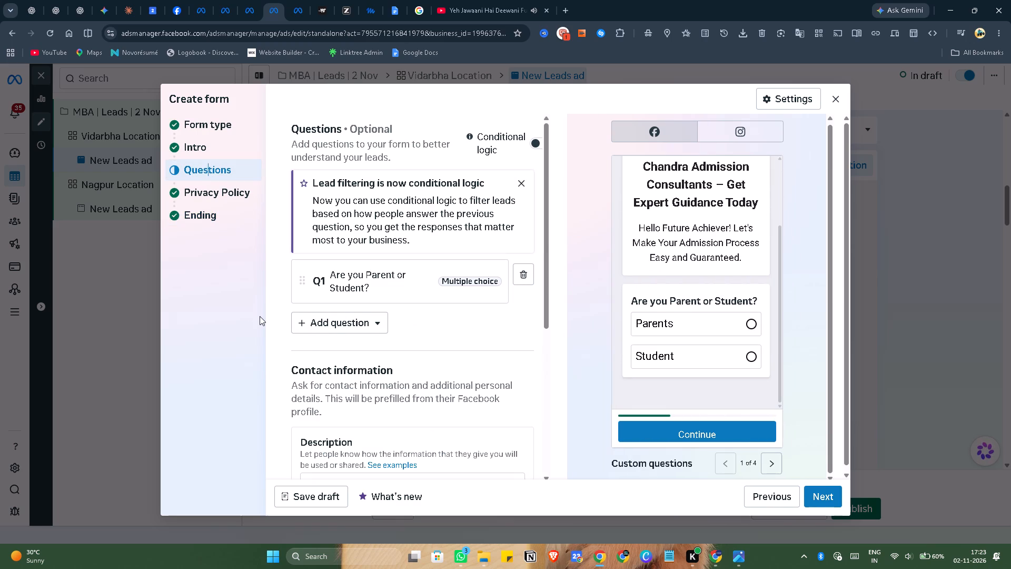
scroll(260, 316, "down", 5)
scroll(385, 320, "down", 4)
scroll(279, 348, "down", 3)
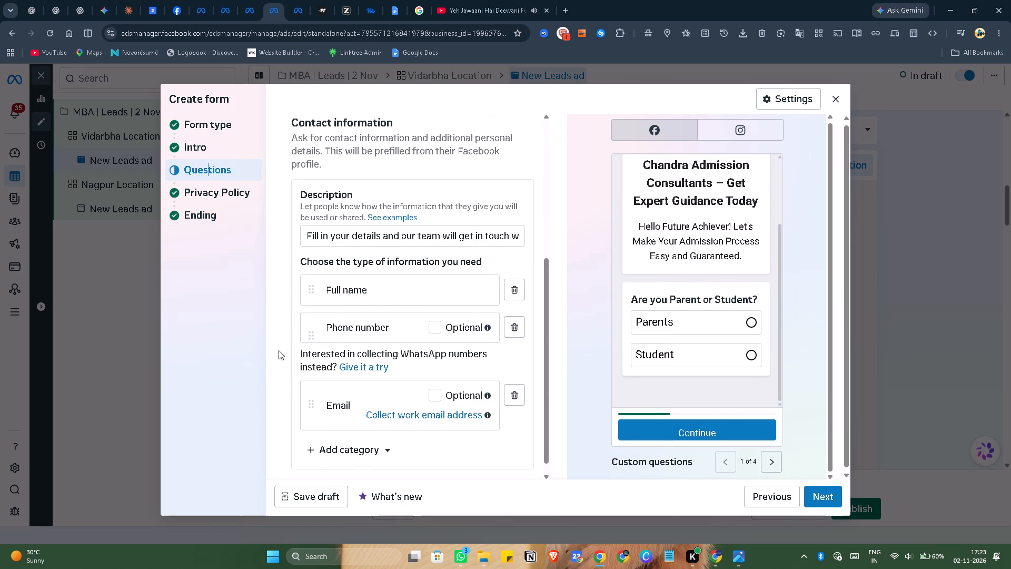
left_click(352, 447)
scroll(346, 416, "down", 1)
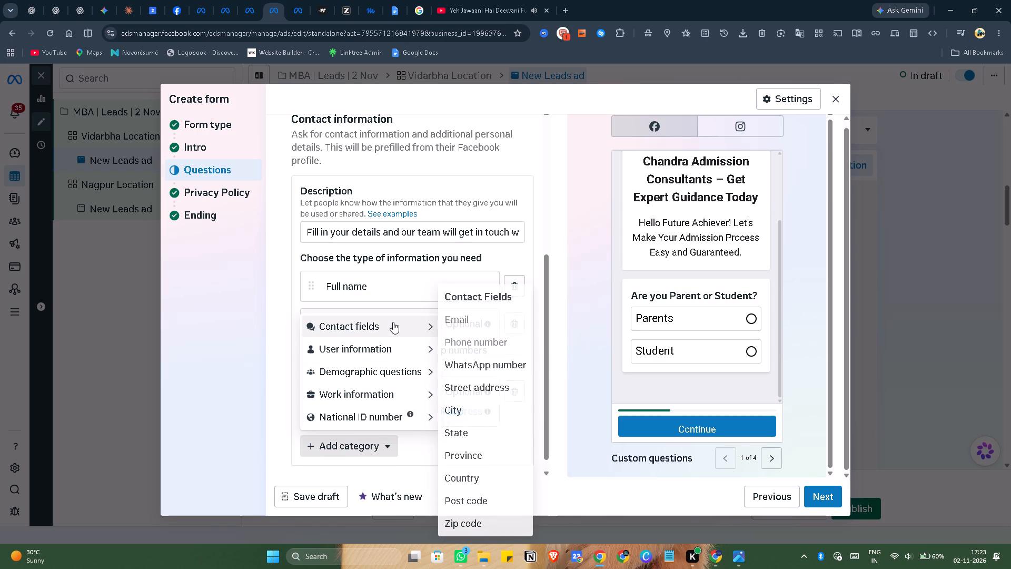
left_click(476, 410)
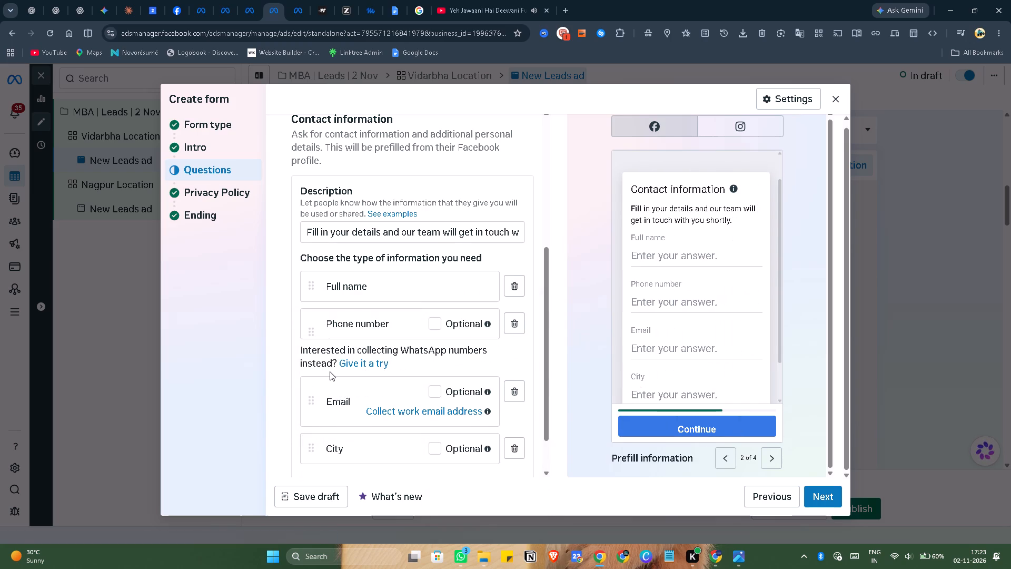
scroll(330, 371, "down", 4)
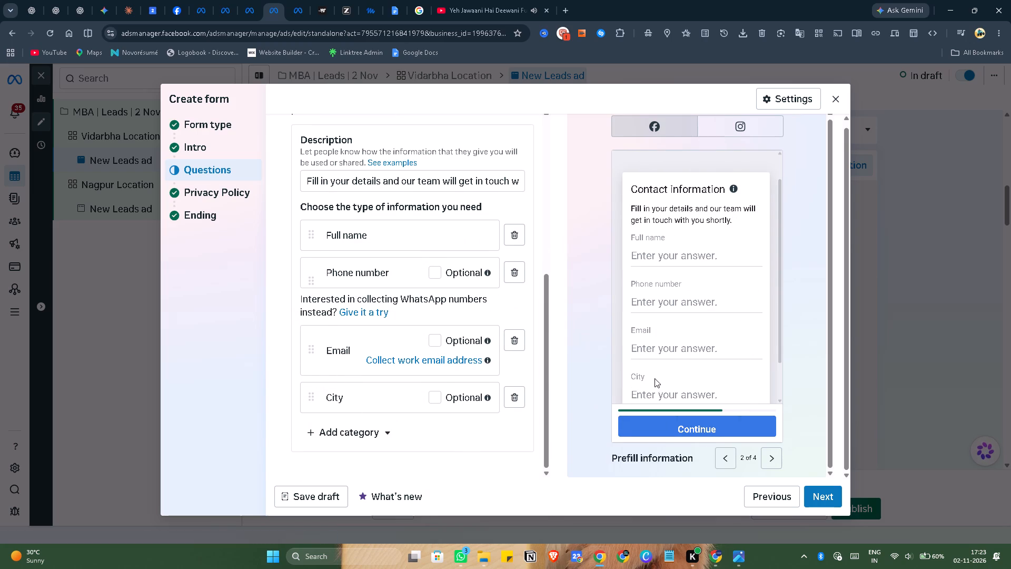
left_click(310, 394)
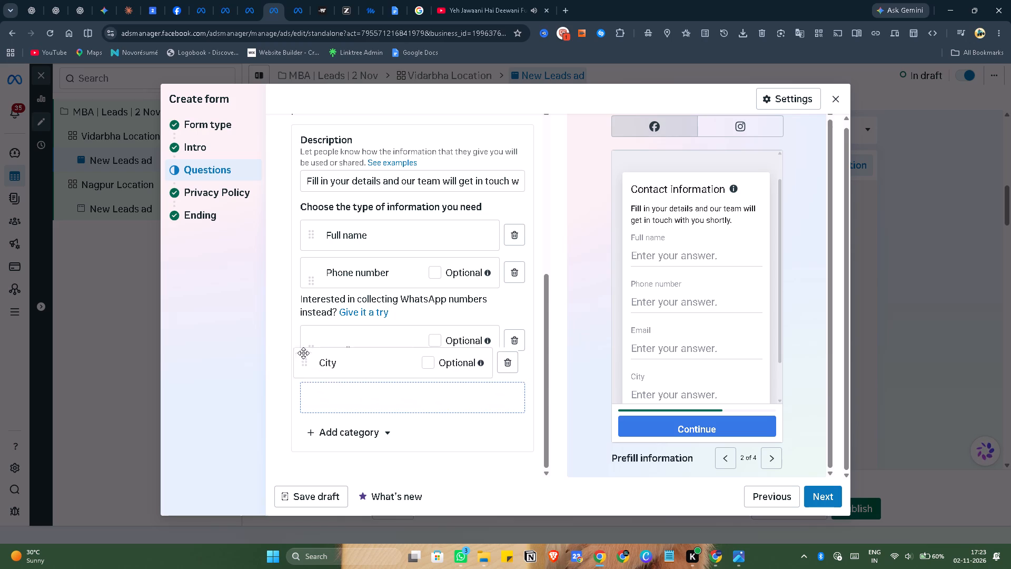
scroll(449, 391, "down", 6)
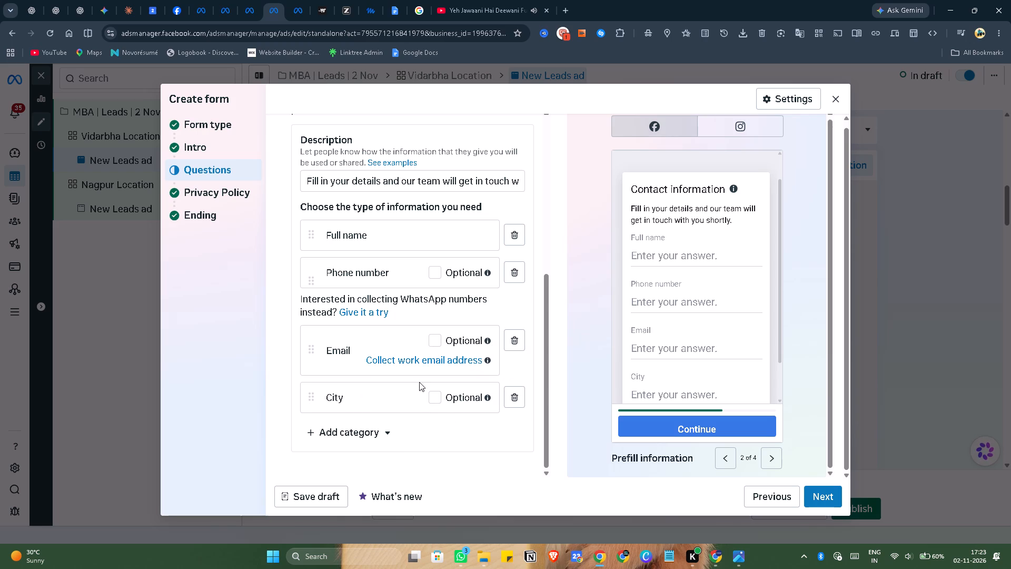
scroll(405, 366, "up", 5)
After checking the Intro greeting against the IIM Video form, set Flexible form delivery to Optimised in the Form type section.
left_click(207, 146)
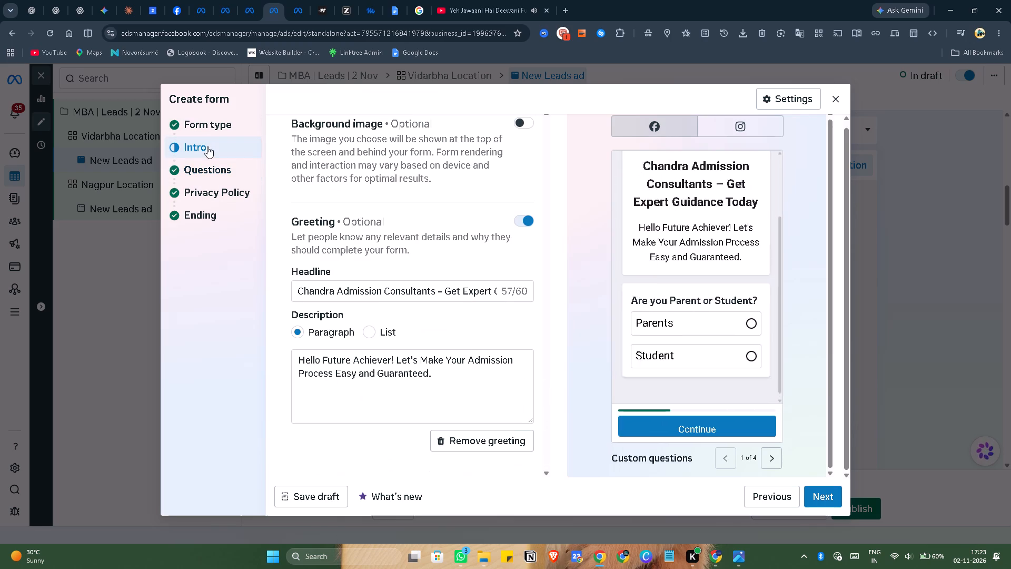
left_click(299, 1)
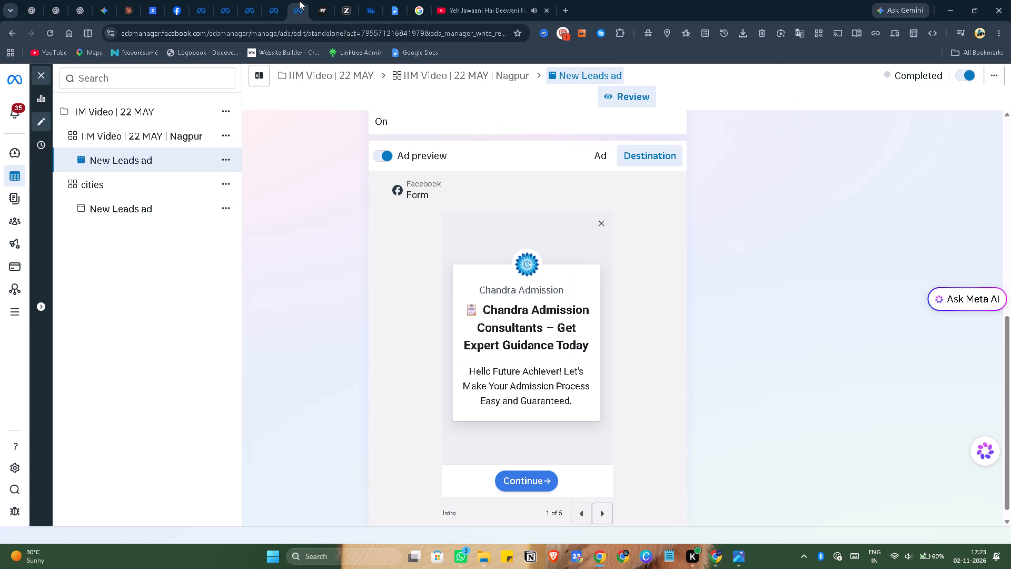
left_click(275, 6)
scroll(661, 315, "down", 8)
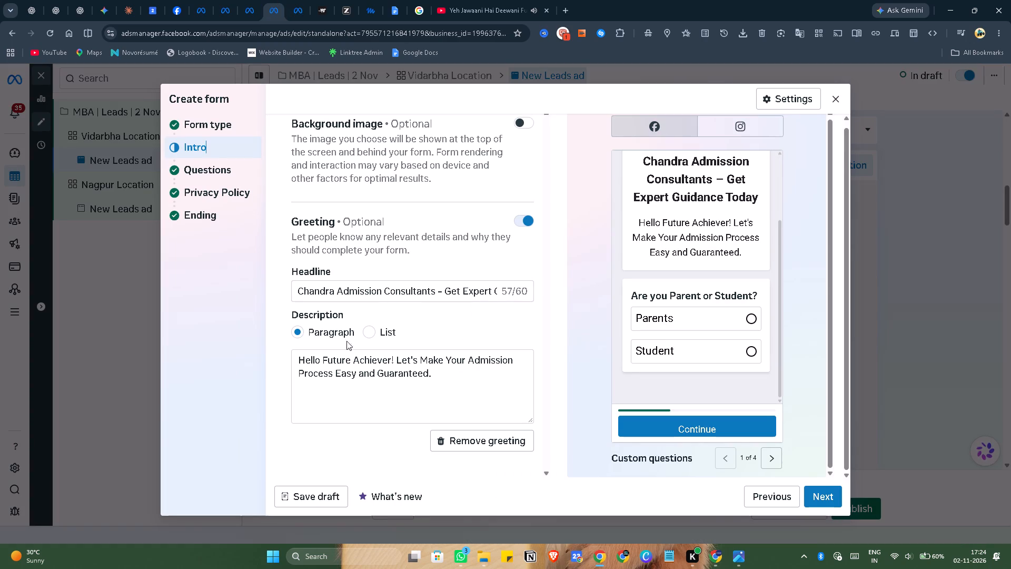
left_click(207, 127)
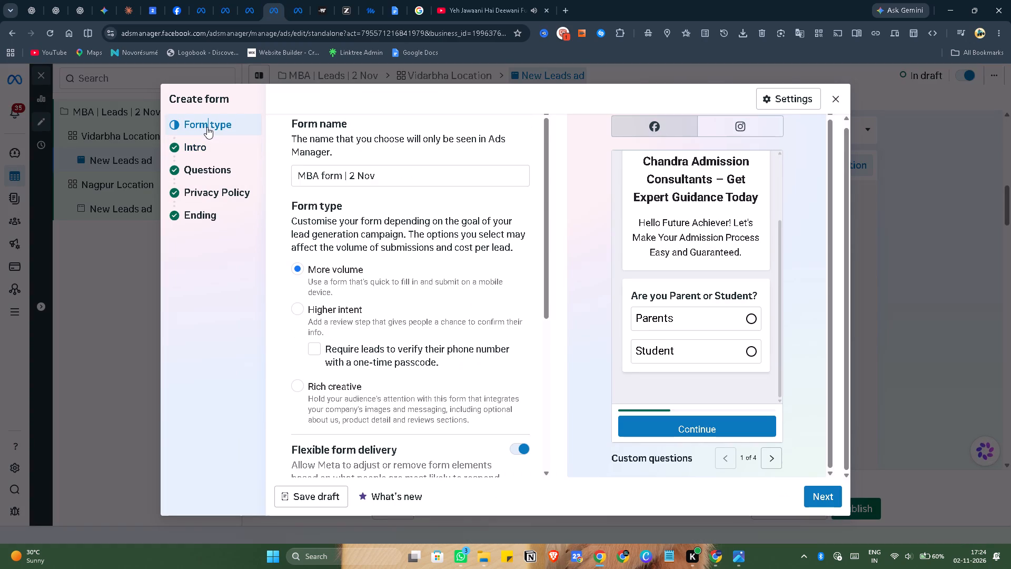
scroll(467, 376, "down", 5)
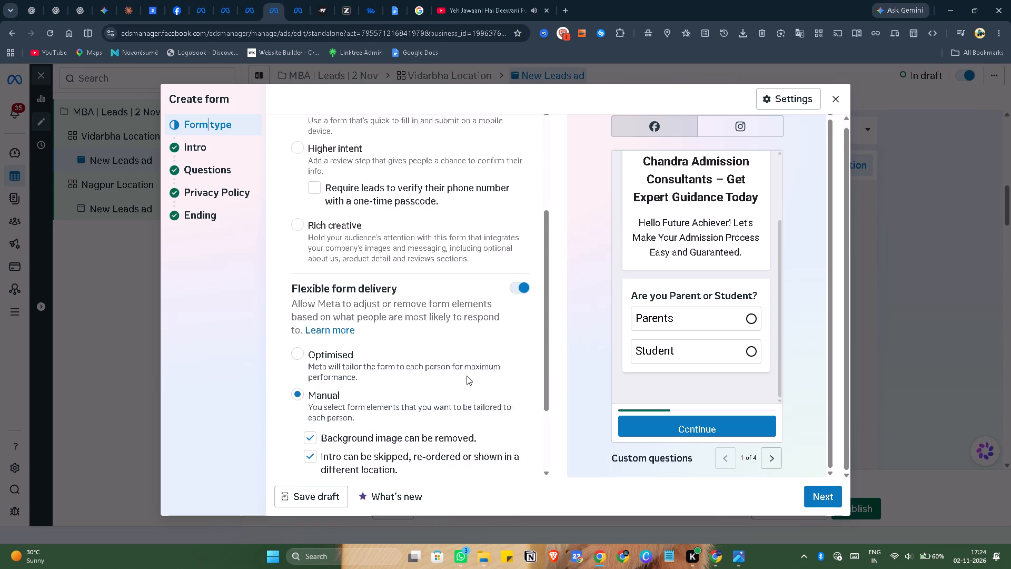
scroll(457, 375, "down", 3)
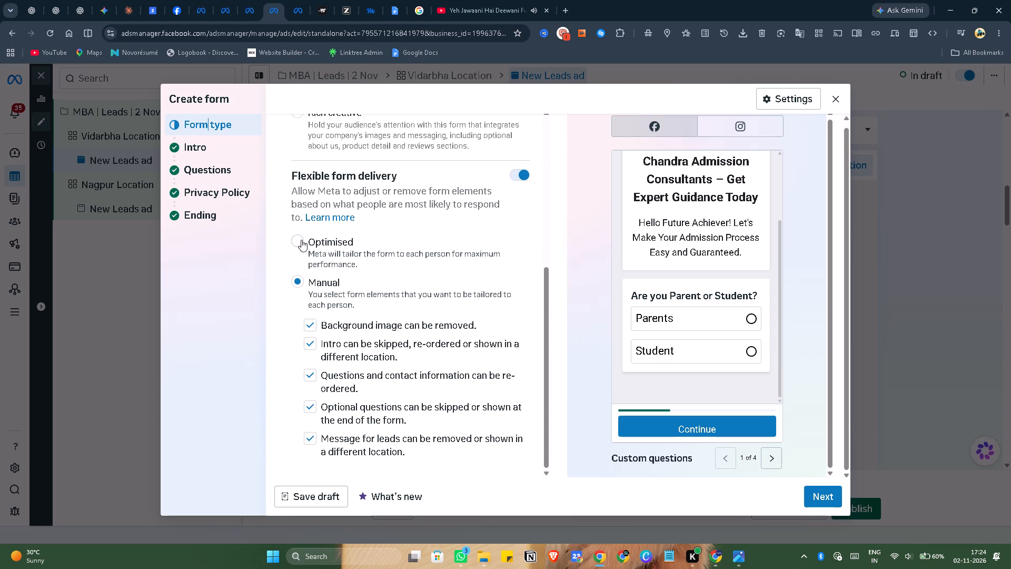
left_click(301, 240)
scroll(405, 342, "down", 4)
scroll(407, 404, "down", 3)
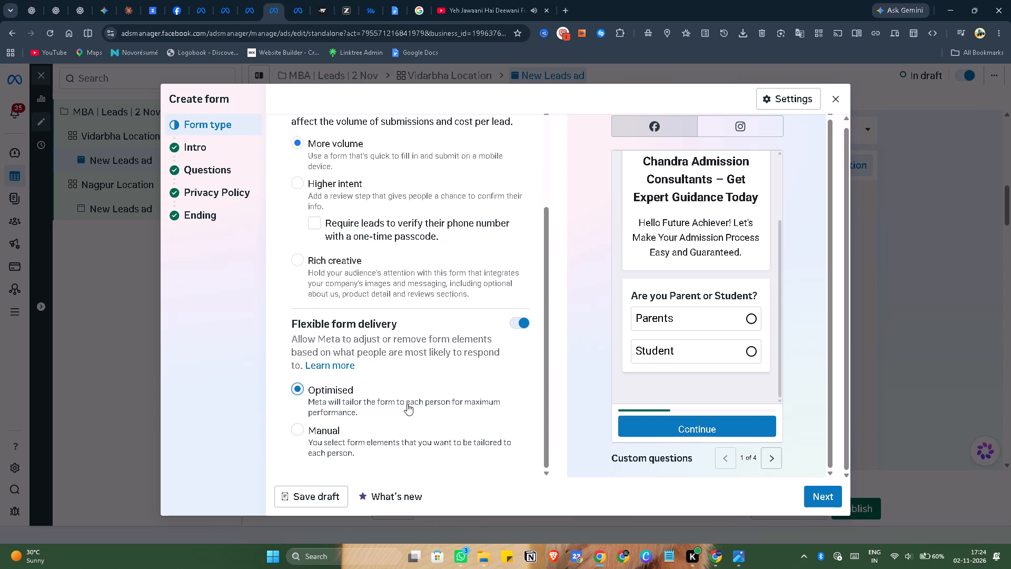
Review the MBA form's preview pages from the custom questions through contact information and privacy review to the message for leads.
scroll(407, 404, "up", 6)
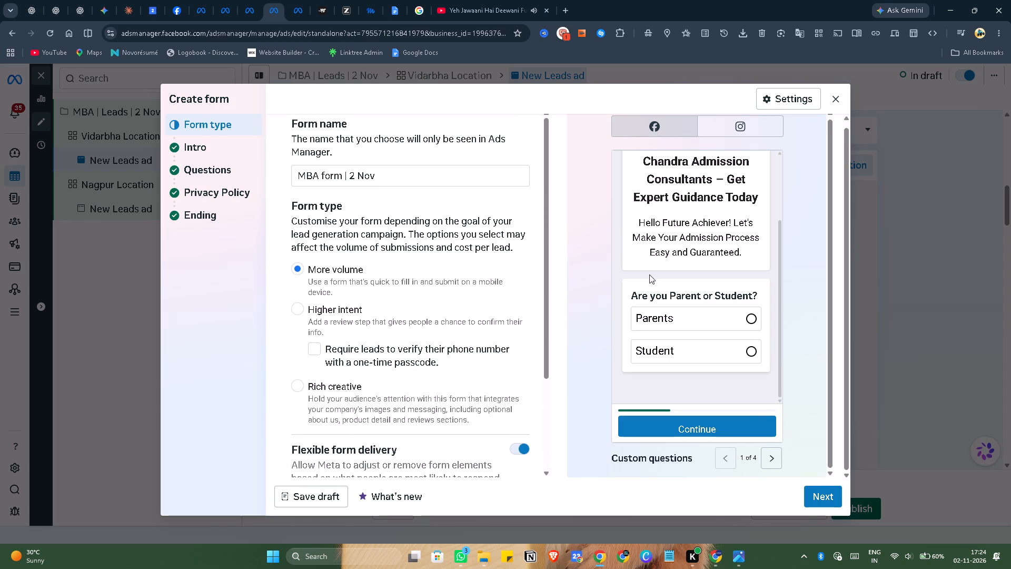
left_click(773, 453)
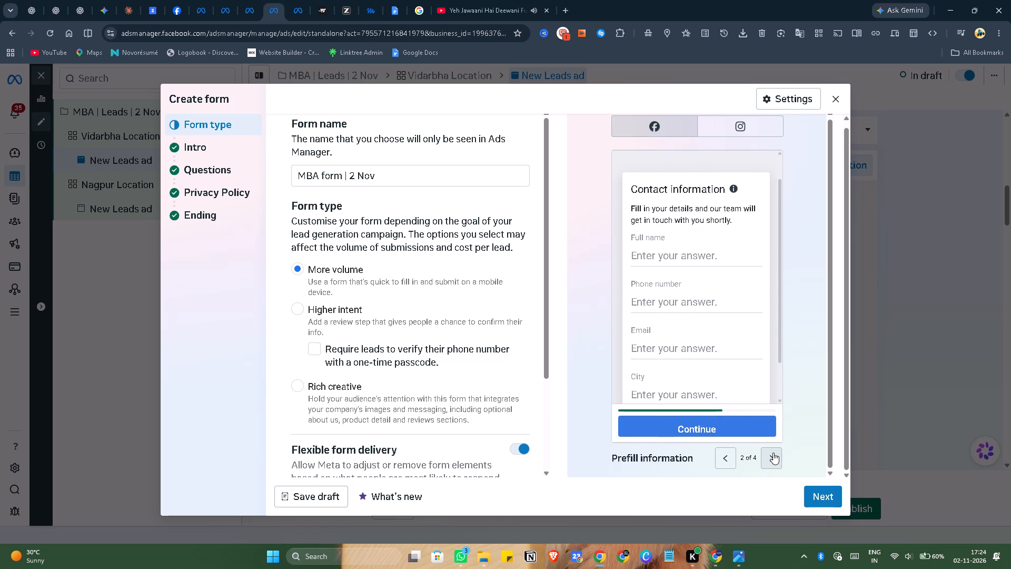
scroll(681, 295, "down", 5)
left_click(767, 463)
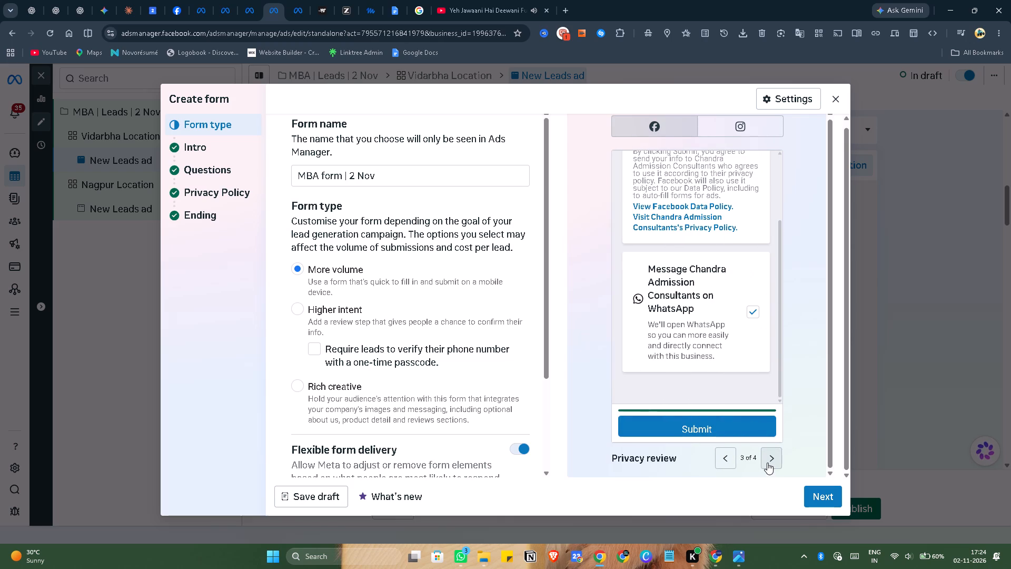
scroll(728, 306, "up", 5)
scroll(728, 306, "down", 6)
left_click(771, 464)
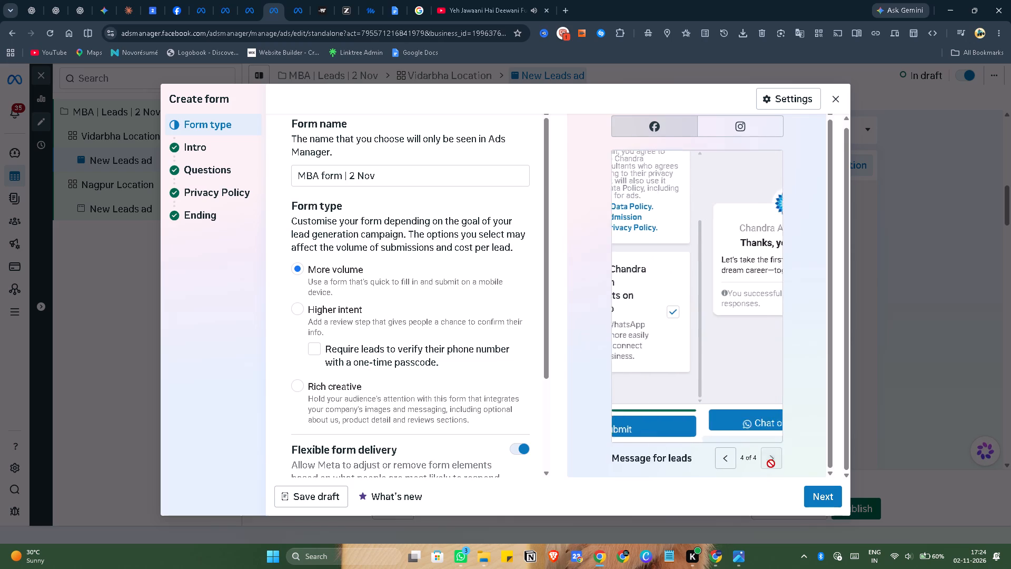
scroll(723, 277, "down", 4)
scroll(723, 277, "up", 4)
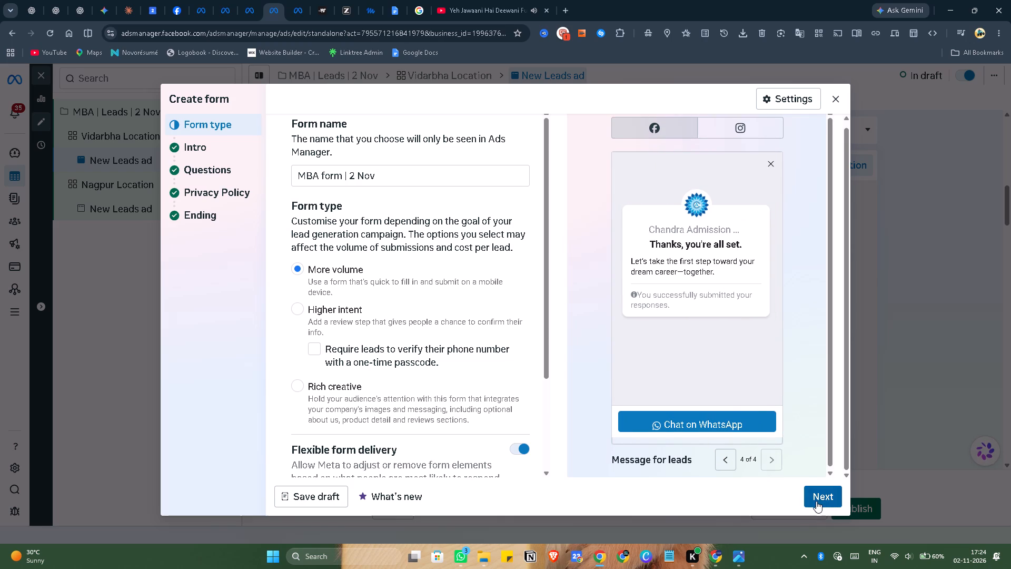
Go through the remaining sections of MBA form | 2 Nov up to Ending and create the form.
left_click(816, 501)
left_click(818, 498)
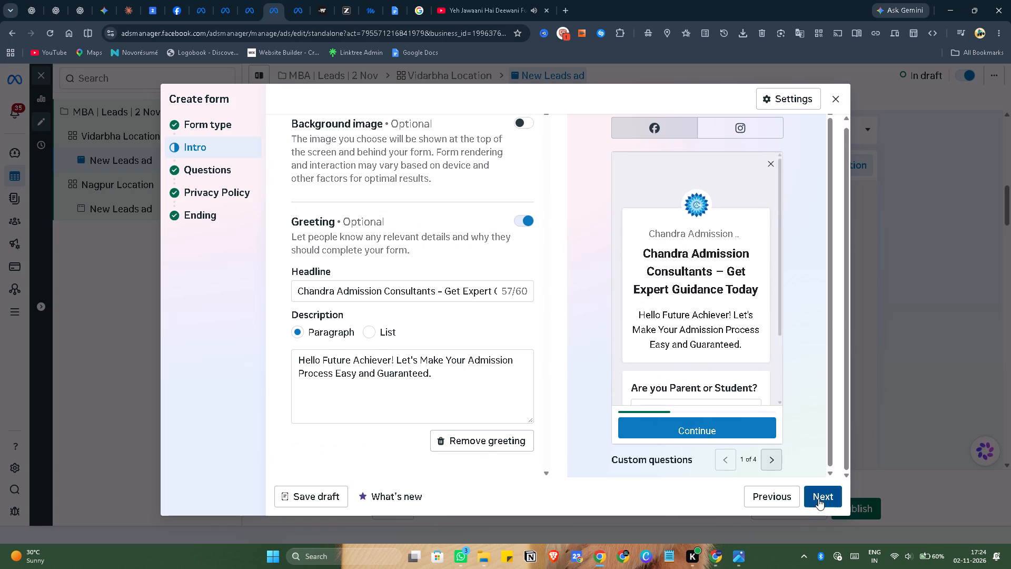
left_click(818, 498)
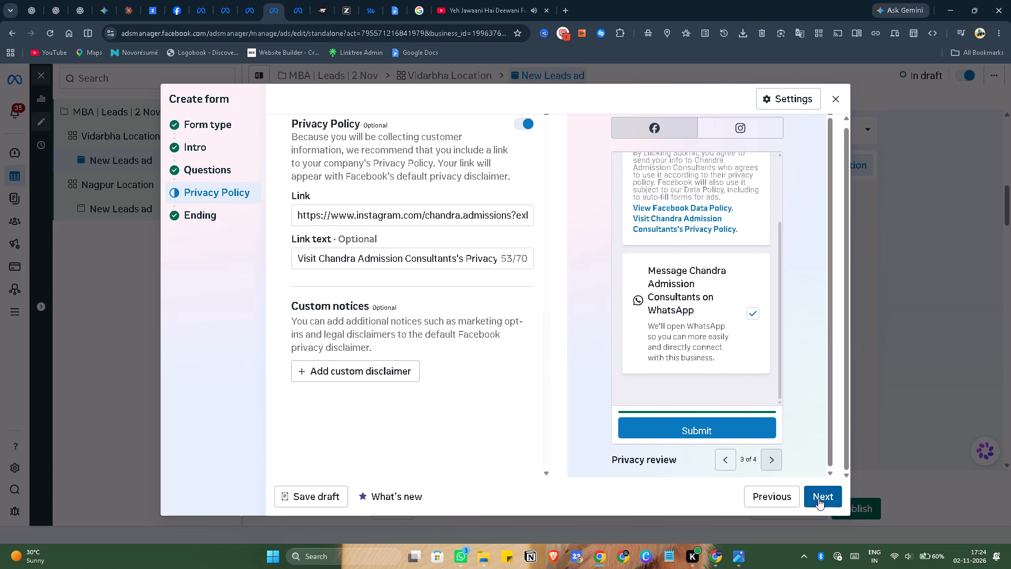
left_click(818, 498)
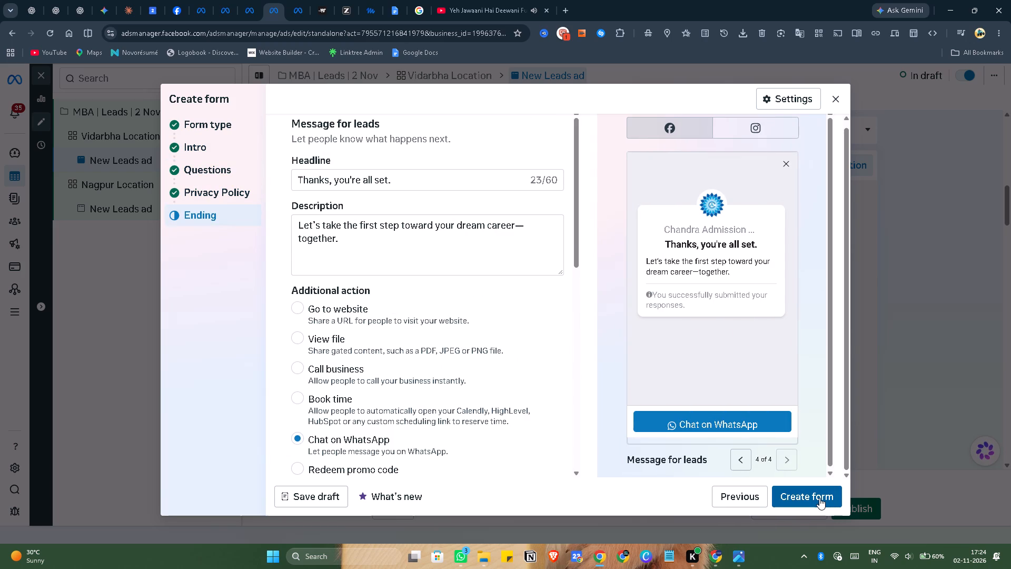
left_click(819, 497)
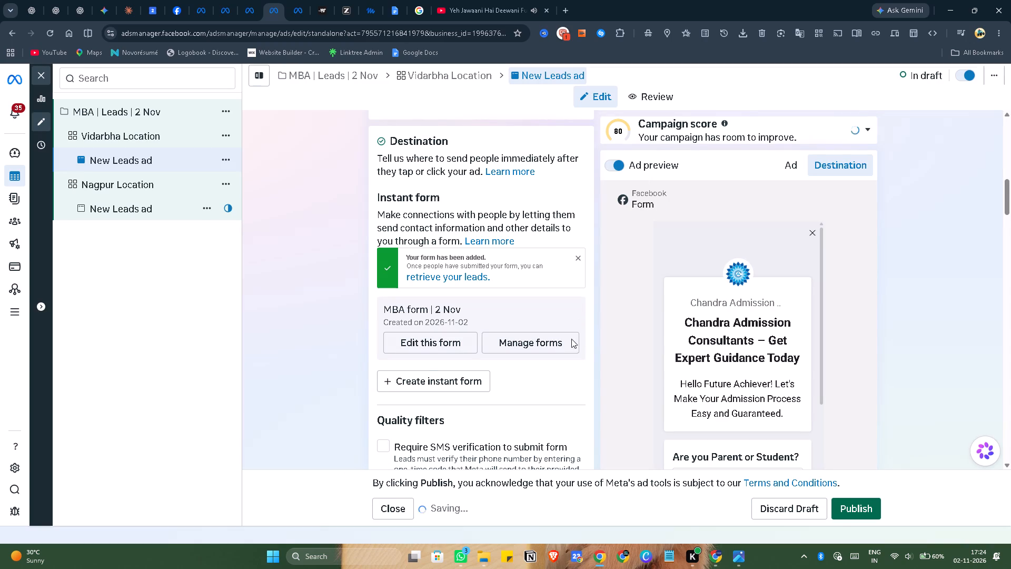
Review the Vidarbha Location ad's form preview and its settings from the quality filters through the ad creative to Tracking.
scroll(792, 233, "down", 2)
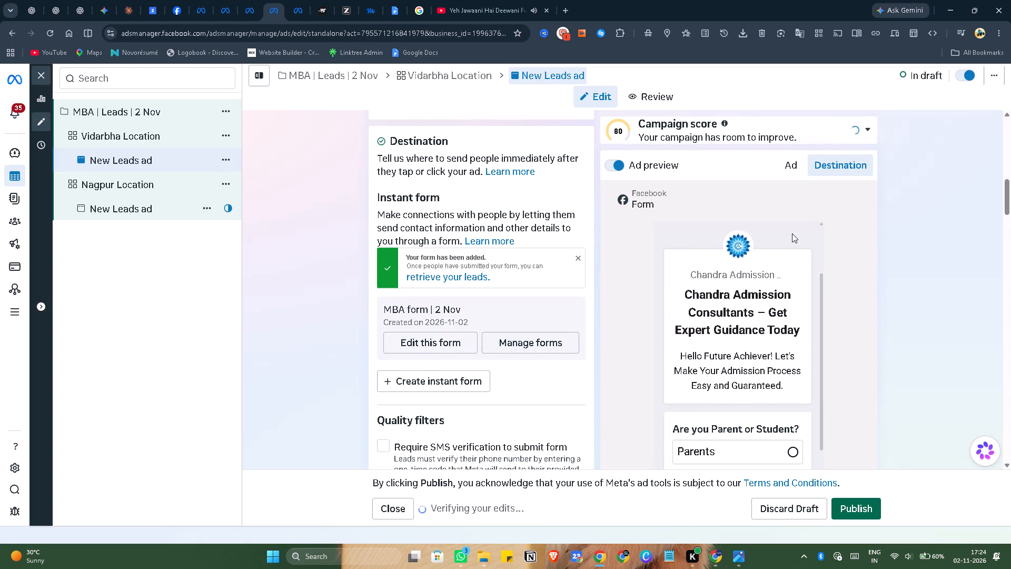
scroll(792, 233, "down", 3)
scroll(734, 290, "down", 4)
scroll(785, 341, "down", 4)
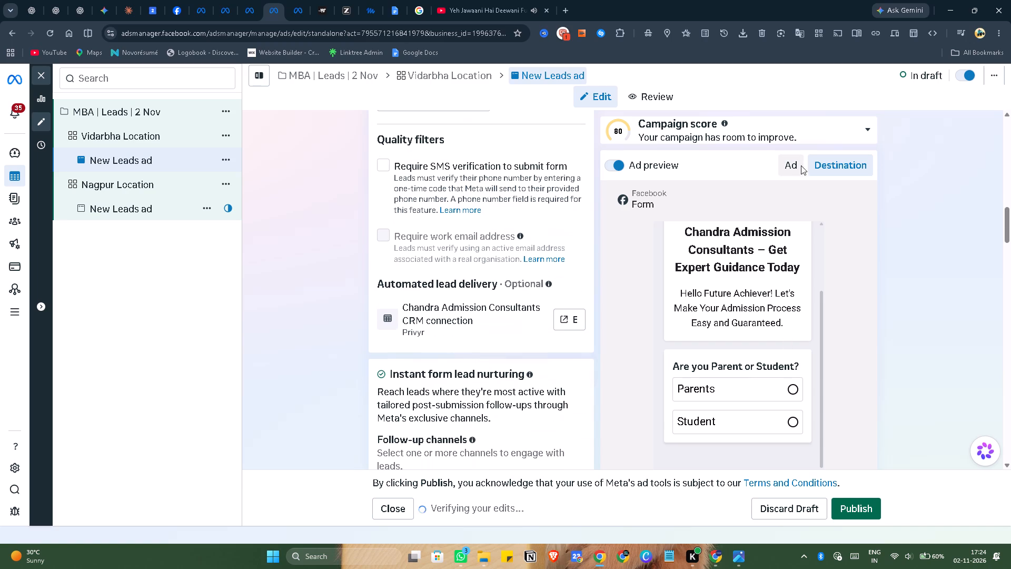
scroll(811, 340, "down", 13)
scroll(747, 336, "down", 7)
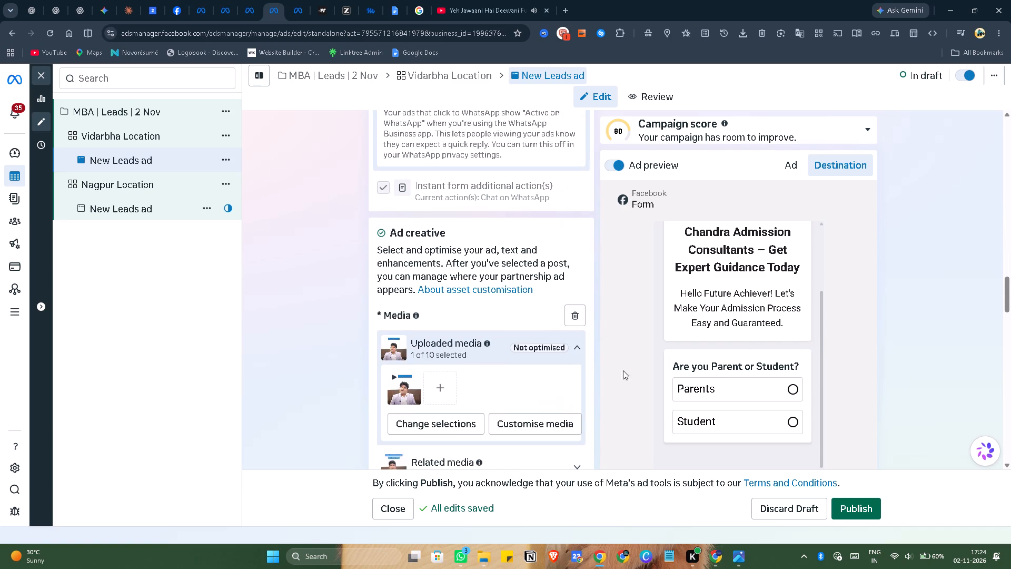
scroll(538, 344, "down", 13)
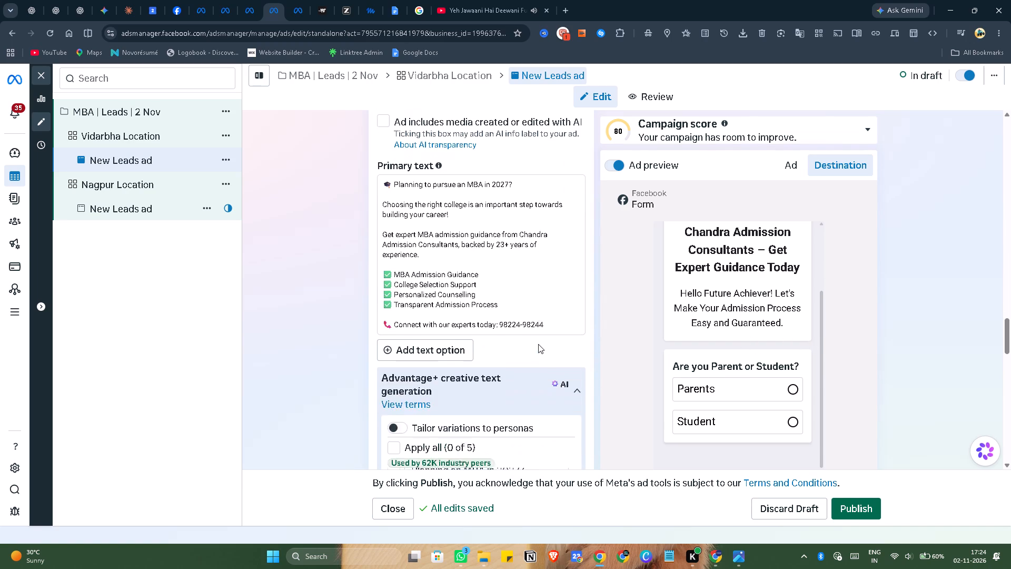
scroll(538, 344, "down", 14)
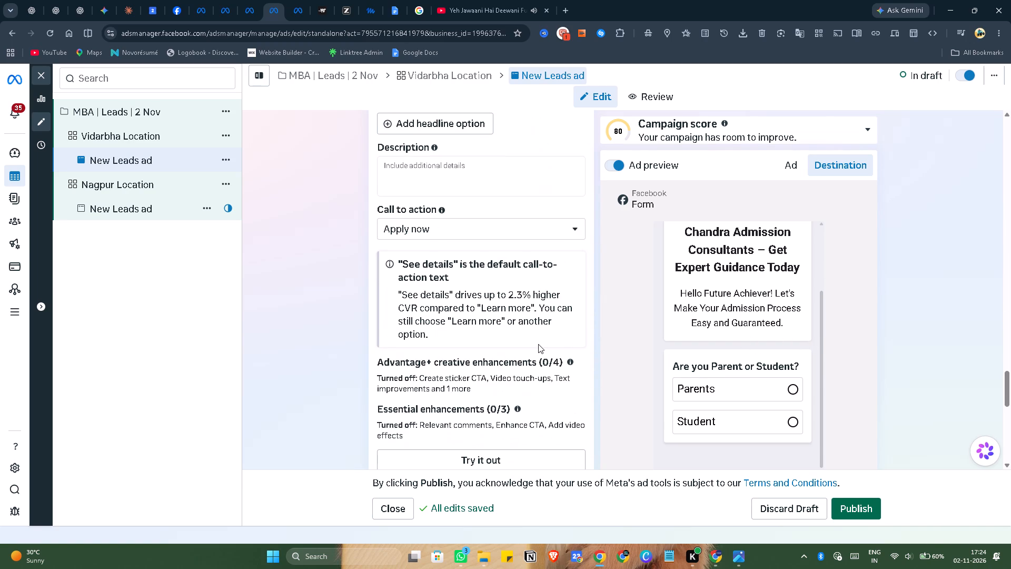
scroll(538, 344, "down", 18)
scroll(538, 344, "down", 8)
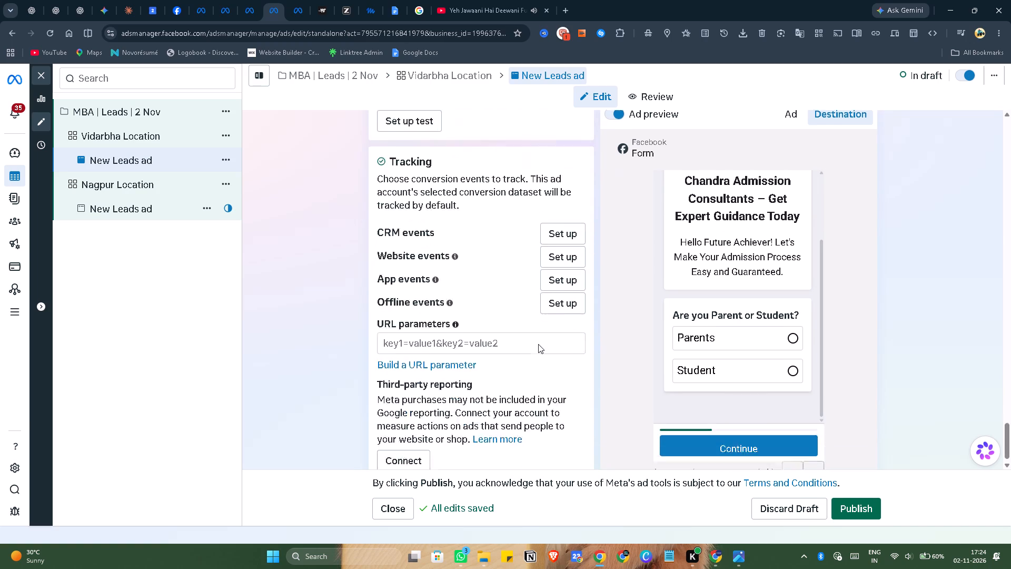
Review the lead form preview page by page and check the creative and tracking settings of the Vidarbha Location ad.
scroll(538, 344, "down", 7)
left_click(815, 449)
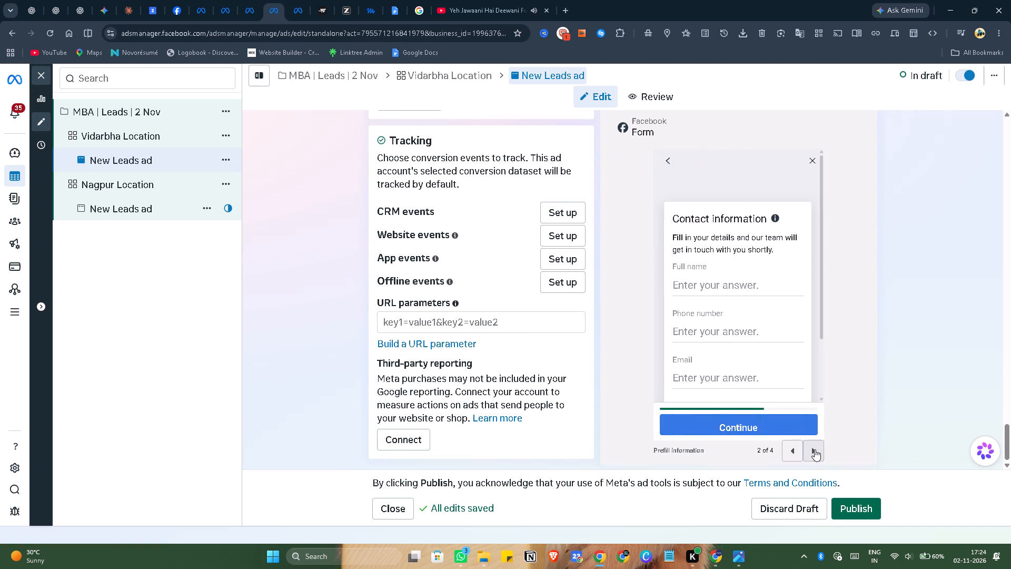
scroll(751, 292, "down", 5)
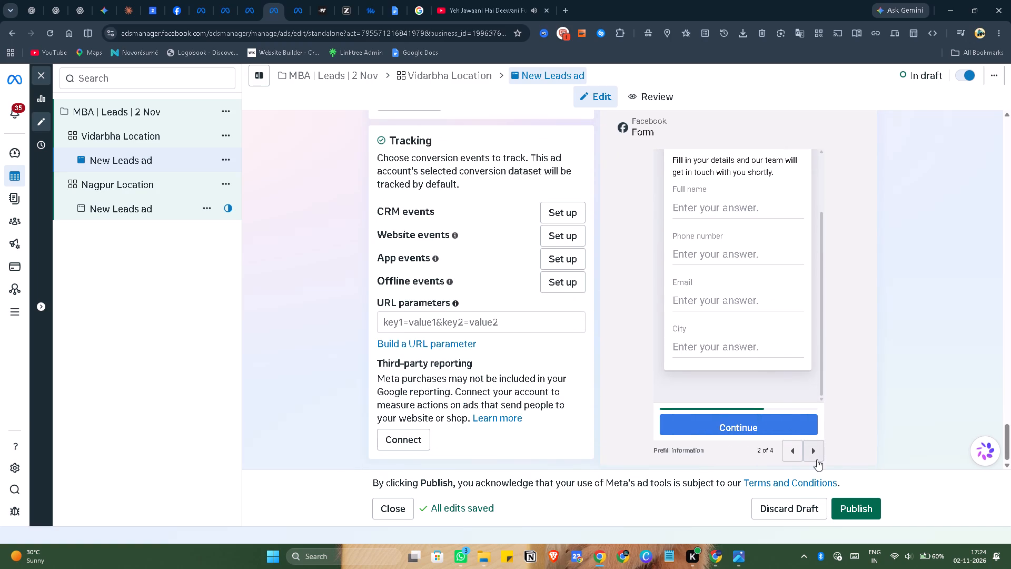
left_click(816, 458)
scroll(783, 329, "down", 6)
left_click(811, 449)
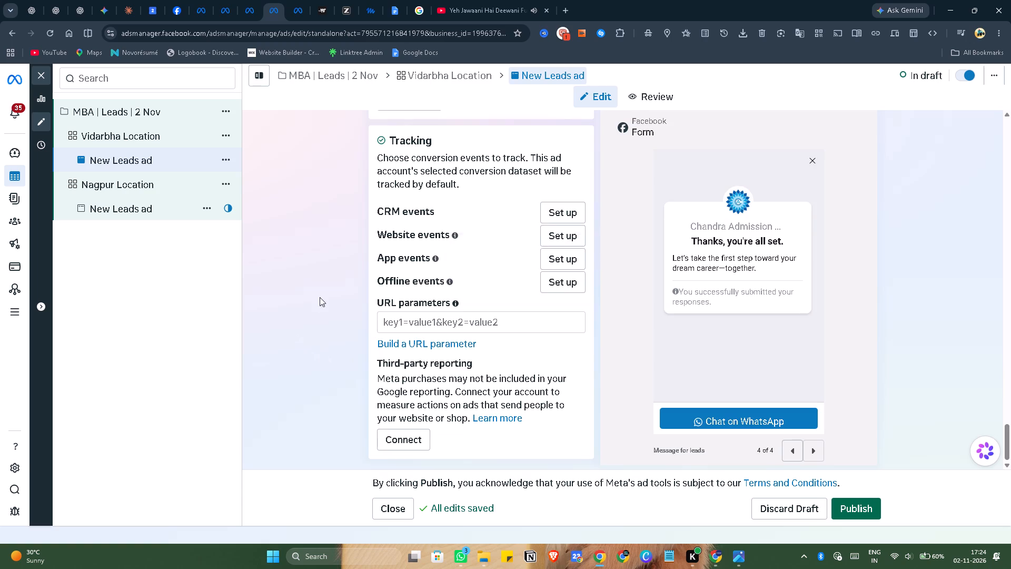
scroll(338, 277, "up", 10)
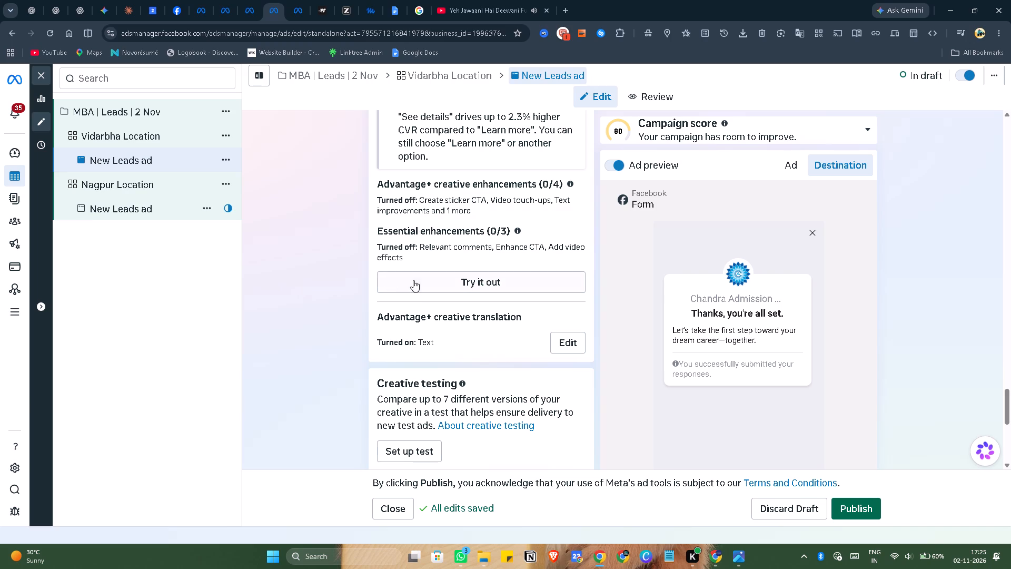
scroll(454, 371, "down", 7)
scroll(465, 357, "up", 5)
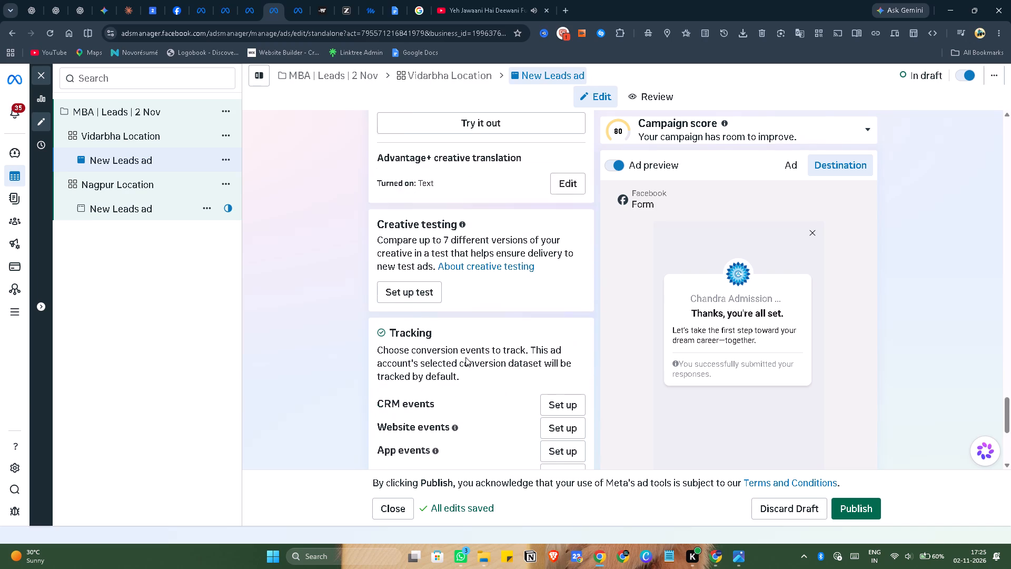
scroll(407, 315, "up", 14)
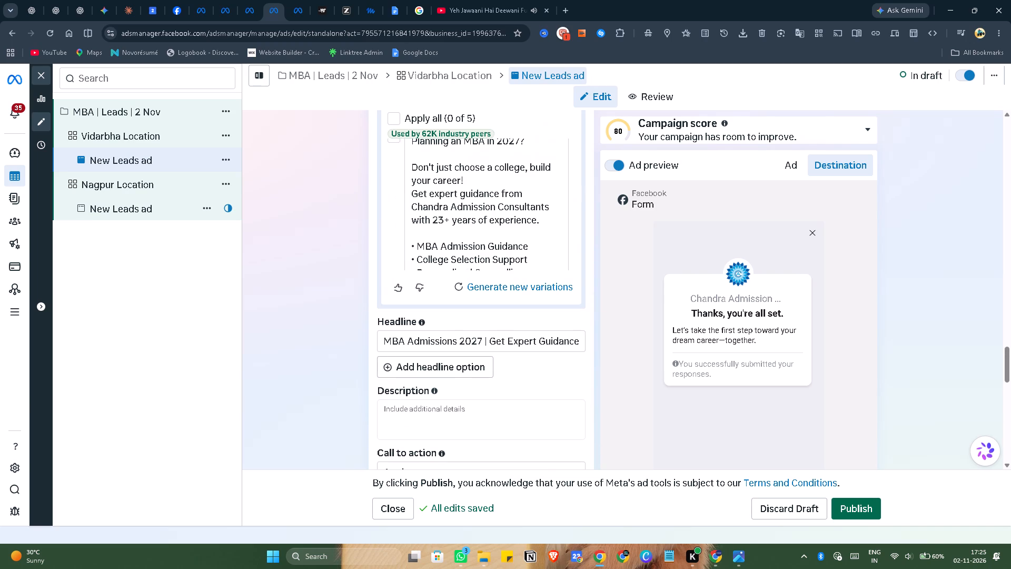
left_click(128, 205)
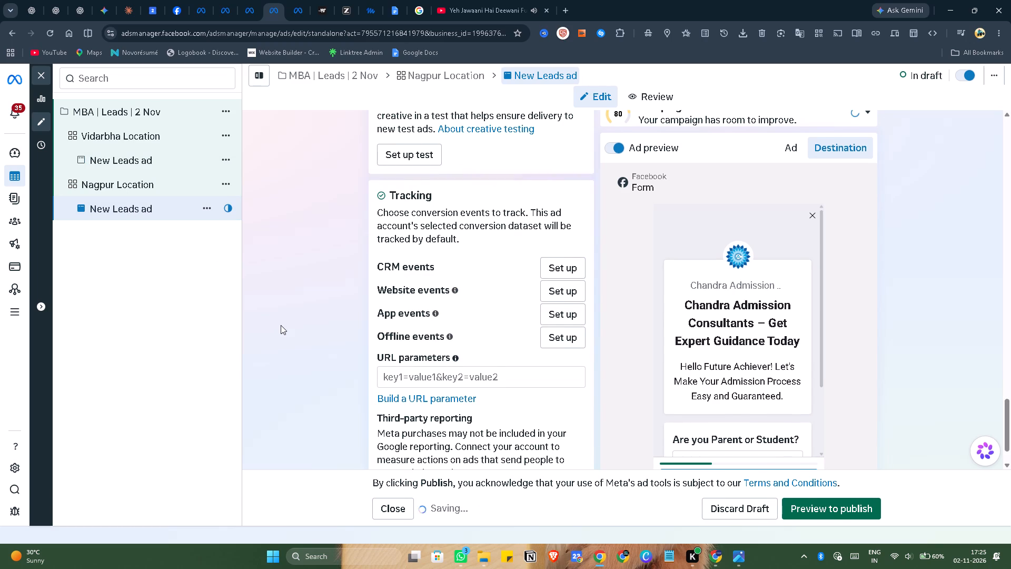
scroll(281, 325, "up", 8)
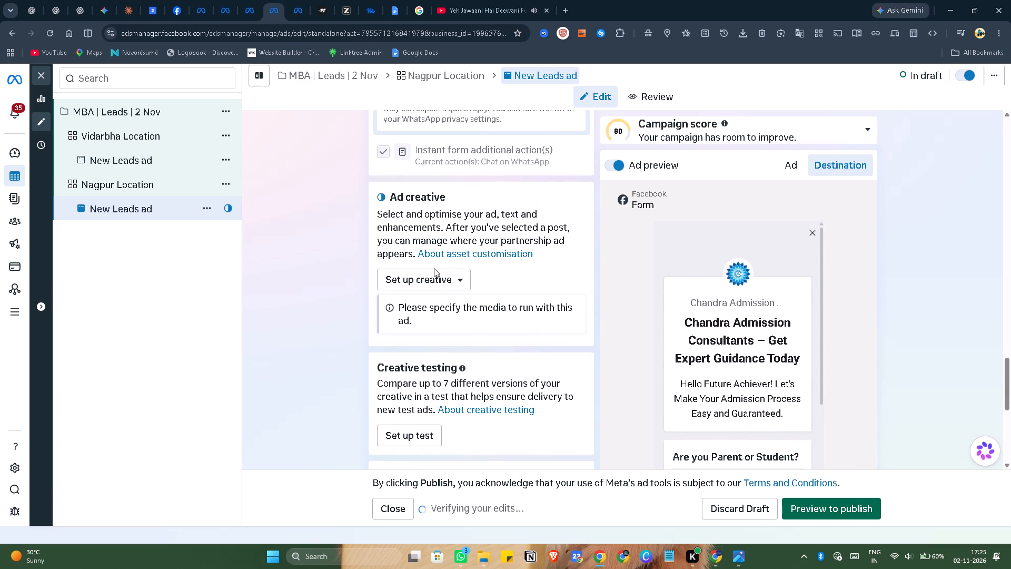
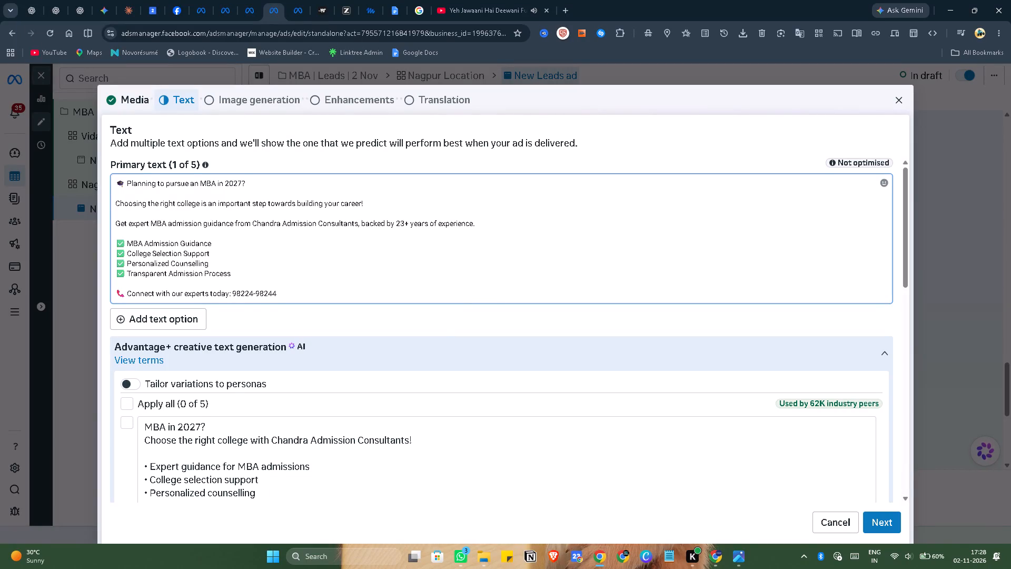
Switch to YouTube and pause the Yeh Jawaani Hai Deewani jukebox video.
scroll(353, 271, "down", 2)
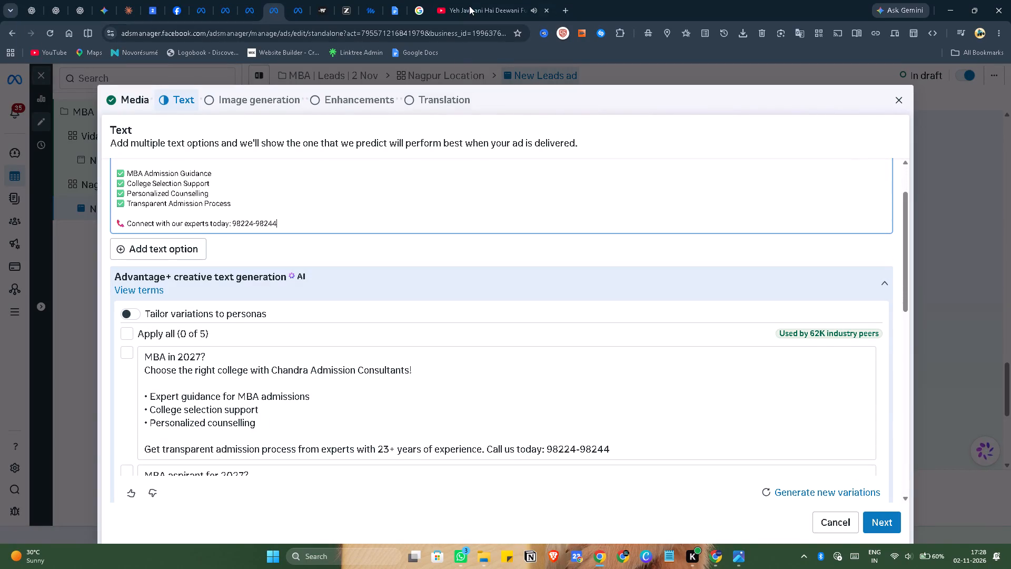
left_click(469, 6)
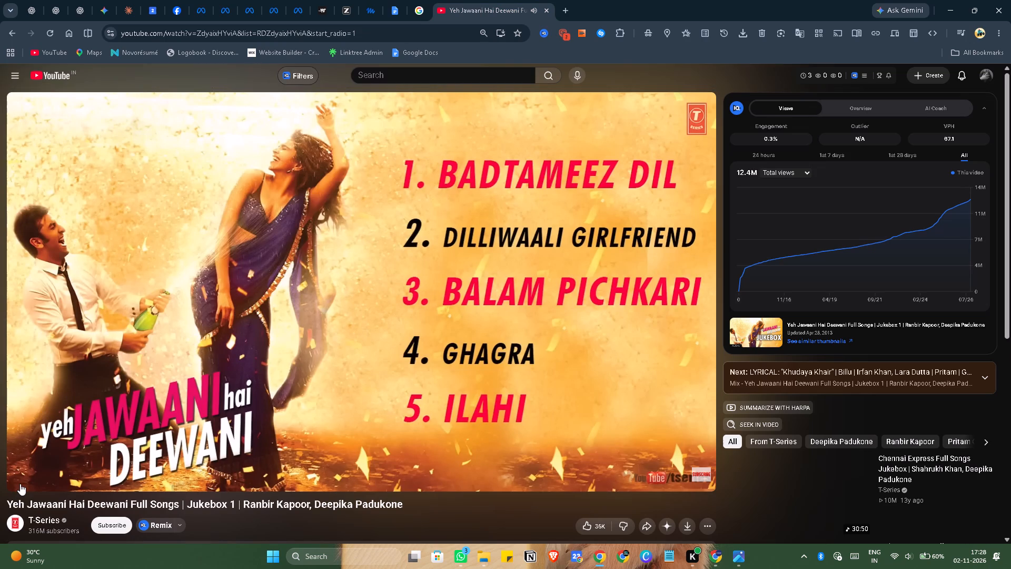
left_click(21, 476)
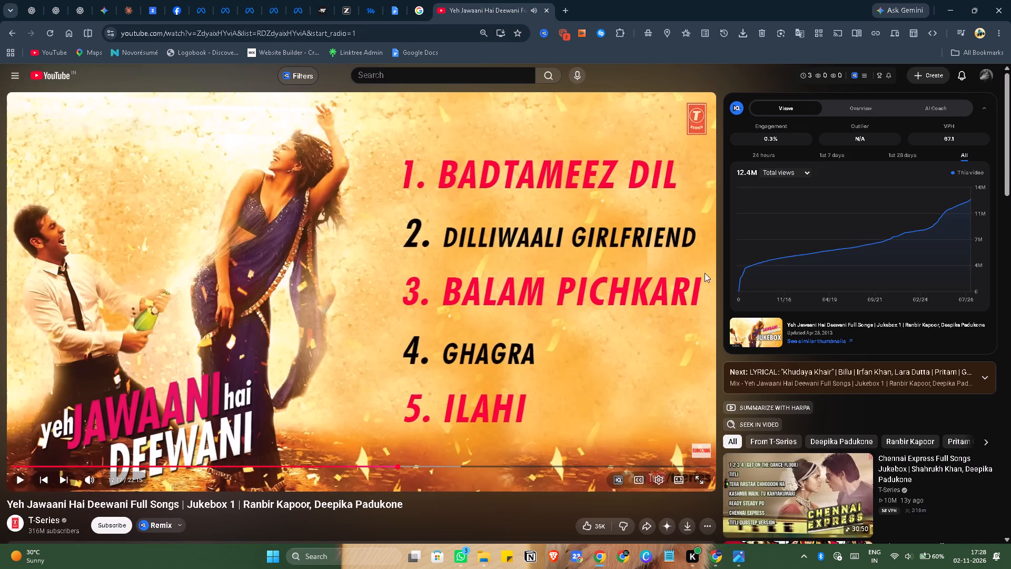
scroll(796, 394, "down", 3)
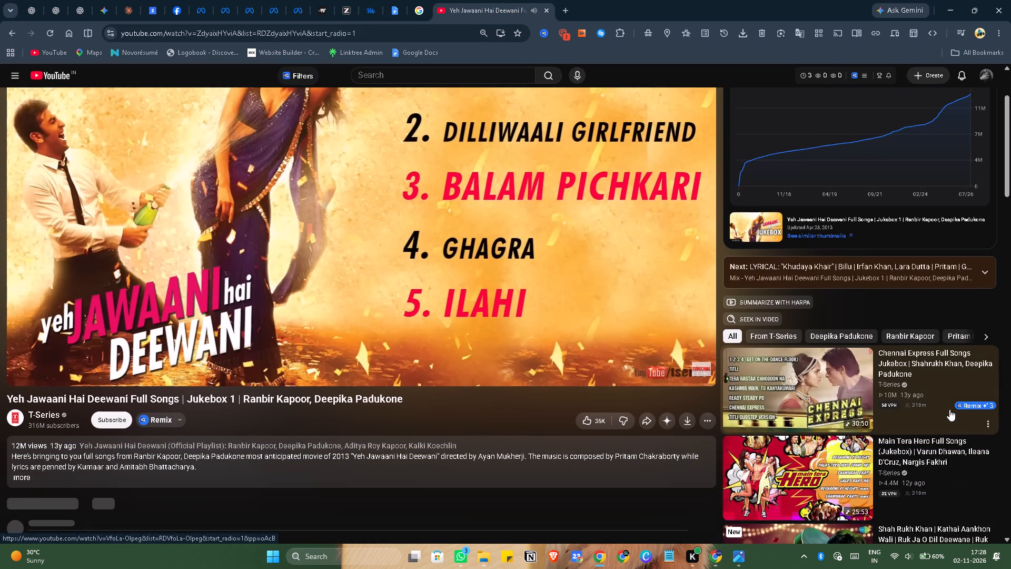
scroll(863, 383, "down", 2)
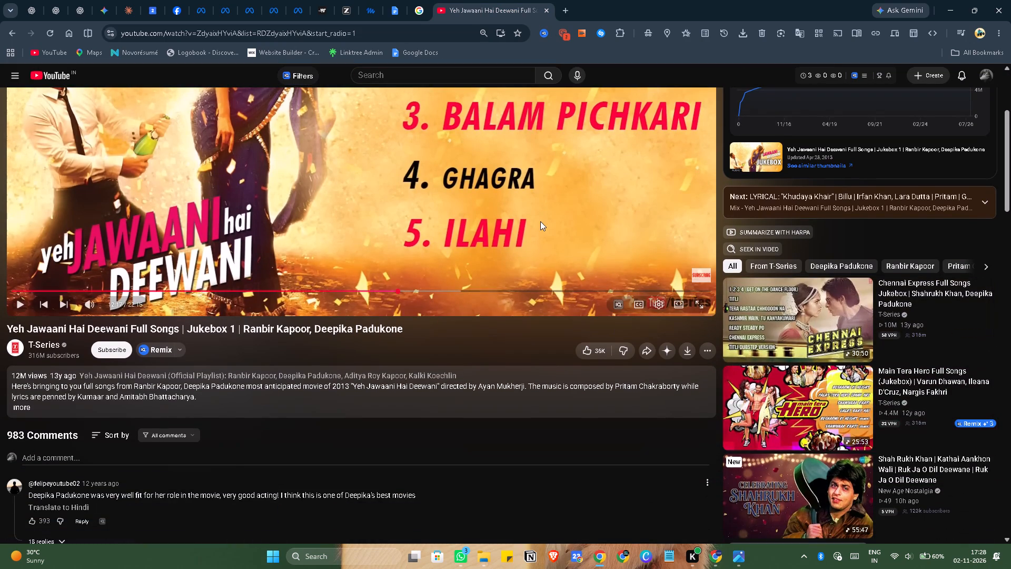
Return to the Nagpur ad's creative setup, check its text, and advance to Translation without adding AI text variations or enhancements.
left_click(264, 16)
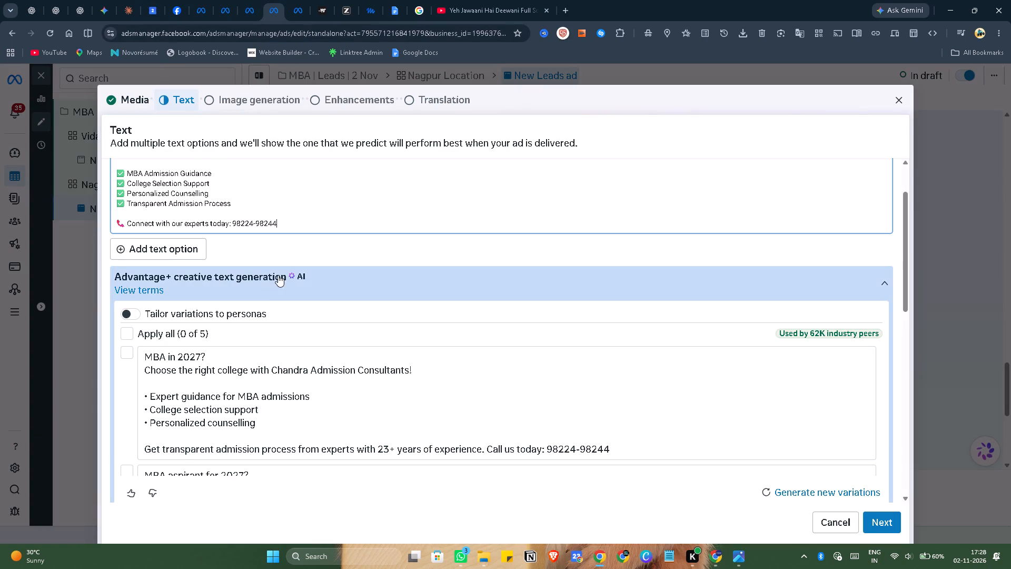
scroll(278, 275, "up", 4)
scroll(0, 0, "up", 5)
scroll(0, 0, "down", 4)
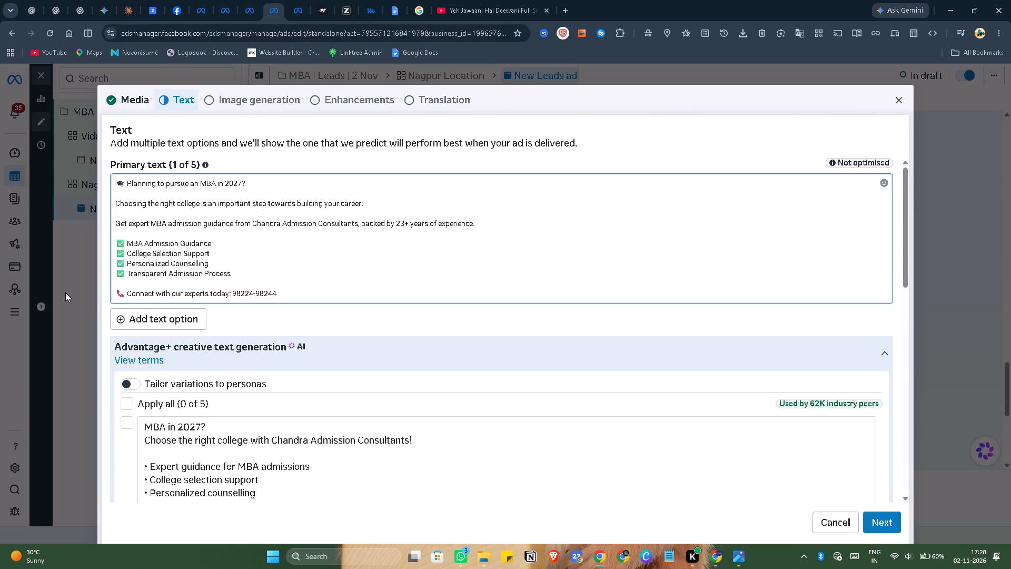
scroll(421, 407, "down", 12)
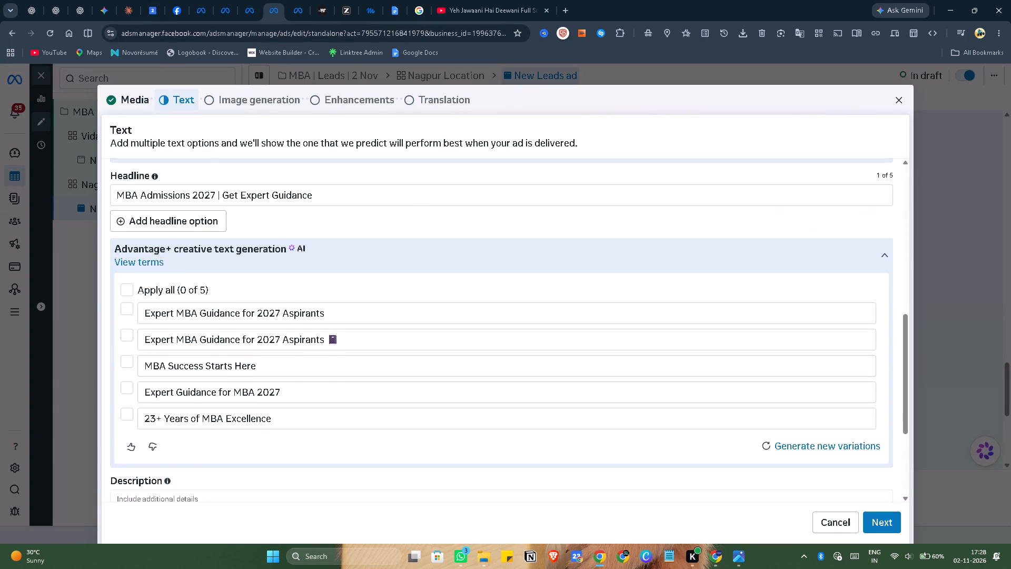
scroll(419, 398, "down", 5)
left_click(866, 519)
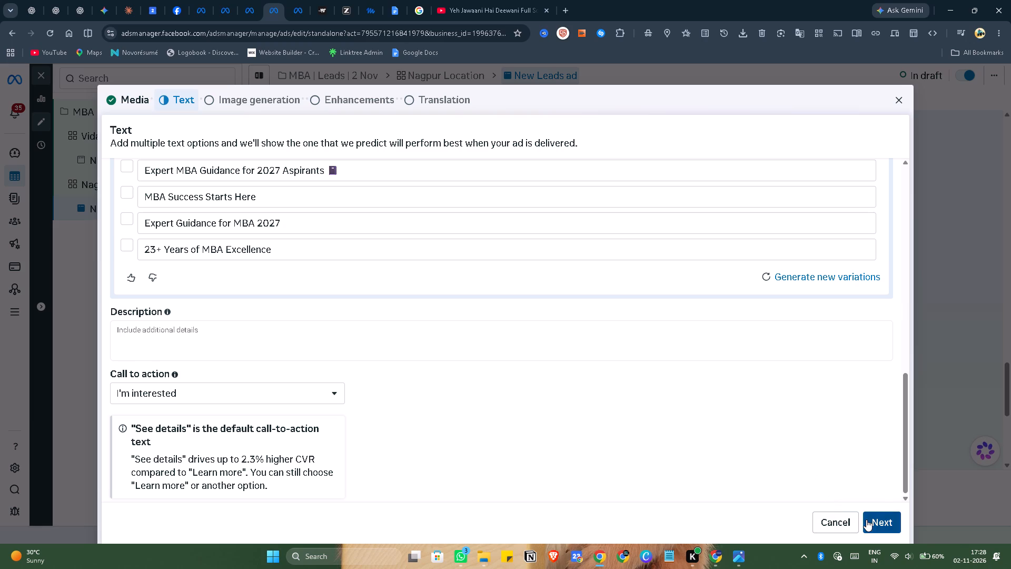
left_click(894, 517)
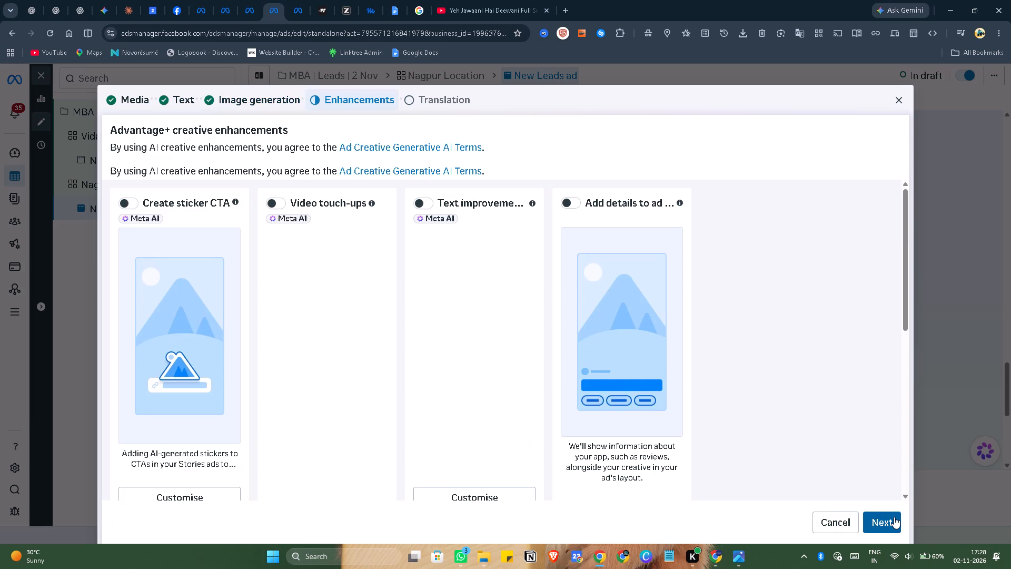
left_click(894, 517)
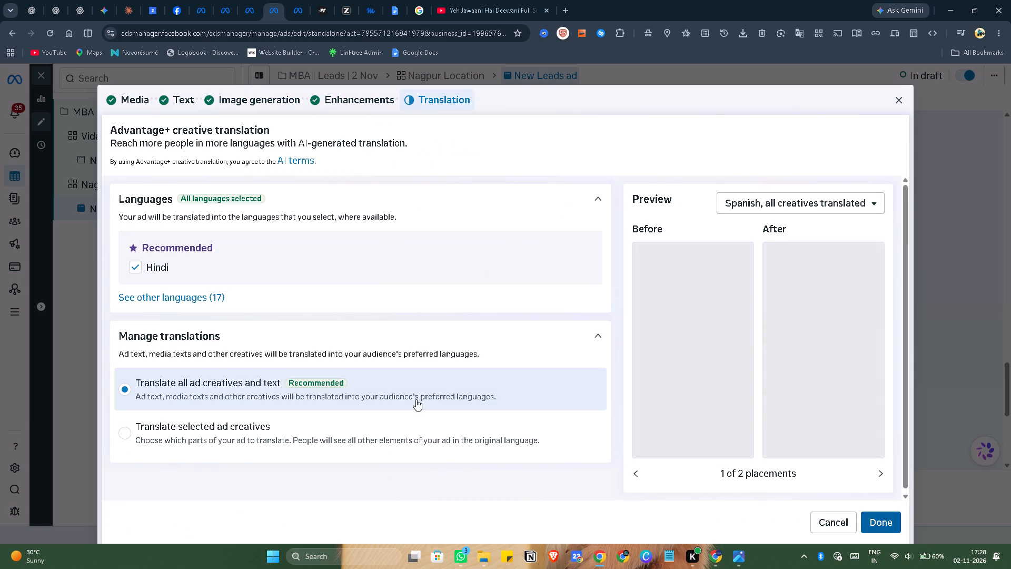
Limit the Nagpur ad's creative translation to Hindi by deselecting the other 17 languages, and finish the creative setup.
left_click(164, 289)
left_click(162, 294)
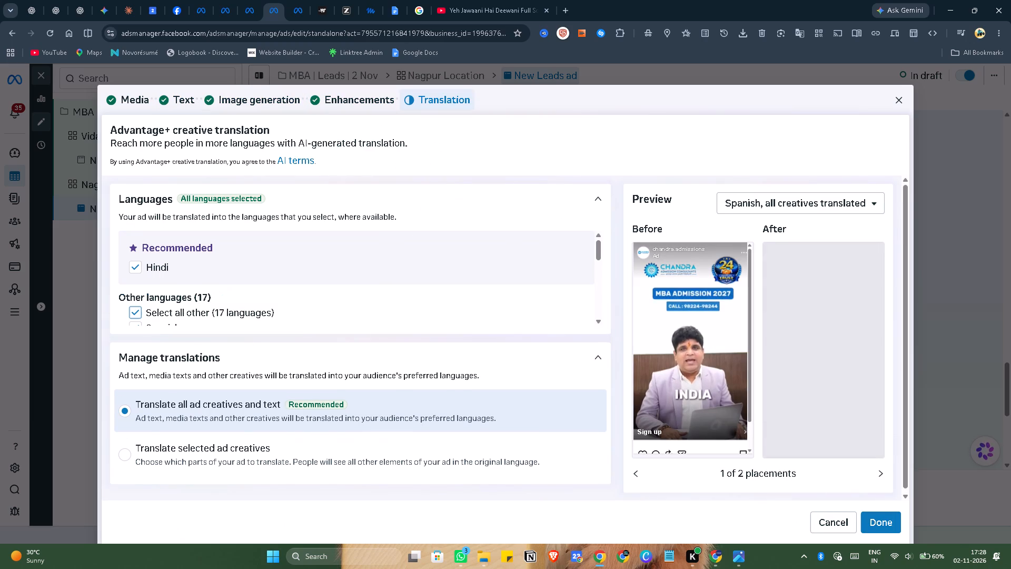
left_click(137, 315)
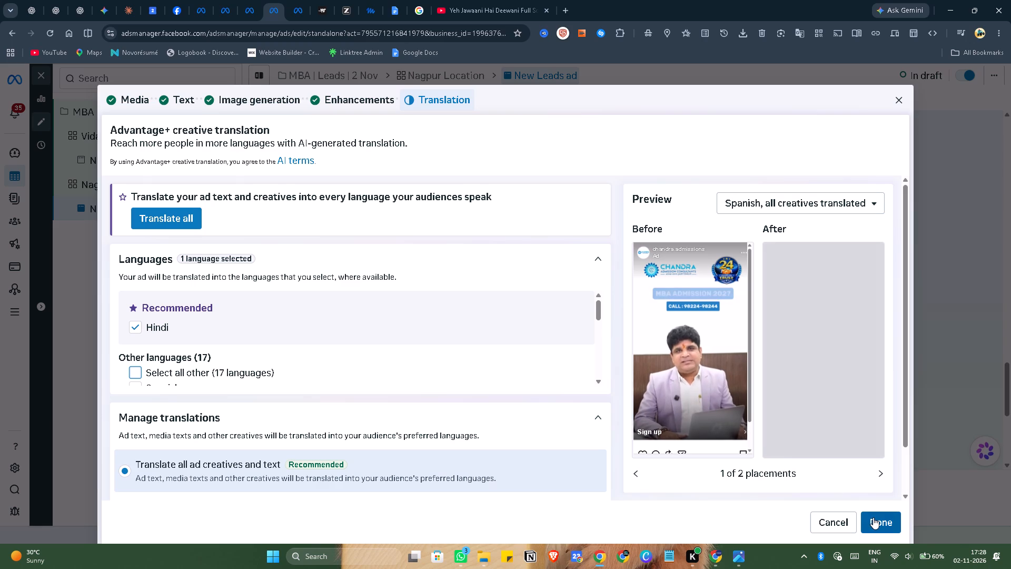
left_click(873, 517)
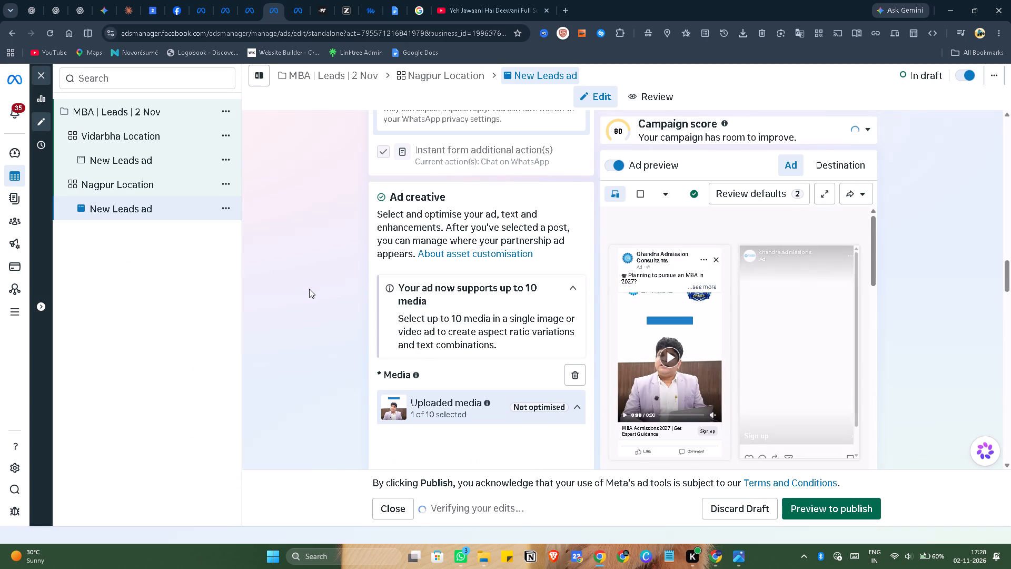
Turn off the Relevant comments essential enhancement for the Nagpur ad and save the Advantage+ creative settings.
scroll(310, 289, "down", 12)
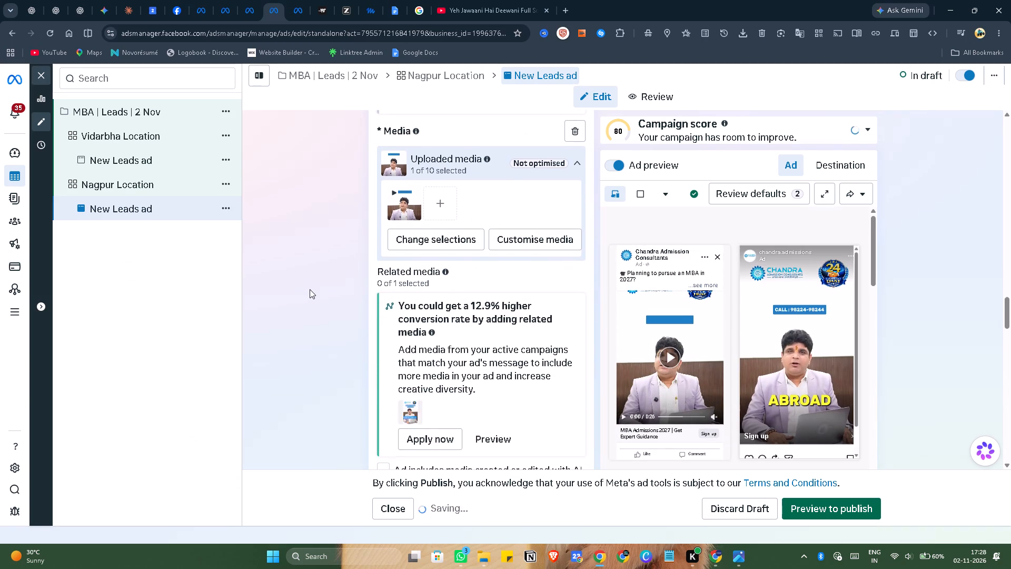
scroll(310, 289, "down", 10)
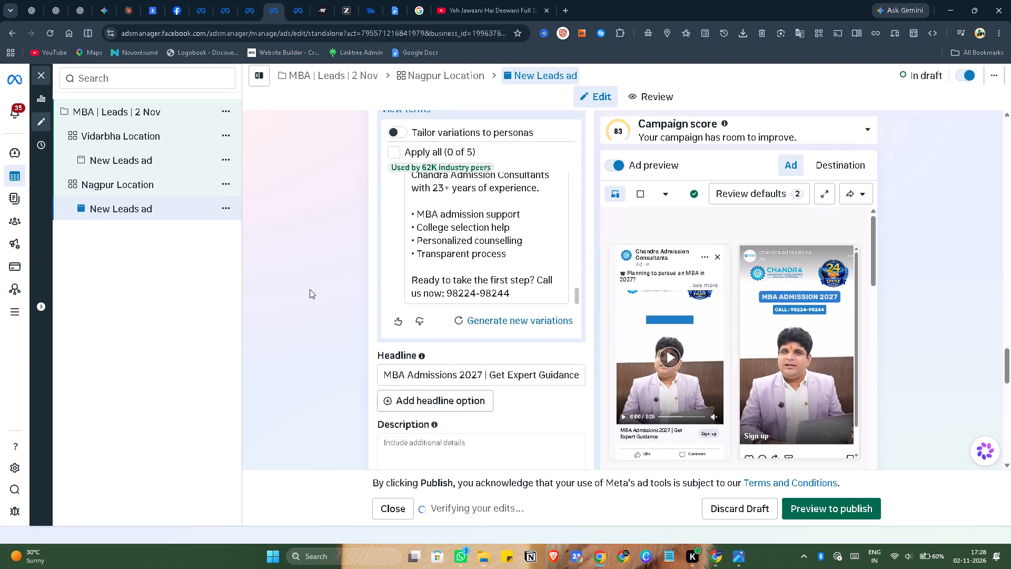
scroll(310, 289, "down", 10)
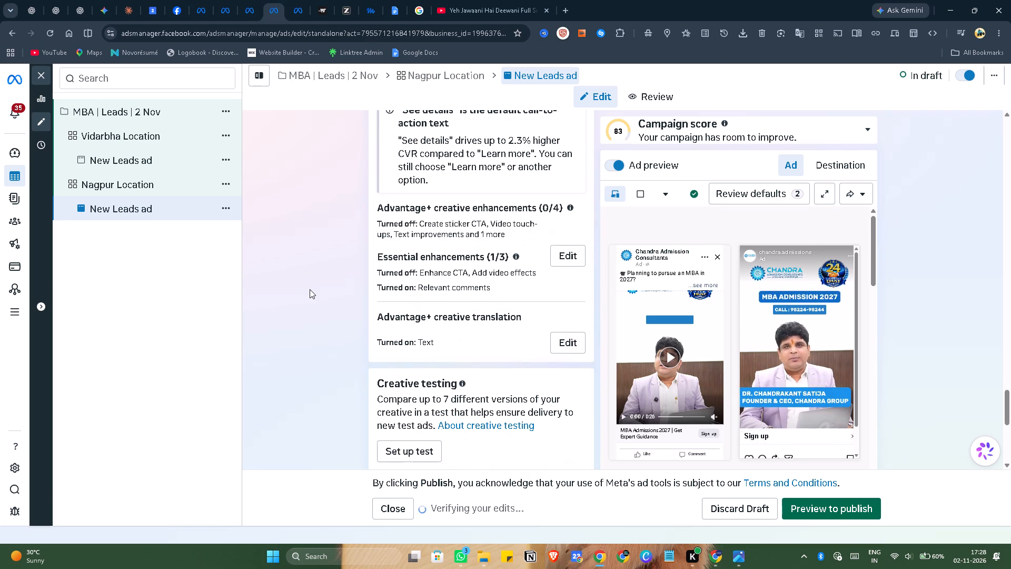
left_click(561, 252)
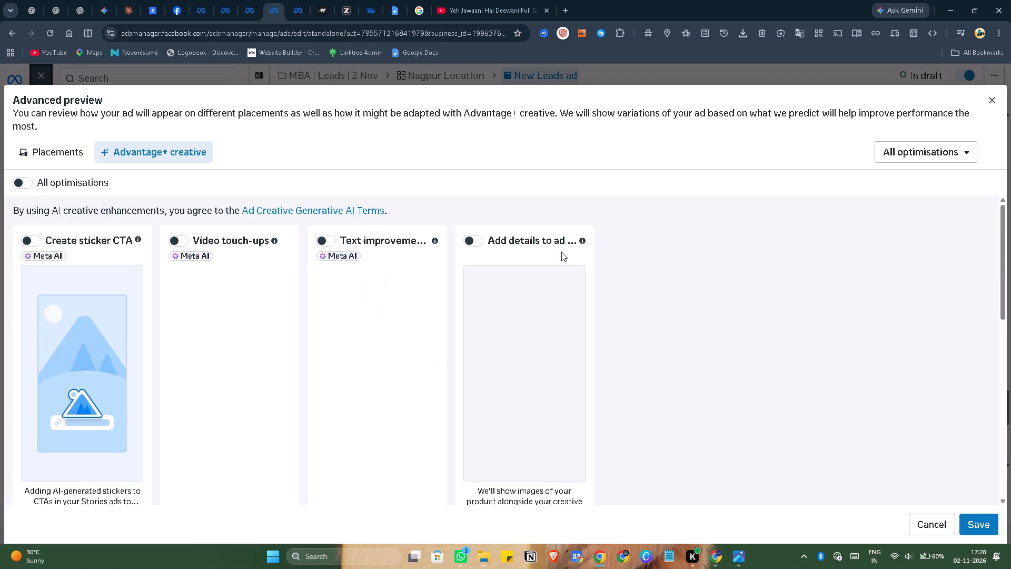
scroll(678, 244, "down", 8)
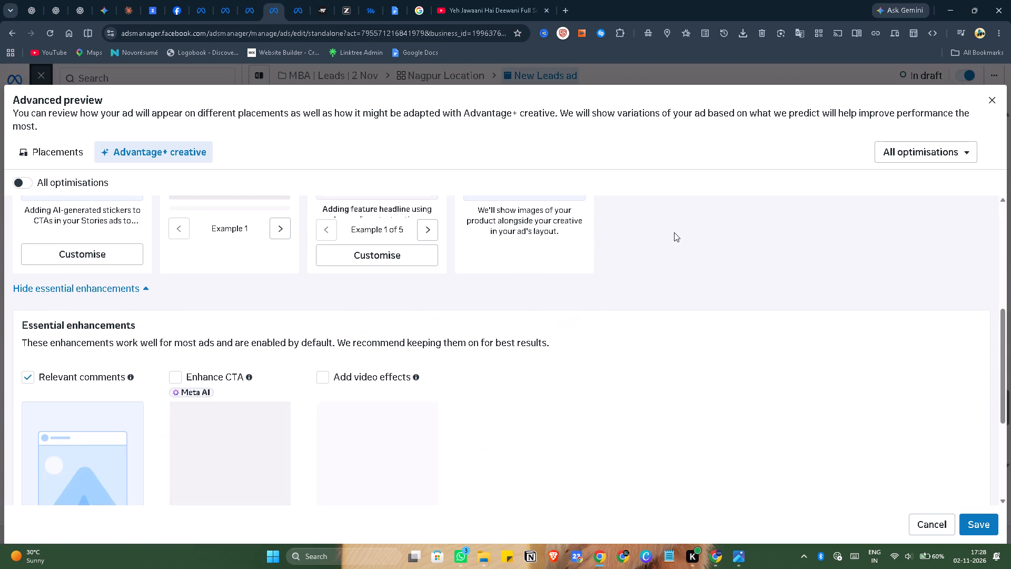
scroll(674, 232, "down", 3)
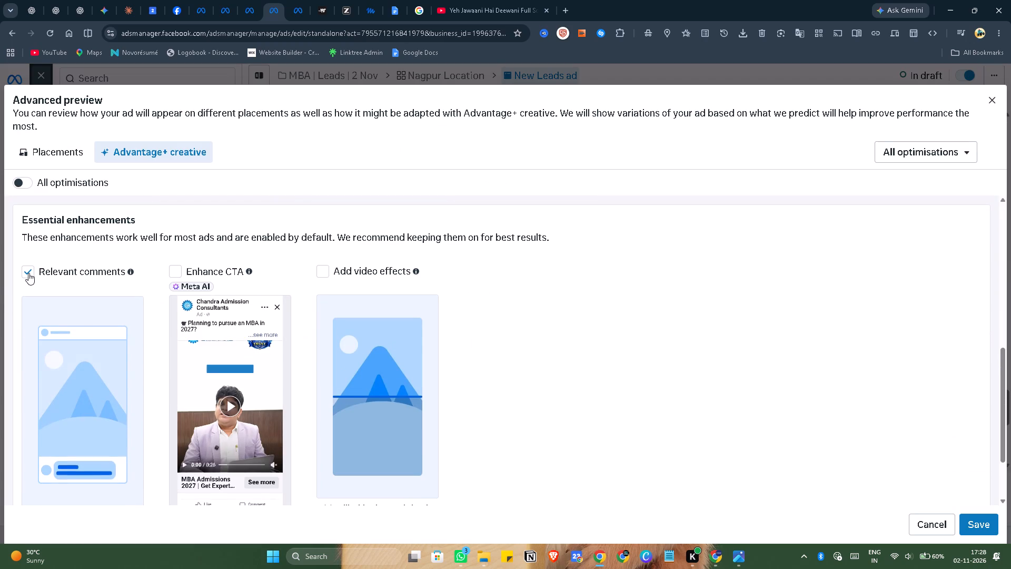
left_click(28, 273)
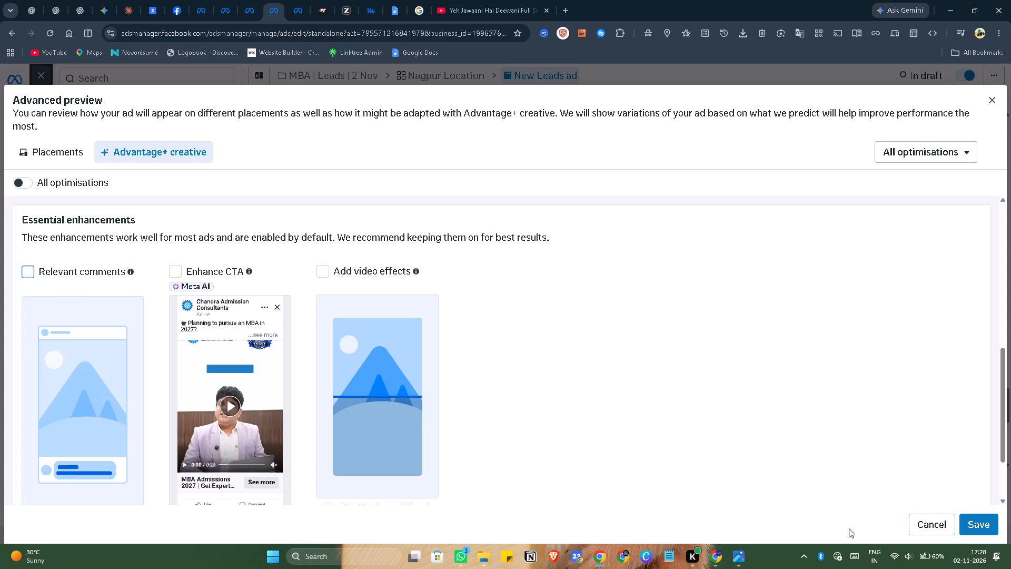
left_click(975, 517)
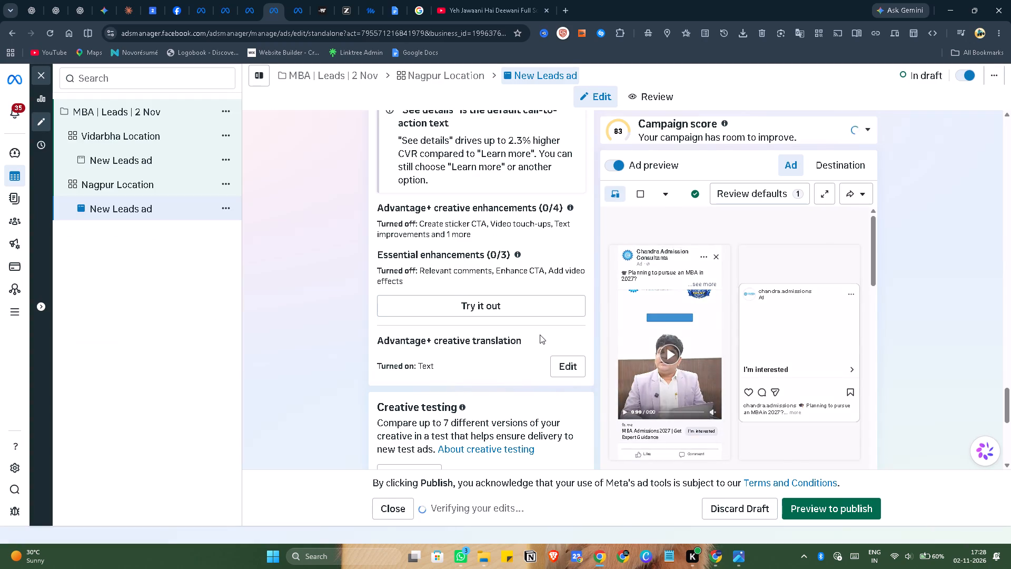
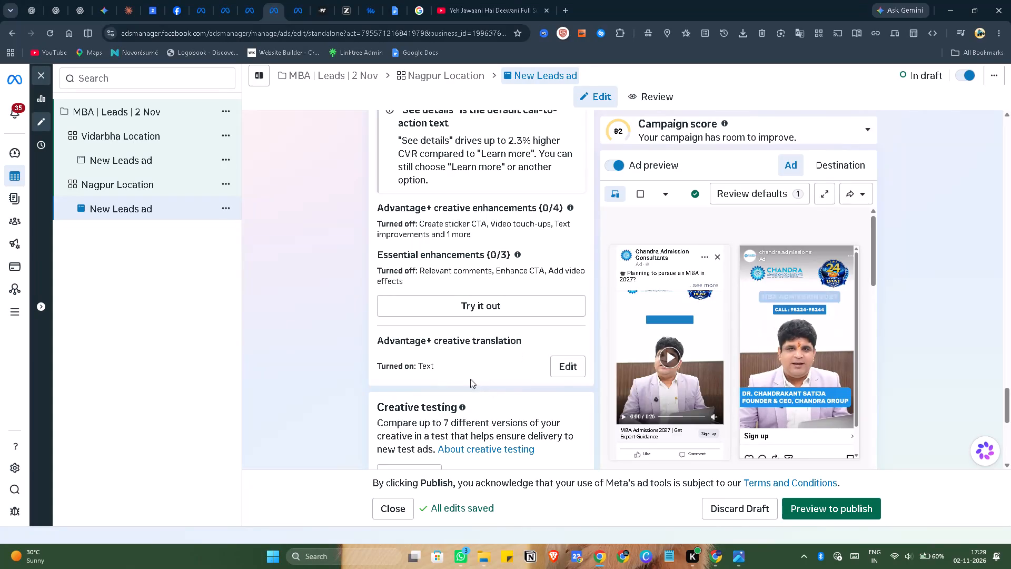
Review the Nagpur ad's remaining settings, from creative translation and creative testing through tracking and the ad copy.
scroll(465, 376, "down", 1)
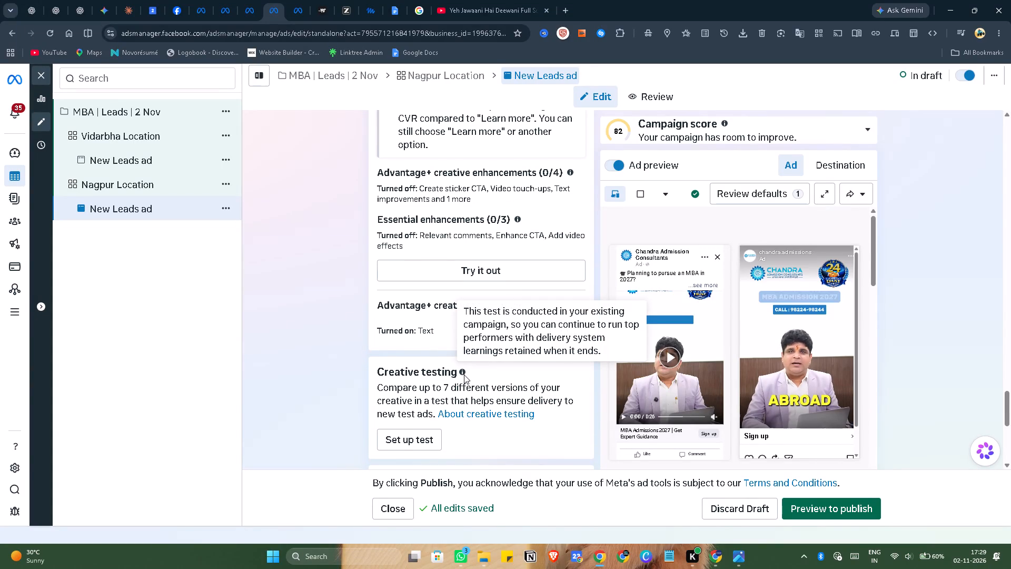
scroll(457, 369, "down", 5)
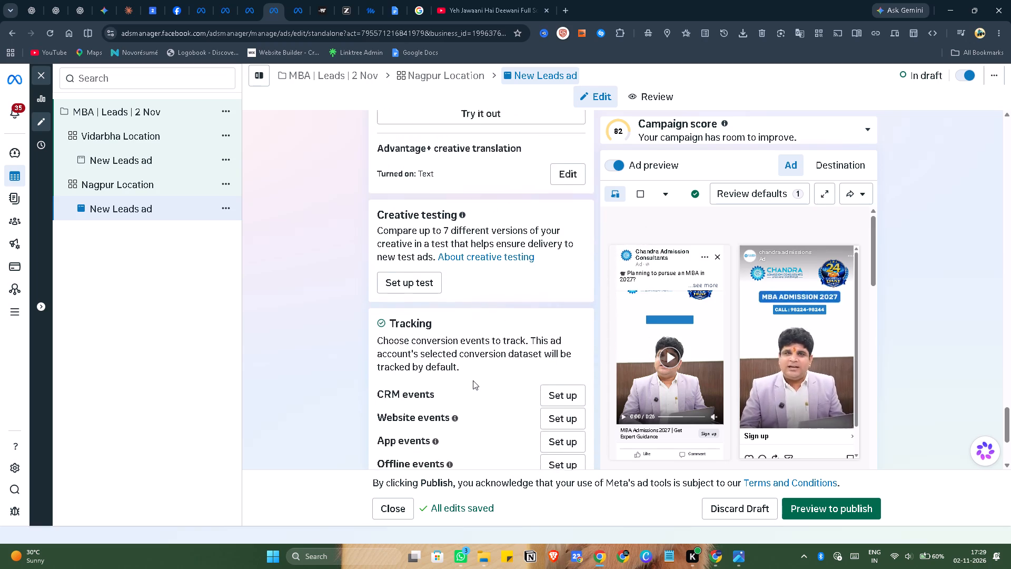
scroll(489, 350, "down", 4)
scroll(489, 350, "up", 20)
scroll(489, 350, "up", 3)
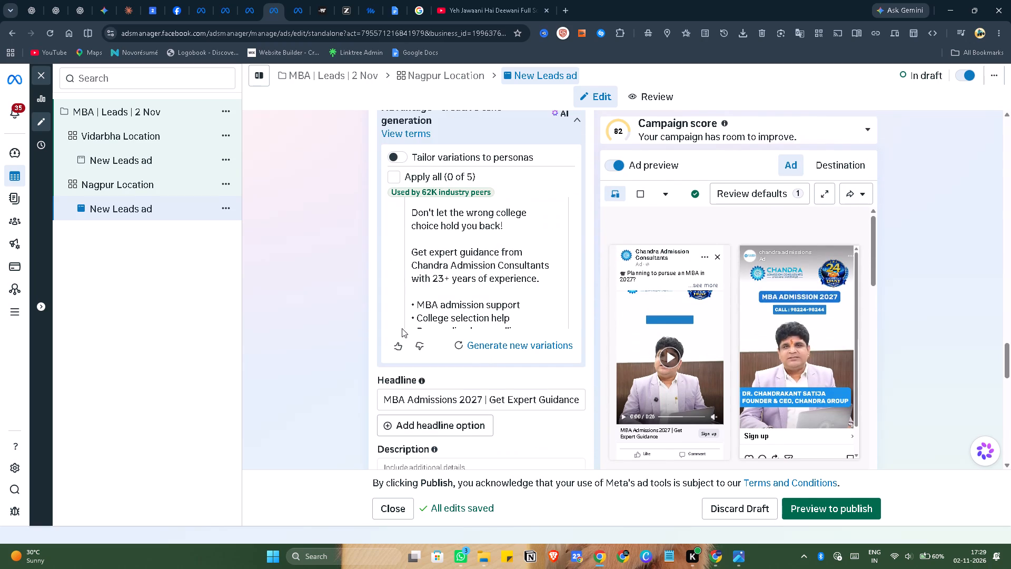
Review the MBA | Leads | 2 Nov campaign's settings, from budget and bid strategy through A/B test and Special Ad Categories.
left_click(102, 111)
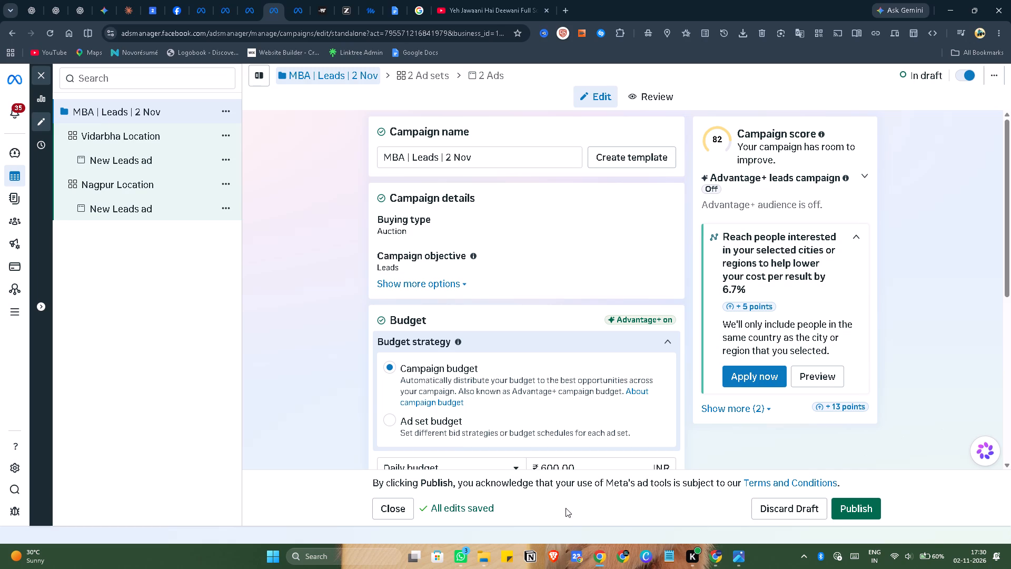
scroll(315, 340, "down", 5)
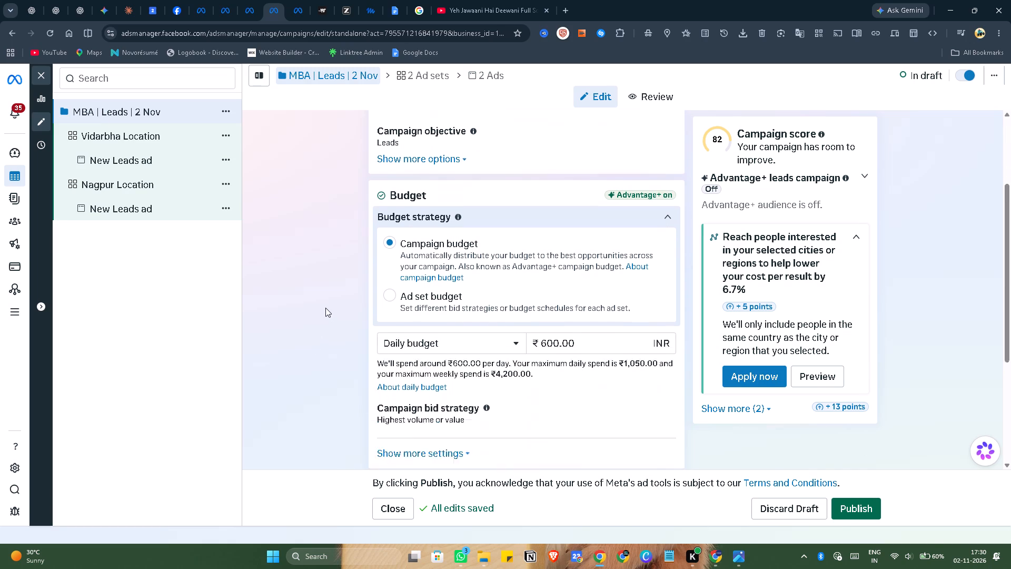
scroll(325, 308, "down", 13)
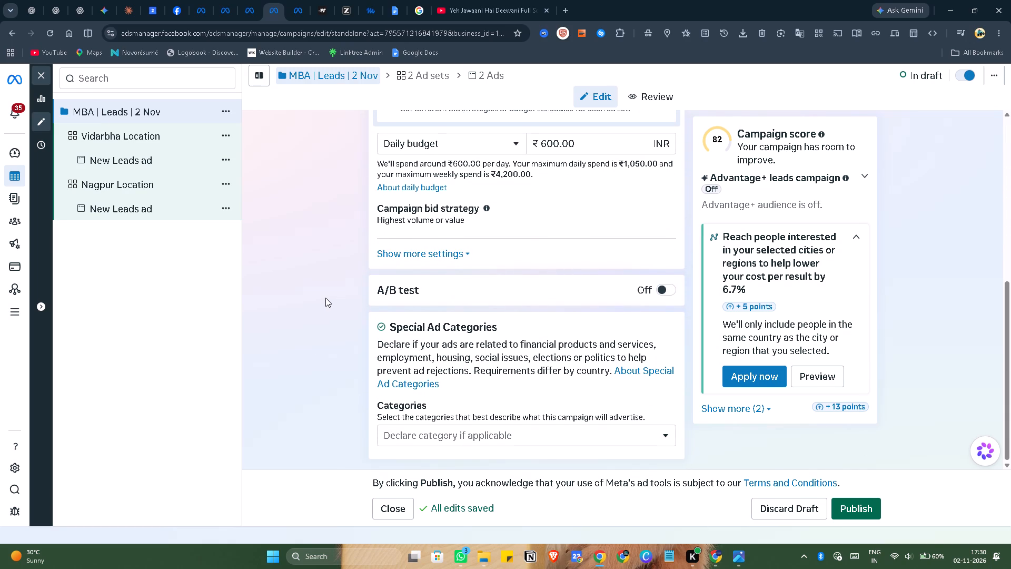
scroll(325, 290, "up", 5)
scroll(325, 290, "down", 5)
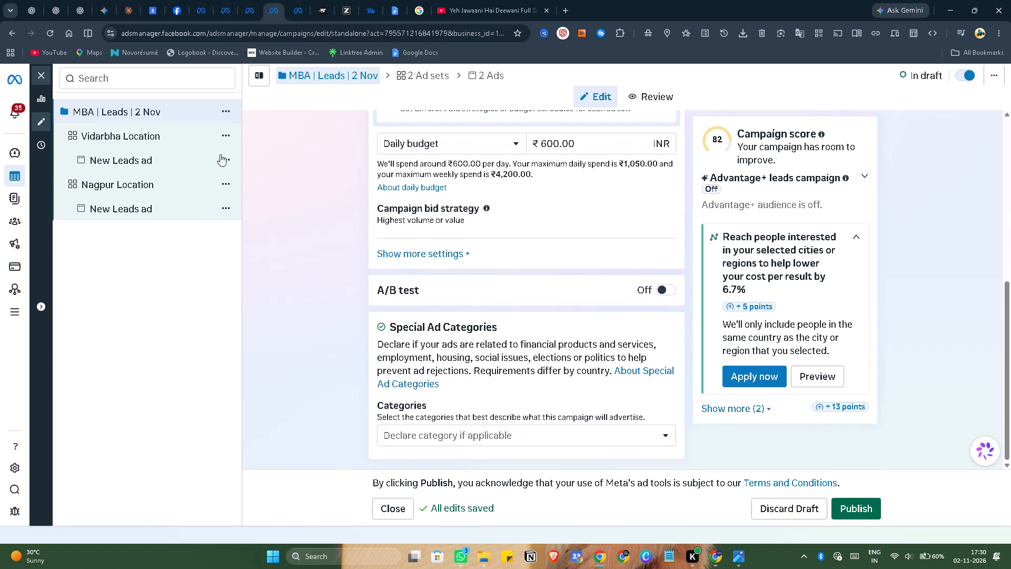
Check the Vidarbha Location ad set's conversion settings, including conversion location, Facebook Page, performance goal, cost per result goal and value rules.
left_click(144, 141)
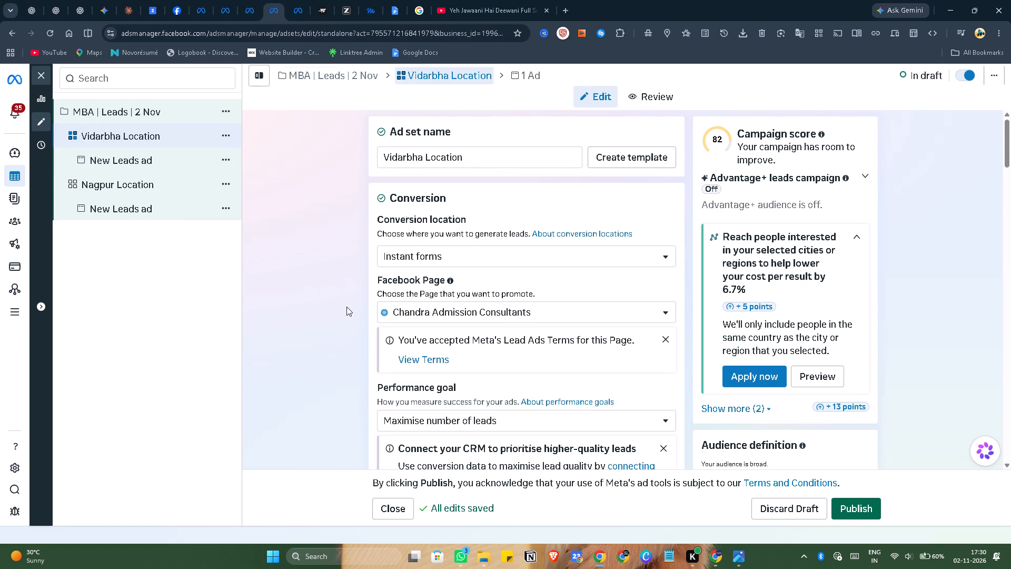
scroll(301, 292, "down", 6)
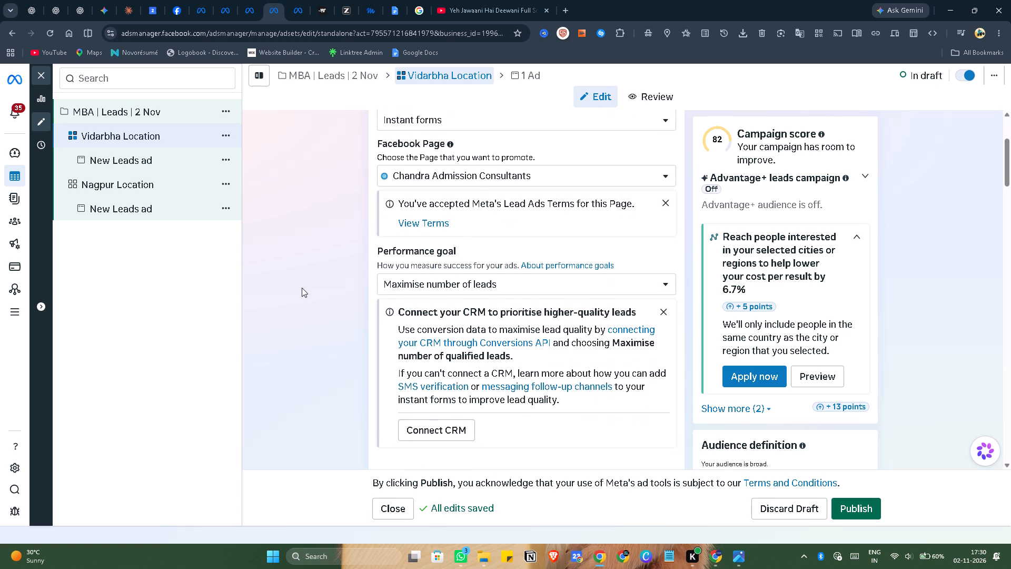
scroll(302, 288, "down", 5)
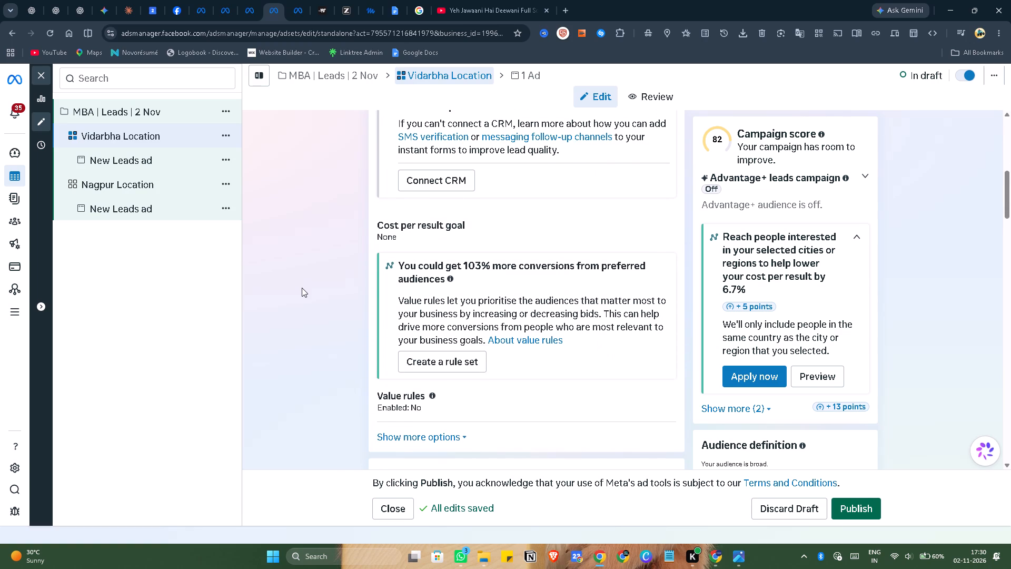
scroll(302, 288, "down", 3)
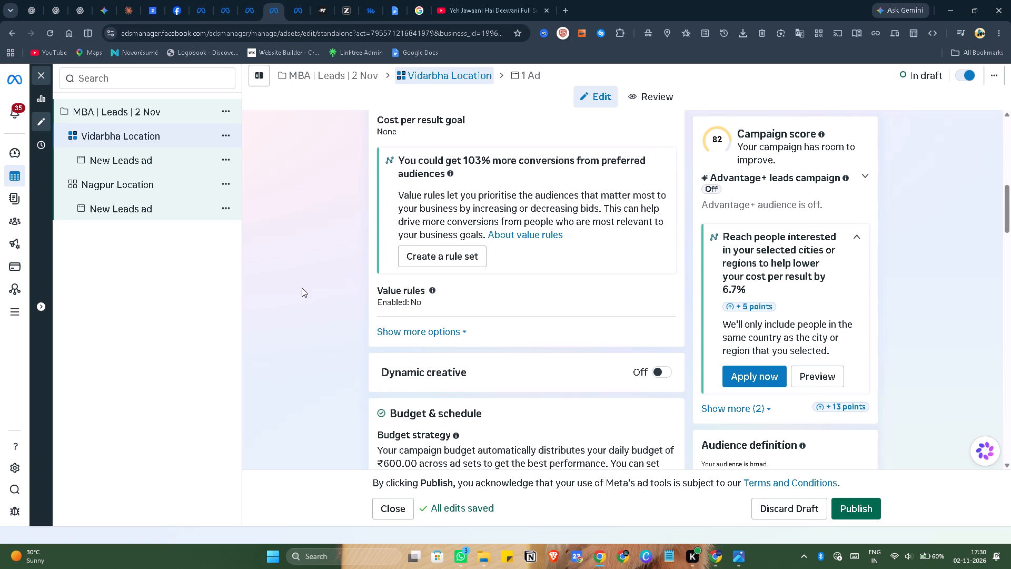
scroll(302, 288, "up", 9)
scroll(302, 288, "down", 1)
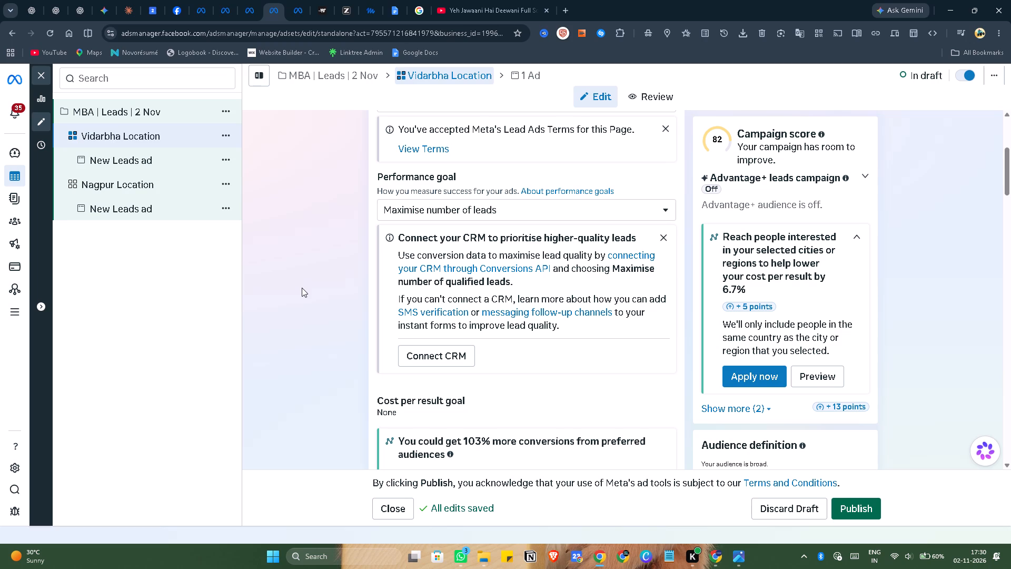
scroll(302, 288, "down", 3)
scroll(303, 288, "up", 5)
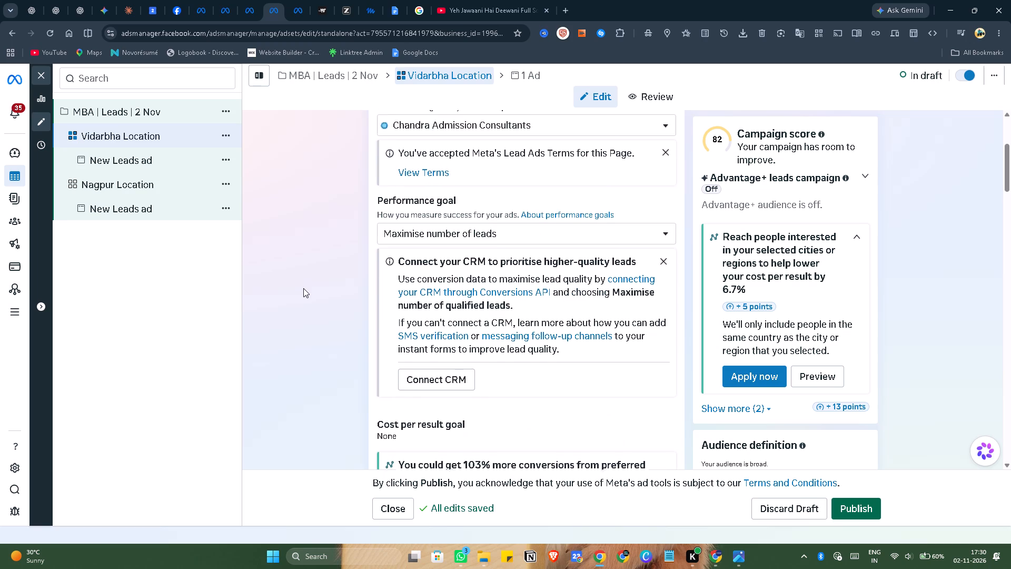
scroll(282, 267, "down", 3)
scroll(299, 286, "up", 5)
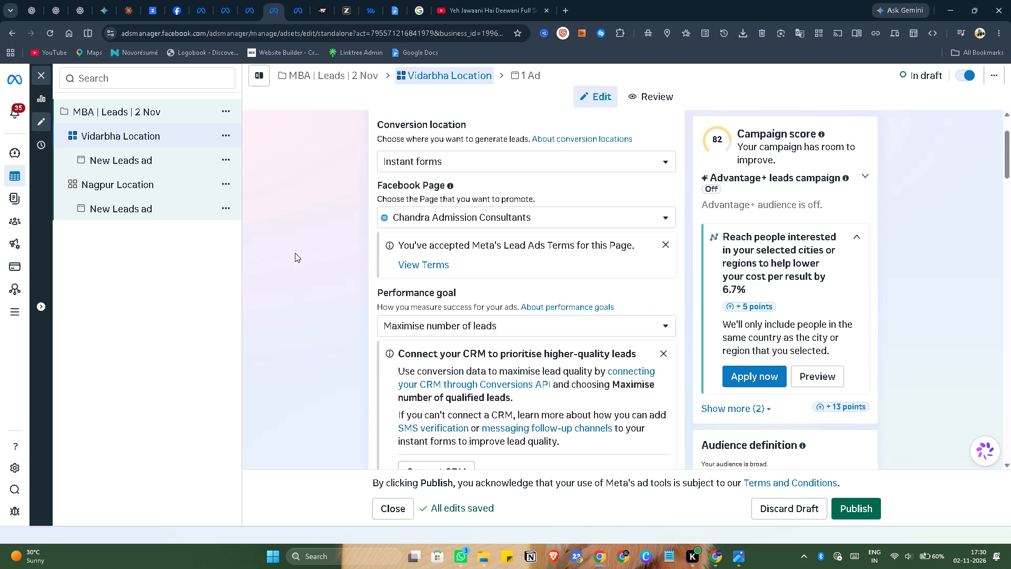
scroll(295, 253, "up", 1)
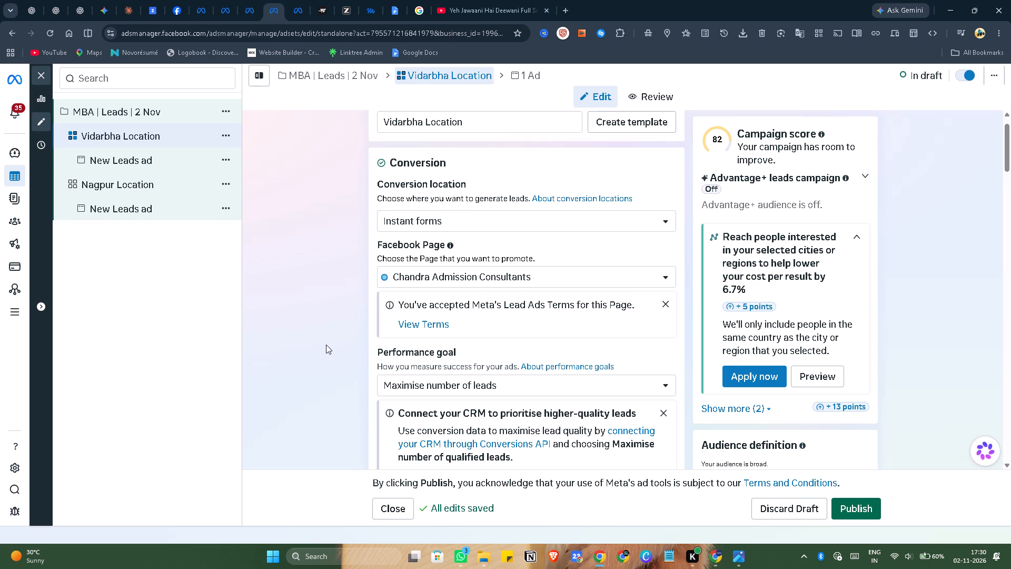
scroll(511, 310, "up", 6)
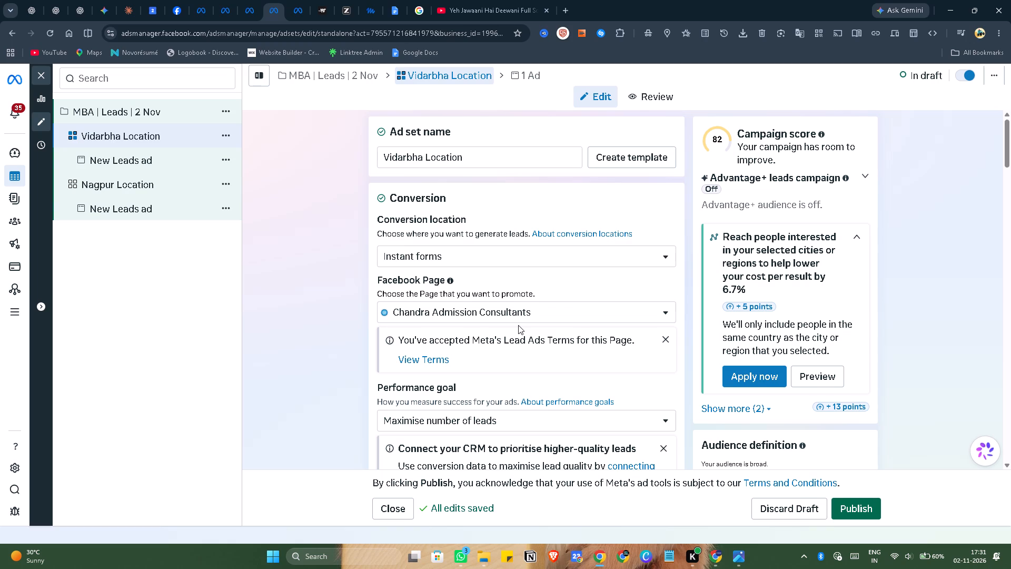
scroll(518, 325, "down", 1)
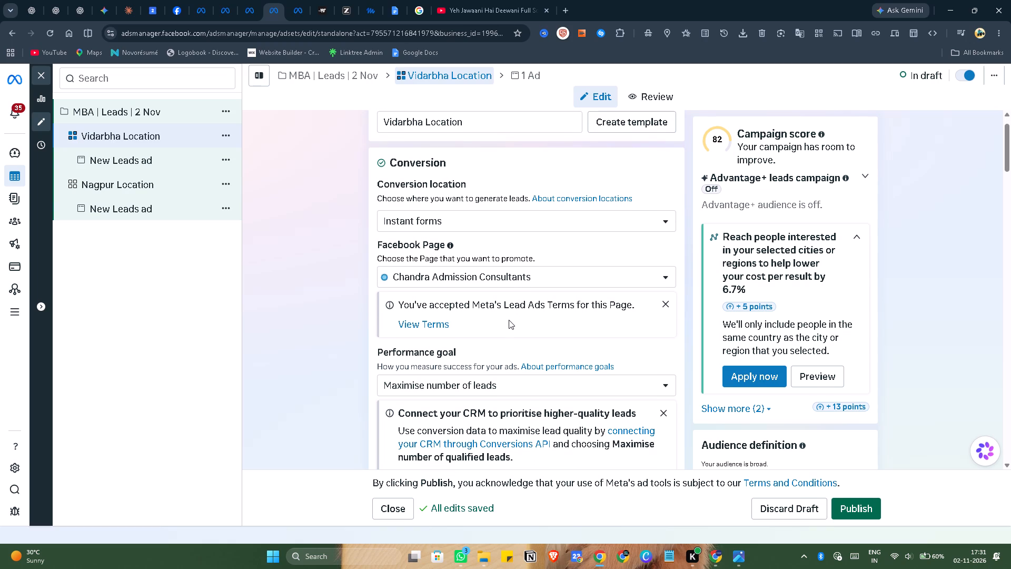
scroll(509, 320, "down", 1)
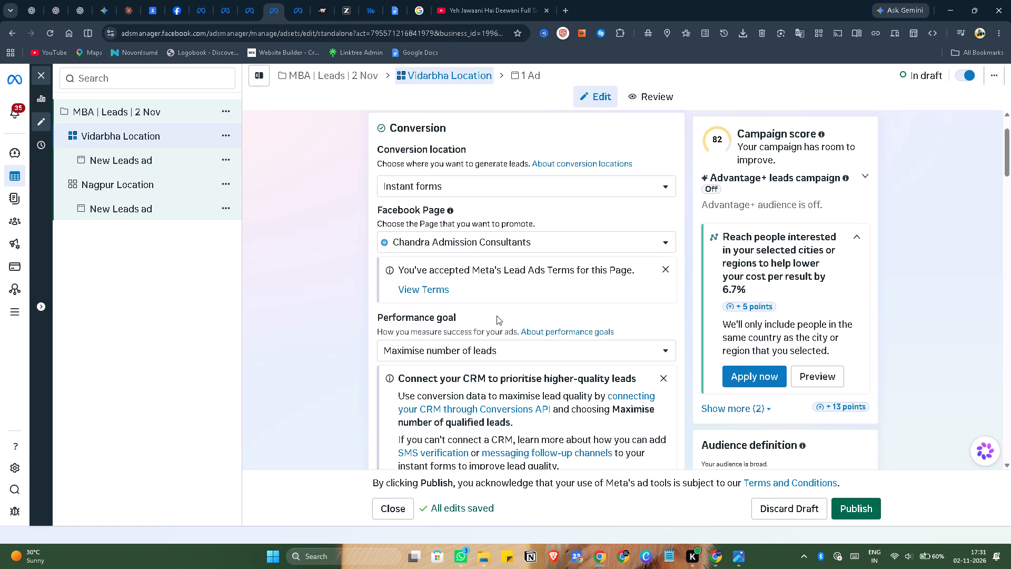
Review the Vidarbha ad set's schedule, locations, custom audiences, detailed targeting, languages and age range.
scroll(497, 316, "down", 8)
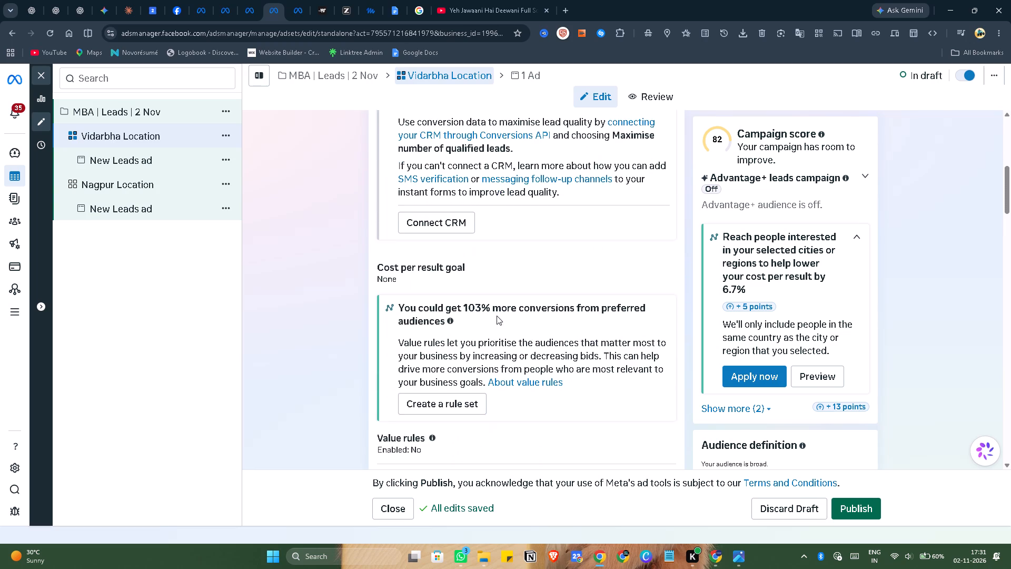
scroll(497, 316, "down", 16)
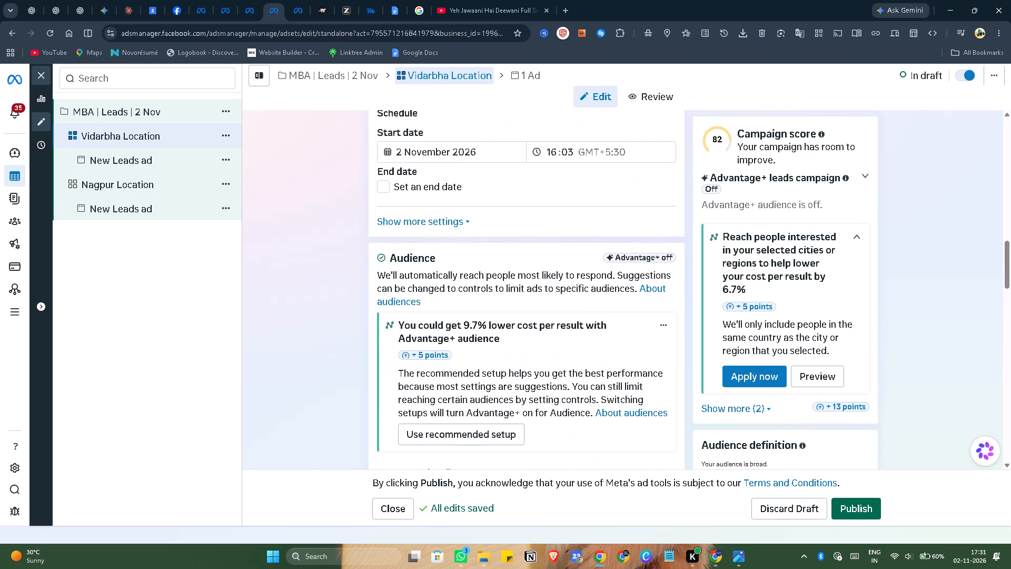
scroll(502, 325, "down", 9)
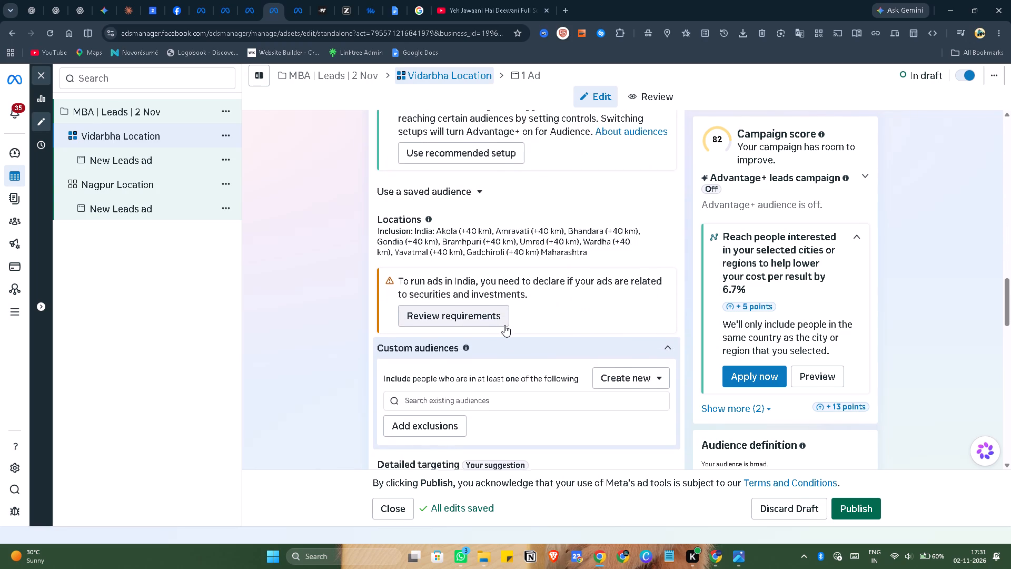
scroll(504, 325, "down", 4)
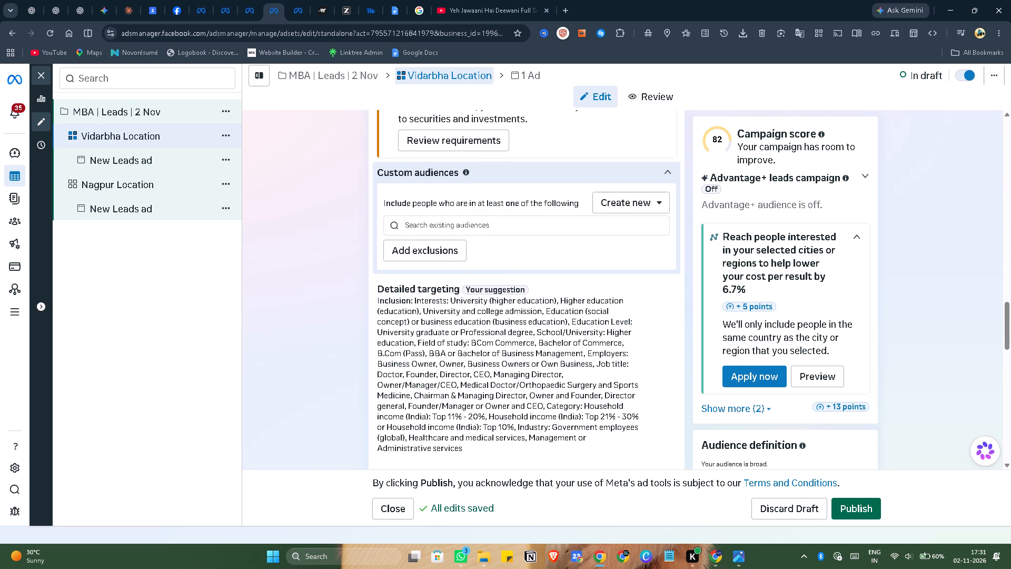
scroll(523, 337, "down", 8)
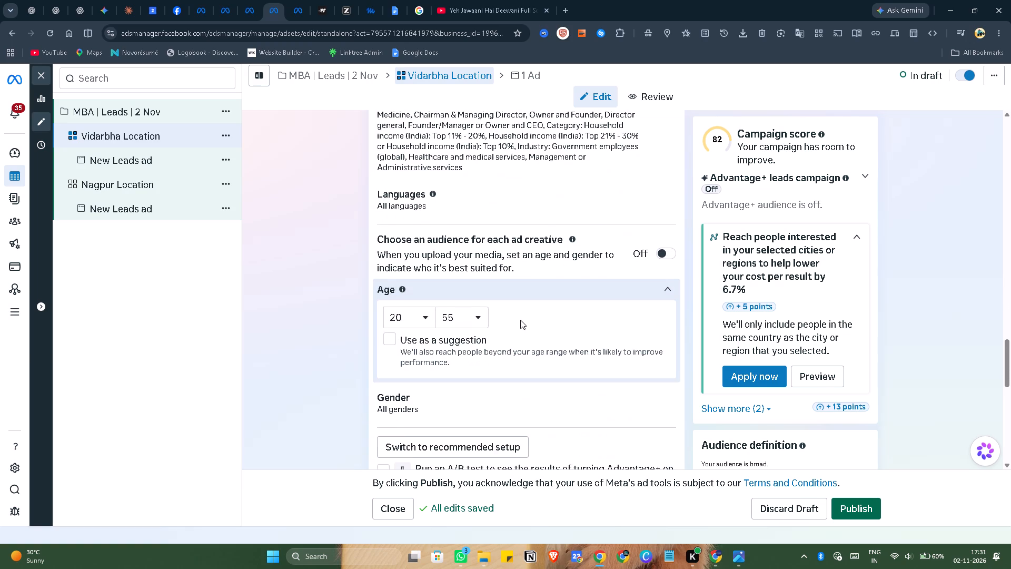
Examine the Vidarbha ad set's placements, expanding the additional settings to check platforms, brand safety, inventory filters and exclusions.
scroll(520, 320, "down", 14)
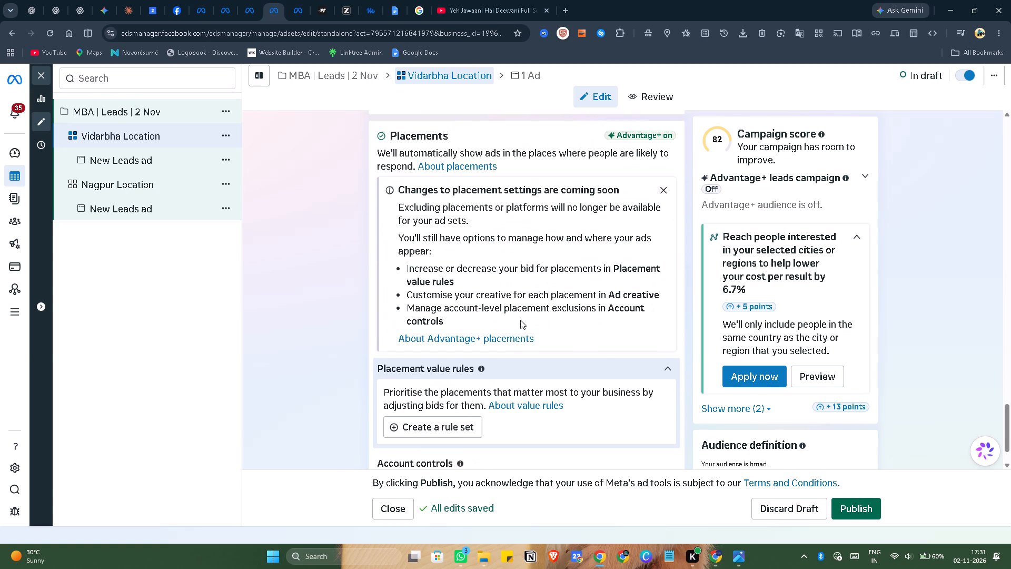
scroll(520, 320, "down", 3)
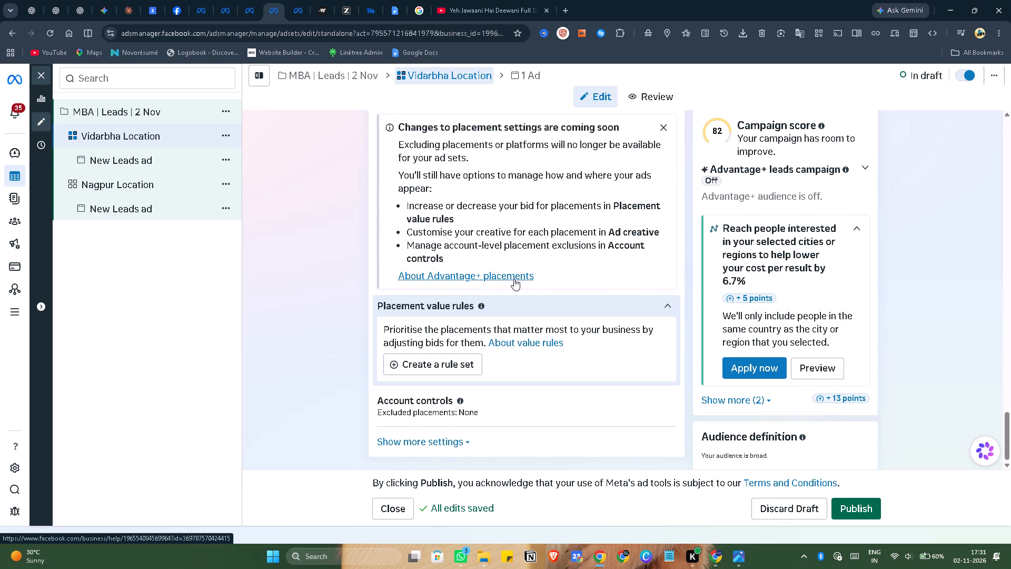
scroll(514, 279, "down", 3)
scroll(516, 346, "down", 2)
left_click(448, 444)
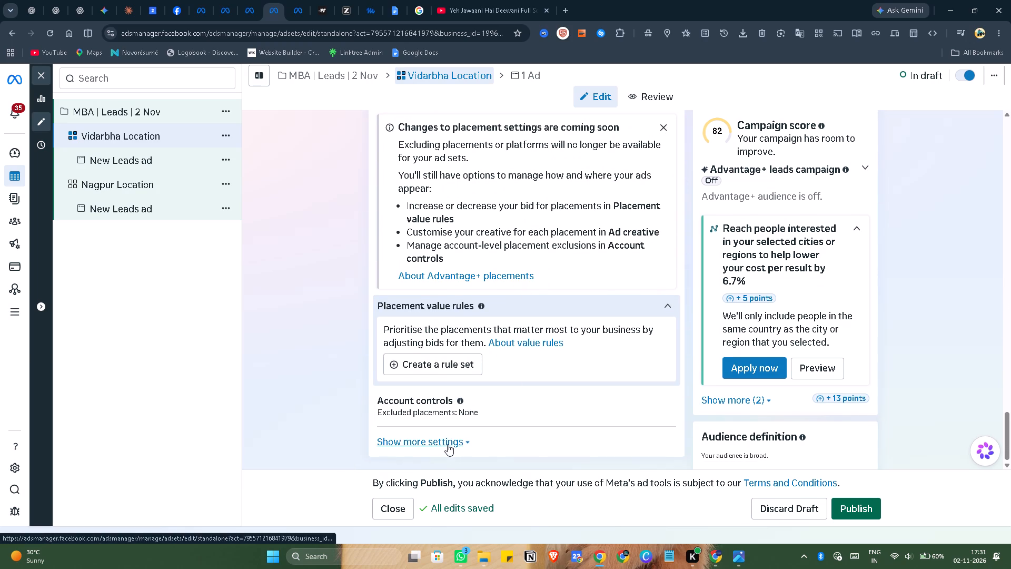
scroll(521, 378, "down", 10)
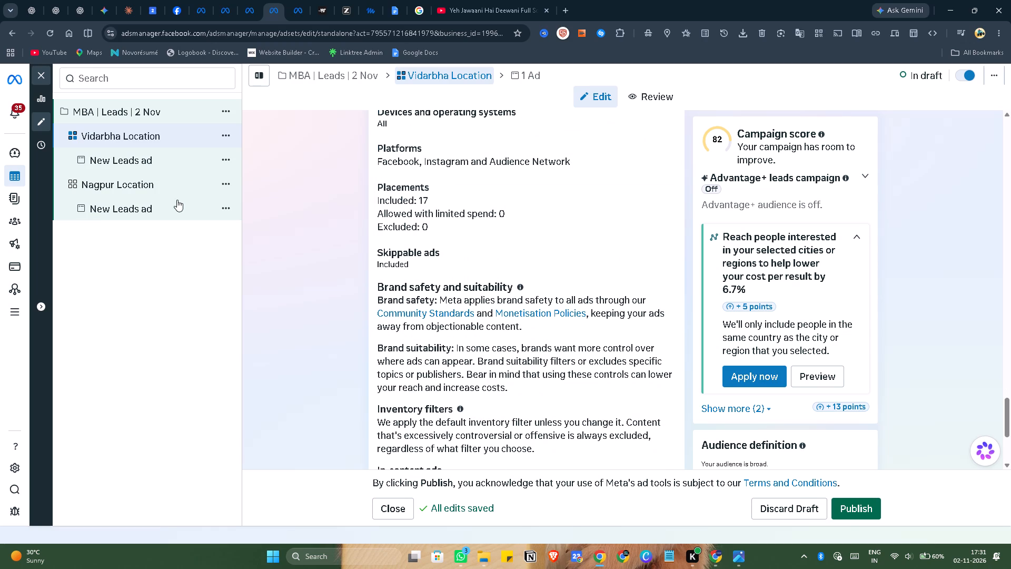
scroll(373, 321, "down", 5)
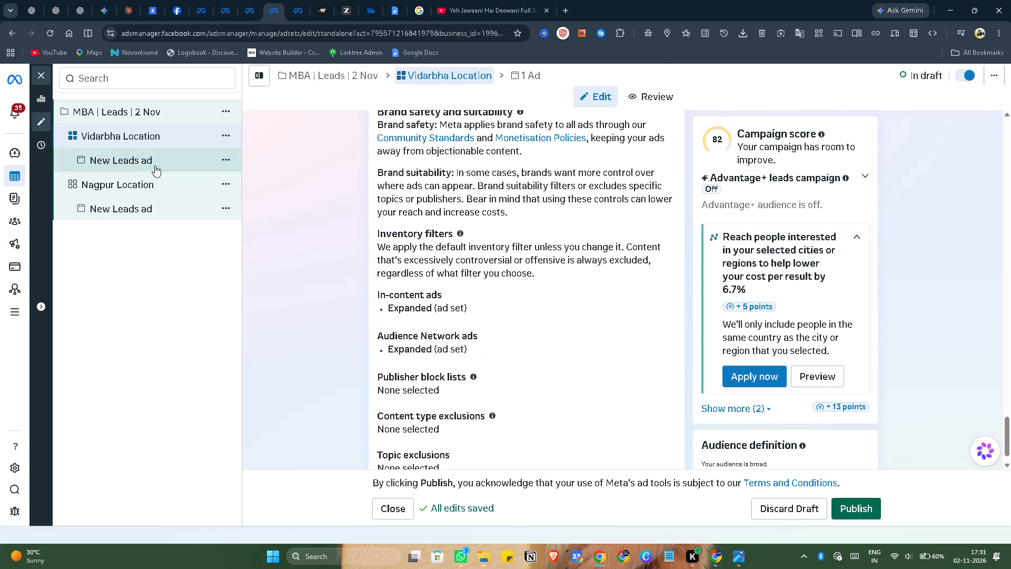
Review the Vidarbha ad's identity, ad setup, instant form destination and follow-up channels, with the preview showing the ad itself.
left_click(141, 161)
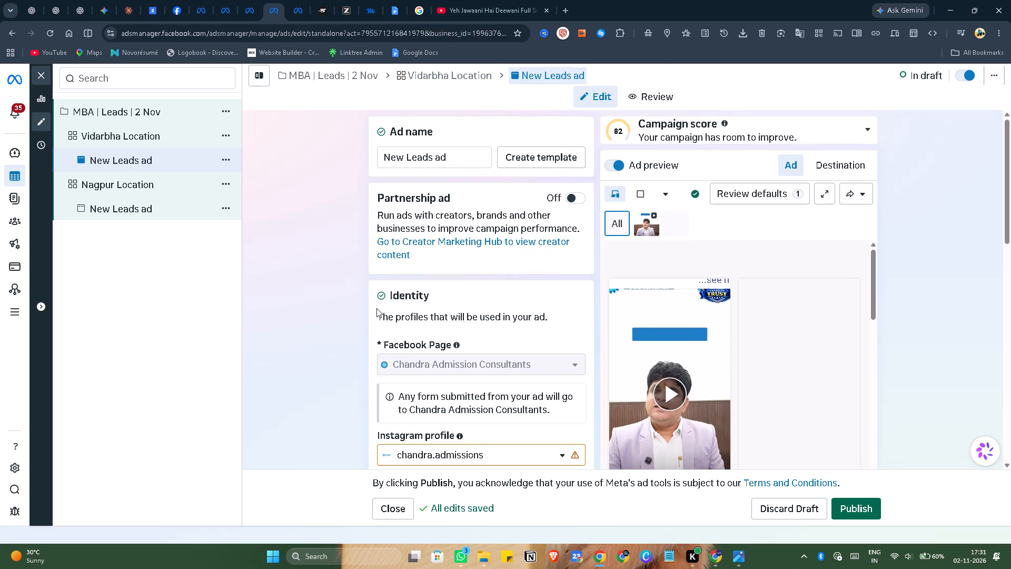
scroll(327, 337, "down", 2)
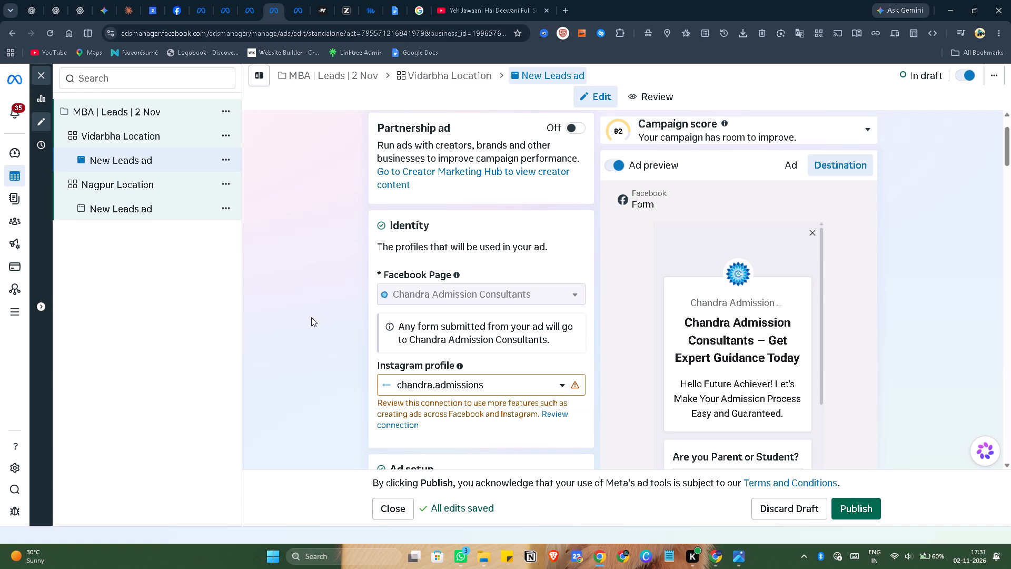
scroll(325, 313, "down", 1)
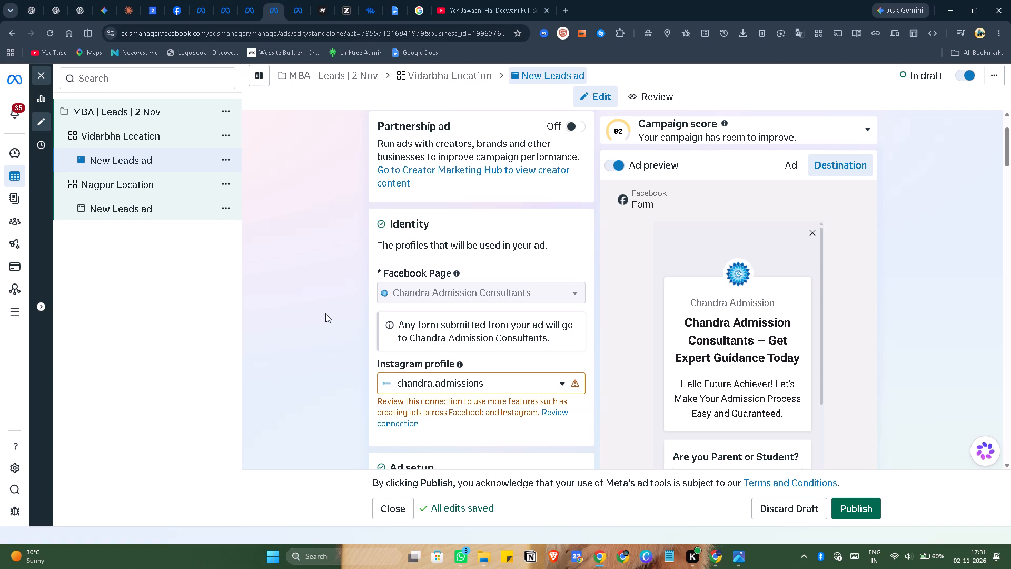
scroll(325, 313, "down", 1)
left_click(794, 171)
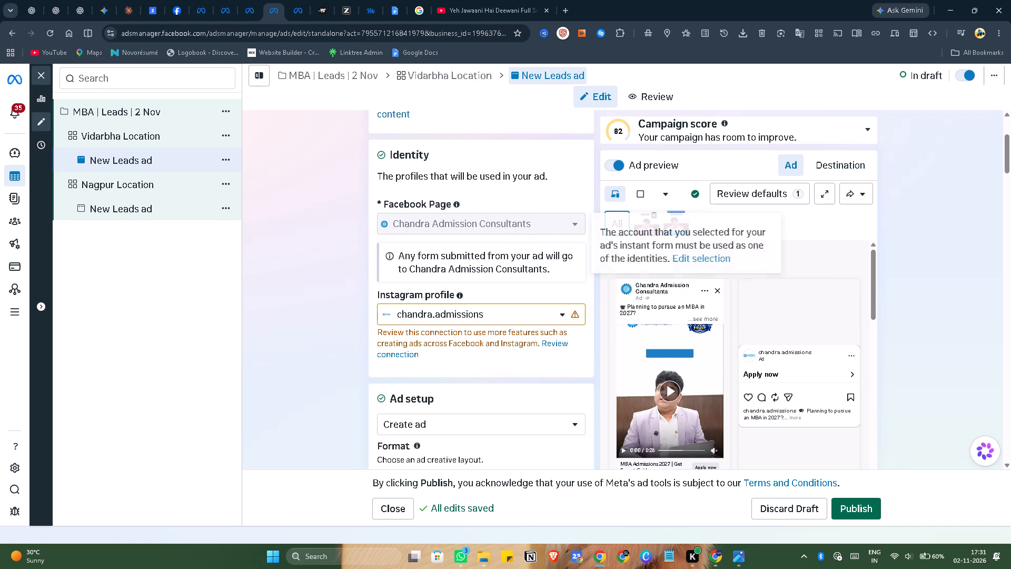
scroll(360, 286, "down", 6)
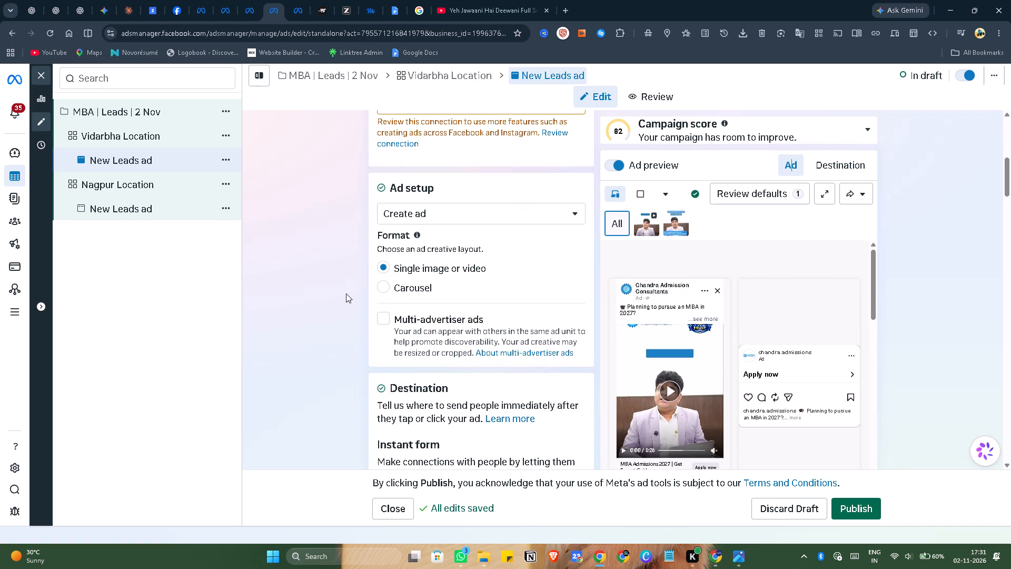
scroll(345, 291, "down", 7)
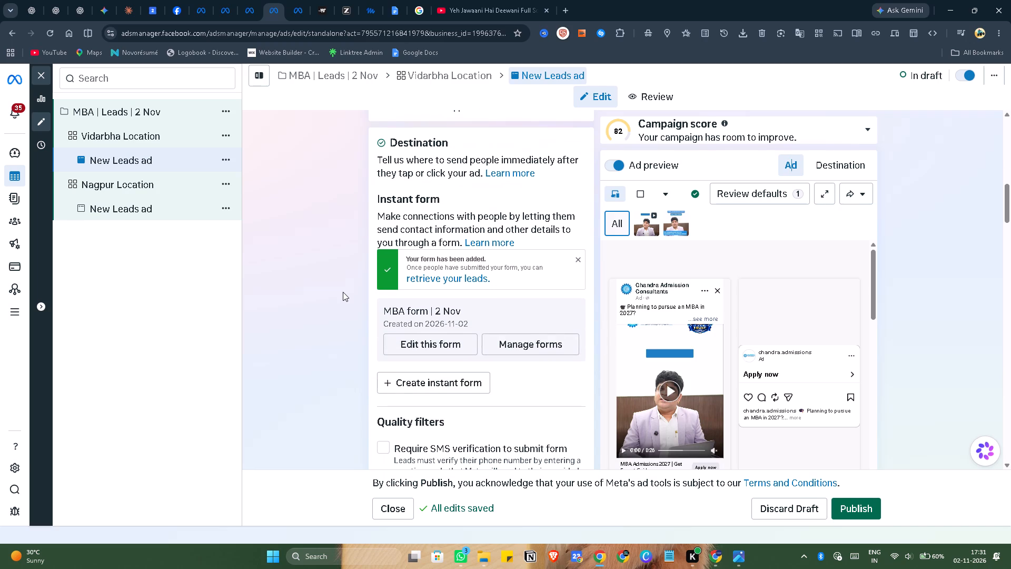
scroll(343, 292, "down", 16)
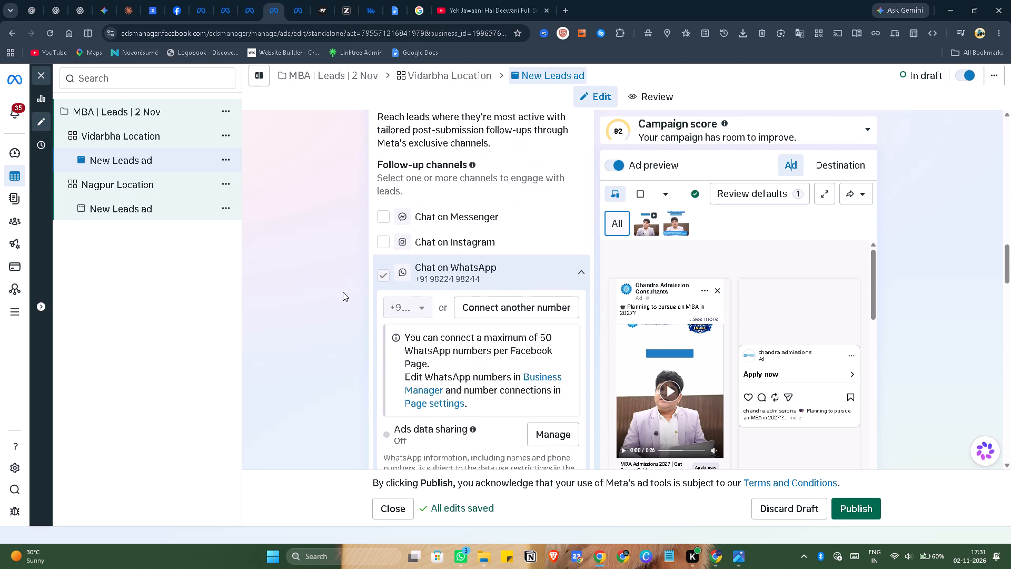
Check the Vidarbha ad's media, primary text, headline, call to action, creative translation, creative testing and tracking settings.
scroll(343, 292, "down", 12)
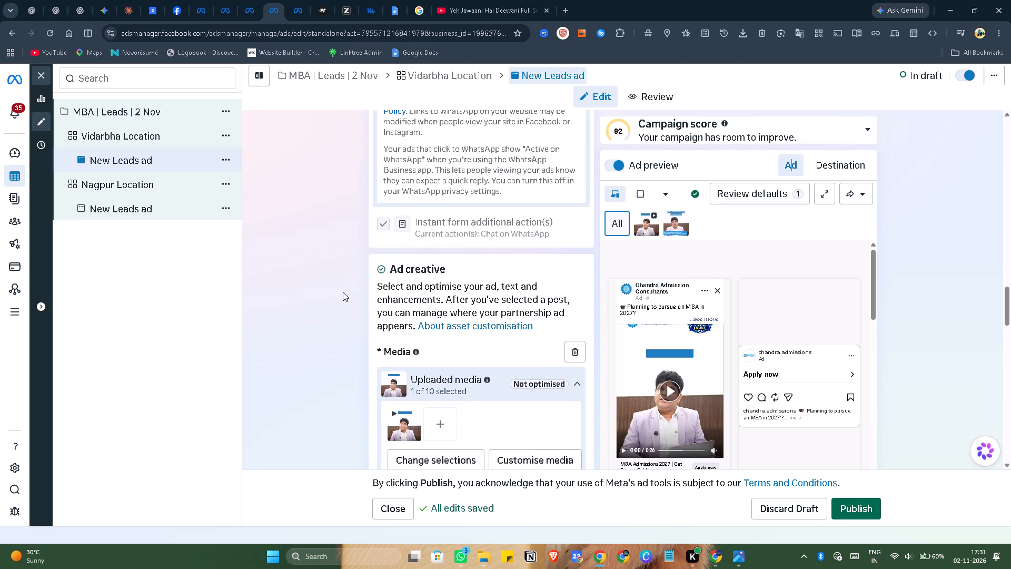
scroll(343, 292, "down", 16)
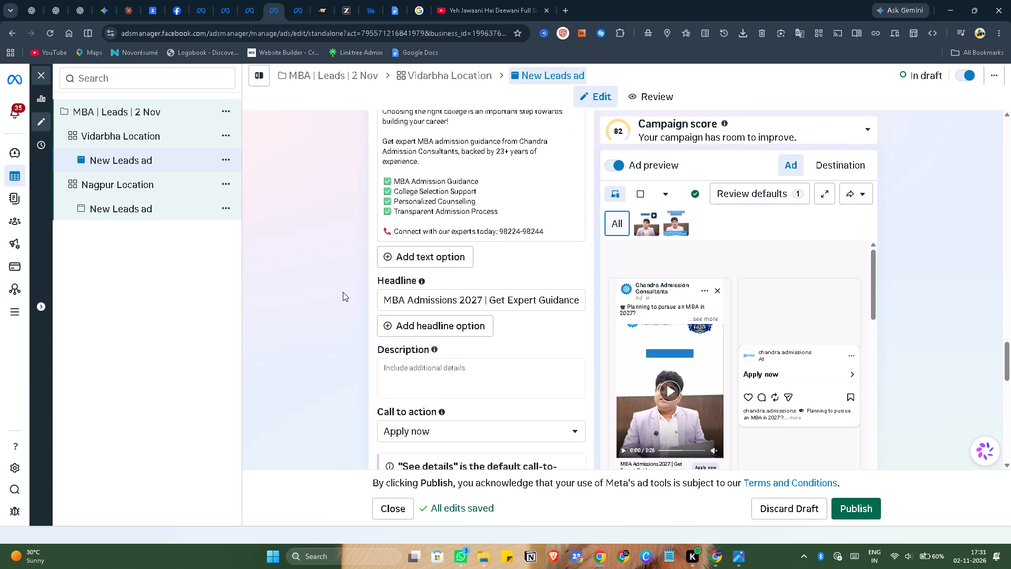
scroll(343, 292, "down", 13)
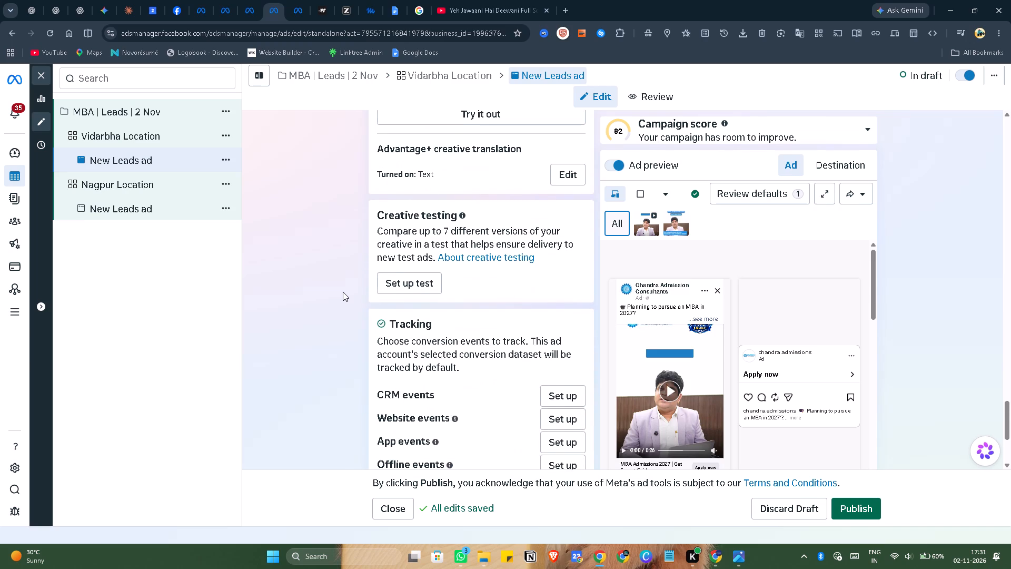
Examine the Vidarbha ad's creative testing and tracking settings, including conversion events, URL parameters and third-party reporting.
scroll(343, 292, "down", 1)
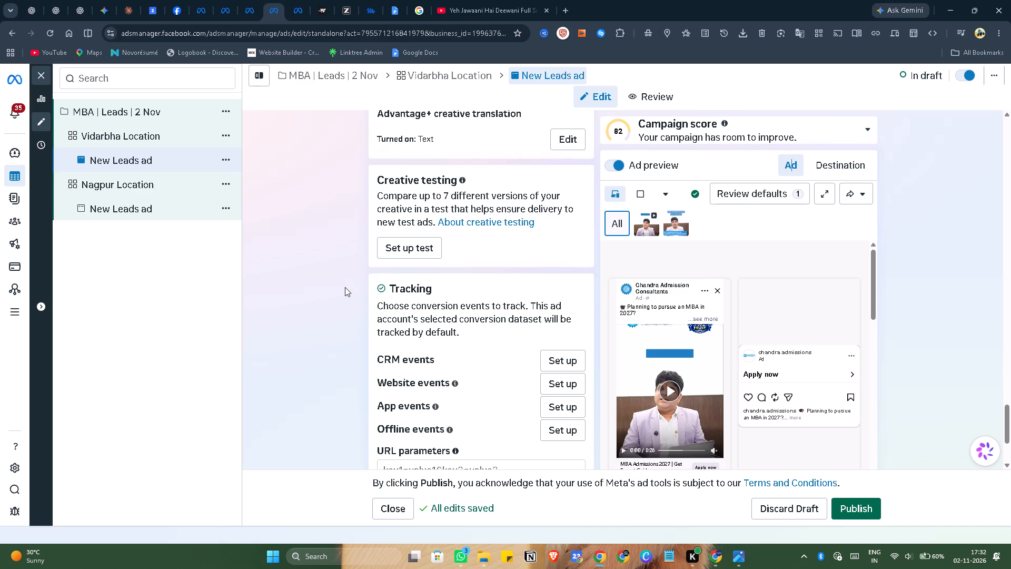
scroll(345, 287, "down", 2)
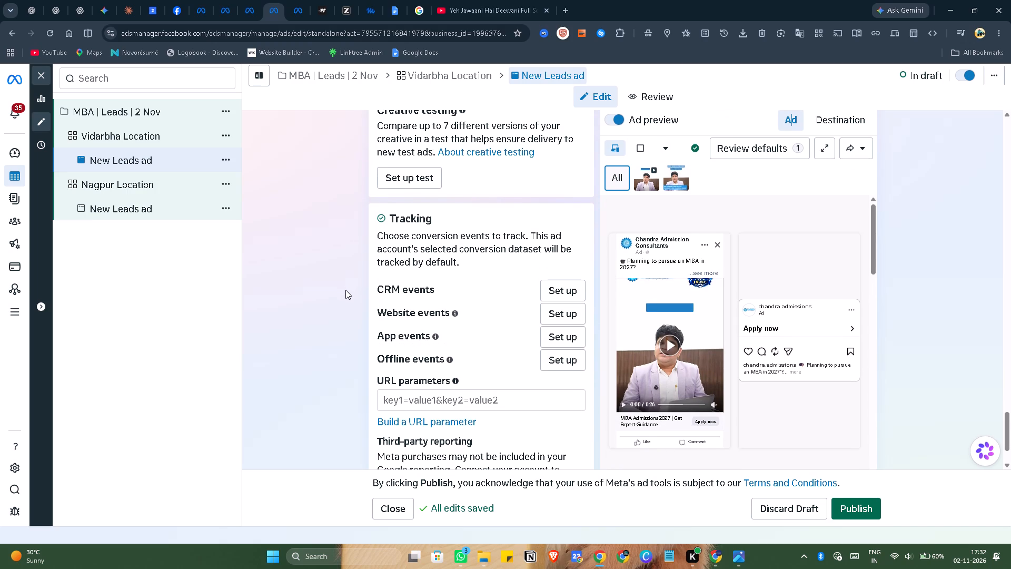
scroll(346, 296, "up", 3)
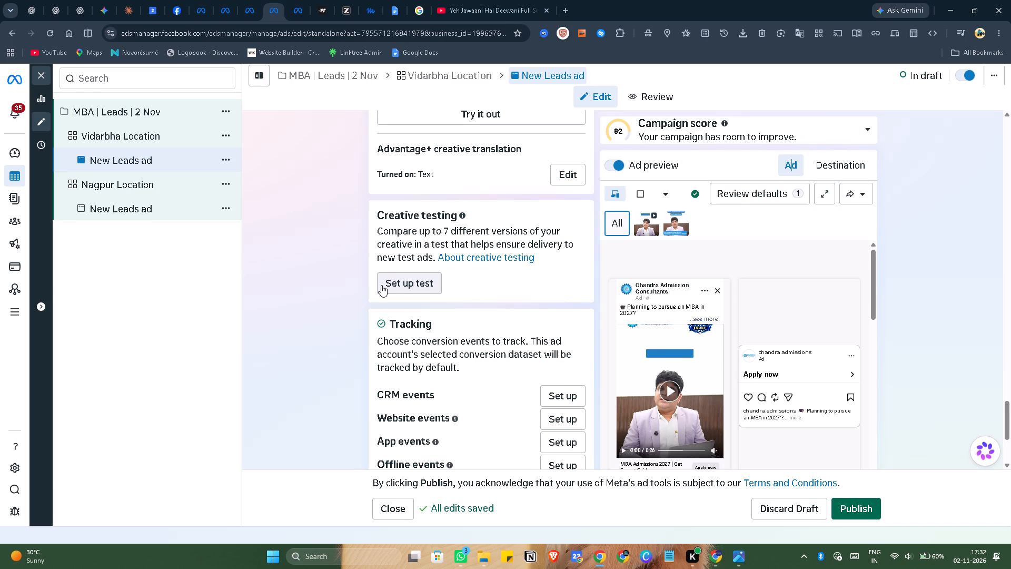
scroll(381, 285, "down", 3)
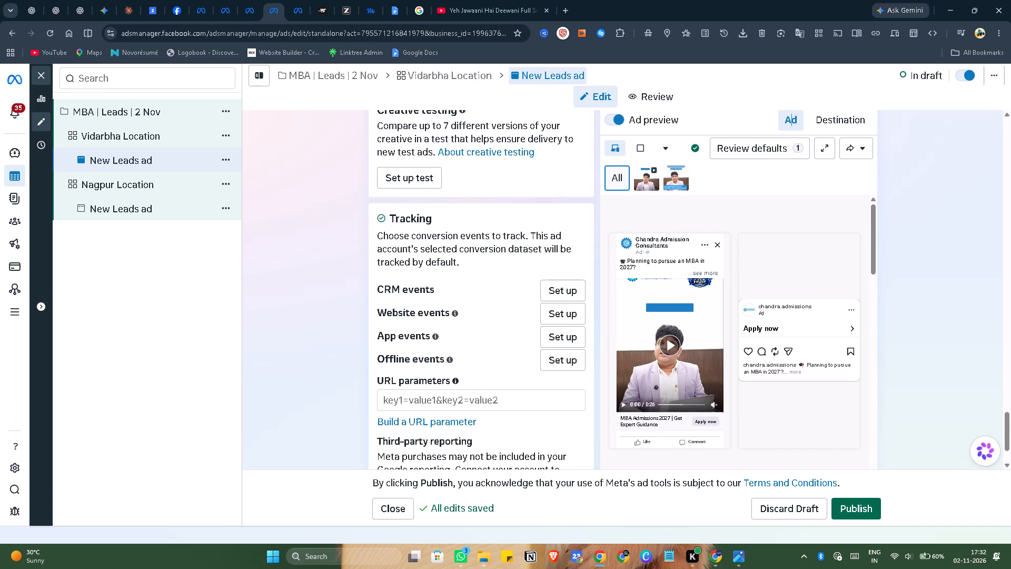
scroll(381, 285, "up", 2)
scroll(381, 285, "down", 11)
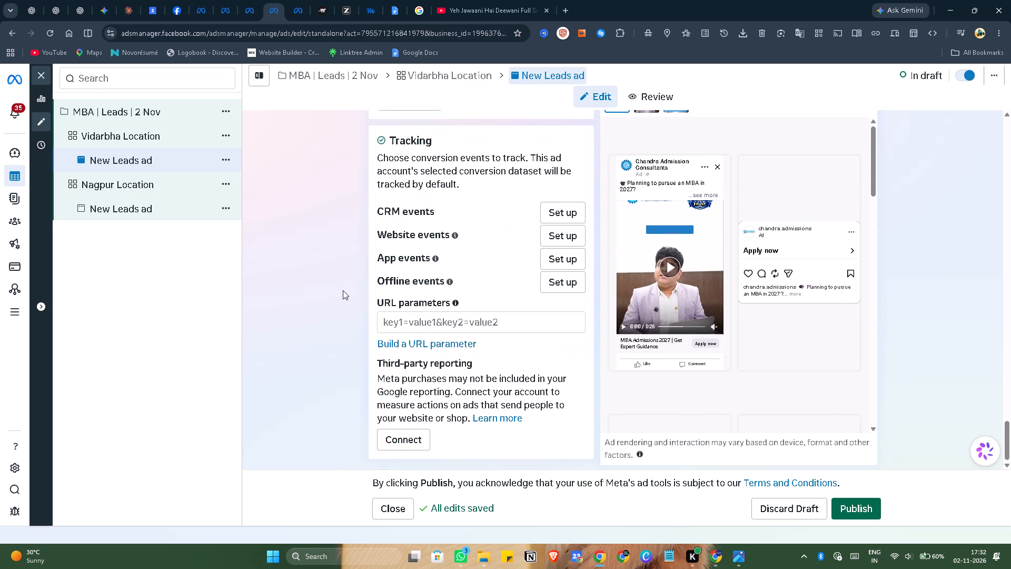
scroll(343, 290, "down", 1)
scroll(343, 290, "up", 15)
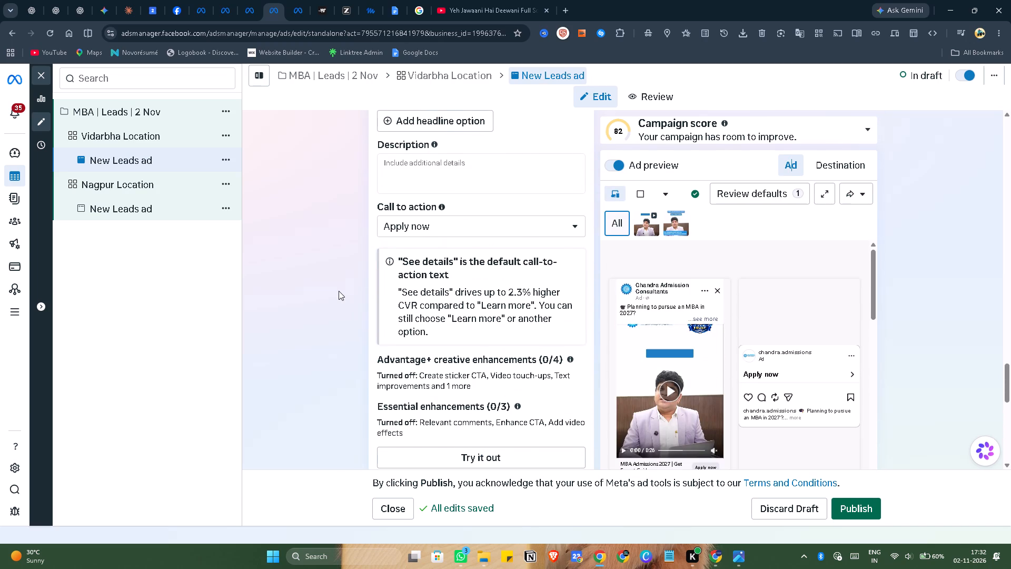
Recheck the Vidarbha ad's creative enhancements, call to action, description, headline, primary text and uploaded media.
scroll(339, 291, "up", 3)
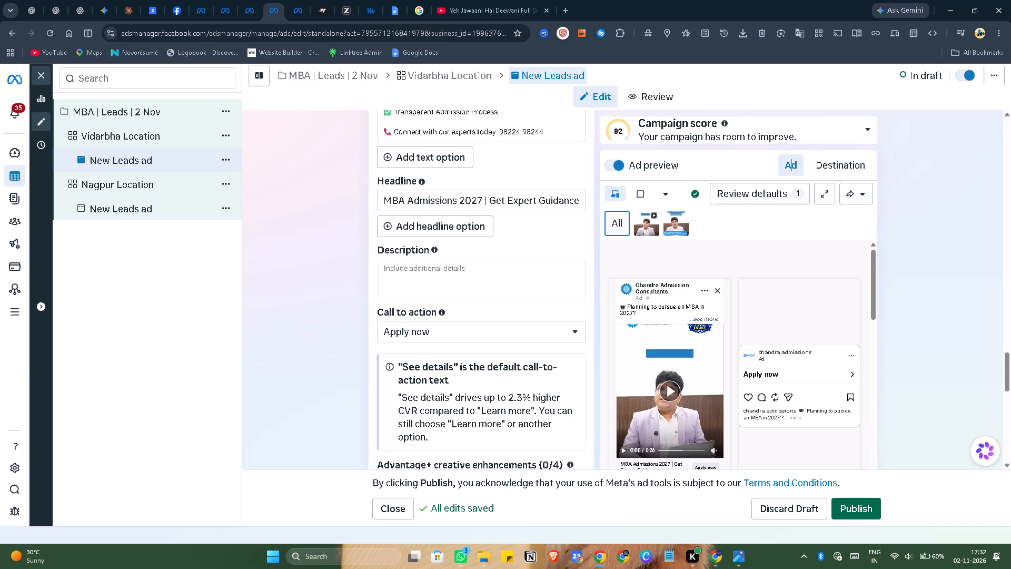
scroll(460, 299, "up", 1)
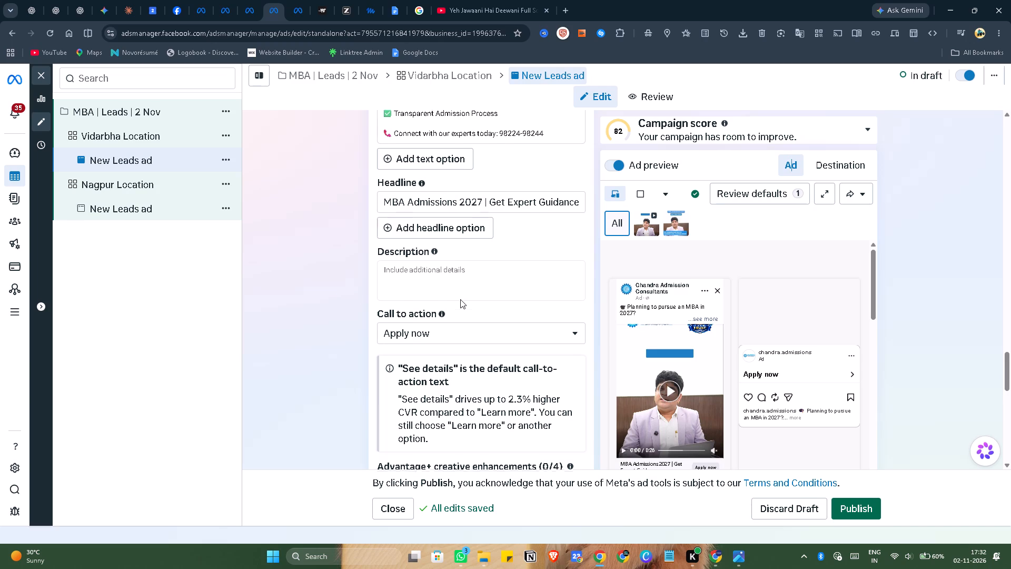
scroll(460, 299, "up", 3)
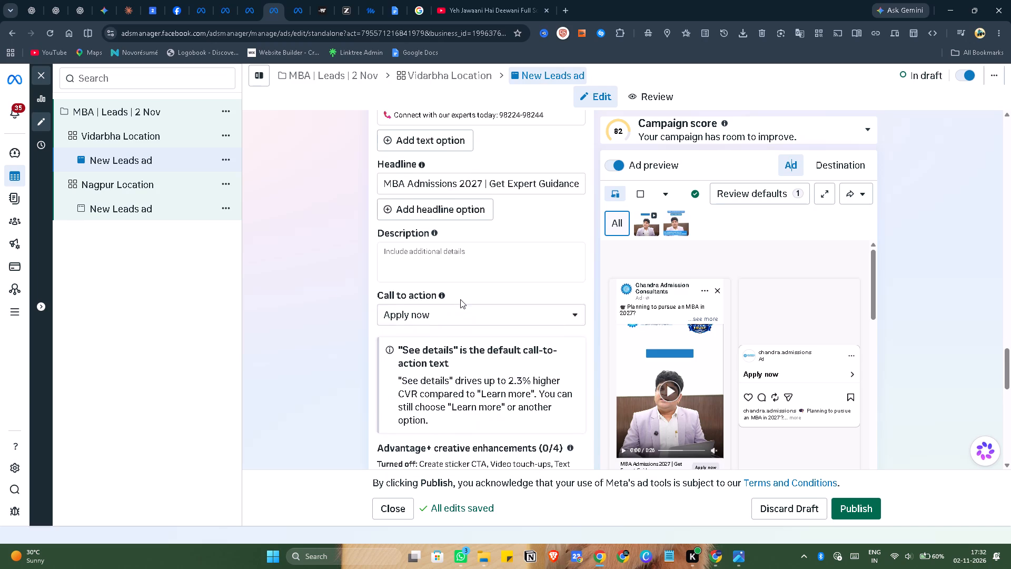
scroll(460, 299, "up", 7)
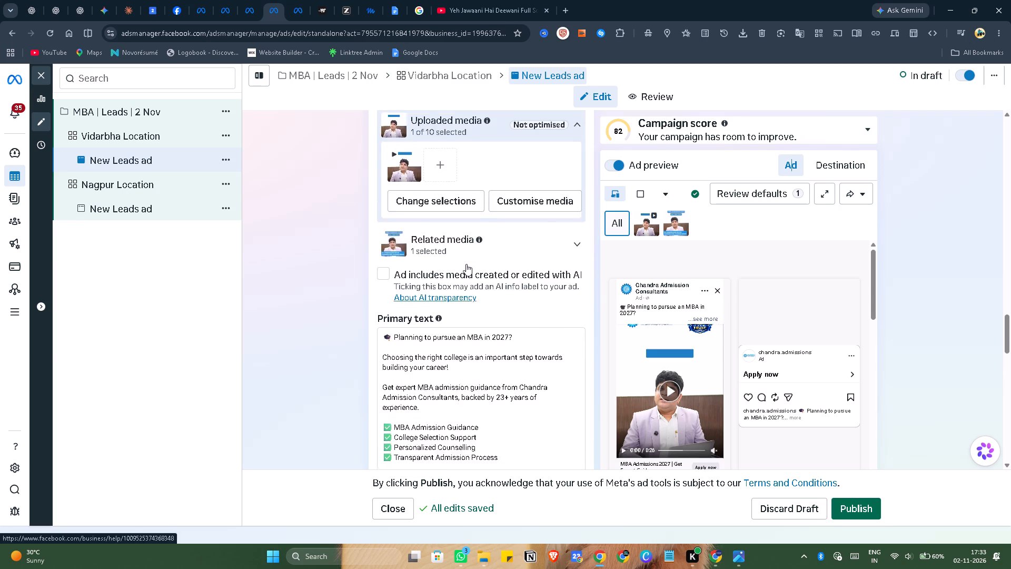
scroll(466, 264, "up", 1)
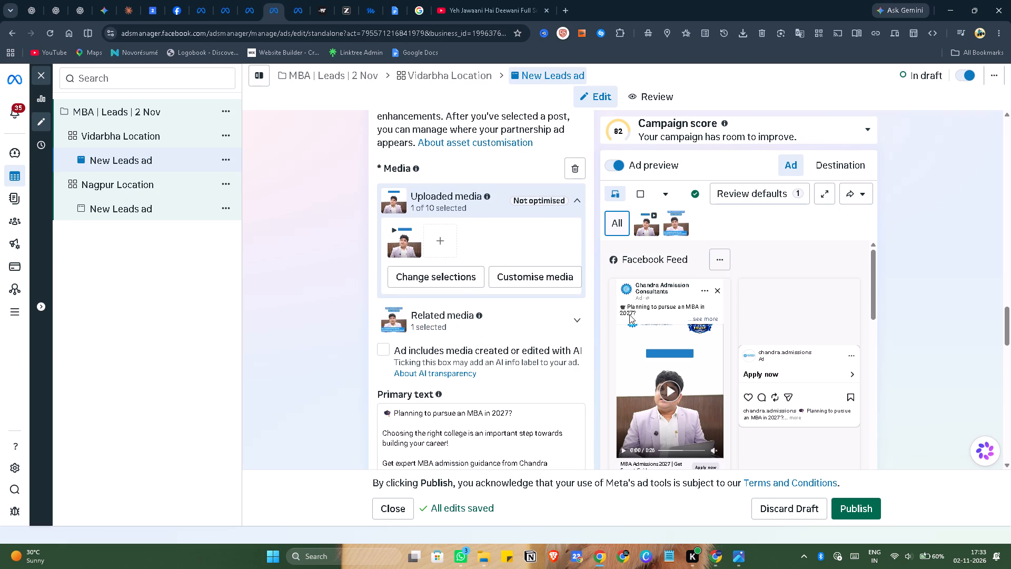
scroll(496, 319, "up", 4)
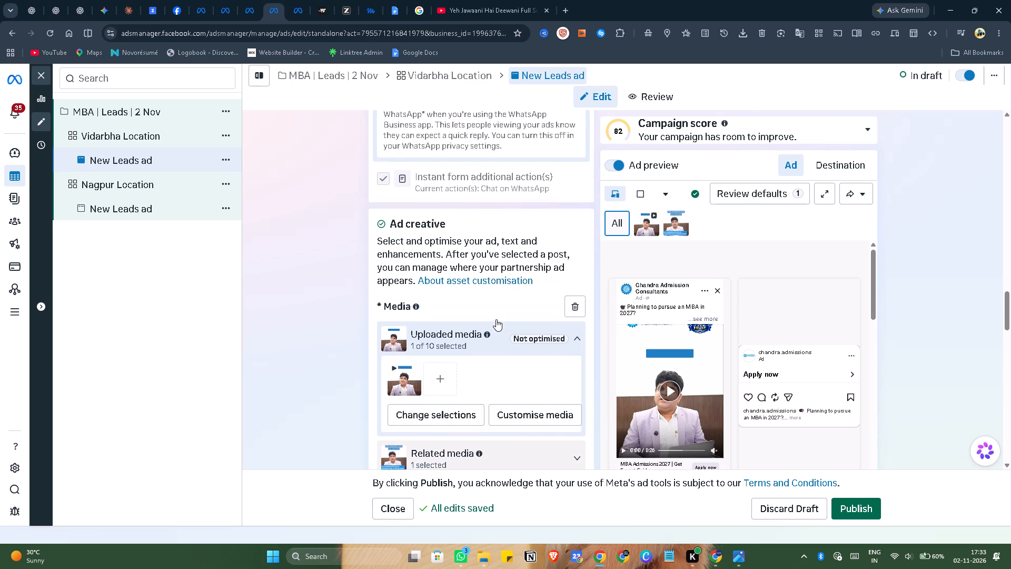
Play the Vidarbha ad's video in the Facebook Feed preview to check the creative.
left_click(667, 393)
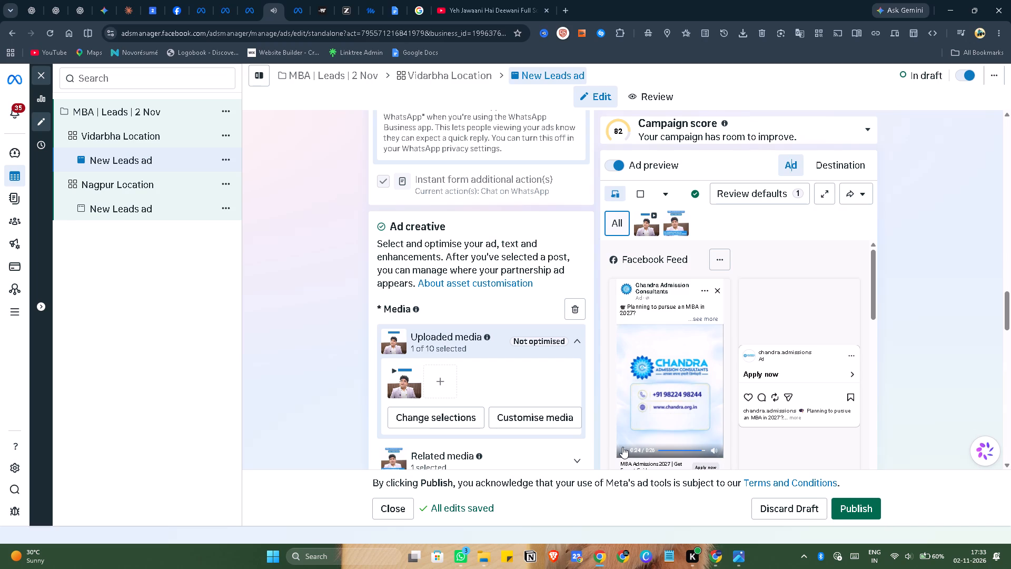
left_click(622, 447)
Recheck the Vidarbha ad's WhatsApp follow-up settings, quality filters, instant form destination and ad setup.
scroll(334, 355, "up", 5)
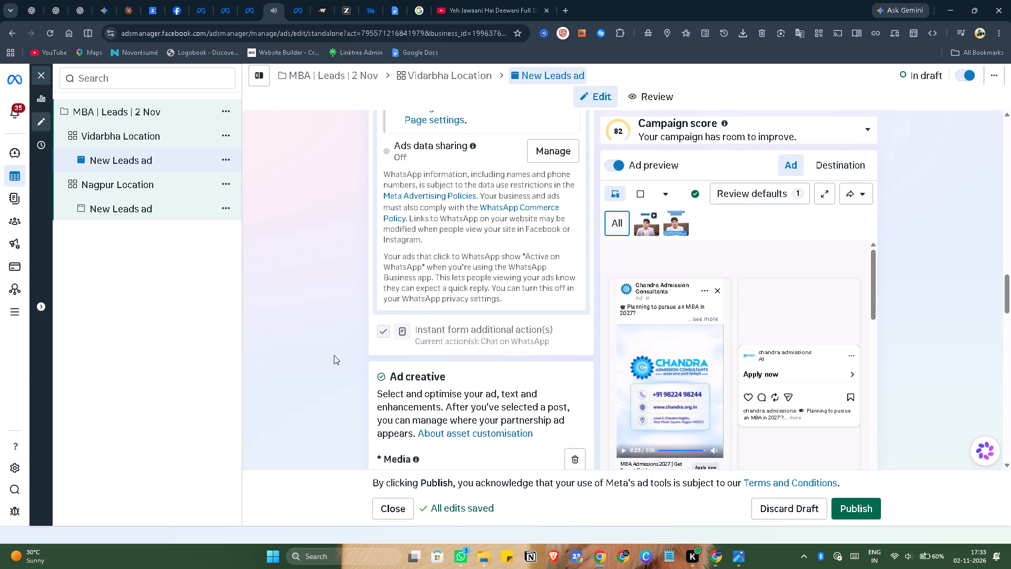
scroll(334, 355, "up", 9)
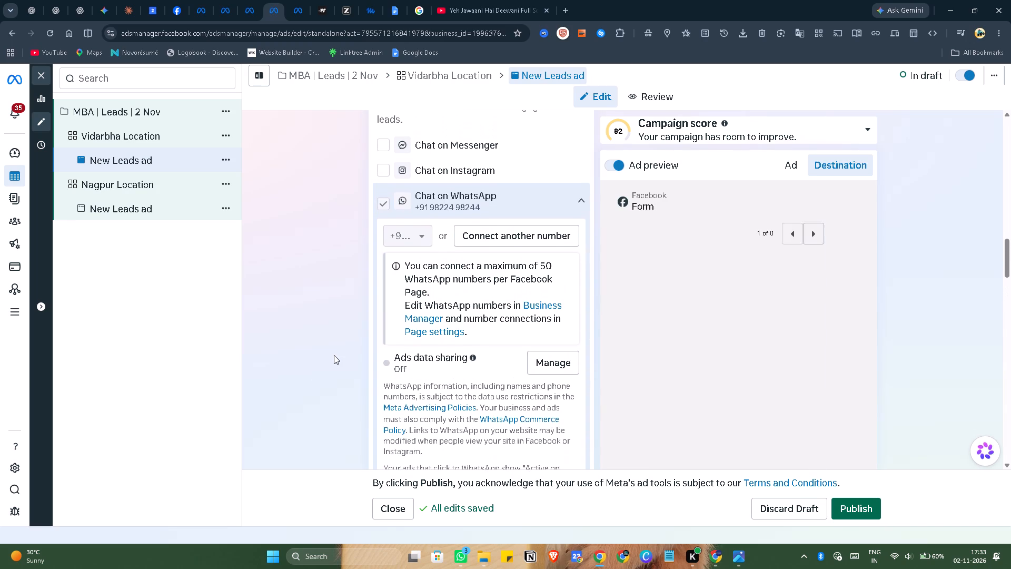
scroll(334, 355, "up", 6)
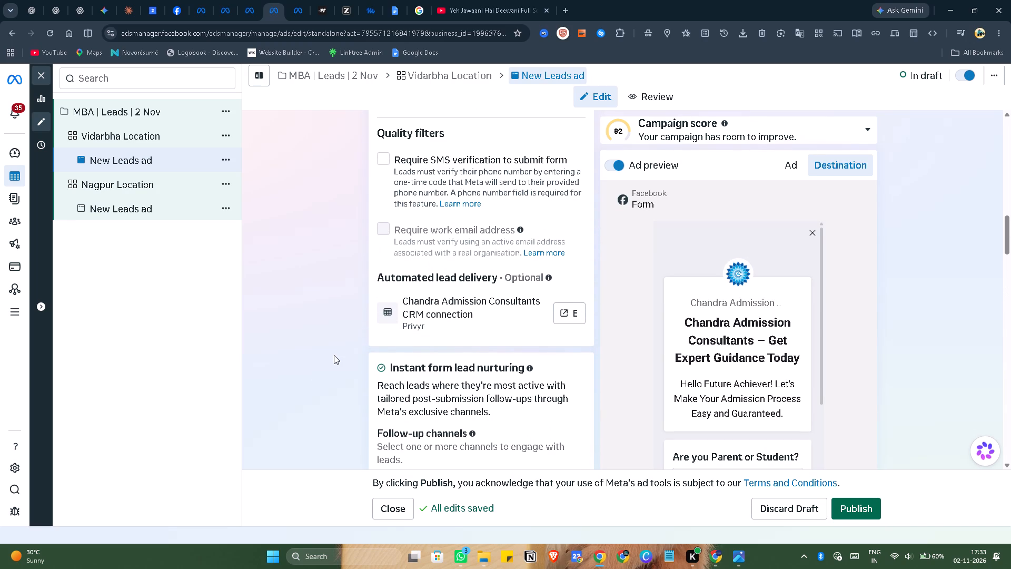
scroll(334, 355, "up", 4)
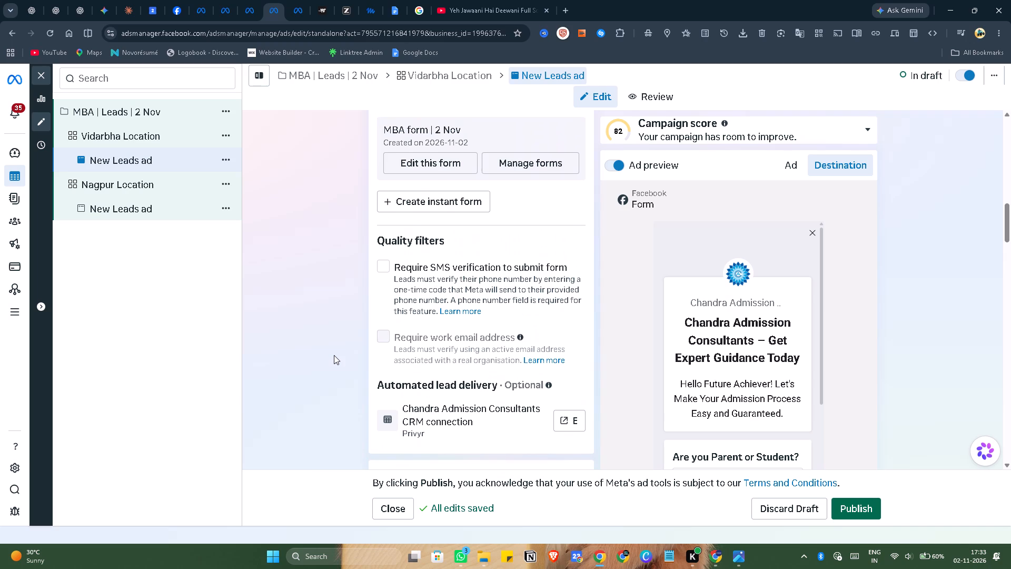
scroll(334, 355, "up", 3)
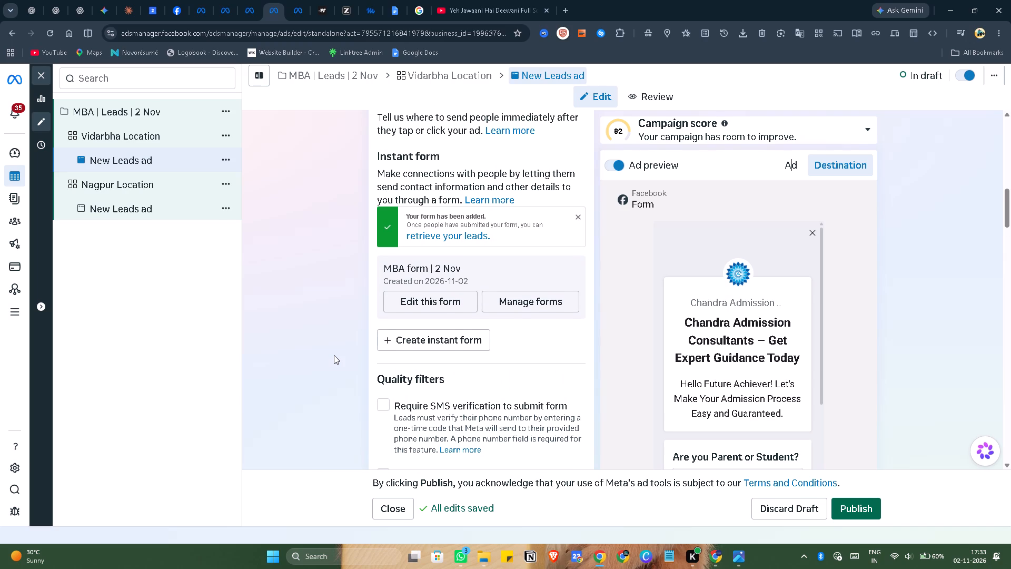
scroll(334, 355, "up", 4)
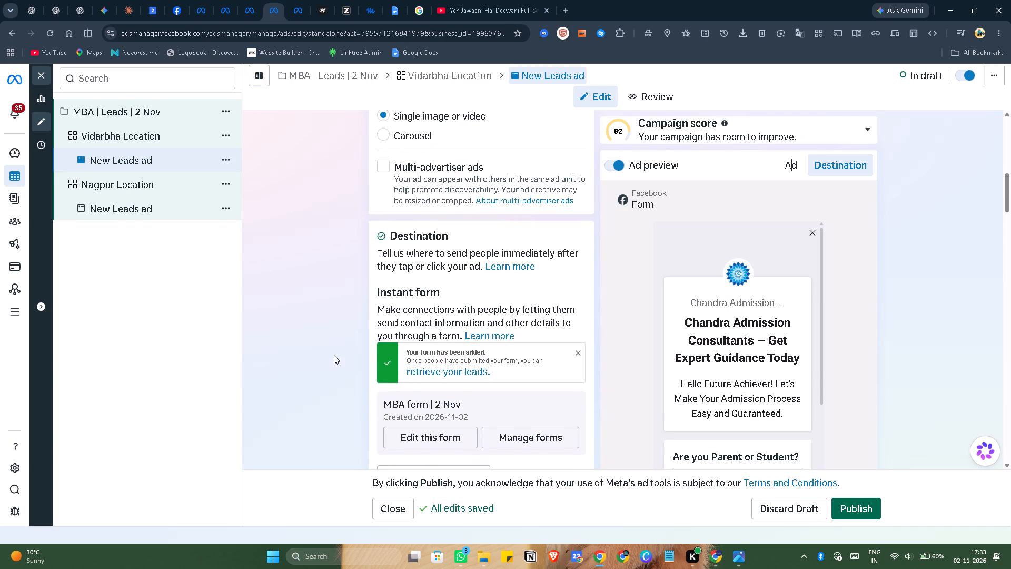
scroll(334, 355, "up", 4)
scroll(334, 355, "down", 2)
scroll(334, 355, "up", 3)
scroll(334, 355, "down", 6)
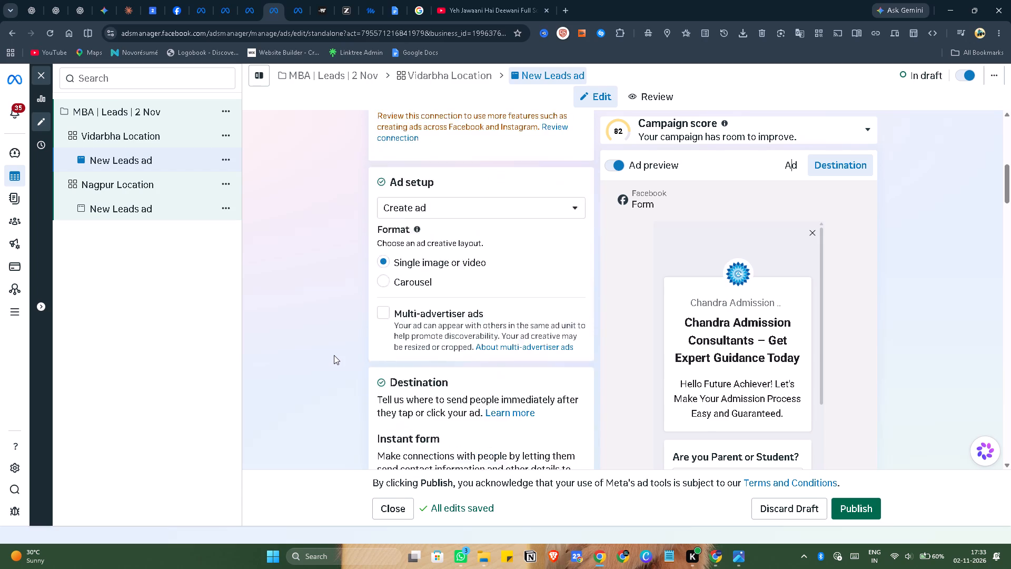
Check the Vidarbha ad's automated lead delivery CRM connection and its lead follow-up channels.
scroll(334, 355, "down", 11)
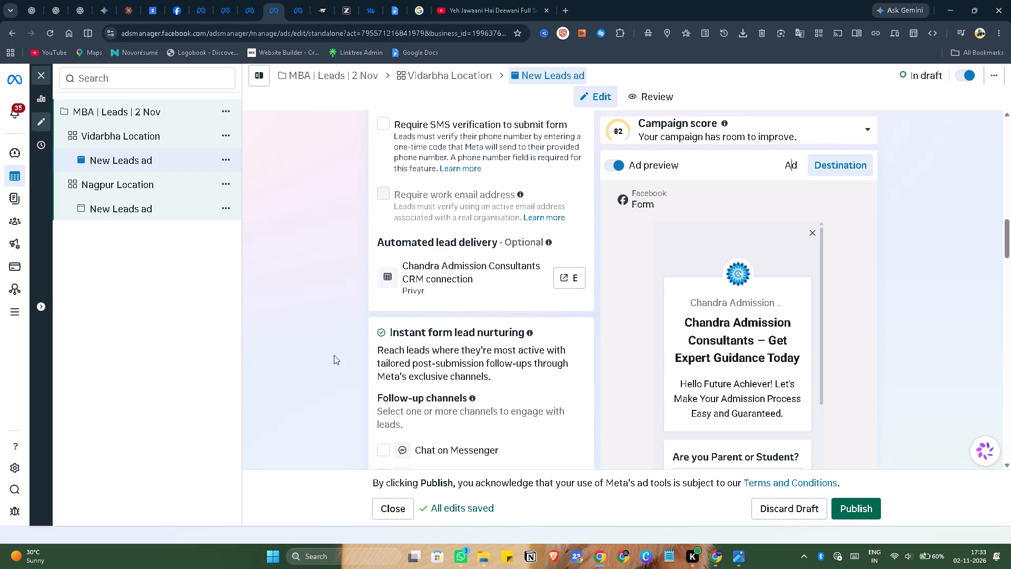
left_click(463, 282)
left_click(477, 283)
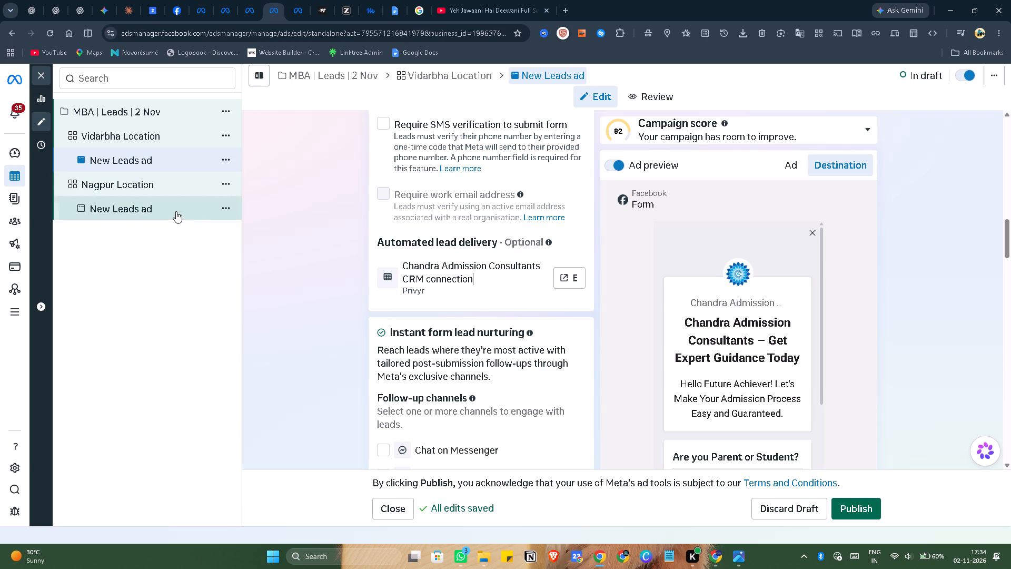
scroll(269, 259, "down", 9)
scroll(269, 262, "up", 1)
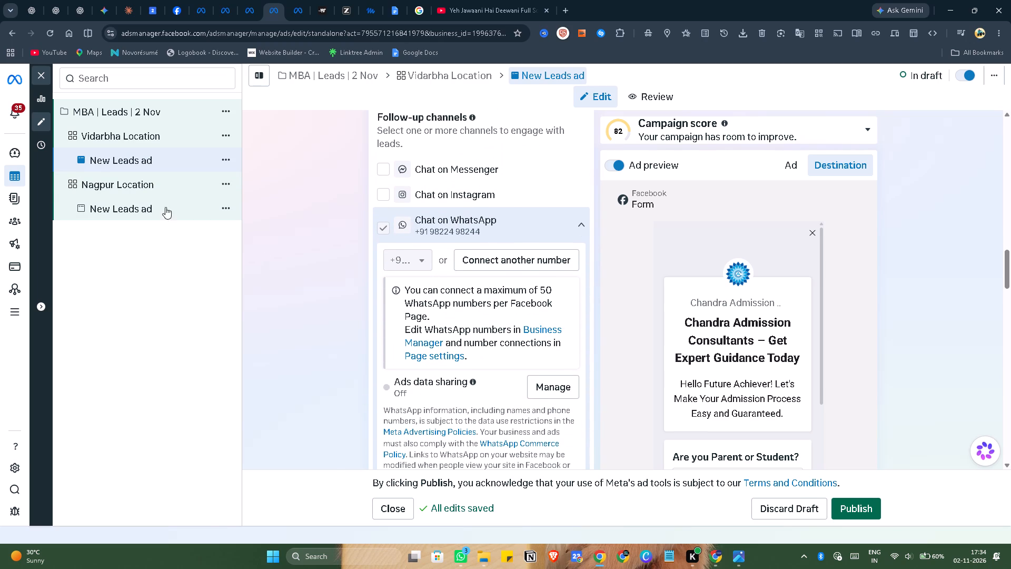
Review the Nagpur ad set's cost per result goal, schedule, locations, custom audiences, detailed targeting and age range.
left_click(121, 185)
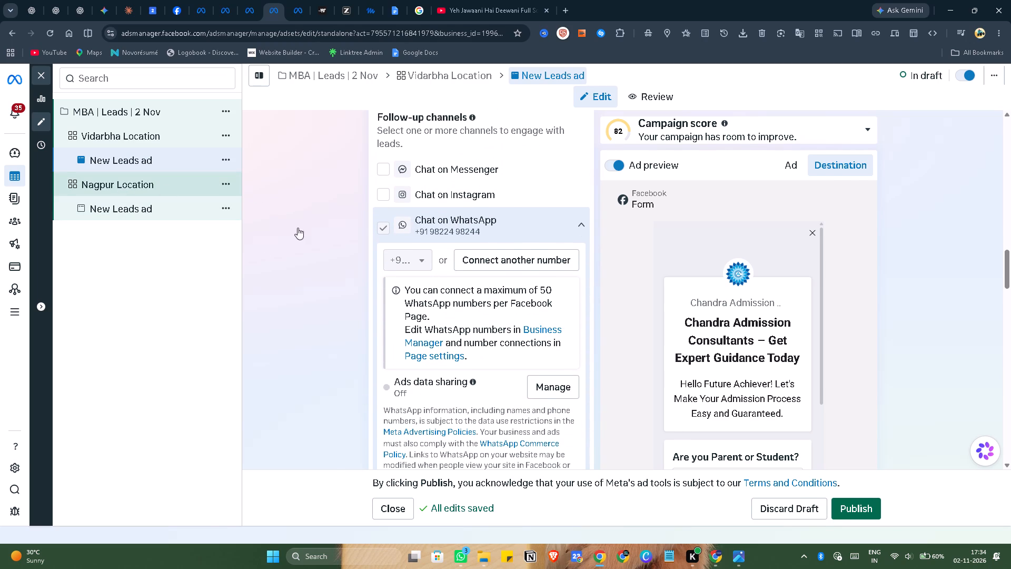
scroll(303, 309, "down", 9)
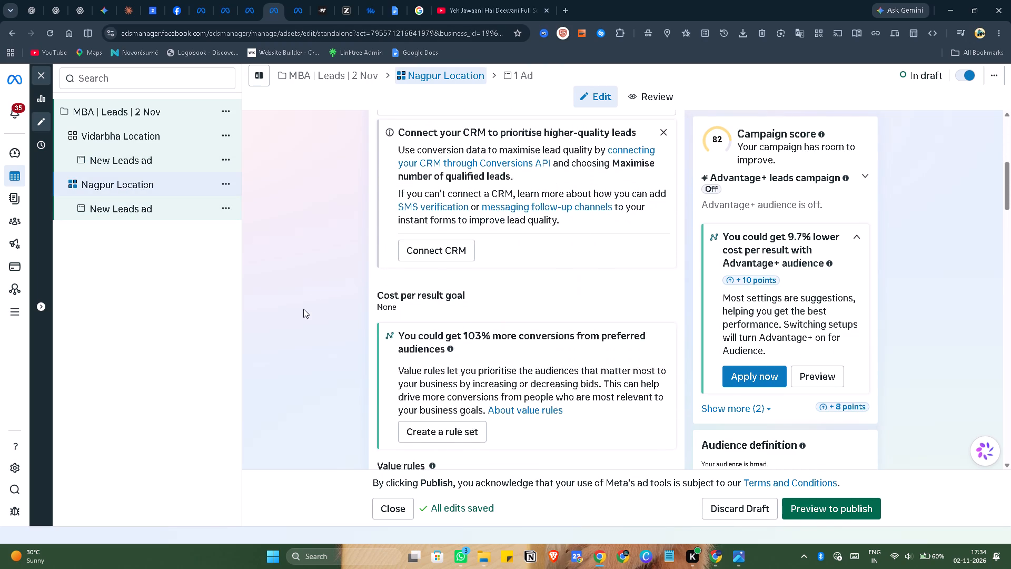
scroll(303, 309, "down", 17)
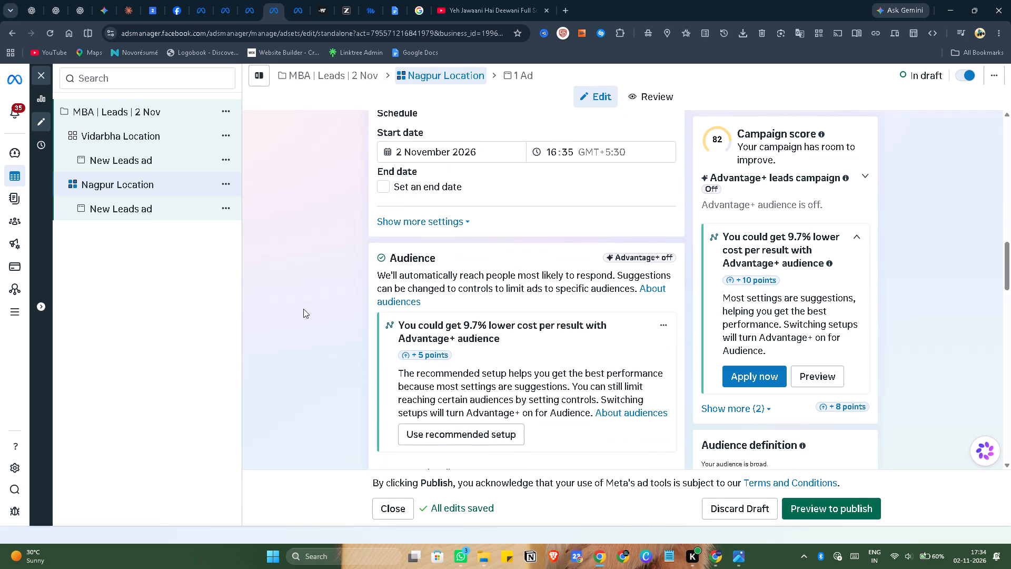
scroll(303, 309, "up", 6)
scroll(303, 309, "down", 10)
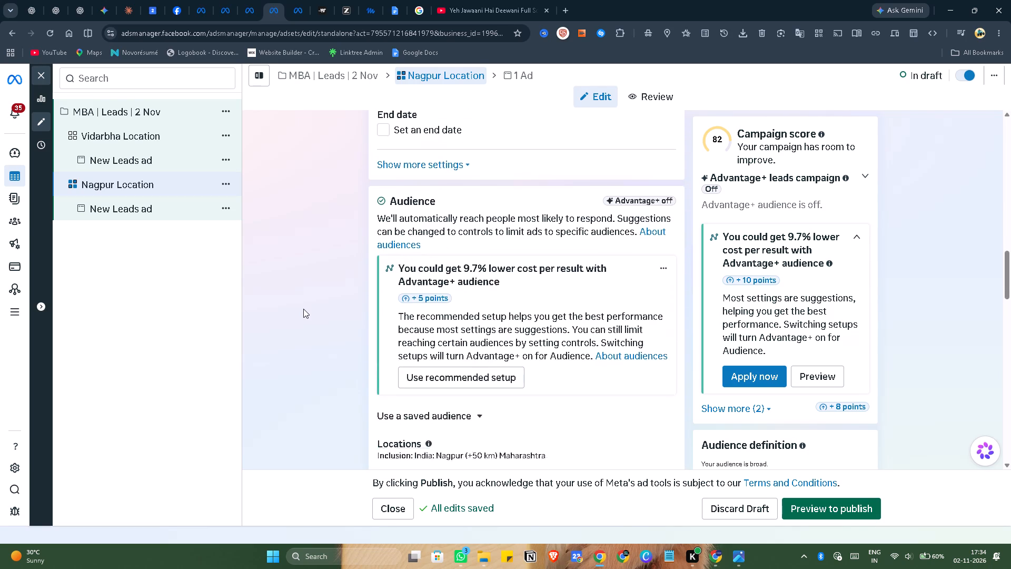
scroll(303, 309, "down", 7)
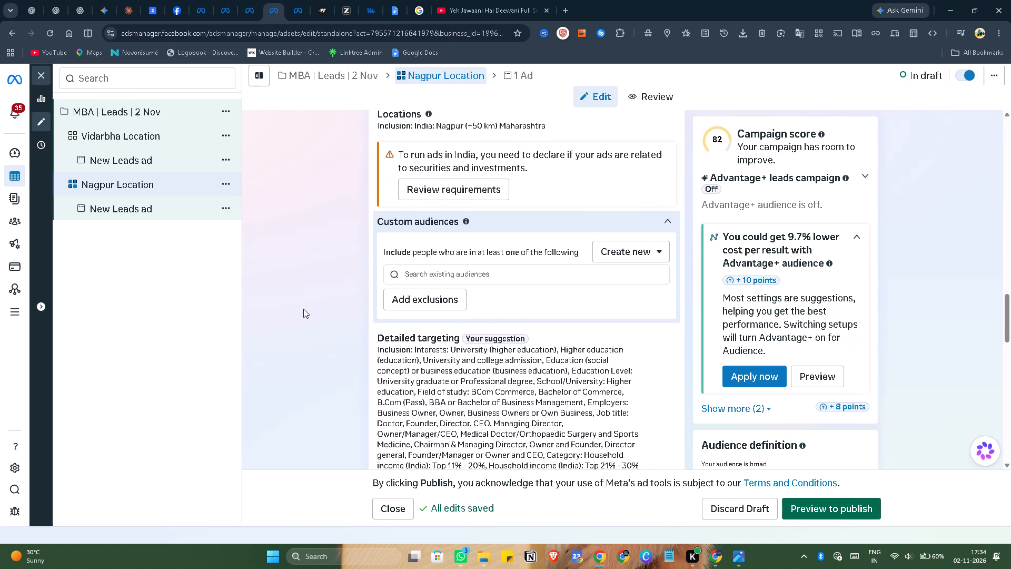
scroll(303, 309, "down", 12)
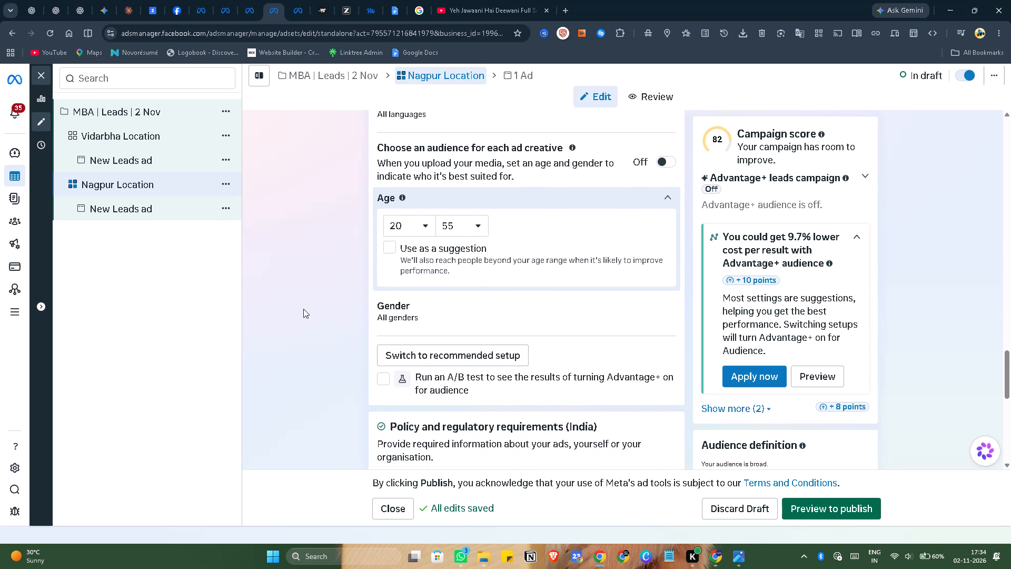
scroll(303, 309, "down", 3)
Recheck the Nagpur ad set's detailed targeting, custom audiences, languages, age, gender, policy requirements and placements.
scroll(303, 309, "up", 8)
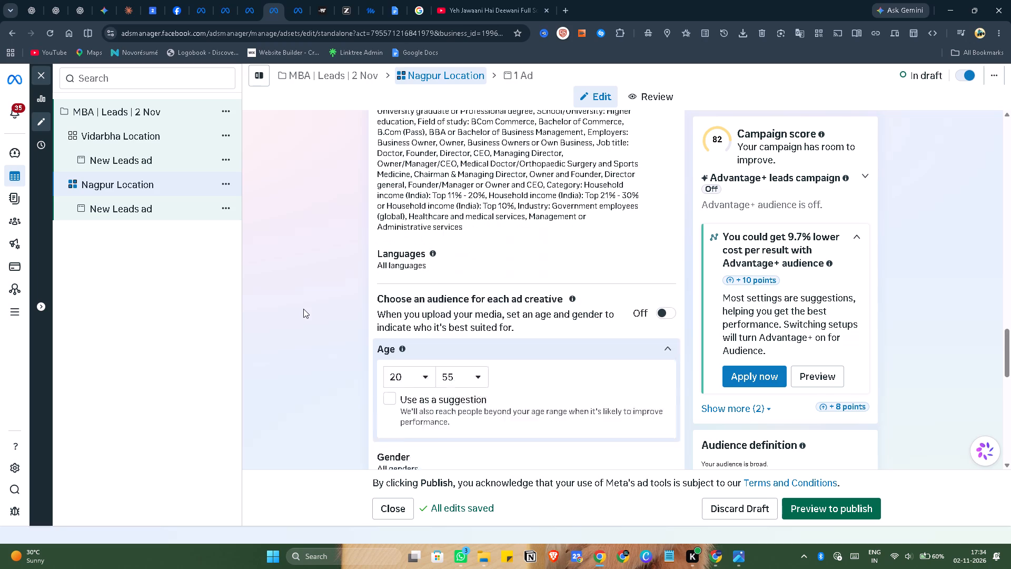
scroll(397, 317, "up", 2)
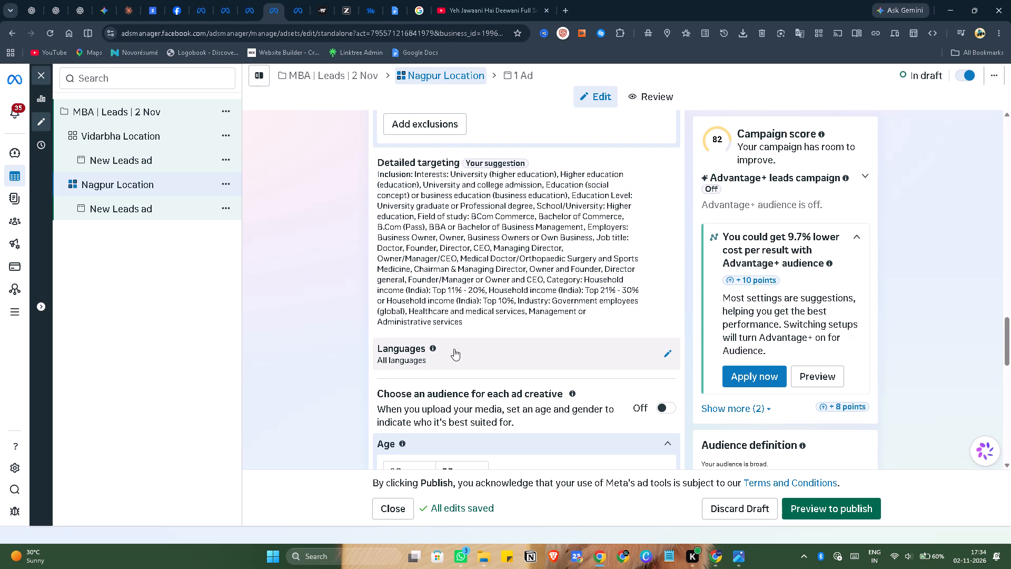
scroll(454, 349, "up", 5)
scroll(517, 288, "up", 1)
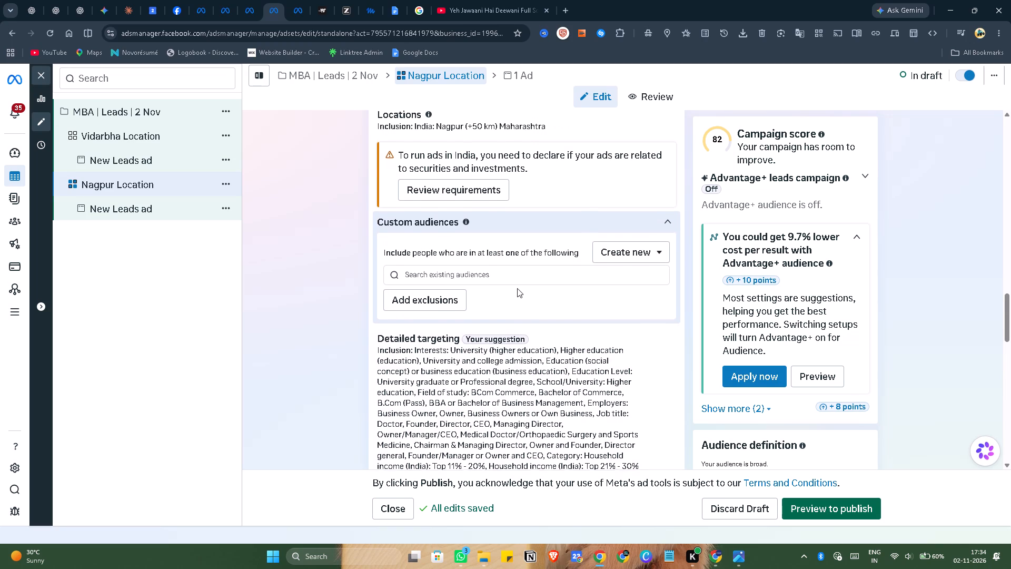
scroll(517, 288, "up", 3)
scroll(517, 288, "down", 12)
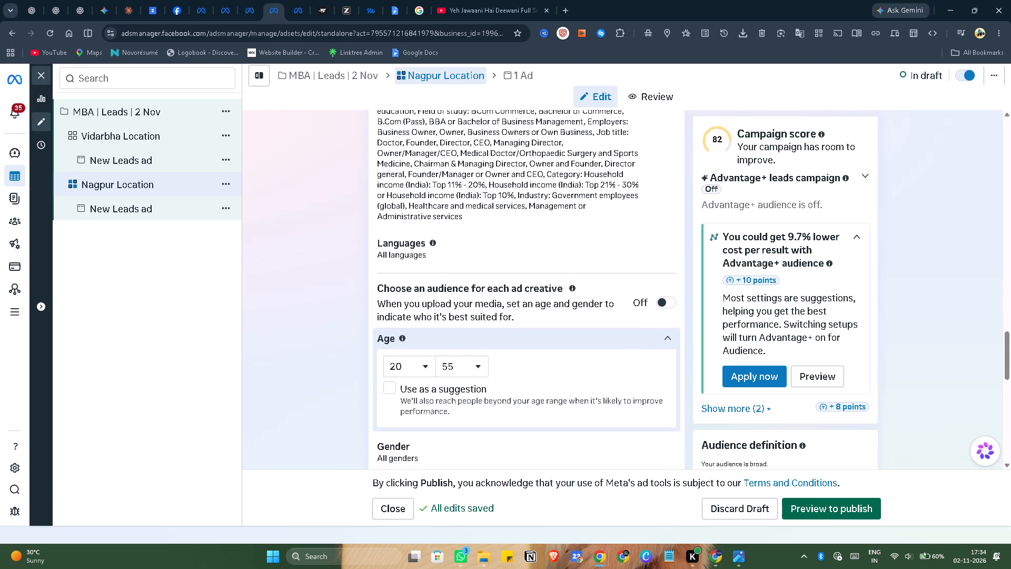
scroll(532, 303, "down", 10)
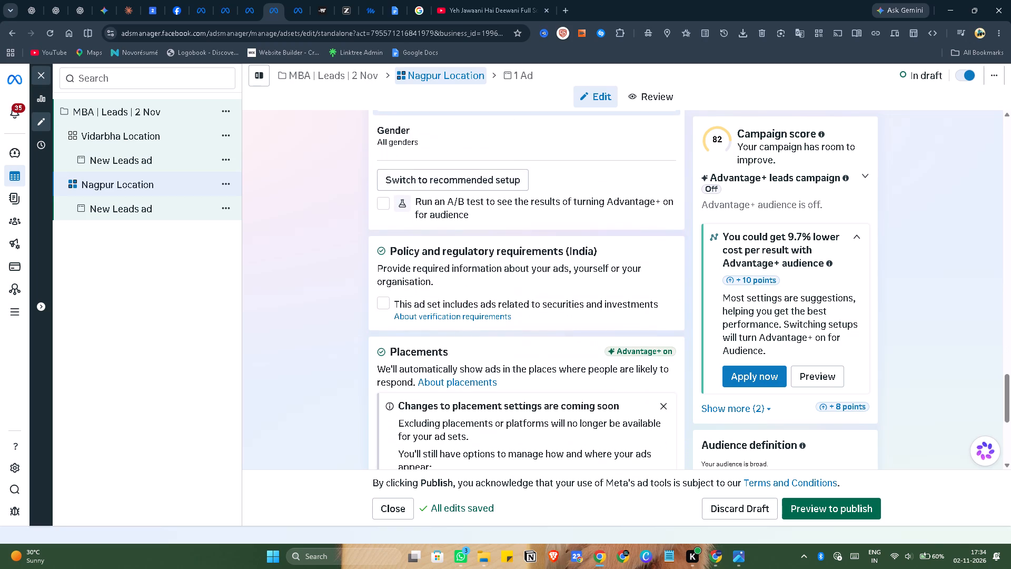
scroll(530, 270, "up", 15)
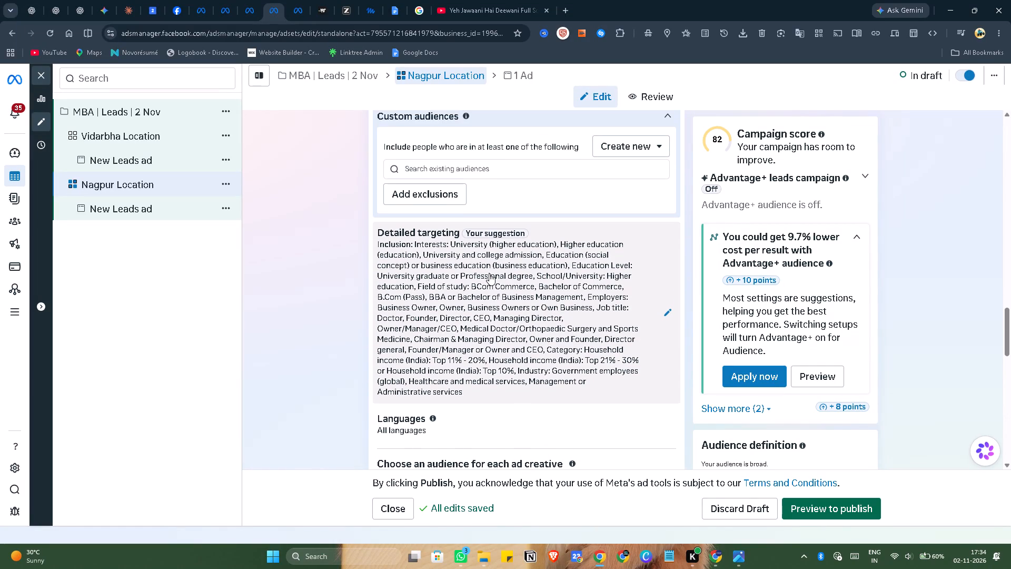
Review the Nagpur ad set's schedule, location, detailed targeting, age, gender and regulatory requirements.
scroll(489, 273, "up", 2)
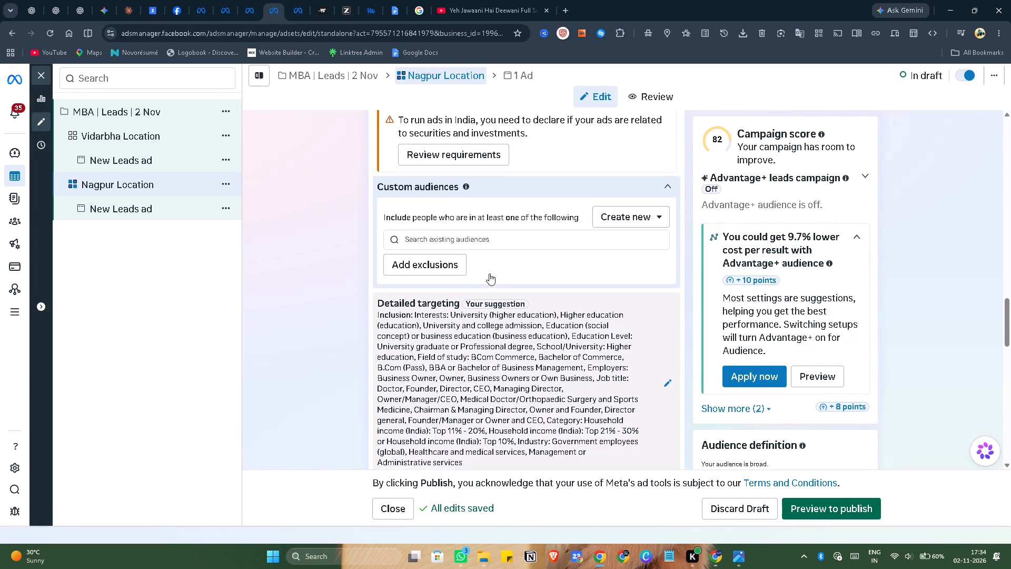
scroll(489, 273, "up", 8)
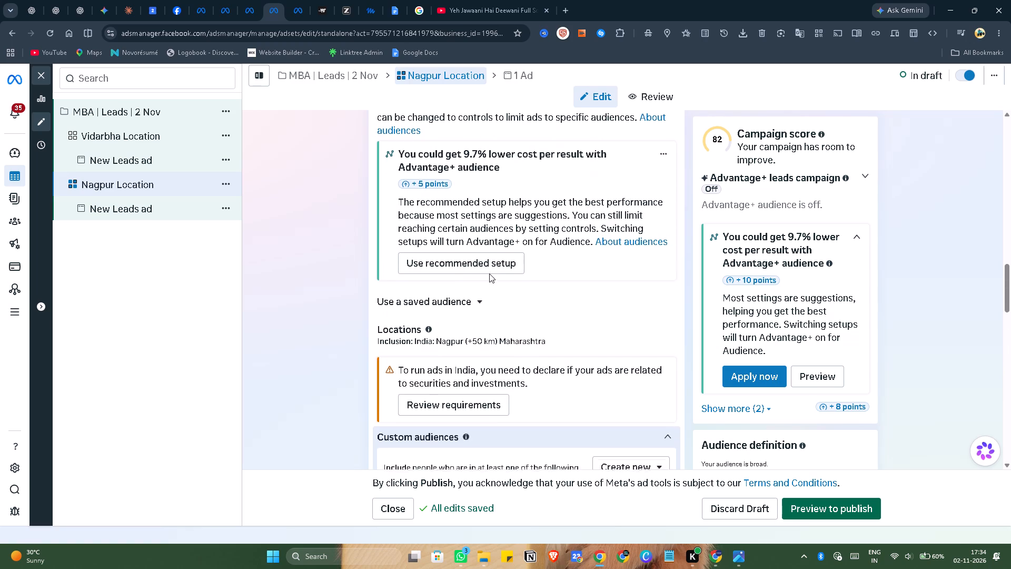
scroll(489, 273, "up", 1)
scroll(571, 265, "up", 4)
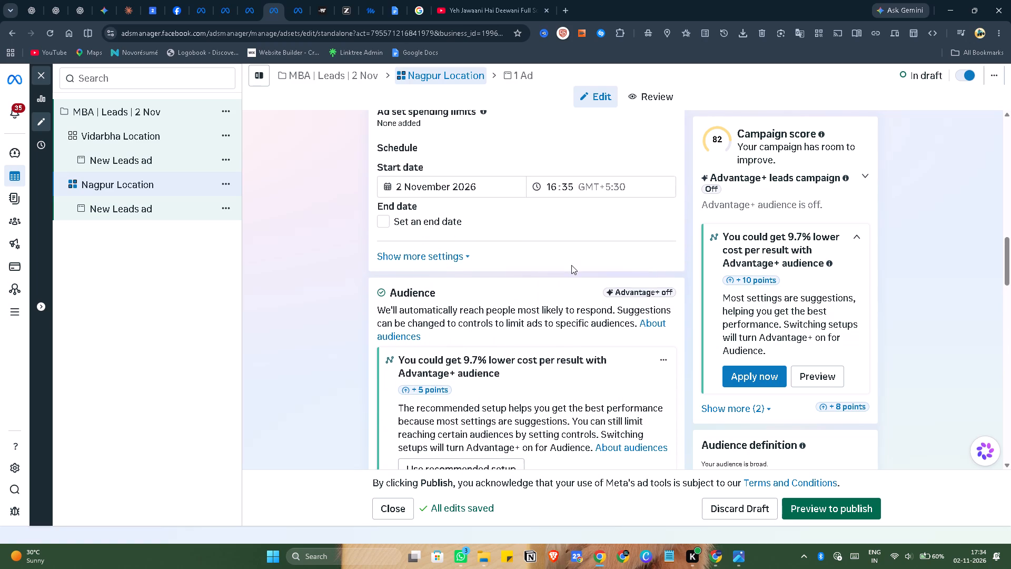
scroll(571, 265, "down", 18)
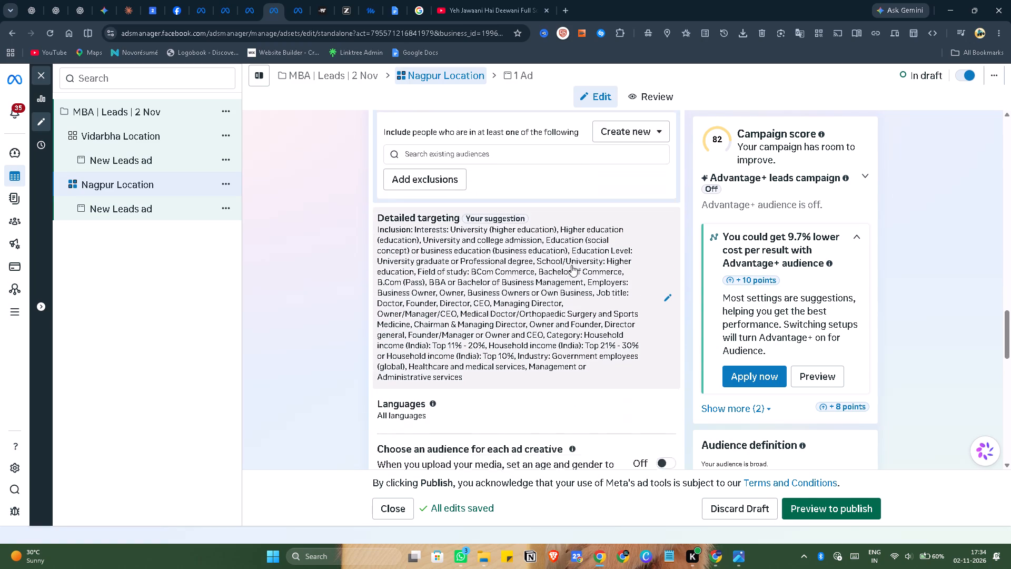
scroll(571, 265, "down", 7)
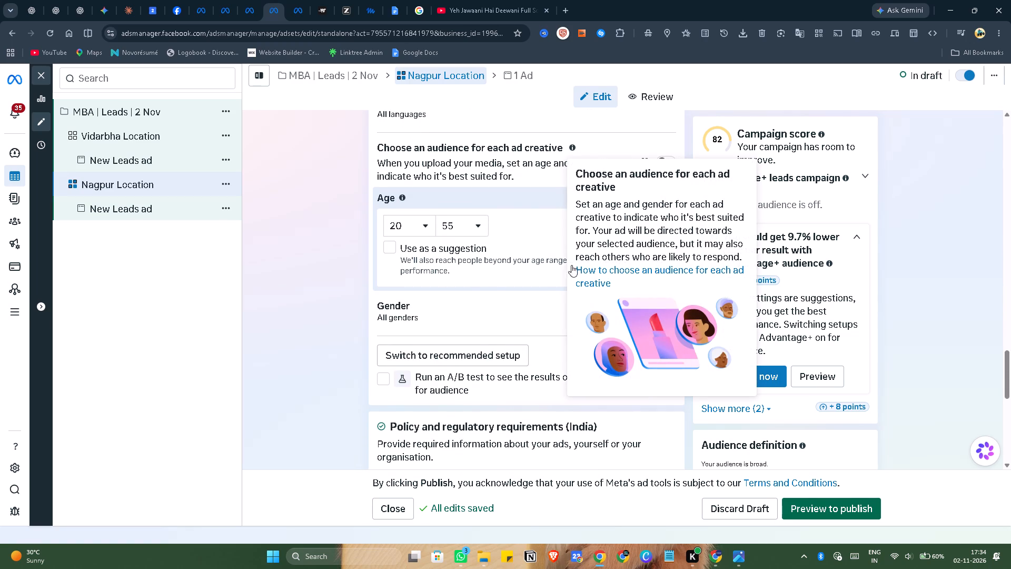
scroll(429, 310, "down", 4)
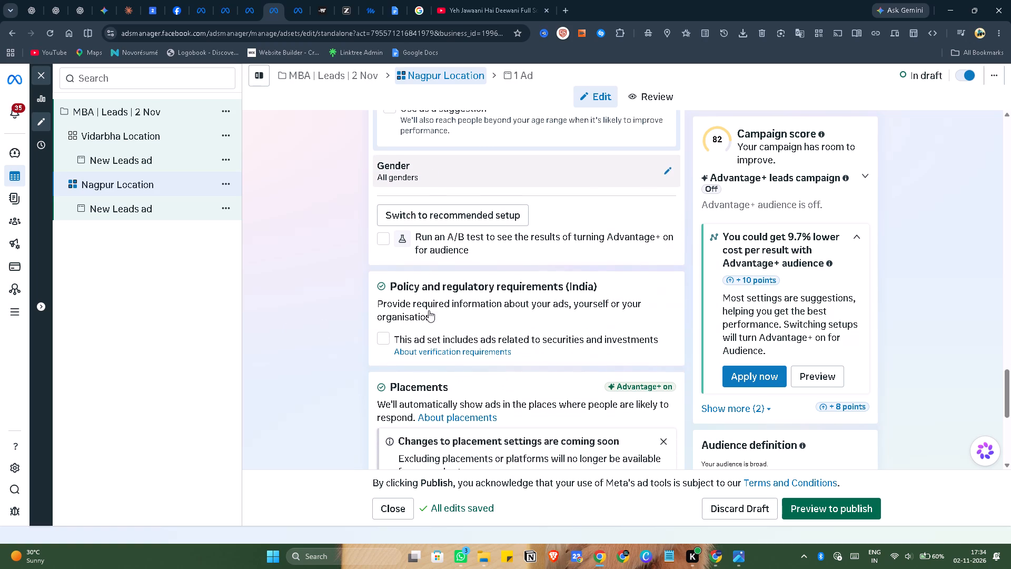
scroll(429, 310, "up", 11)
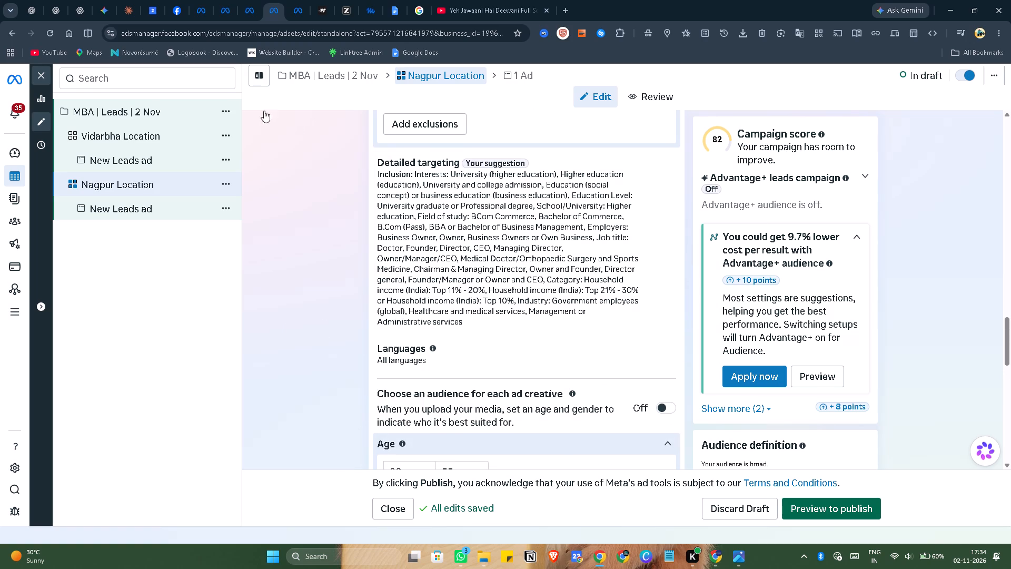
Close the MBA campaign editor without publishing, return to the campaign list, and clear the campaign and ad set selections.
left_click(41, 77)
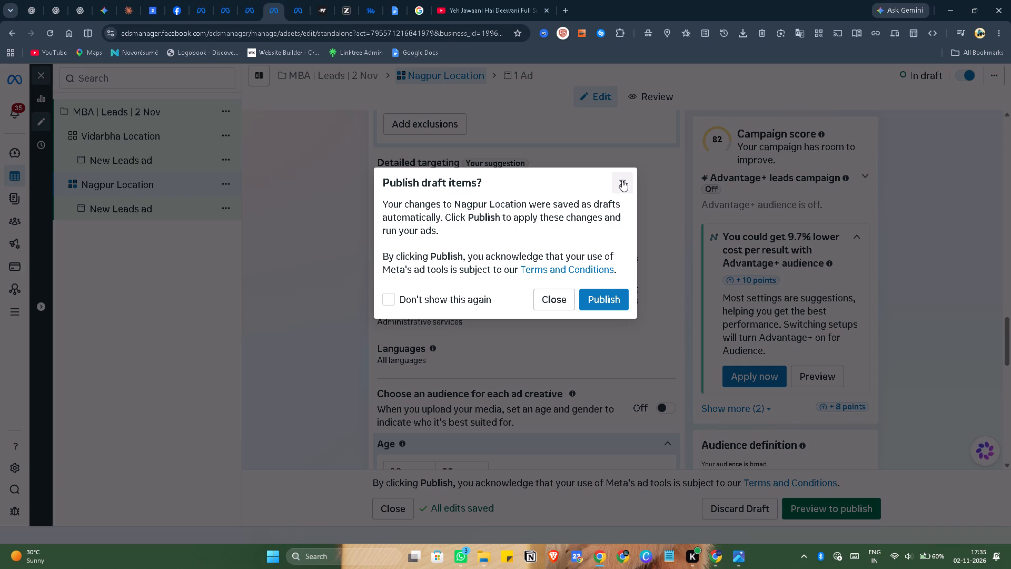
left_click(559, 300)
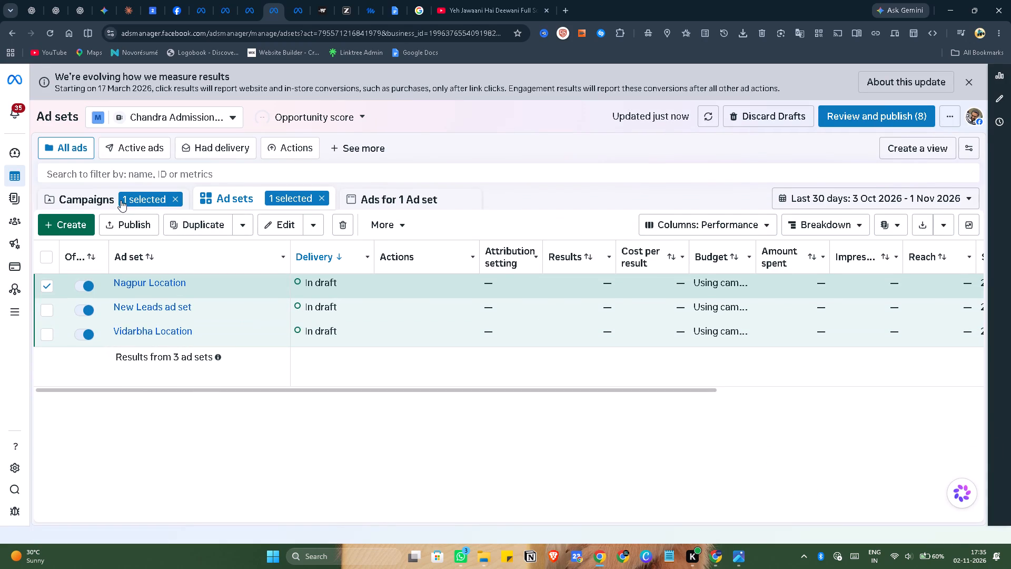
left_click(93, 197)
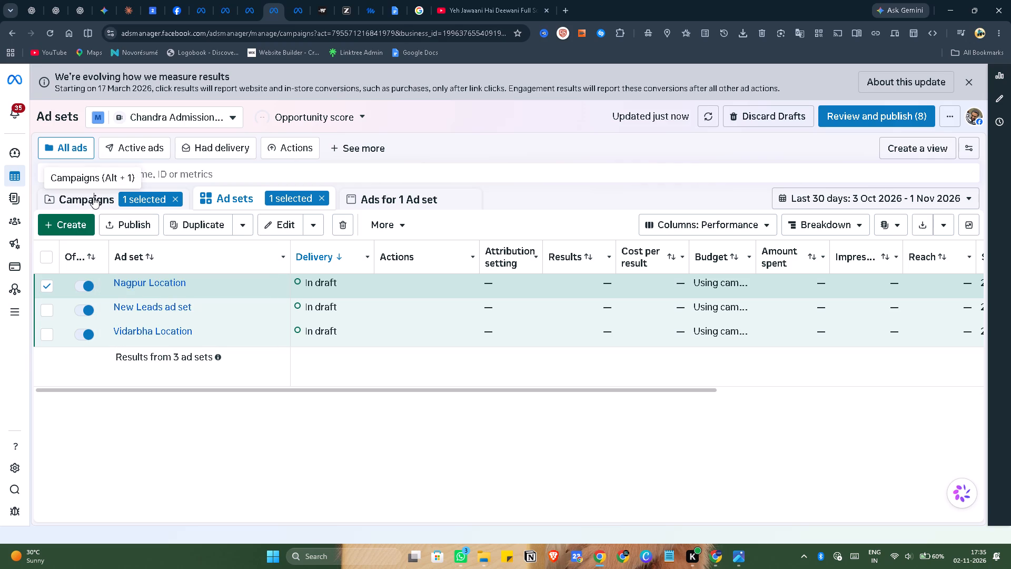
left_click(179, 196)
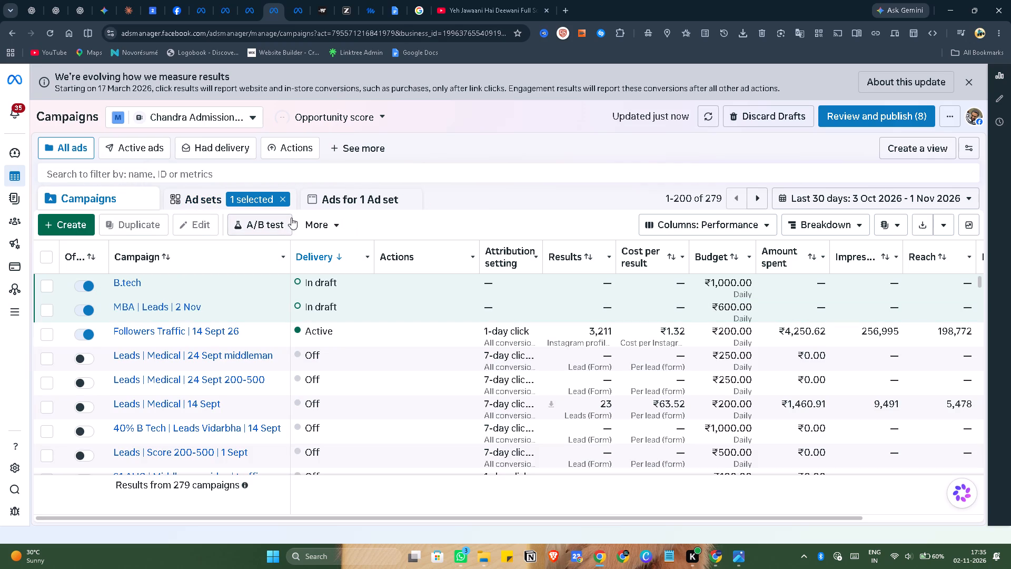
left_click(283, 195)
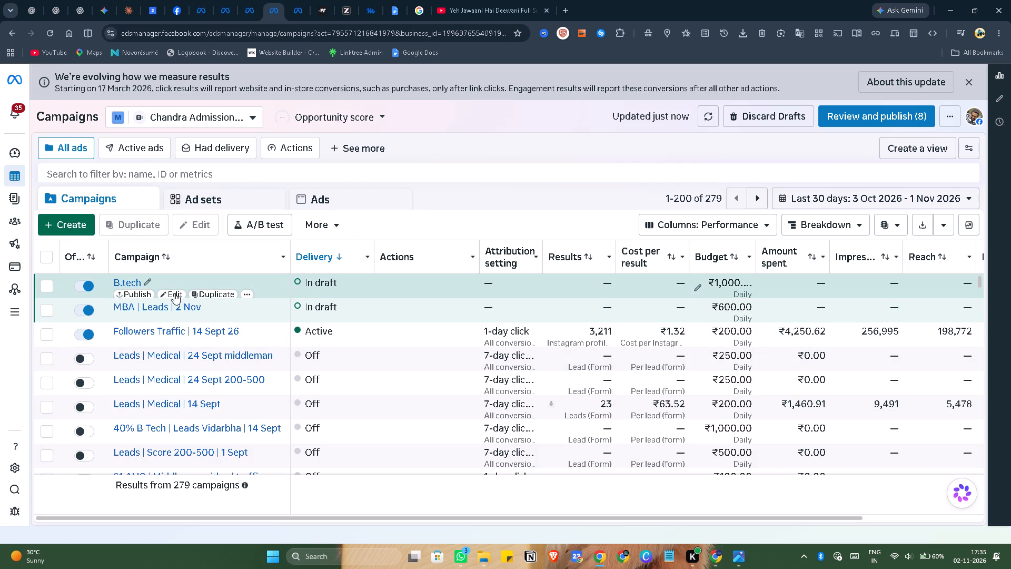
Extend the B.tech draft campaign's name to "B.tech | " and close its editor without publishing.
left_click(174, 293)
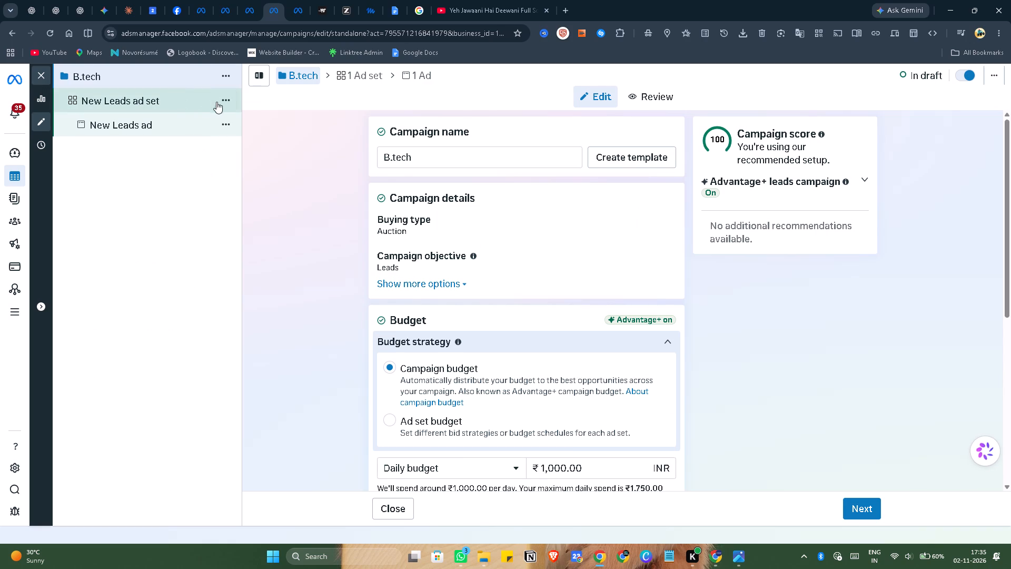
left_click(422, 161)
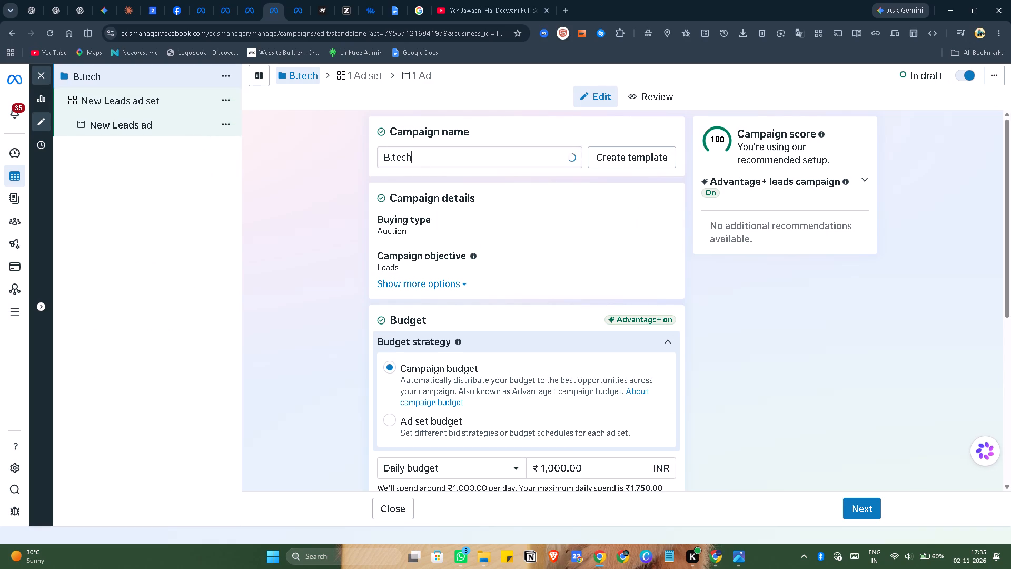
key("space")
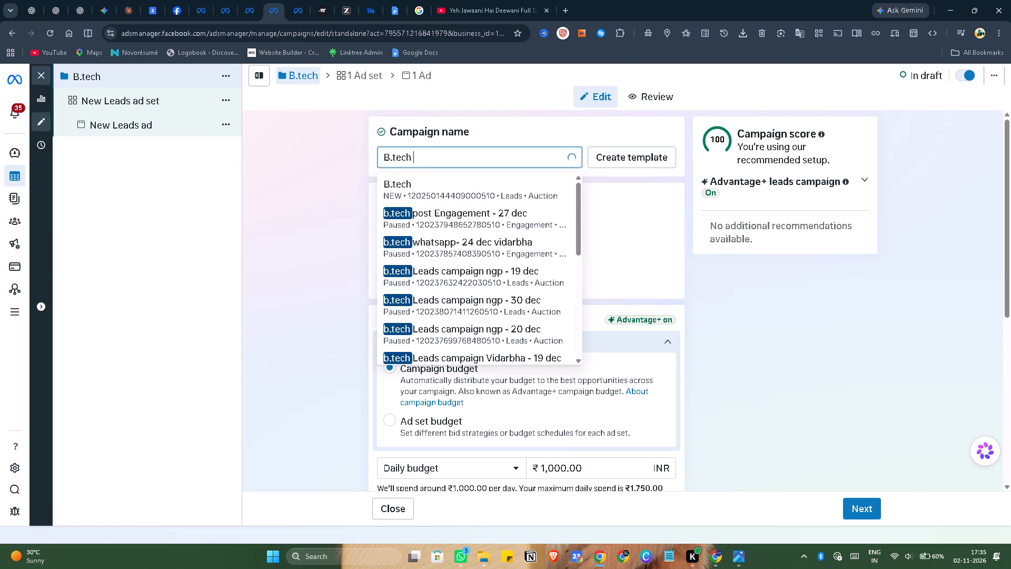
key("shift+bar")
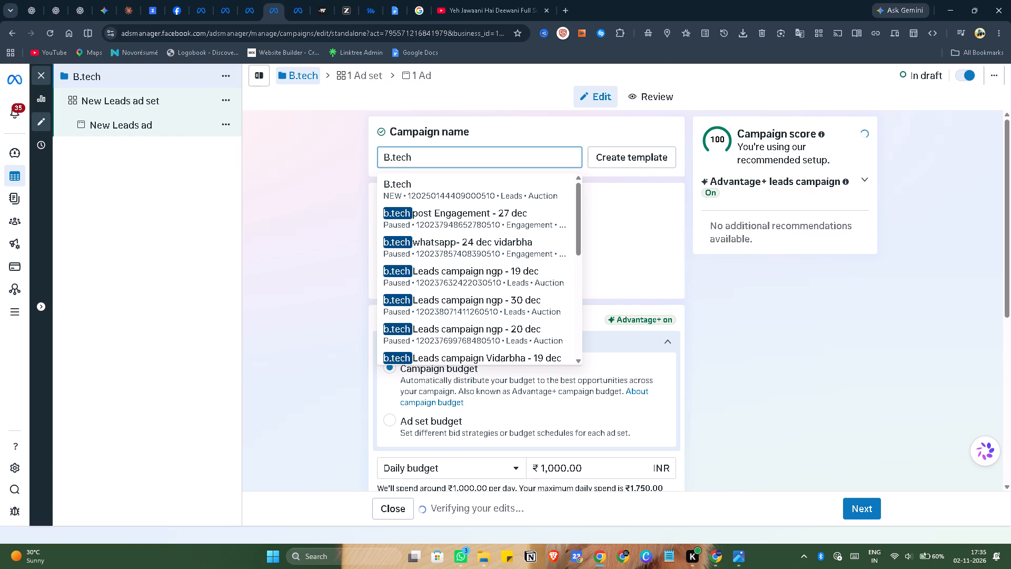
key("space")
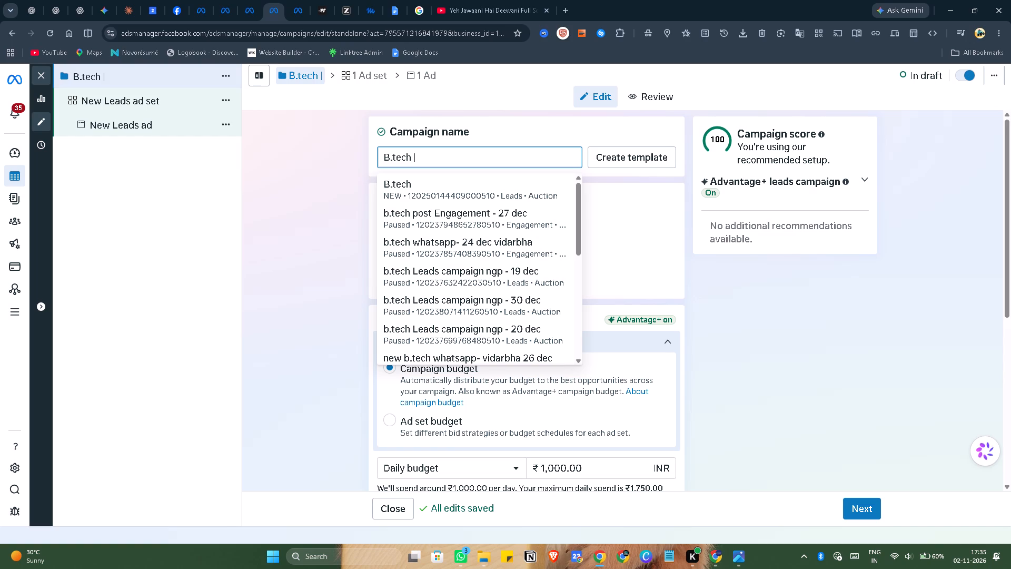
left_click(43, 72)
left_click(552, 299)
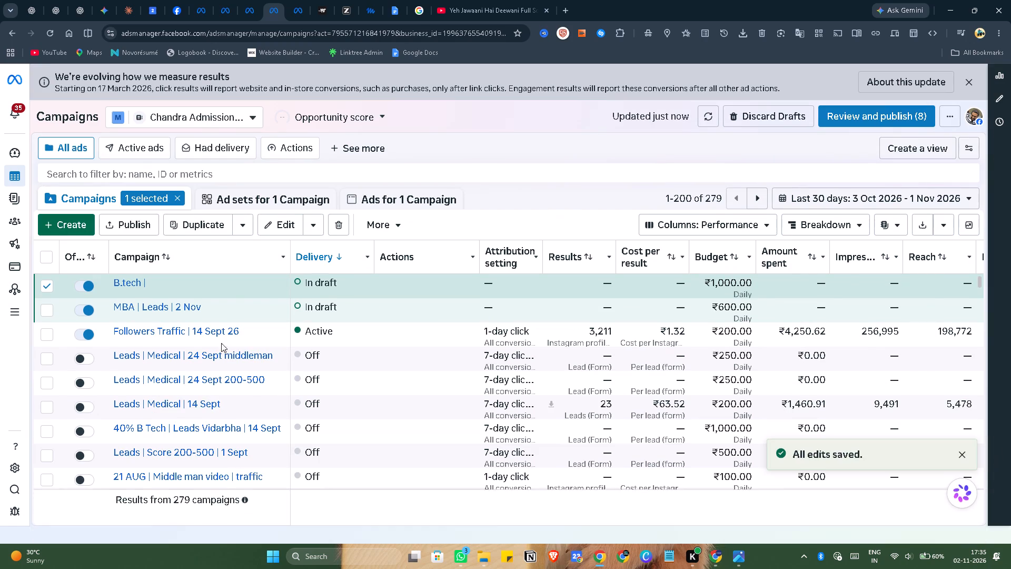
Reopen the B.tech draft campaign and complete its name as "B.tech | Leads | 2 Nov".
left_click(171, 291)
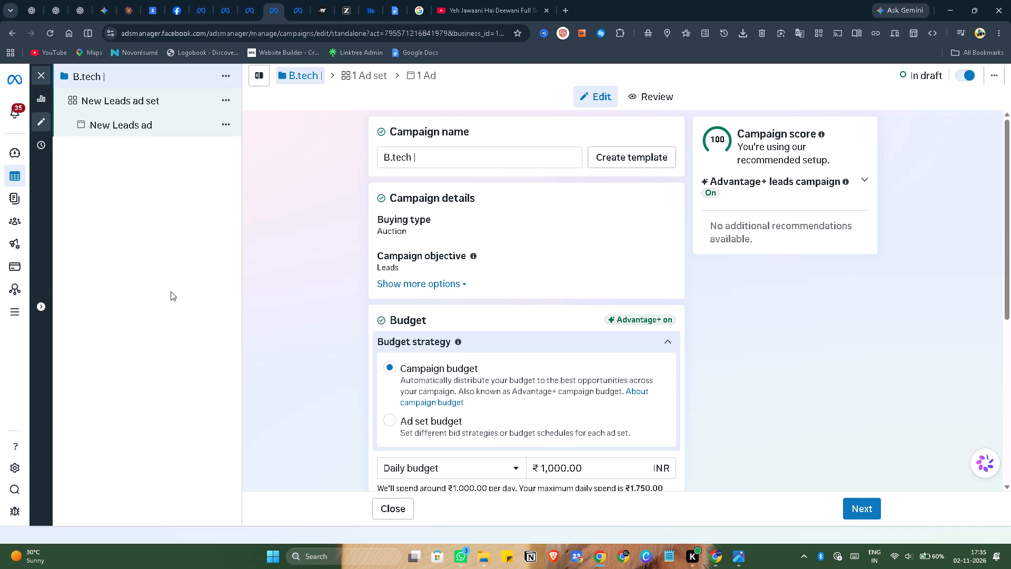
left_click(431, 158)
type("Leads")
key("space")
type("|b")
key("BackSpace")
key("space")
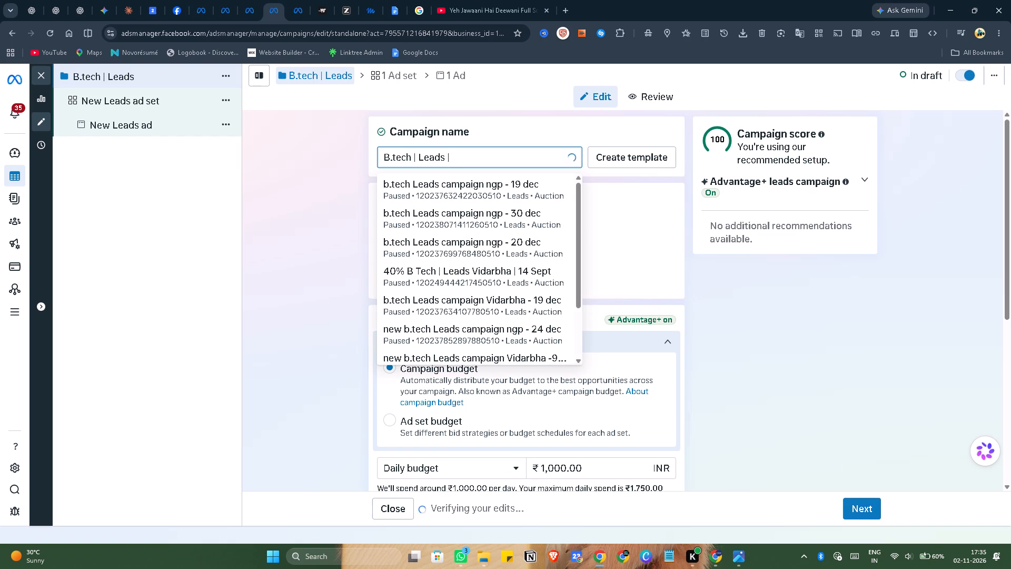
type("2 Nov")
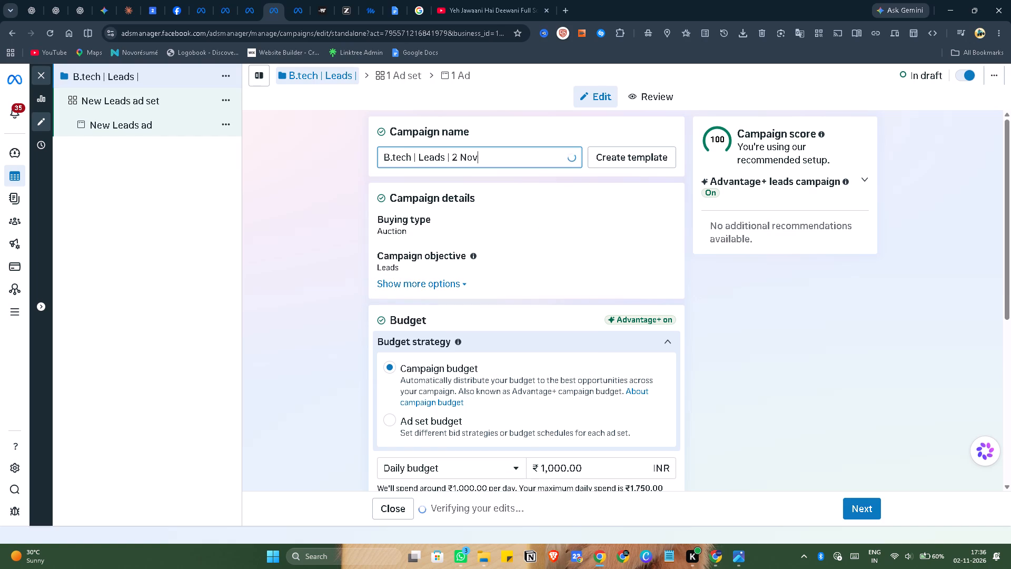
Open the B.tech campaign's daily budget amount for editing.
scroll(331, 335, "down", 4)
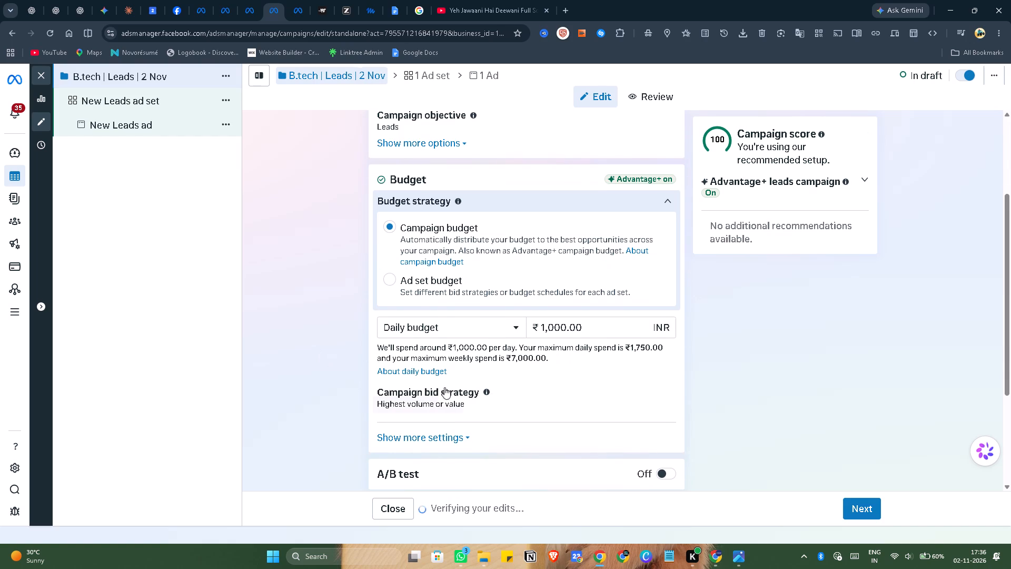
triple_click(563, 329)
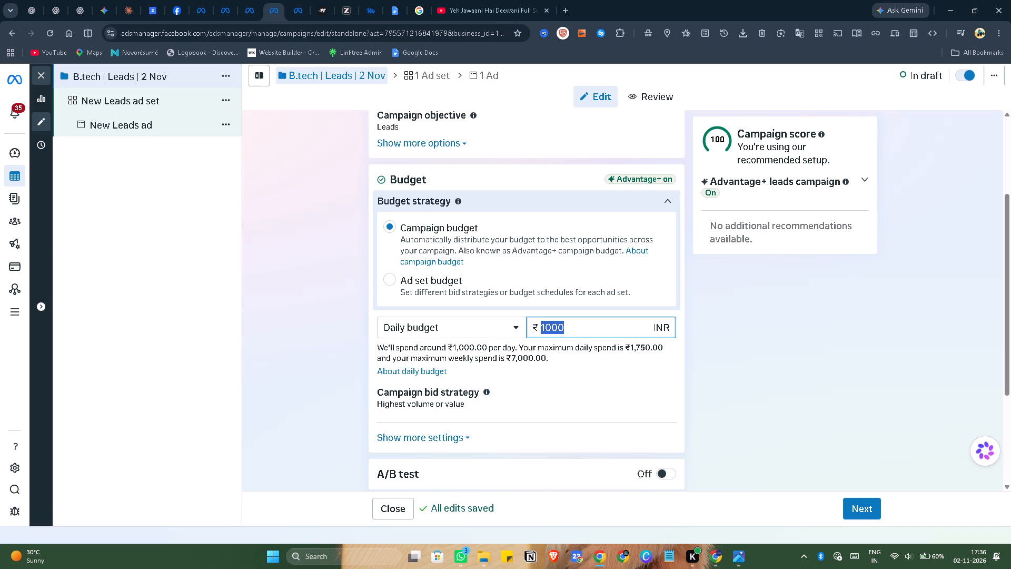
Set the B.tech campaign's daily budget to ₹600.
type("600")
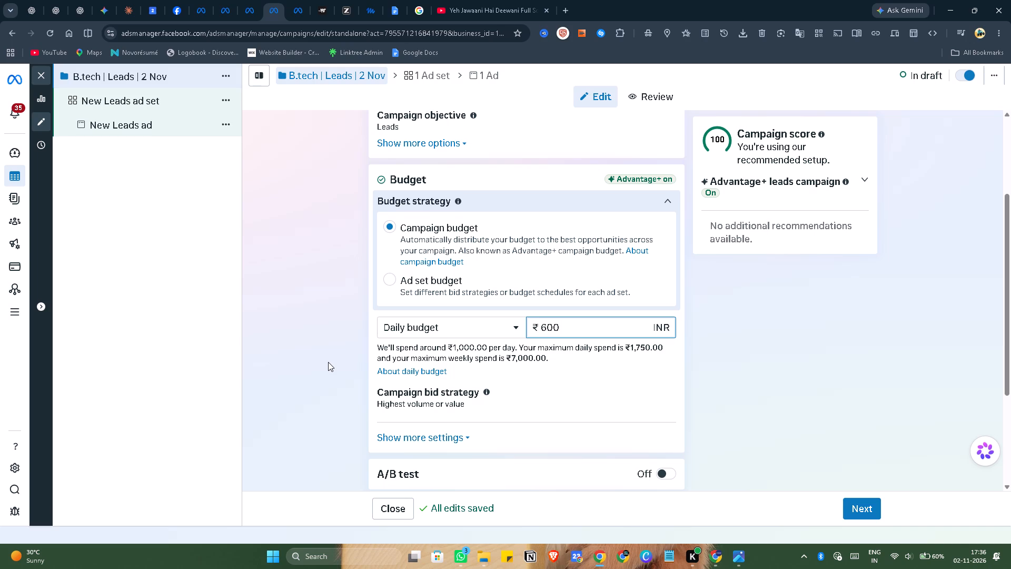
scroll(328, 361, "down", 12)
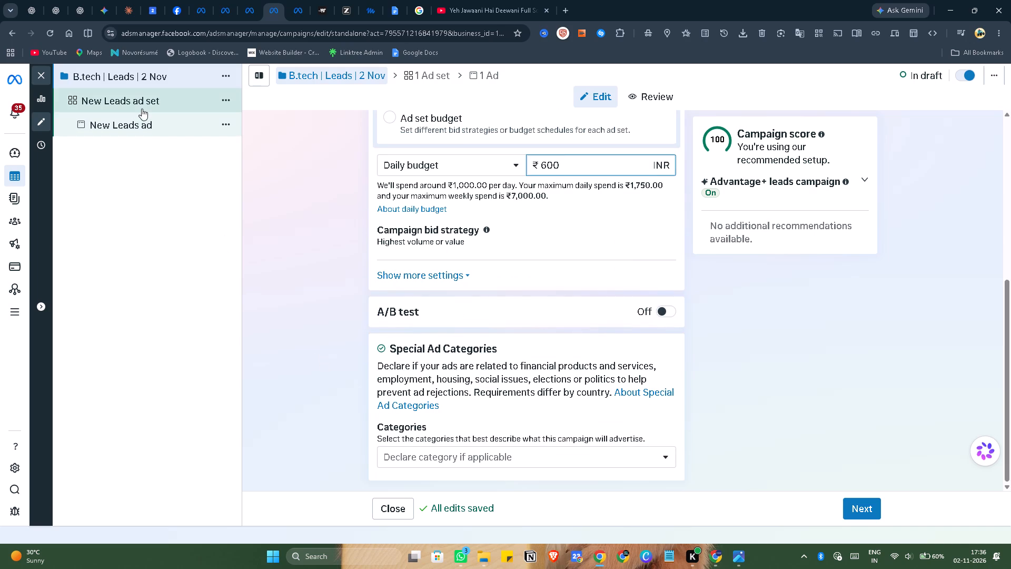
Open the B.tech campaign's New Leads ad set and set its conversion location to the single option Instant forms.
left_click(138, 105)
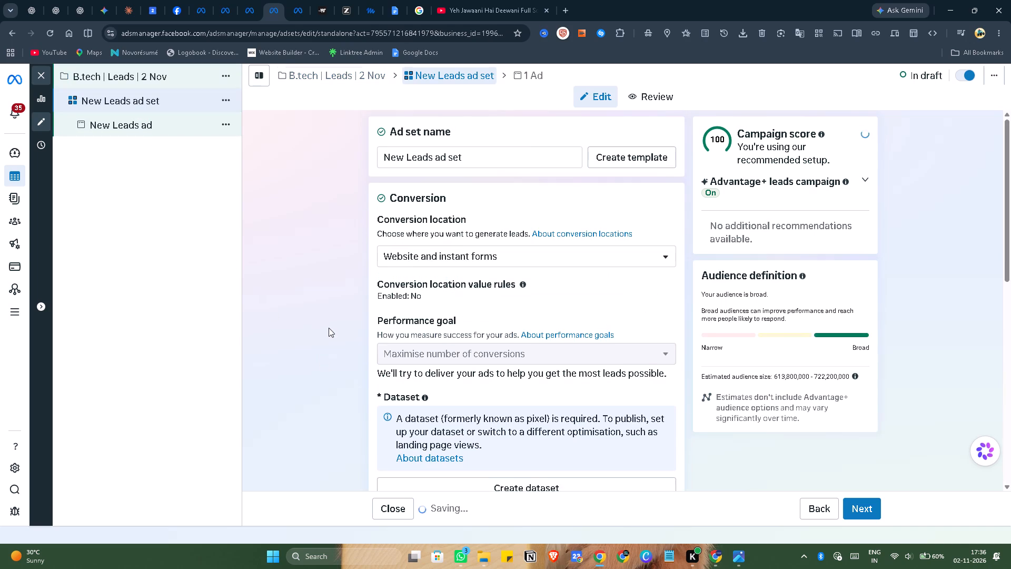
scroll(342, 261, "down", 1)
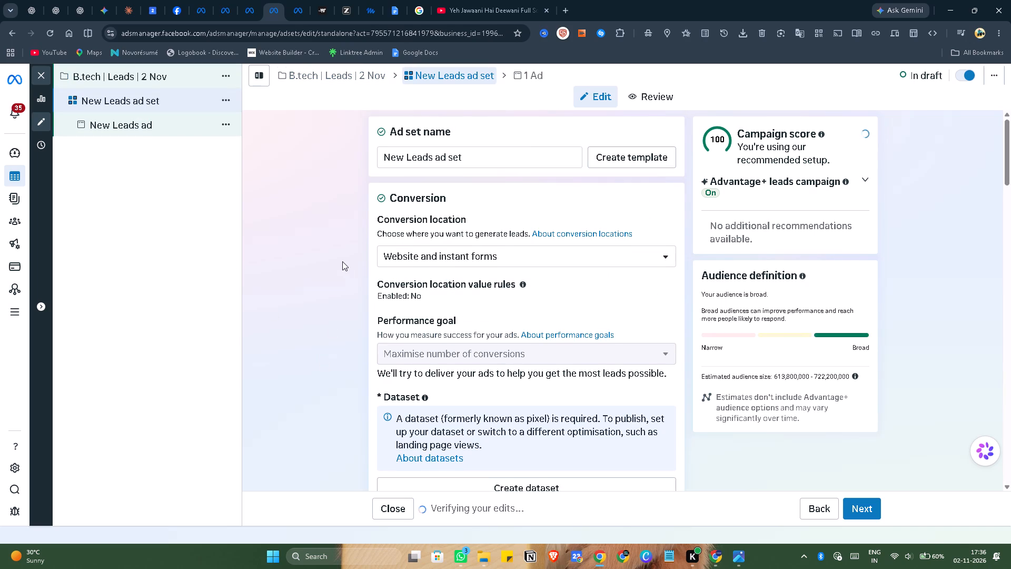
scroll(342, 261, "down", 1)
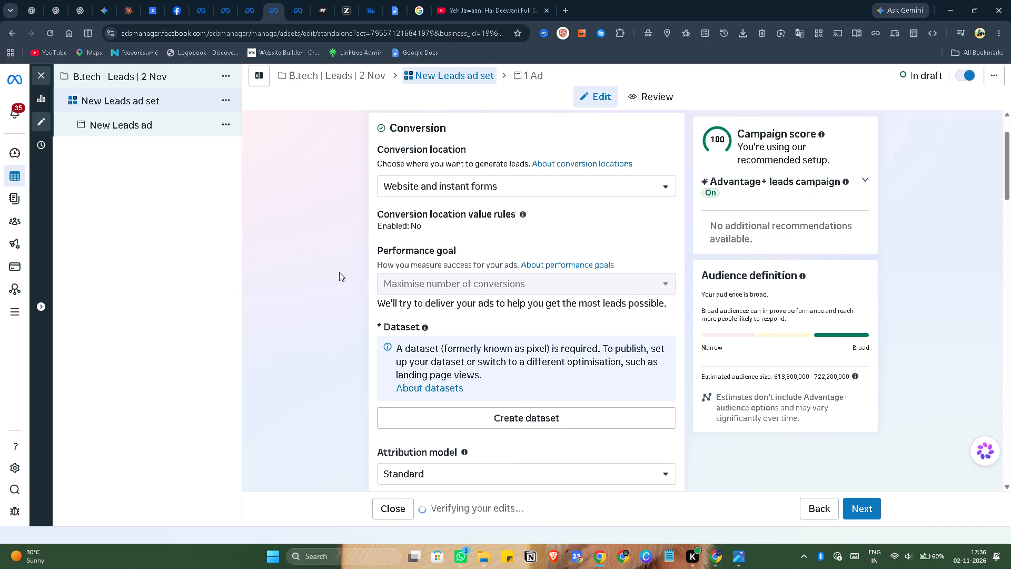
left_click(652, 184)
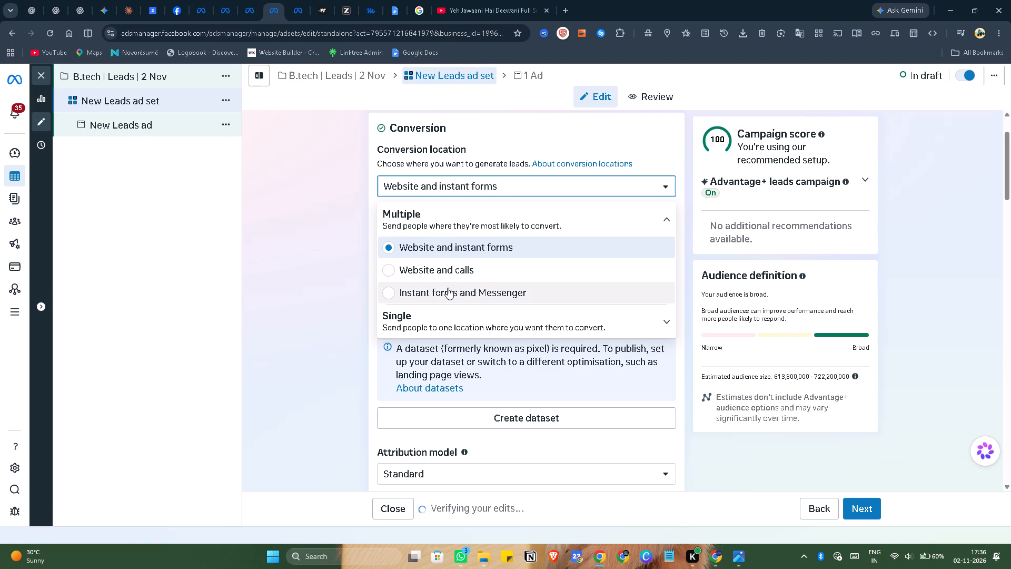
scroll(448, 287, "down", 4)
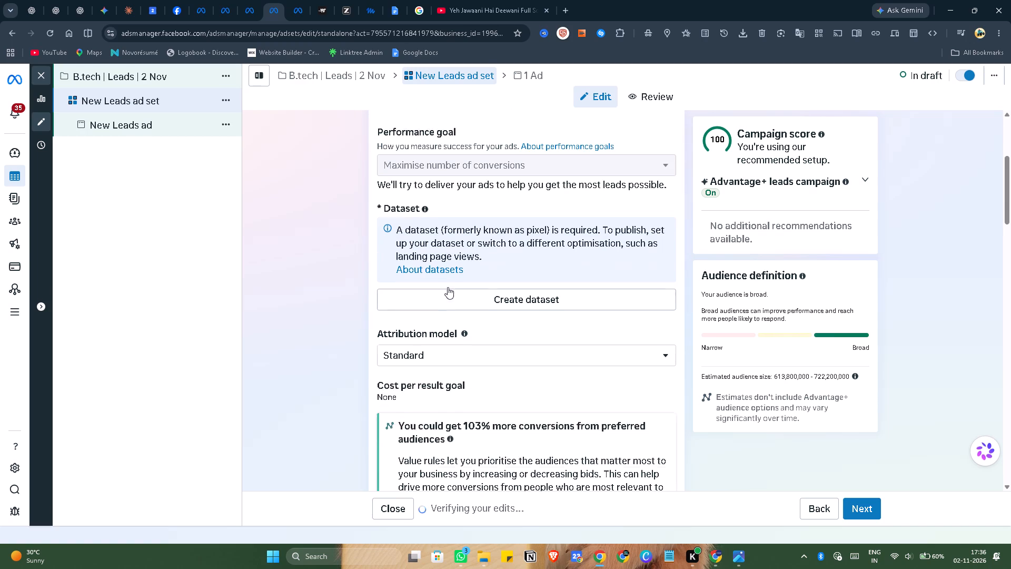
scroll(509, 200, "up", 6)
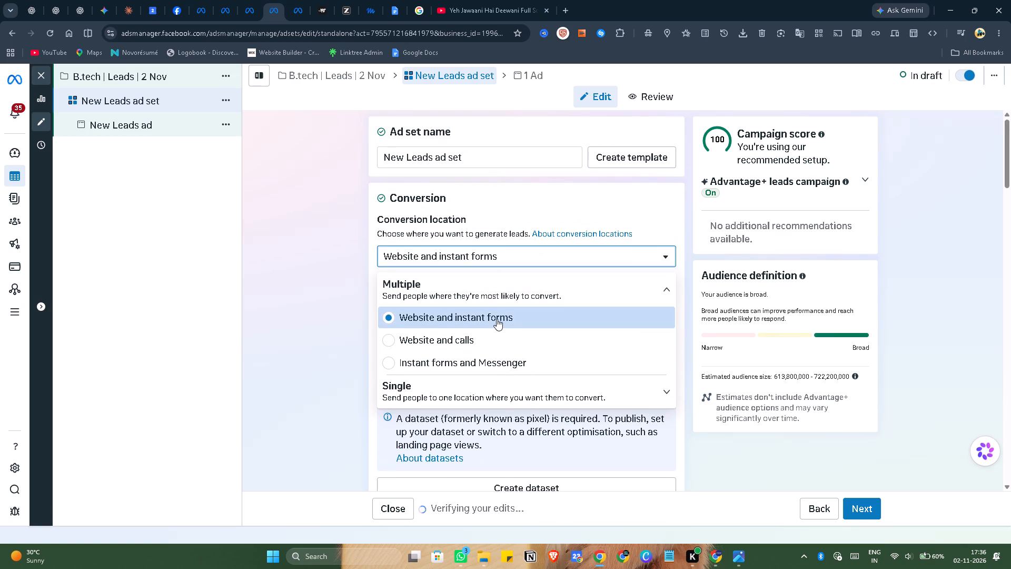
scroll(483, 300, "down", 1)
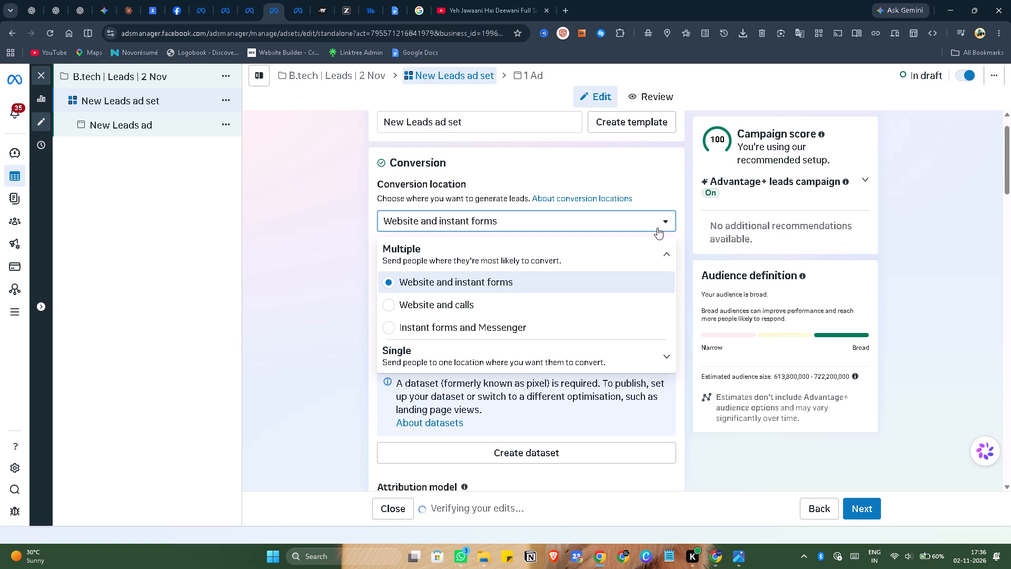
left_click(664, 257)
left_click(666, 282)
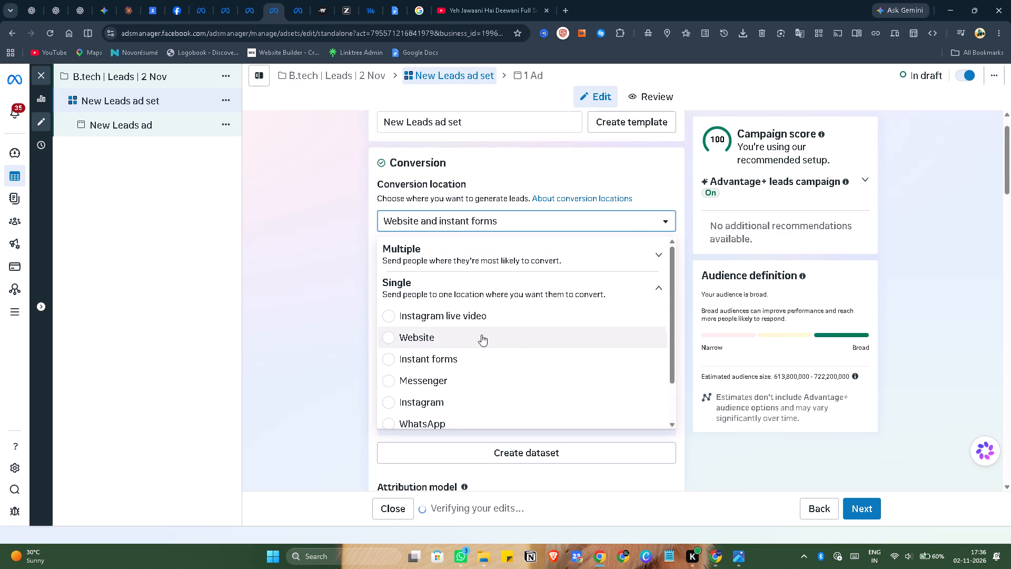
left_click(453, 359)
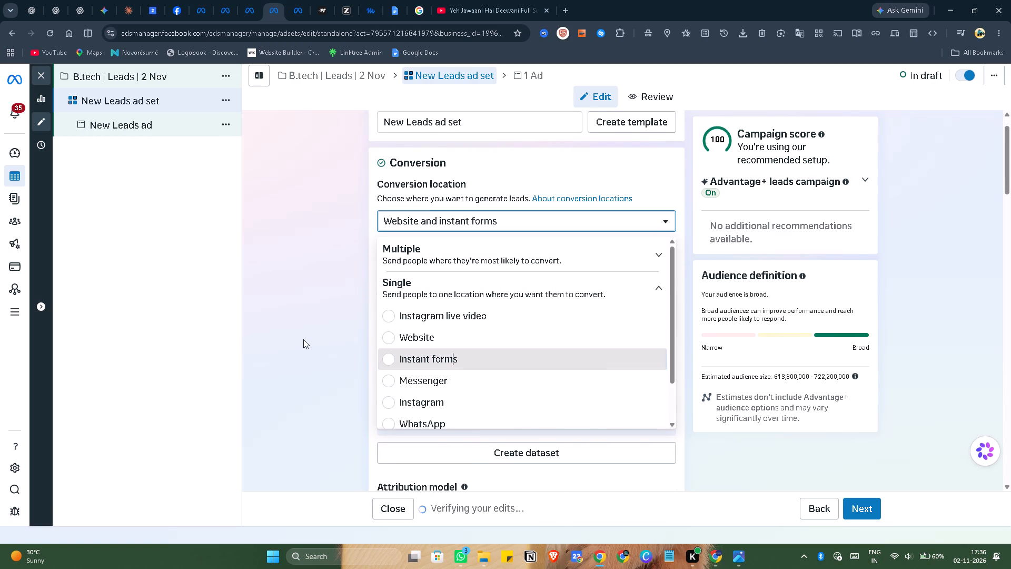
Open the ad set's audience locations for editing and bring up the saved screenshot of the Maharashtra city locations for reference.
scroll(303, 339, "down", 3)
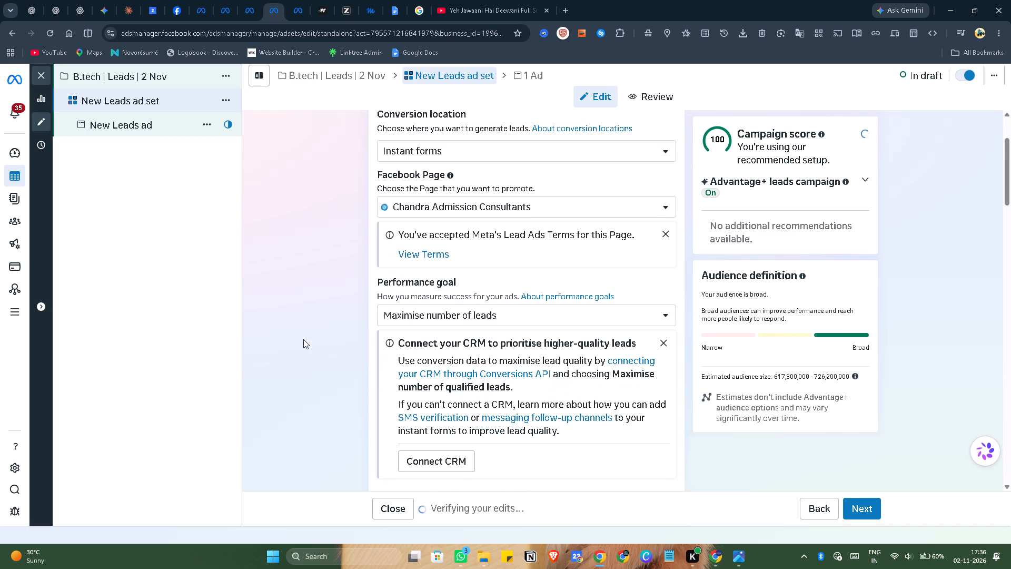
scroll(303, 339, "down", 10)
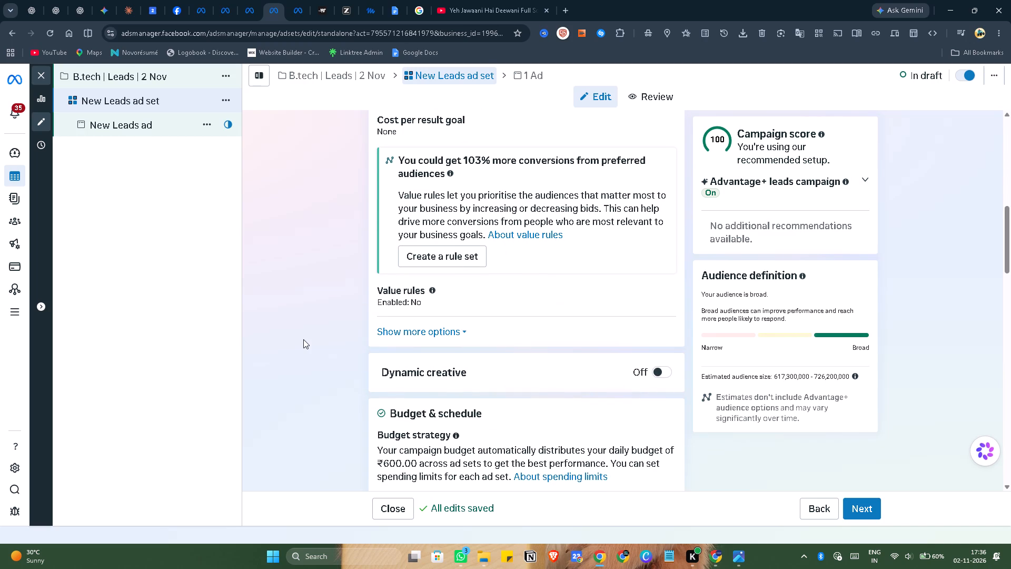
scroll(303, 339, "up", 8)
scroll(303, 339, "down", 6)
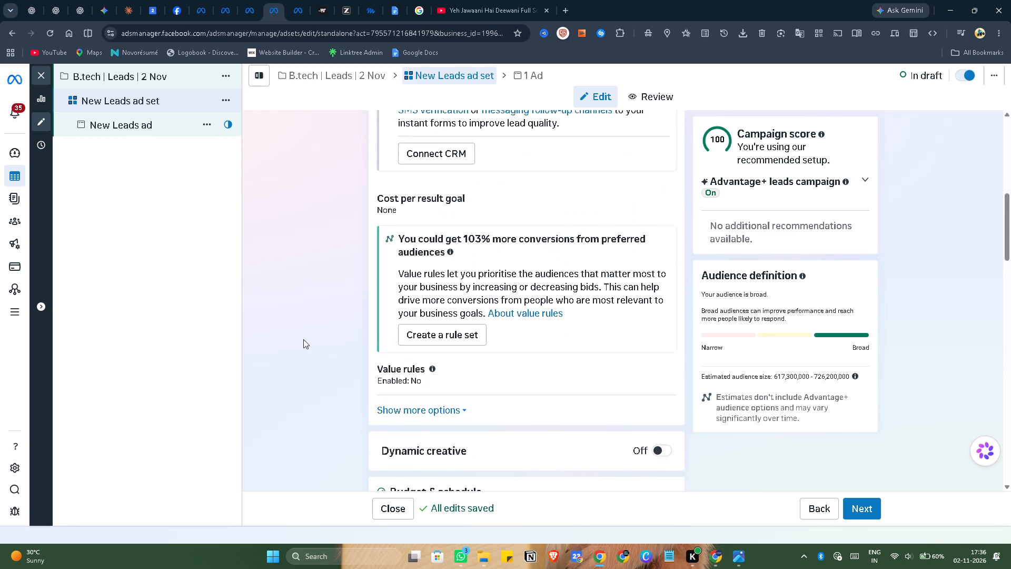
scroll(303, 339, "down", 6)
left_click(461, 192)
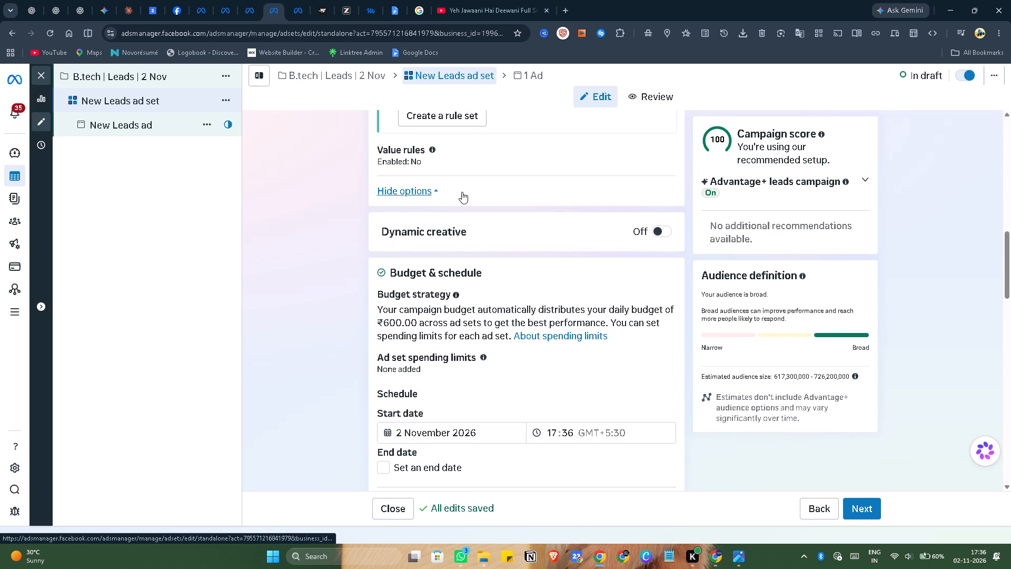
scroll(338, 249, "down", 3)
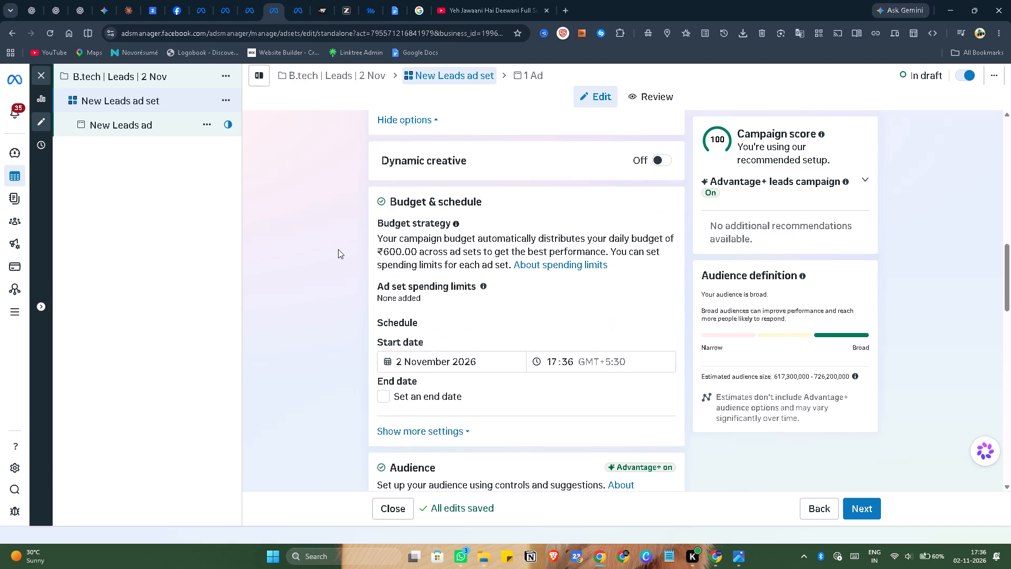
scroll(338, 249, "down", 10)
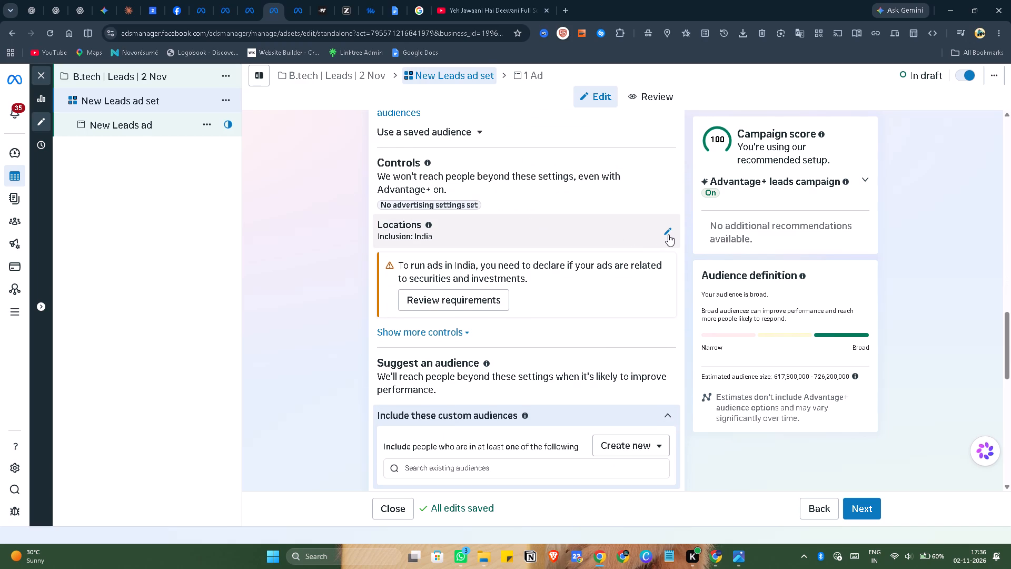
left_click(668, 234)
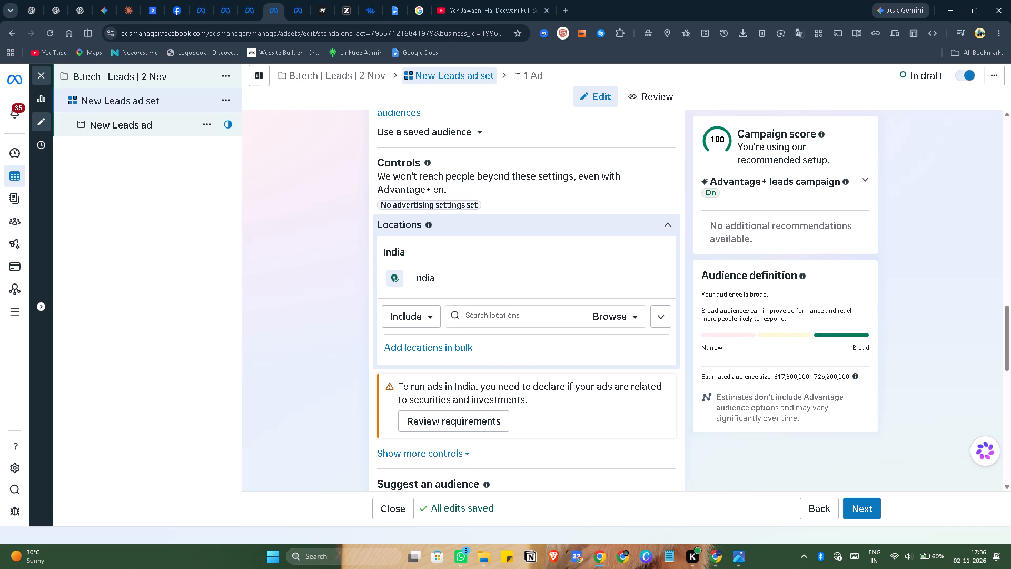
left_click(511, 319)
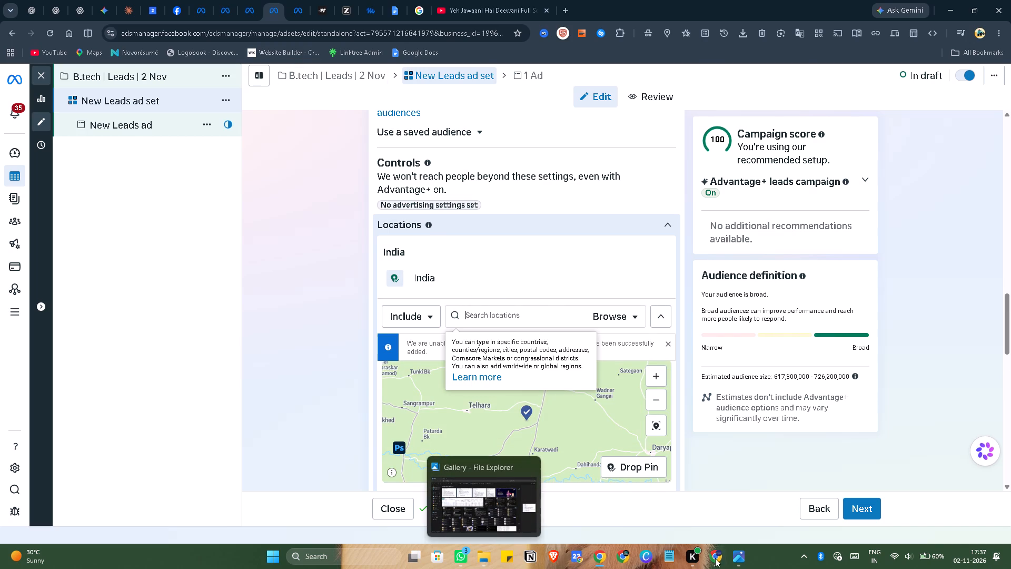
left_click(742, 554)
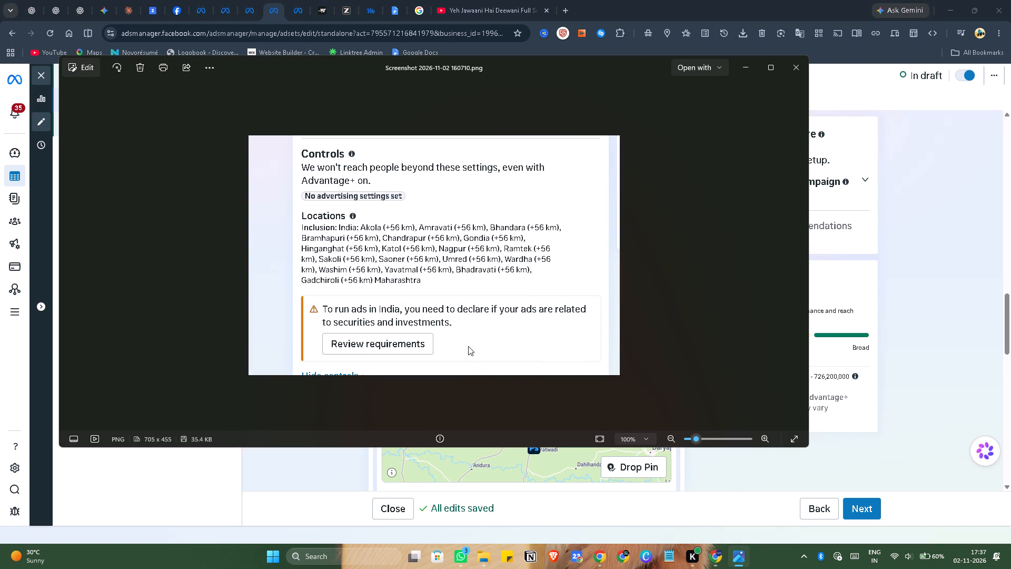
Return from Photos to the New Leads ad set in Chrome and include the cities Akola and Amravati, Maharashtra, as locations.
key("alt+Tab")
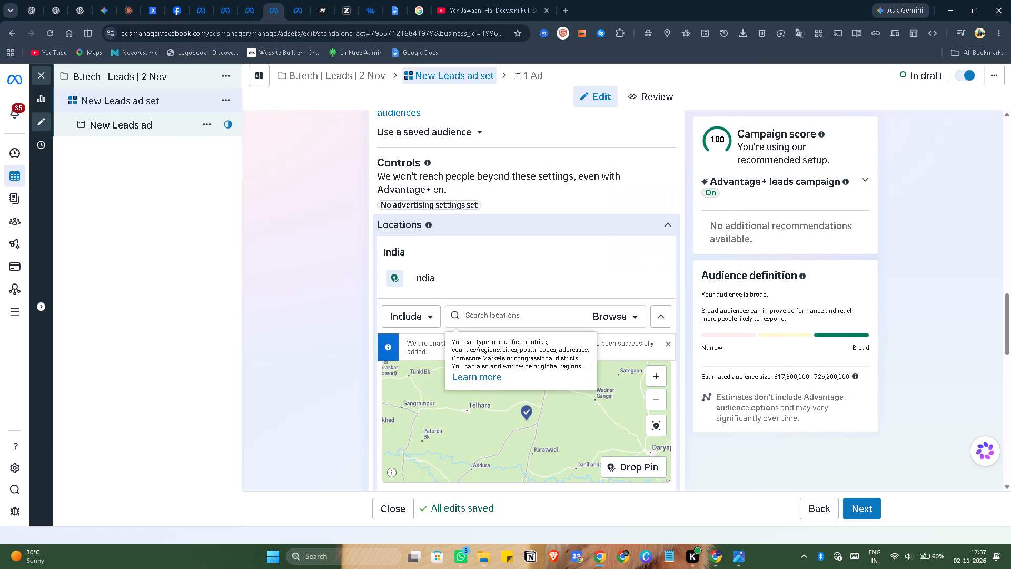
left_click(480, 316)
type("akola")
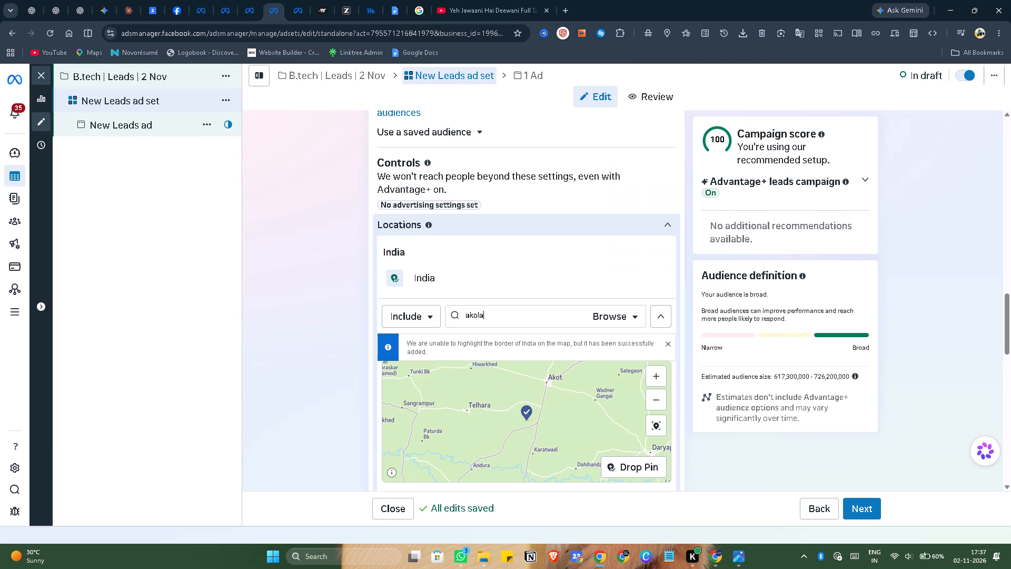
left_click(497, 336)
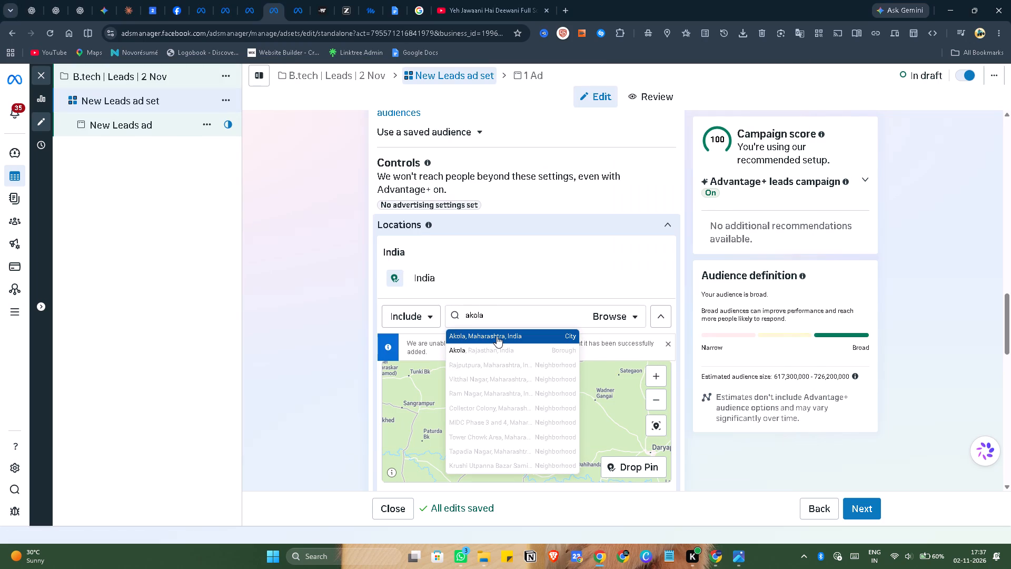
left_click(516, 316)
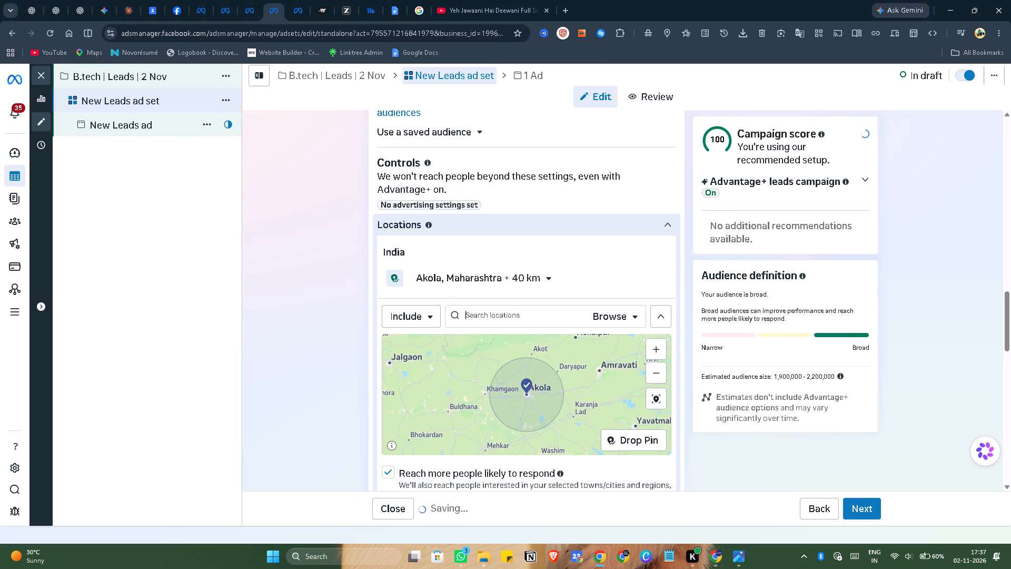
type("amravati")
left_click(511, 332)
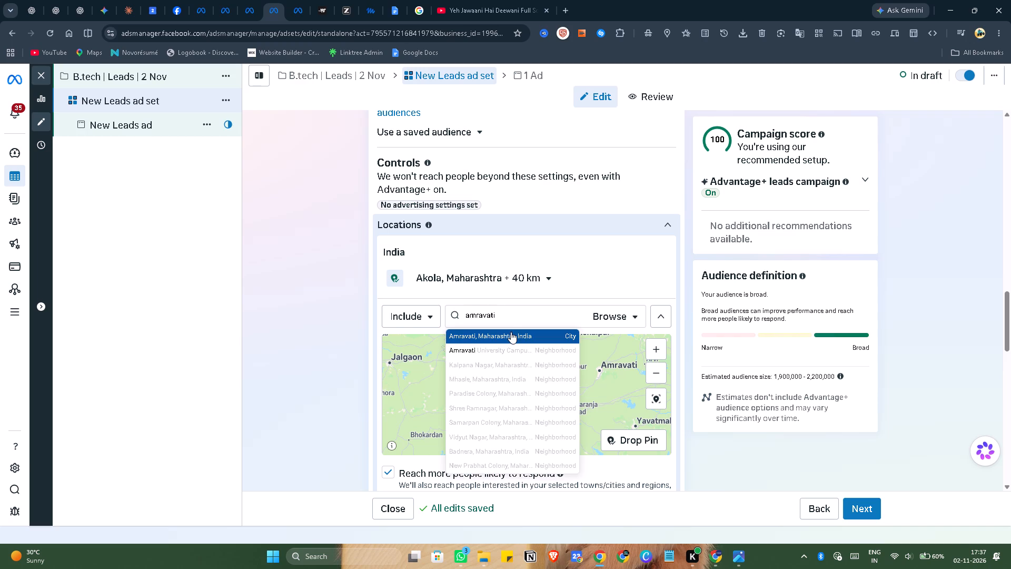
Following the reference screenshot in Photos, add the cities Bhandara and Bramhapuri, Maharashtra, to the ad set's included locations in Chrome.
key("alt+Tab")
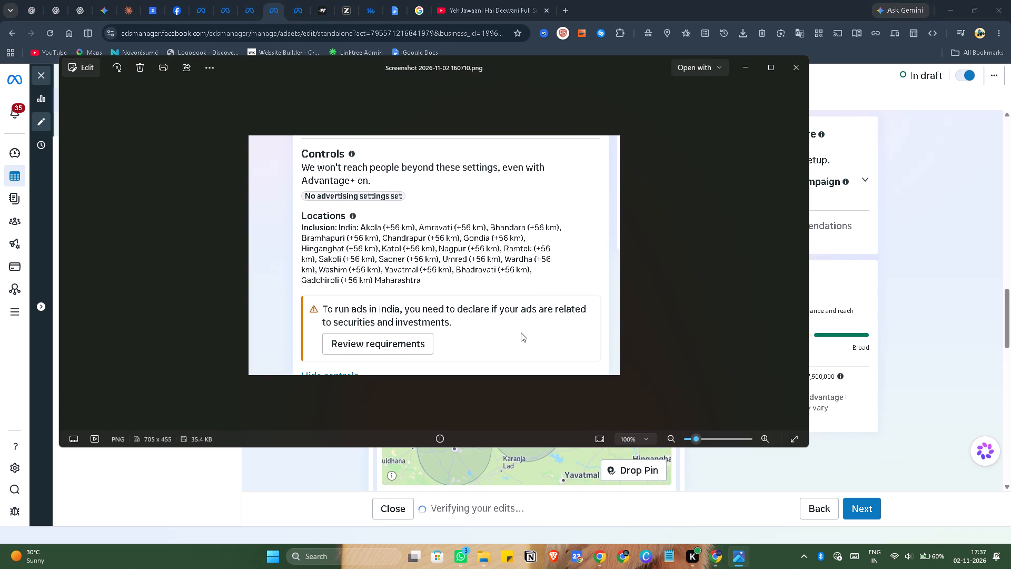
key("alt+Tab")
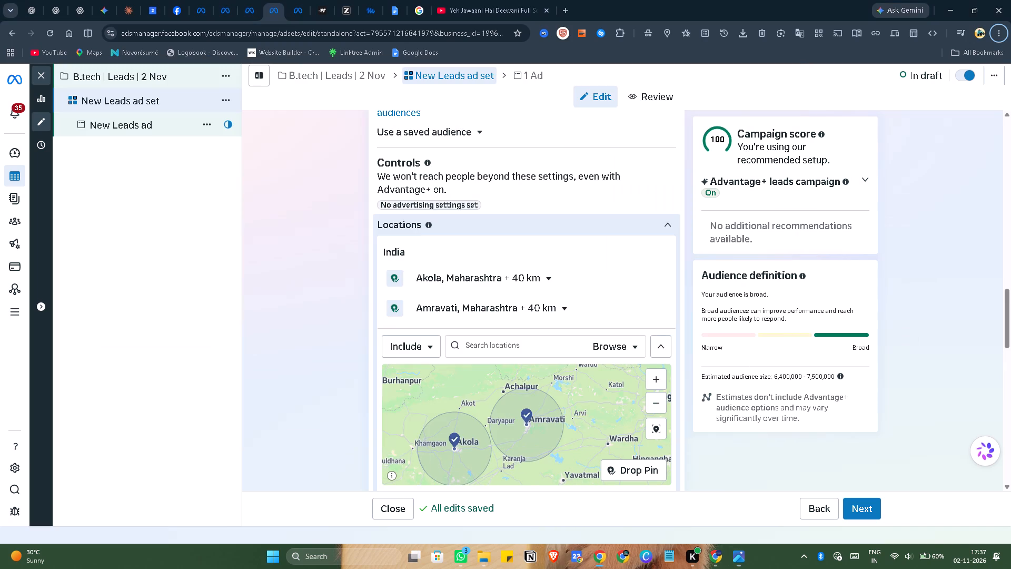
left_click(504, 350)
type("bha")
key("n")
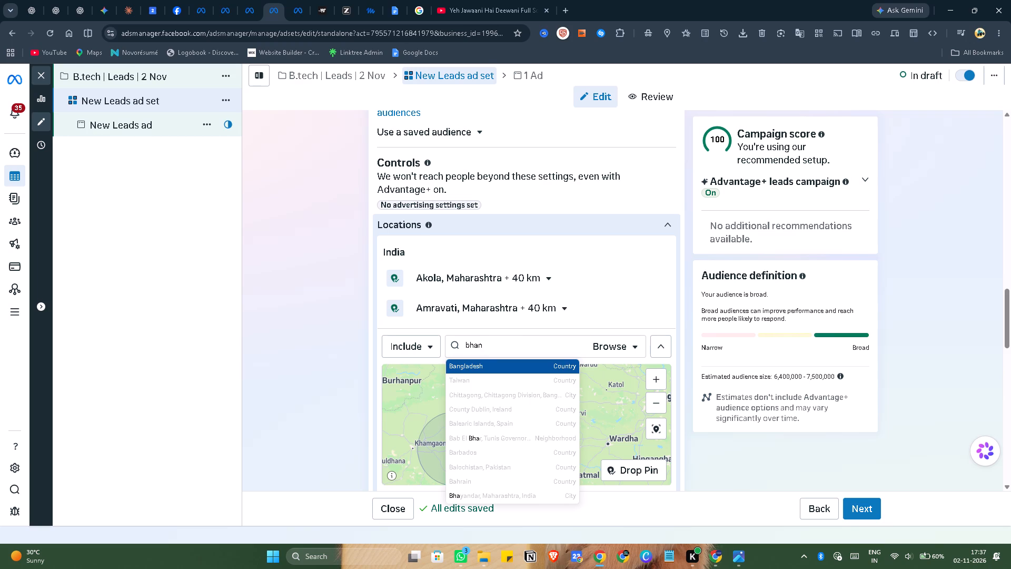
type("dara")
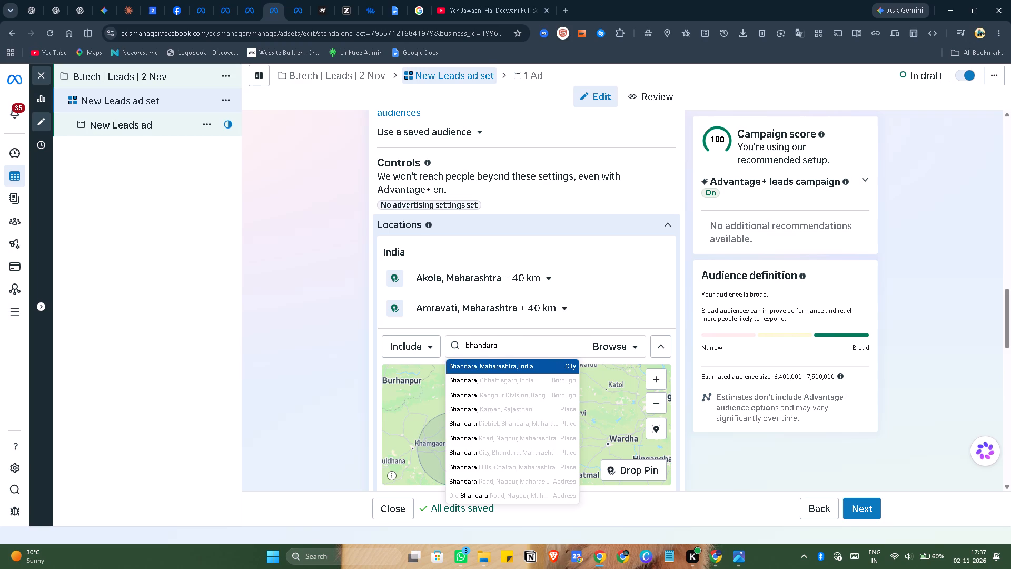
left_click(506, 365)
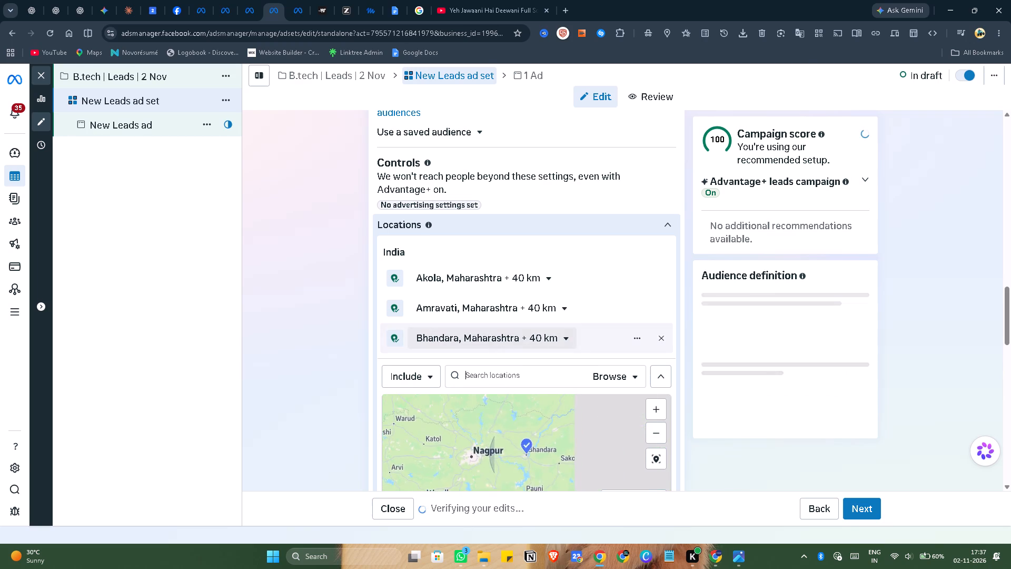
left_click(492, 377)
key("alt+Tab")
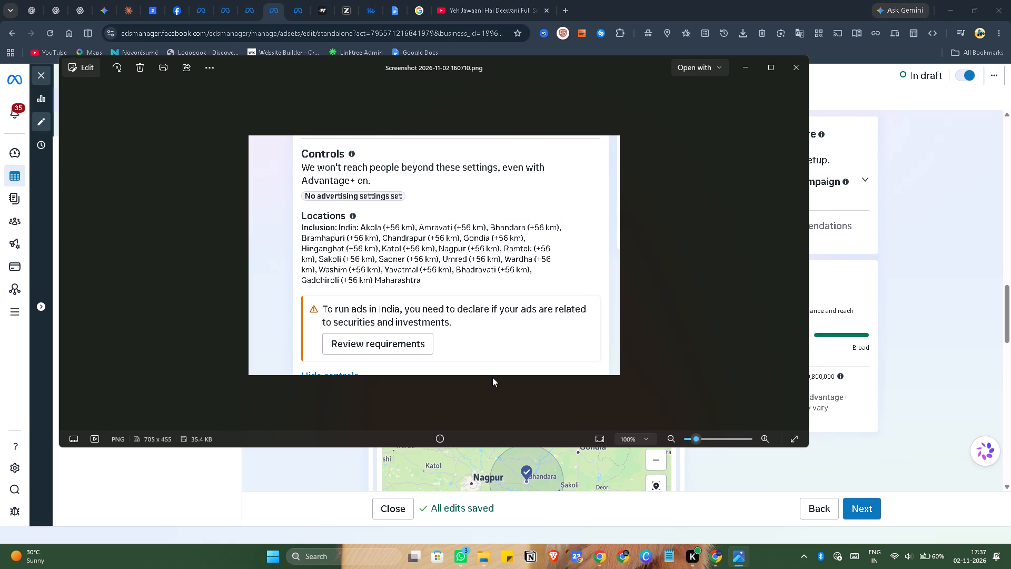
key("alt+Tab")
type("bramh")
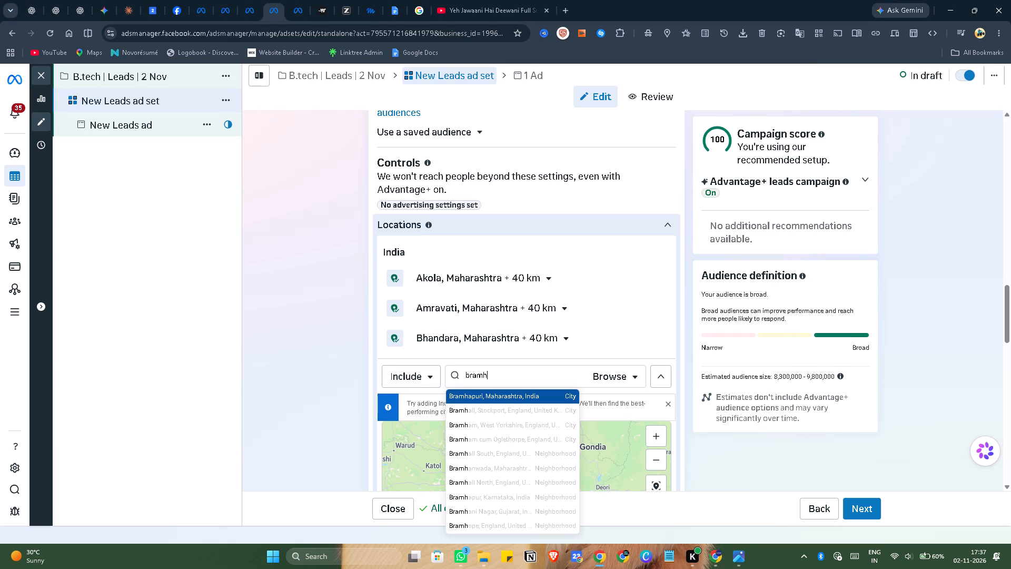
left_click(507, 393)
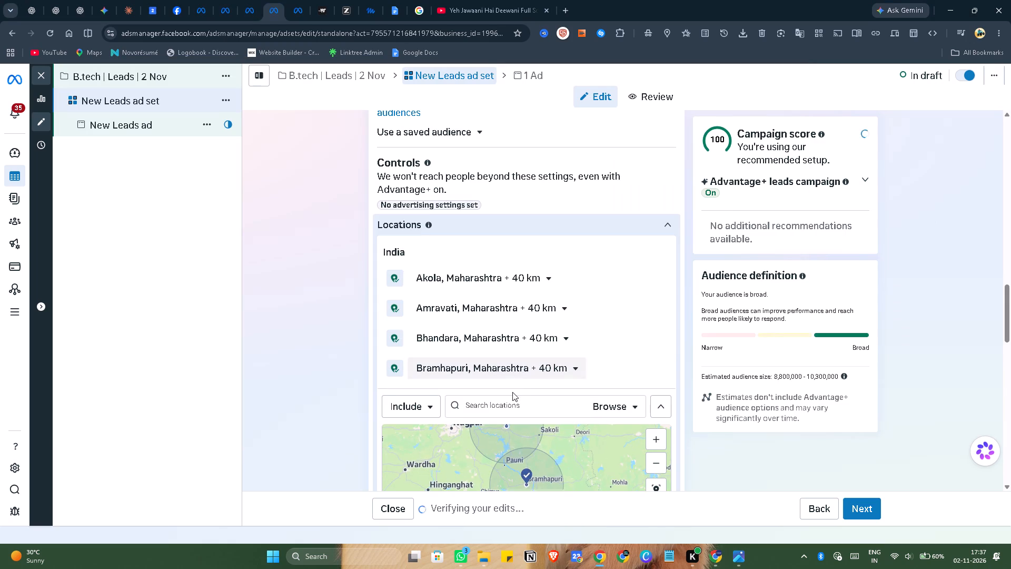
Recheck the reference screenshot in Photos and add the cities Chandrapur and Gondia, Maharashtra, to the ad set's included locations in Chrome.
key("alt+Tab")
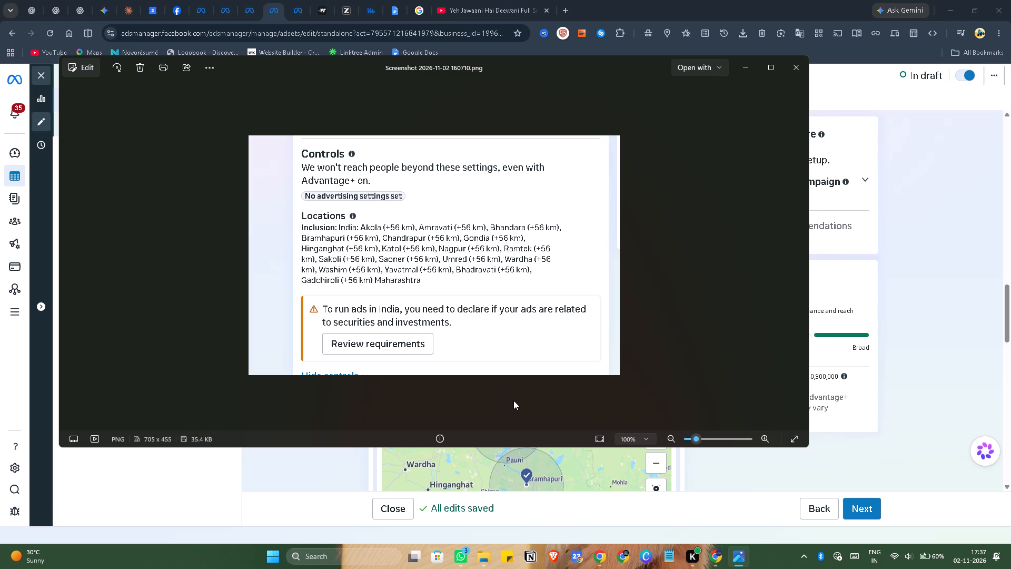
key("alt+Tab")
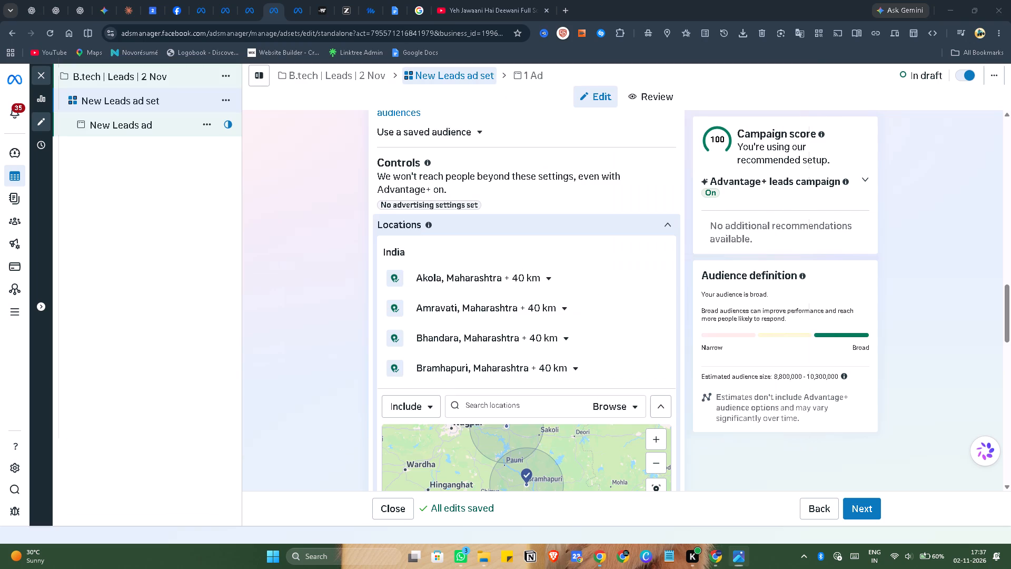
left_click(490, 405)
type("chandrapur")
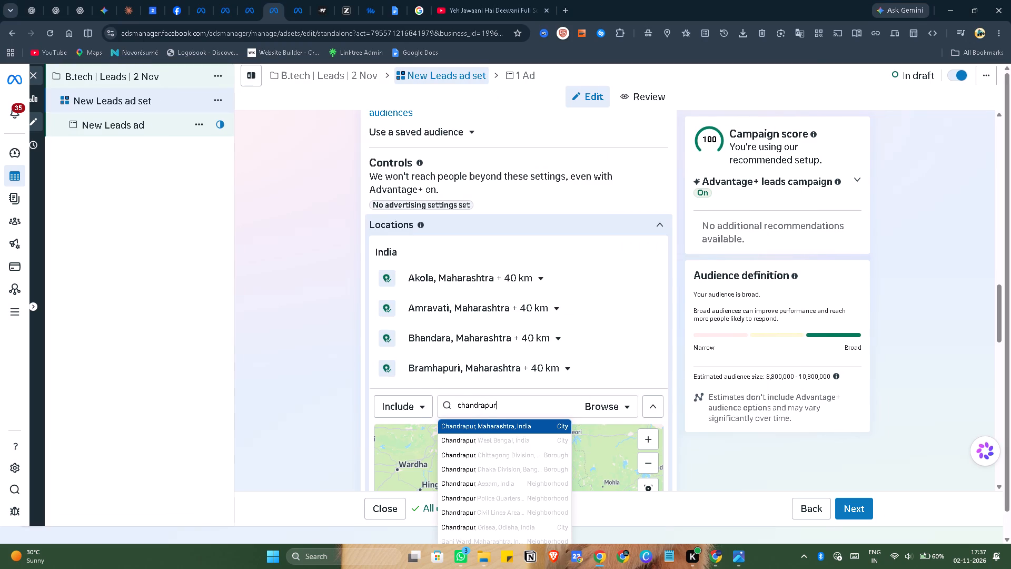
left_click(474, 423)
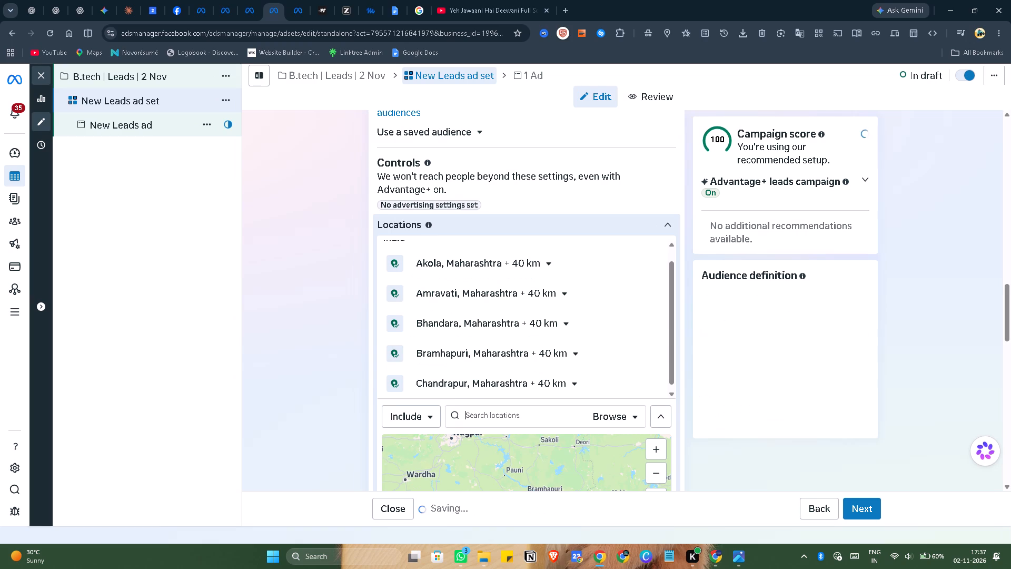
left_click(482, 410)
type("gondia")
left_click(490, 440)
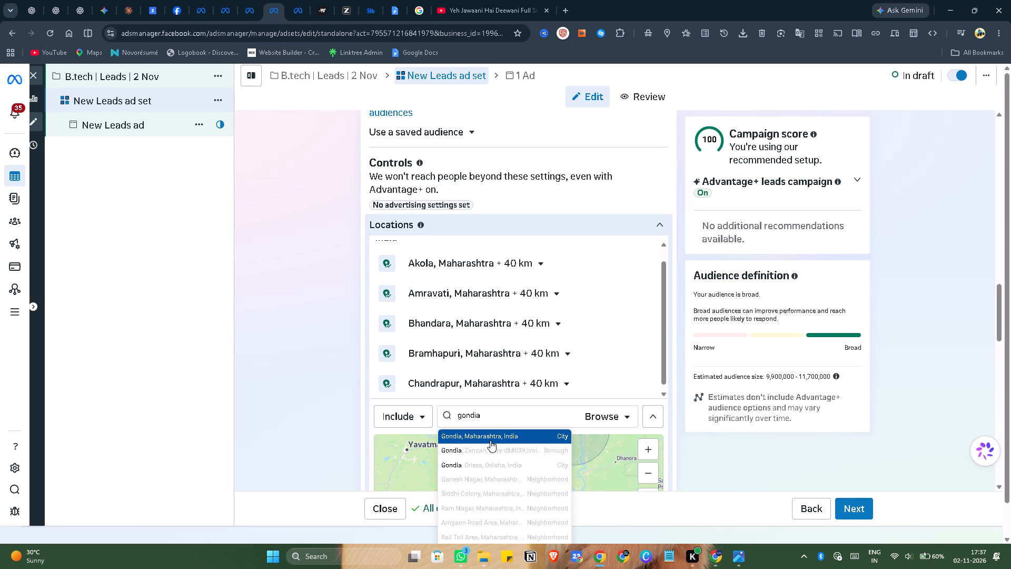
Recheck the reference screenshot in Photos and add the cities Wardha and Umred, Maharashtra, to the ad set's included locations in Chrome.
key("alt+Tab")
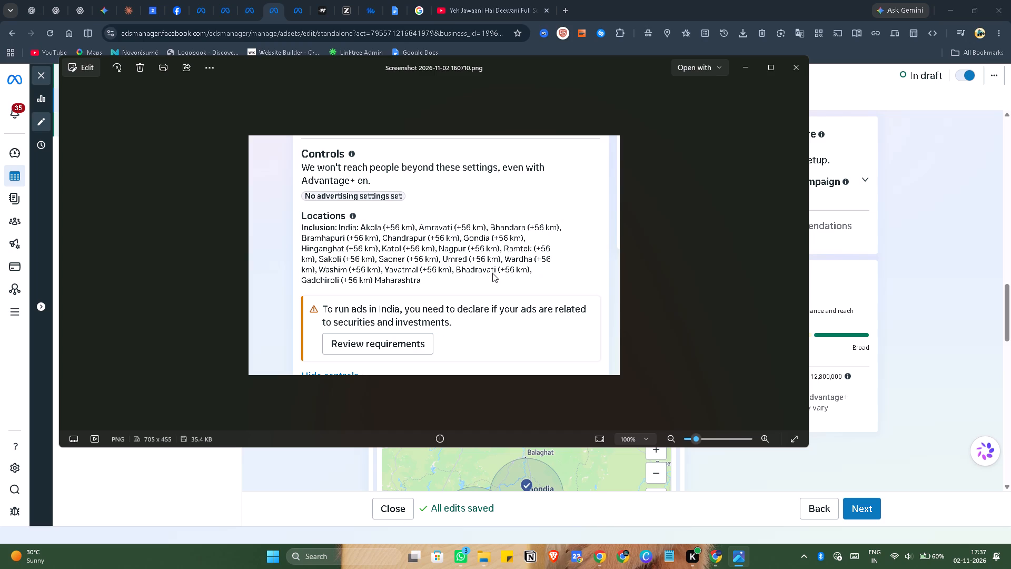
key("alt+Tab")
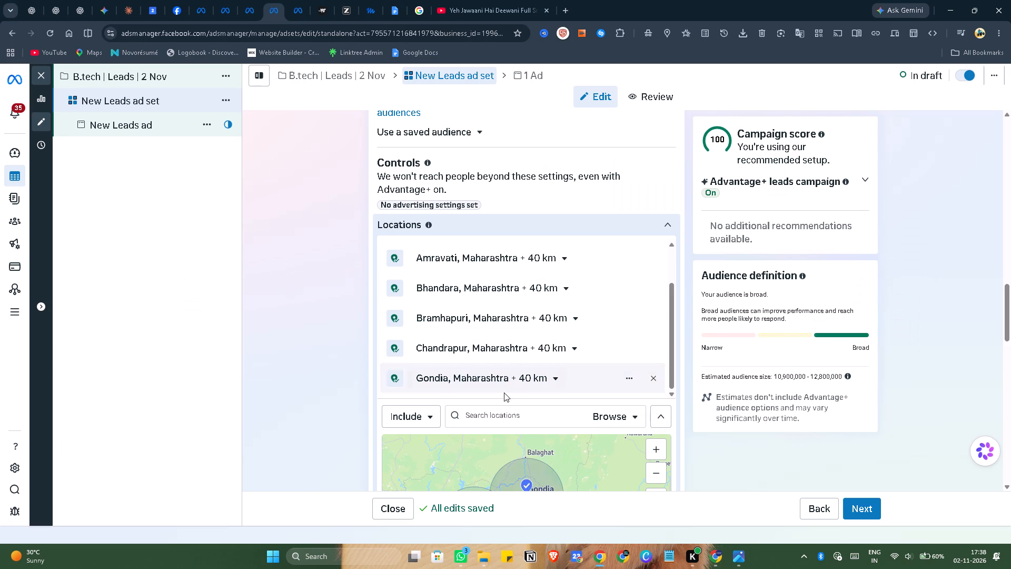
left_click(509, 413)
type("wardha")
left_click(486, 434)
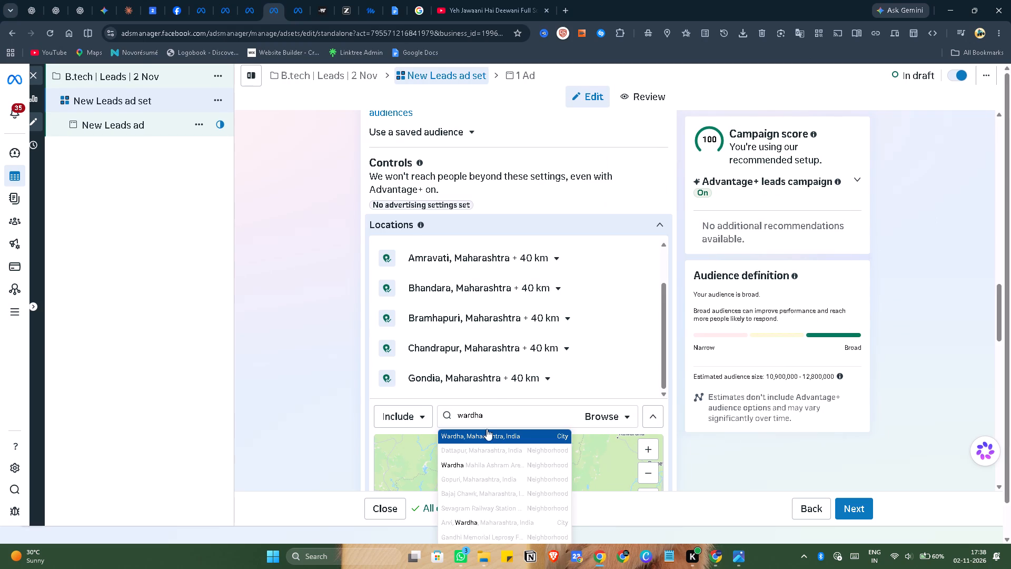
left_click(488, 418)
type("umred")
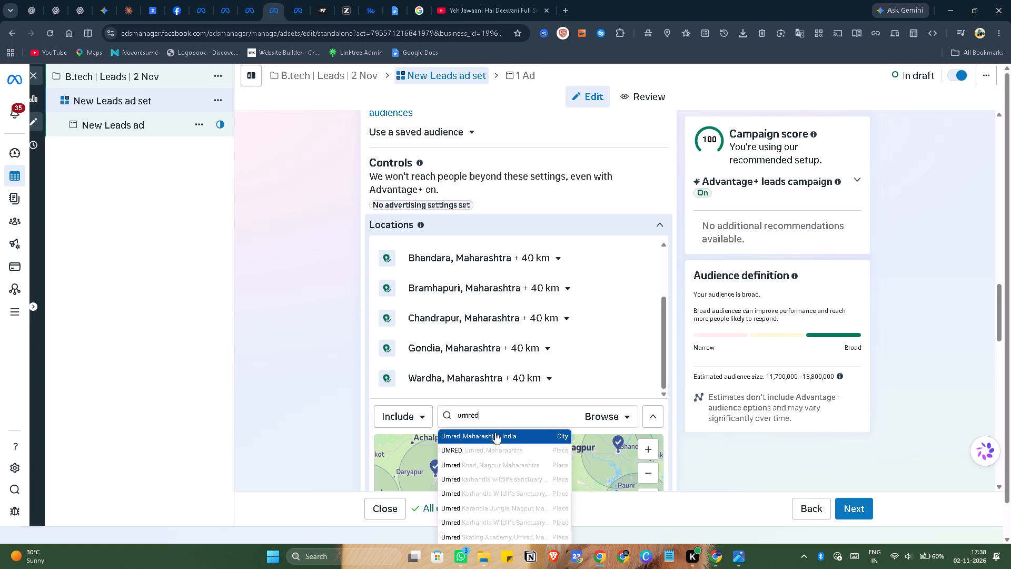
left_click(495, 433)
Recheck the reference screenshot in Photos and add the cities Washim and Yavatmal, Maharashtra, to the ad set's included locations in Chrome.
key("alt+Tab")
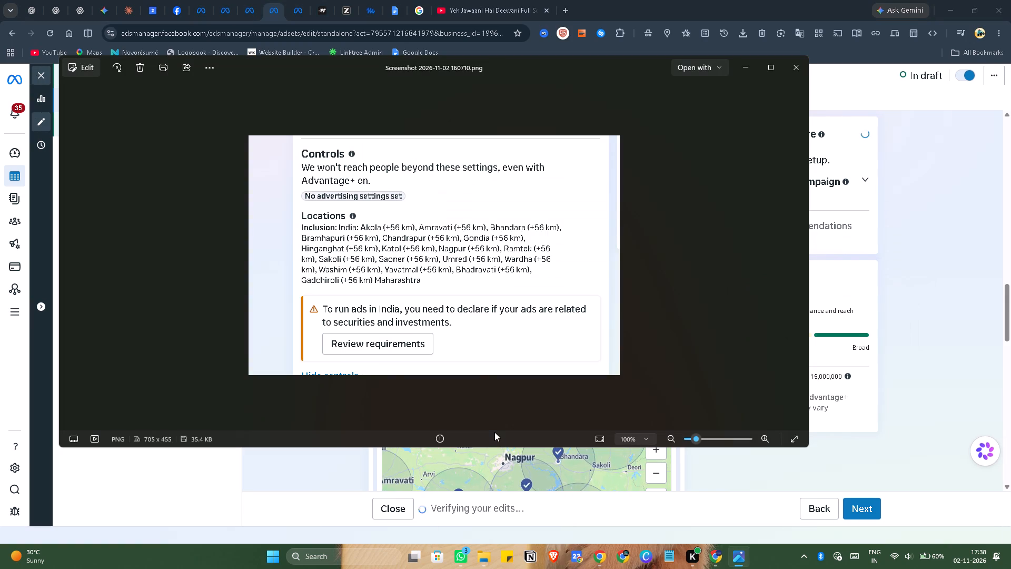
key("alt+Tab")
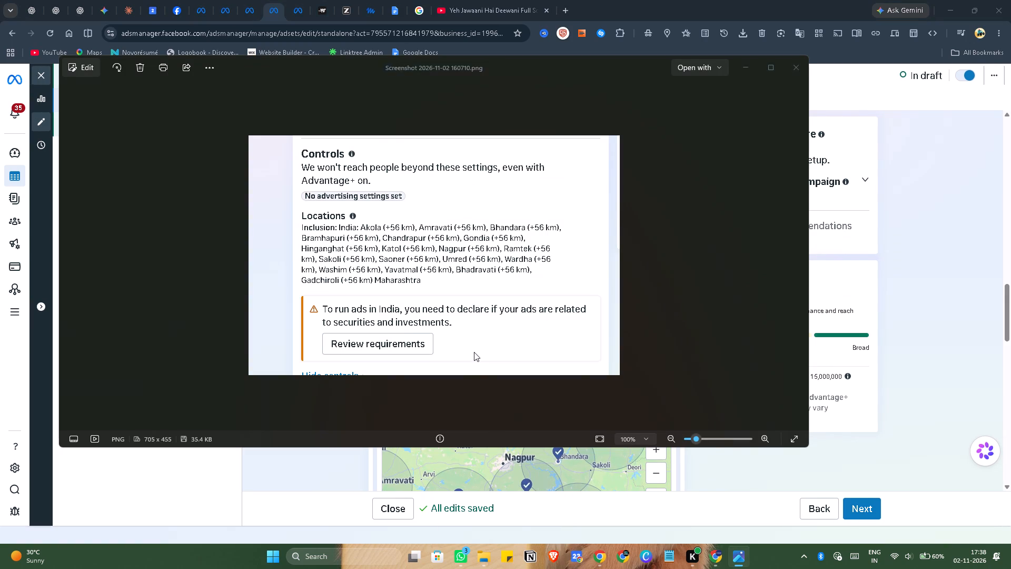
left_click(488, 417)
type("wasim")
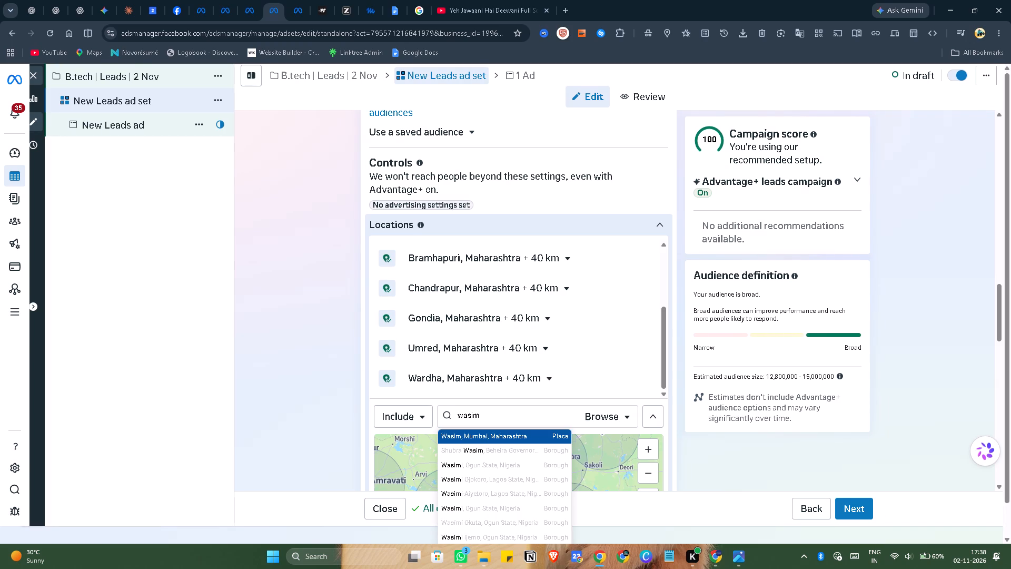
key("BackSpace")
key("BackSpace")
type("him")
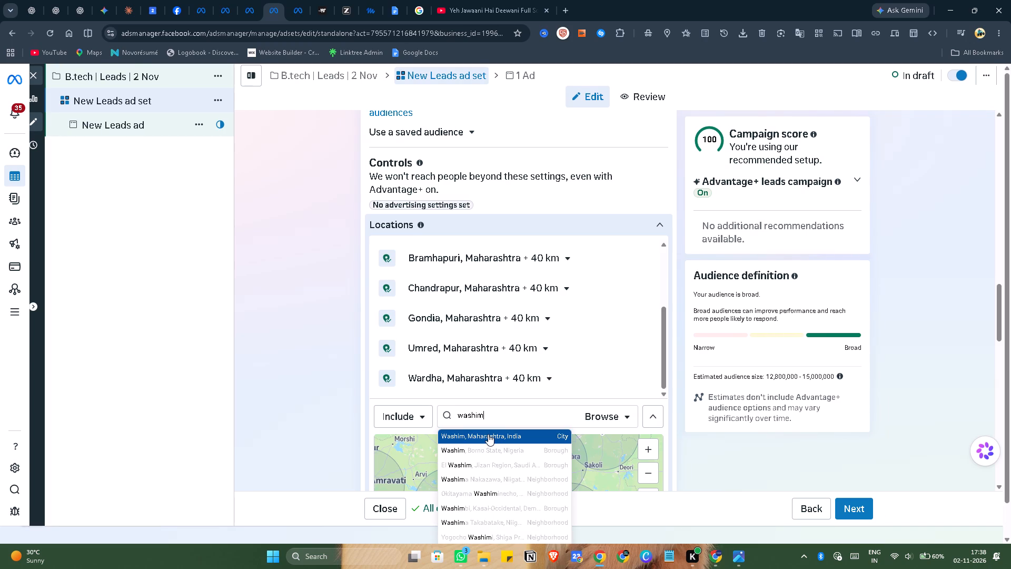
left_click(488, 434)
left_click(485, 416)
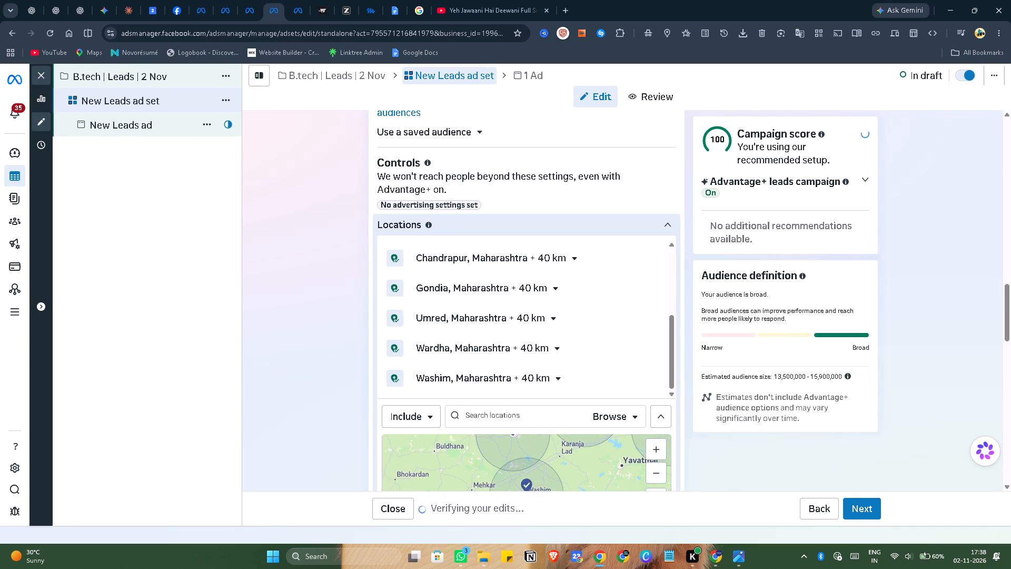
type("yavatmal")
left_click(489, 433)
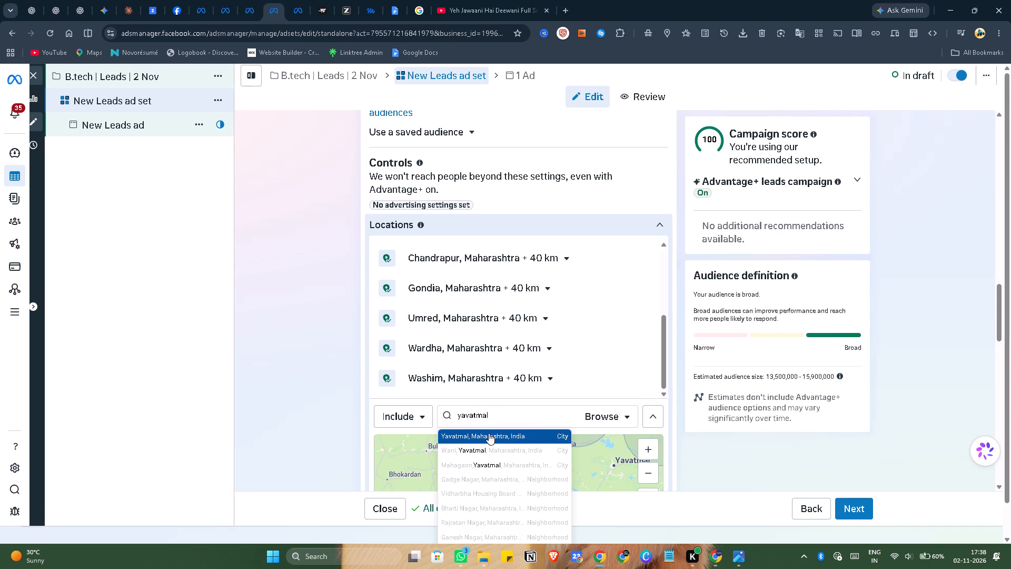
Following the reference screenshot in Photos, add the place Gadchiroli and the city Bhadravati, Maharashtra, to the ad set's included locations in Chrome.
key("alt+Tab")
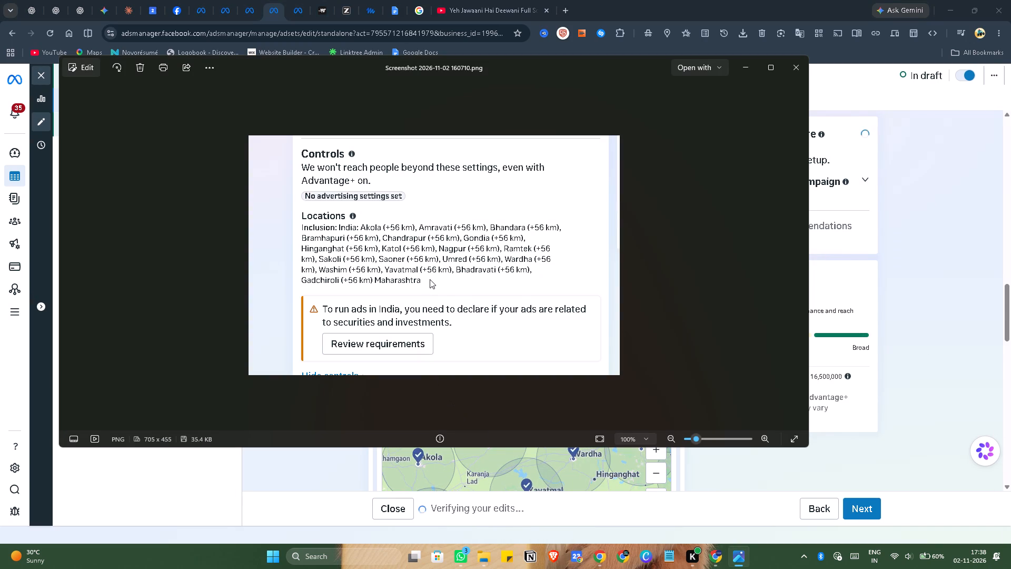
key("alt+Tab")
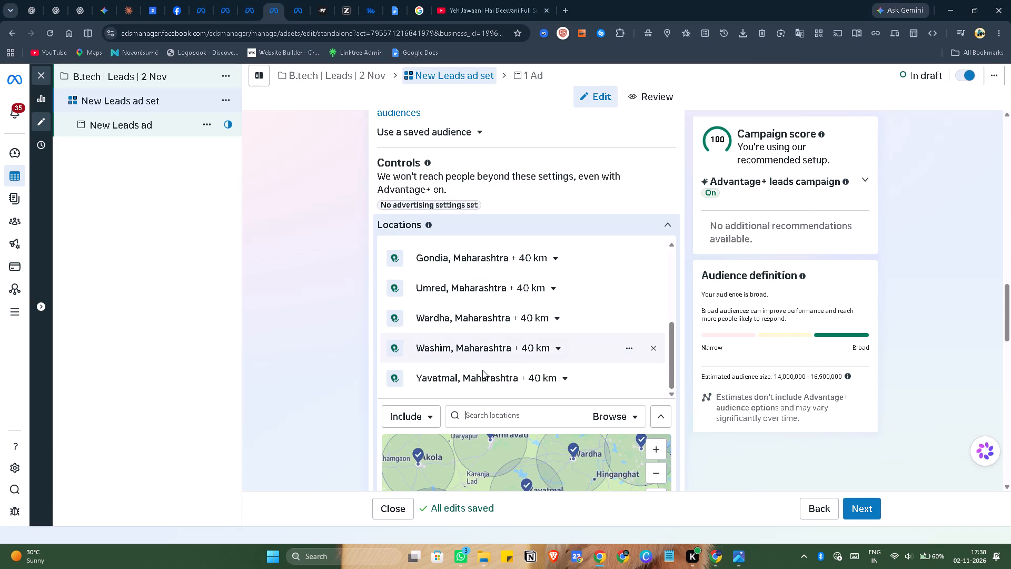
left_click(495, 416)
type("gadchiroli")
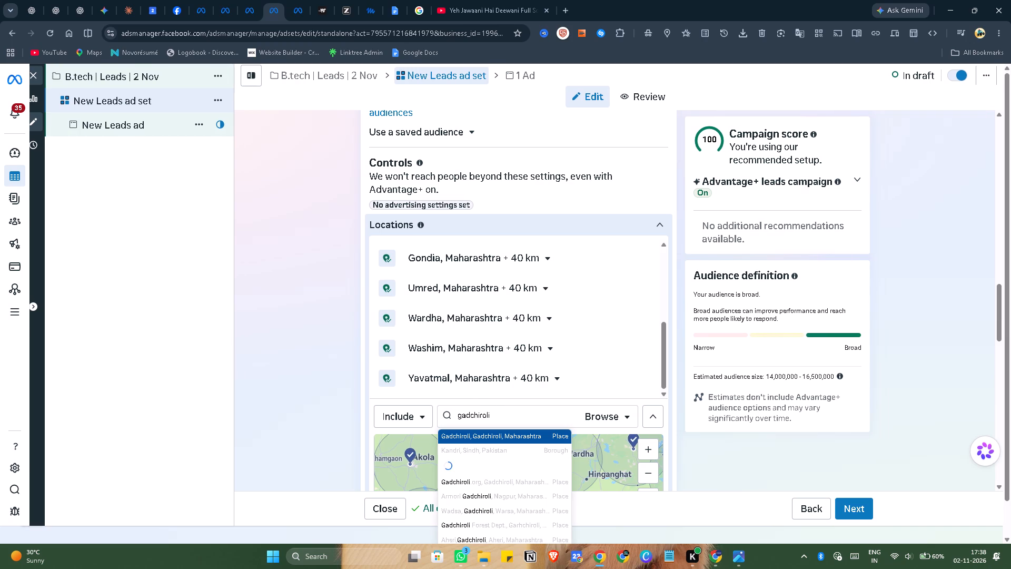
left_click(511, 436)
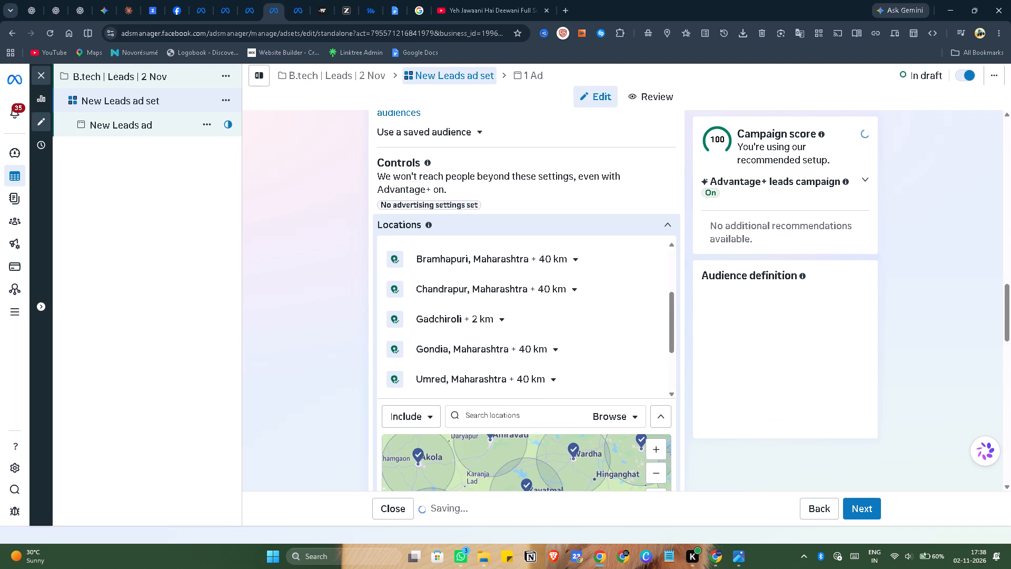
key("alt+Tab")
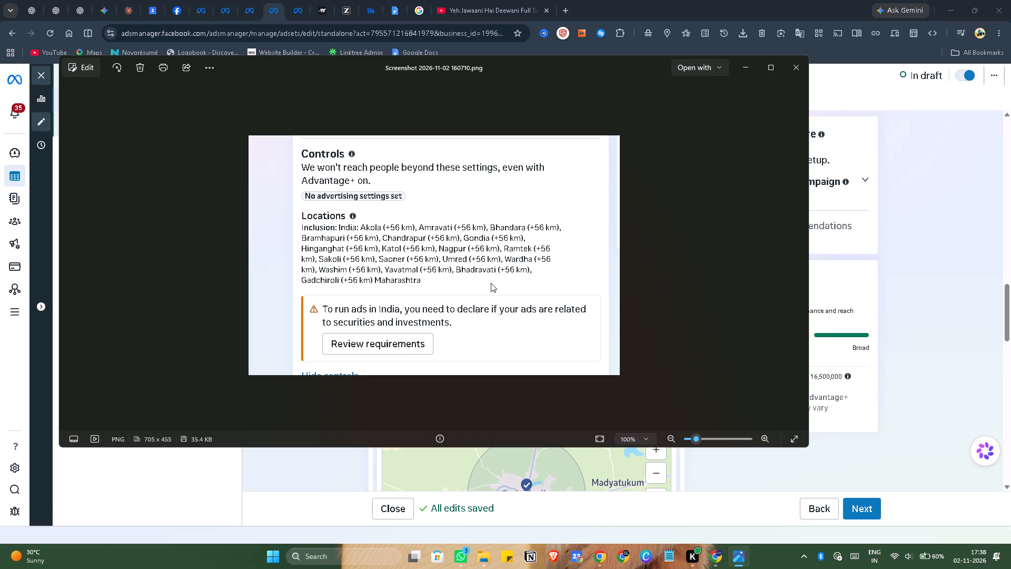
key("alt+Tab")
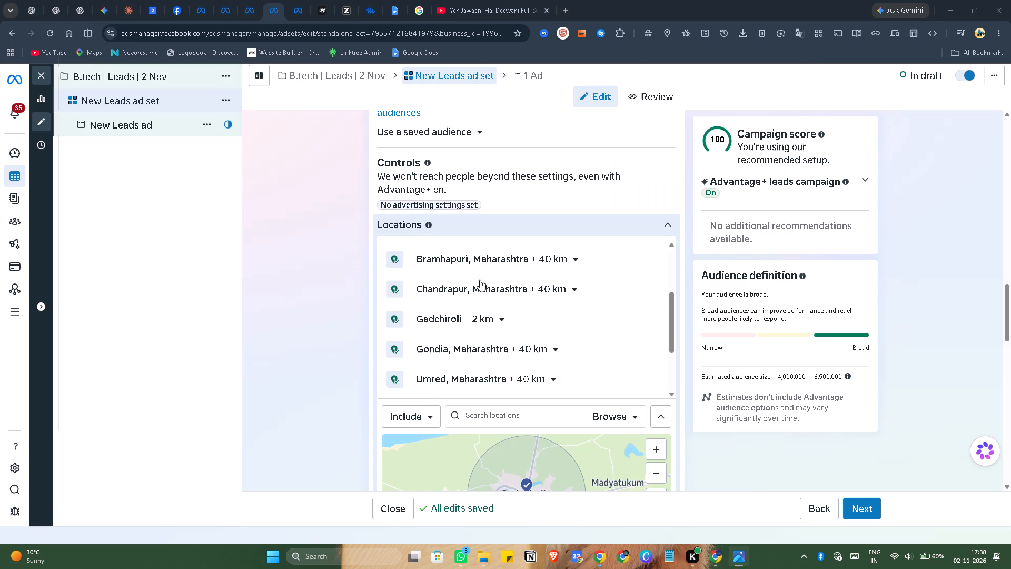
left_click(482, 415)
type("bh")
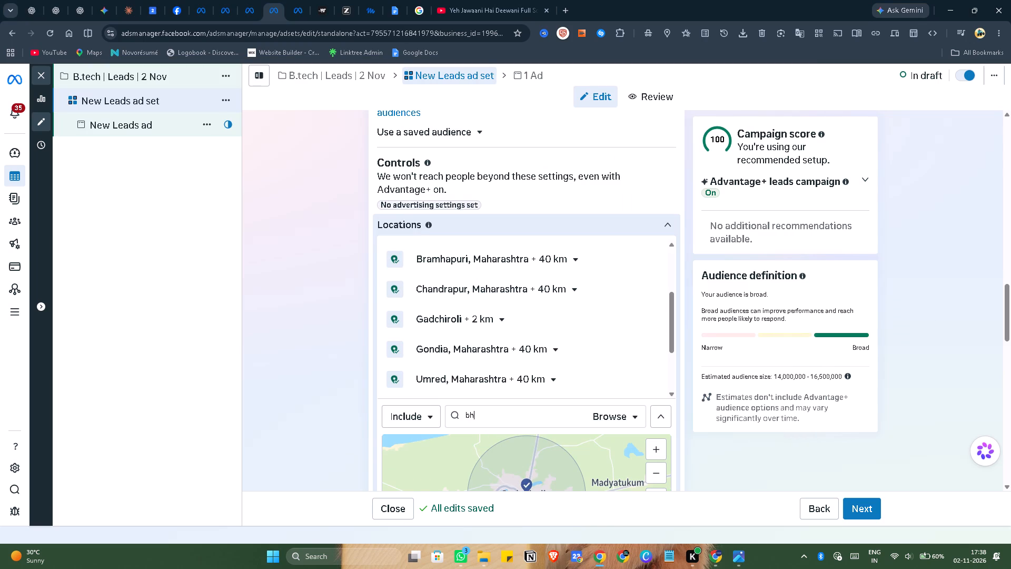
type("adravati")
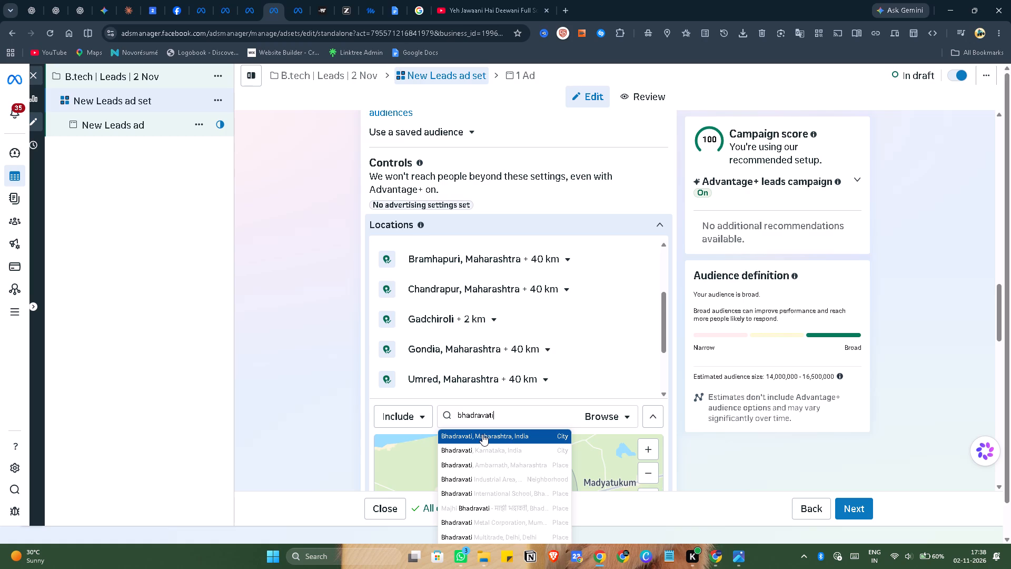
left_click(482, 434)
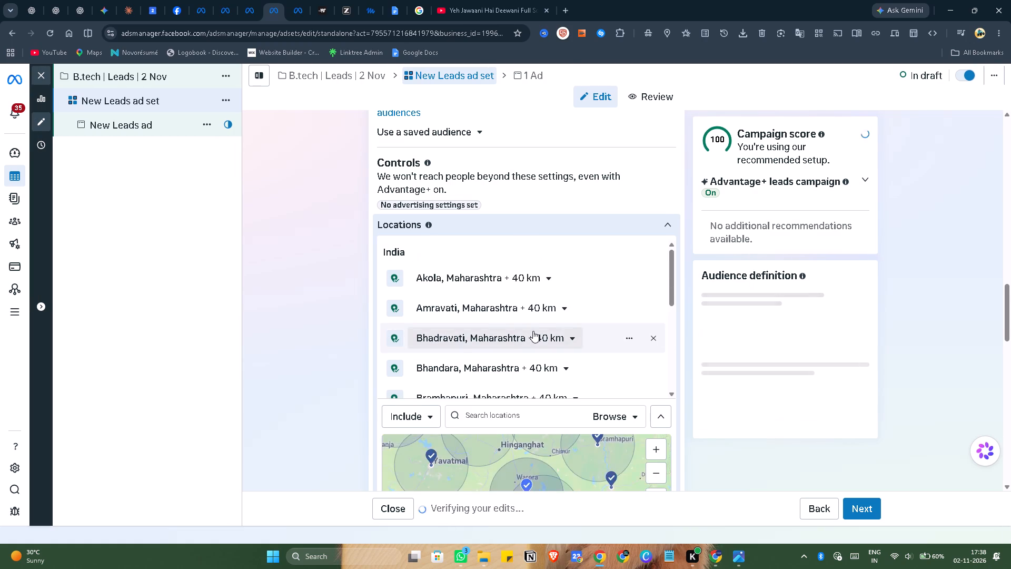
Set the targeting radius of the Gadchiroli location to 40 km.
scroll(533, 331, "up", 3)
scroll(538, 364, "down", 3)
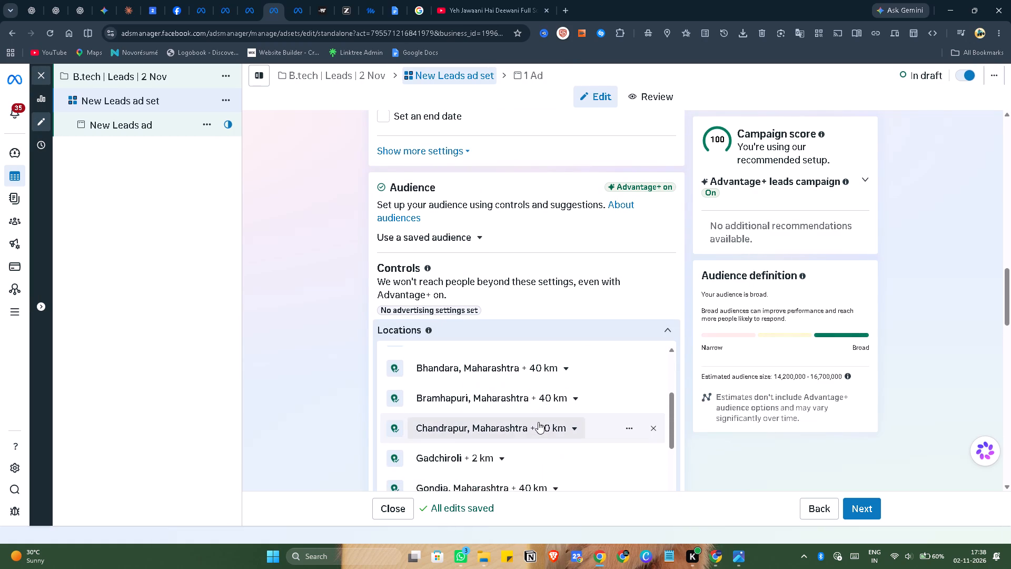
scroll(538, 422, "down", 1)
left_click(502, 423)
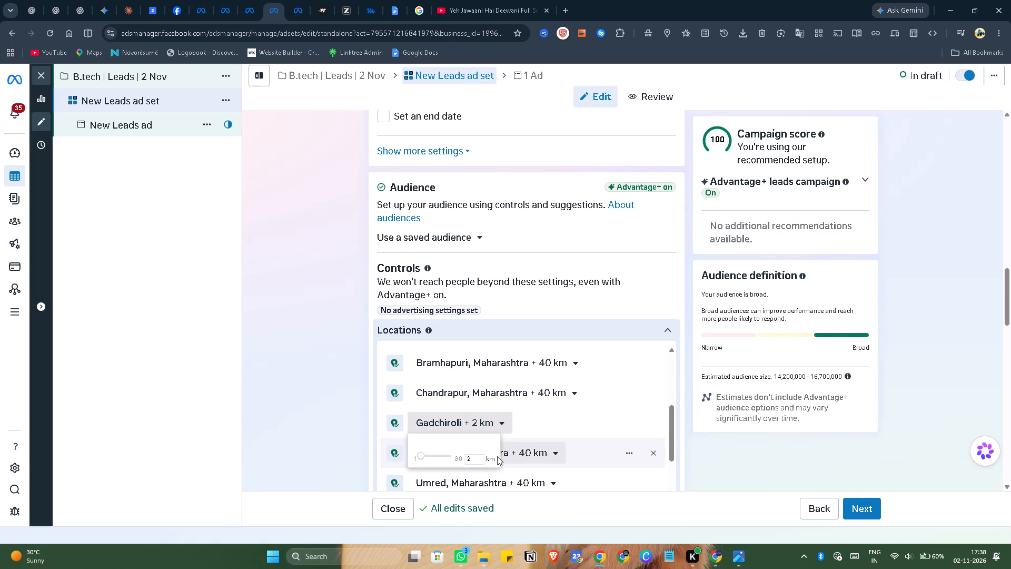
left_click(469, 459)
left_click(469, 459)
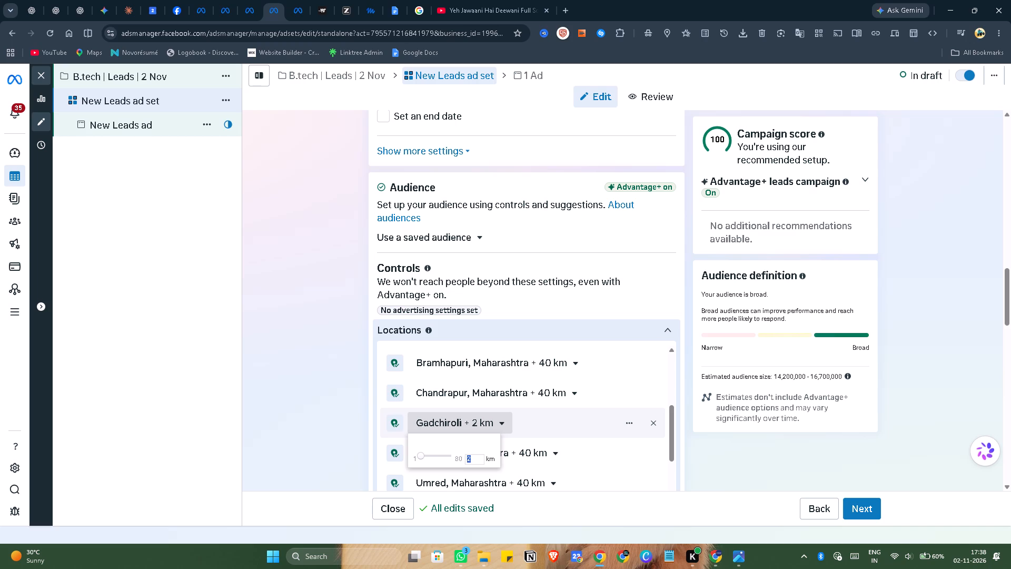
type("40")
key("Return")
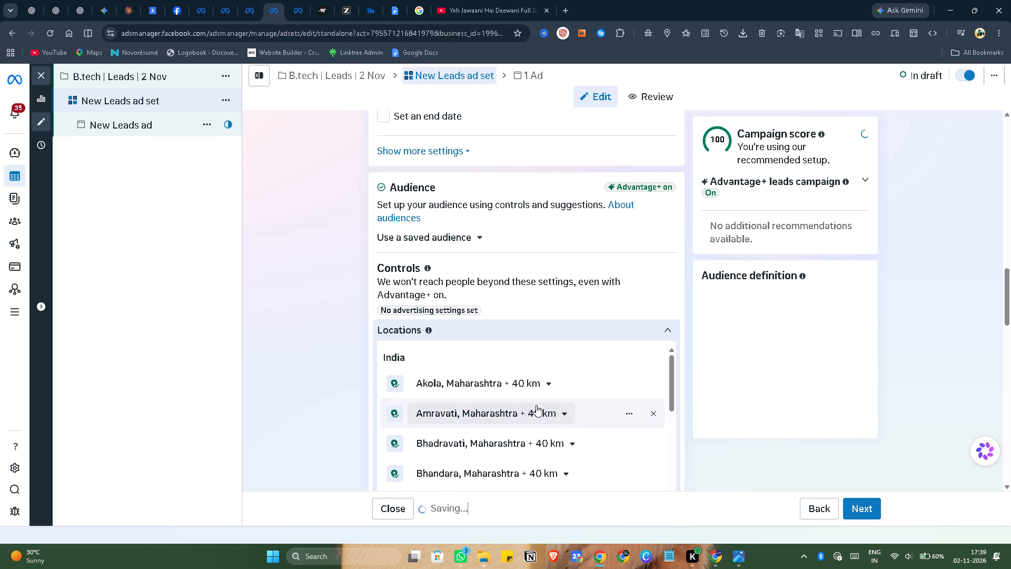
Review the included locations and turn off the Reach more people likely to respond option for them.
scroll(536, 405, "down", 3)
scroll(528, 331, "down", 4)
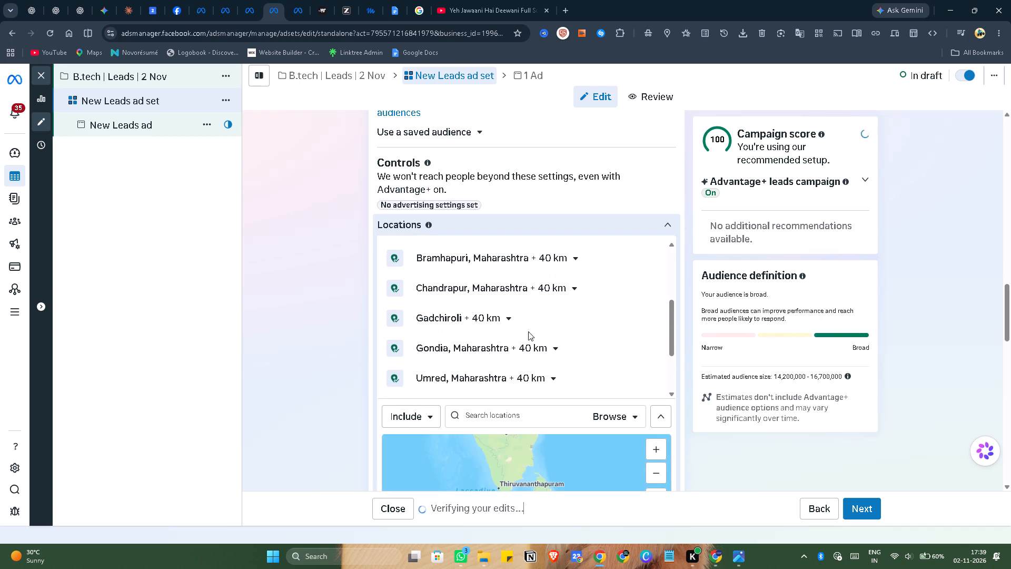
scroll(537, 325, "down", 6)
scroll(495, 340, "up", 3)
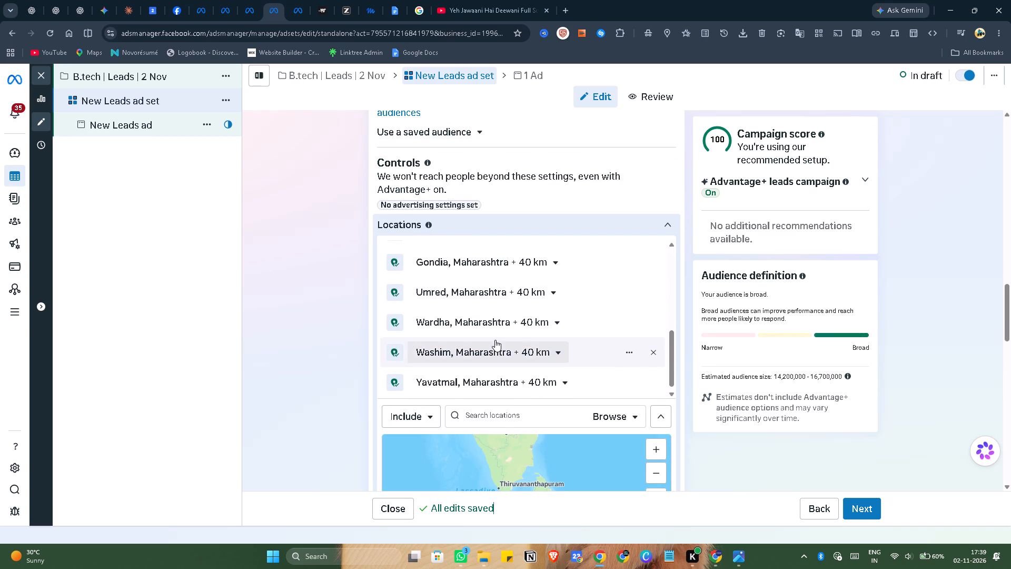
scroll(495, 340, "up", 9)
scroll(503, 340, "down", 5)
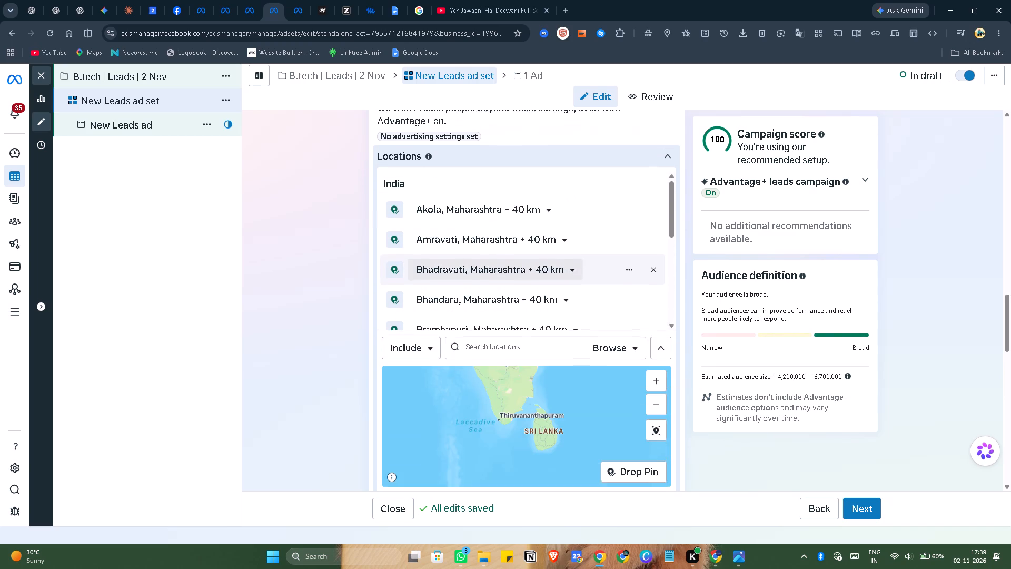
scroll(503, 340, "down", 4)
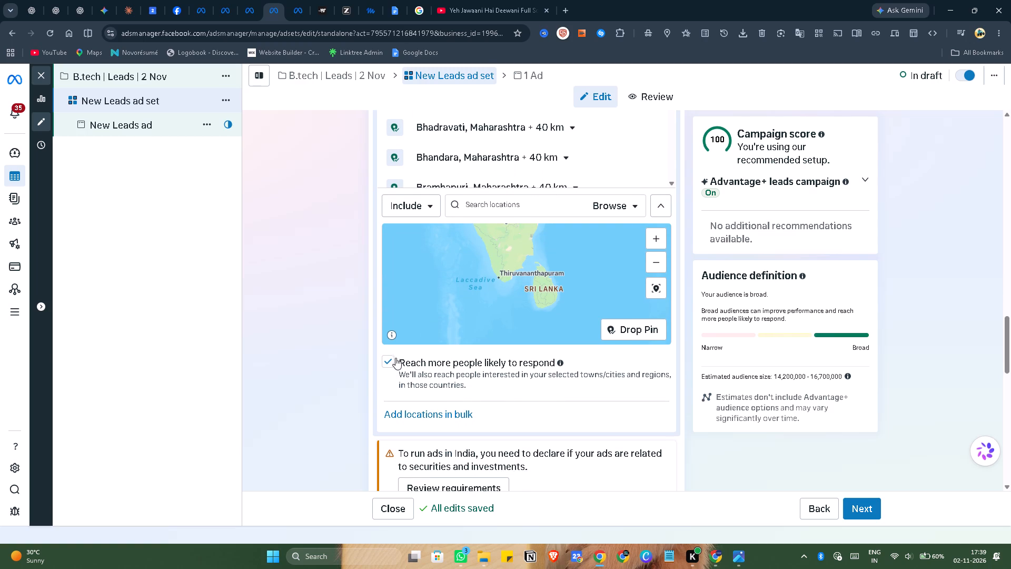
left_click(388, 358)
Look through the ad set's included locations and glance at the open IIM Video | 22 MAY ad.
scroll(523, 304, "up", 3)
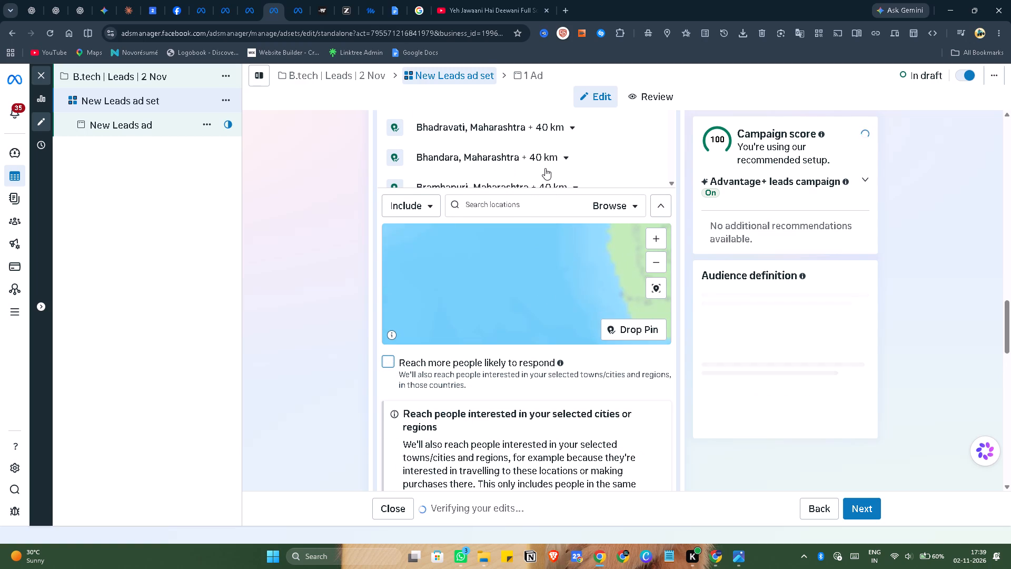
scroll(545, 167, "up", 4)
scroll(532, 246, "up", 6)
scroll(532, 246, "down", 6)
scroll(532, 289, "down", 3)
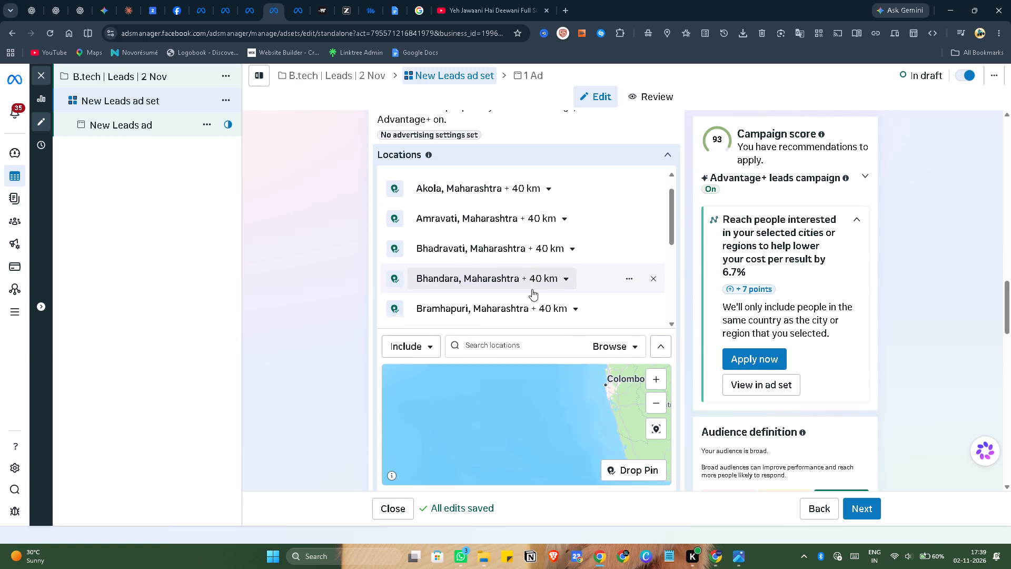
scroll(532, 289, "down", 8)
scroll(307, 305, "down", 5)
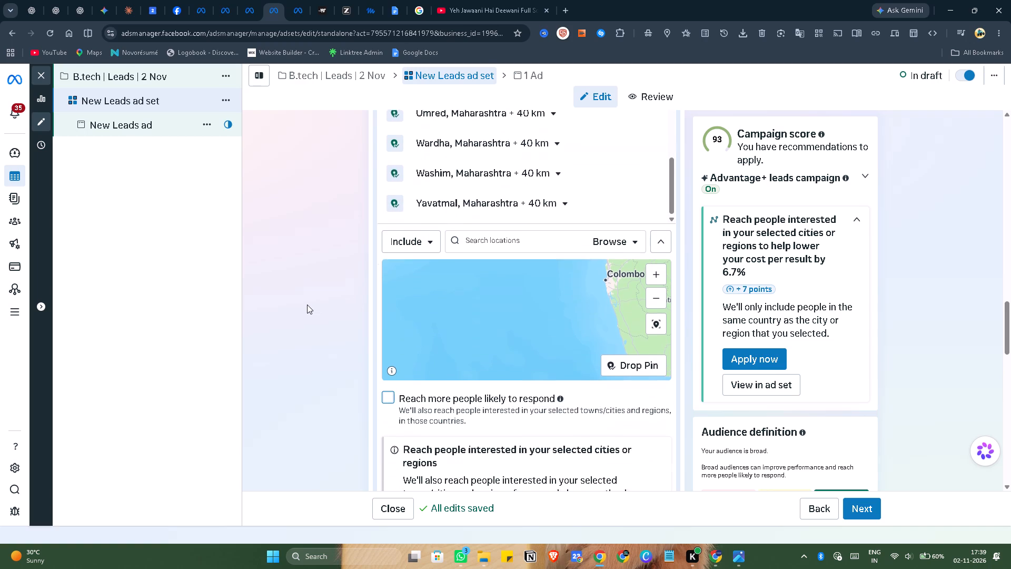
left_click(302, 9)
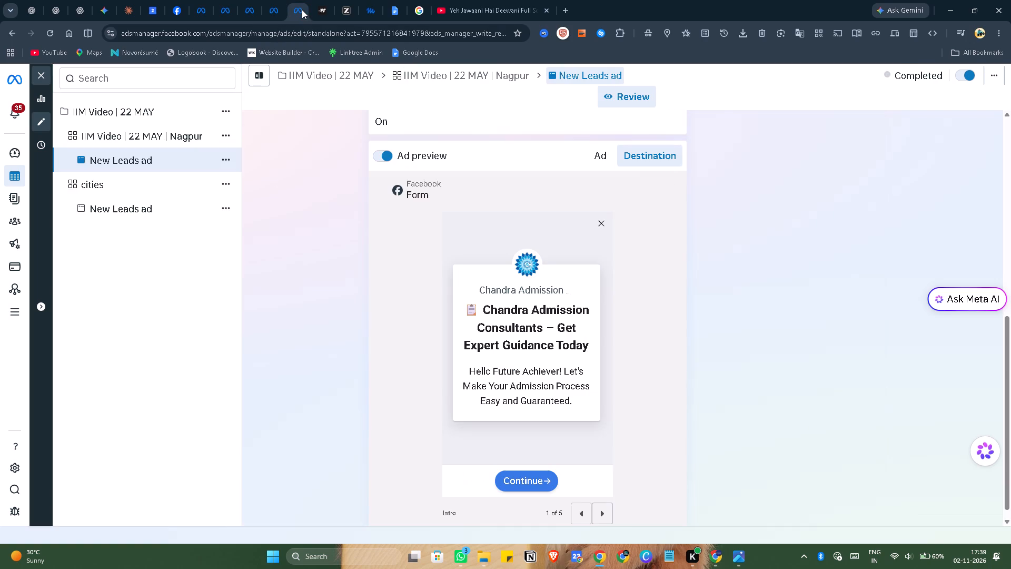
left_click(266, 2)
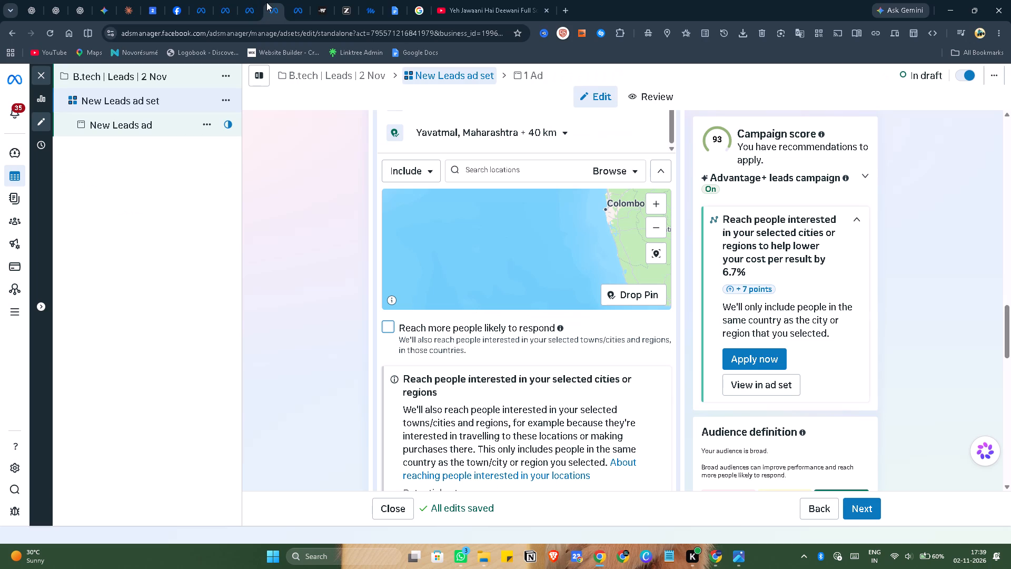
Recheck the reference screenshot in Photos and add the city Ramtek, Maharashtra, to the ad set's included locations in Chrome.
key("alt+Tab")
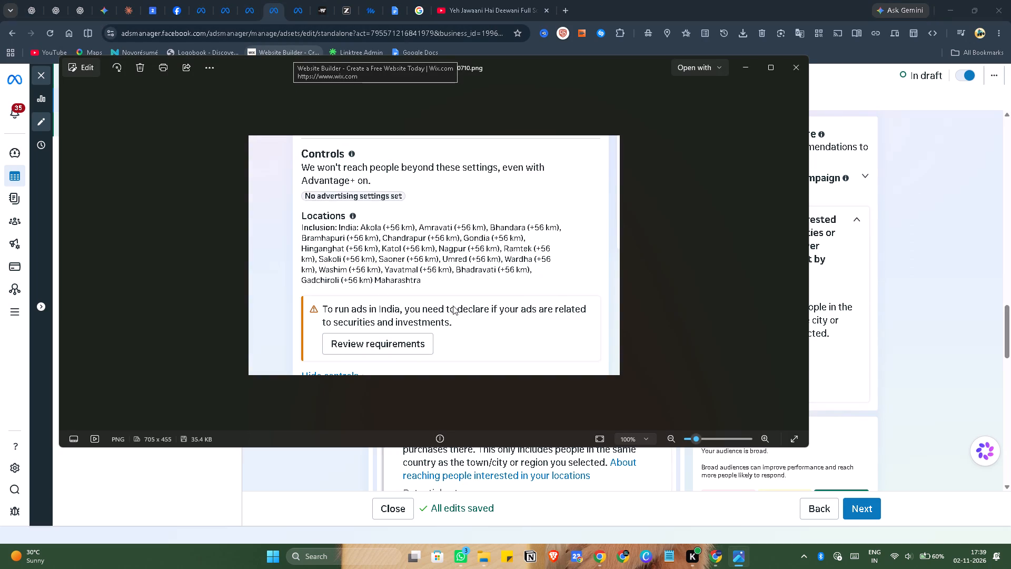
key("alt+Tab")
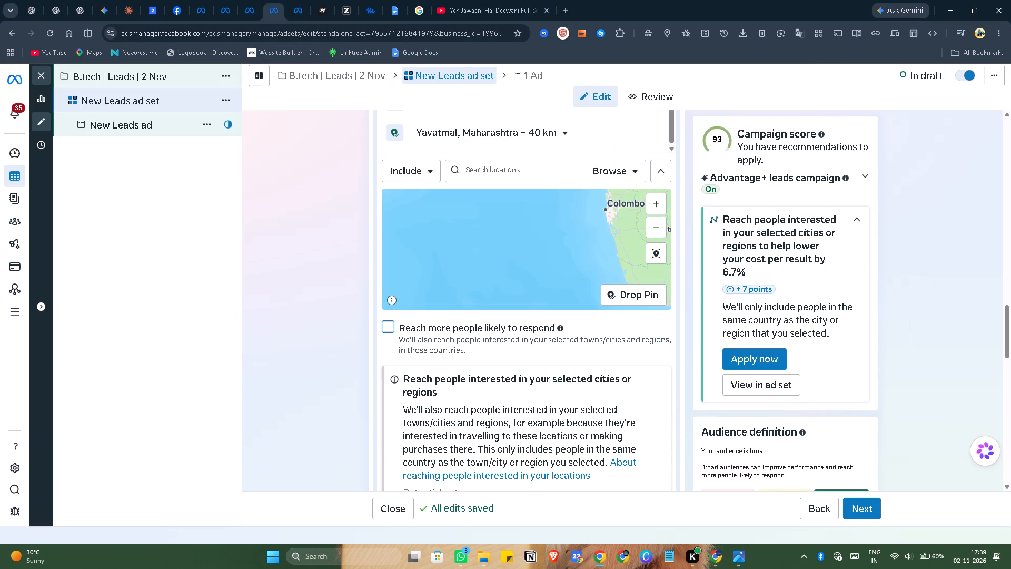
scroll(322, 254, "up", 5)
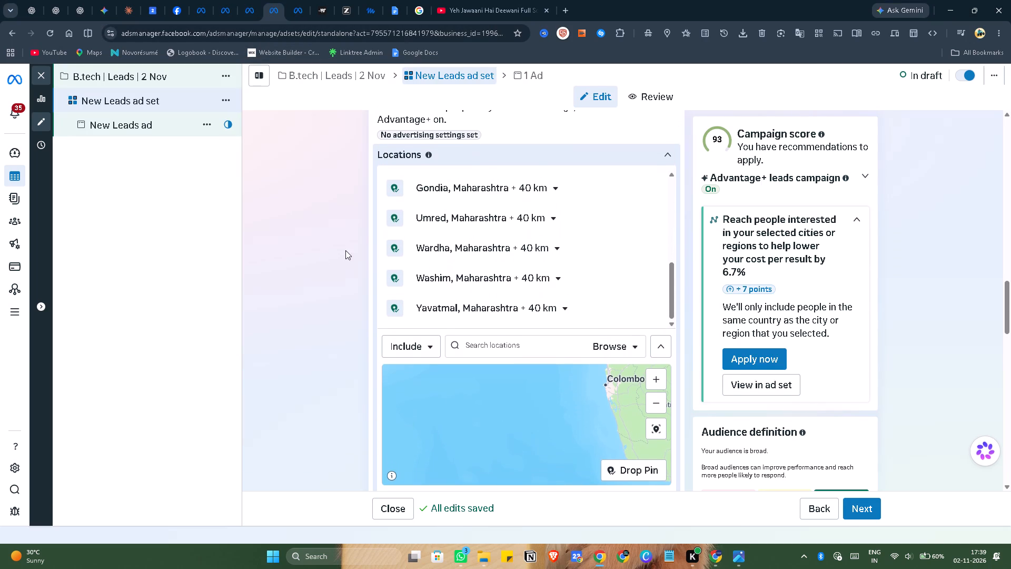
scroll(493, 246, "up", 7)
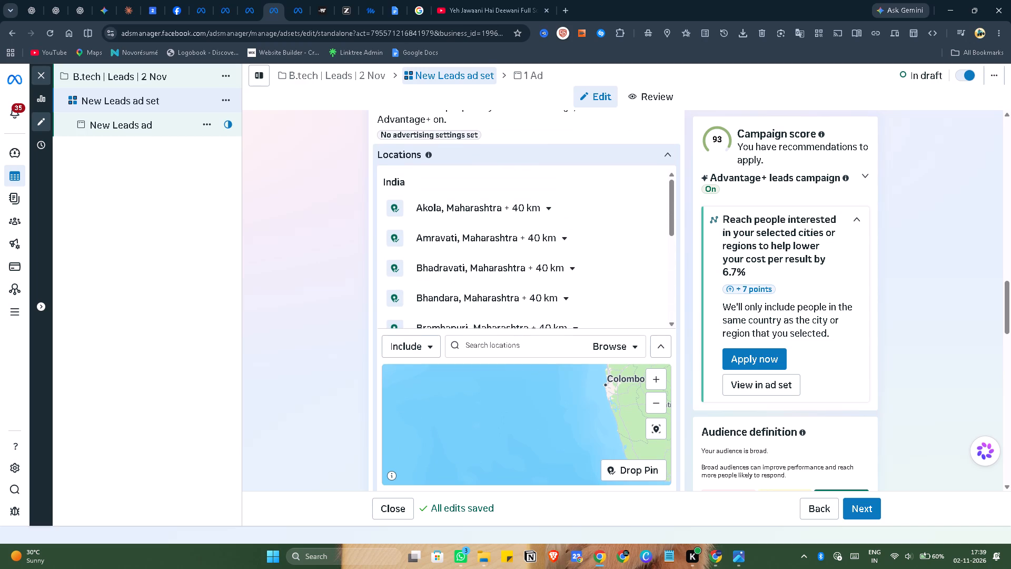
left_click(531, 344)
type("ramtek")
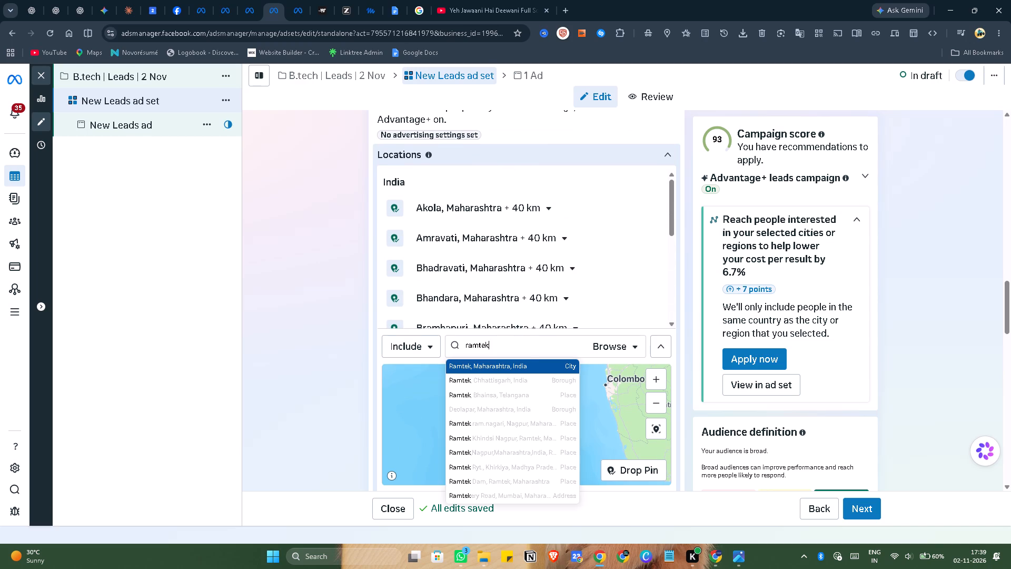
left_click(509, 365)
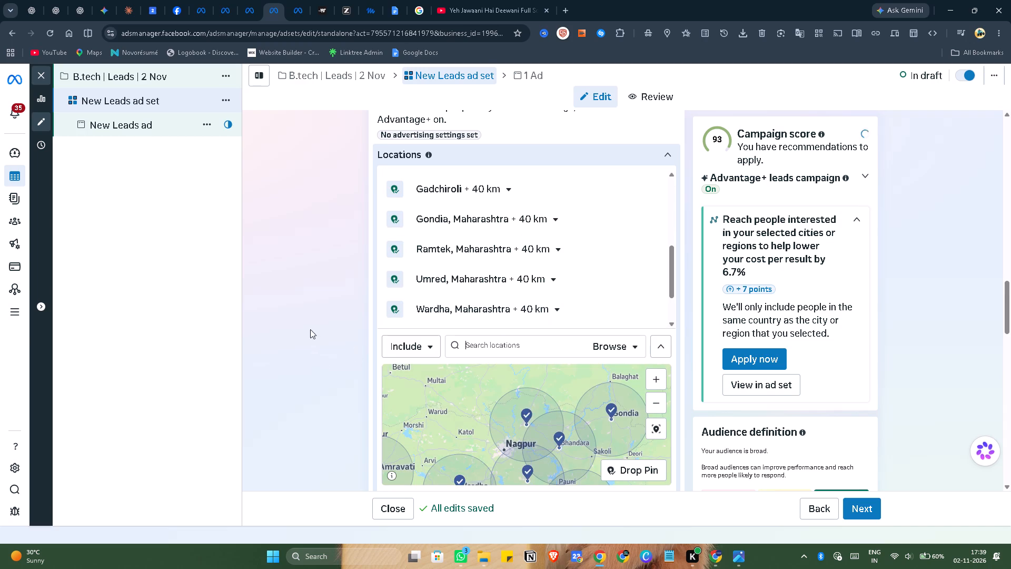
scroll(306, 280, "down", 1)
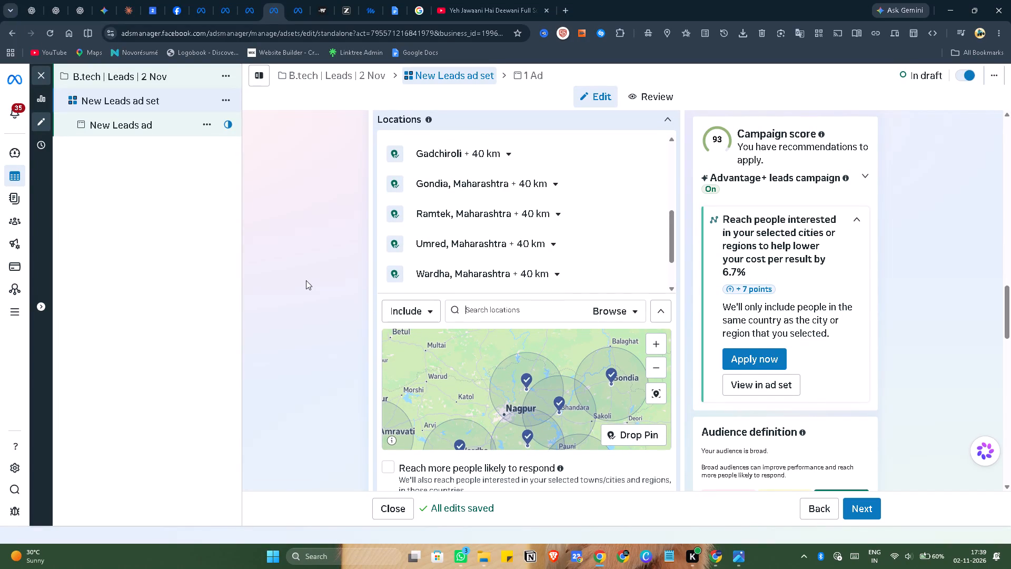
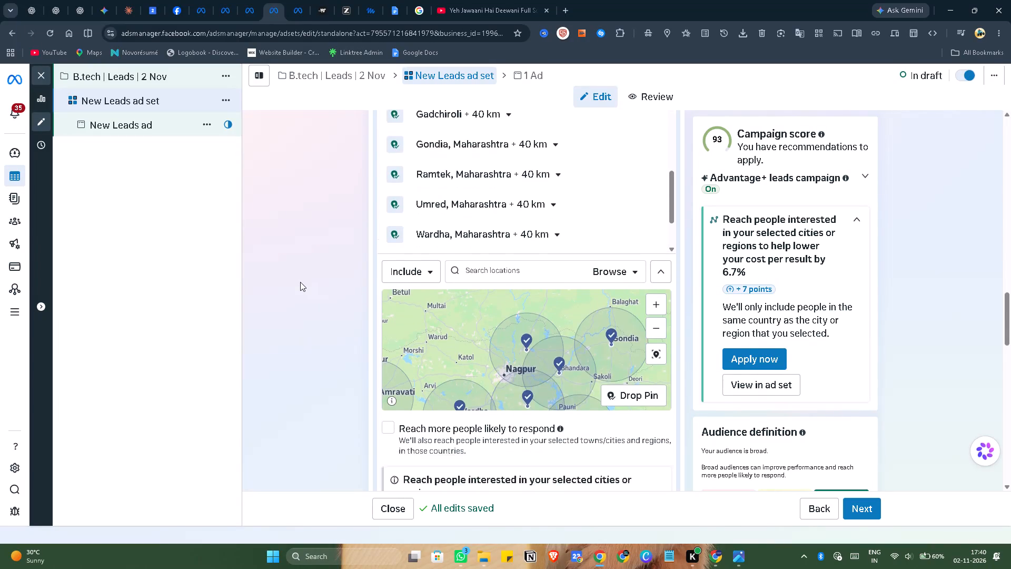
Show the audience suggestions in the B.tech | Leads | 2 Nov ad set and set the suggested age range to 18 - 55.
scroll(300, 282, "down", 4)
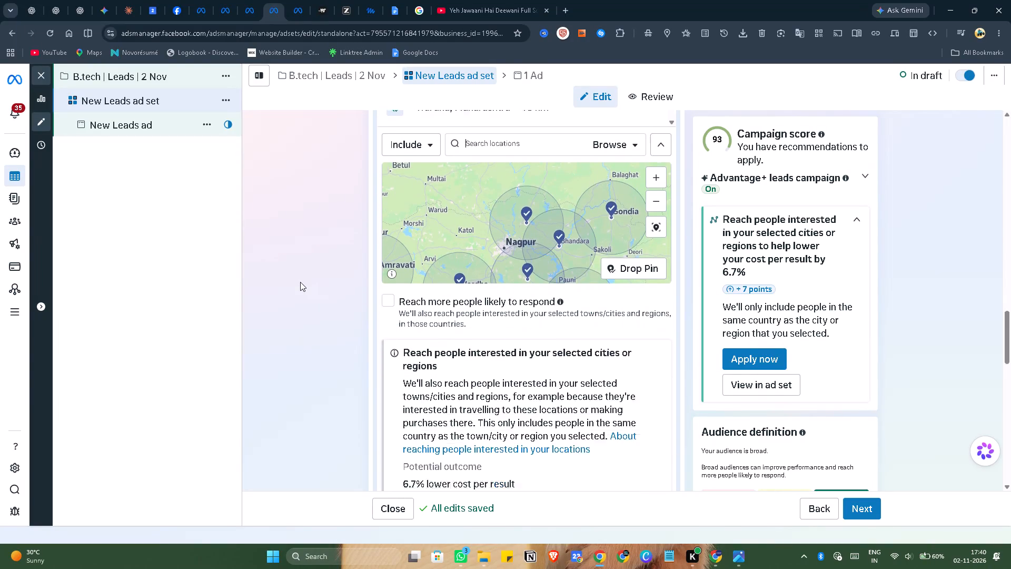
scroll(300, 282, "down", 15)
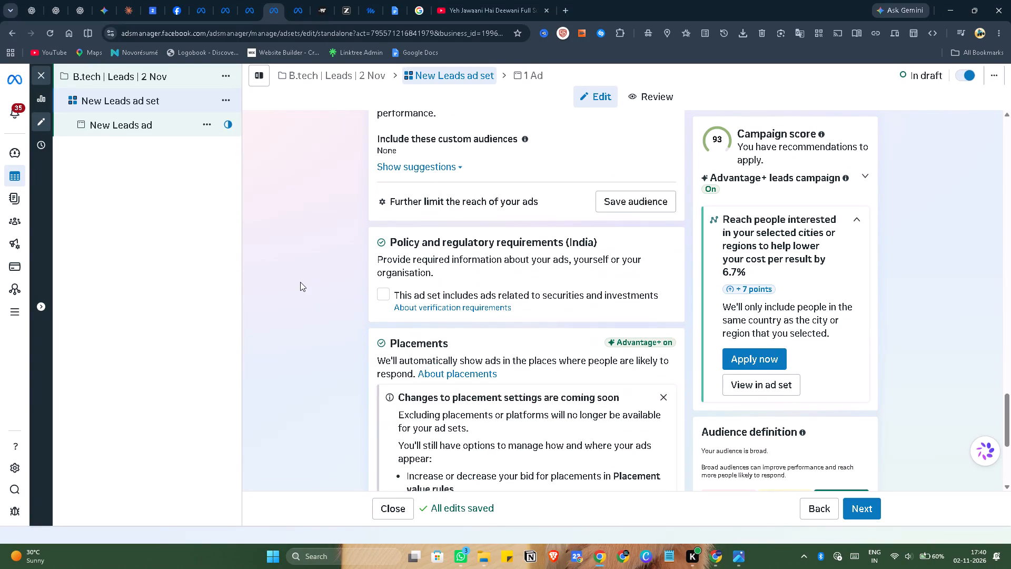
scroll(300, 282, "down", 17)
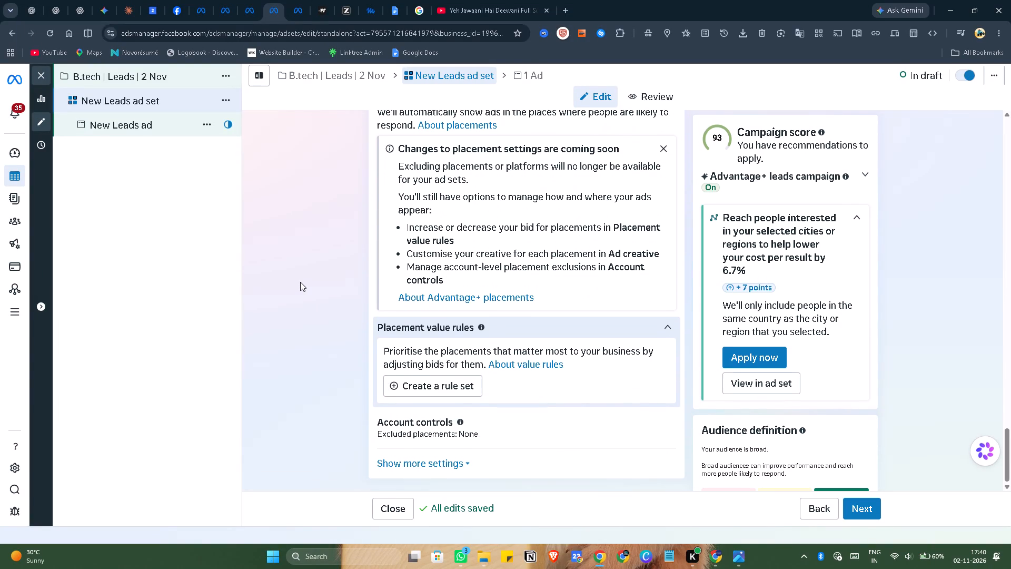
scroll(300, 282, "up", 12)
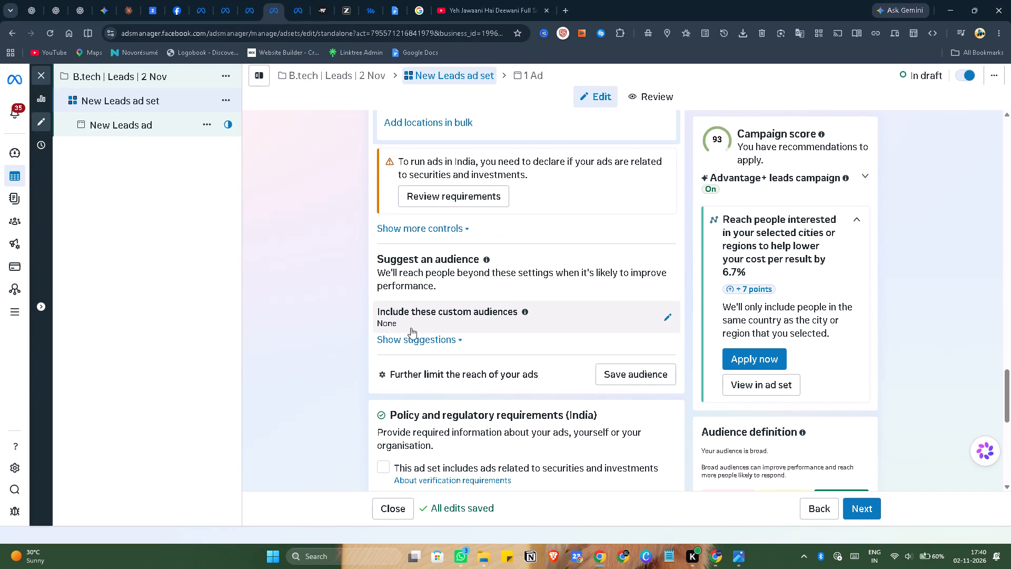
left_click(422, 339)
scroll(407, 323, "down", 4)
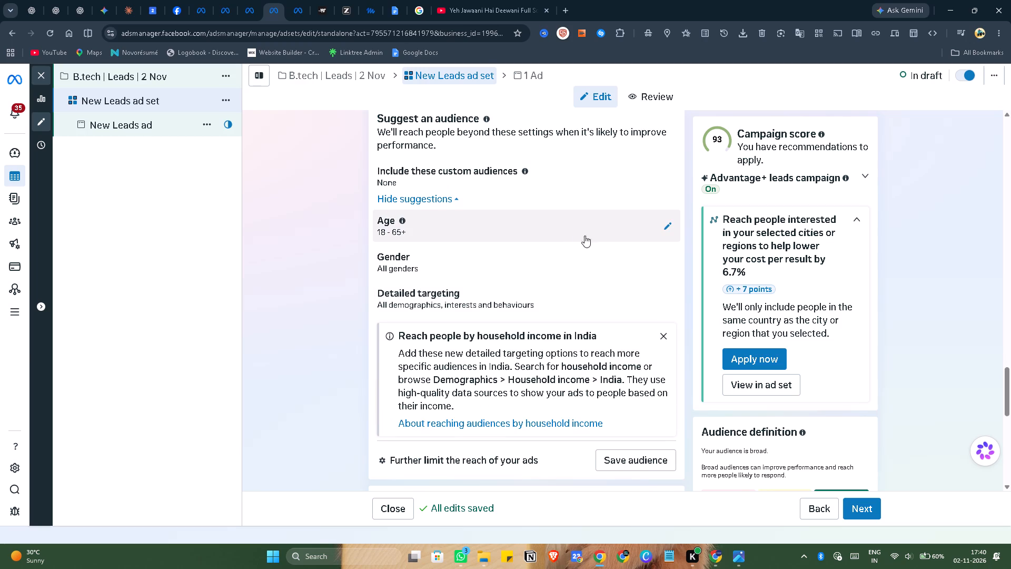
left_click(668, 224)
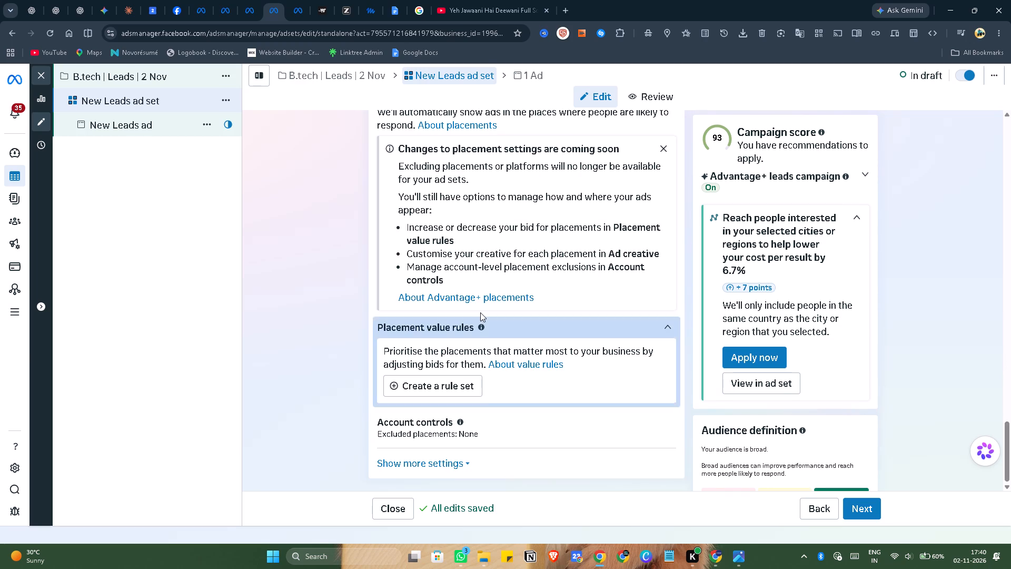
Set the upper limit of the suggested audience age to 55 in the B.tech | Leads | 2 Nov ad set.
scroll(480, 312, "down", 4)
scroll(531, 228, "down", 4)
scroll(443, 221, "up", 7)
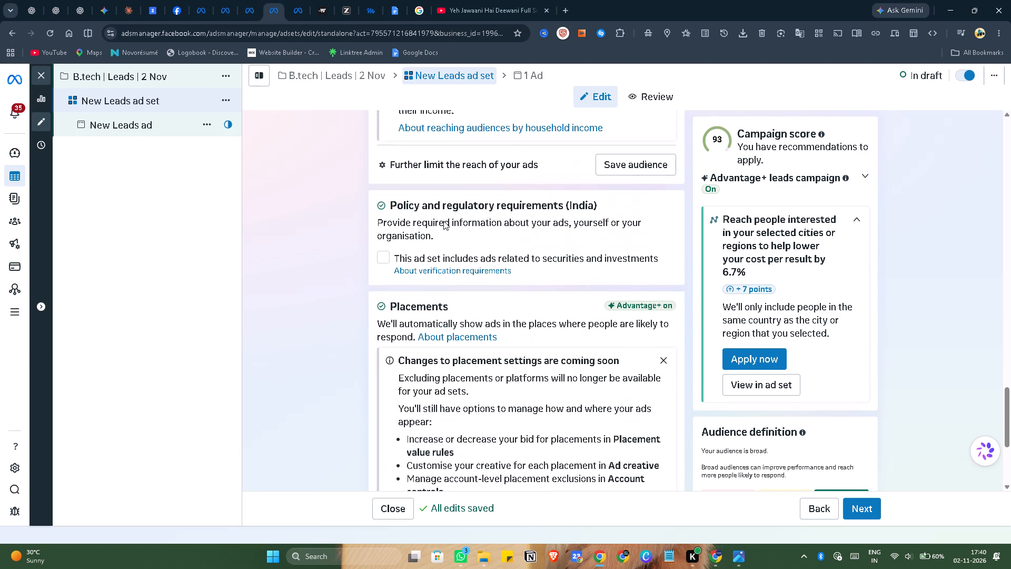
scroll(443, 221, "up", 9)
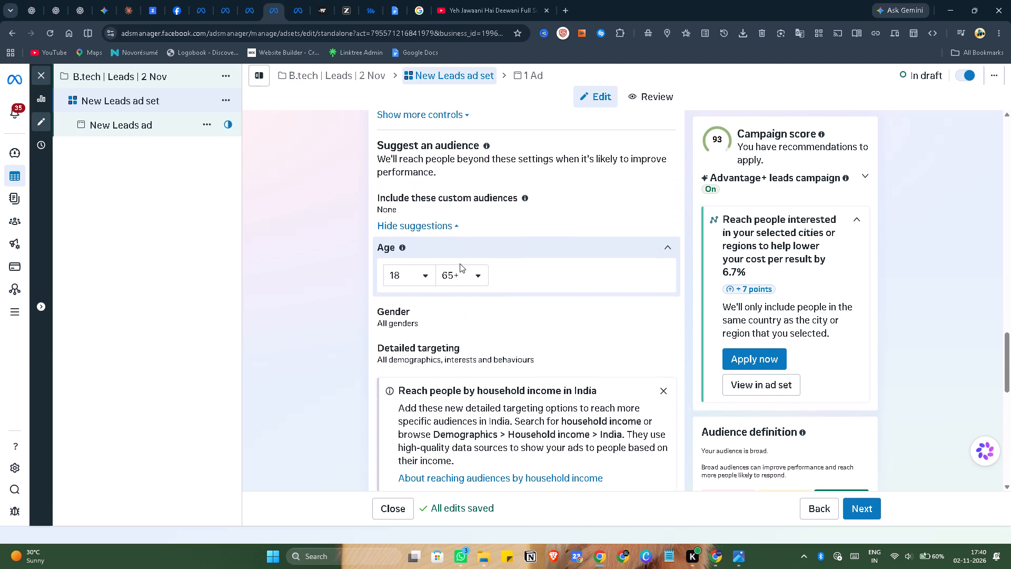
left_click(477, 273)
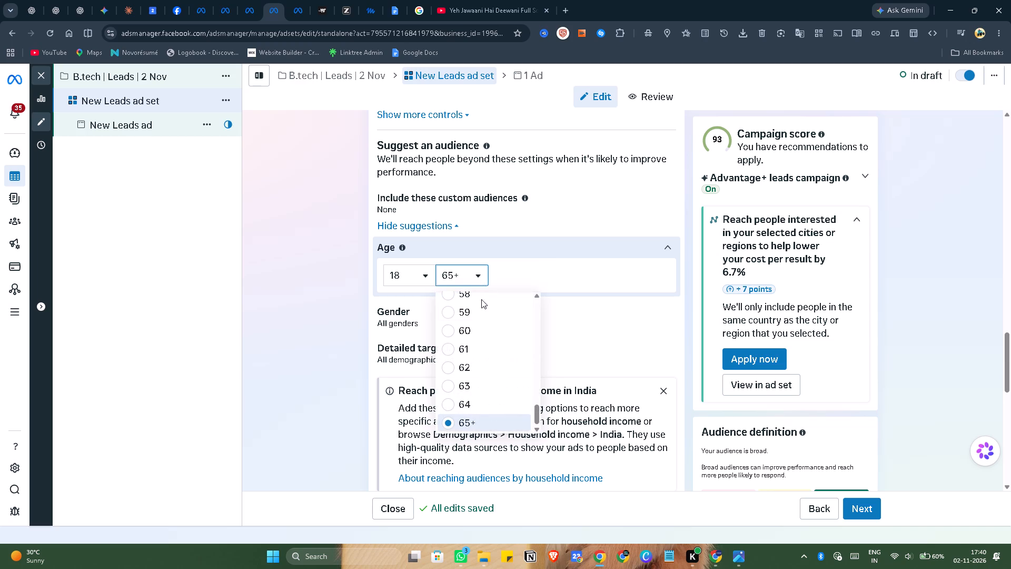
scroll(482, 357, "up", 2)
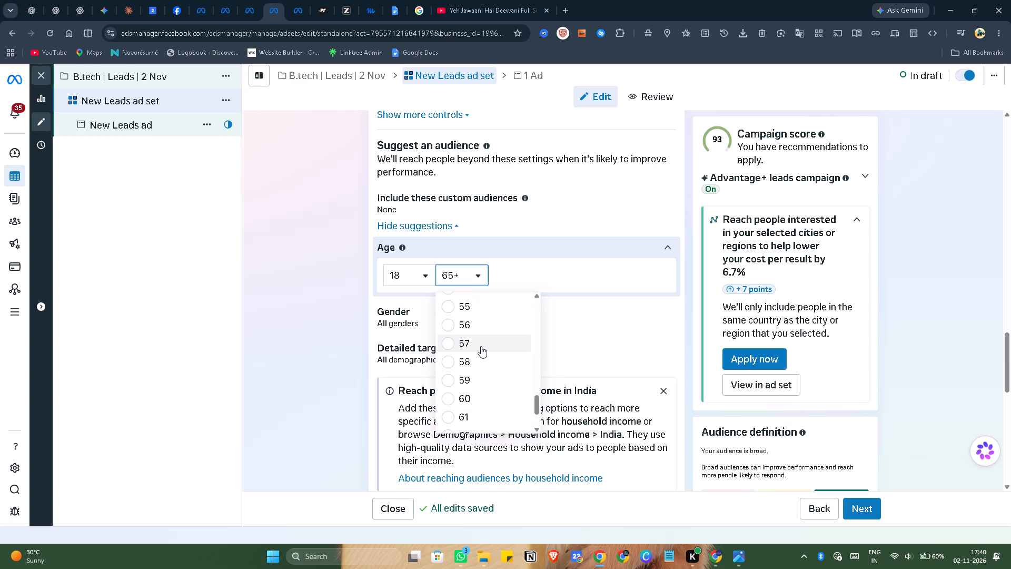
left_click(477, 307)
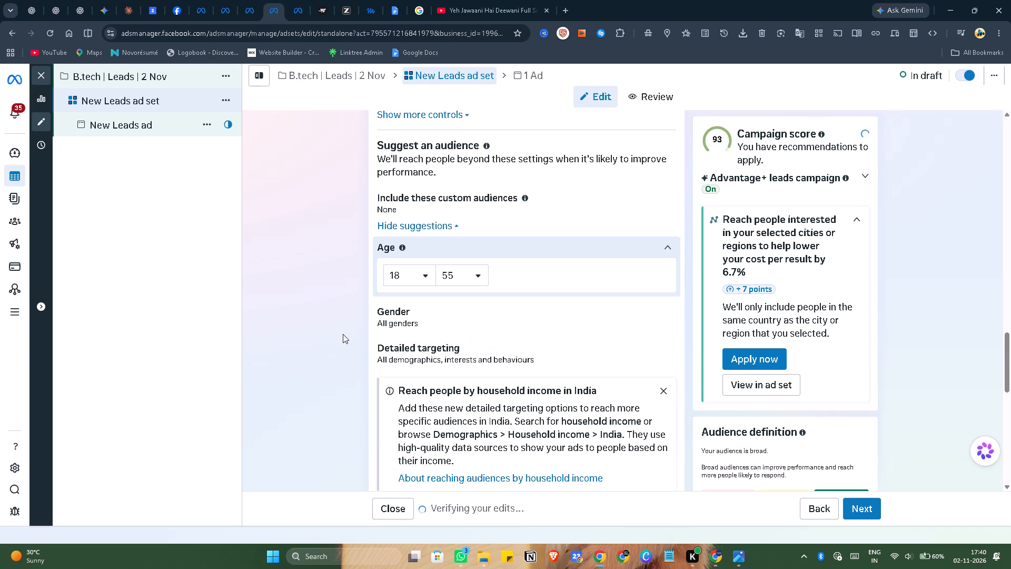
Review the ad set's remaining settings, from the included locations and audience suggestions to the policy requirements and placements.
scroll(343, 334, "down", 5)
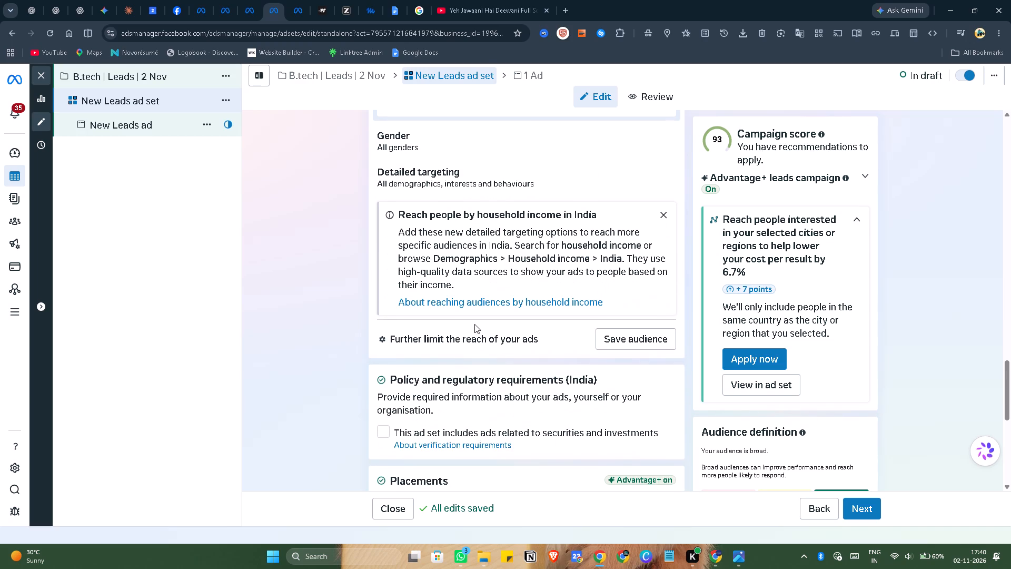
scroll(504, 311, "down", 10)
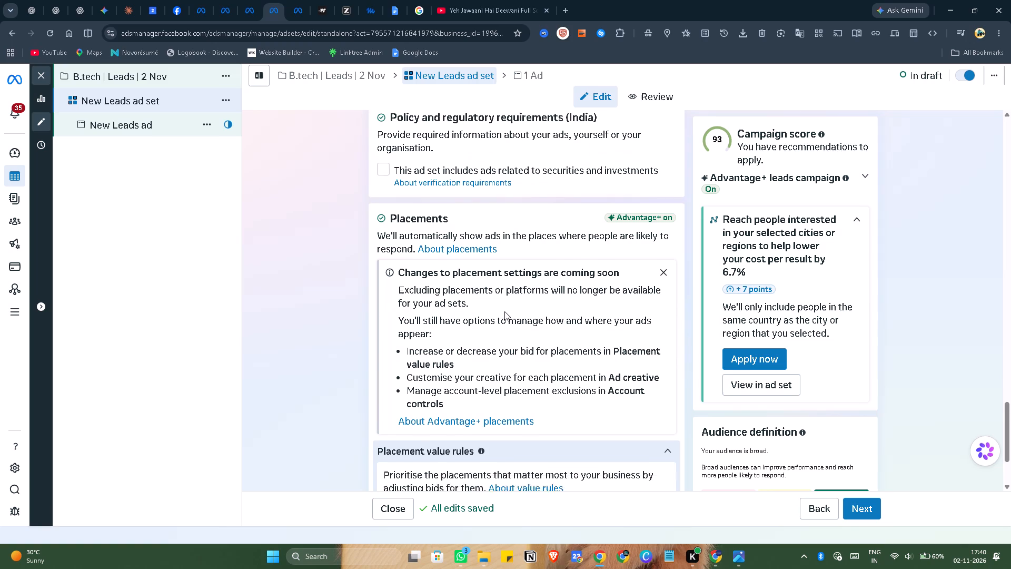
scroll(504, 311, "up", 10)
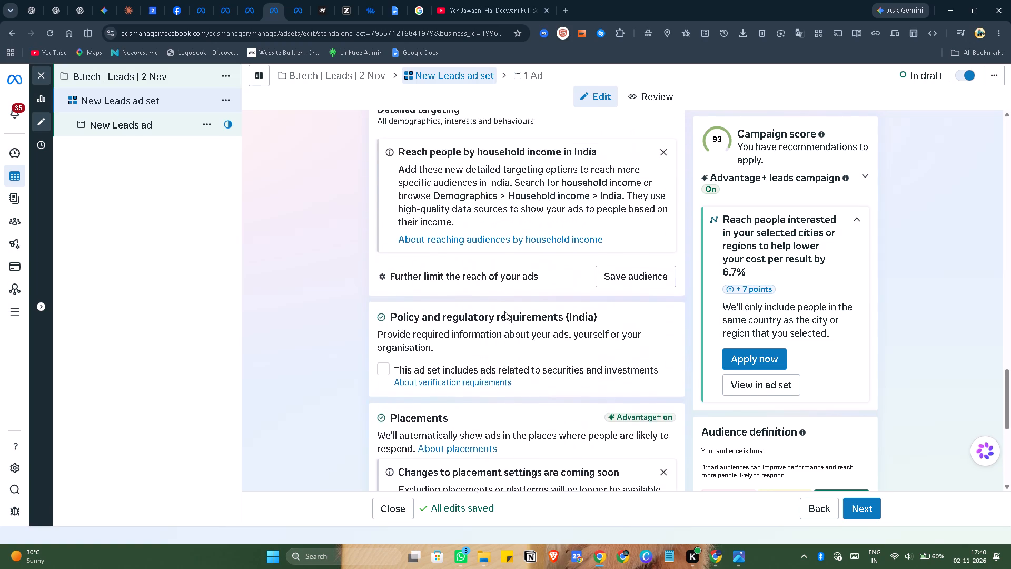
scroll(516, 312, "up", 4)
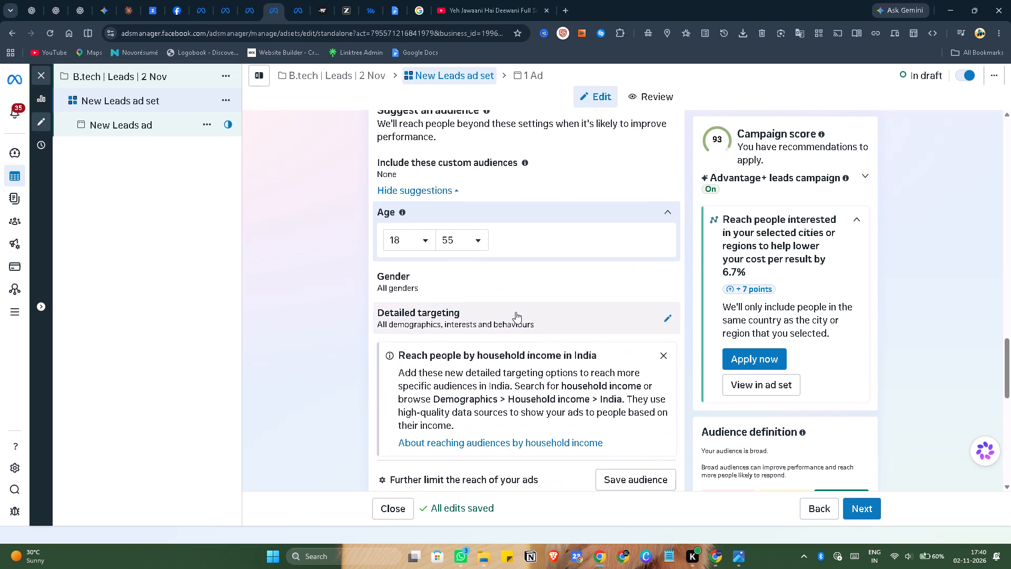
scroll(516, 312, "up", 4)
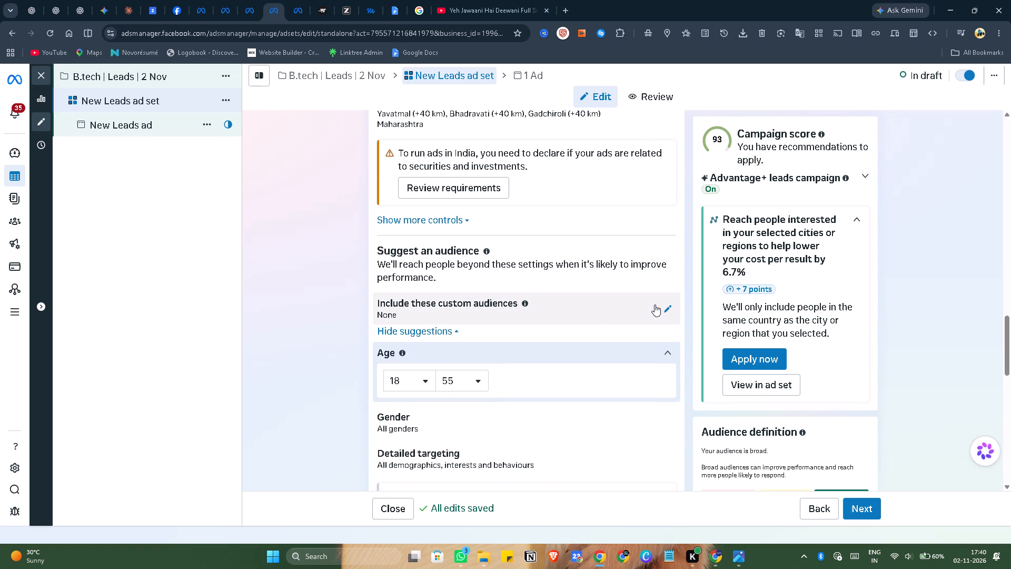
scroll(590, 302, "up", 5)
scroll(590, 302, "down", 3)
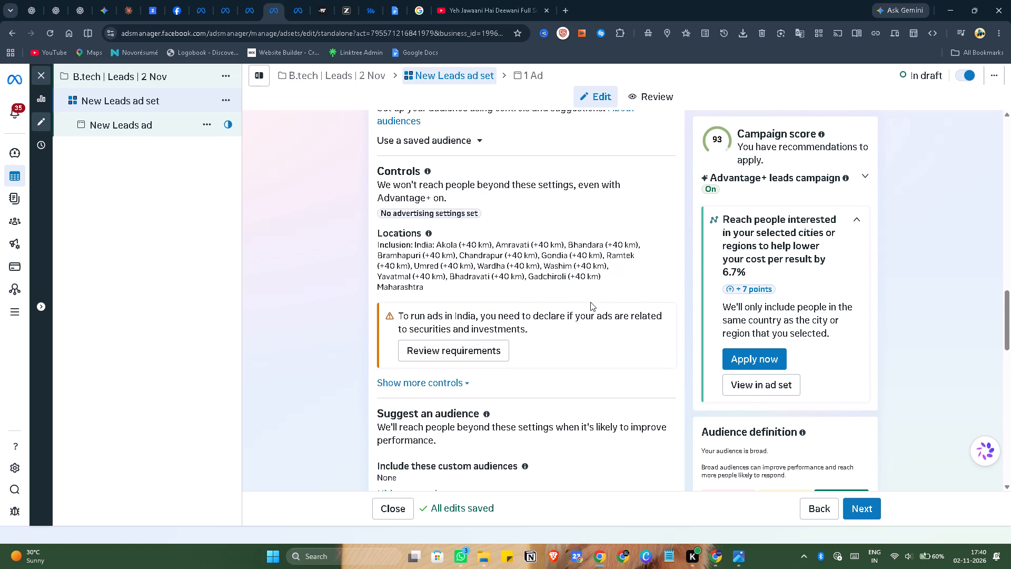
scroll(494, 303, "down", 6)
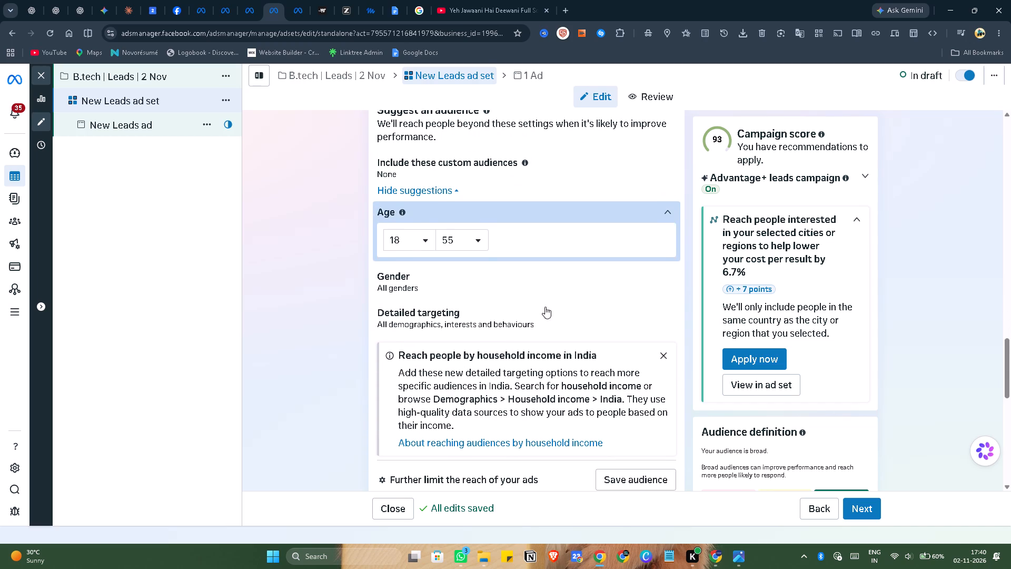
Open the ad set's detailed targeting suggestions for people to include and glance at the reference screenshot in Photos.
left_click(667, 319)
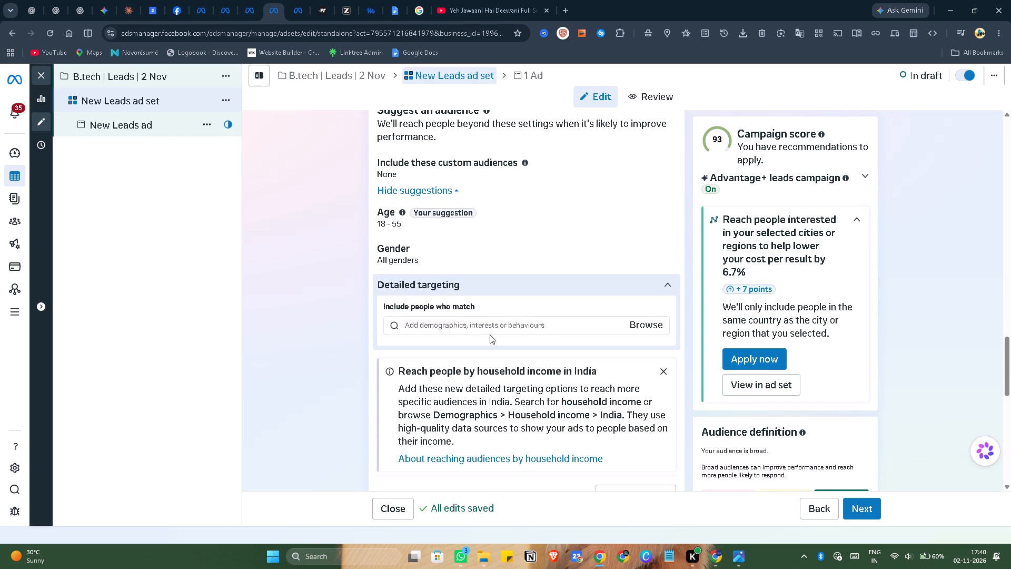
left_click(483, 325)
key("alt+Tab")
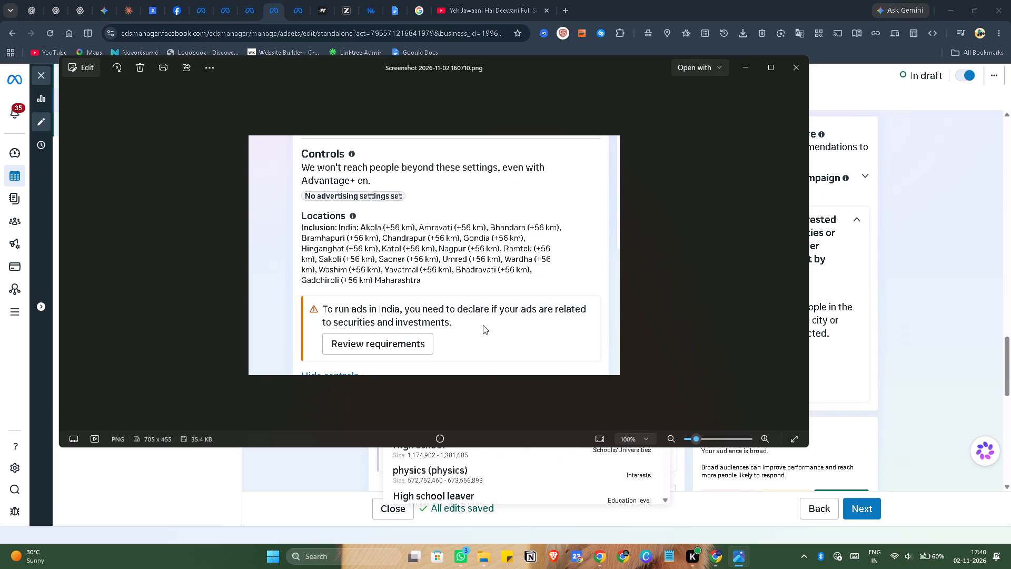
key("alt+Tab")
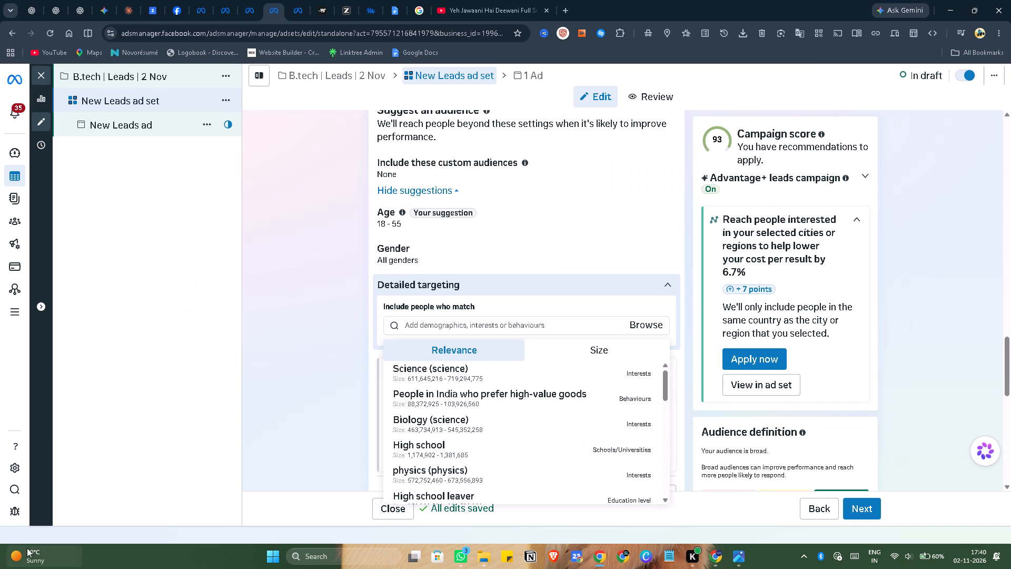
Go to the open IIM Video | 22 MAY ad and close its editor to return to the ads list.
left_click(295, 7)
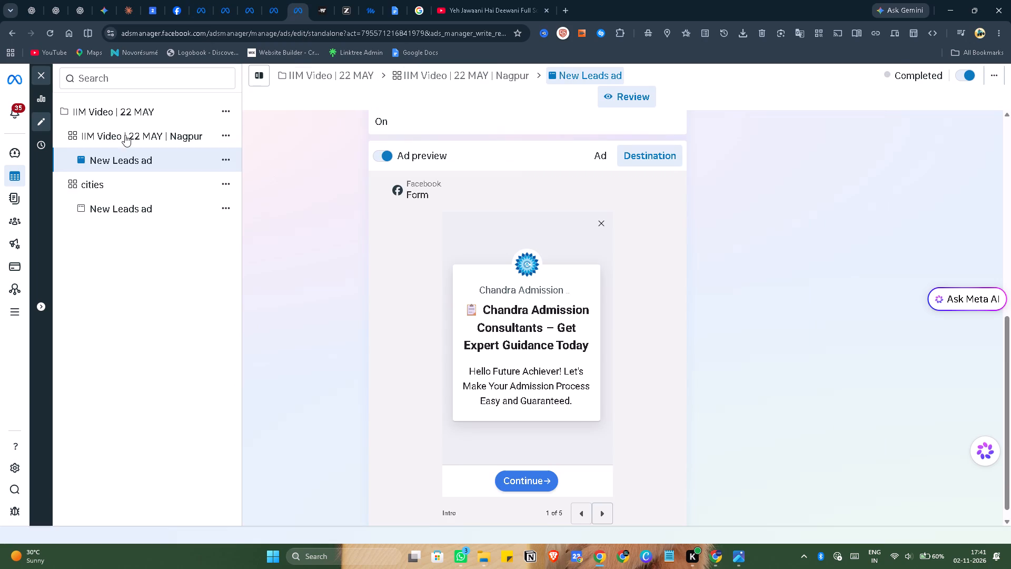
left_click(43, 70)
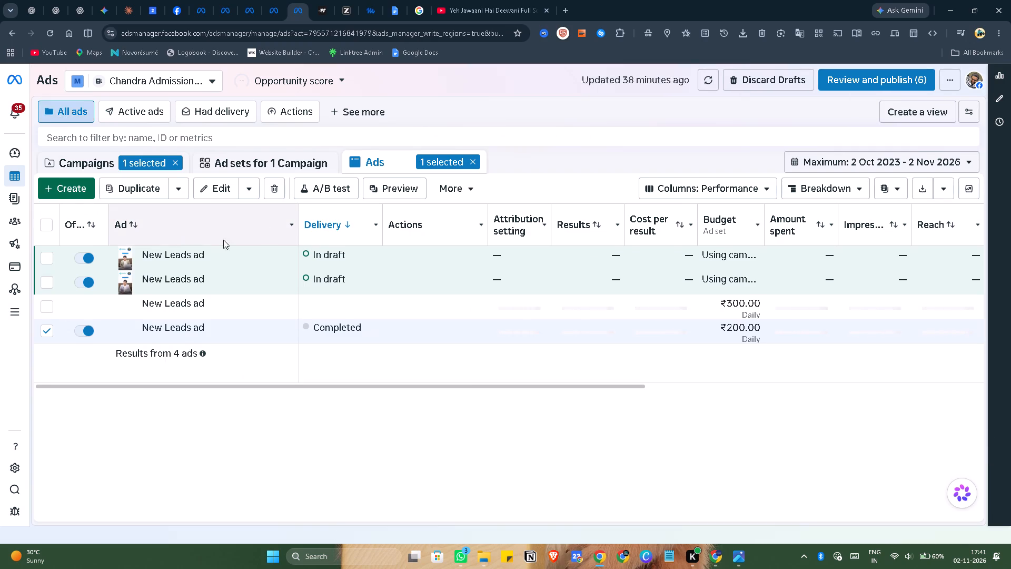
Clear the ad and campaign selections in the other Ads Manager tab so that all ads are listed.
left_click(474, 193)
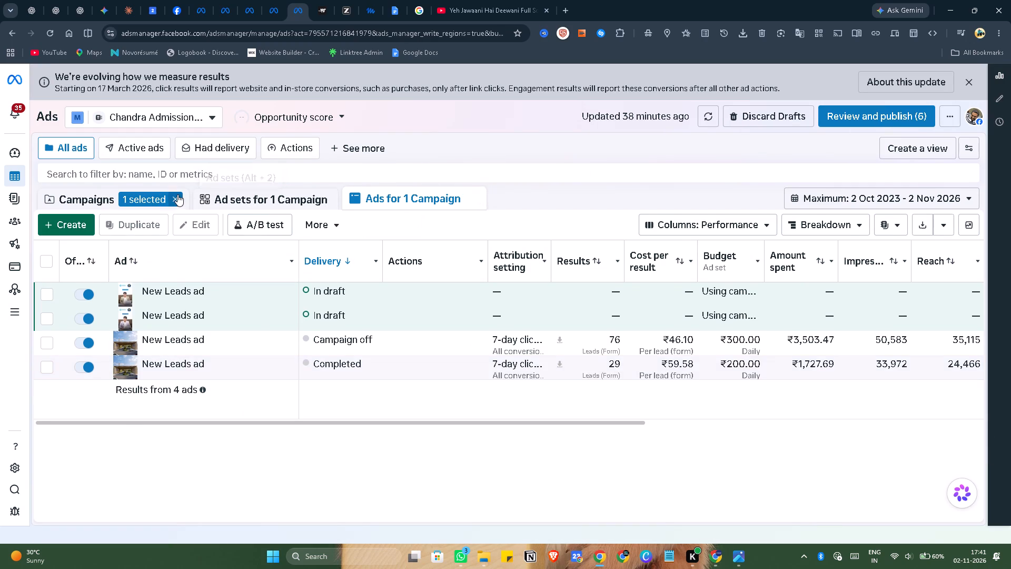
left_click(177, 194)
Switch to YouTube and play the 90s Superhit Romantic Songs video from the suggested videos.
left_click(503, 12)
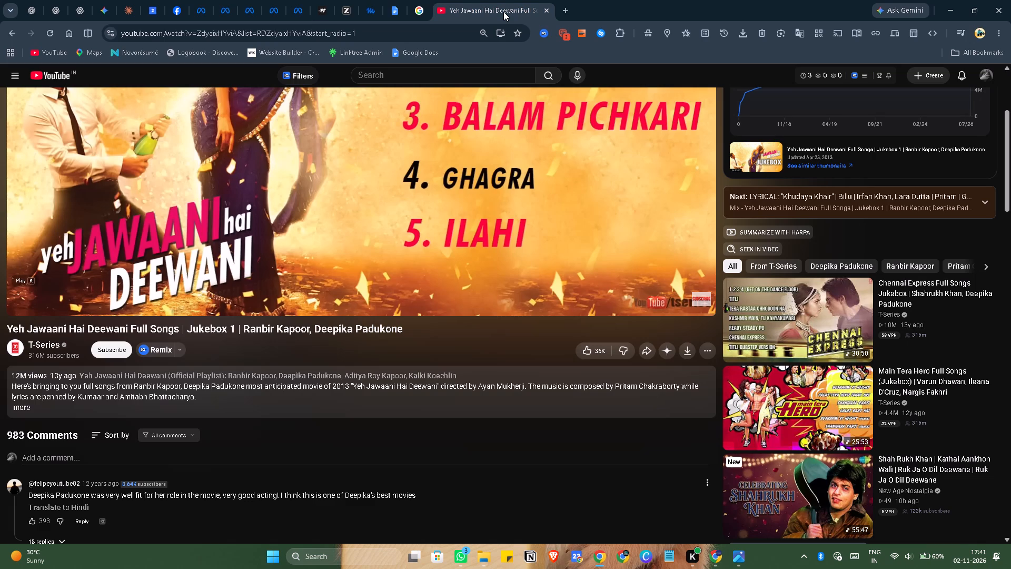
scroll(781, 348, "down", 7)
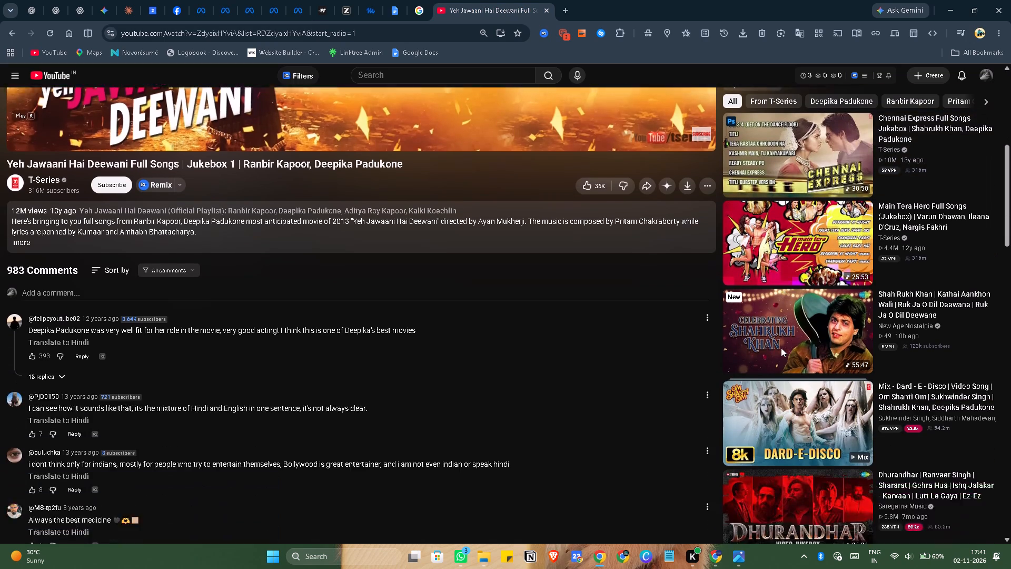
scroll(781, 348, "down", 4)
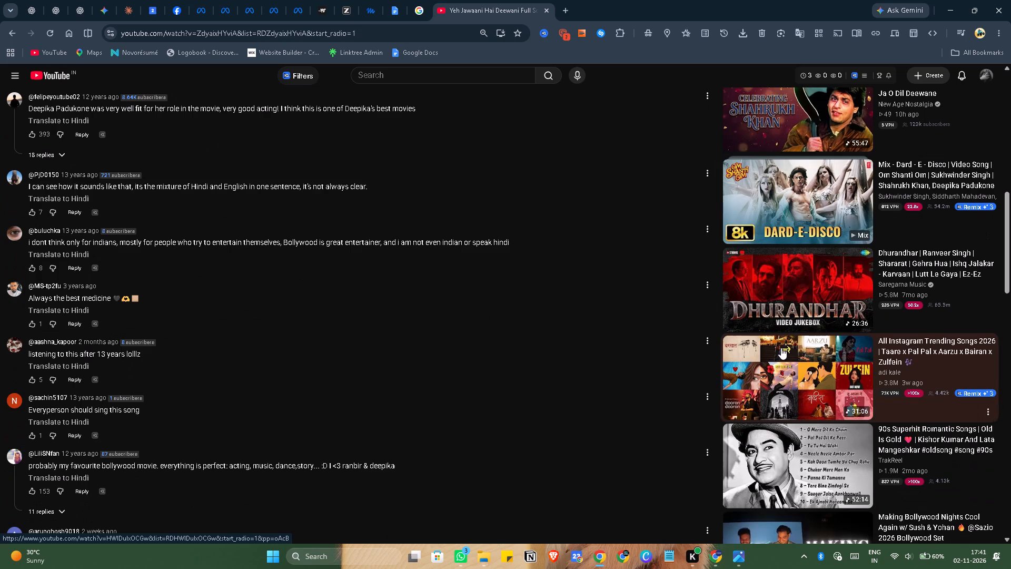
scroll(781, 348, "down", 3)
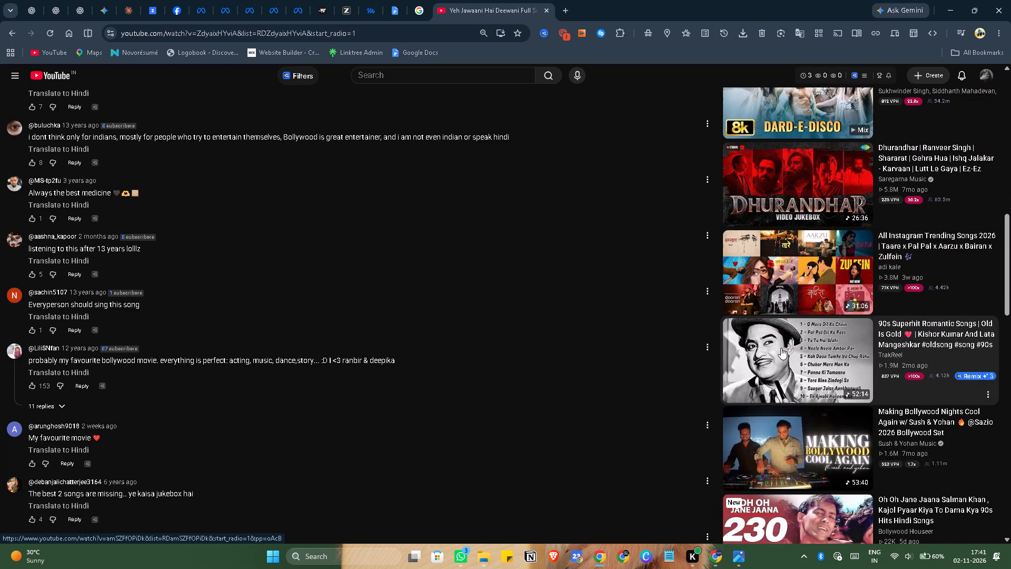
scroll(781, 348, "down", 1)
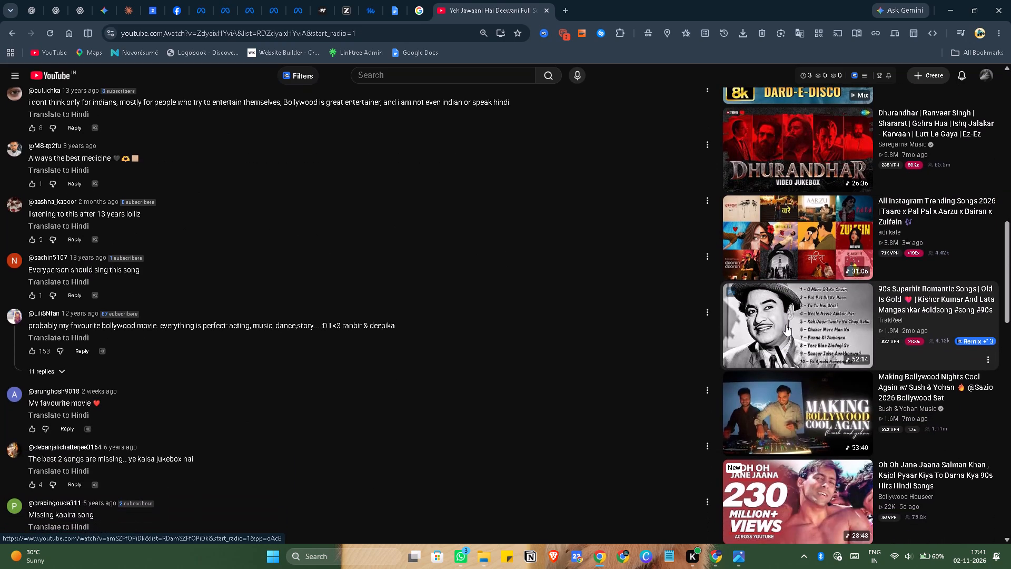
left_click(786, 325)
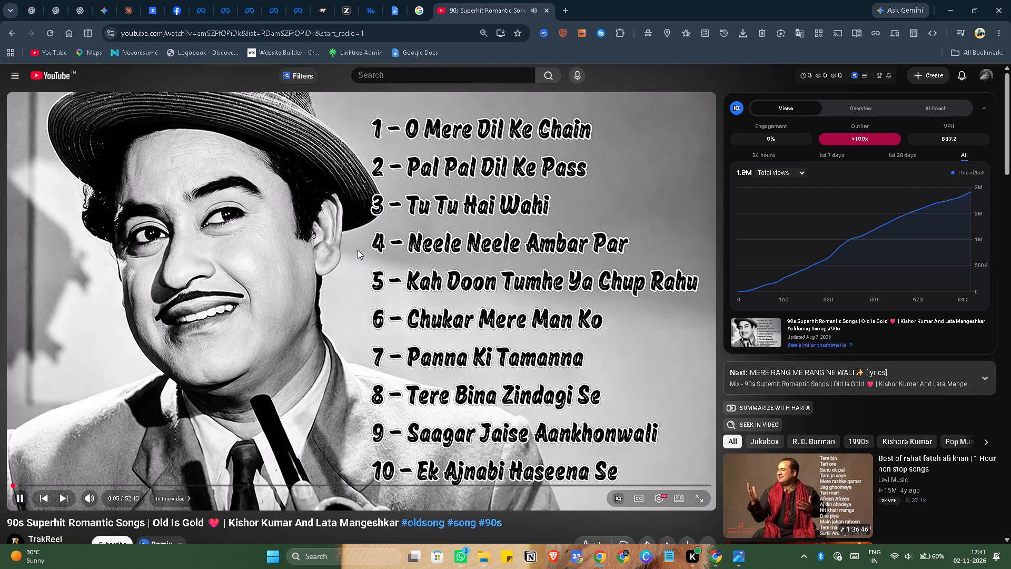
Return to Ads Manager, look through the campaigns list for an earlier B.tech campaign and open Nagpur | Btech camp | 10 JULY.
key("alt+Tab")
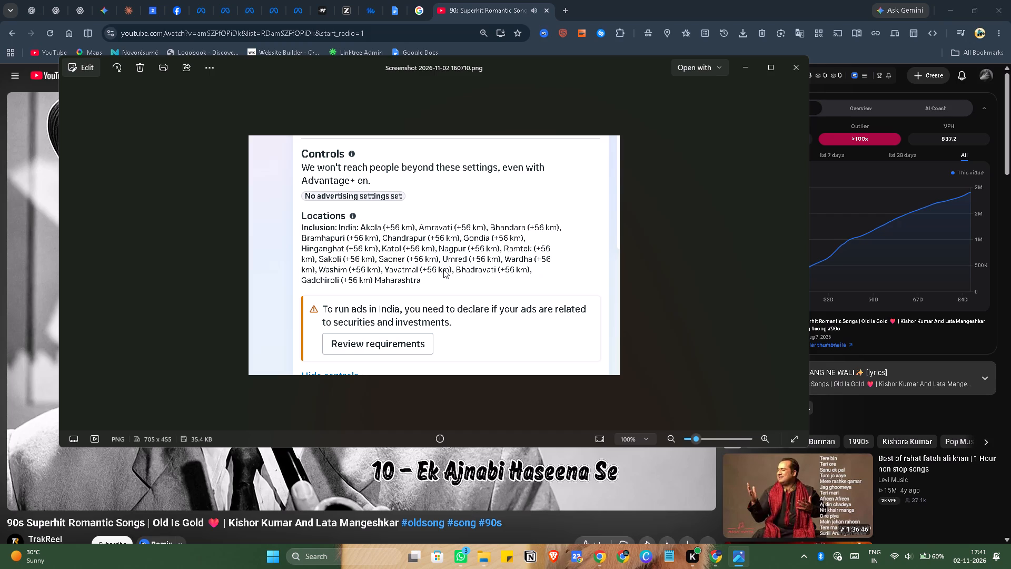
key("alt+Tab")
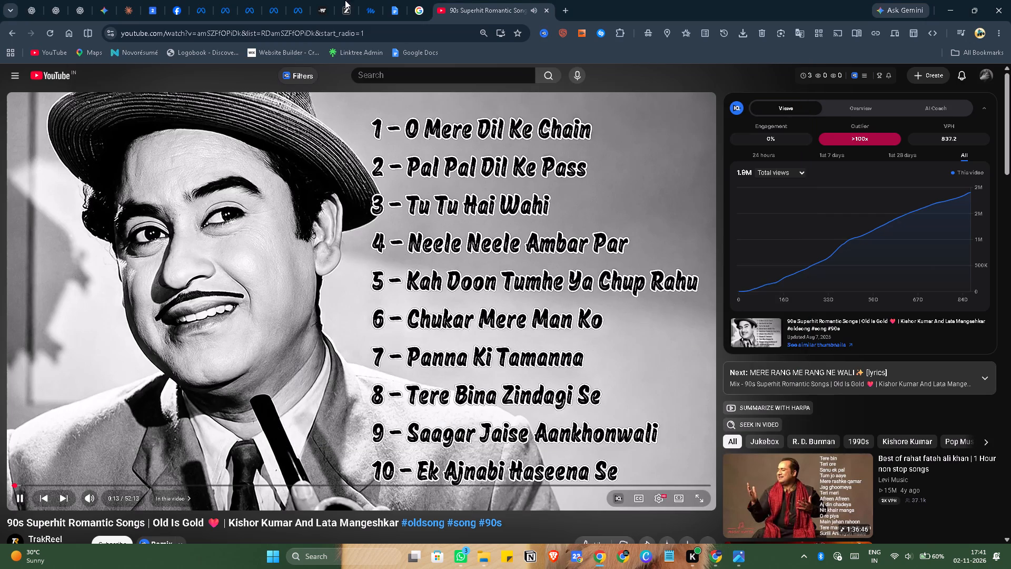
left_click(292, 11)
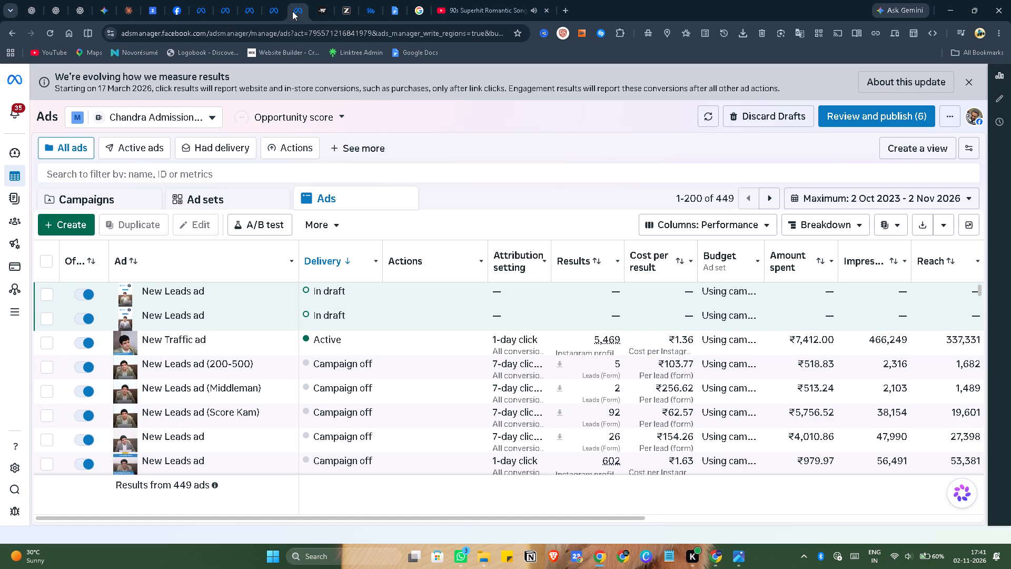
left_click(276, 5)
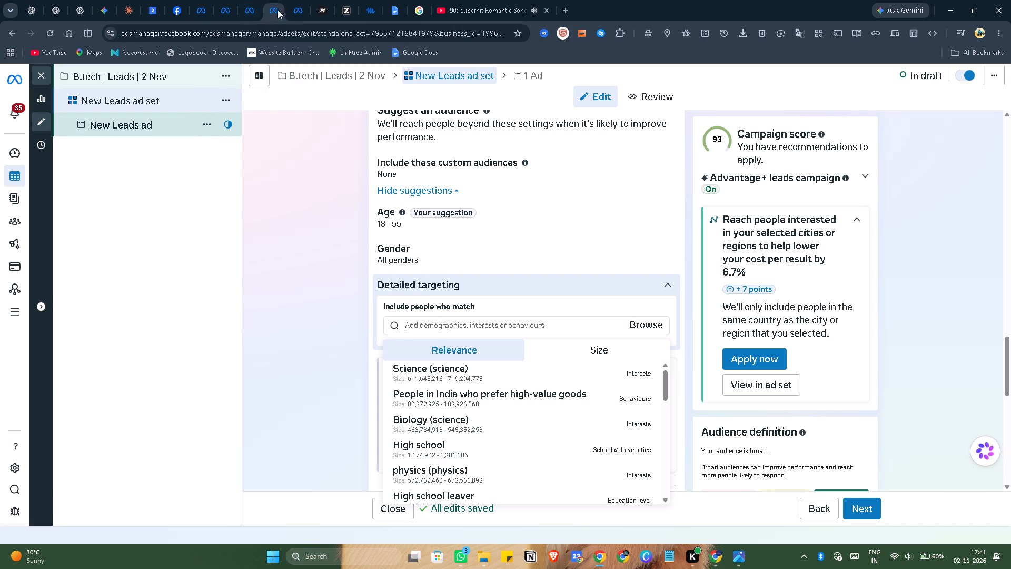
left_click(295, 6)
left_click(107, 202)
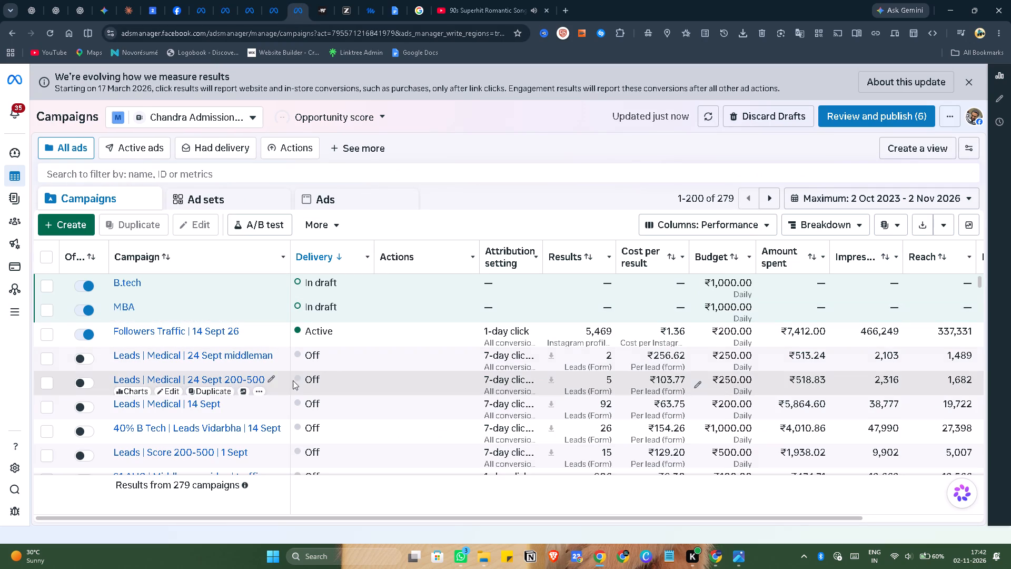
scroll(321, 370, "down", 13)
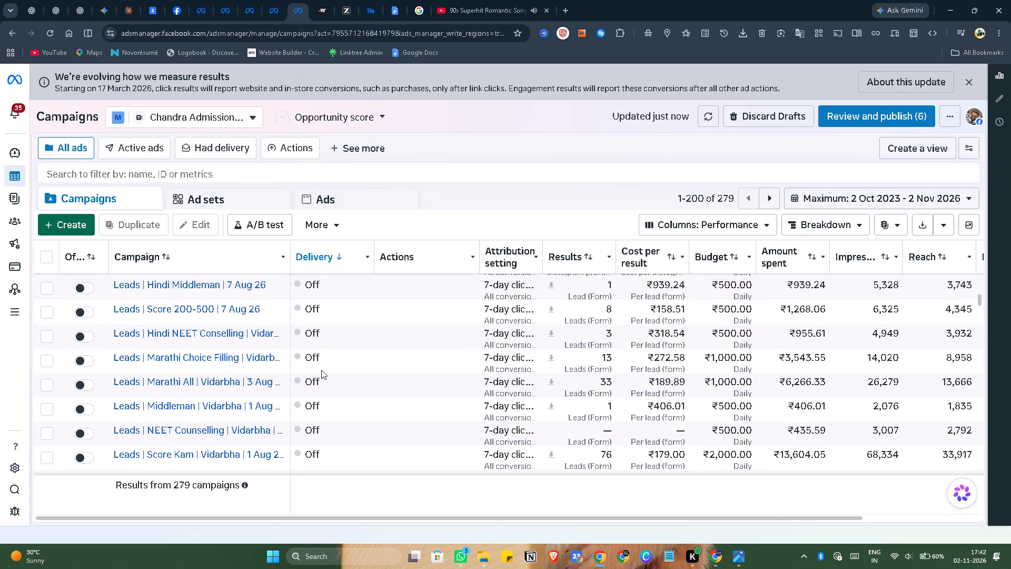
scroll(321, 370, "down", 4)
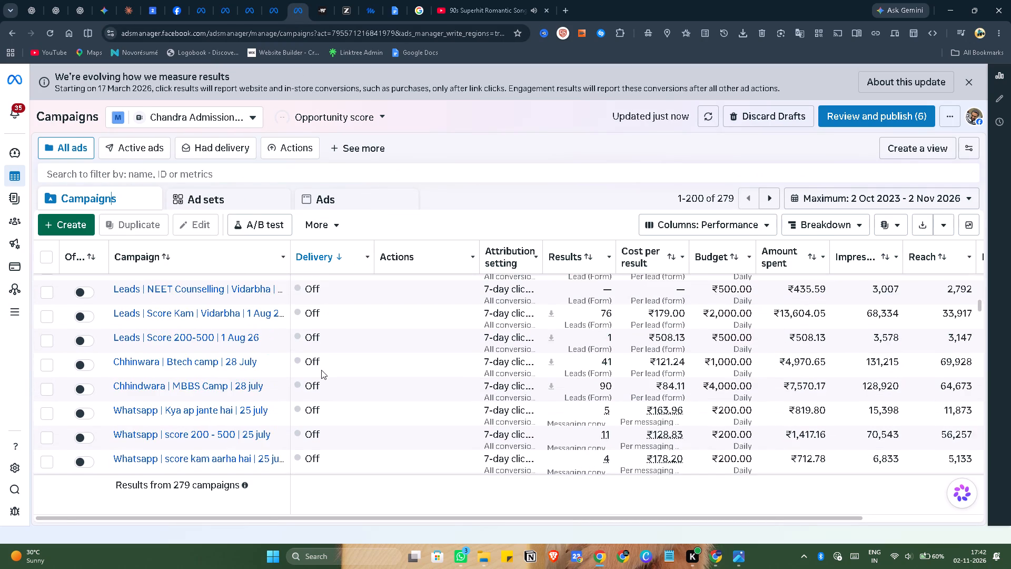
scroll(321, 370, "down", 3)
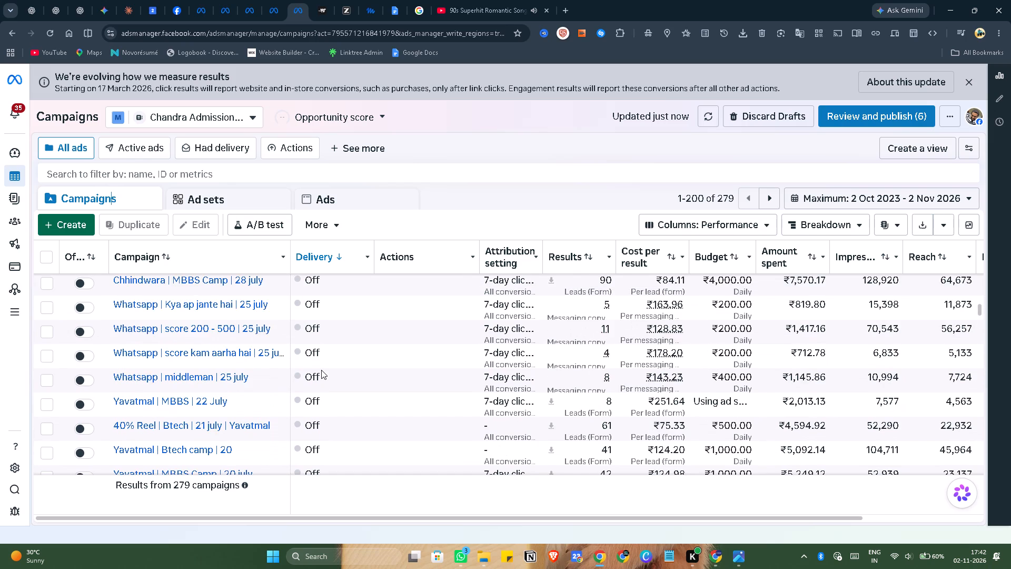
scroll(321, 370, "down", 7)
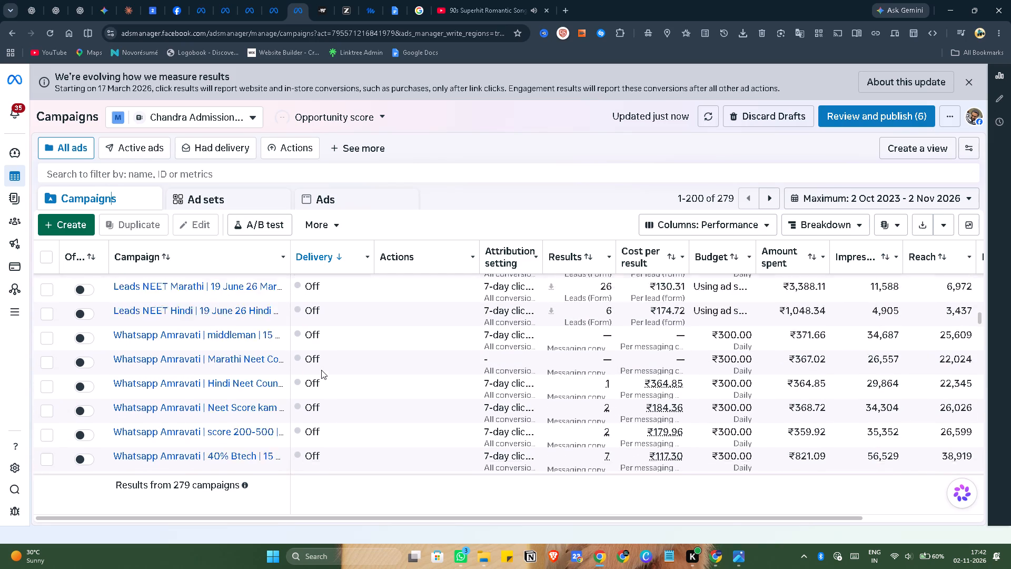
scroll(321, 370, "down", 4)
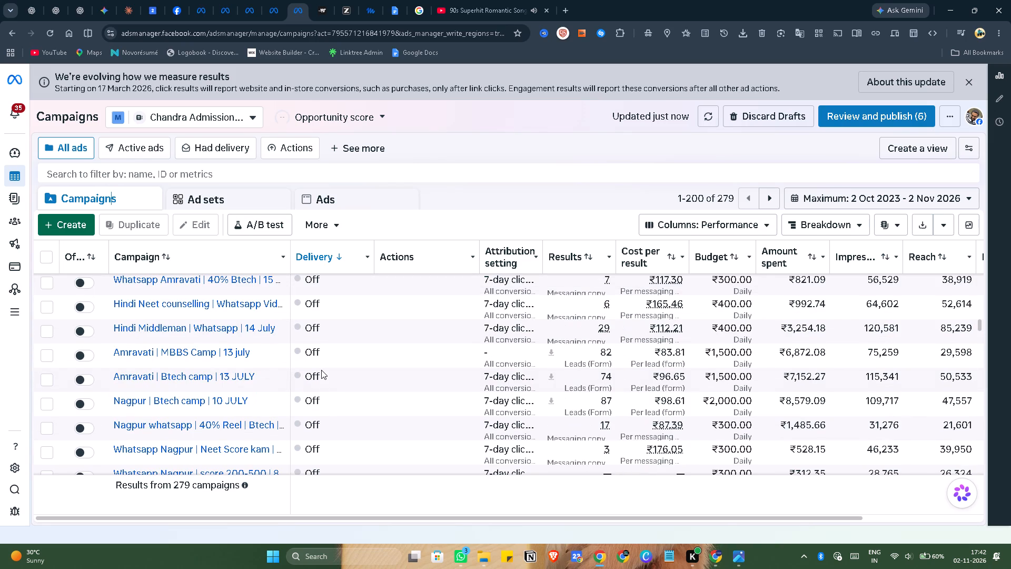
left_click(172, 412)
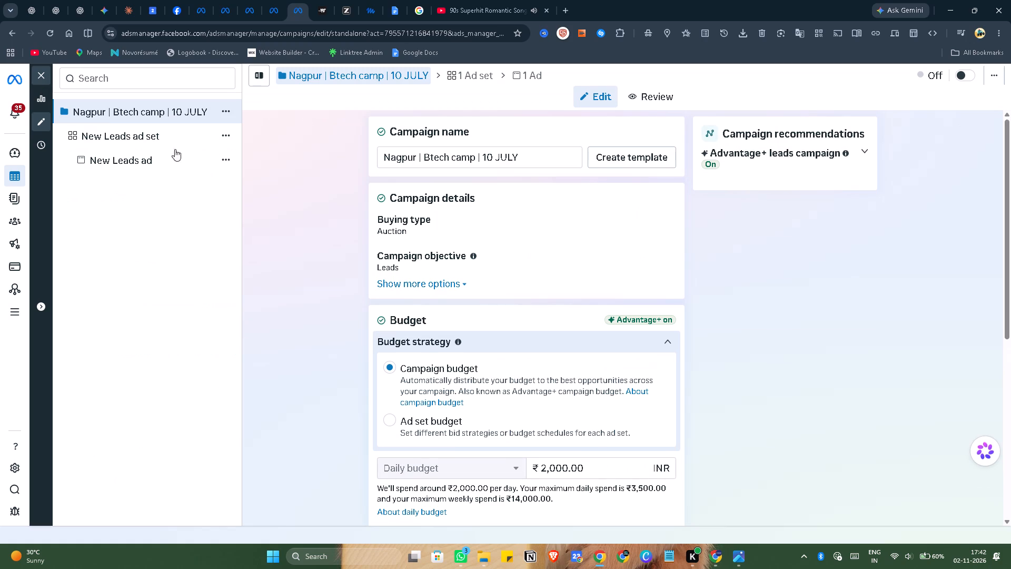
Examine the age and detailed targeting suggestions in the Nagpur | Btech camp | 10 JULY campaign's New Leads ad set.
left_click(147, 138)
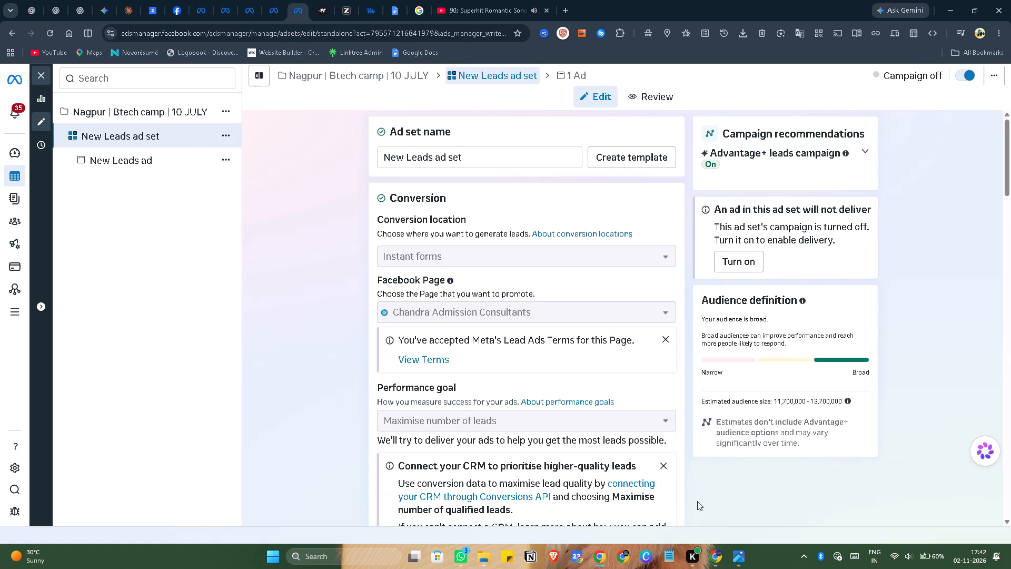
scroll(368, 274, "down", 9)
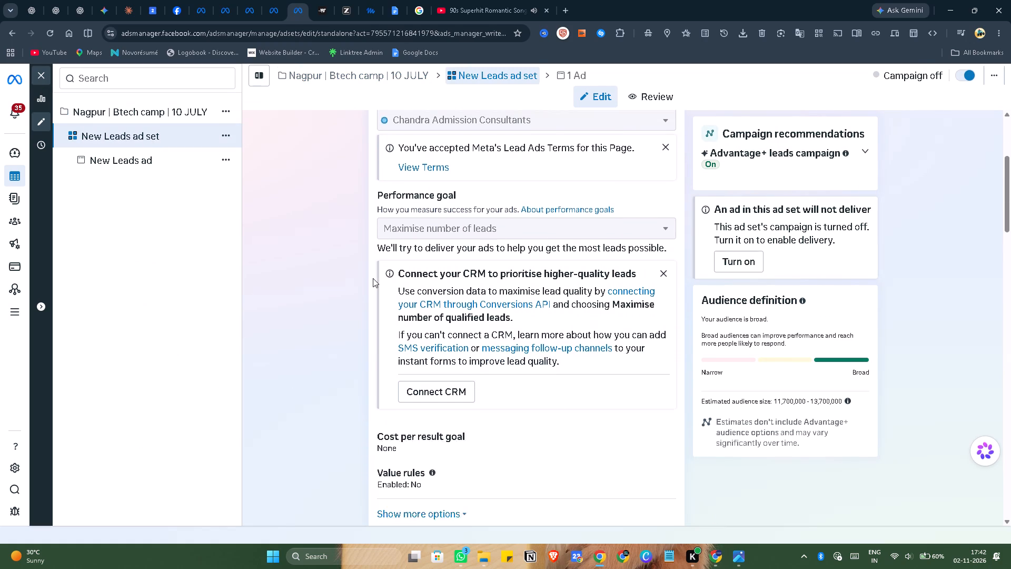
scroll(354, 286, "down", 17)
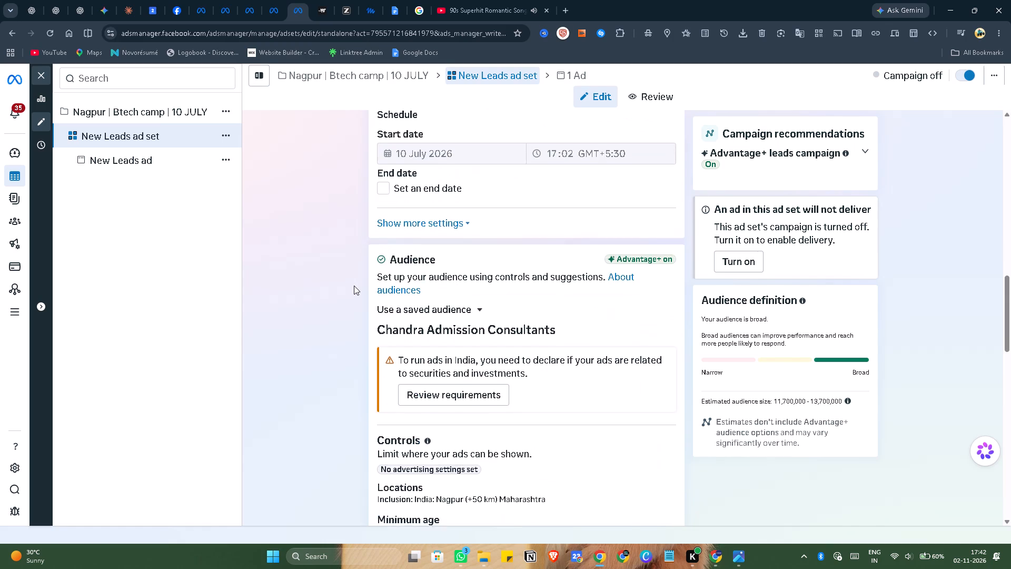
scroll(354, 286, "down", 9)
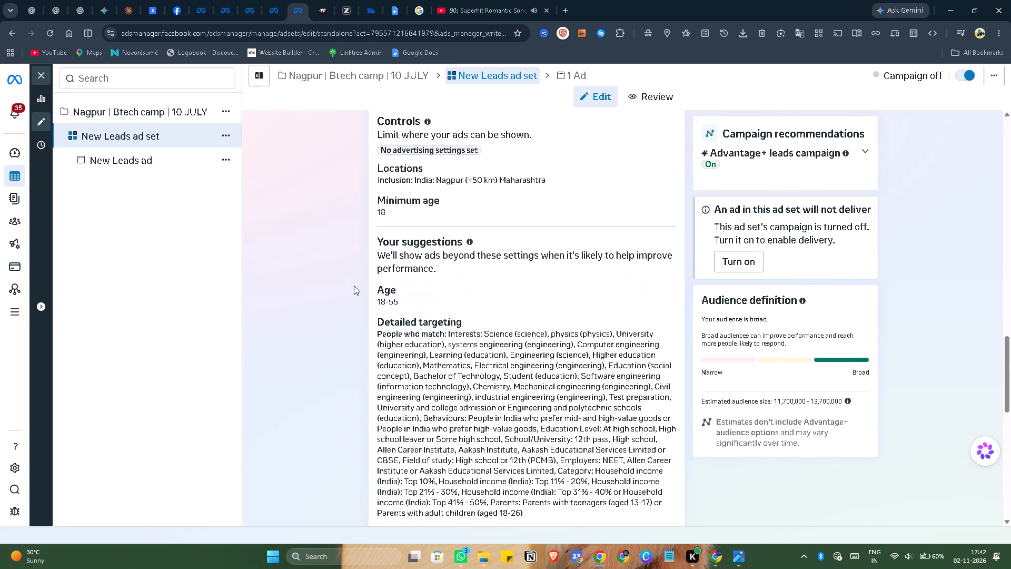
scroll(354, 286, "down", 1)
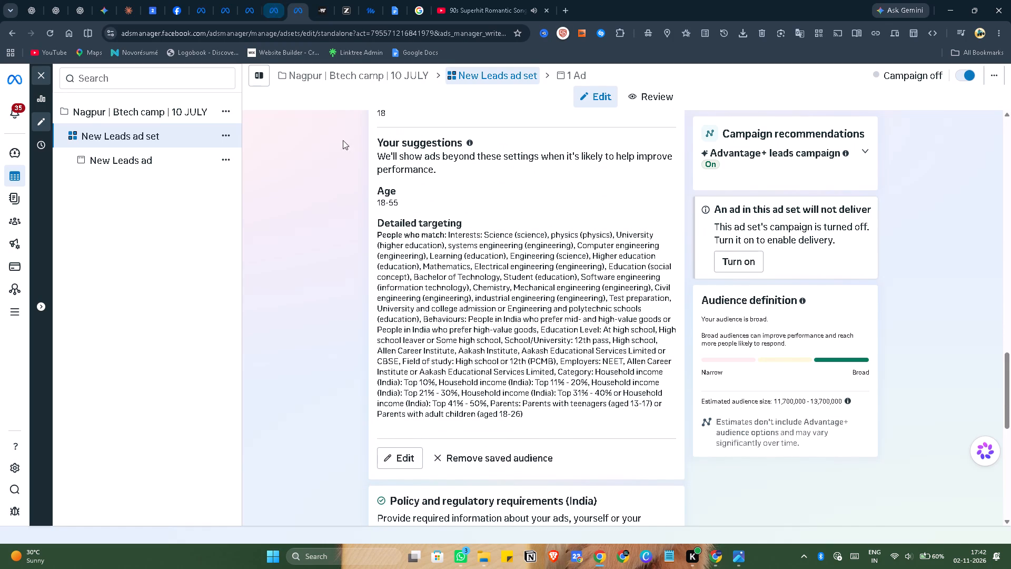
Capture a screenshot of the Nagpur ad set's age and detailed targeting section.
key("Print")
left_click_drag(333, 146, 337, 150)
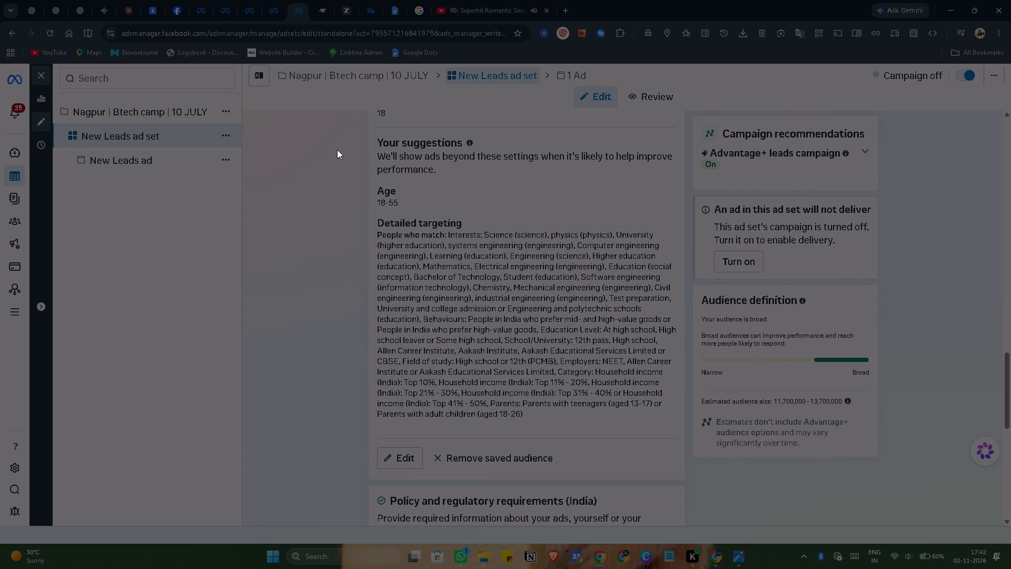
left_click_drag(337, 150, 691, 439)
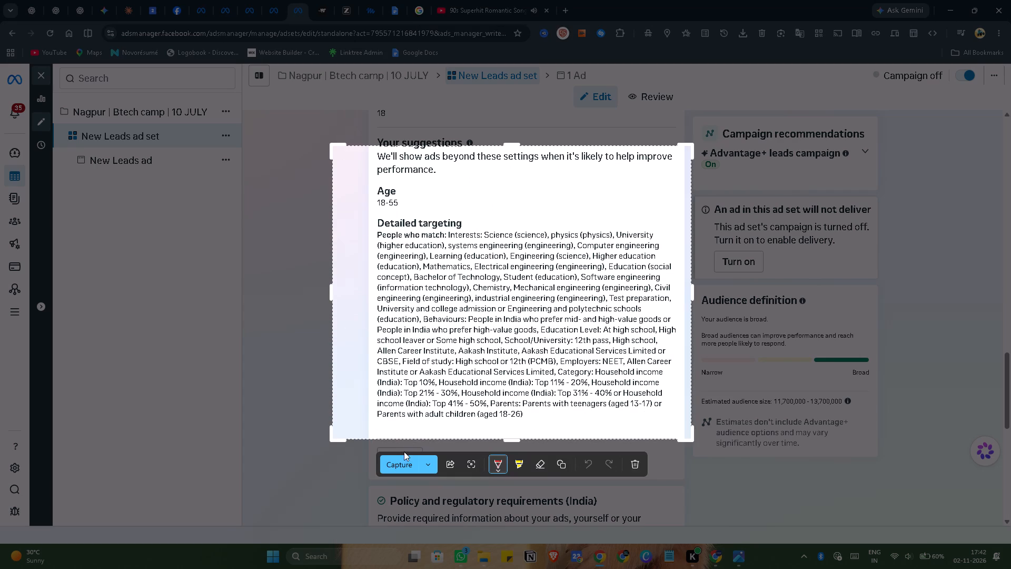
left_click(406, 464)
Return to the B.tech | Leads | 2 Nov ad set, open the new screenshot from File Explorer's Gallery in Photos, and close the Gallery.
left_click(272, 0)
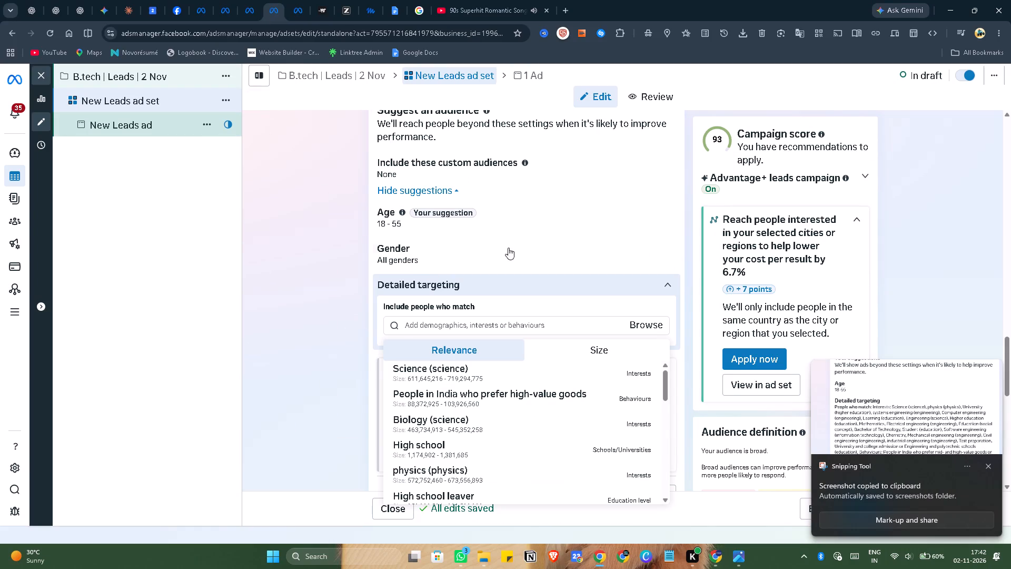
left_click(482, 562)
double_click(159, 134)
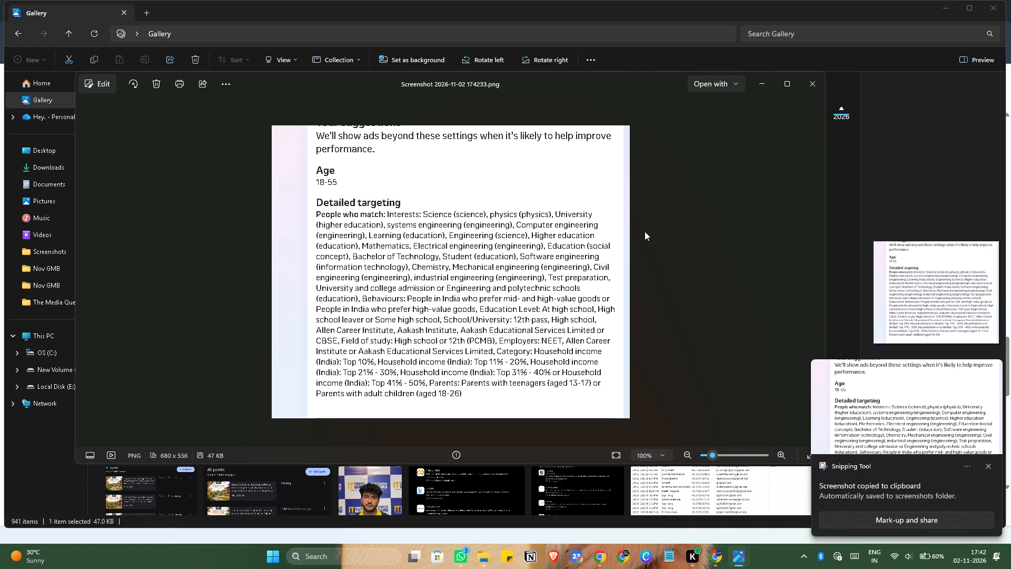
key("alt+Tab")
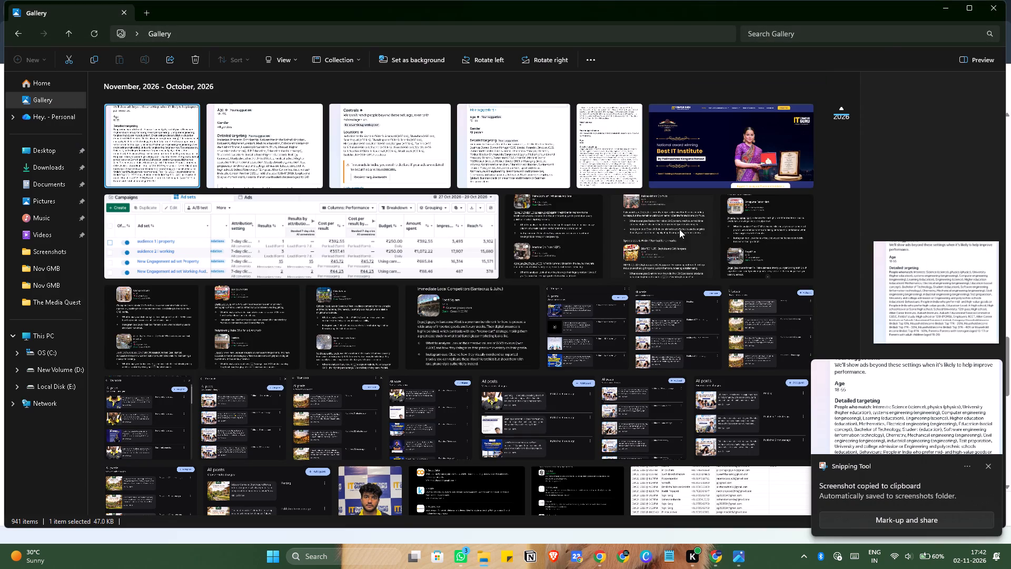
left_click(992, 4)
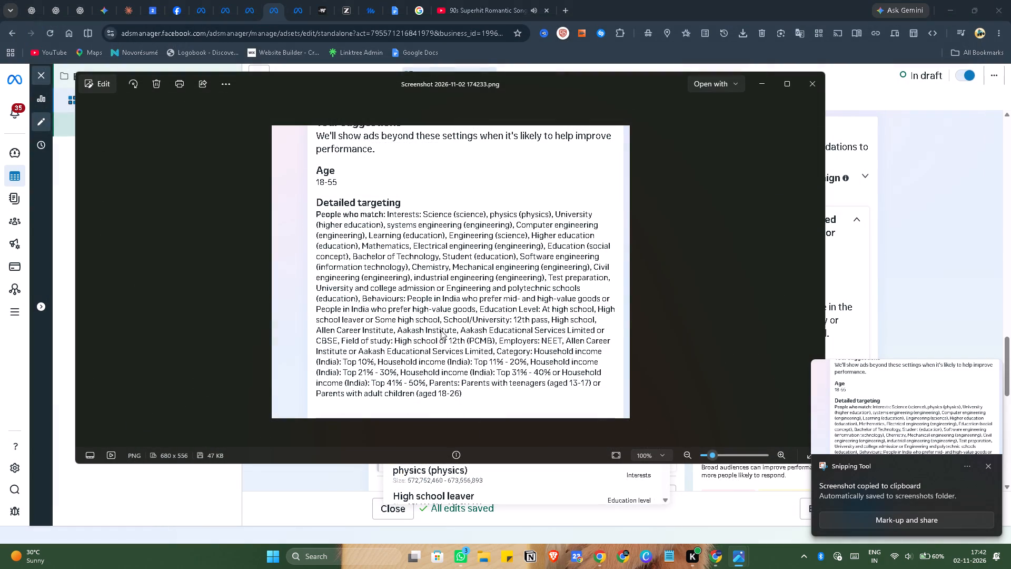
Return to the B.tech ad set and add Science (science) and physics (physics) as detailed targeting interests.
left_click(988, 462)
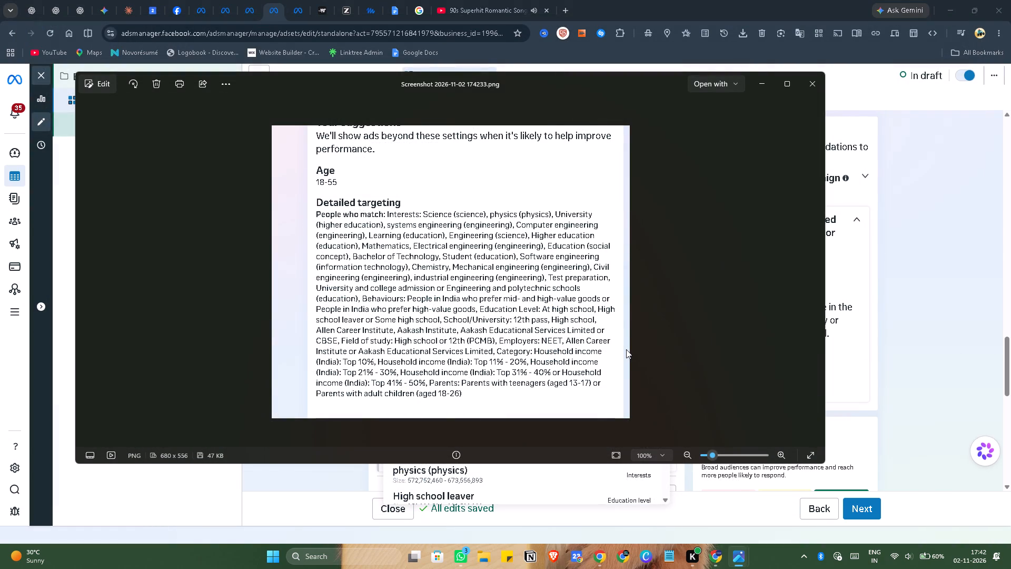
key("alt+Tab")
left_click(521, 326)
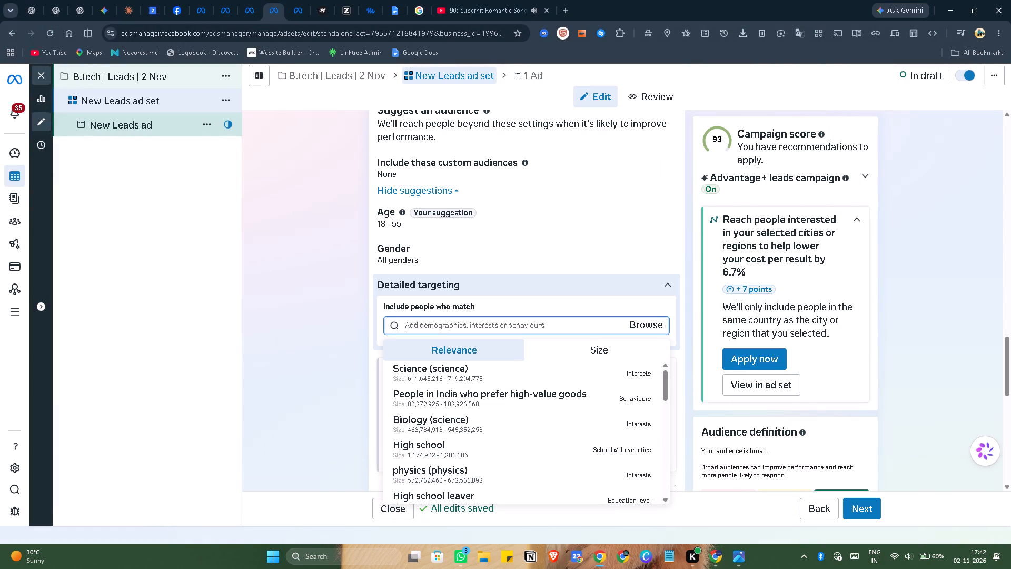
type("science")
key("space")
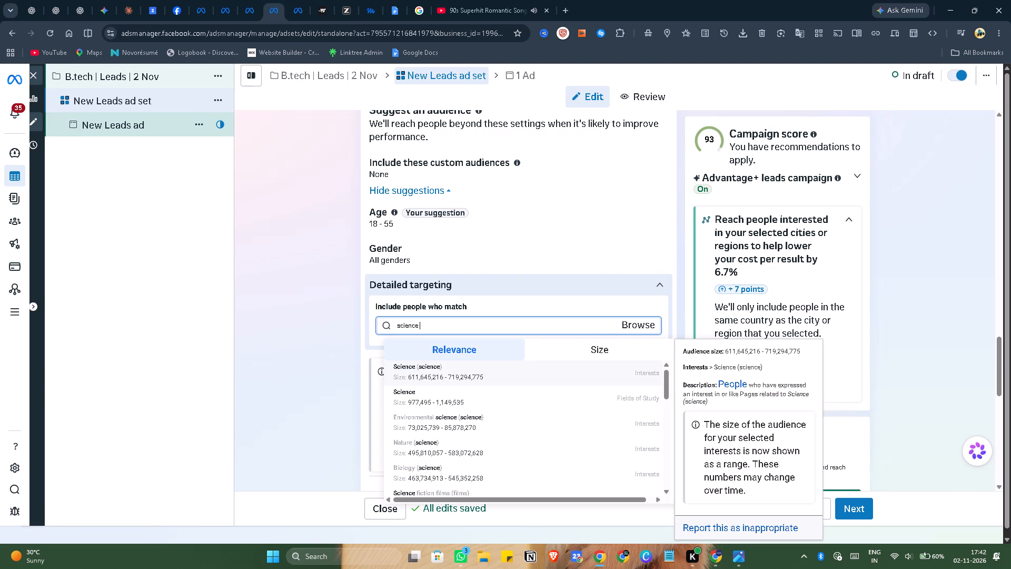
left_click(524, 368)
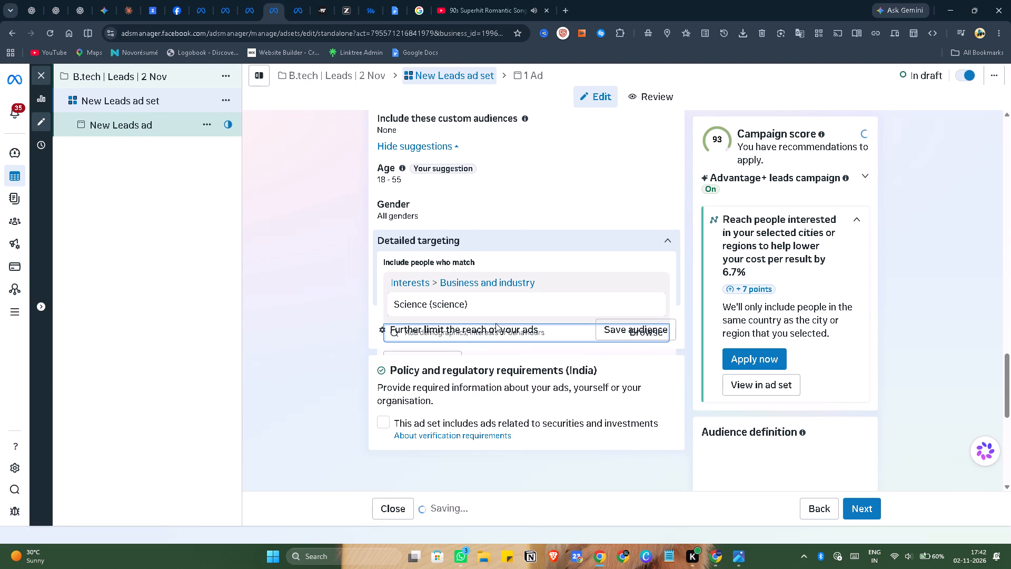
left_click(504, 333)
type("physics")
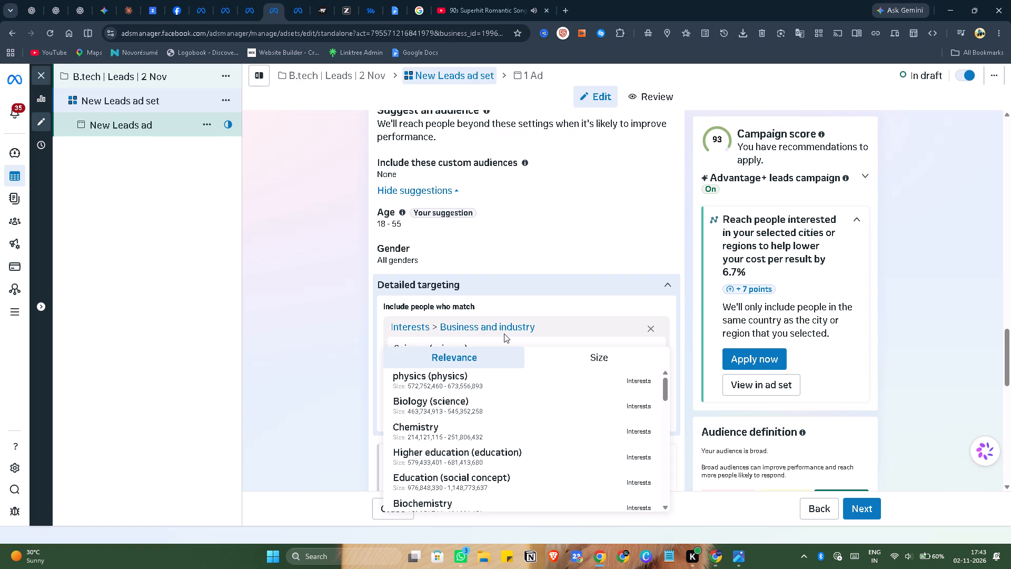
left_click(521, 382)
Check the reference screenshot and add Higher education (education) to the ad set's detailed targeting interests.
key("alt+Tab")
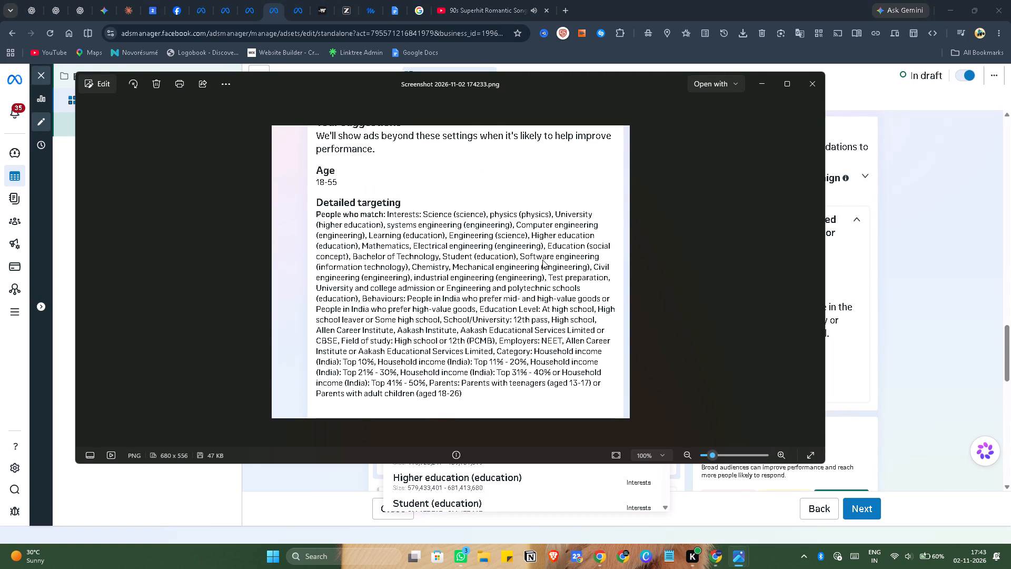
key("alt+Tab")
scroll(414, 254, "down", 1)
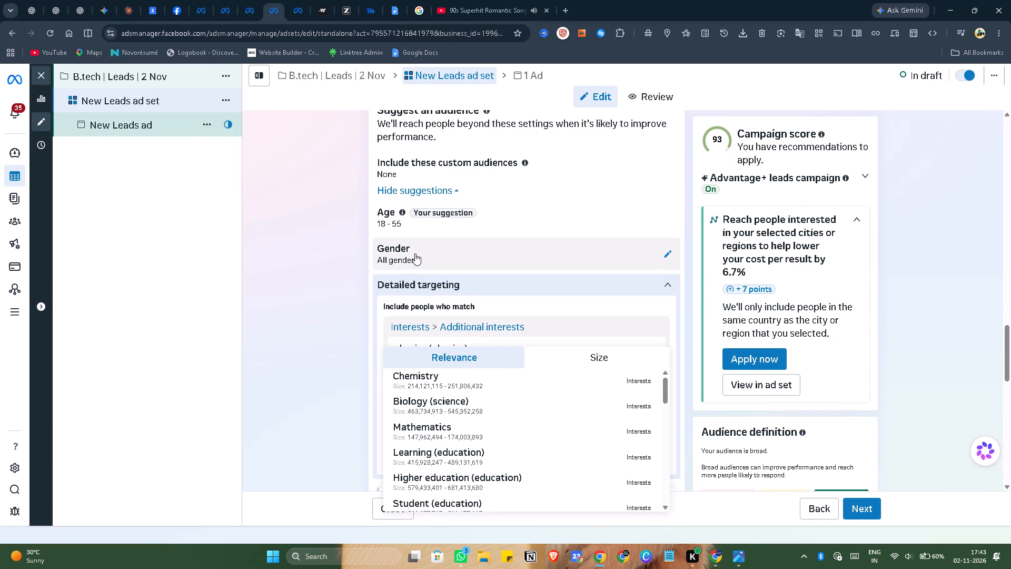
scroll(415, 253, "down", 2)
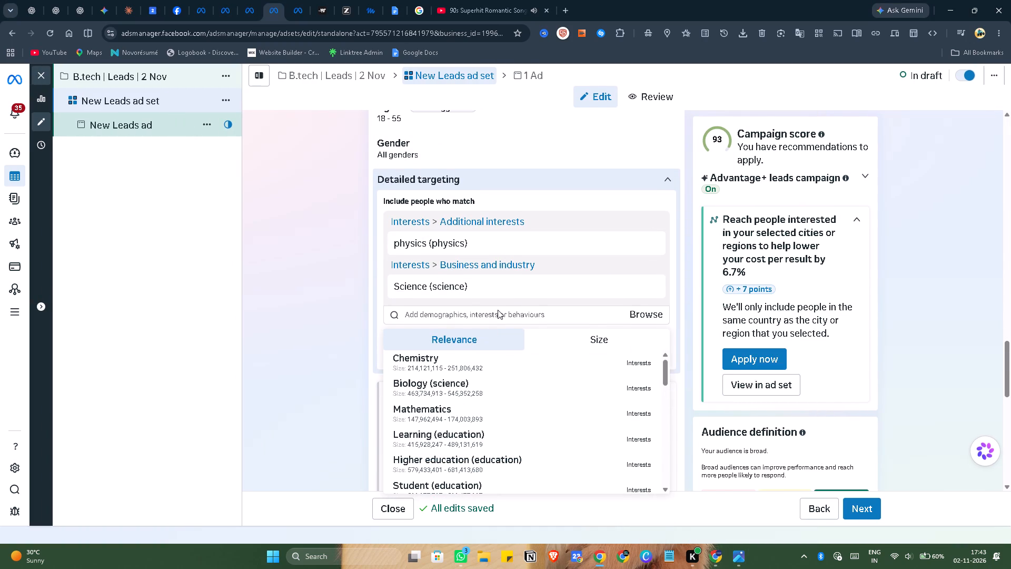
left_click(502, 315)
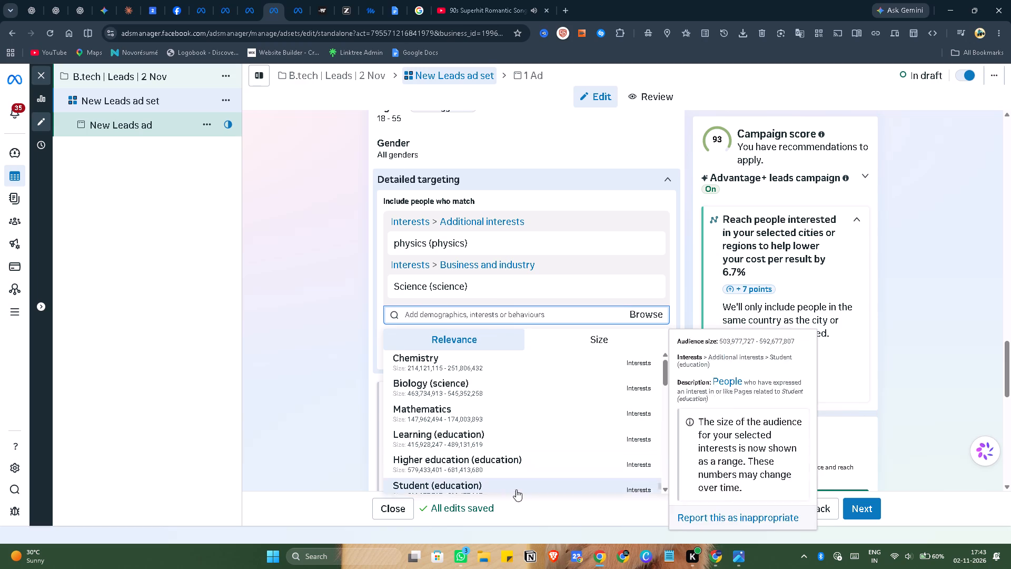
left_click(534, 449)
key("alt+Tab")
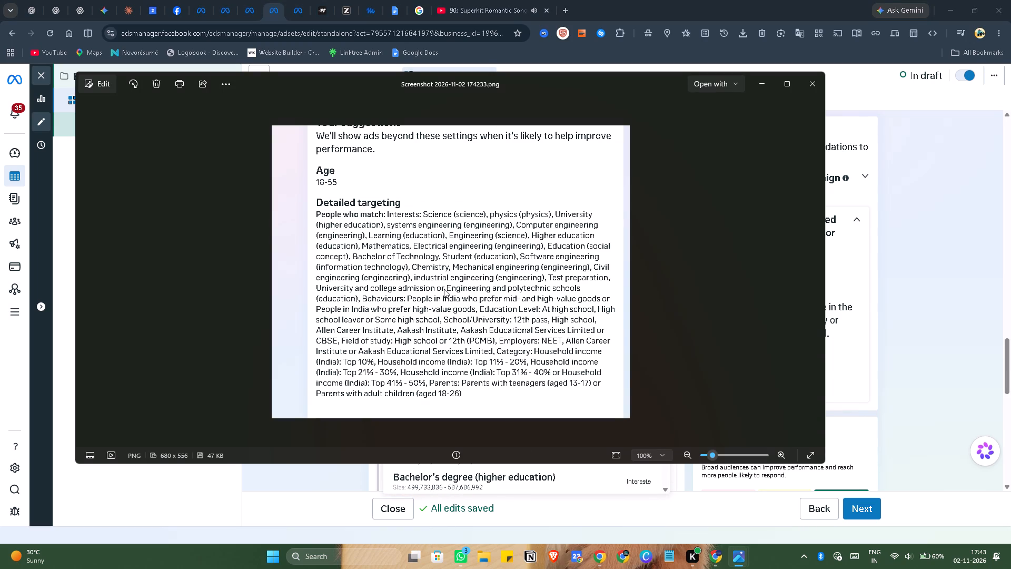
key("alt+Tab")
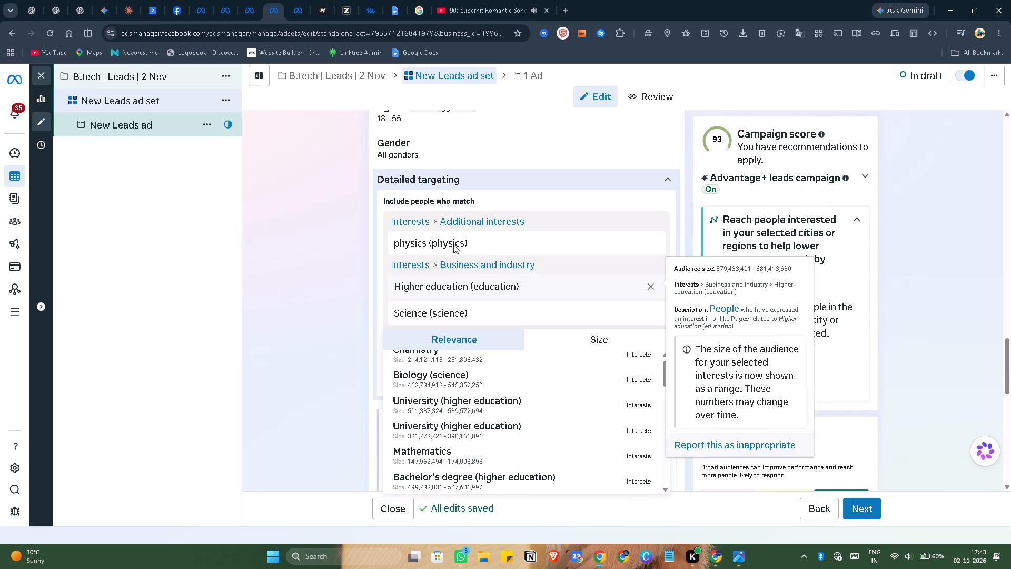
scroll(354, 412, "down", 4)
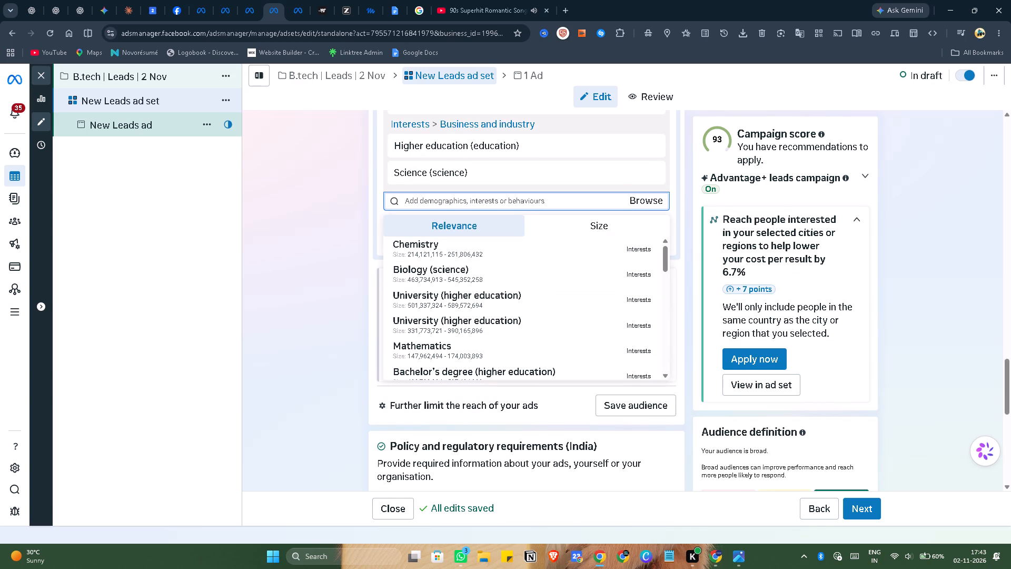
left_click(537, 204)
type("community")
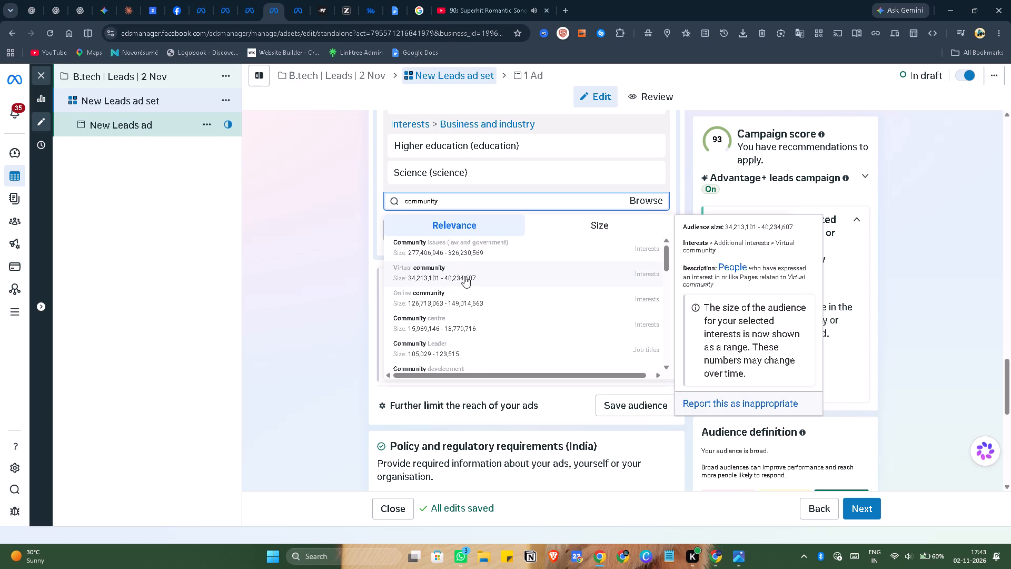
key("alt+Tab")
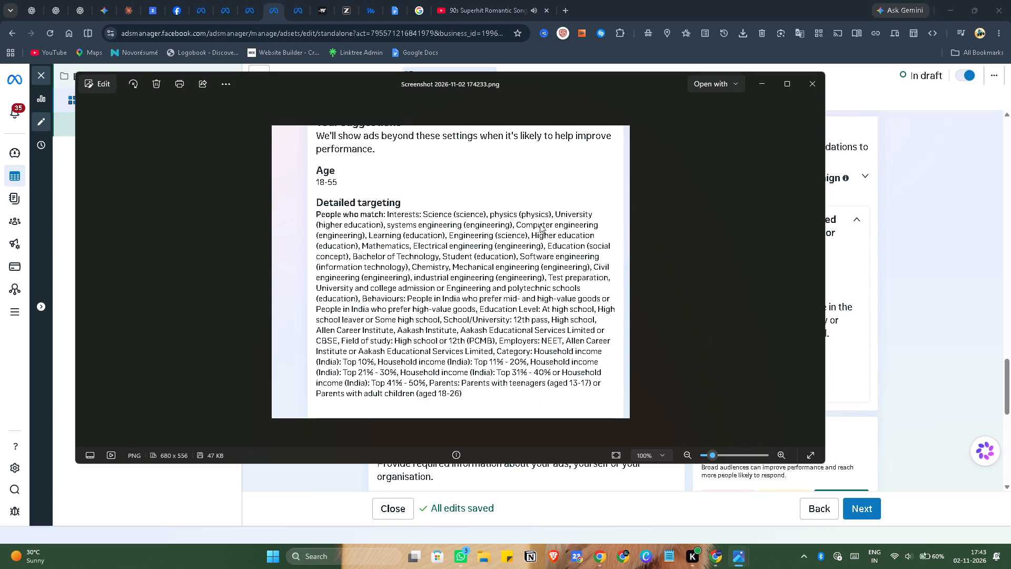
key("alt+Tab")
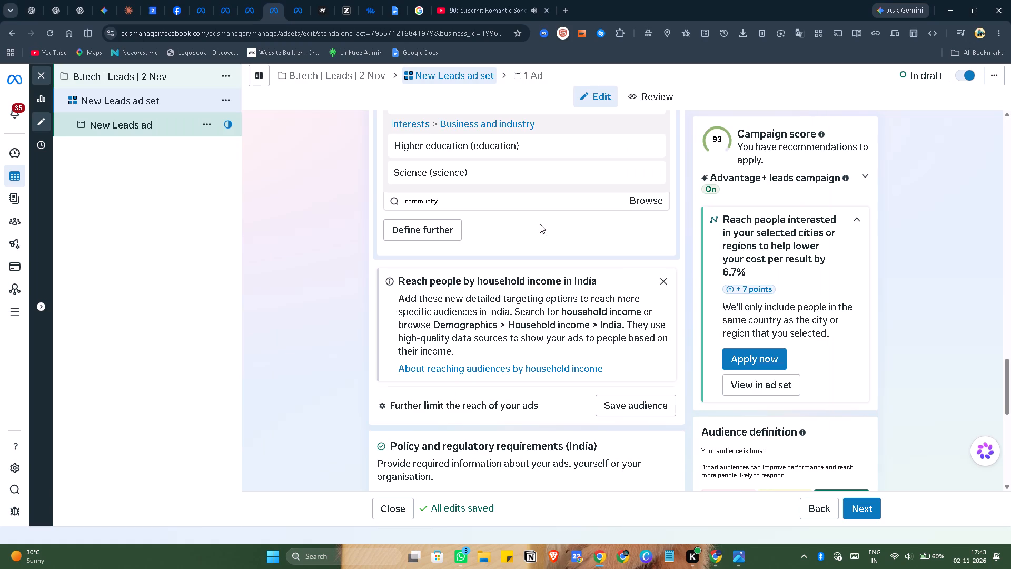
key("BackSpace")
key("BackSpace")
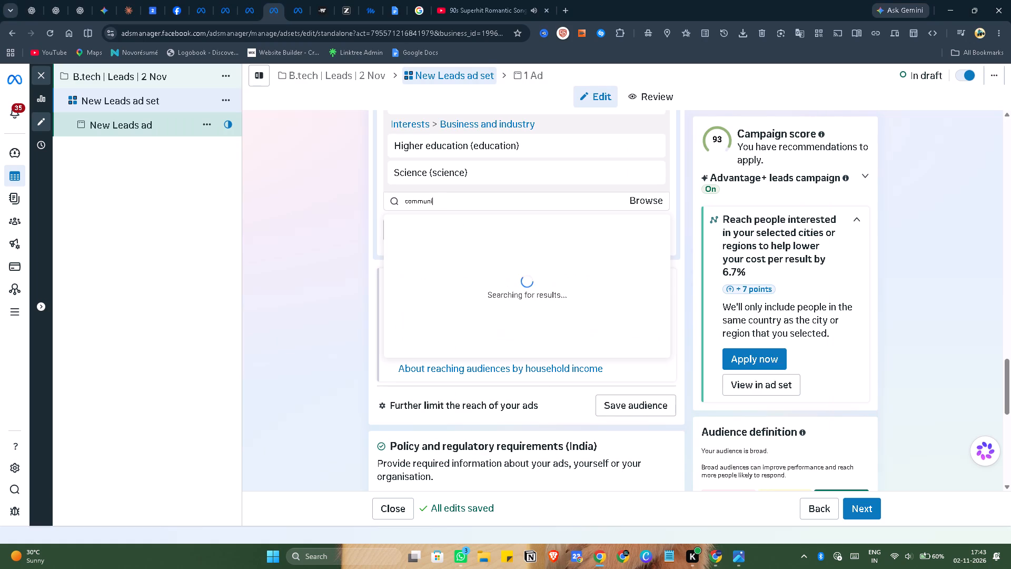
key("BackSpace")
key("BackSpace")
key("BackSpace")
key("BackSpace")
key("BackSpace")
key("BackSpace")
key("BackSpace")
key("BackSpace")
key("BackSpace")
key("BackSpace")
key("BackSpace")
Consult the reference screenshot, search for computer engineering and add the Computer engineering (engineering) interest.
key("alt+Tab")
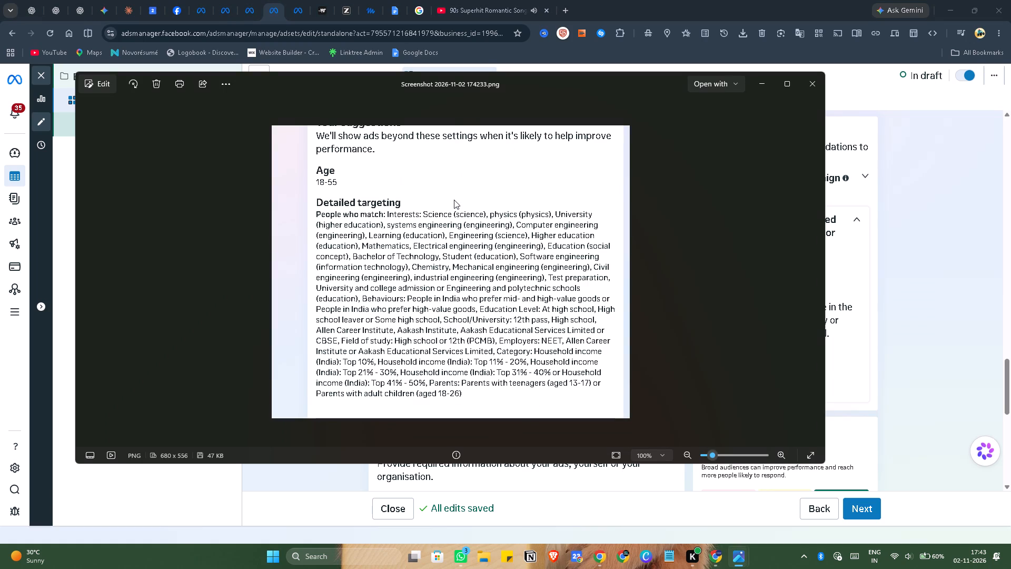
key("alt+Tab")
type("computer")
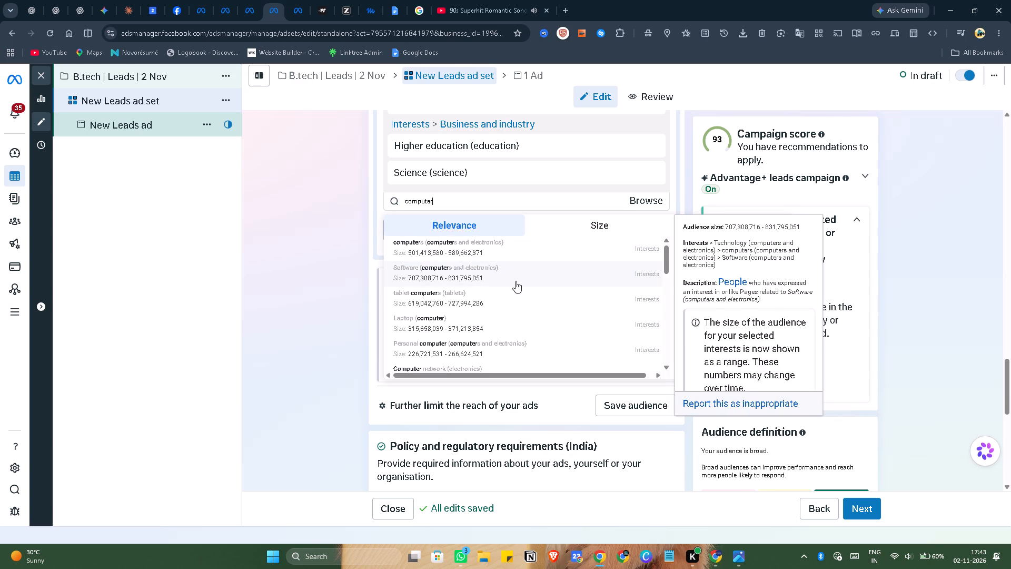
scroll(528, 307, "down", 1)
key("alt+Tab")
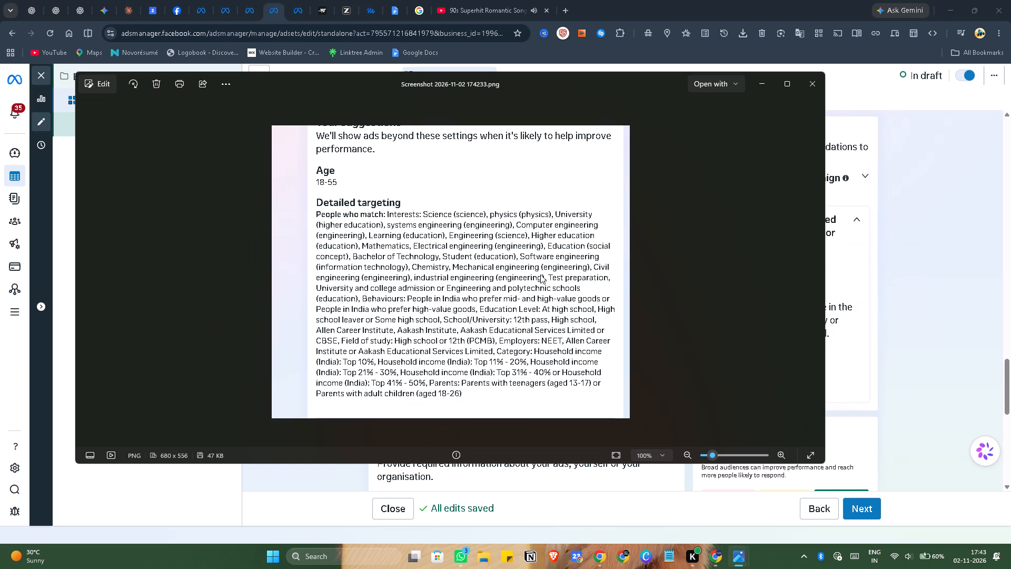
key("alt+Tab")
key("space")
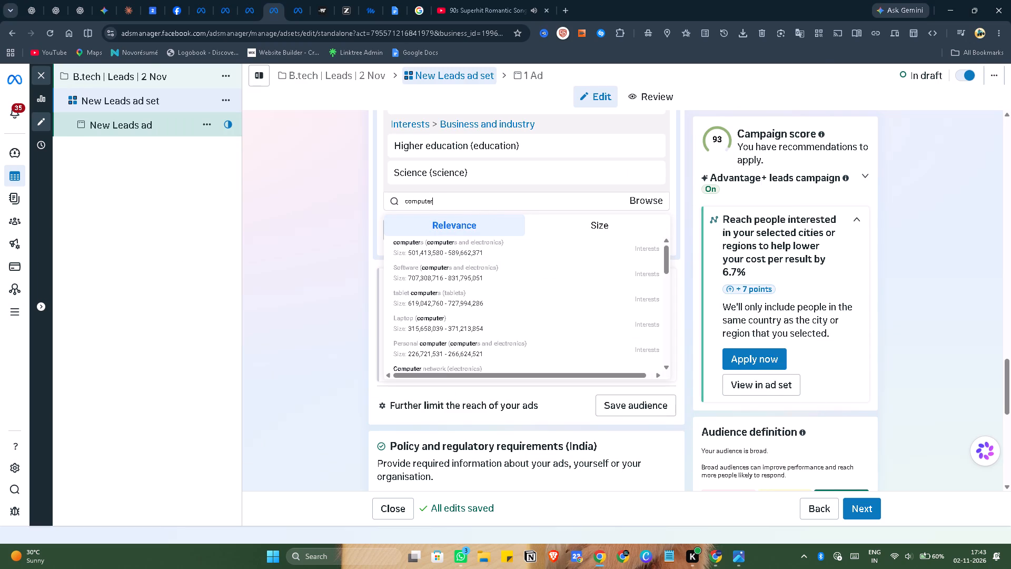
type("engi")
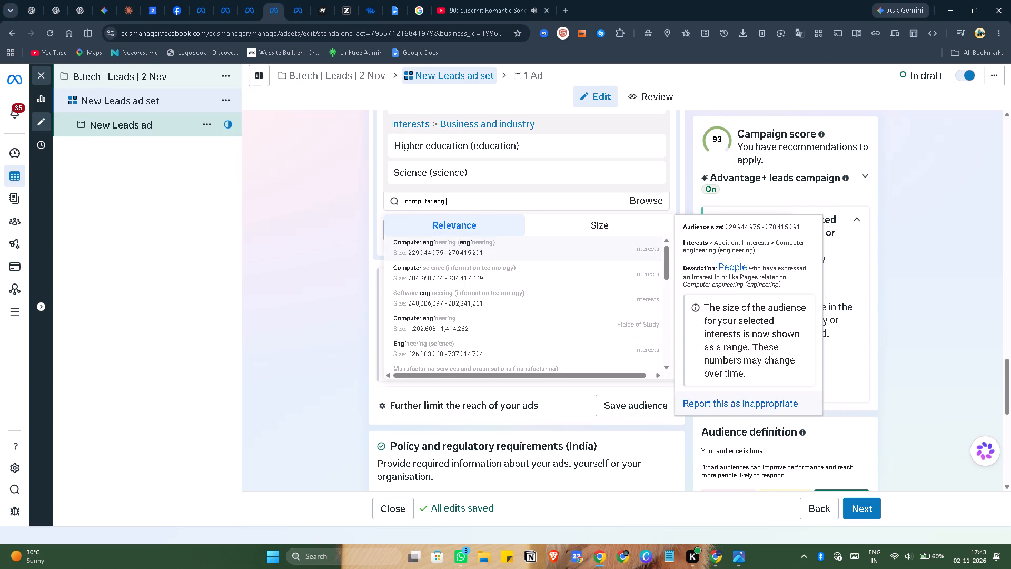
left_click(491, 247)
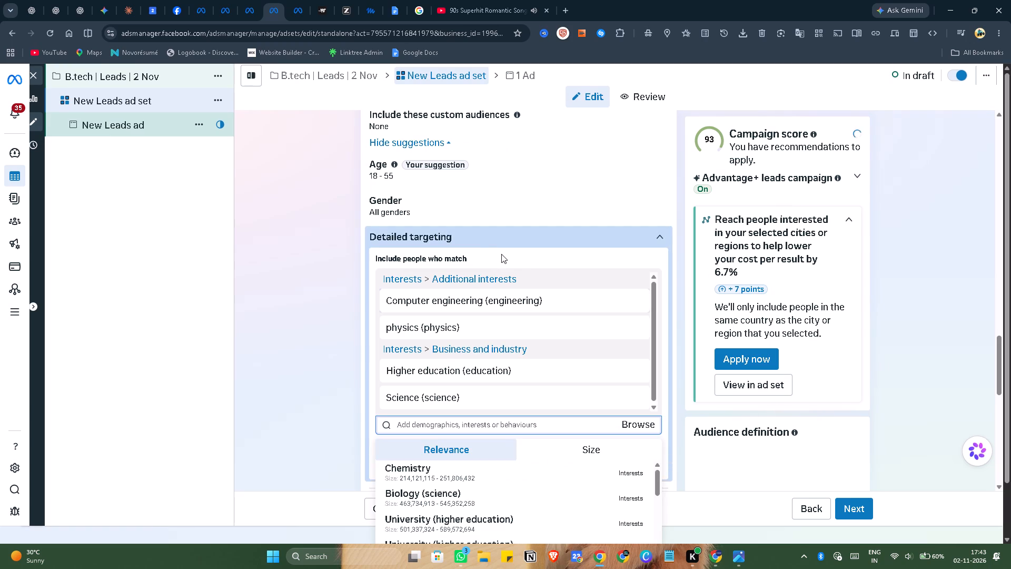
Recheck the reference screenshot, search the targeting options for engineering and add the systems engineering (engineering) interest.
key("alt+Tab")
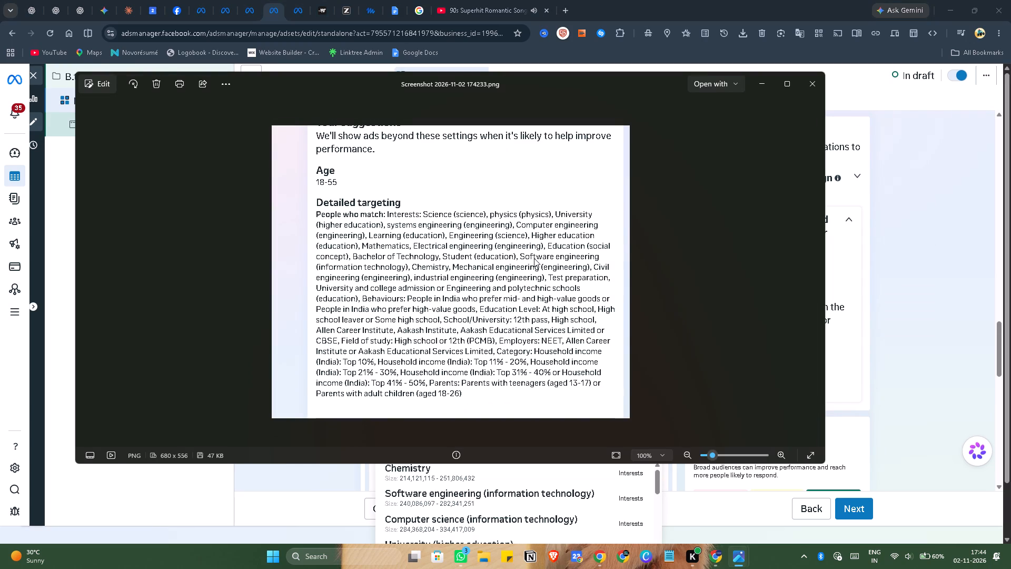
key("alt+Tab")
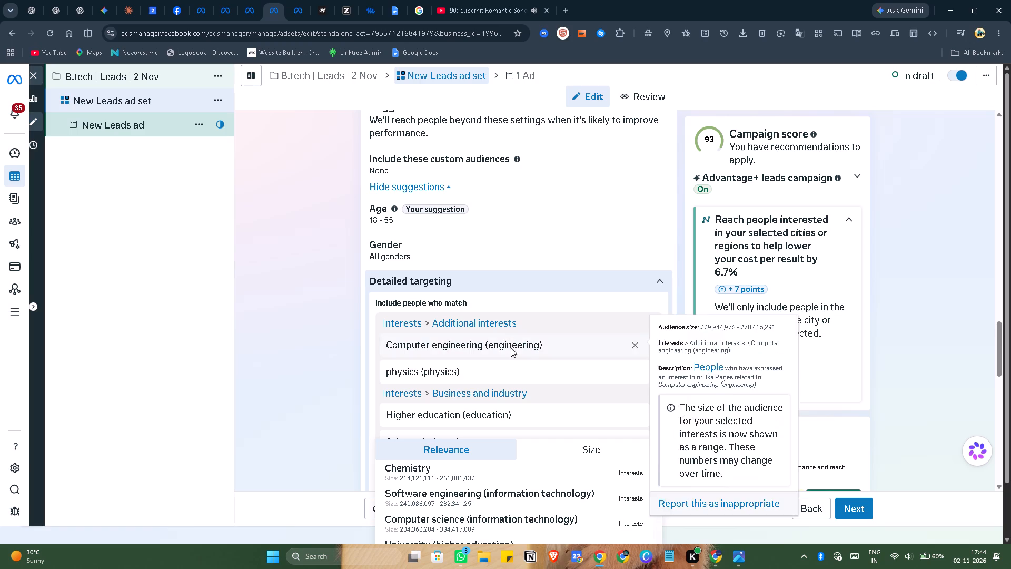
scroll(295, 342, "down", 9)
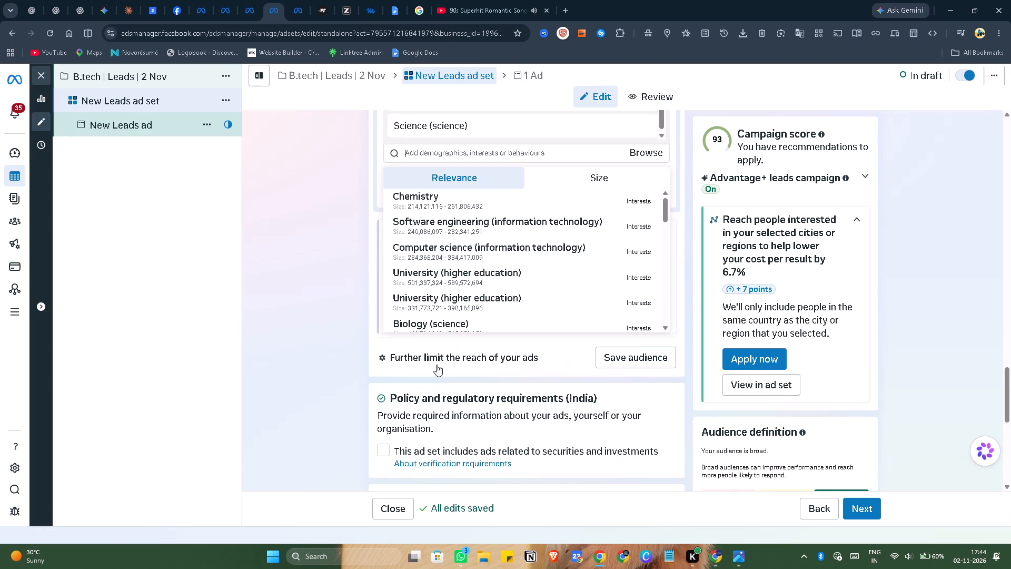
left_click(499, 153)
type("engineering")
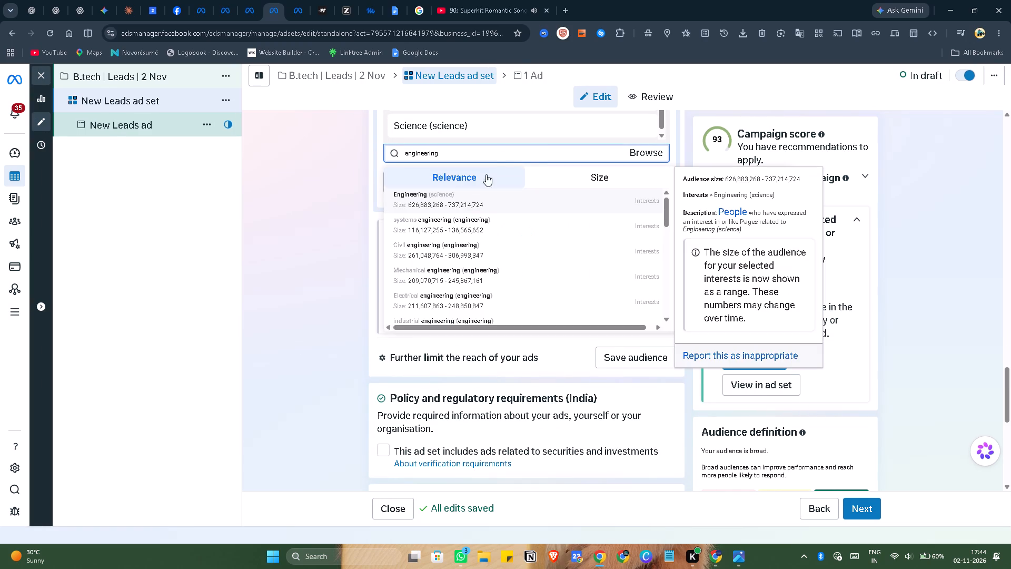
left_click(497, 222)
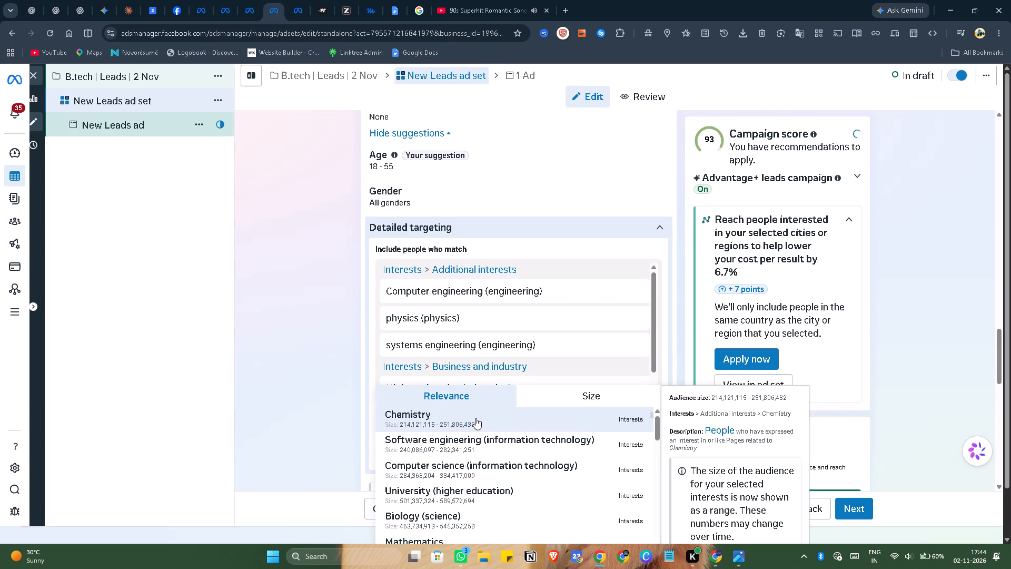
Add the suggested interests Software engineering (information technology), University (higher education) and Software development (software).
left_click(498, 444)
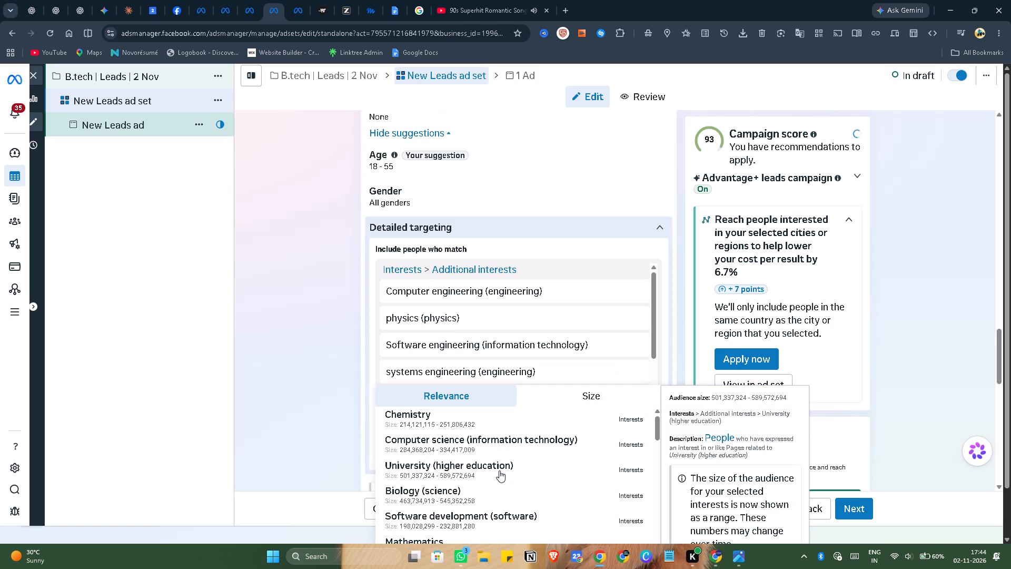
left_click(499, 470)
left_click(519, 466)
left_click(449, 463)
scroll(453, 442, "down", 3)
scroll(304, 346, "down", 6)
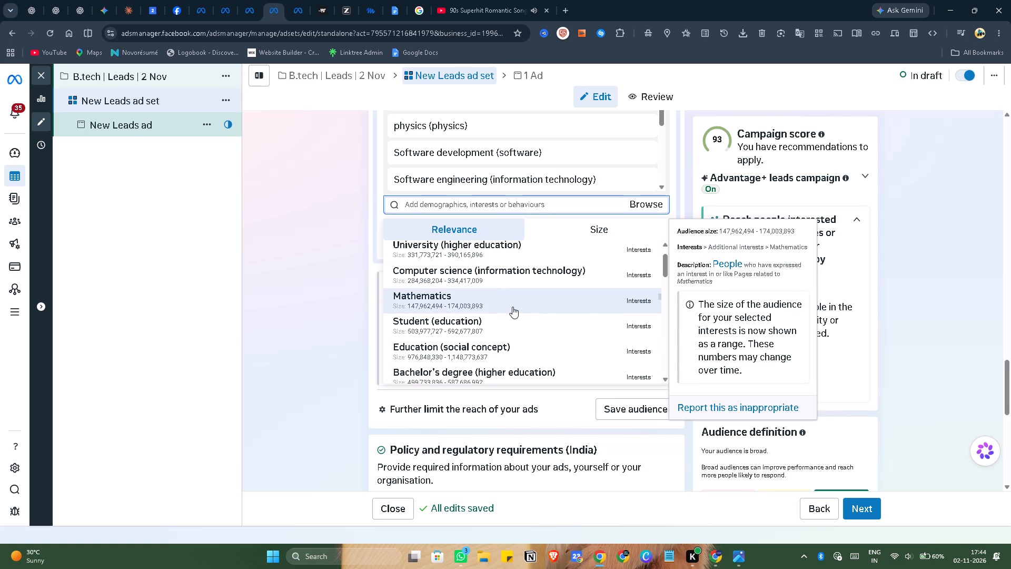
Compare with the reference screenshot, search for math and add the Mathematics interest to detailed targeting.
key("alt+Tab")
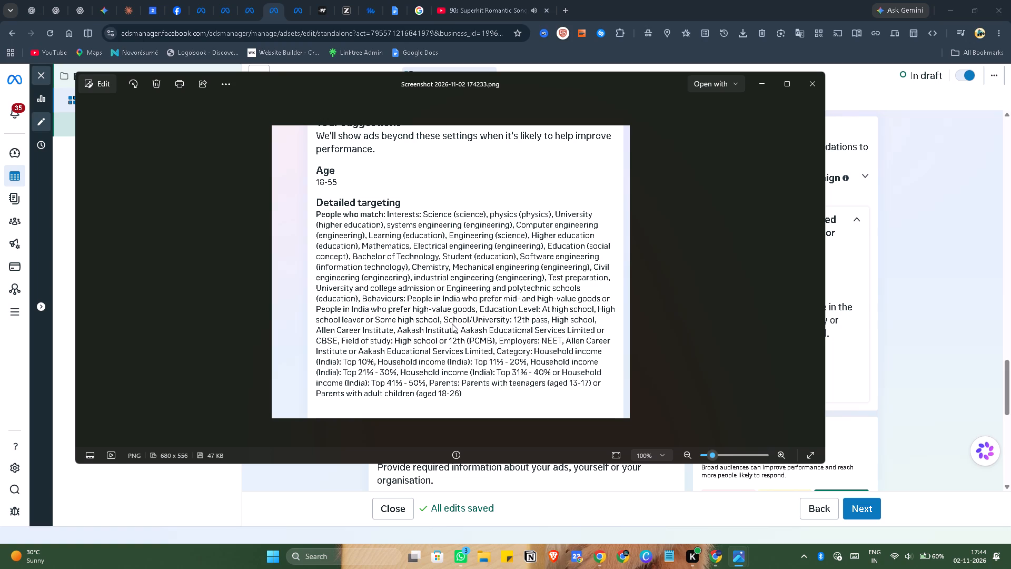
key("alt+Tab")
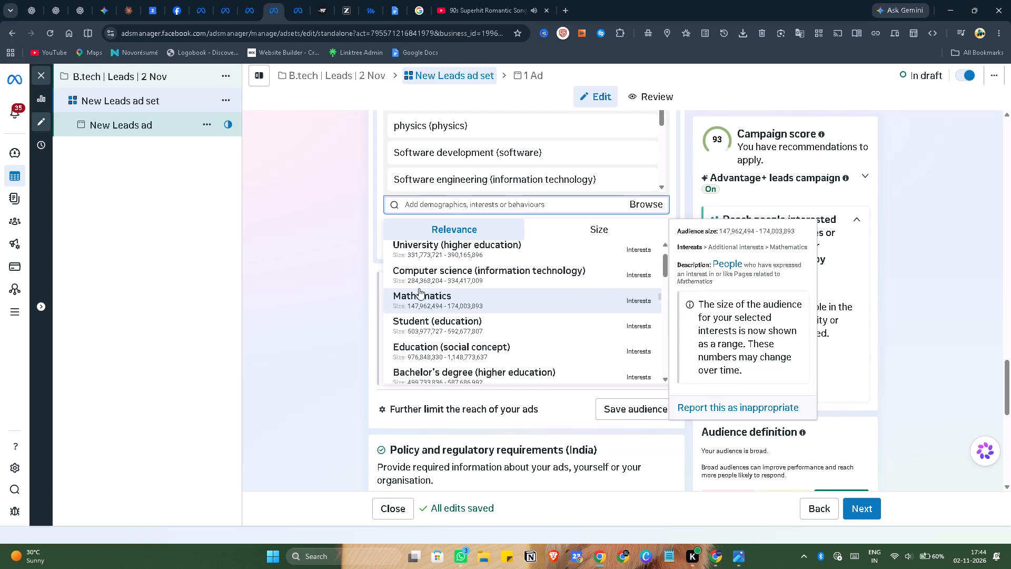
left_click(454, 206)
type("math")
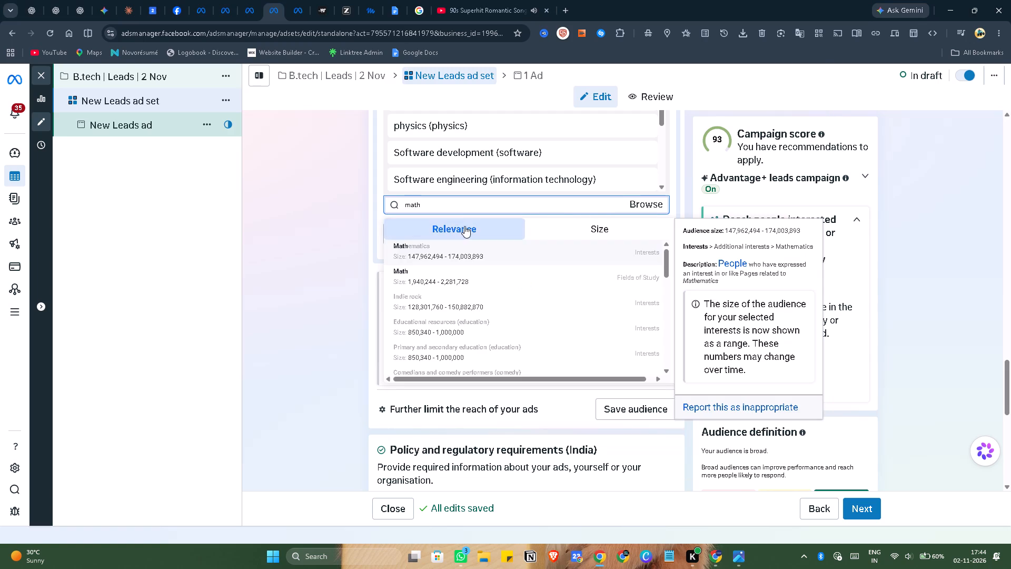
left_click(462, 248)
key("alt+Tab")
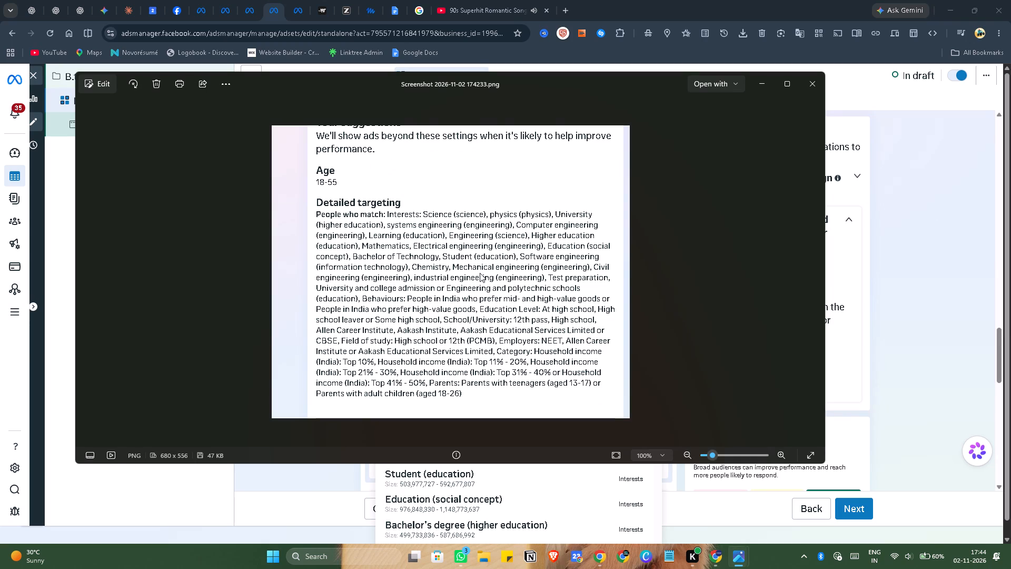
Search the detailed targeting options for software engi and add the Software engineering field of study.
key("alt+Tab")
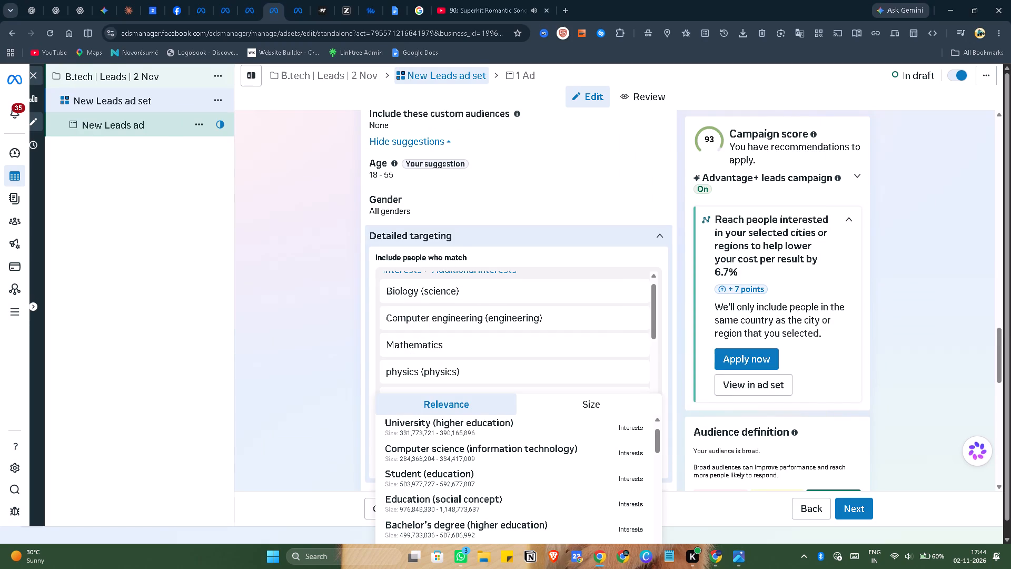
scroll(291, 394, "down", 5)
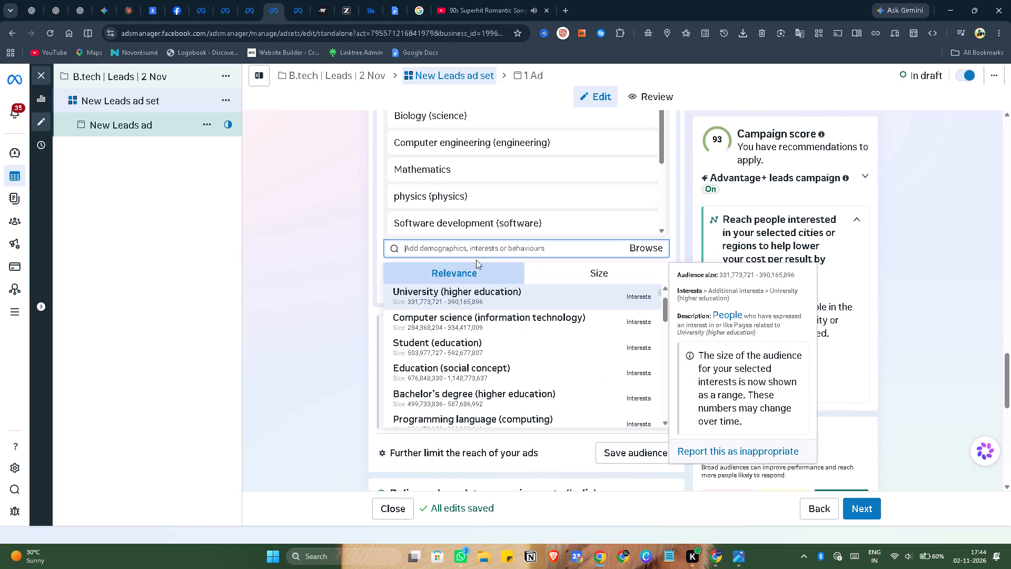
left_click(478, 247)
type("software")
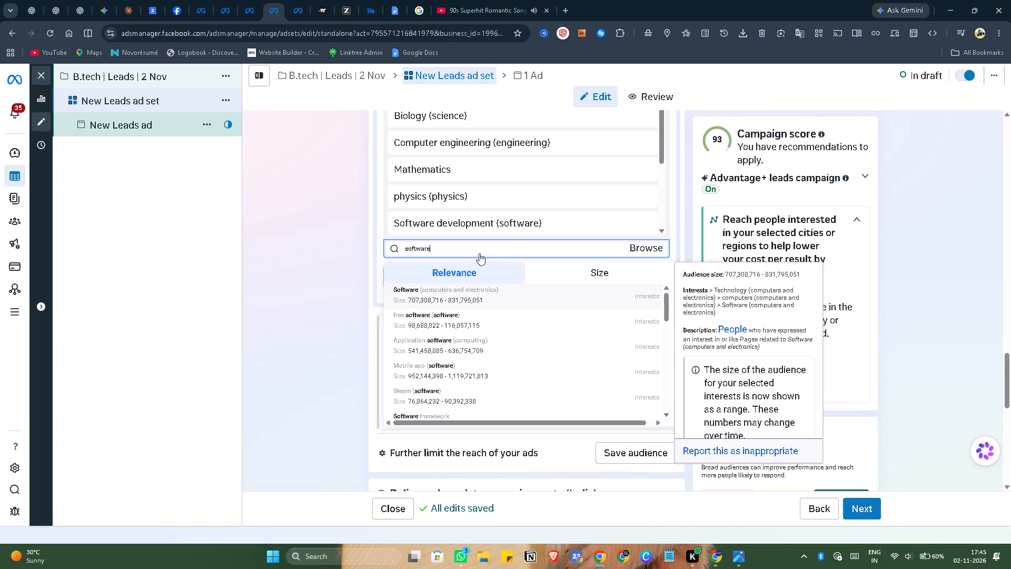
key("space")
type("engi")
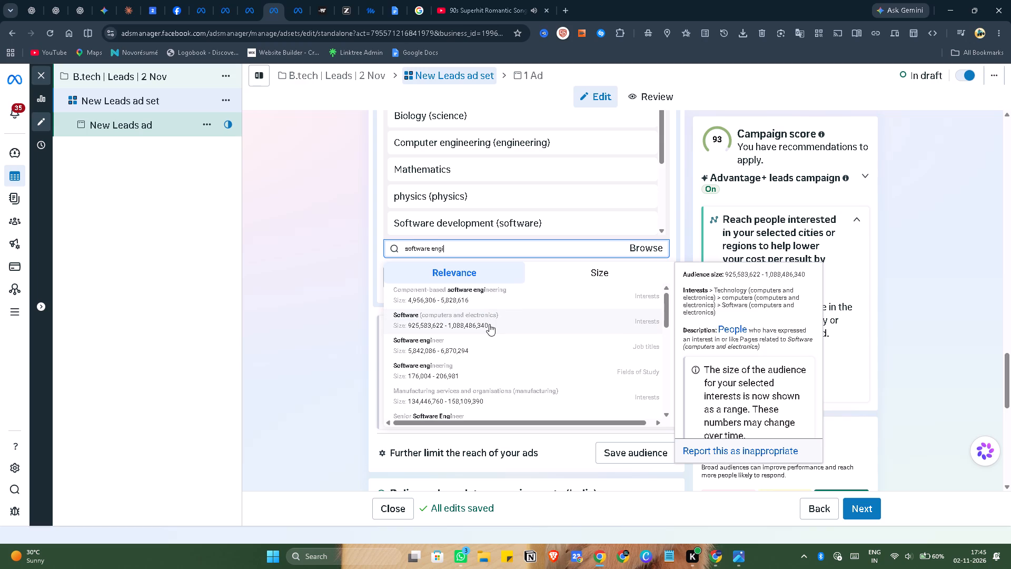
left_click(497, 370)
Consult the reference screenshot, search for mechanical and add the Mechanical engineering (engineering) interest.
key("alt+Tab")
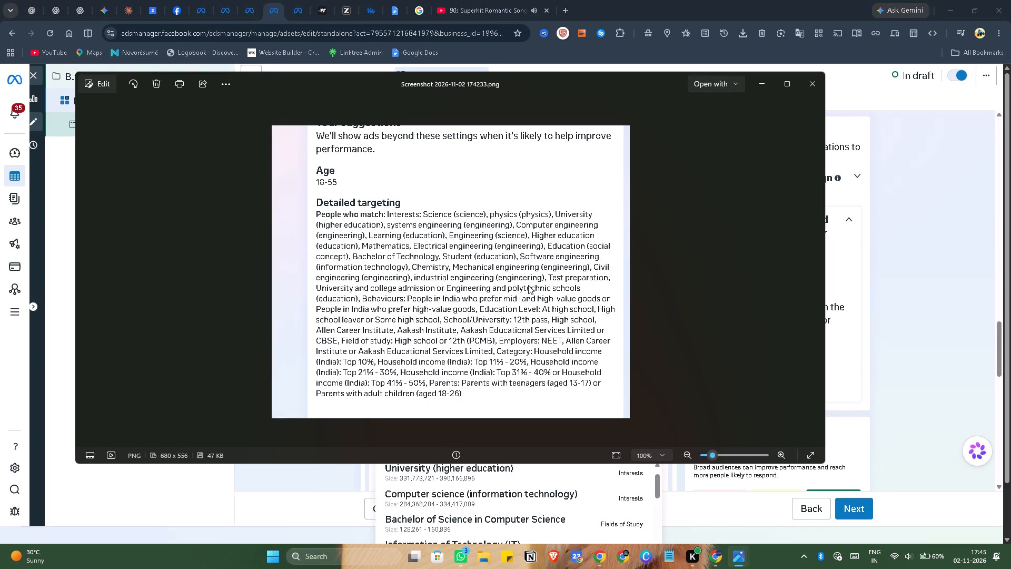
key("alt+Tab")
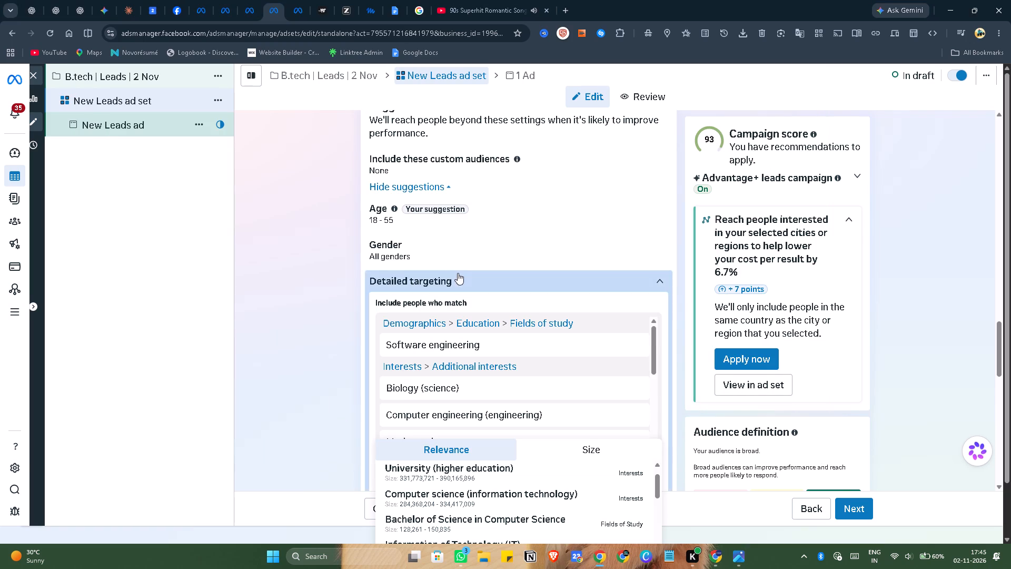
scroll(331, 400, "down", 2)
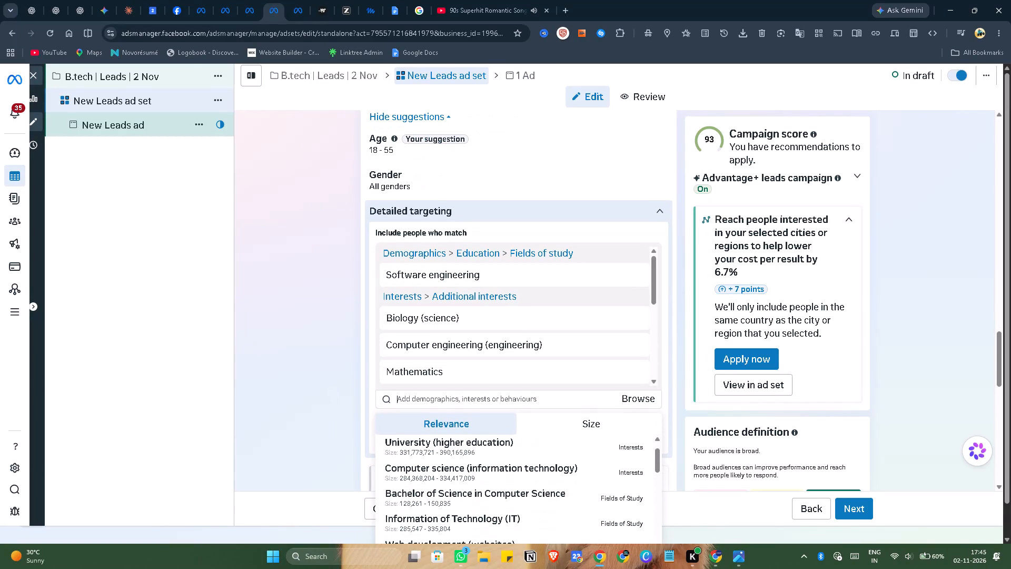
left_click(417, 397)
type("mechanical")
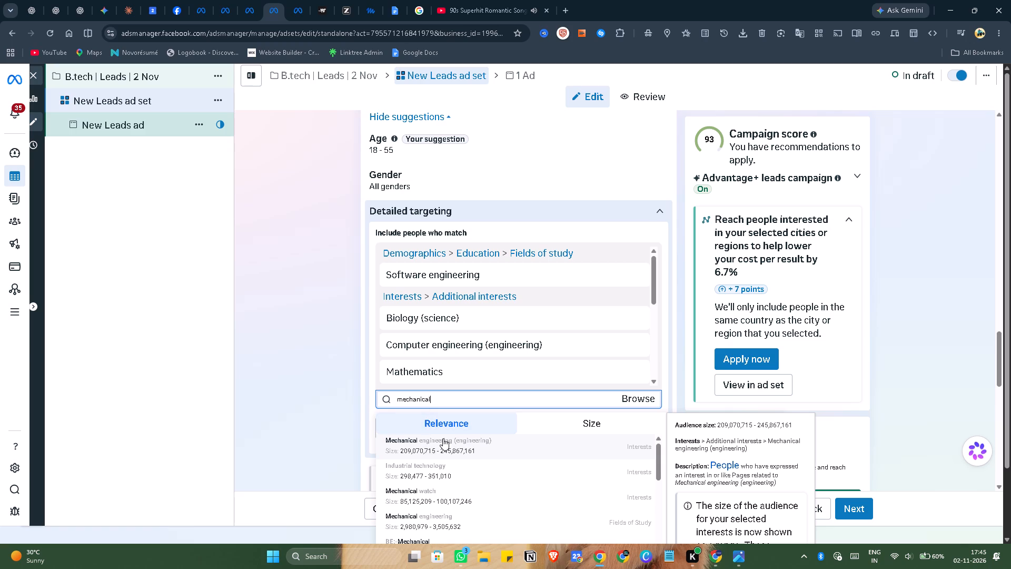
left_click(450, 451)
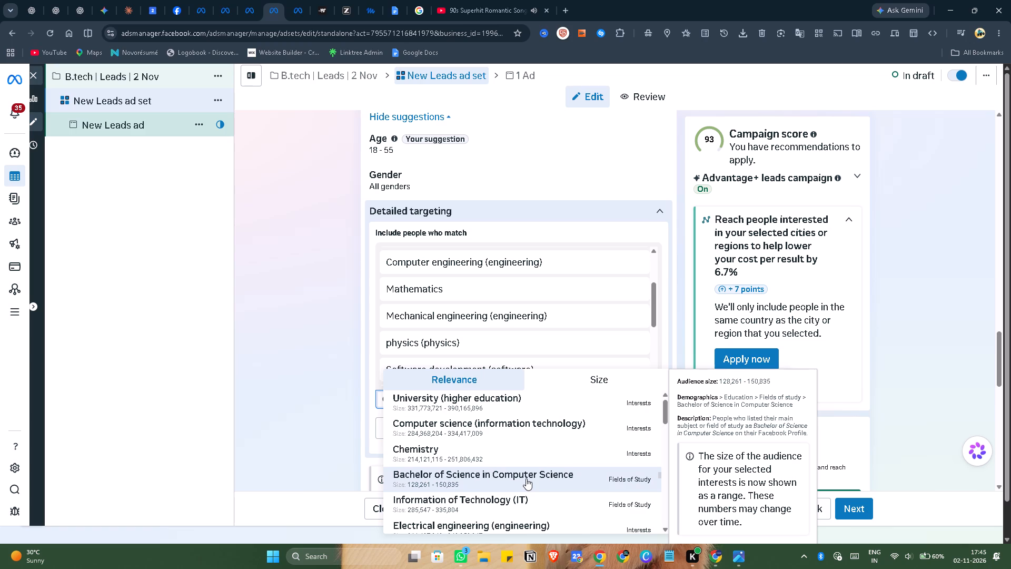
Add the suggested Electrical engineering (engineering) interest to detailed targeting and close the suggestions.
scroll(522, 469, "down", 2)
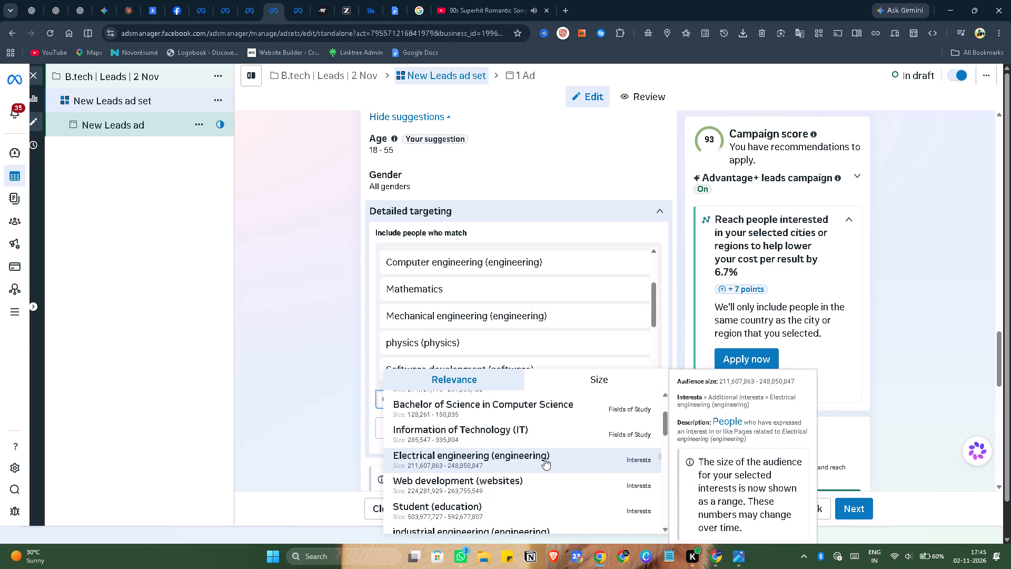
left_click(544, 458)
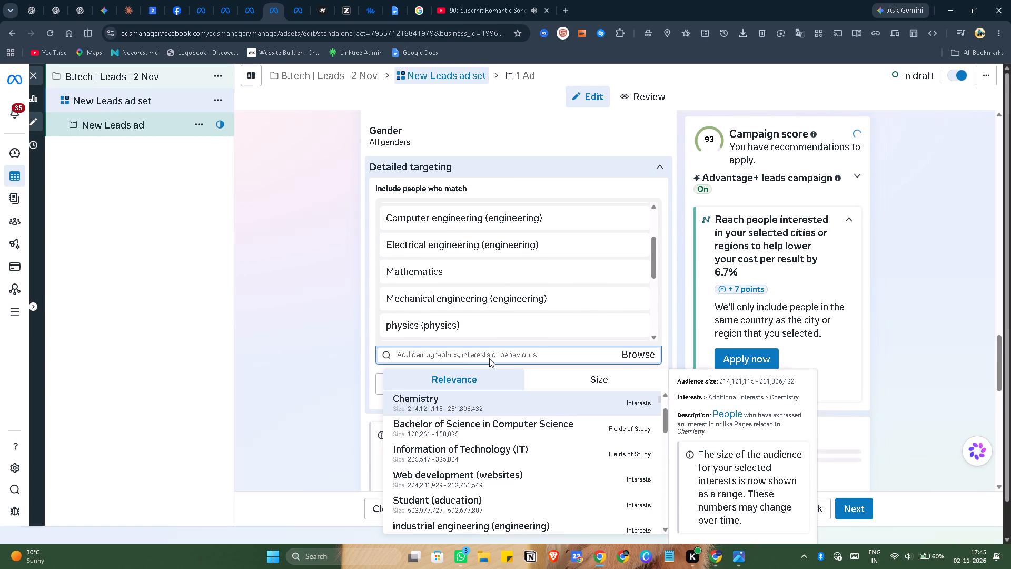
left_click(489, 358)
left_click(321, 360)
scroll(320, 360, "down", 3)
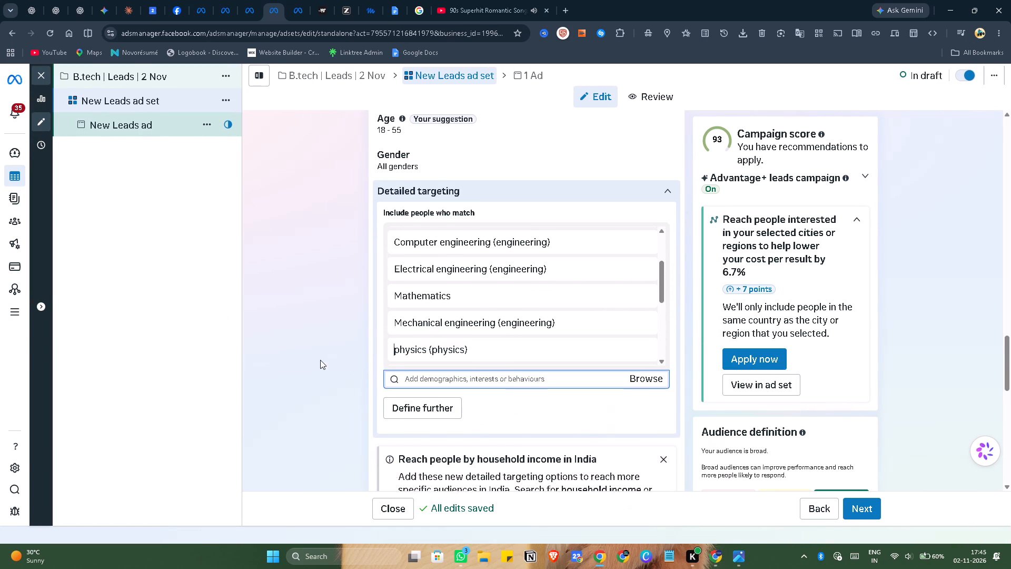
Recheck the reference screenshot, search the targeting options for civil and add the Civil engineering (engineering) interest.
left_click(503, 296)
key("alt+Tab")
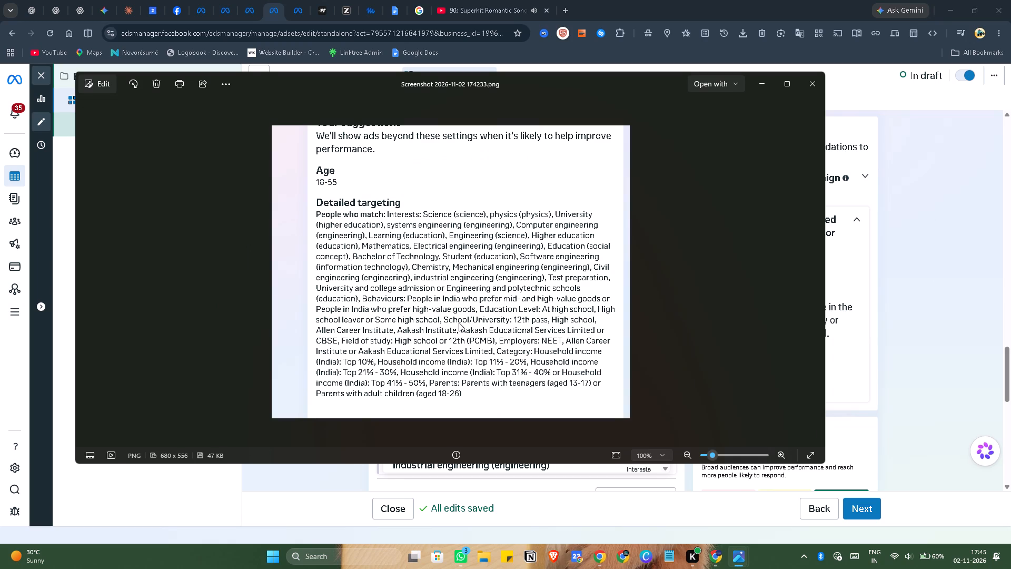
key("alt+Tab")
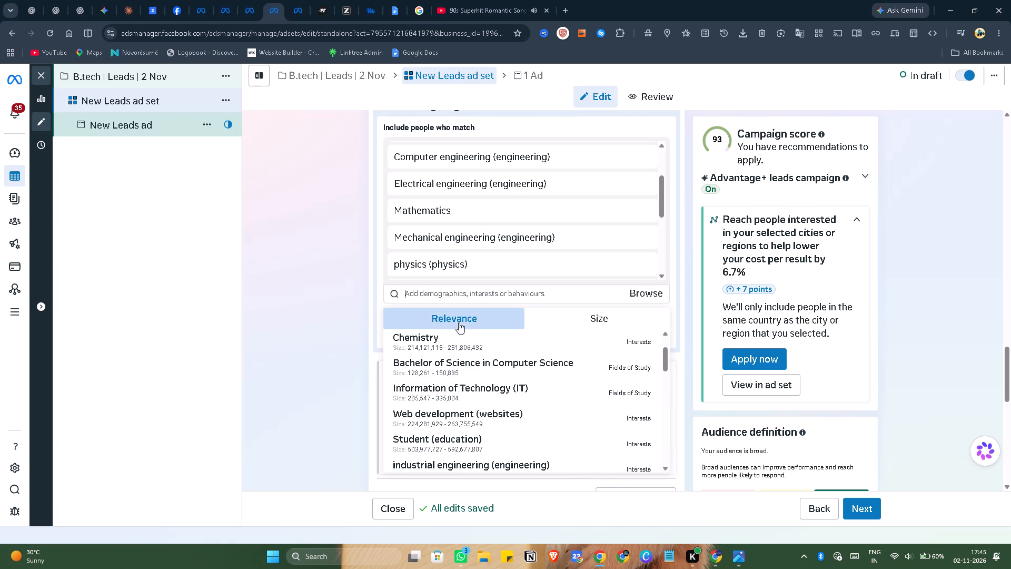
key("alt+Tab")
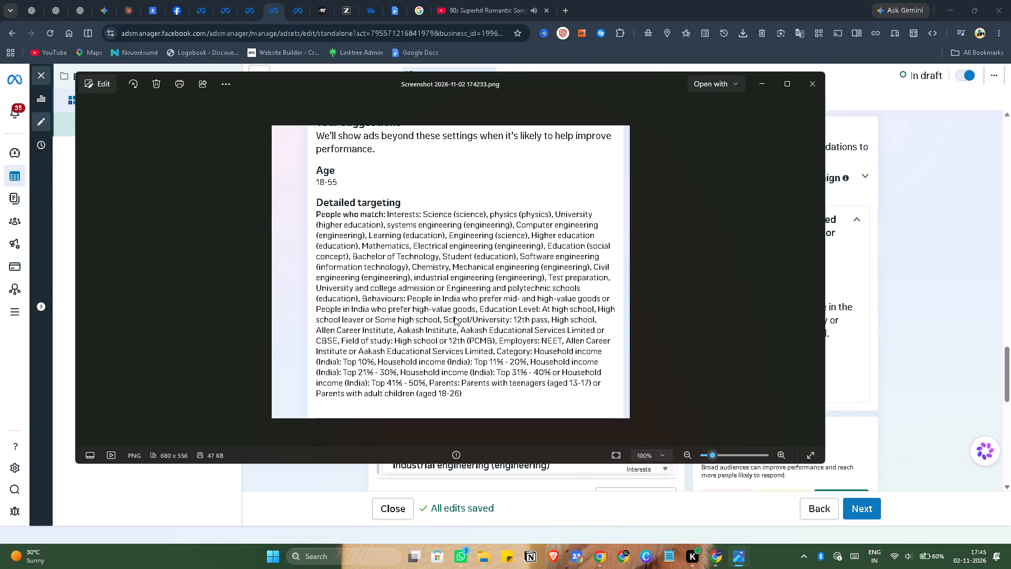
key("alt+Tab")
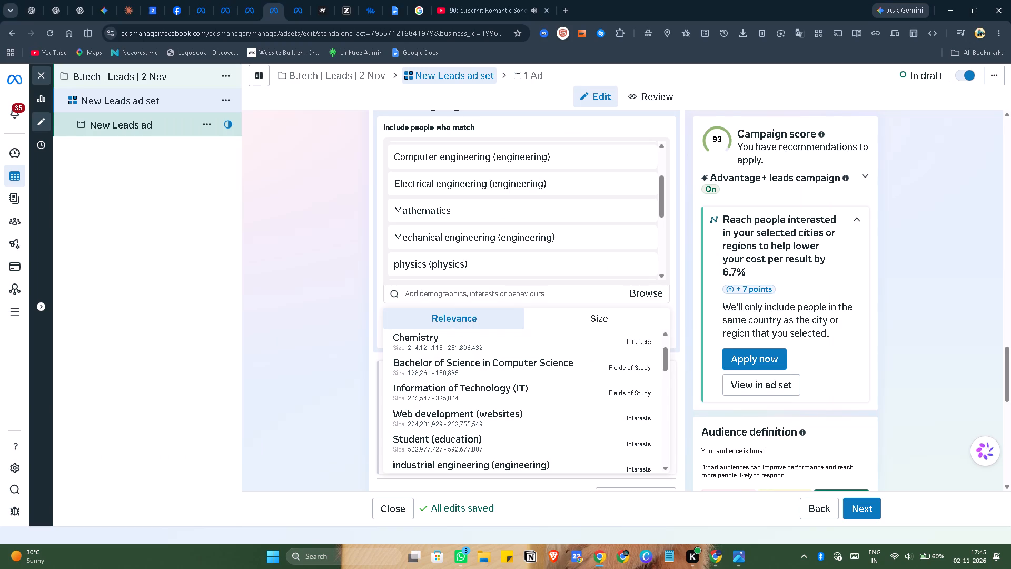
left_click(446, 291)
type("civilengineering")
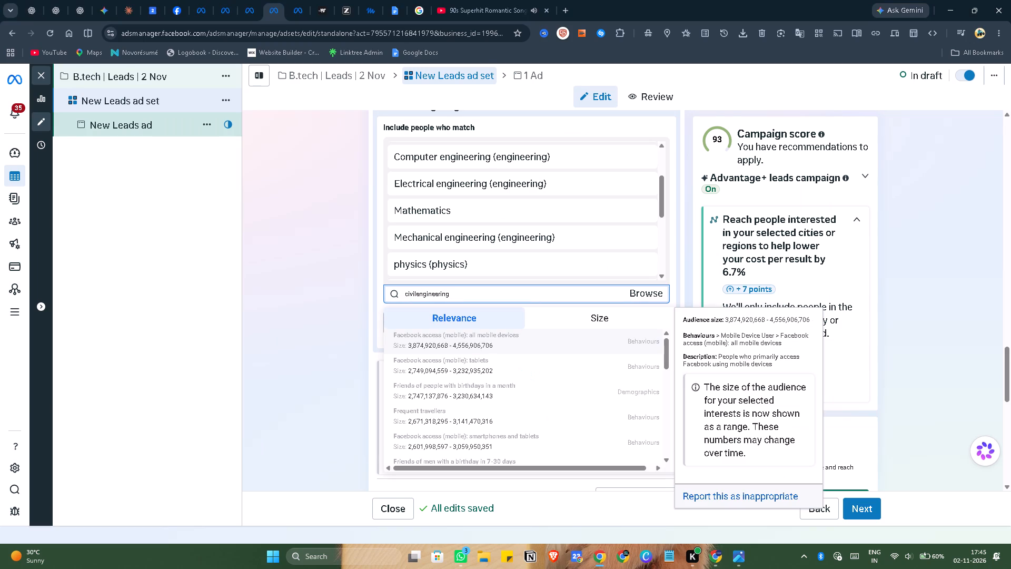
key("BackSpace")
key("BackSpace")
key("BackSpace")
key("BackSpace")
key("BackSpace")
key("BackSpace")
key("BackSpace")
key("BackSpace")
key("BackSpace")
key("BackSpace")
key("BackSpace")
key("space")
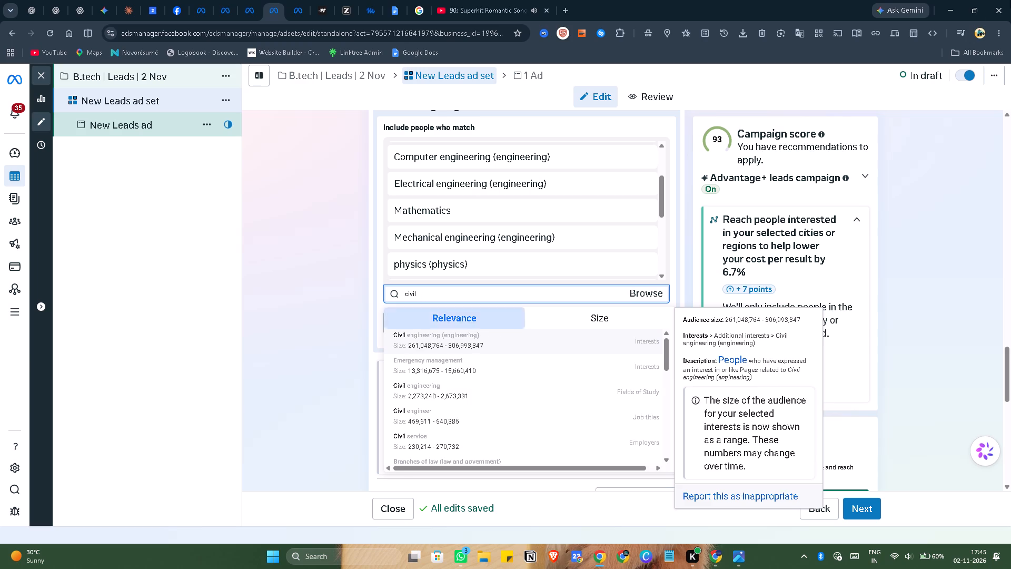
left_click(539, 342)
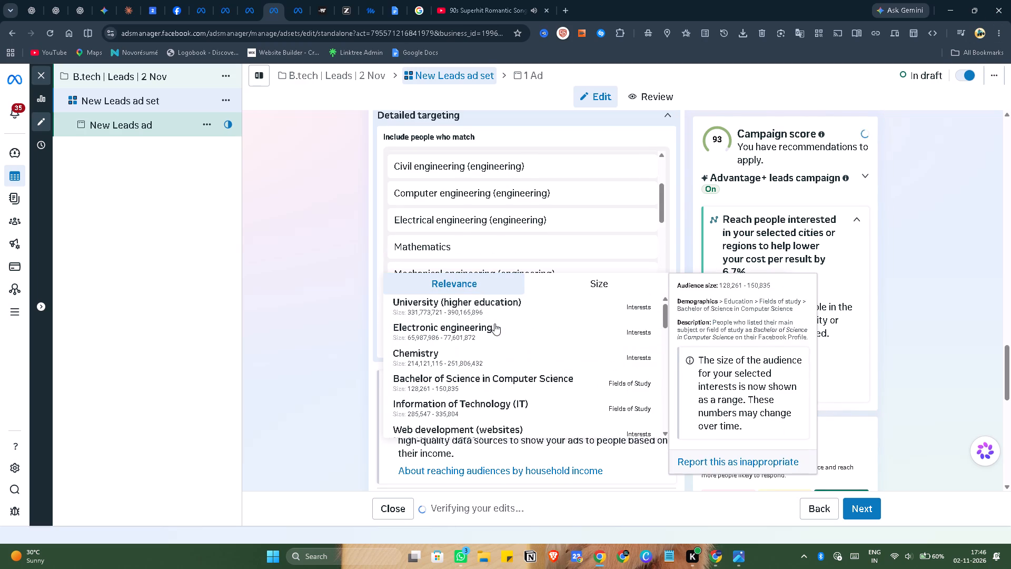
Add the suggested interests Electronic engineering and Web development (websites) to detailed targeting.
left_click(519, 338)
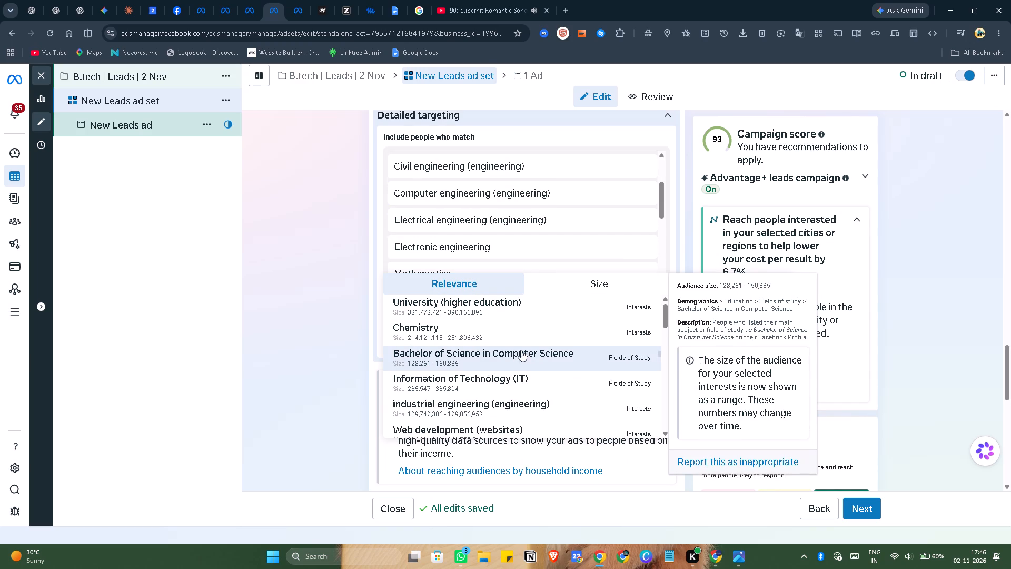
scroll(529, 335, "down", 4)
scroll(525, 324, "up", 1)
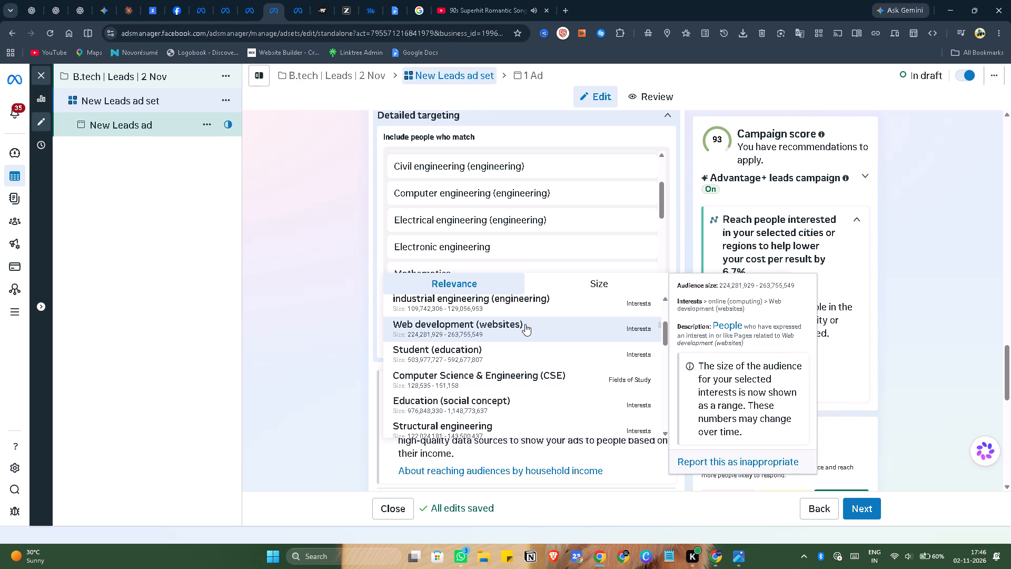
left_click(525, 324)
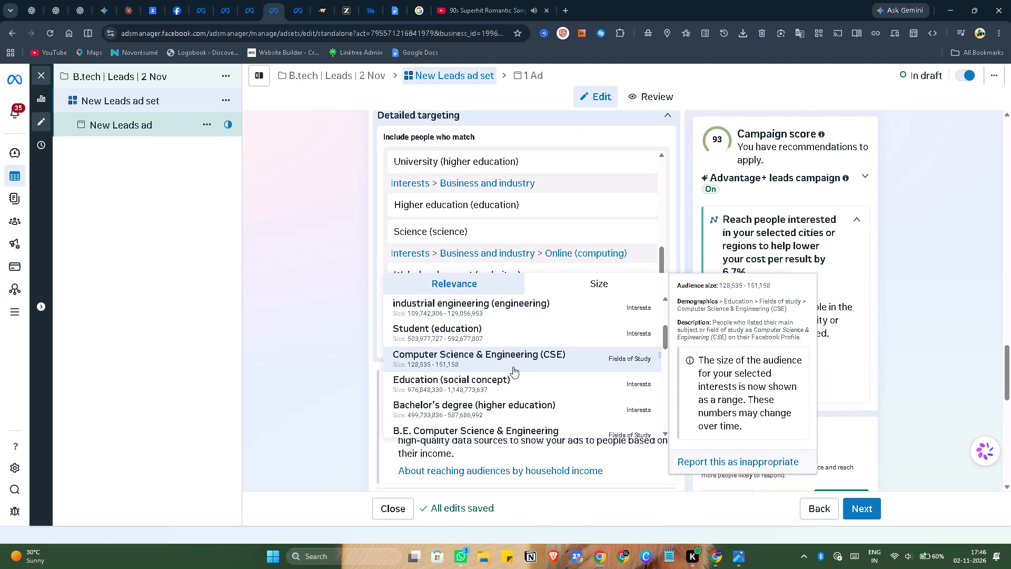
Look through the remaining suggested targeting options and compare them with the reference screenshot's detailed targeting list.
scroll(509, 339, "down", 3)
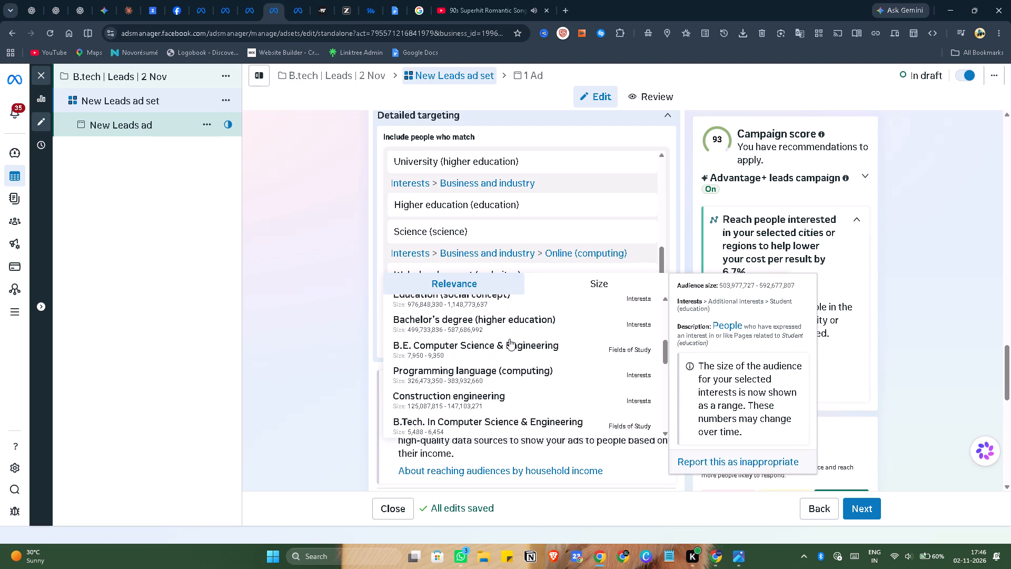
scroll(519, 346, "up", 1)
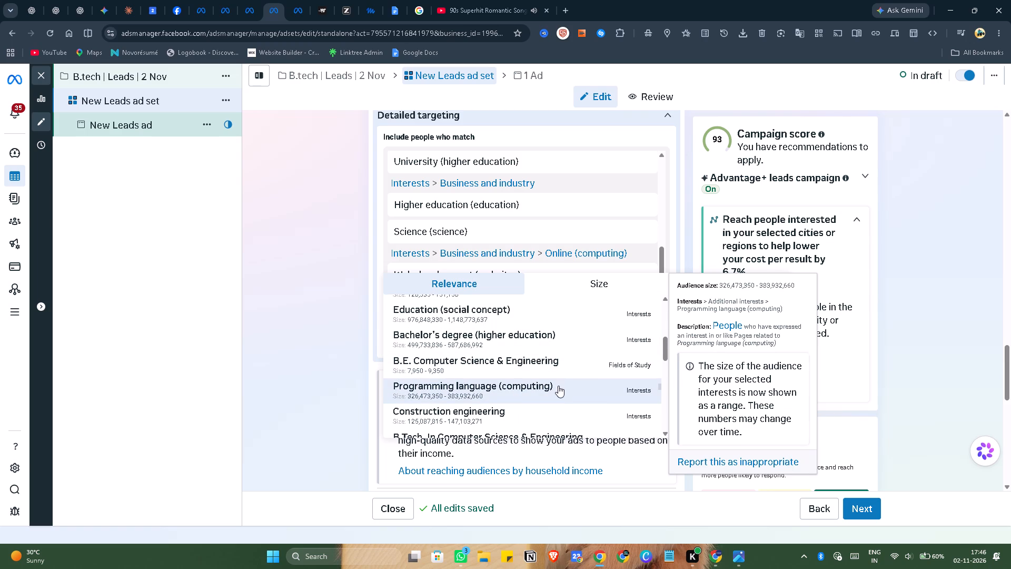
scroll(556, 354, "down", 3)
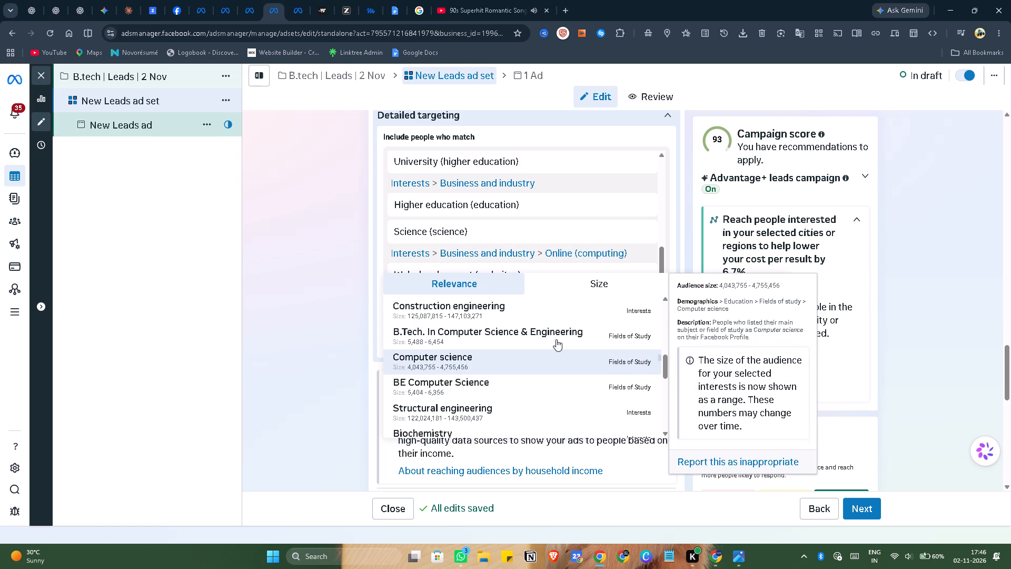
scroll(558, 332, "down", 2)
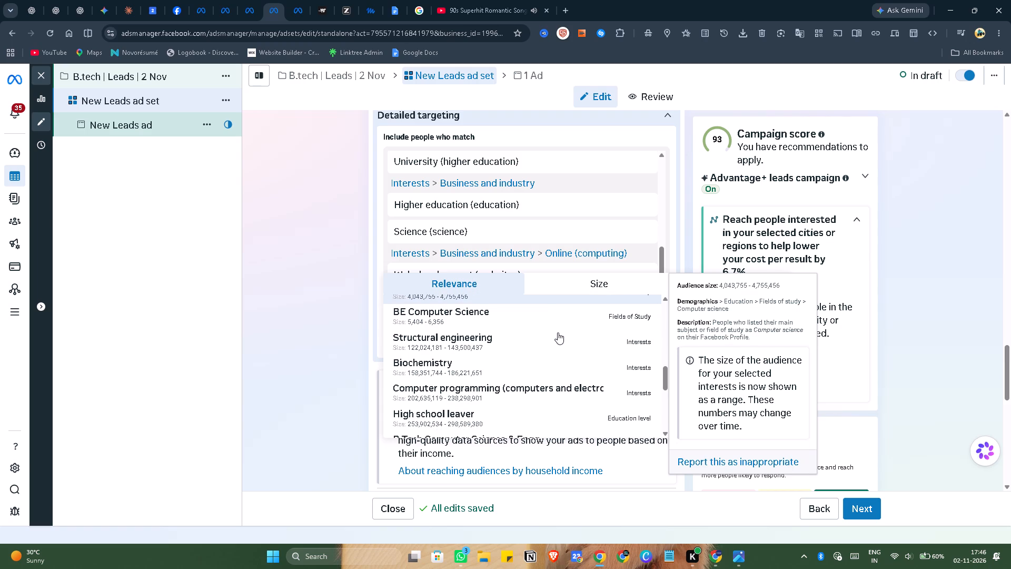
scroll(509, 338, "down", 2)
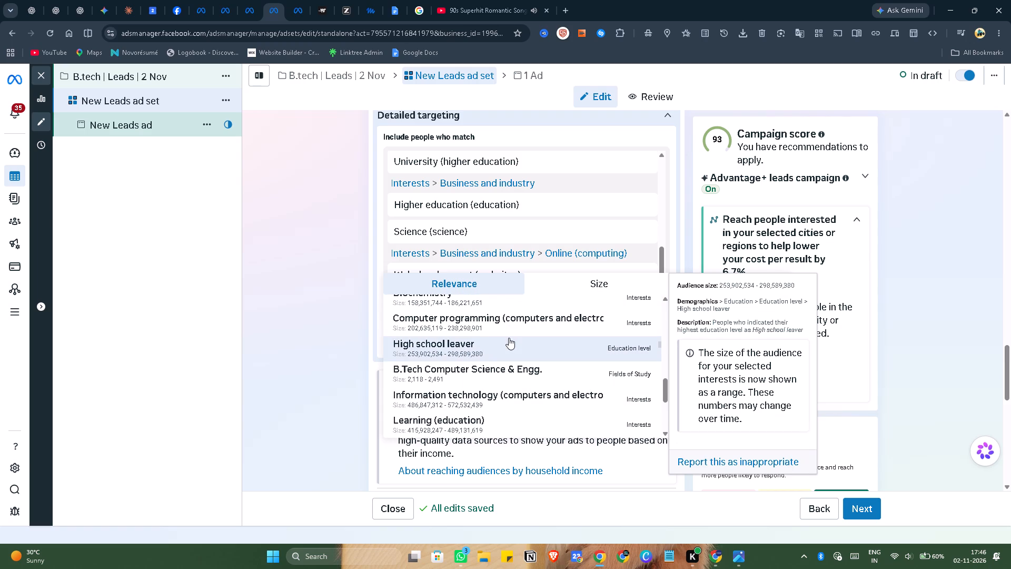
scroll(501, 372, "down", 1)
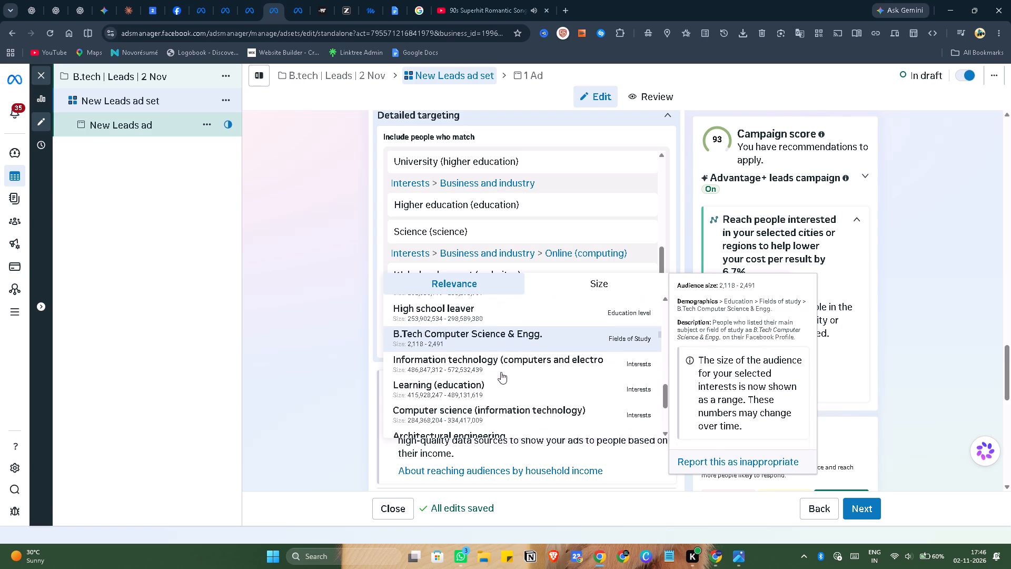
scroll(501, 371, "down", 1)
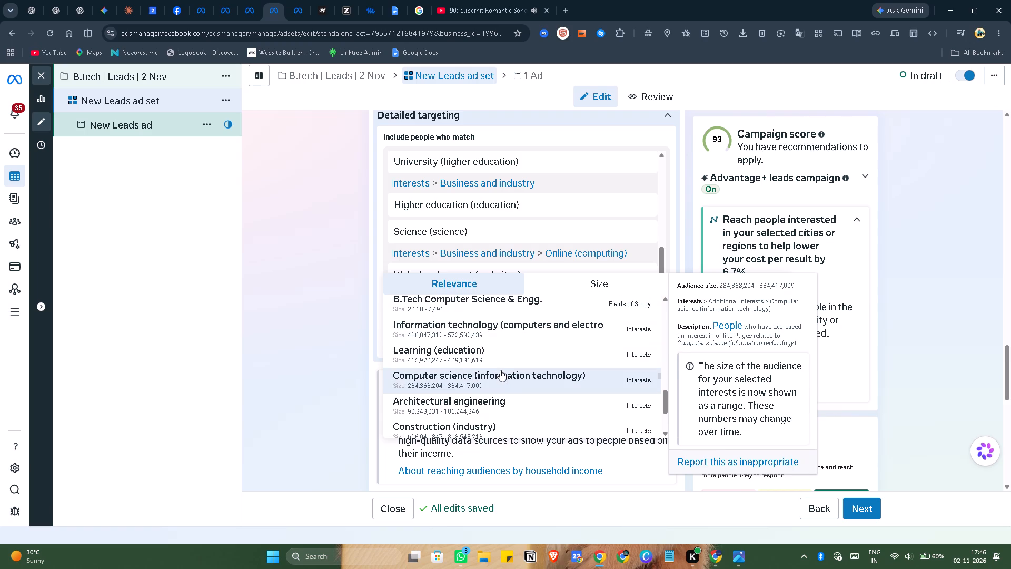
scroll(500, 370, "down", 2)
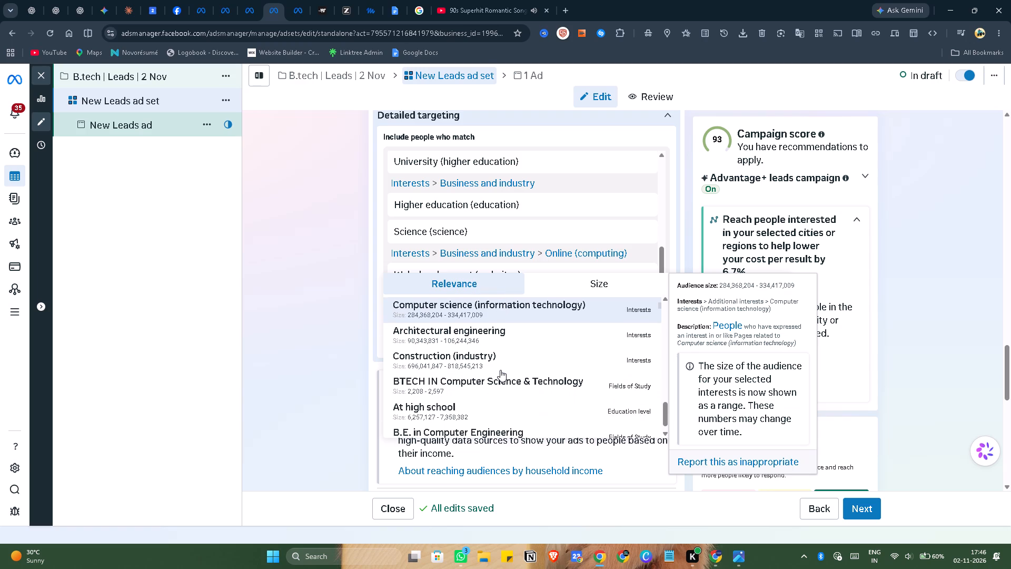
scroll(500, 370, "down", 4)
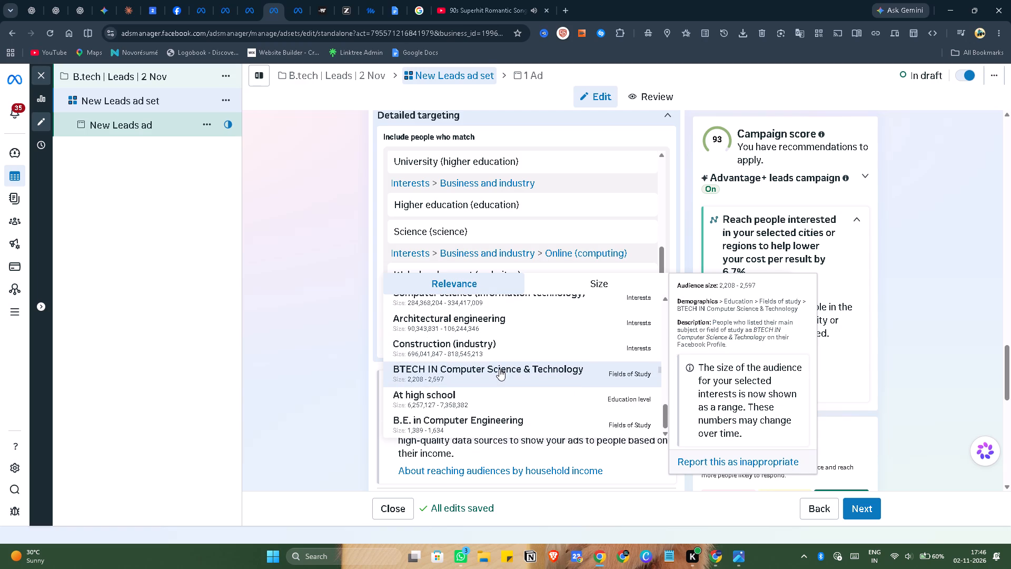
scroll(499, 369, "down", 6)
scroll(502, 369, "up", 6)
key("alt+Tab")
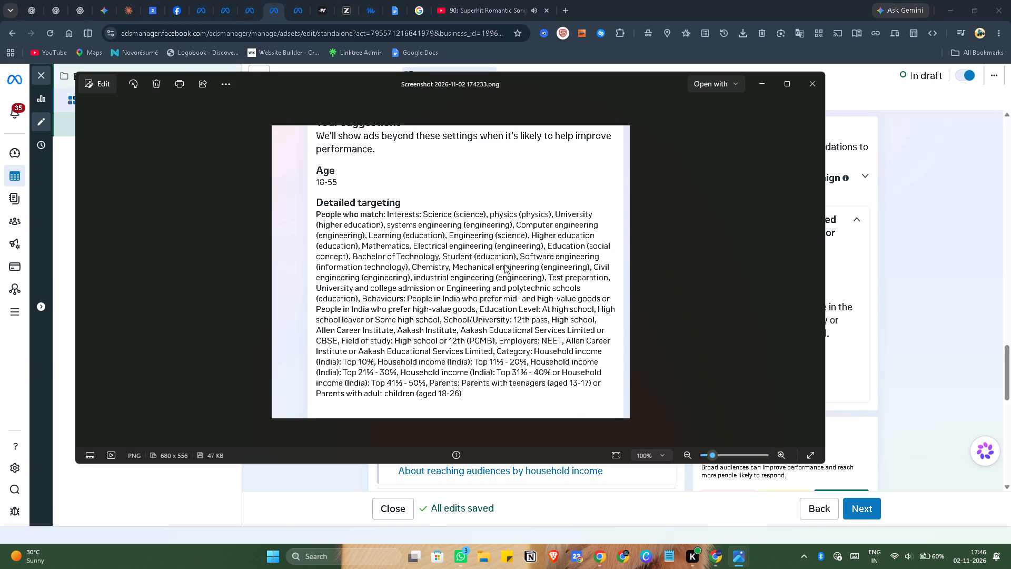
Search the detailed targeting options for akash and Allen to look for the coaching institutes listed in the reference screenshot.
key("alt+Tab")
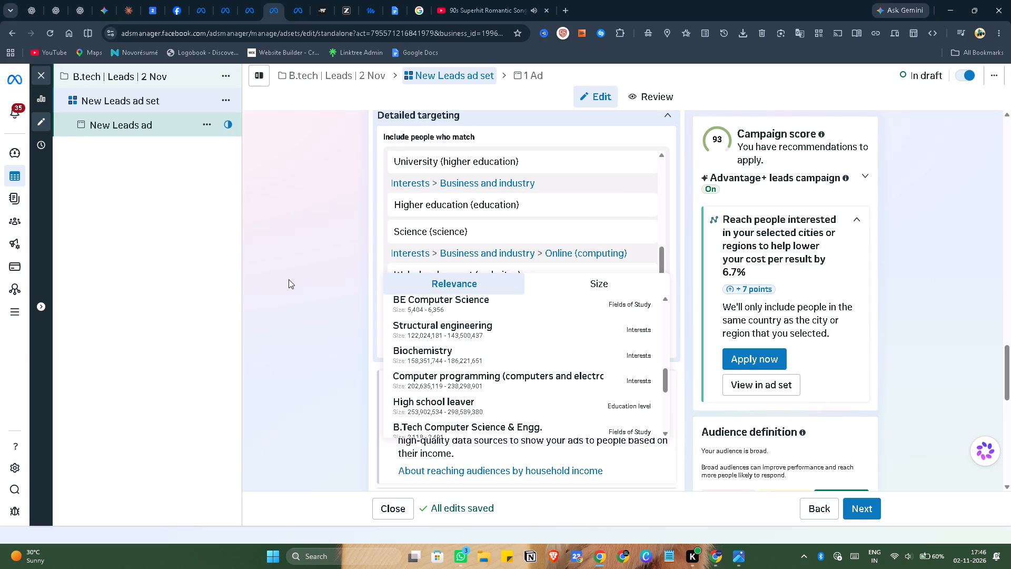
left_click(289, 279)
left_click(455, 300)
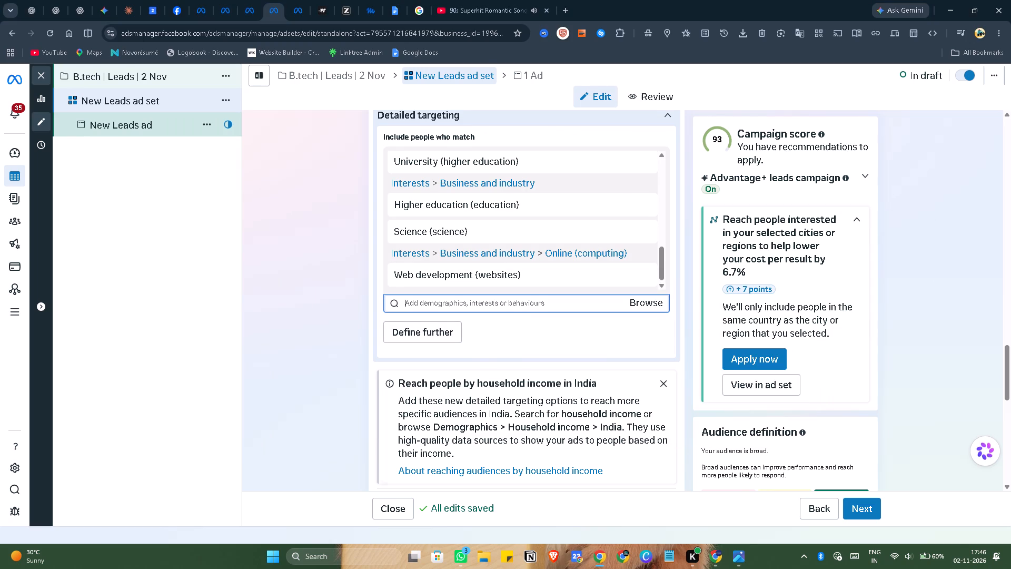
type("akash")
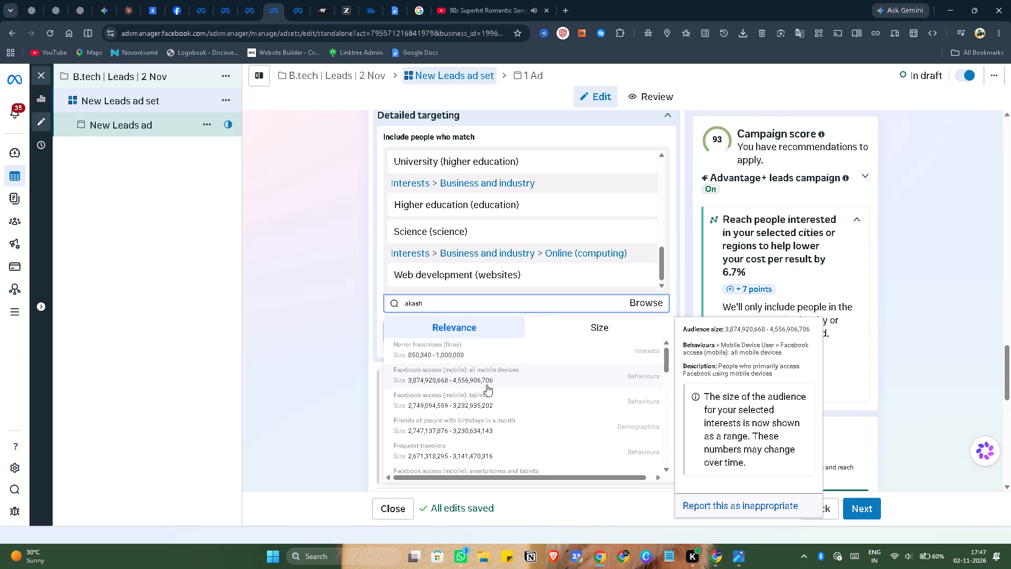
scroll(487, 385, "down", 7)
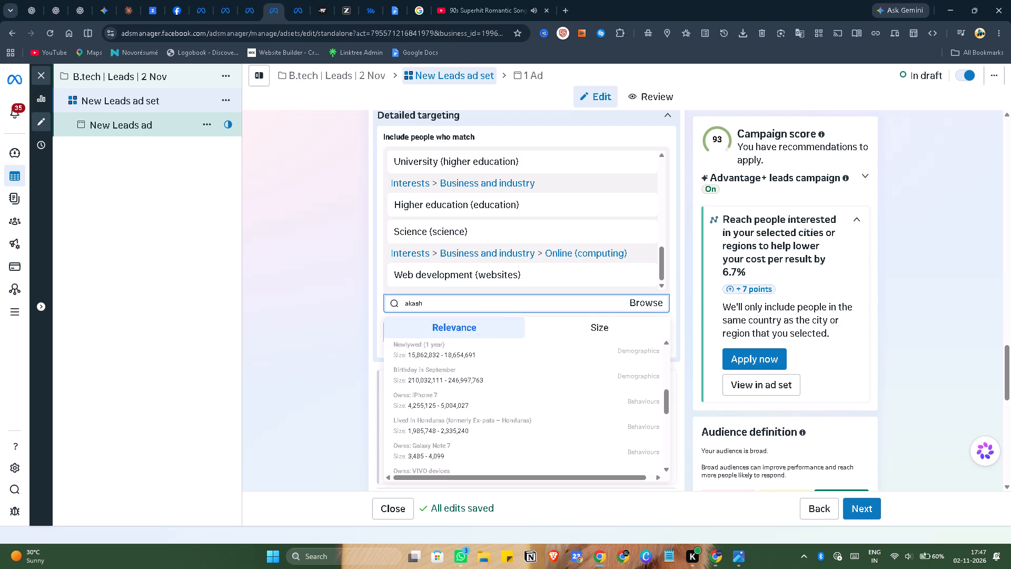
left_click(508, 306)
type("Allen")
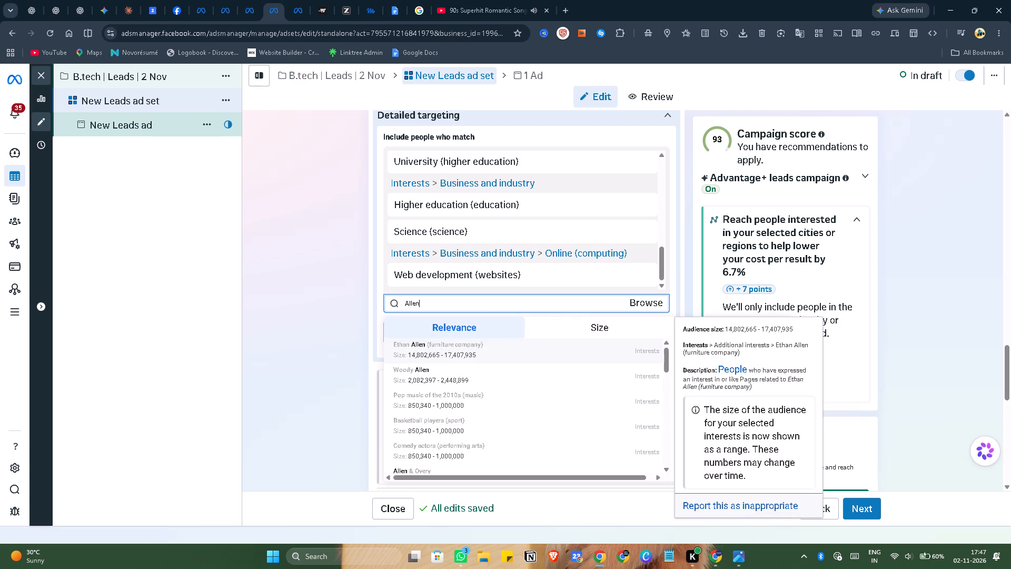
key("c")
key("BackSpace")
key("space")
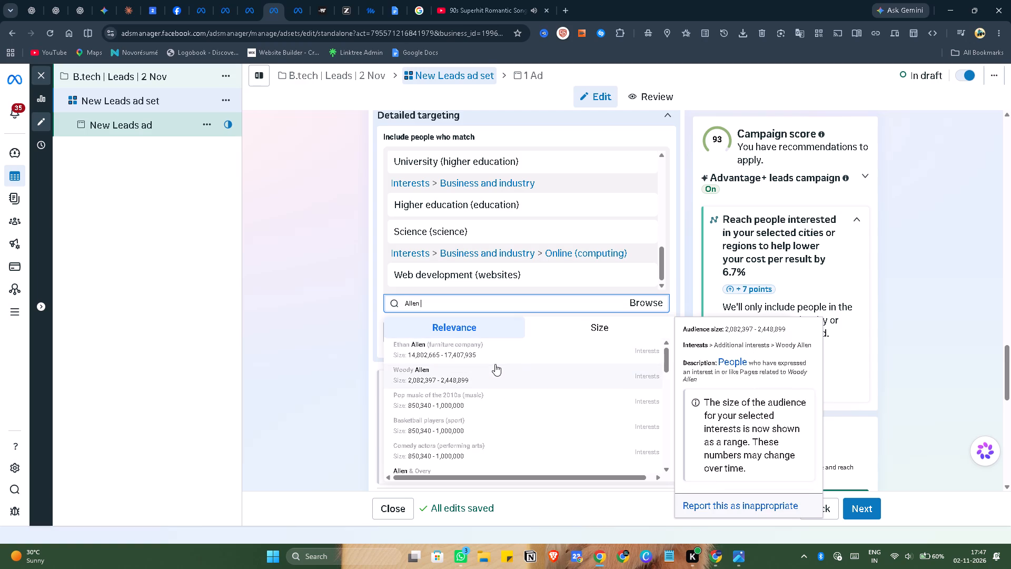
Recheck the reference screenshot, search the targeting options for cbse and add the cbse board school.
key("alt+Tab")
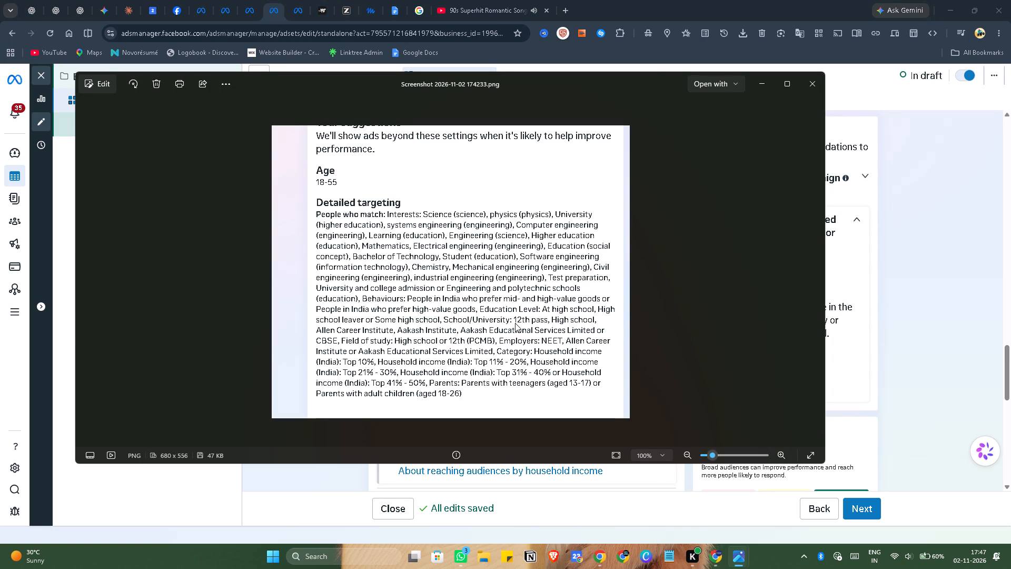
key("alt+Tab")
left_click(505, 299)
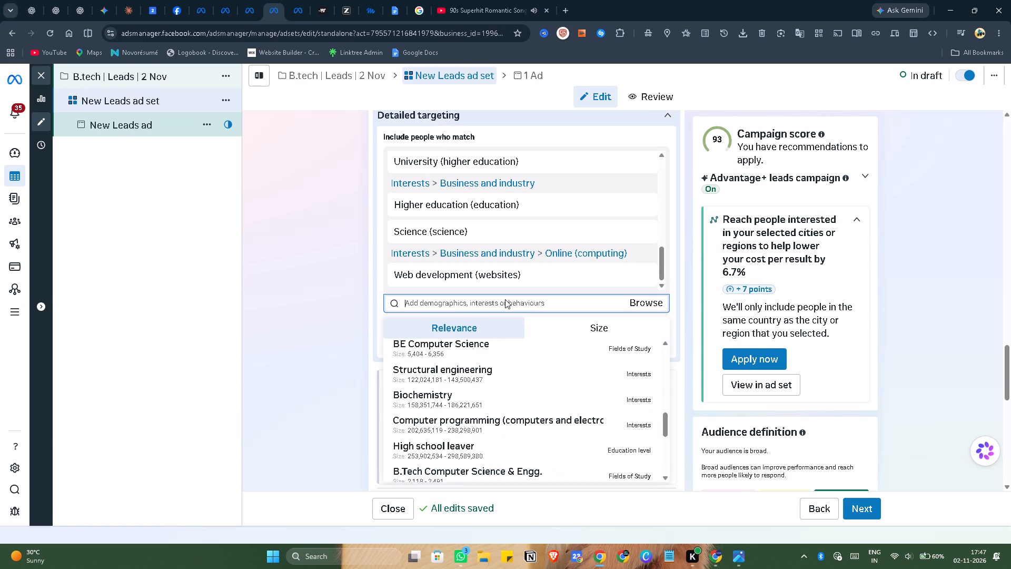
type("cbse")
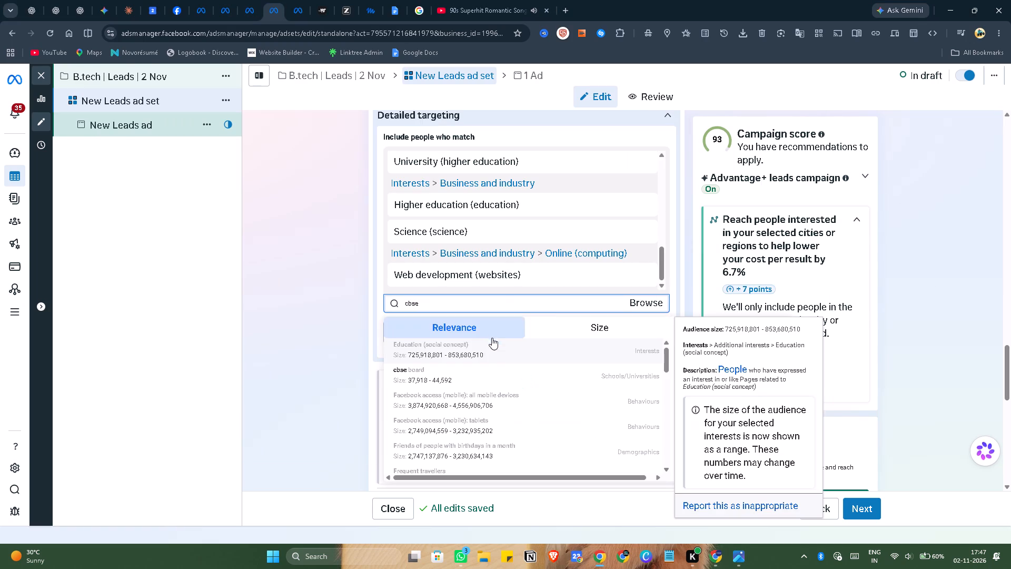
left_click(498, 374)
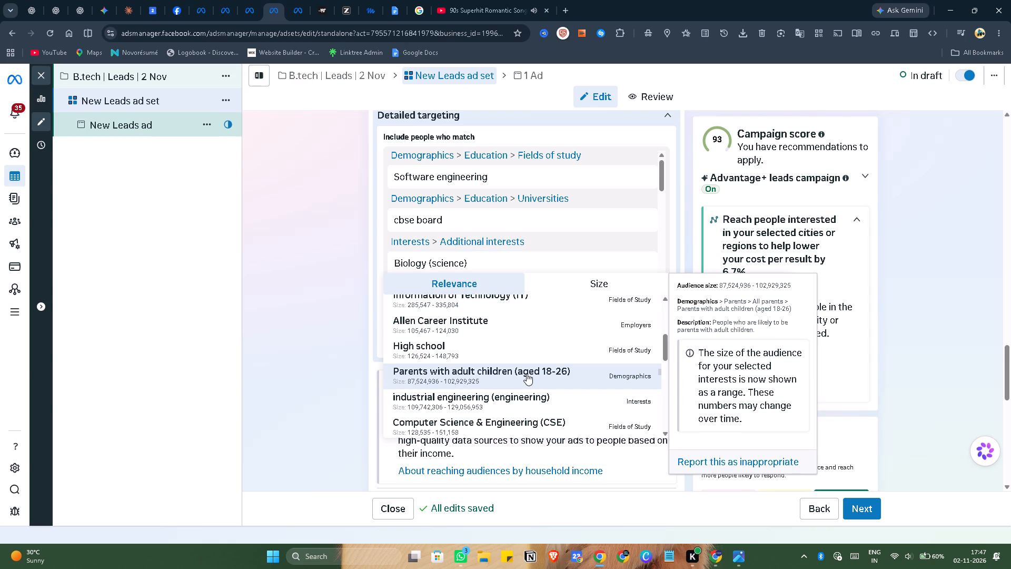
Add the suggested Parents with adult children (aged 18-26) demographic and Allen Career Institute employer to detailed targeting.
left_click(527, 374)
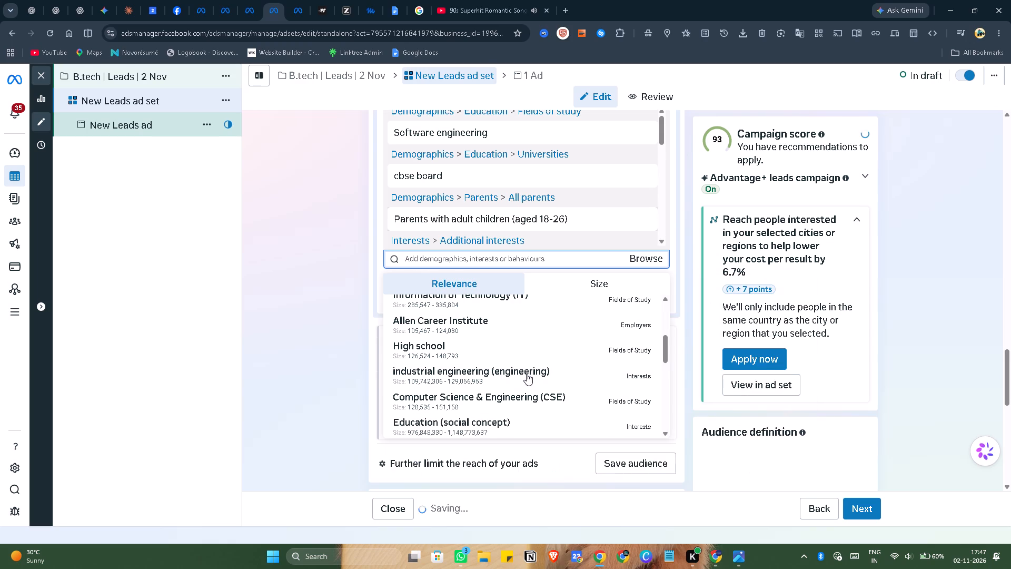
left_click(510, 333)
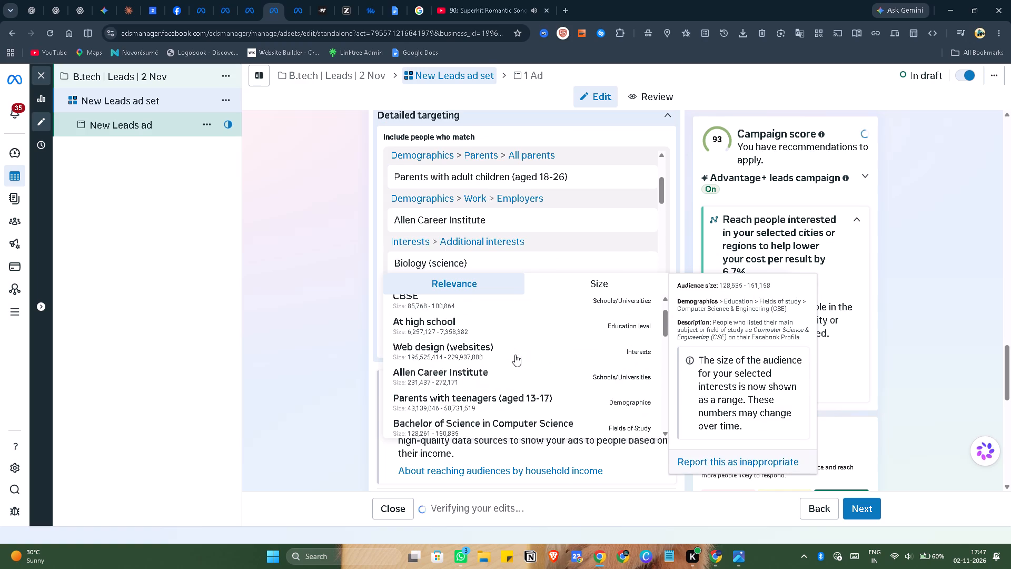
Add the suggested schools Aakash Institute, Allen Career Institute, CBSE, Career Point and Aakash Educational Services Limited to detailed targeting.
left_click(505, 308)
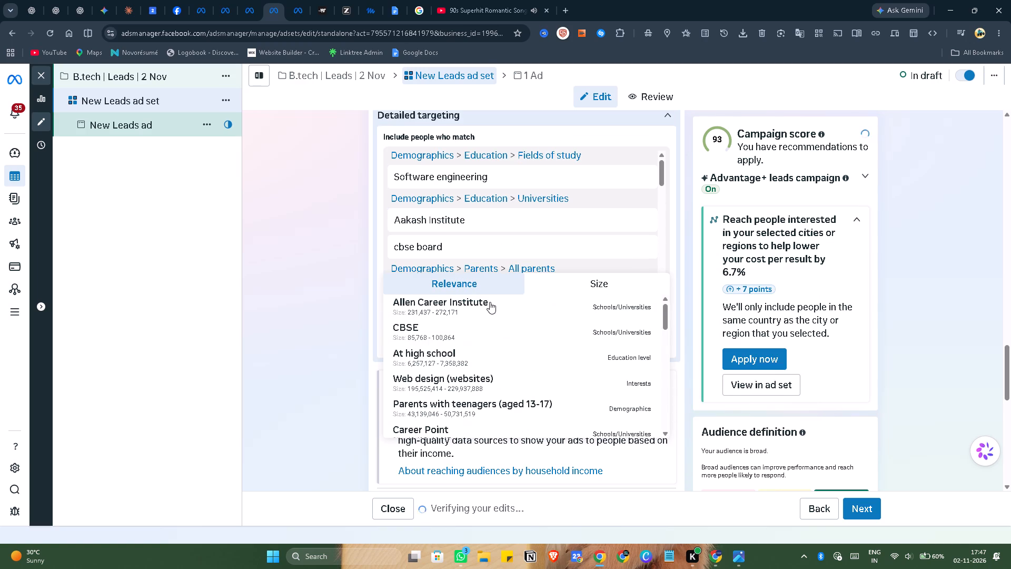
left_click(490, 307)
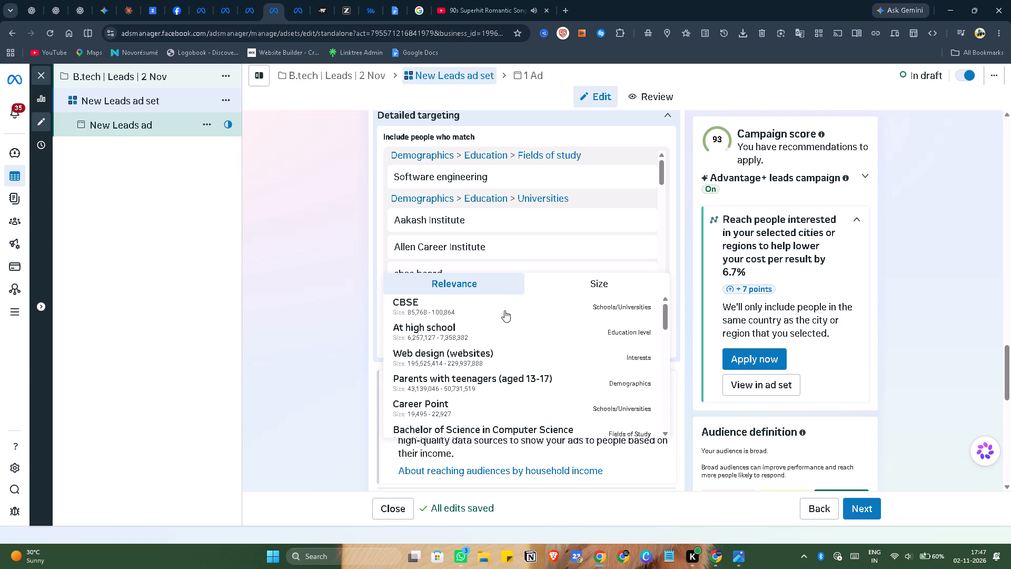
left_click(508, 308)
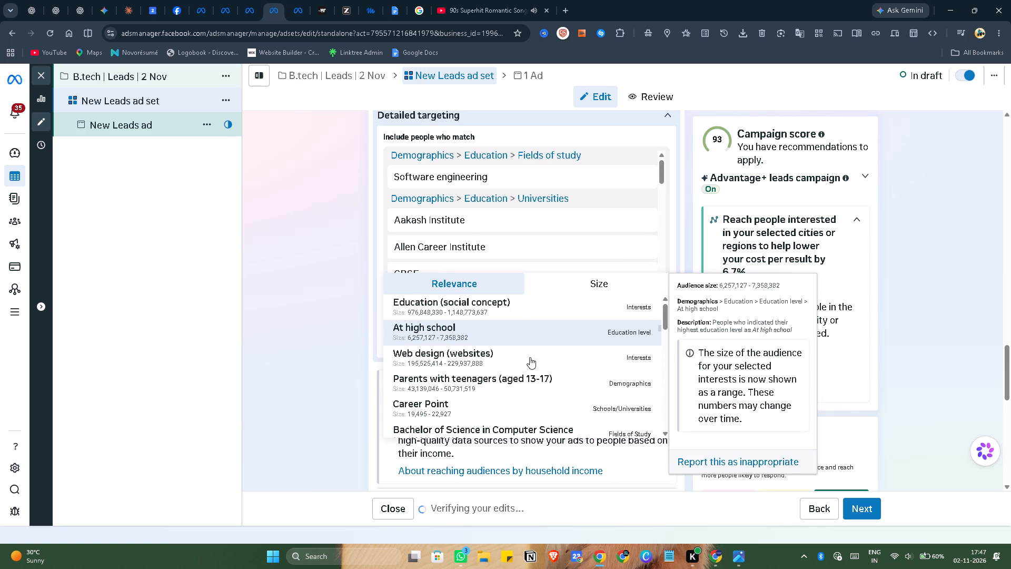
left_click(544, 407)
scroll(526, 364, "up", 2)
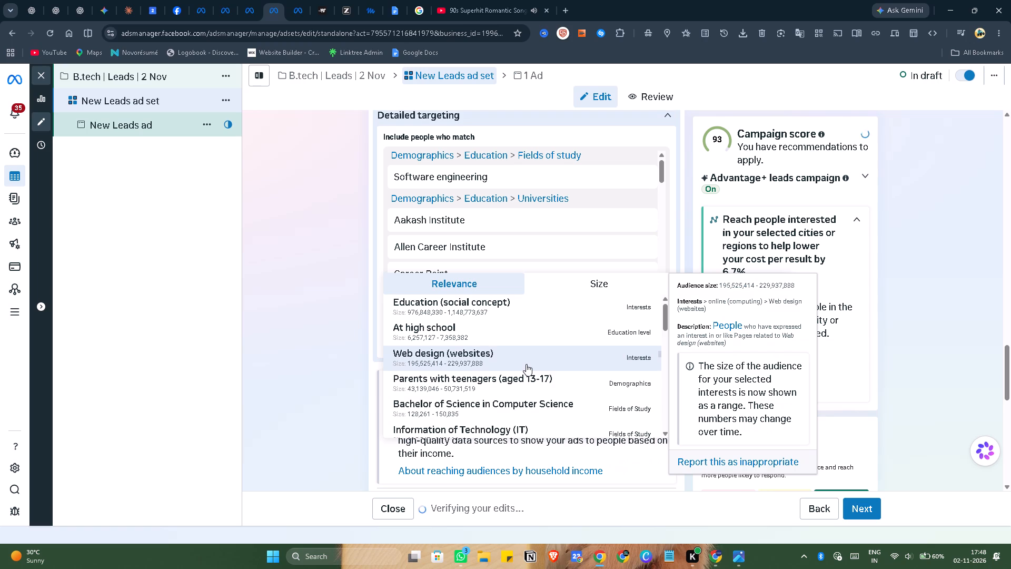
scroll(501, 334, "up", 3)
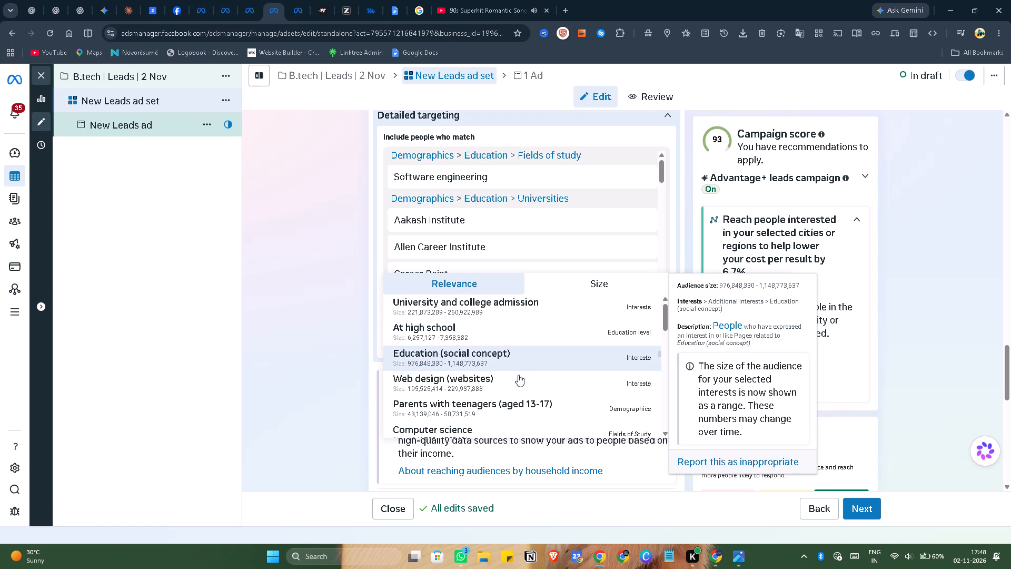
scroll(517, 377, "down", 4)
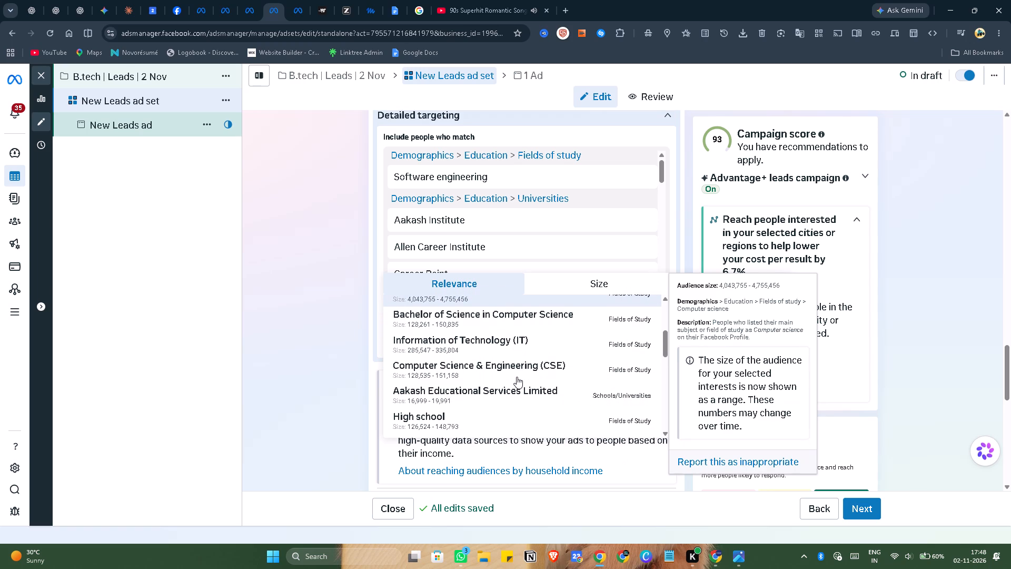
scroll(517, 377, "down", 1)
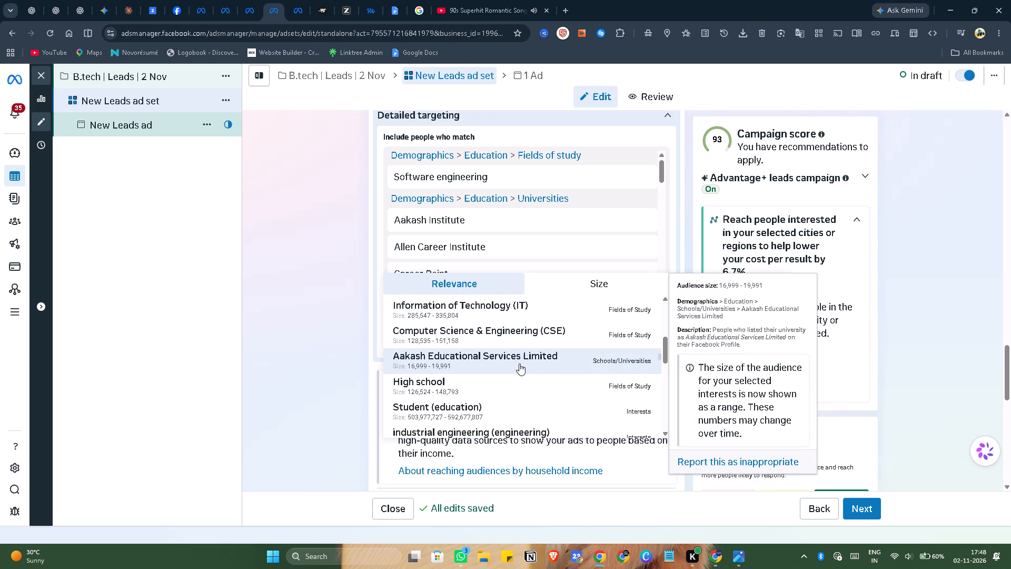
left_click(519, 364)
Look through the remaining suggestions and add the Test preparation interest to detailed targeting.
scroll(519, 364, "down", 2)
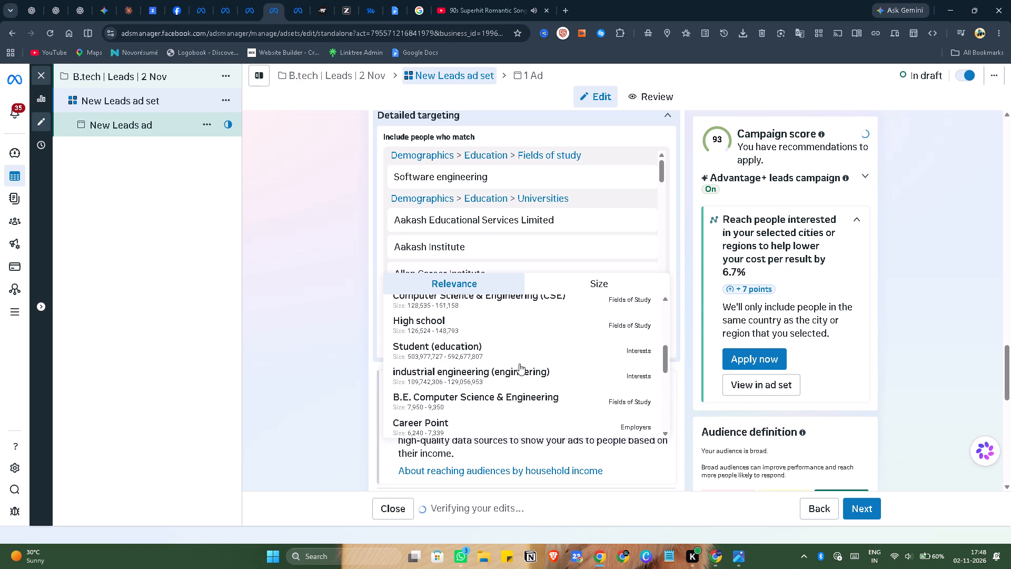
scroll(519, 364, "down", 1)
scroll(519, 364, "up", 2)
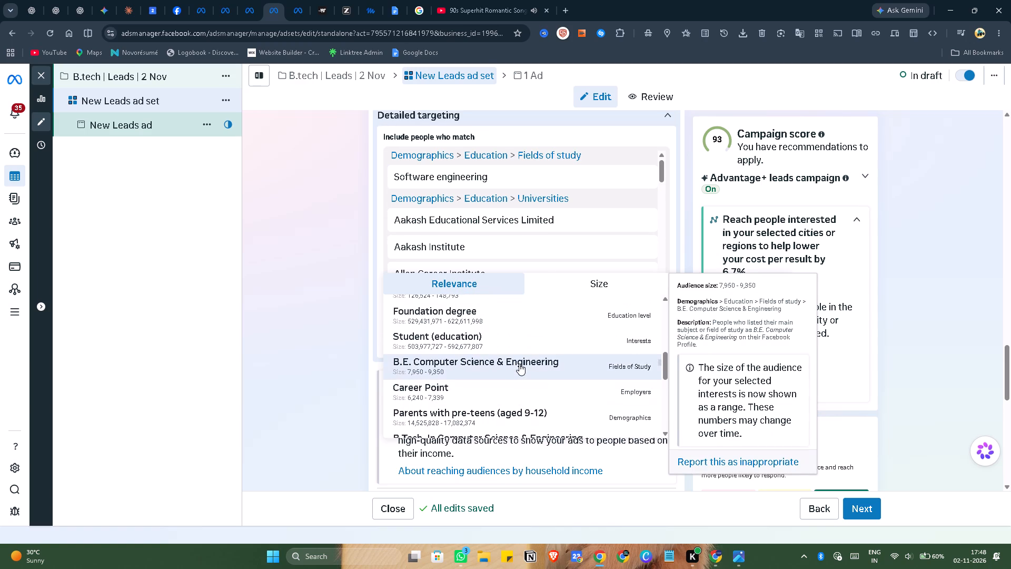
scroll(519, 364, "down", 4)
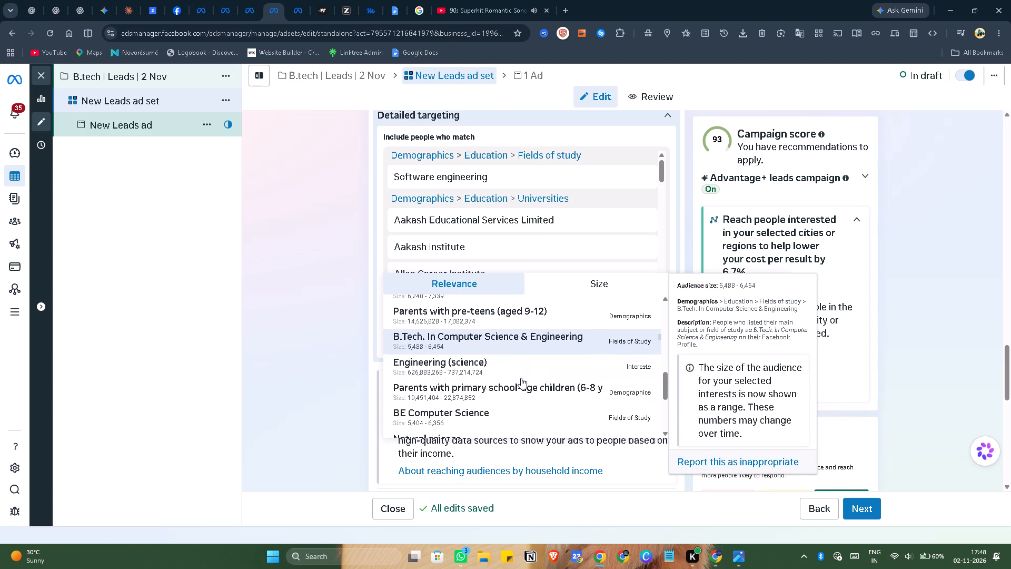
scroll(522, 361, "down", 1)
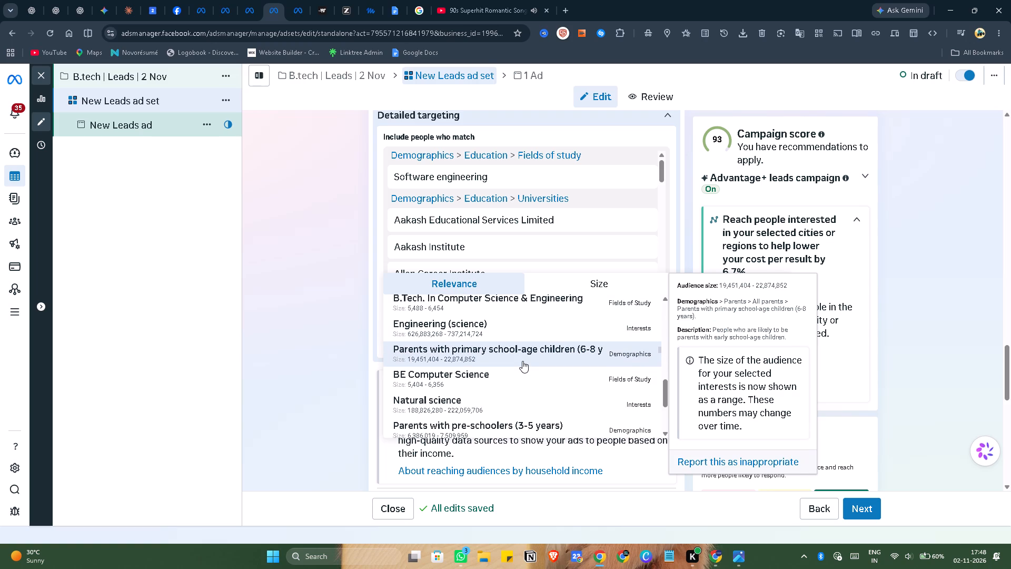
scroll(522, 361, "down", 2)
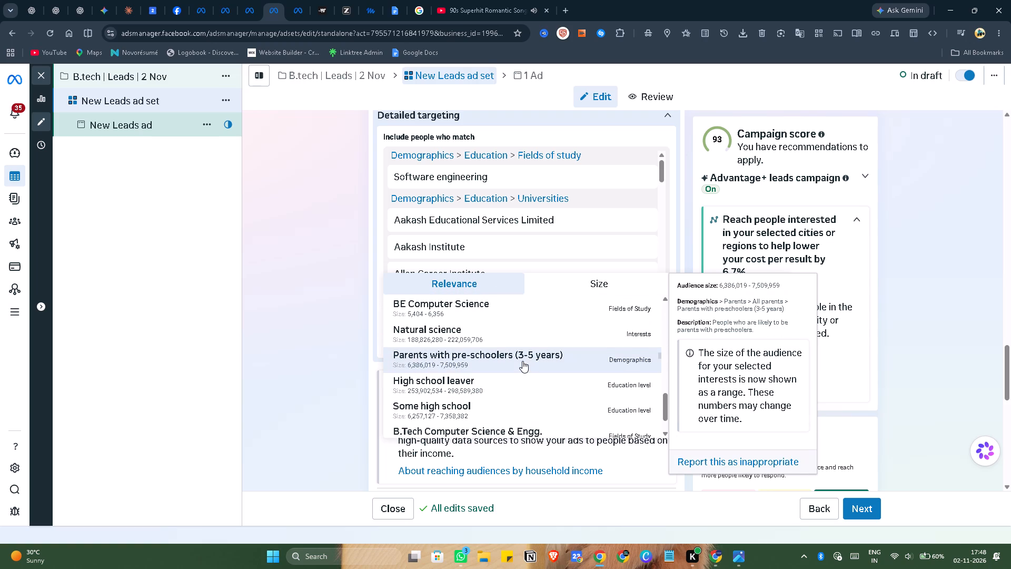
scroll(522, 361, "down", 4)
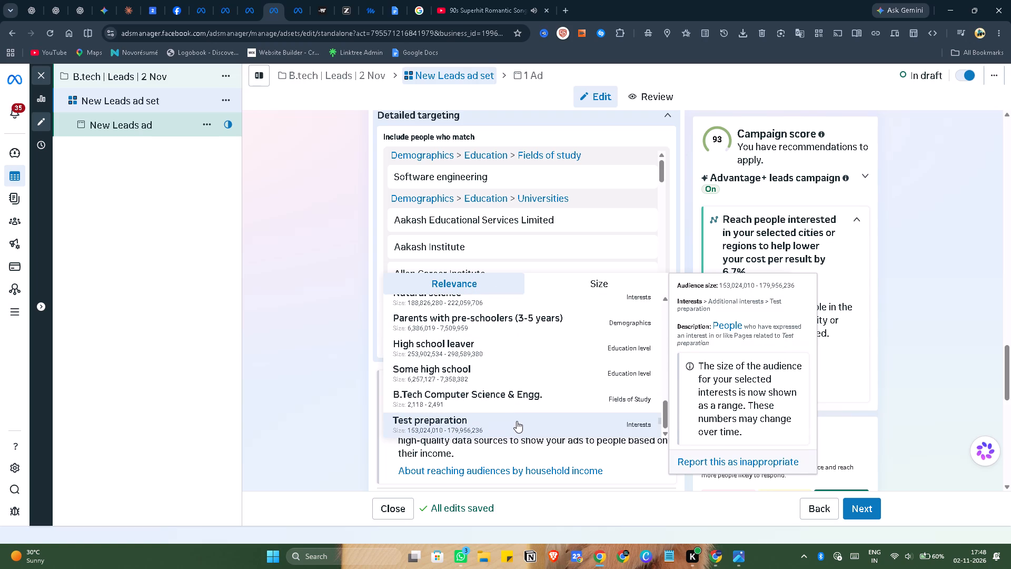
left_click(517, 421)
Recheck the reference screenshot, search the targeting options for household and add Household income (India): Top 11% - 20%.
key("alt+Tab")
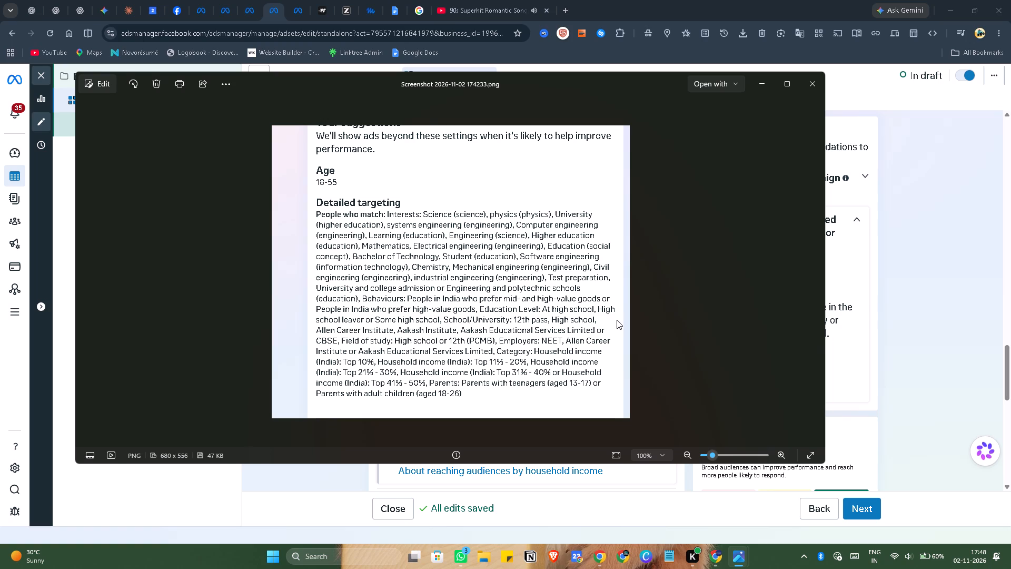
key("alt+Tab")
scroll(433, 368, "down", 3)
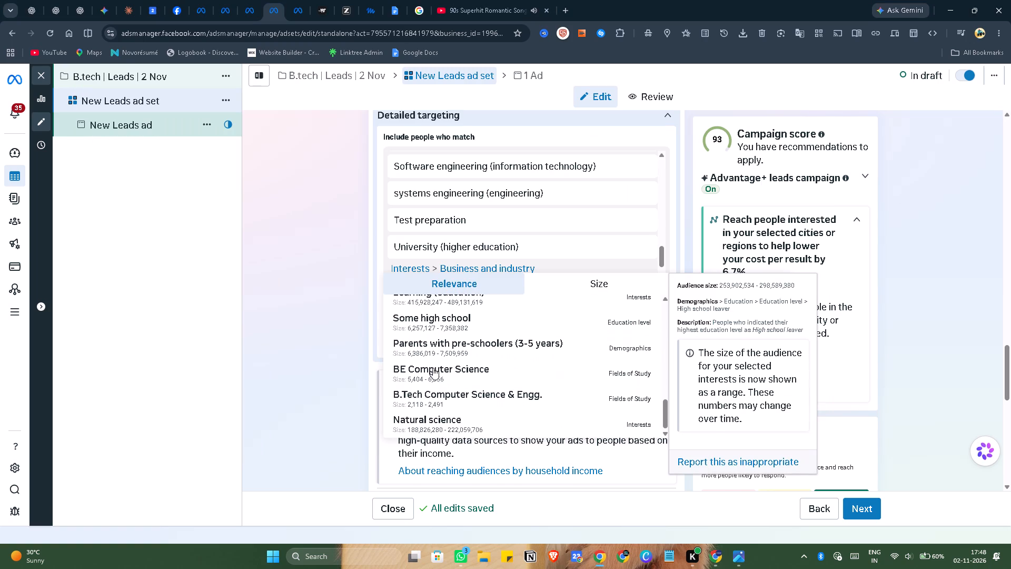
scroll(483, 378, "down", 4)
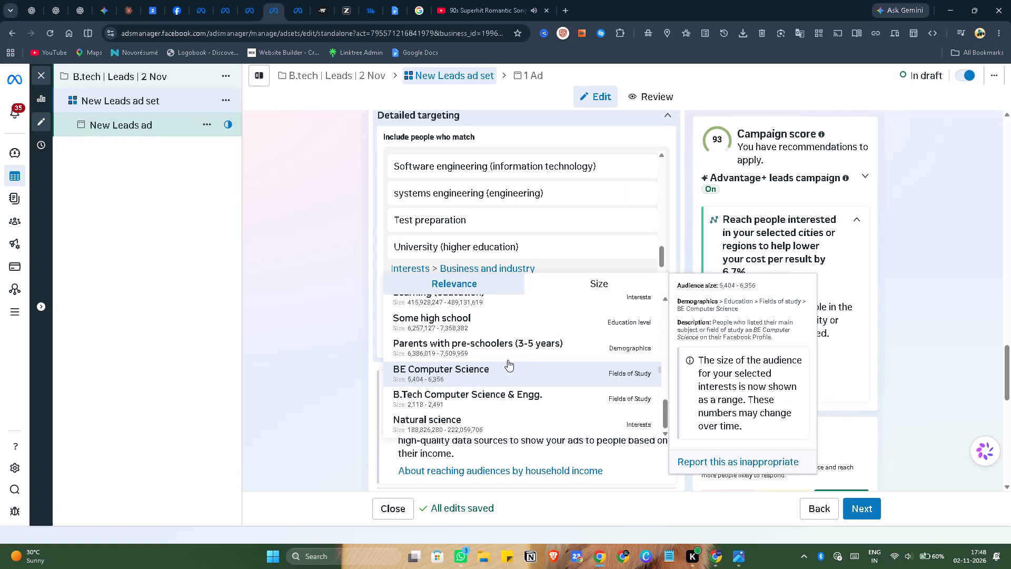
scroll(314, 395, "down", 3)
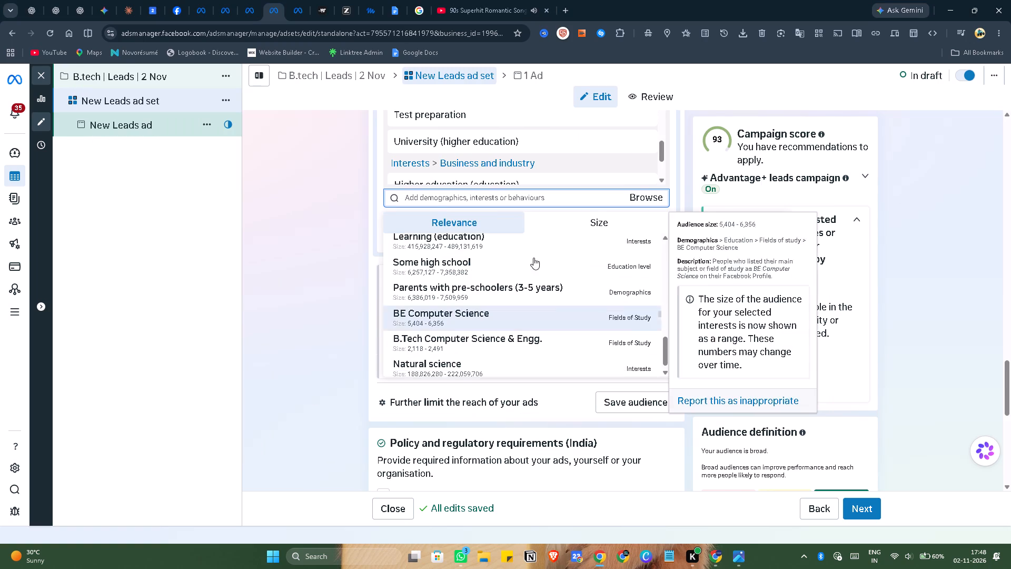
left_click(527, 200)
key("j")
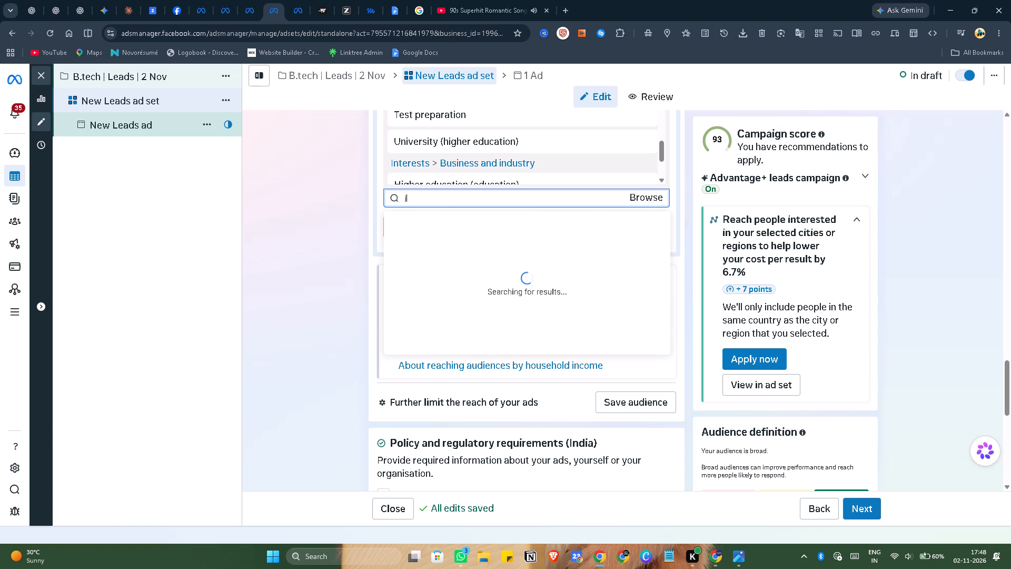
key("BackSpace")
type("household")
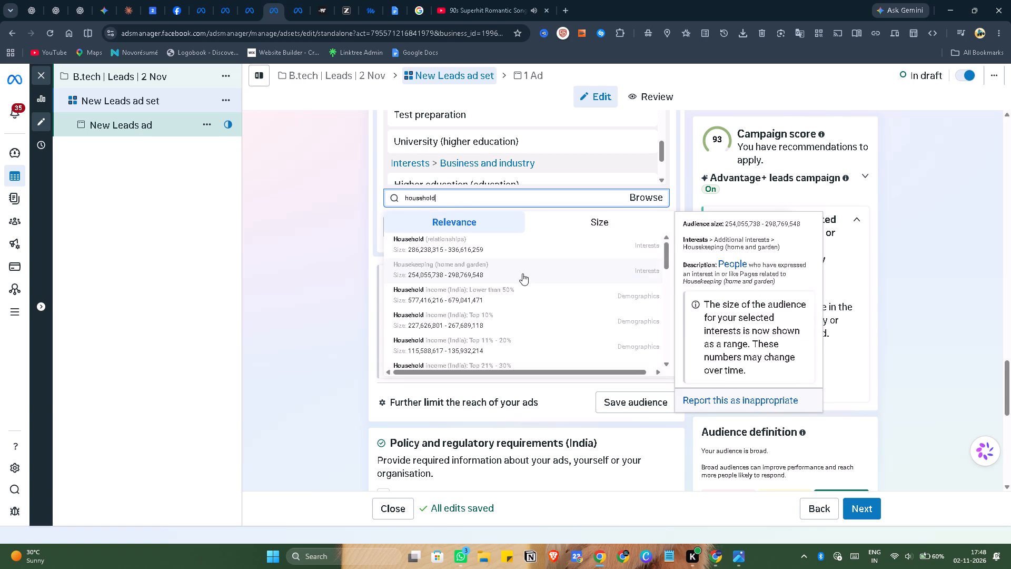
left_click(547, 344)
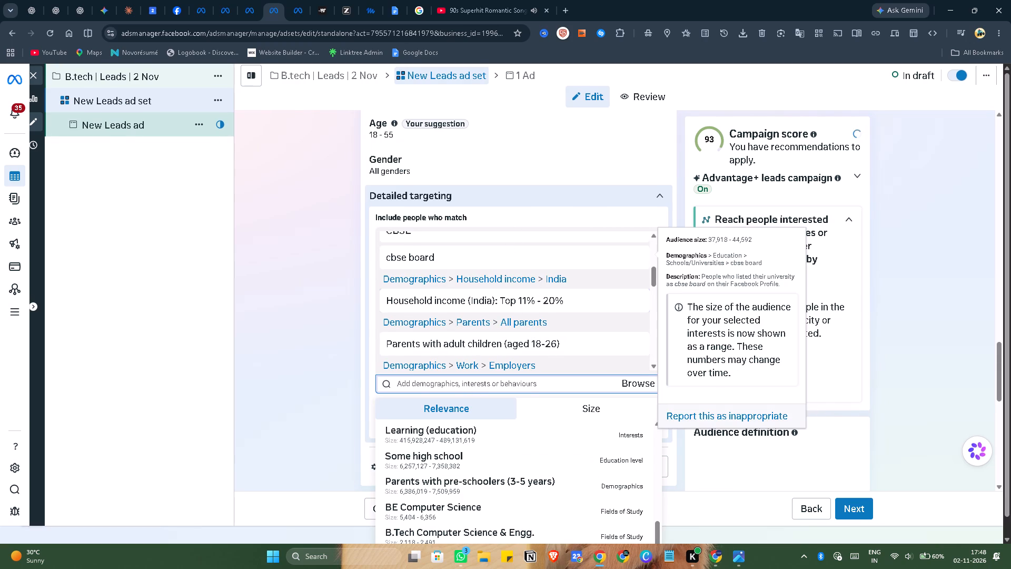
Search the targeting options for household and add Household income (India): Top 10% to detailed targeting.
left_click(472, 384)
type("household")
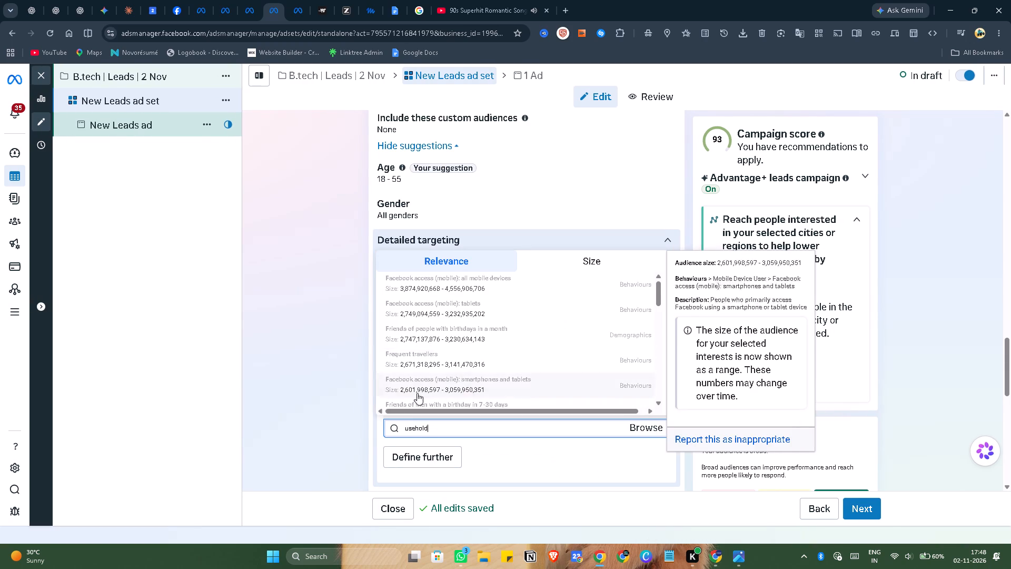
left_click(408, 431)
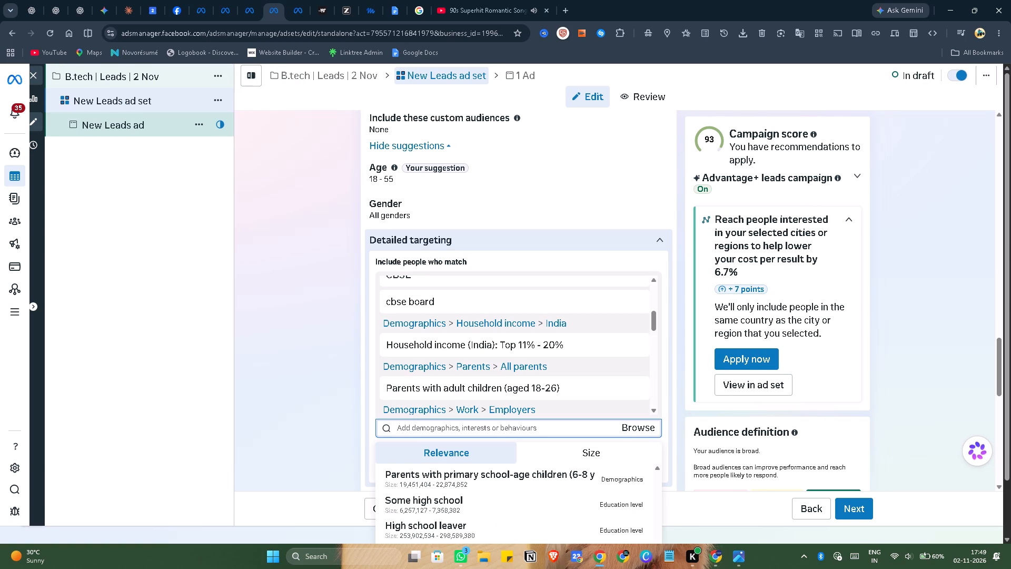
type("house")
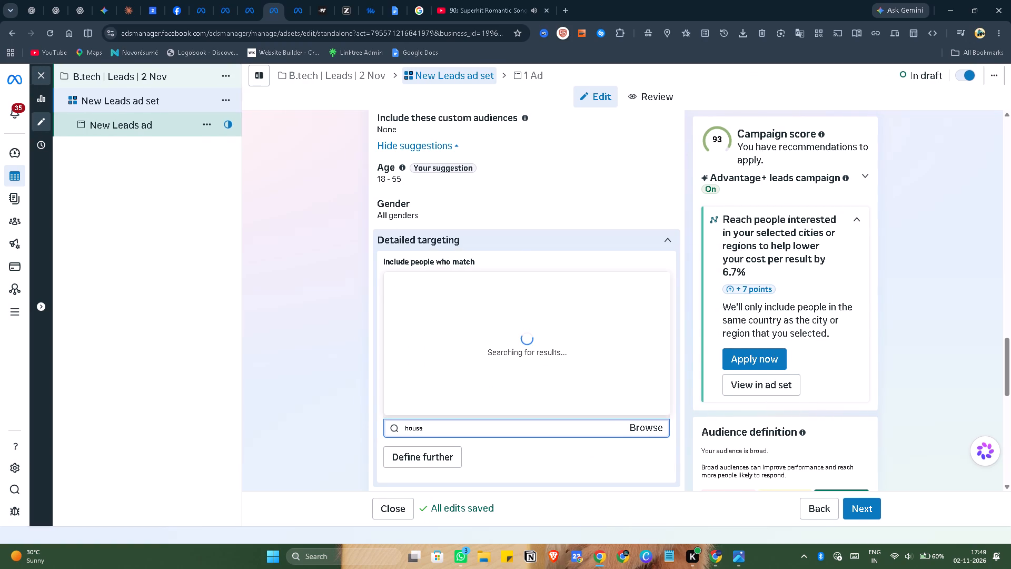
type("hold")
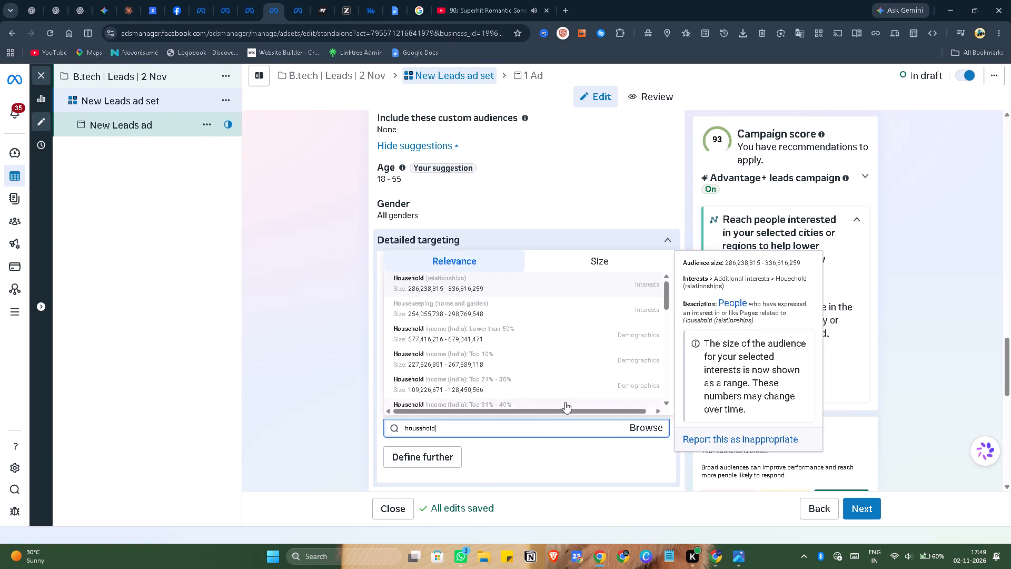
left_click(530, 371)
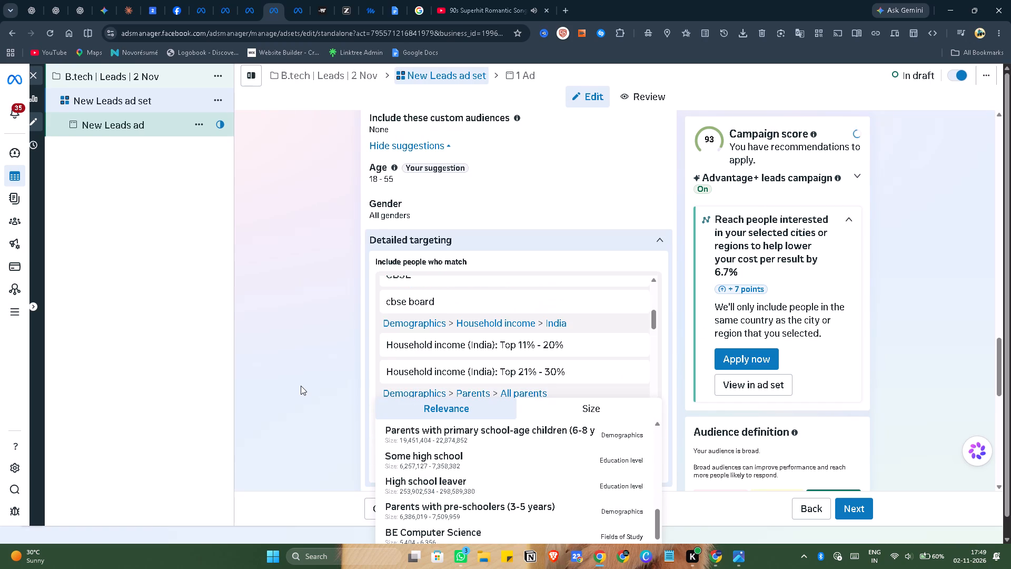
Review the B.tech ad set's schedule, locations, detailed targeting and placement settings.
left_click(301, 386)
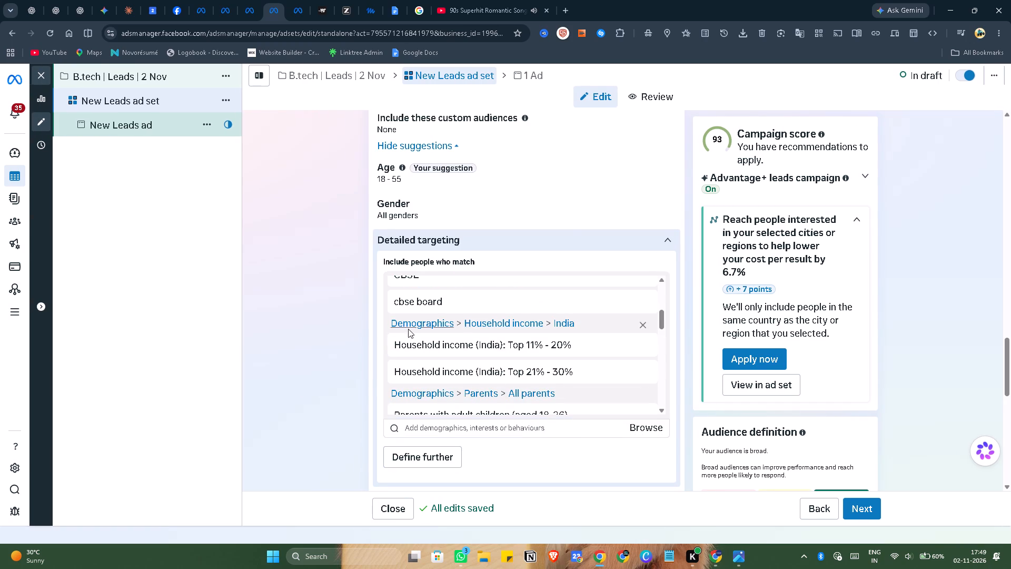
scroll(323, 336, "down", 13)
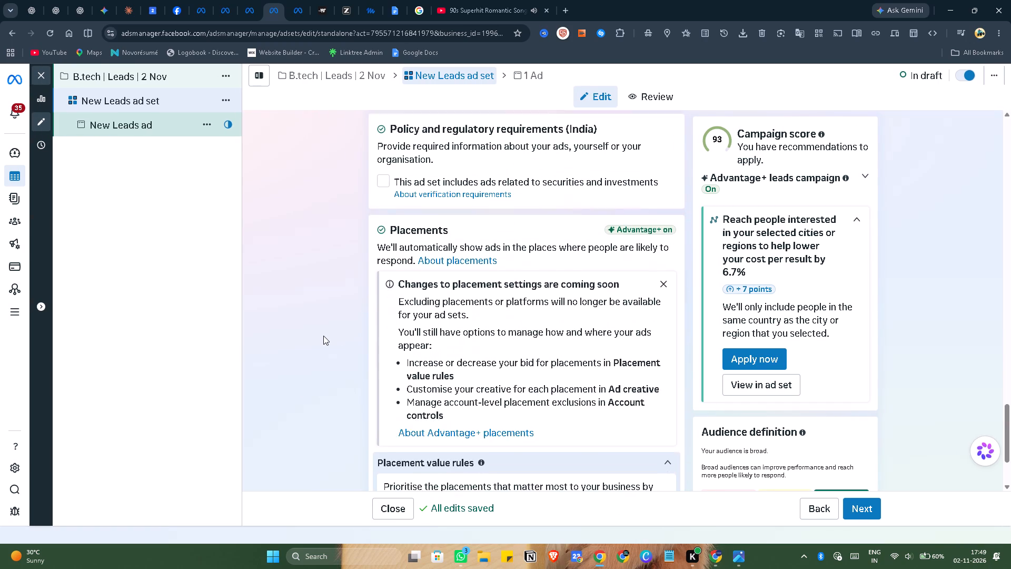
scroll(323, 336, "up", 18)
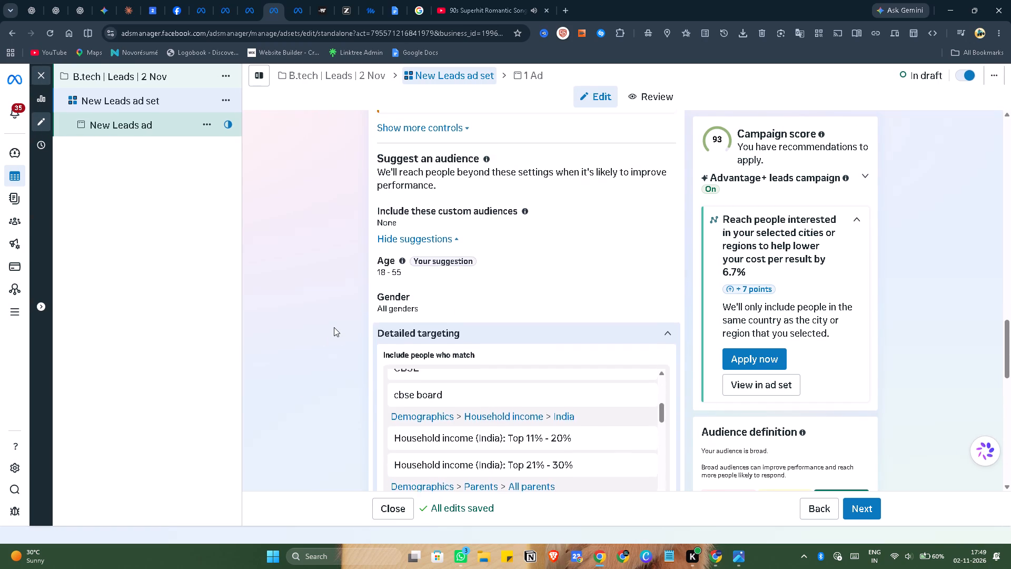
scroll(334, 327, "up", 6)
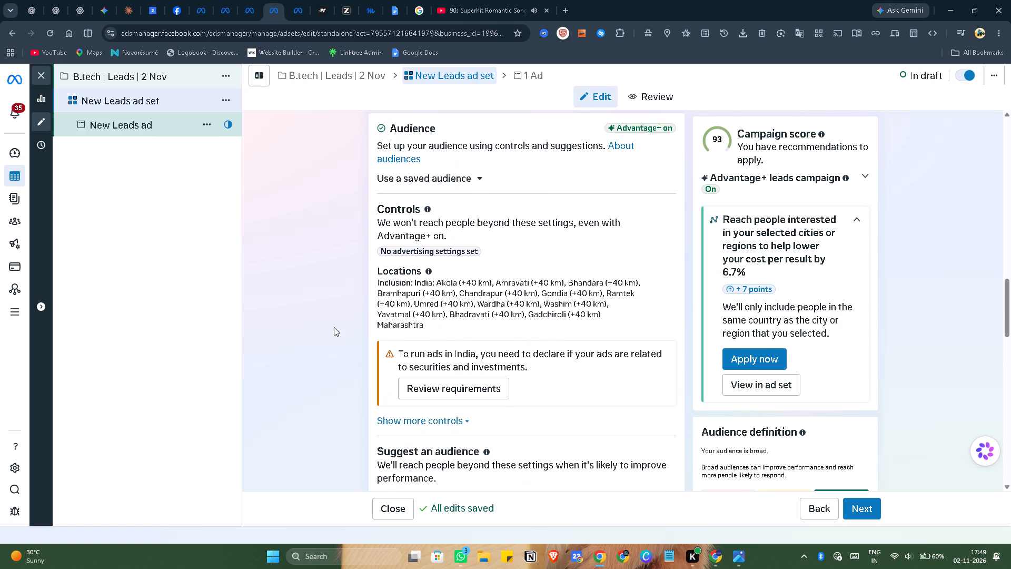
scroll(334, 327, "up", 4)
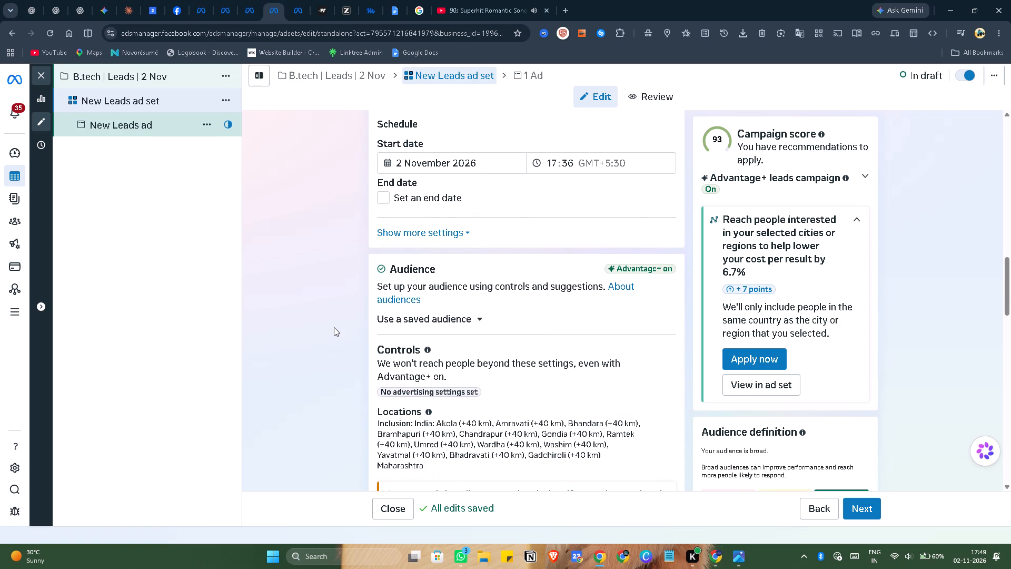
scroll(334, 327, "down", 13)
scroll(334, 327, "down", 20)
scroll(334, 327, "down", 1)
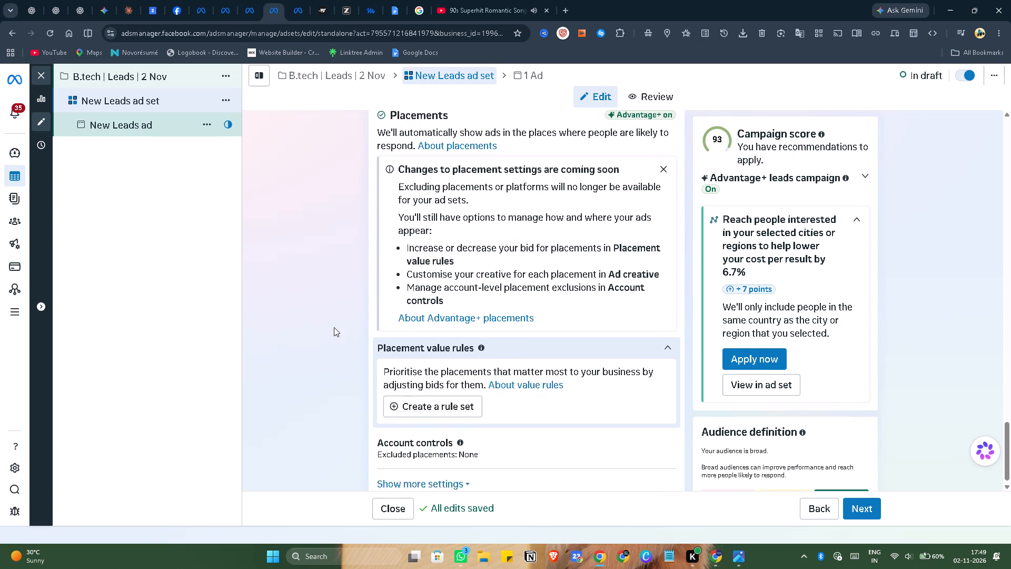
scroll(334, 327, "down", 11)
Continue to the B.tech campaign's ad and duplicate the instant form "MBA form | 2 Nov" from the form library.
left_click(846, 506)
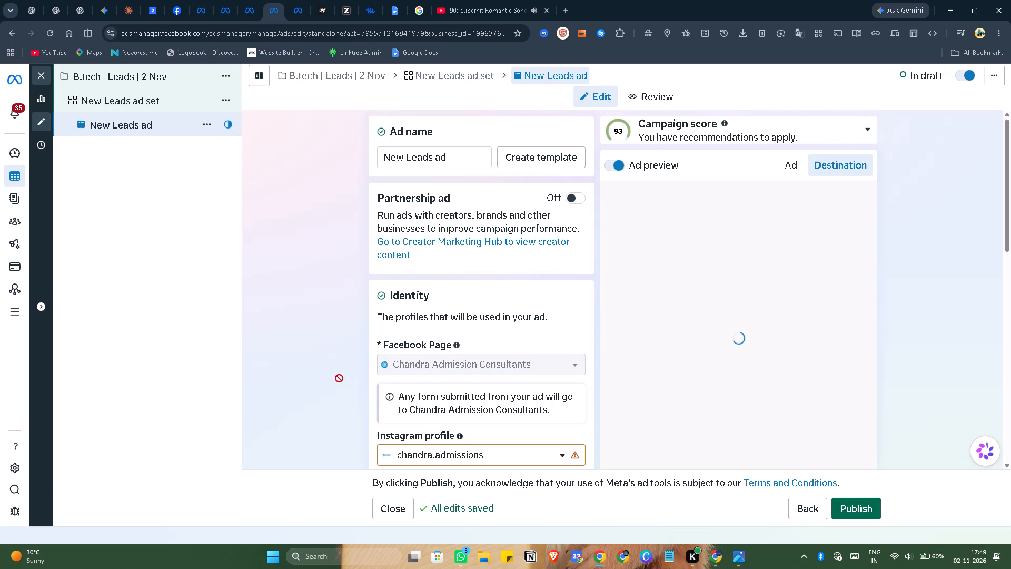
scroll(317, 335, "down", 3)
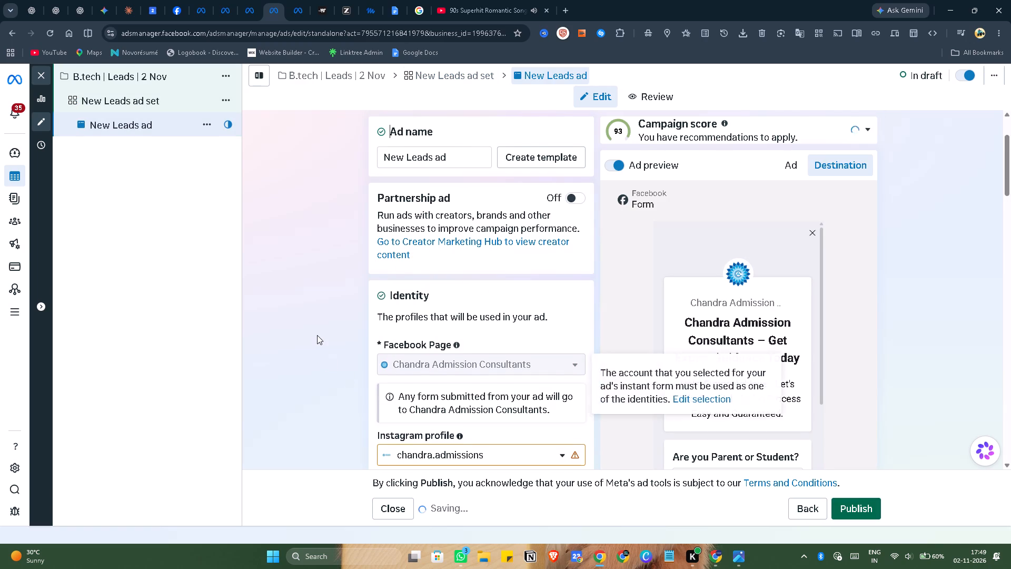
scroll(317, 335, "down", 9)
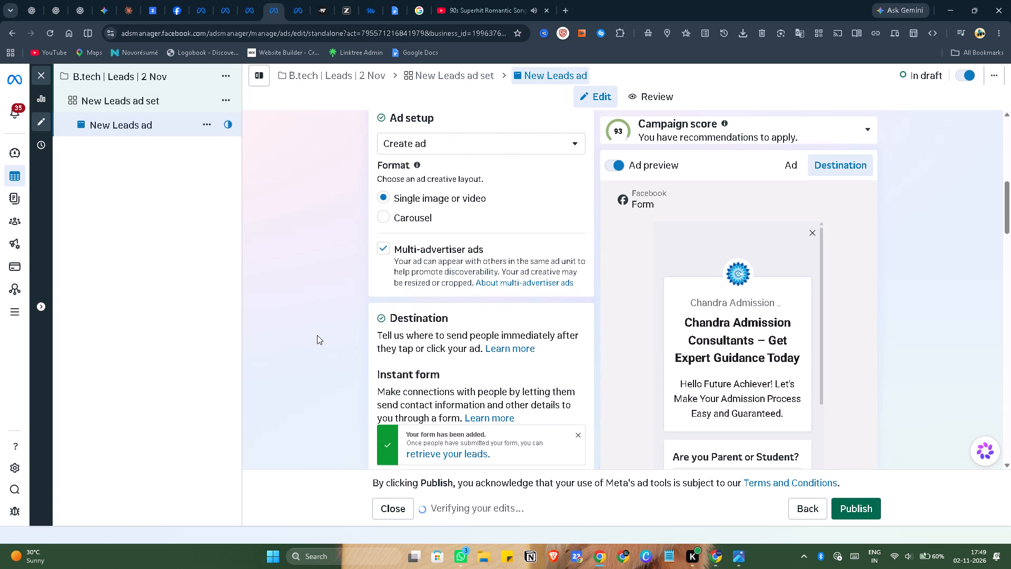
scroll(317, 335, "down", 6)
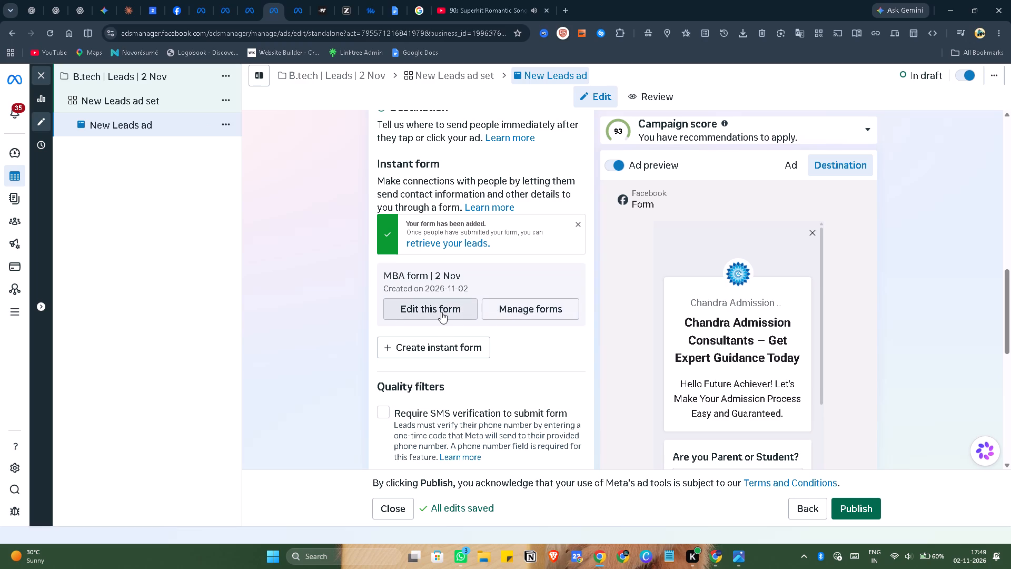
left_click(523, 305)
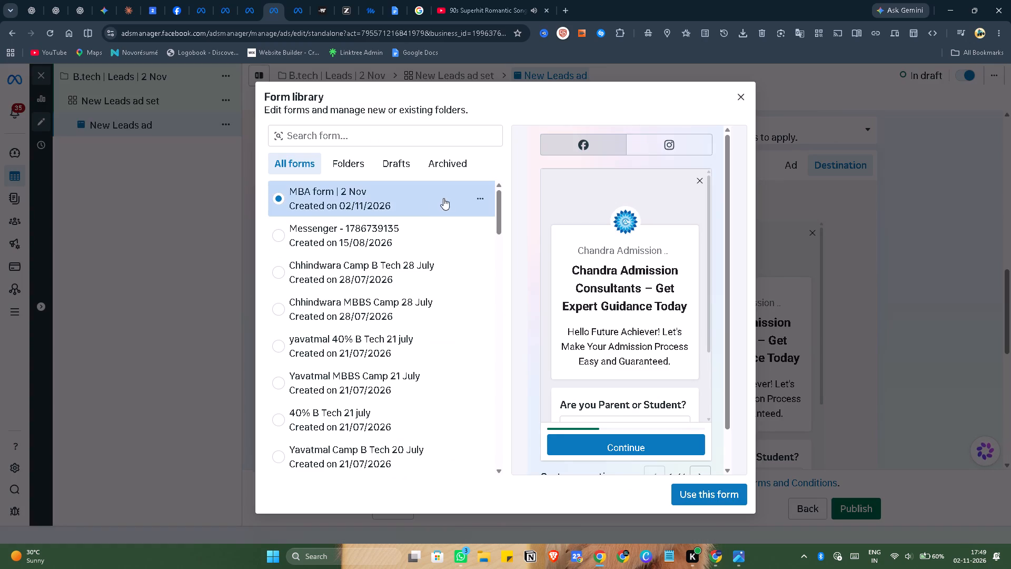
left_click(481, 200)
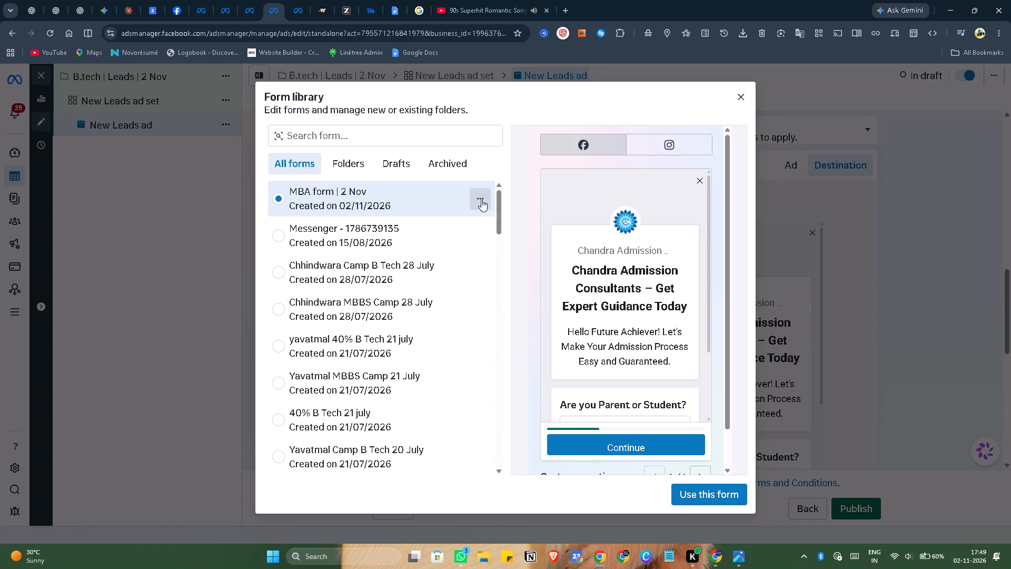
left_click(504, 249)
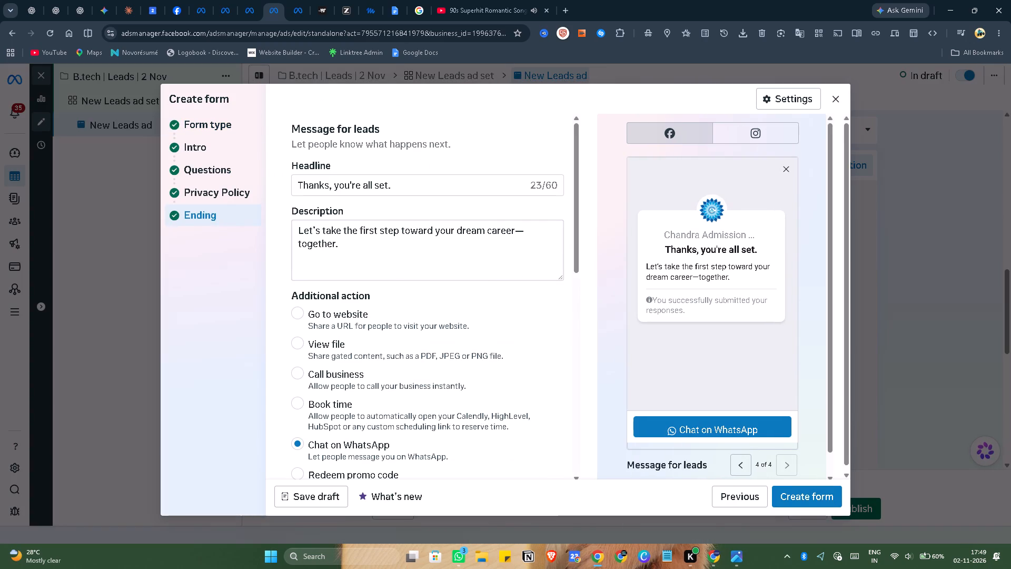
Rename the duplicated instant form as "Btech form | 2 Nov".
left_click(207, 121)
left_click(407, 181)
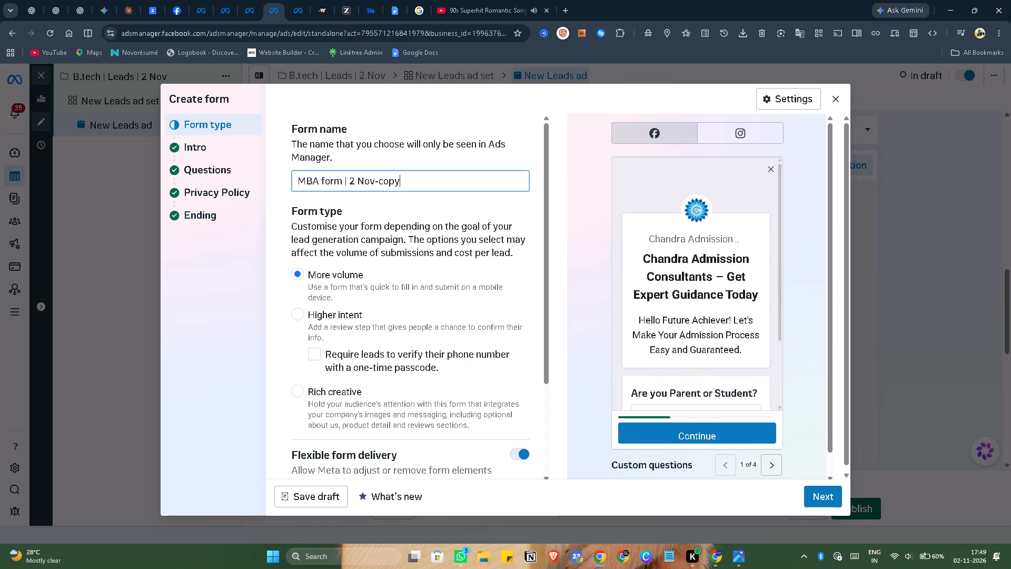
key("BackSpace")
key("BackSpace")
key("BackSpace")
key("BackSpace")
key("BackSpace")
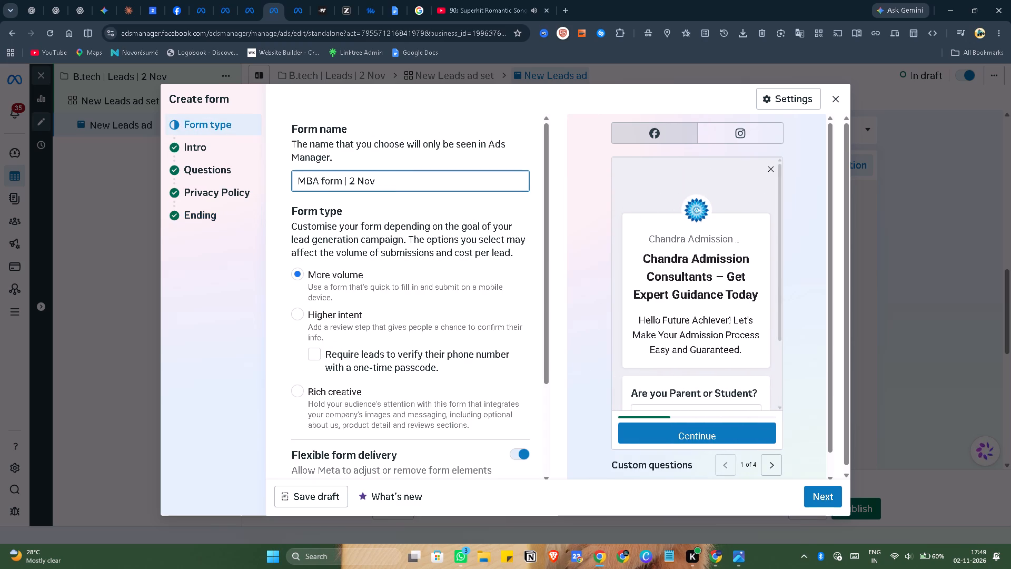
left_click(316, 186)
key("BackSpace")
key("BackSpace")
key("BackSpace")
key("BackSpace")
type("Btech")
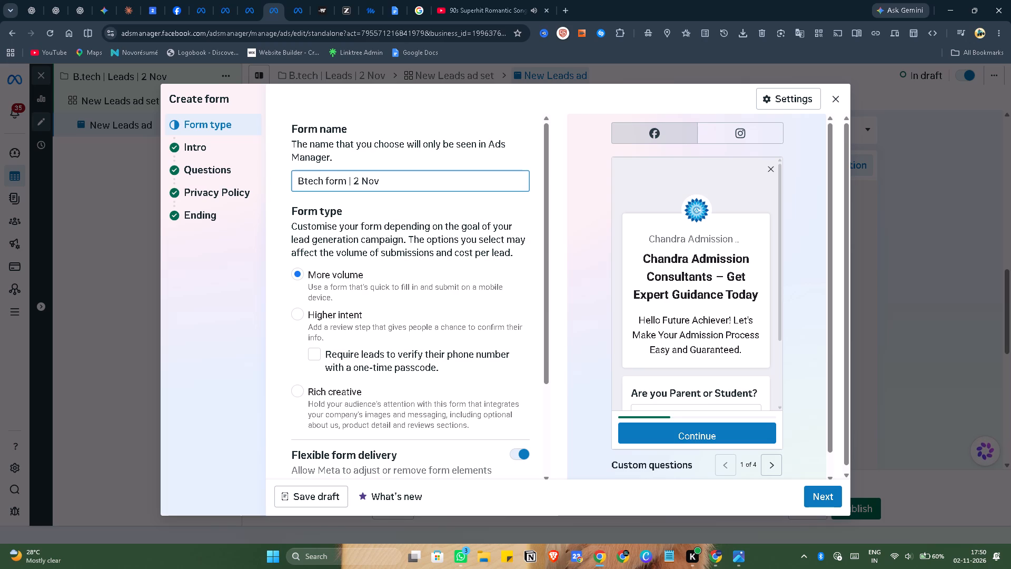
Review the Btech form | 2 Nov preview from custom questions through to the message for leads, and continue past the form type section.
scroll(669, 309, "down", 3)
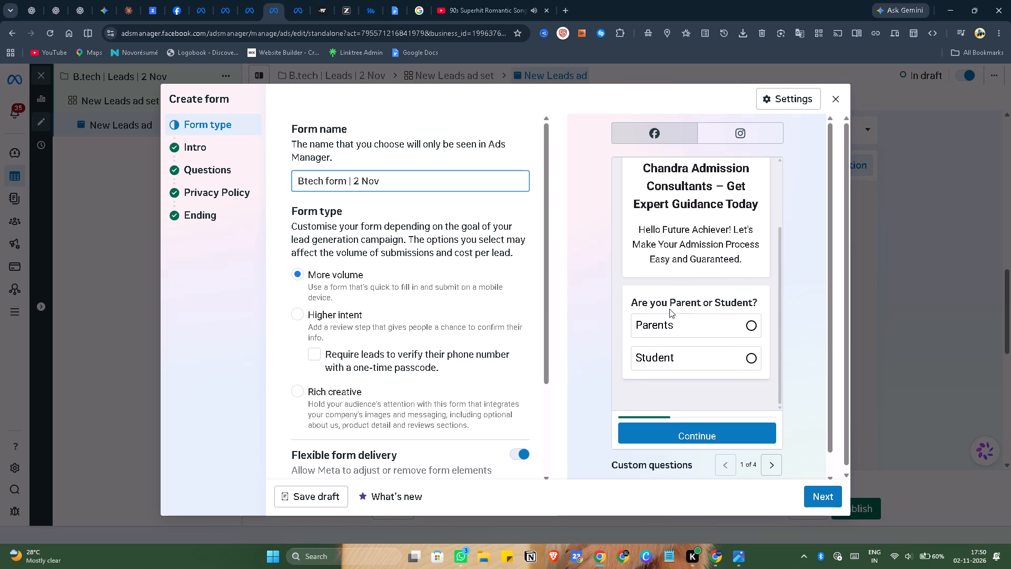
scroll(612, 304, "down", 1)
scroll(399, 323, "down", 12)
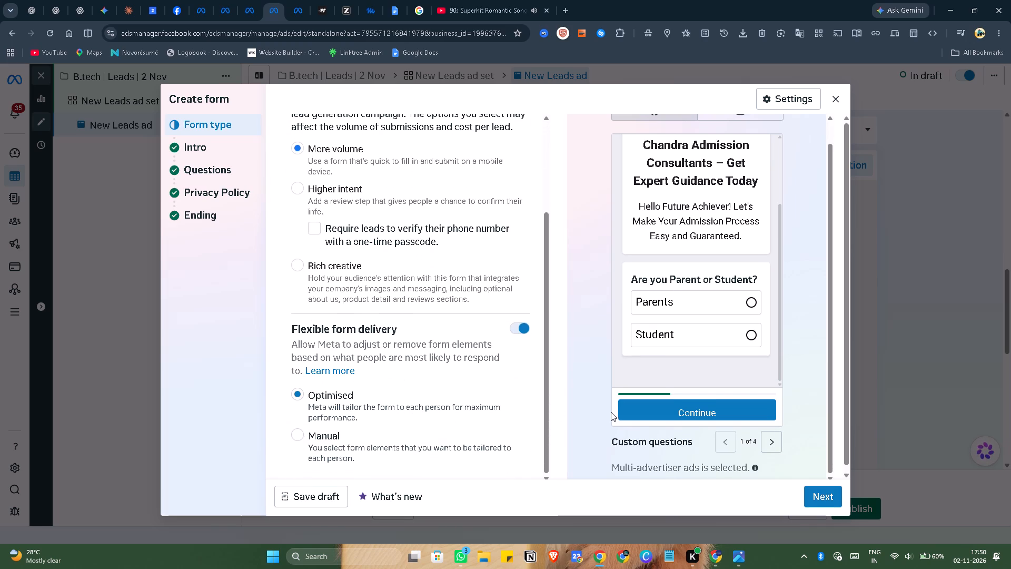
left_click(769, 445)
scroll(697, 329, "down", 3)
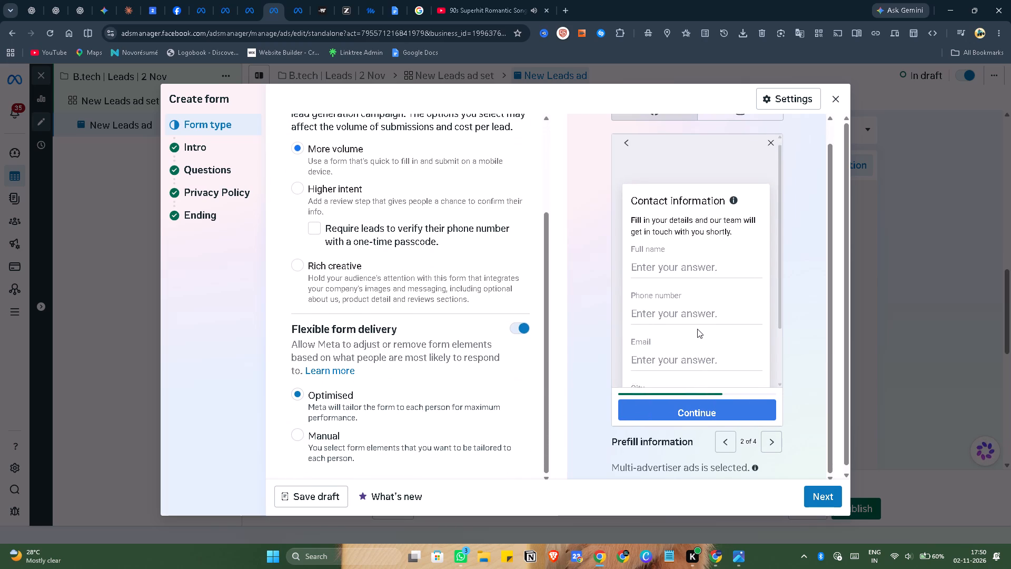
scroll(697, 329, "down", 5)
left_click(769, 442)
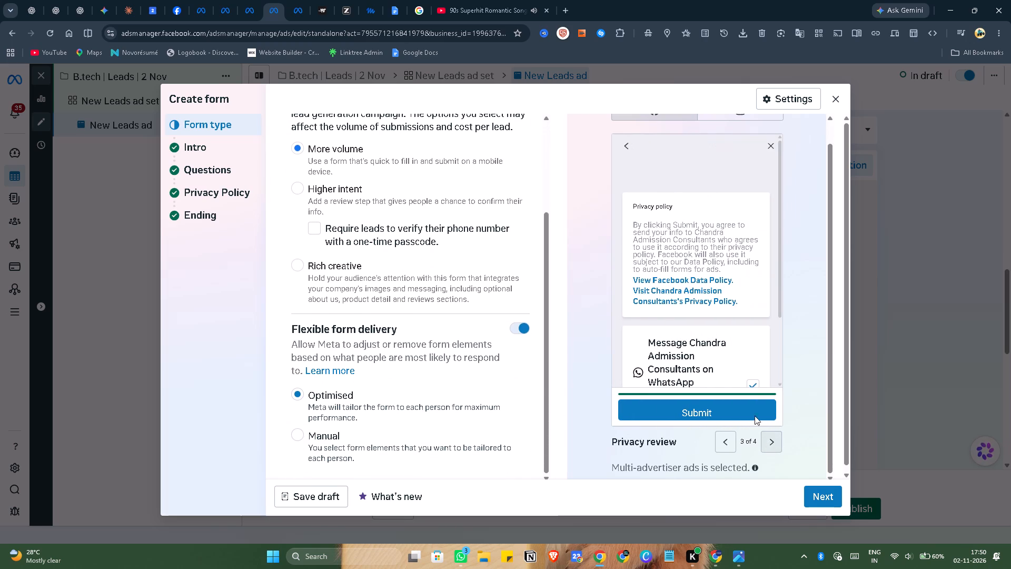
scroll(697, 360, "down", 3)
left_click(773, 442)
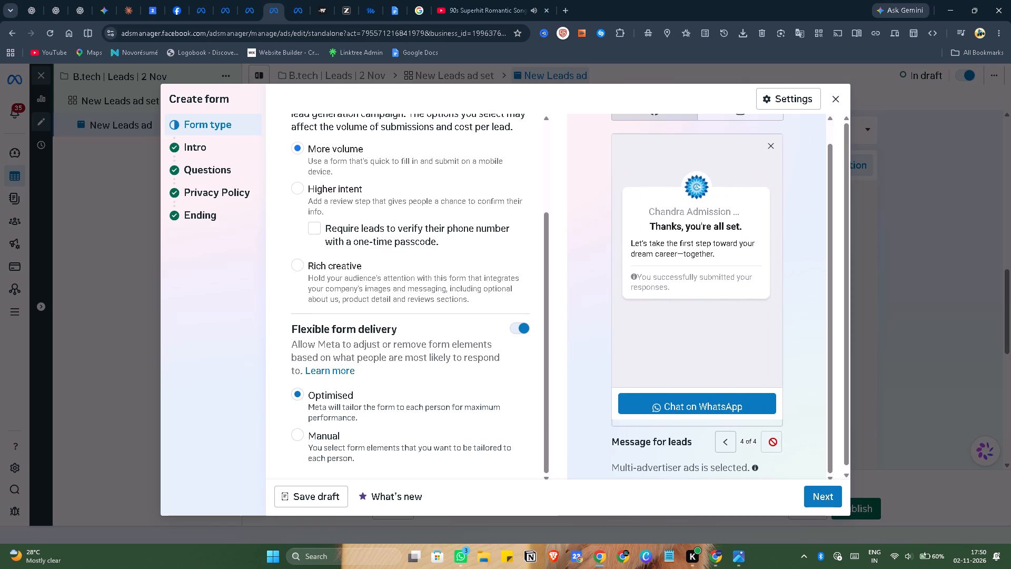
scroll(706, 294, "down", 2)
left_click(818, 496)
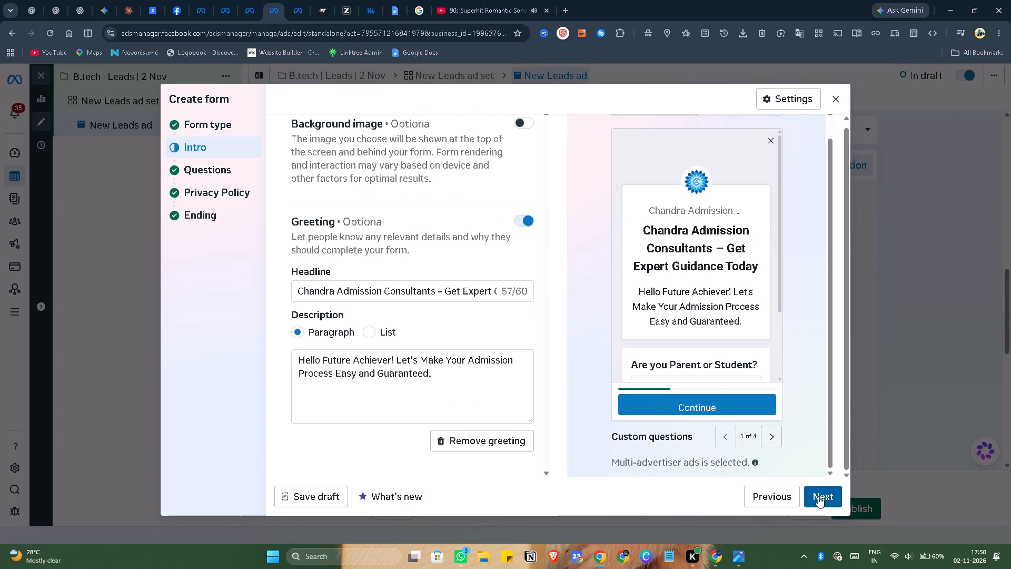
Review the form's questions, privacy policy and ending sections, and create the Btech form | 2 Nov instant form.
left_click(818, 496)
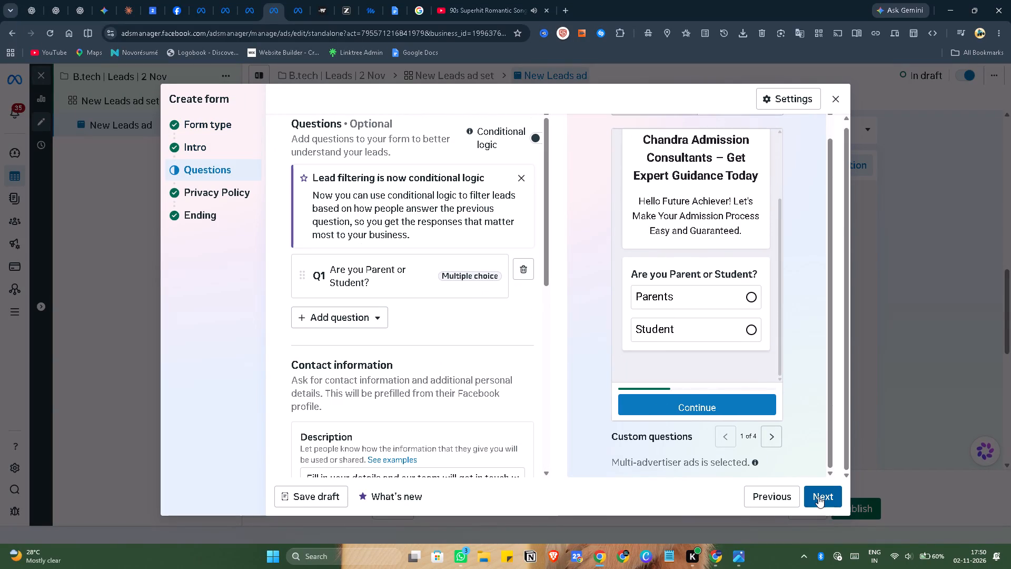
scroll(447, 357, "down", 6)
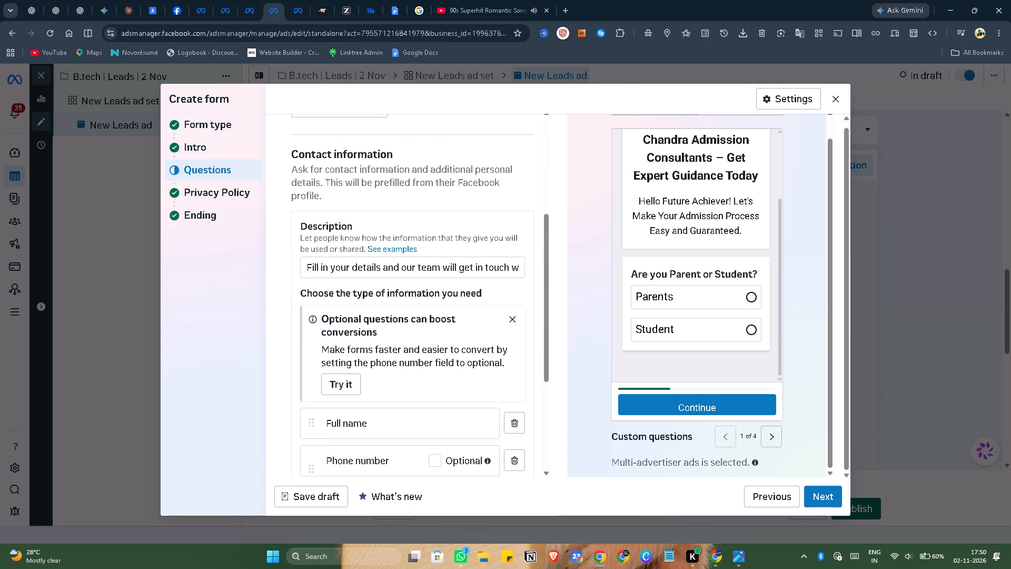
scroll(444, 359, "down", 5)
left_click(819, 493)
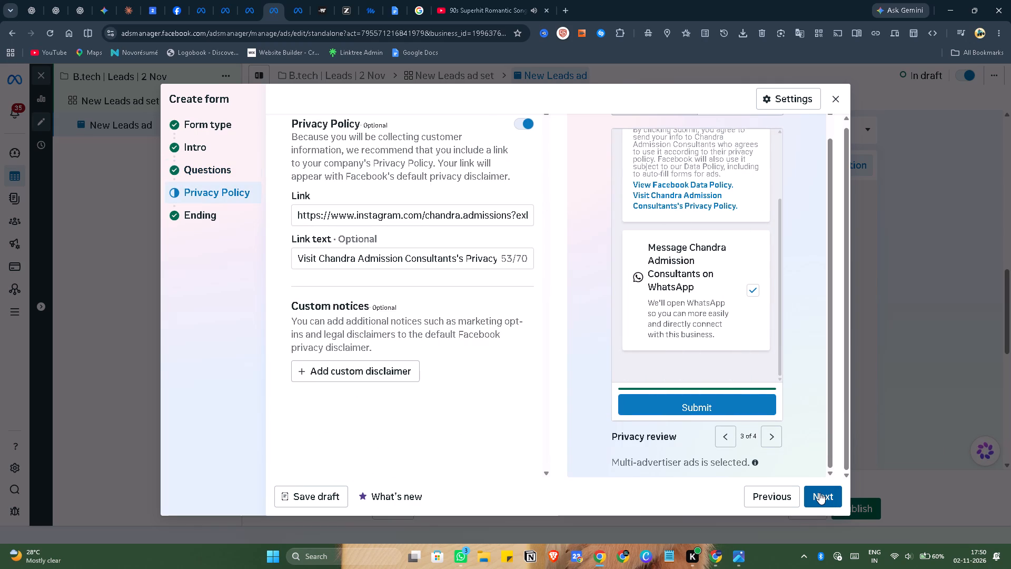
left_click(819, 493)
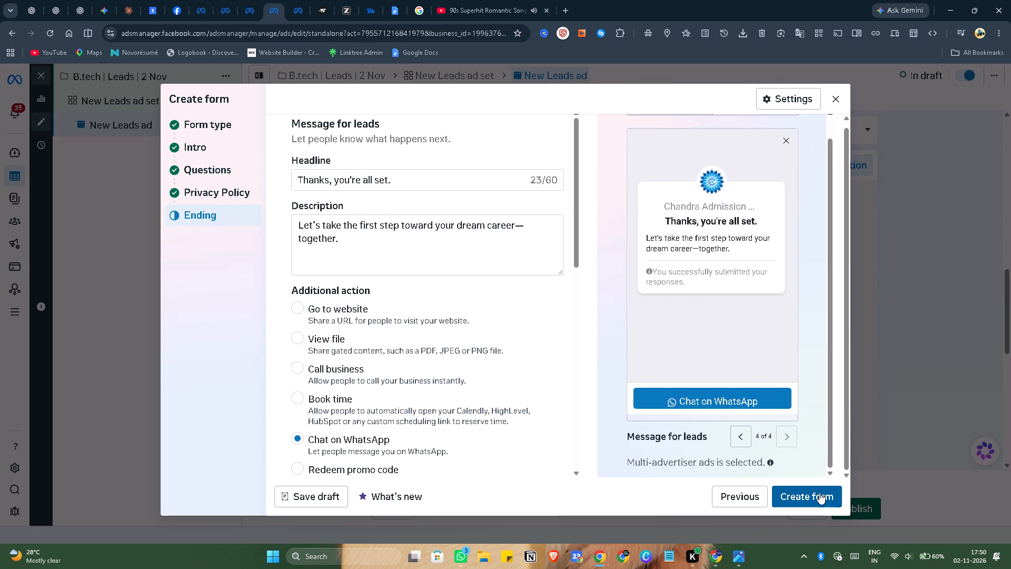
left_click(819, 493)
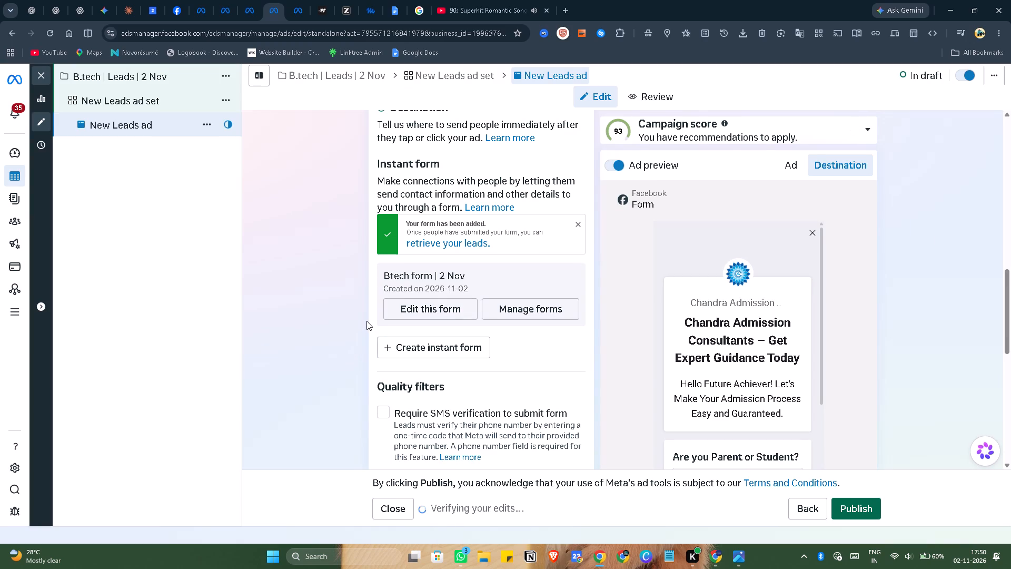
Start setting up the ad creative of New Leads ad as a video ad.
scroll(344, 302, "down", 9)
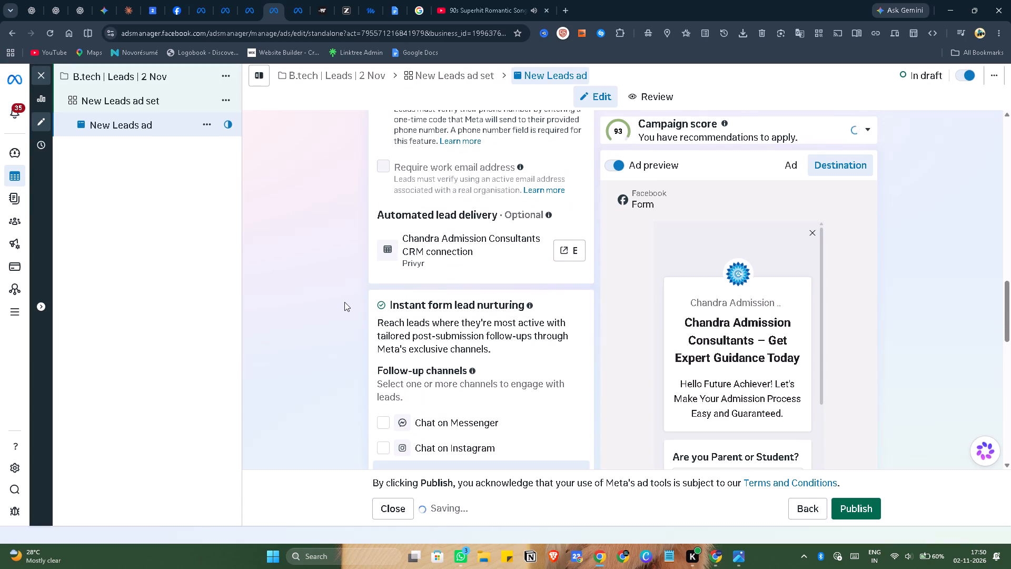
scroll(344, 302, "down", 7)
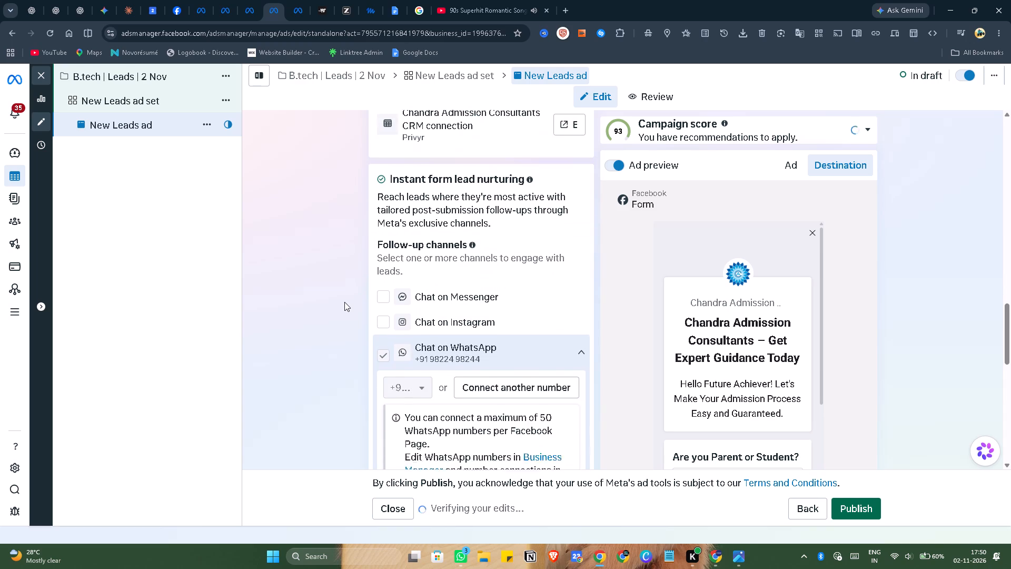
scroll(344, 302, "down", 11)
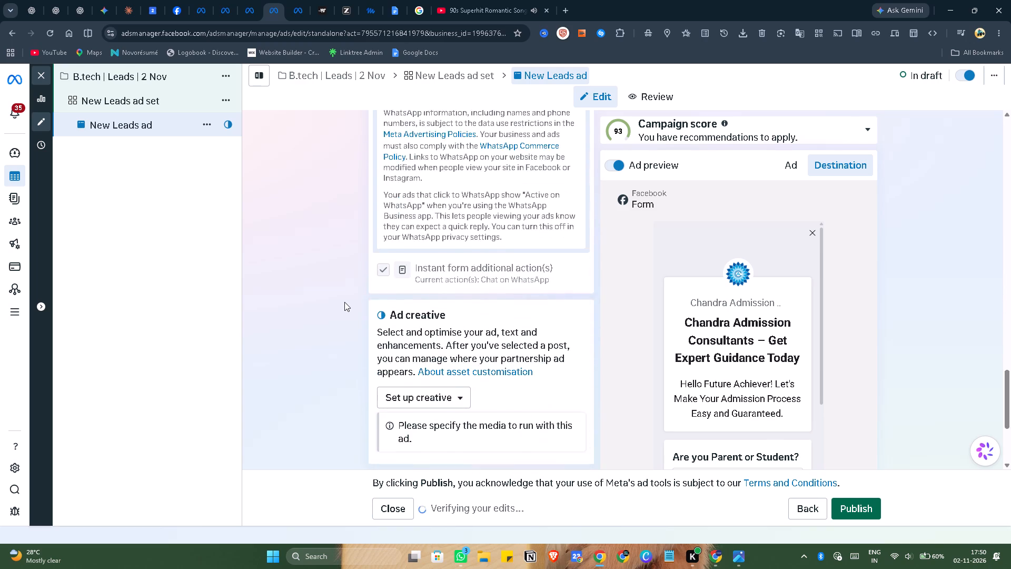
scroll(344, 302, "down", 2)
left_click(468, 244)
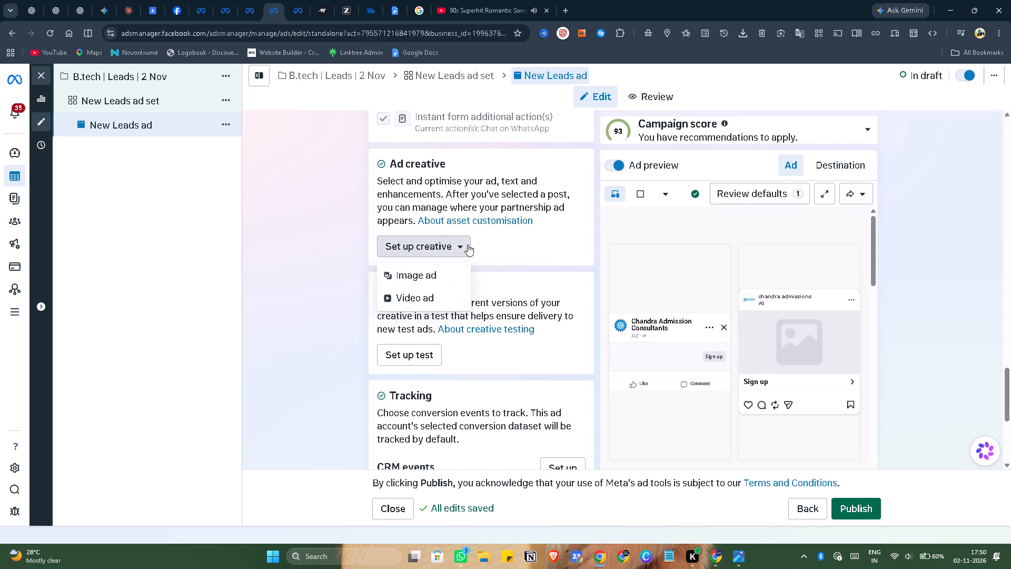
left_click(436, 293)
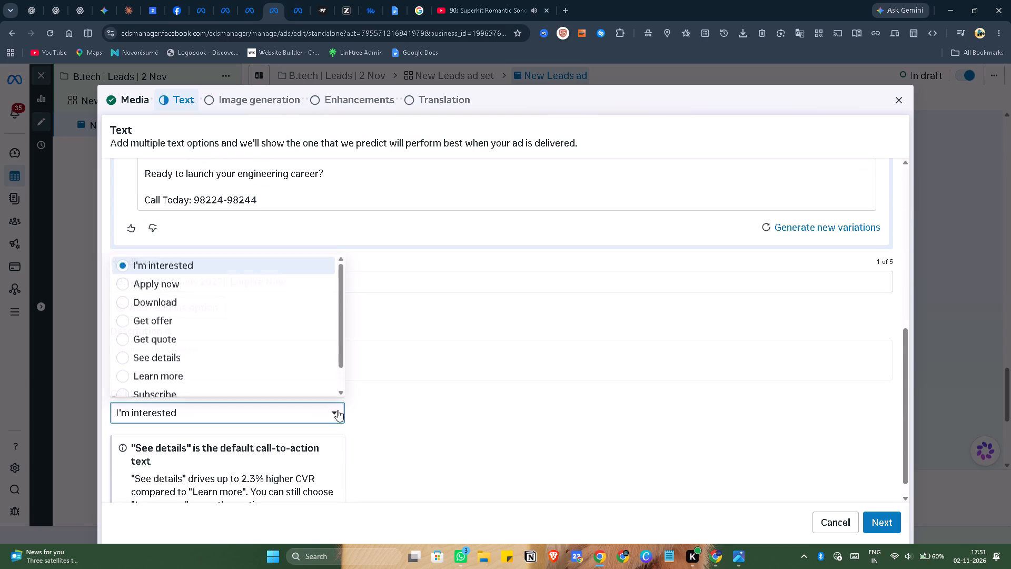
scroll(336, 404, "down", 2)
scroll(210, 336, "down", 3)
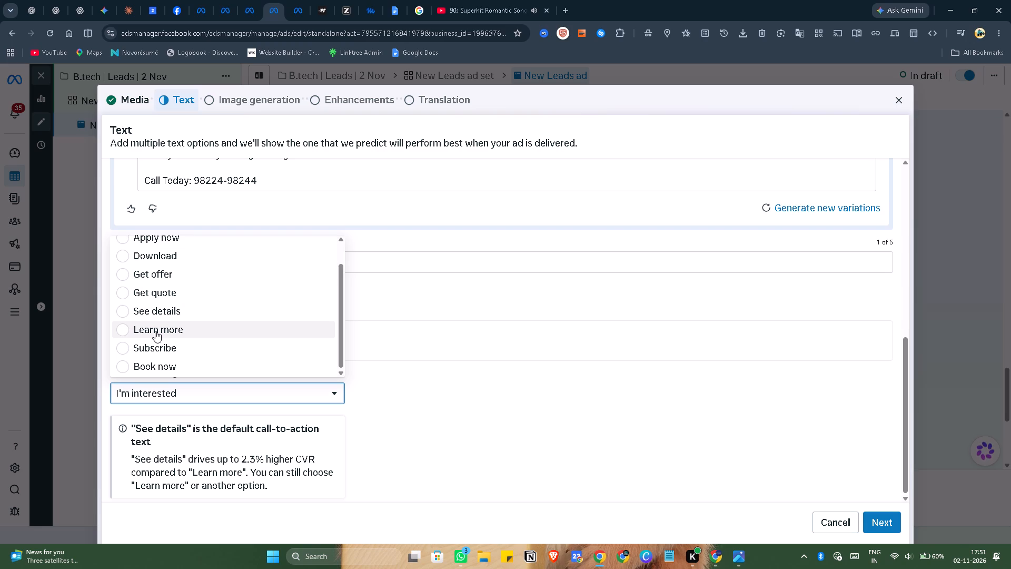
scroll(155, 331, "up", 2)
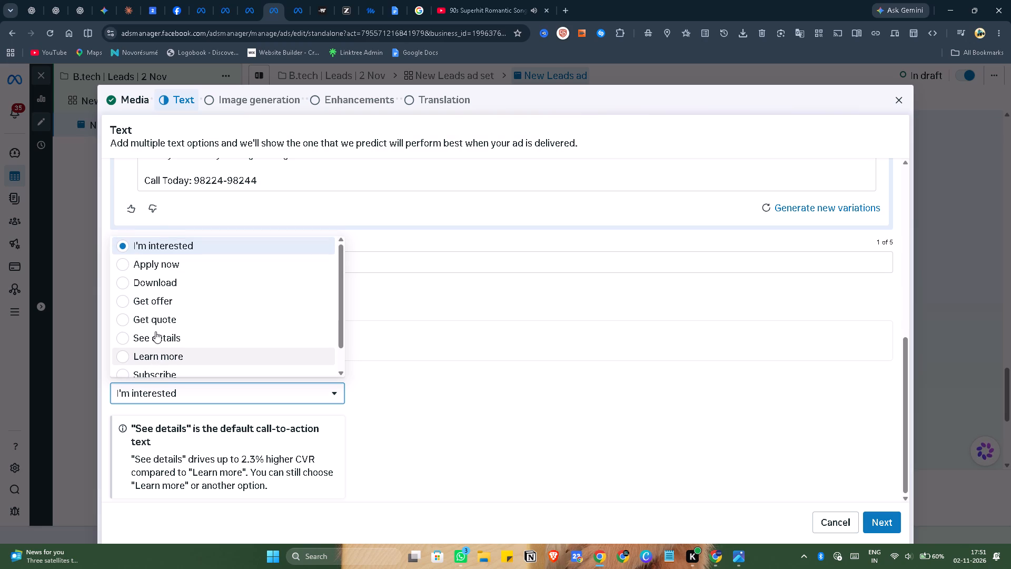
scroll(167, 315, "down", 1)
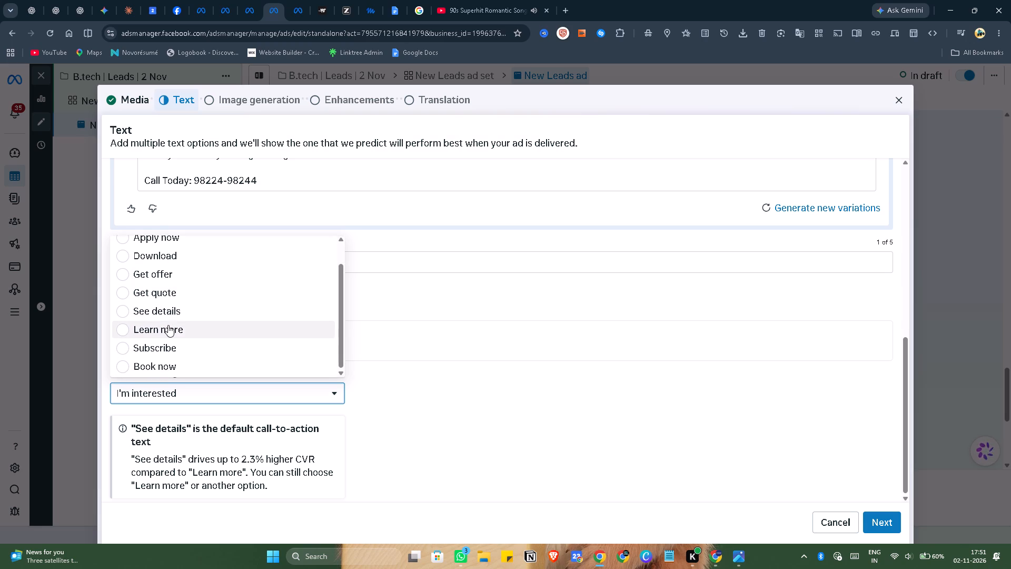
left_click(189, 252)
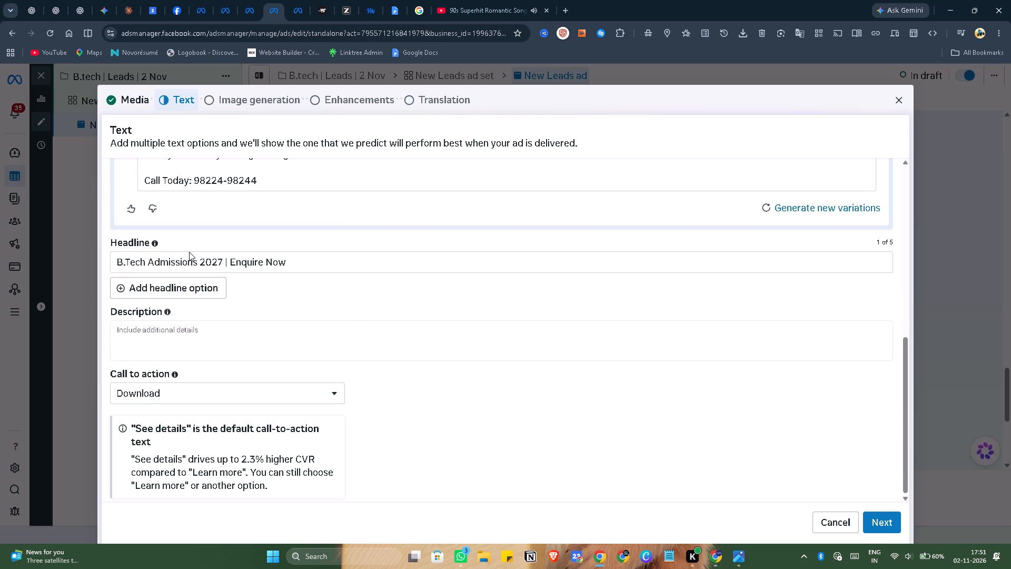
Set the ad's call to action to Apply now.
left_click(178, 389)
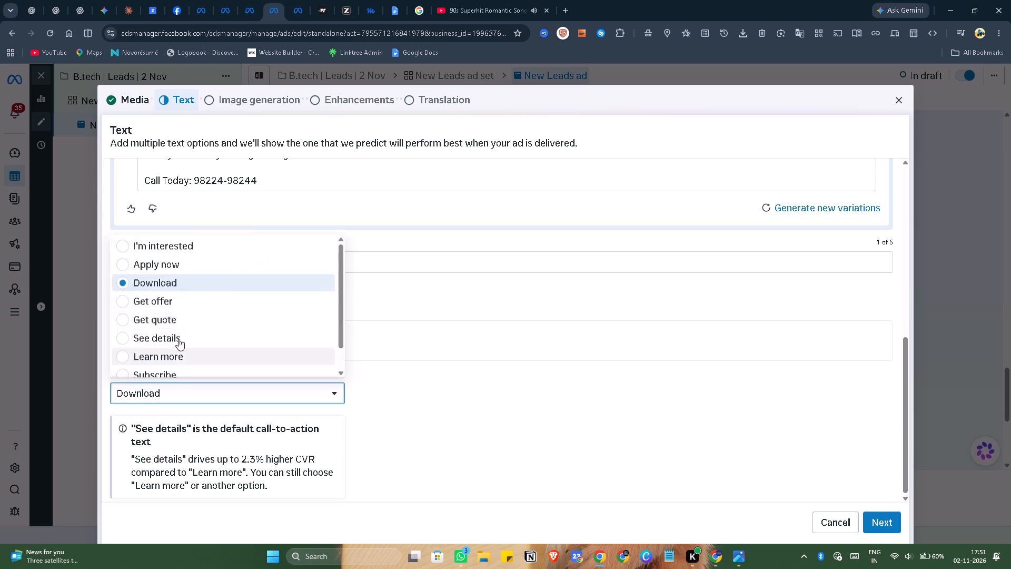
left_click(181, 264)
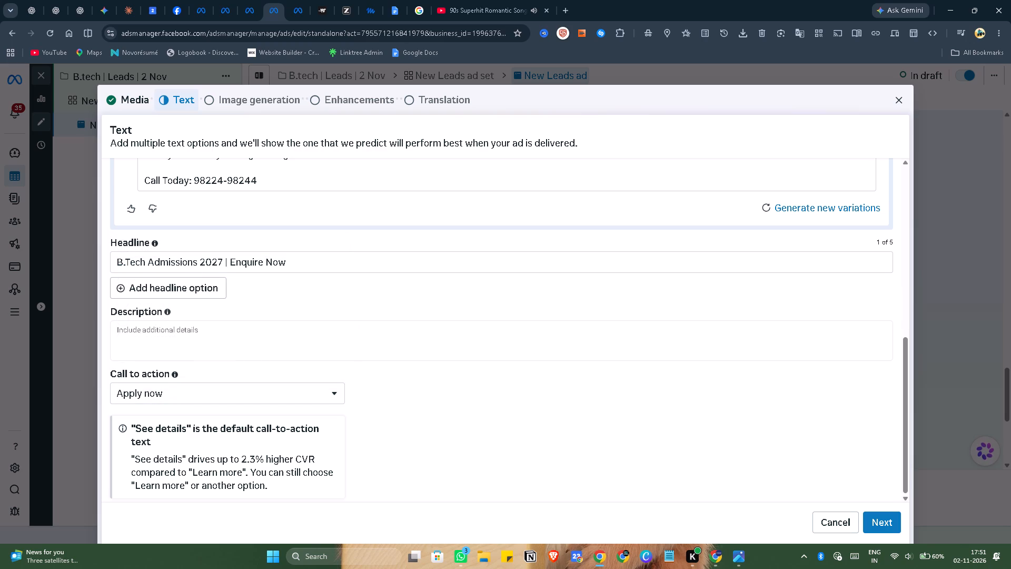
Look through the other available call-to-action options for the ad.
scroll(602, 351, "down", 4)
scroll(444, 416, "up", 6)
scroll(444, 416, "down", 4)
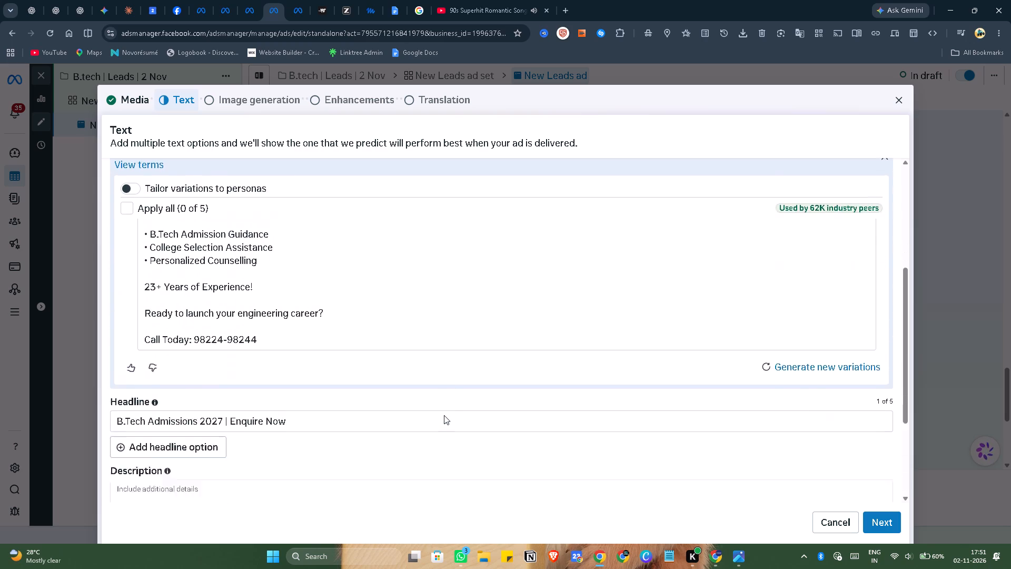
left_click(274, 457)
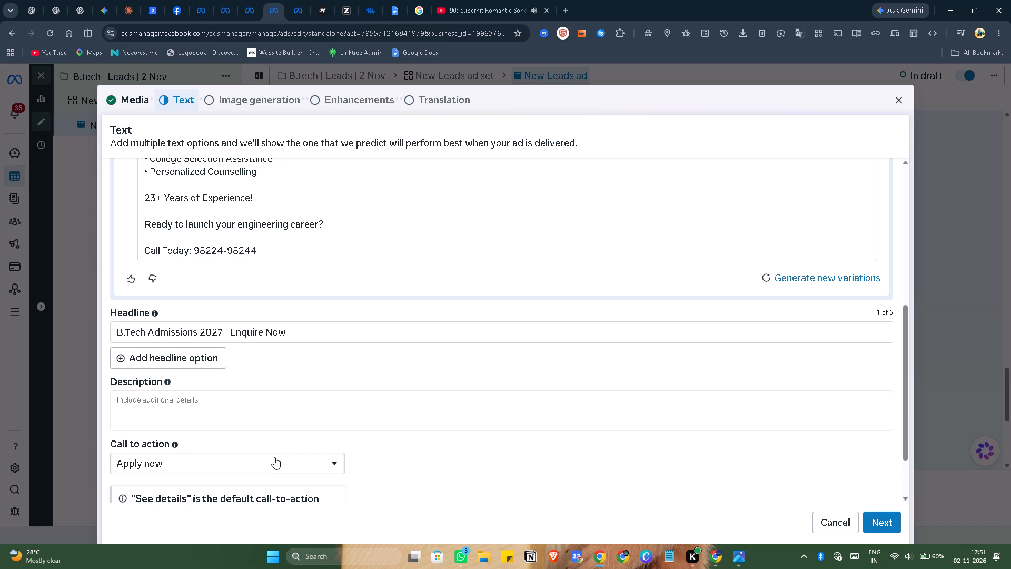
scroll(260, 419, "down", 4)
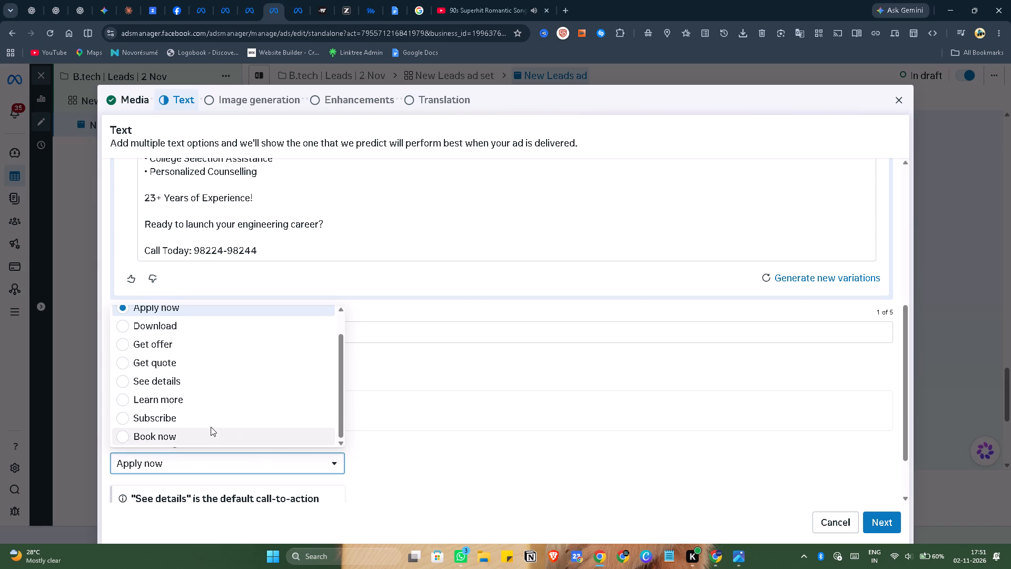
scroll(211, 427, "up", 4)
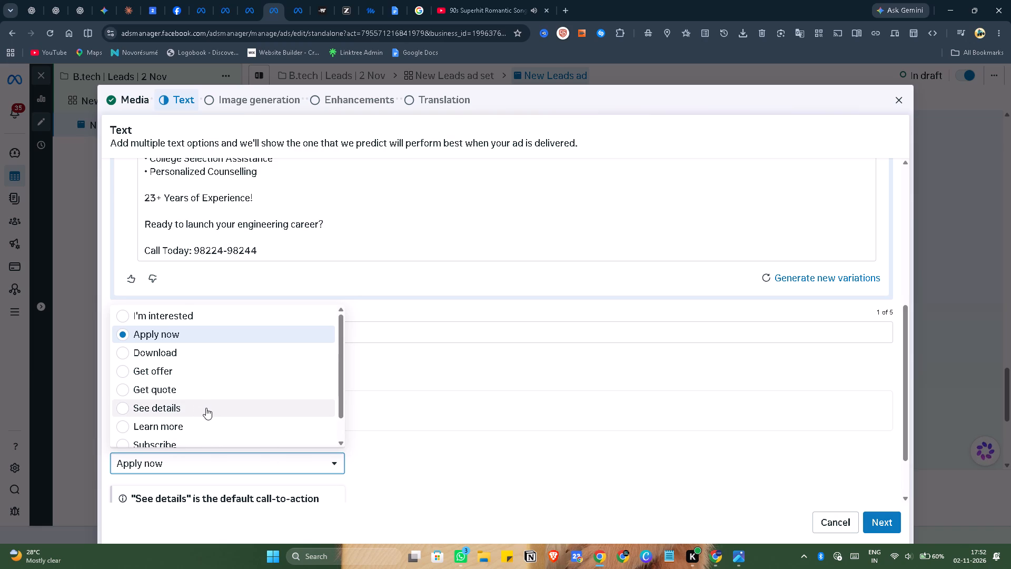
scroll(206, 408, "down", 2)
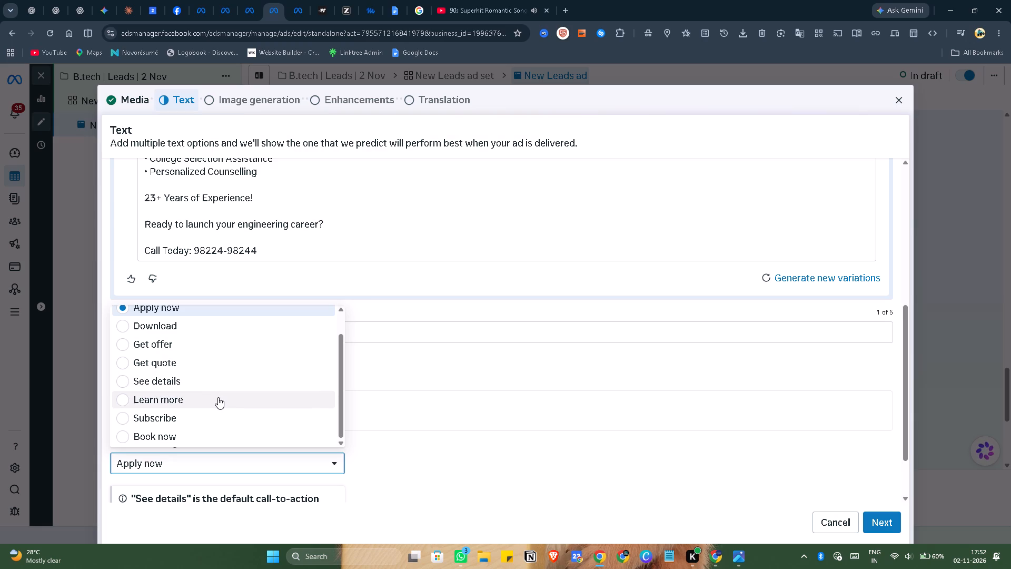
left_click(404, 386)
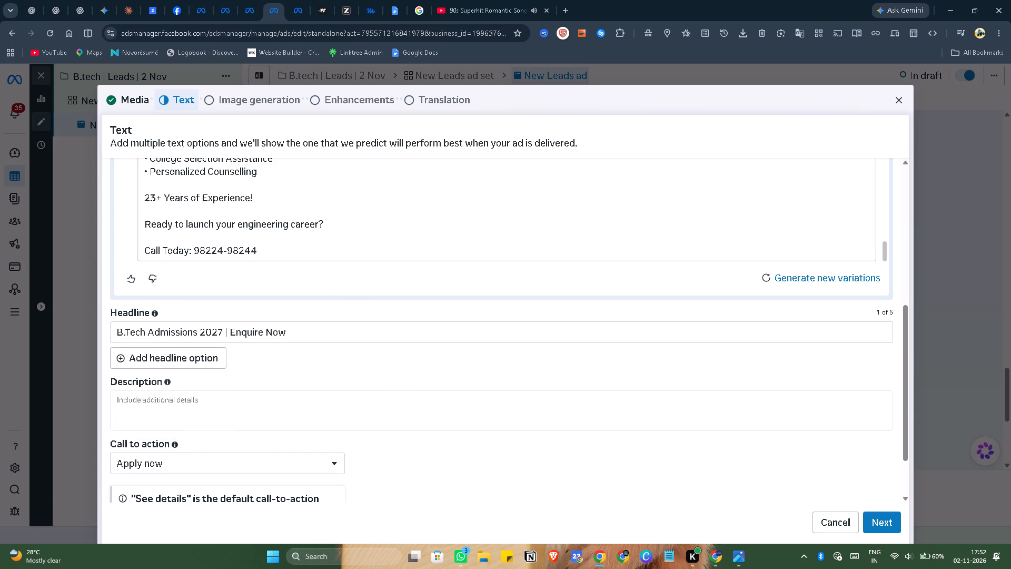
Change the years of experience to 24+ in the AI-generated primary text variation above the headline.
left_click(154, 197)
key("BackSpace")
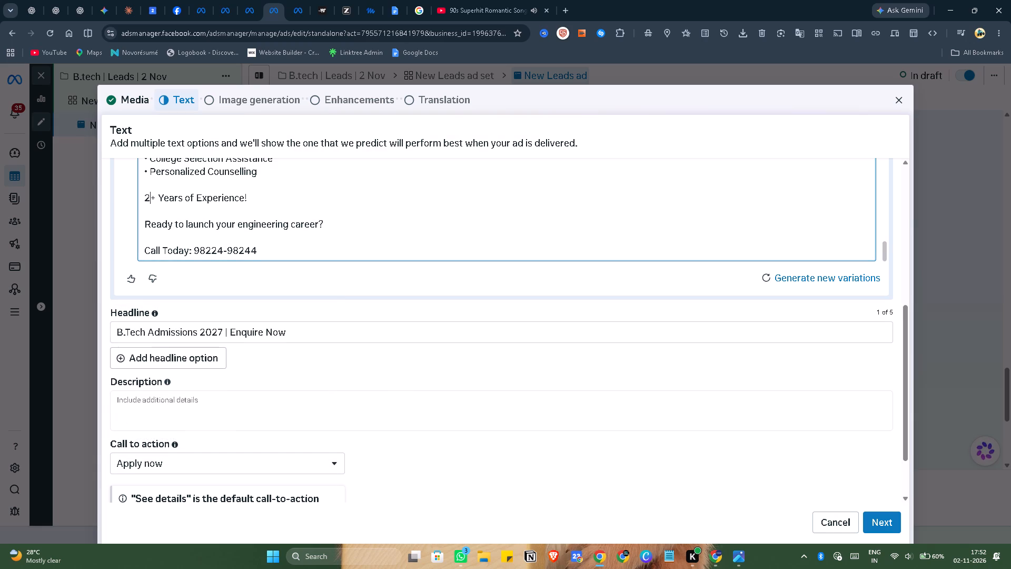
key("4")
scroll(389, 215, "up", 1)
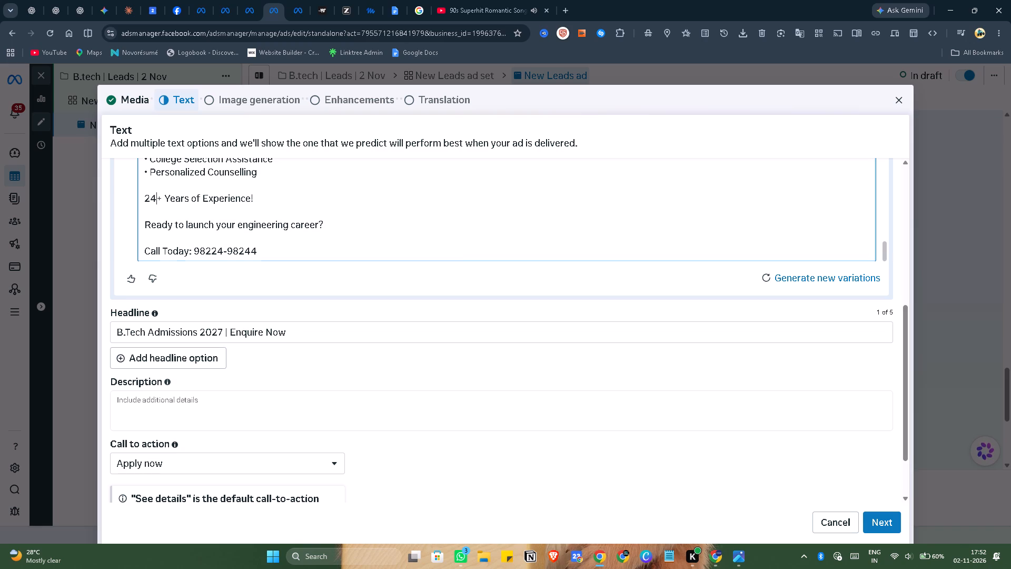
scroll(389, 215, "up", 1)
scroll(391, 219, "down", 3)
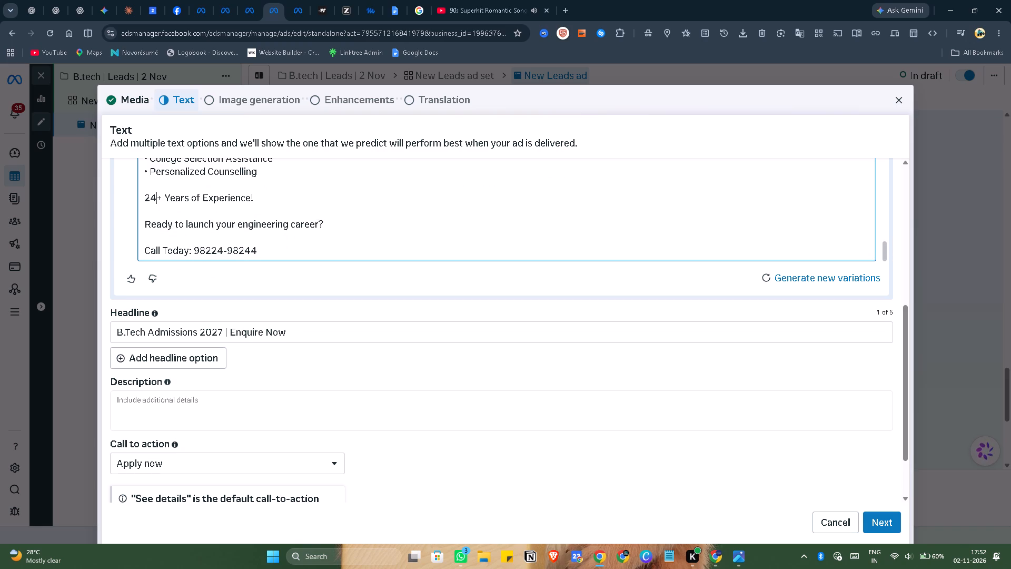
Change the years of experience to 24+ in the ad's main primary text.
scroll(378, 228, "up", 3)
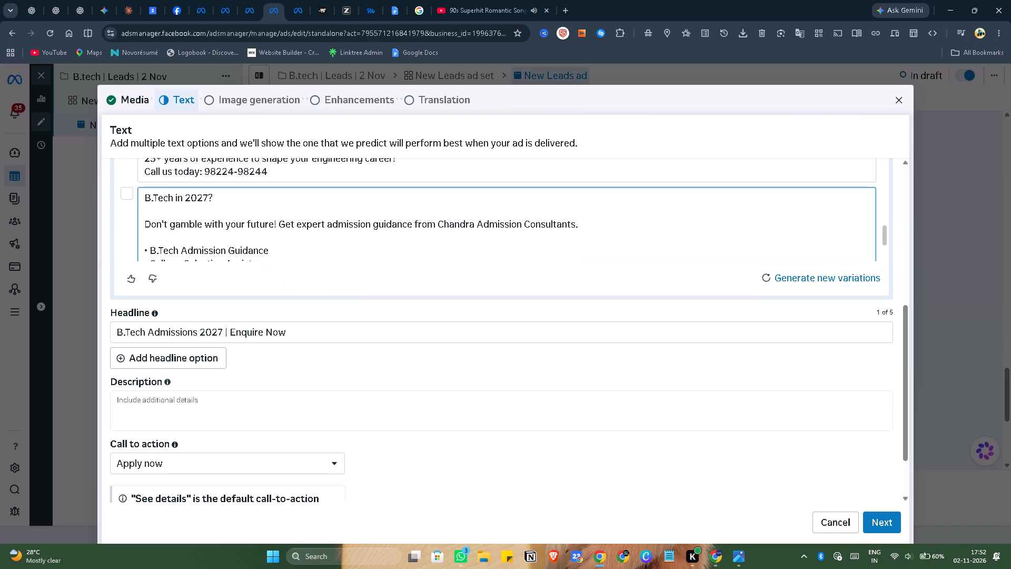
scroll(374, 209, "down", 1)
scroll(374, 209, "up", 9)
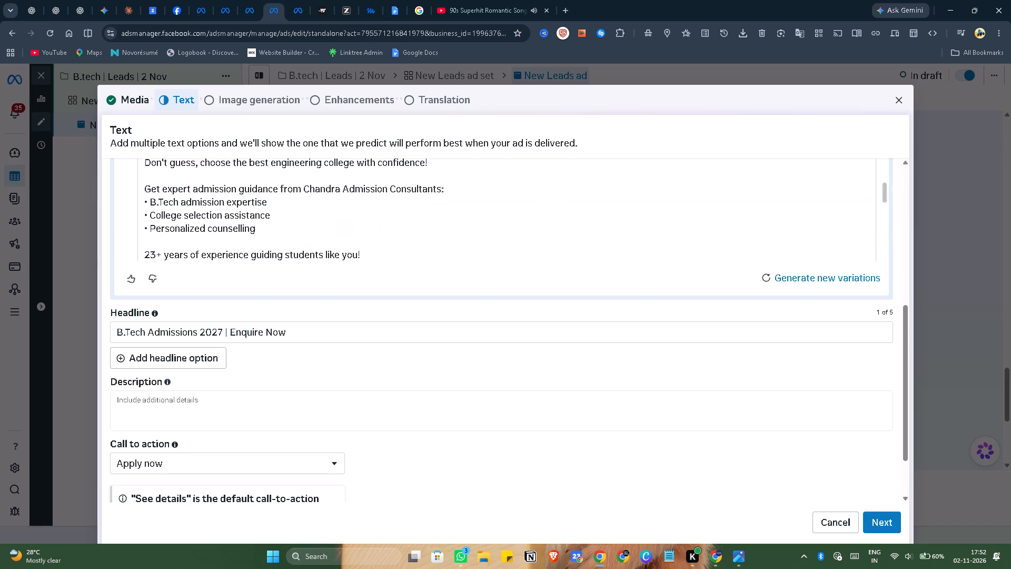
scroll(374, 209, "up", 18)
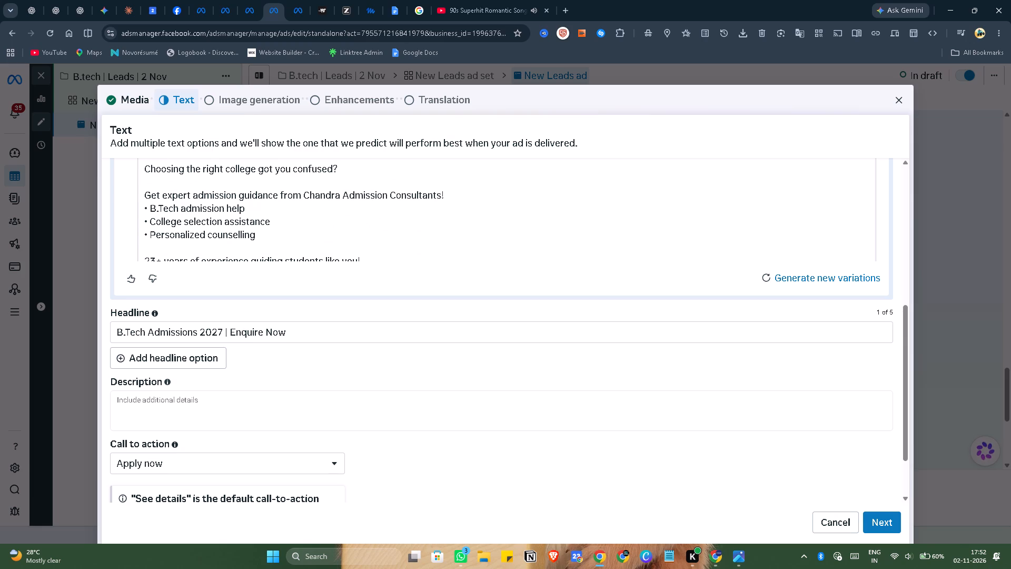
scroll(345, 223, "up", 11)
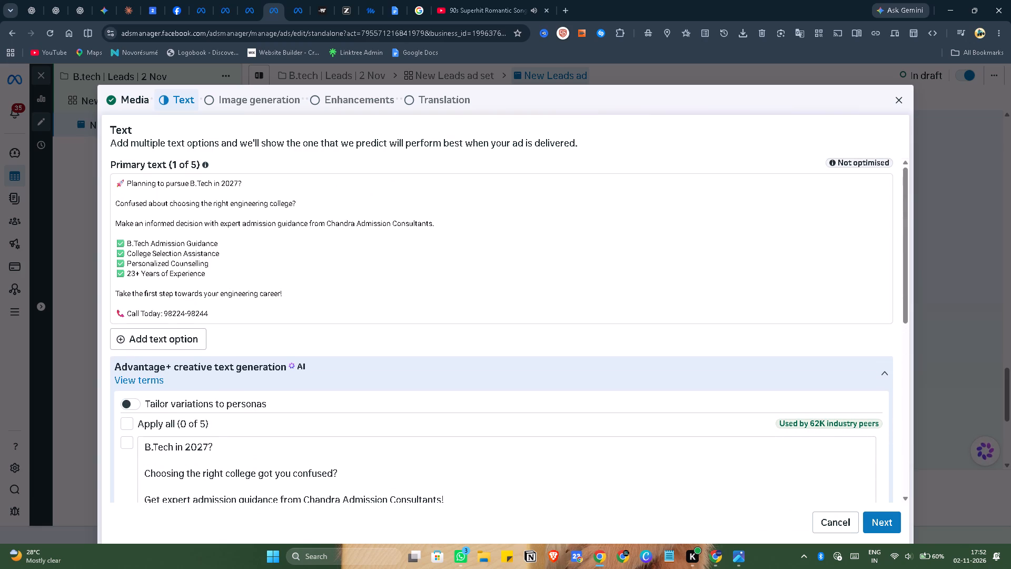
left_click(136, 271)
key("BackSpace")
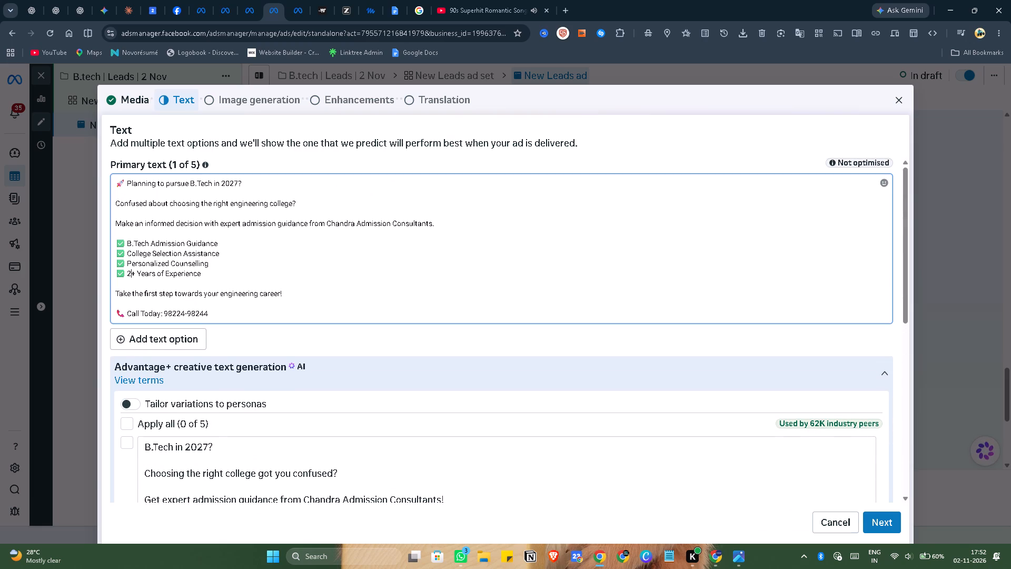
key("4")
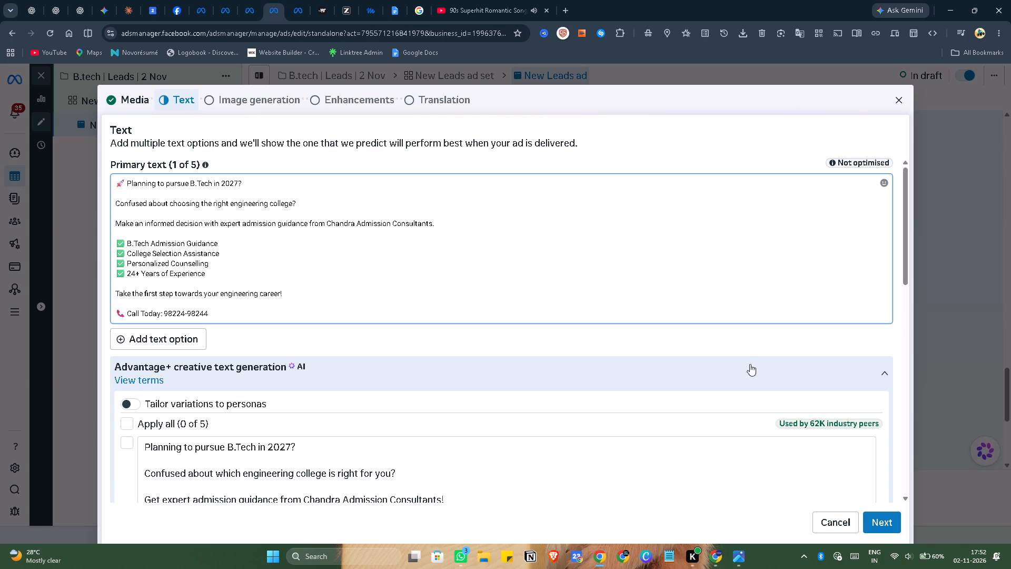
Finish the ad's creative setup without adding AI images, keeping translation of all ad creatives and text turned on.
left_click(882, 523)
left_click(882, 523)
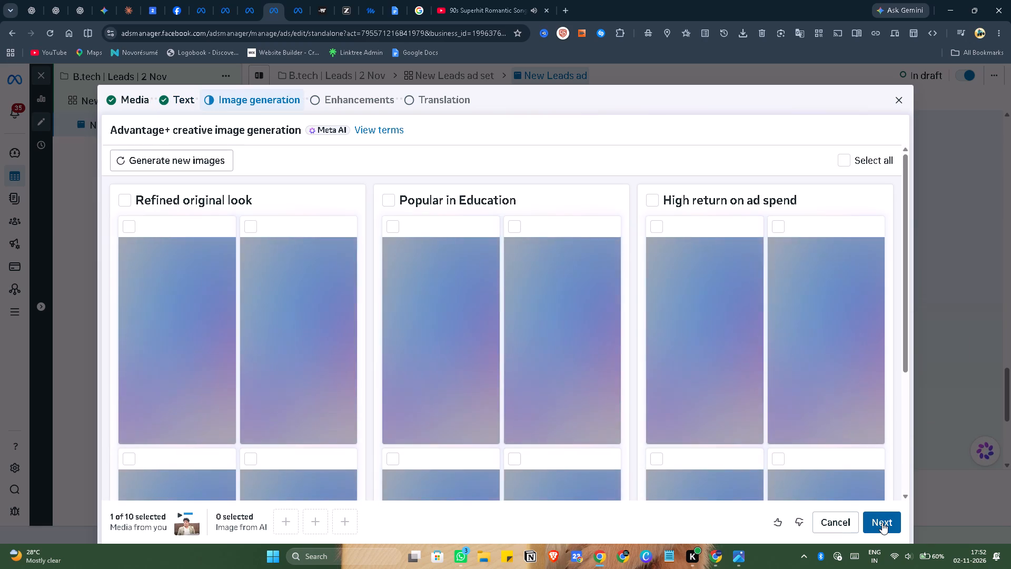
scroll(724, 296, "down", 10)
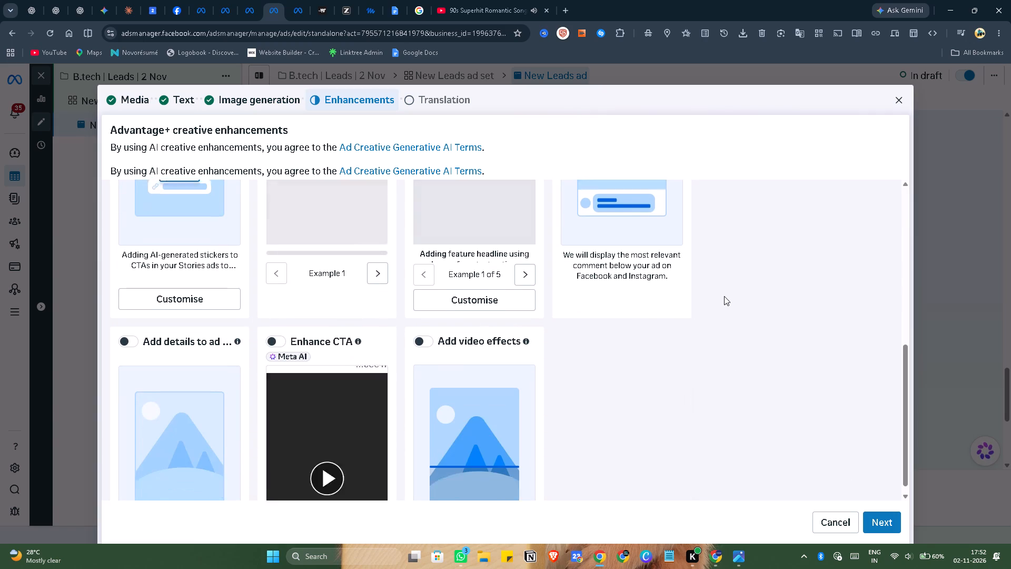
left_click(885, 521)
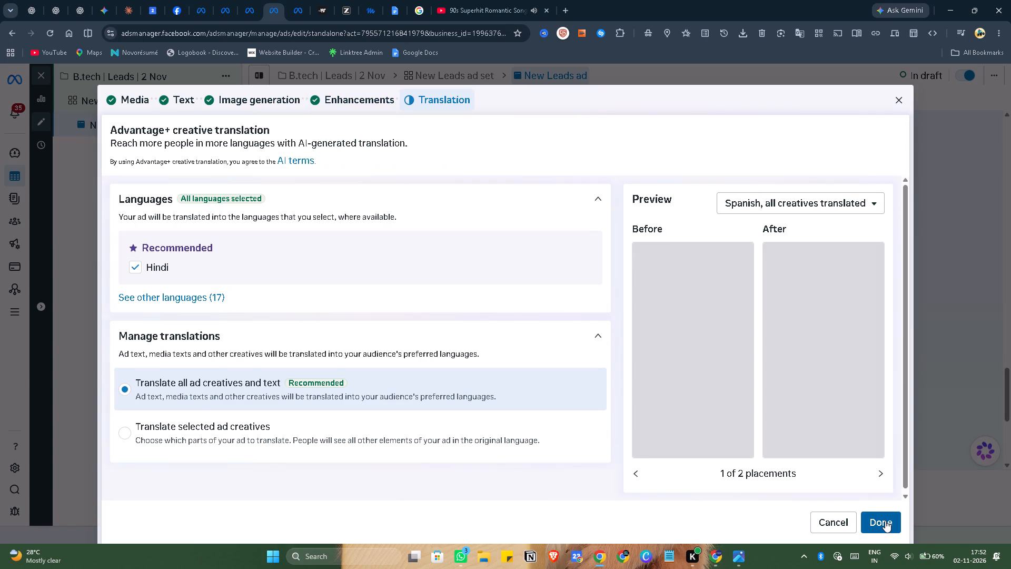
left_click(191, 302)
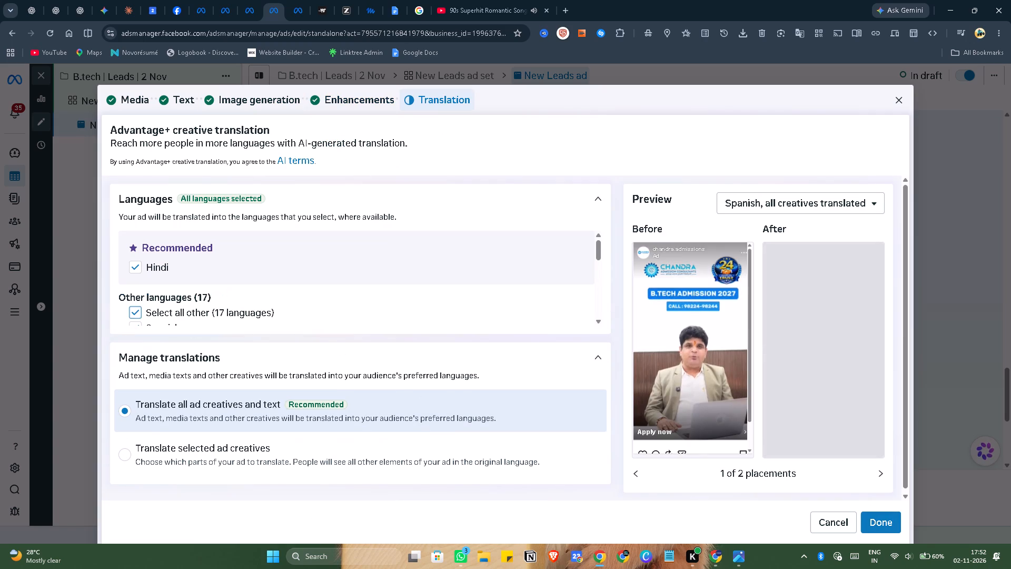
left_click(135, 309)
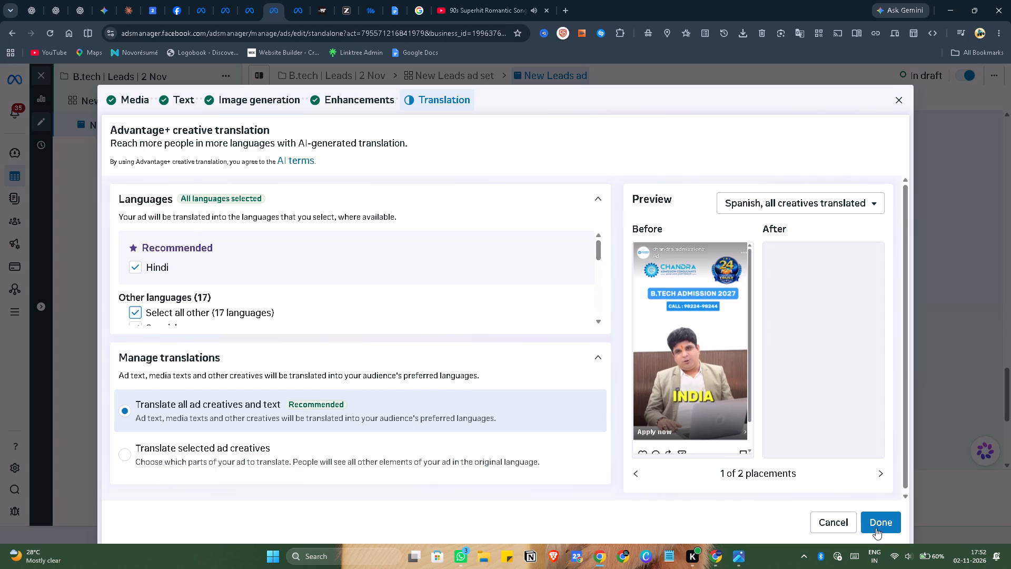
left_click(876, 517)
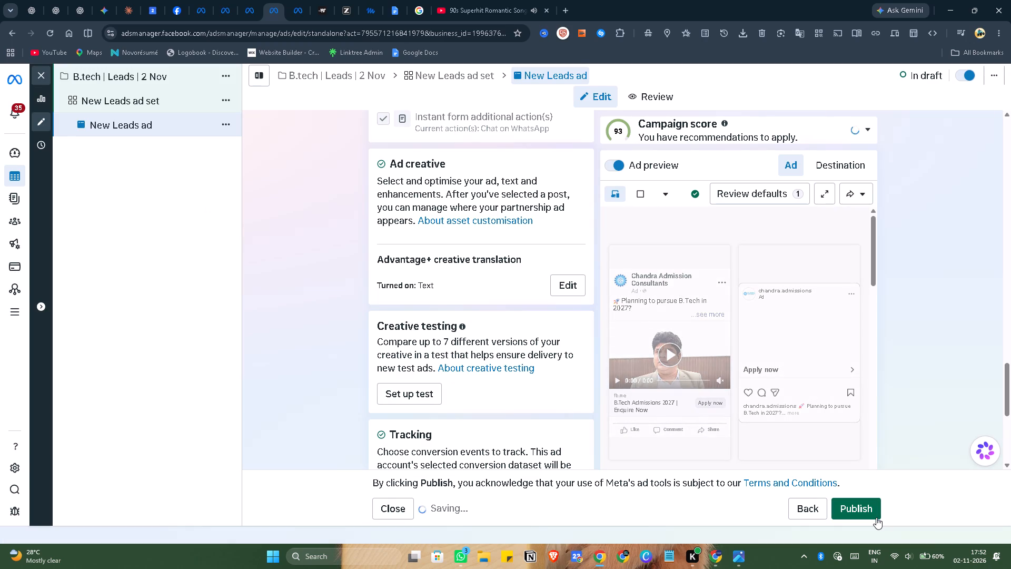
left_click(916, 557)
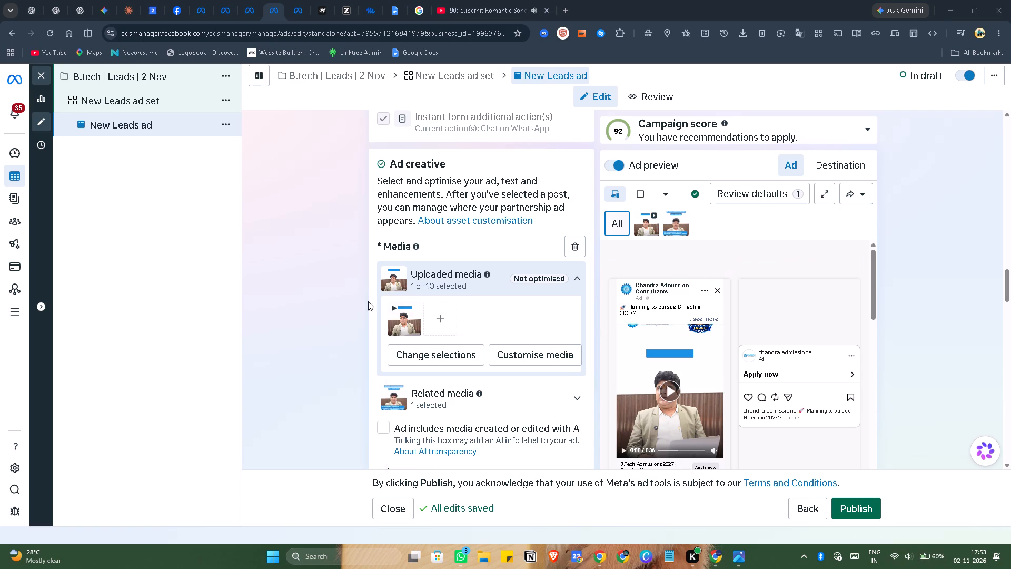
Duplicate the ad set once in the original campaign, with recommendations, Reach more people likely to respond, and existing reactions, comments and shares off.
left_click(225, 105)
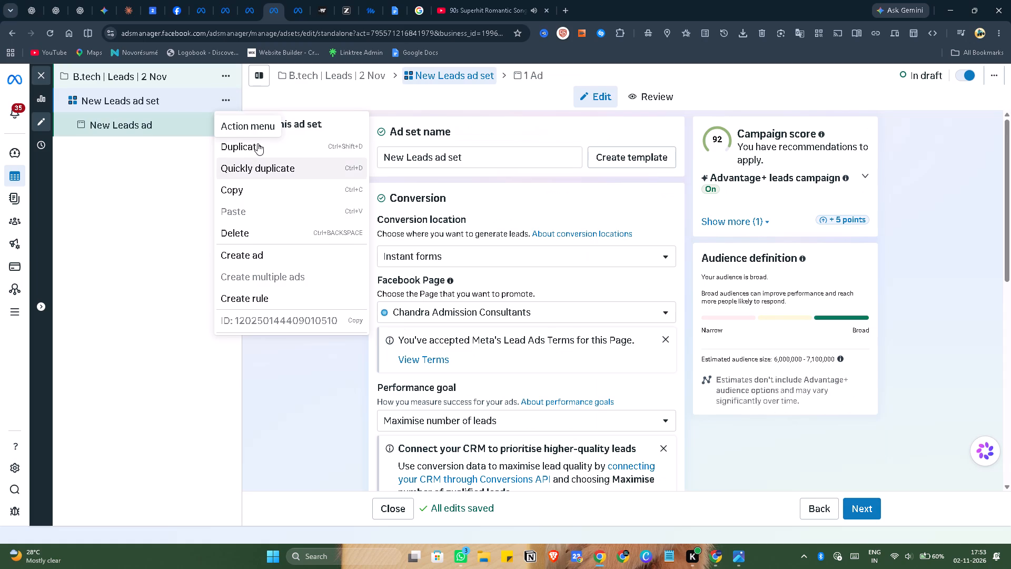
left_click(257, 143)
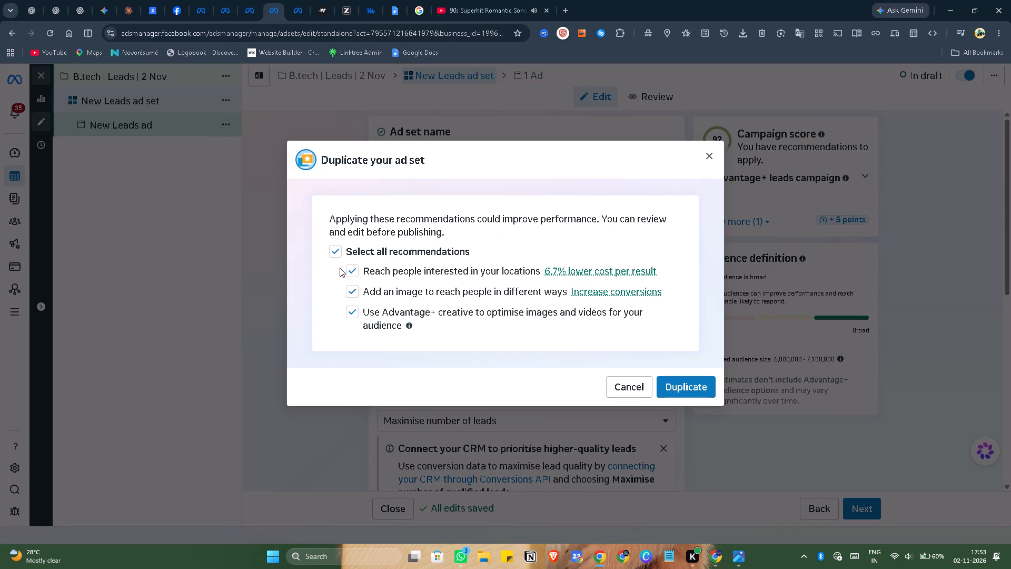
left_click(332, 253)
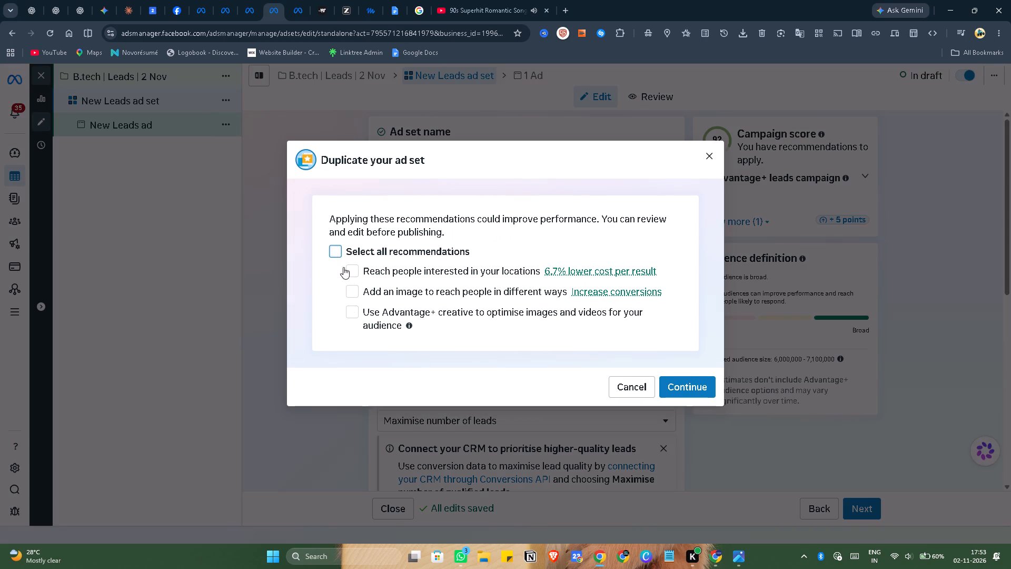
left_click(705, 385)
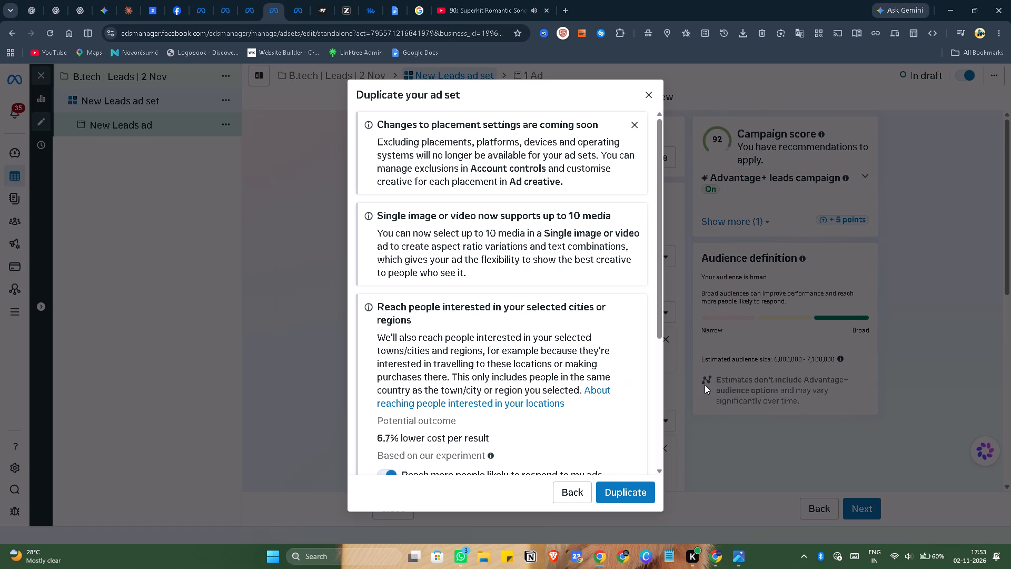
scroll(479, 327, "down", 2)
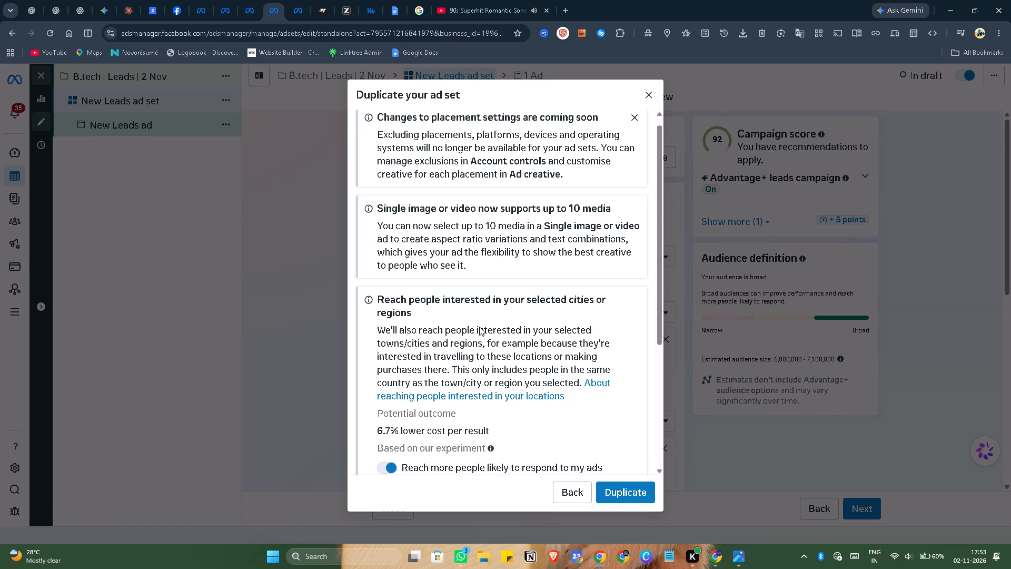
scroll(479, 327, "down", 2)
left_click(382, 337)
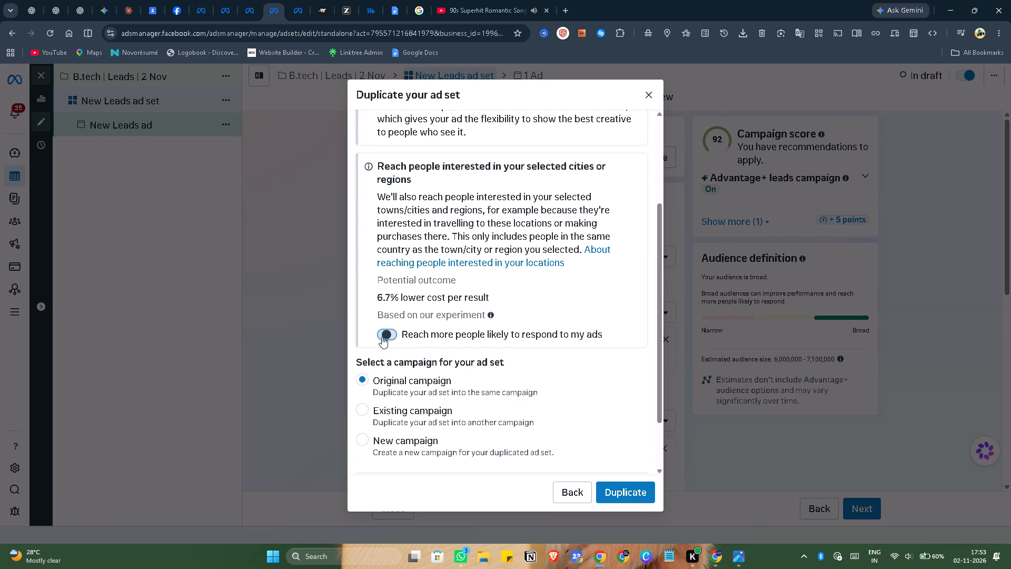
scroll(511, 346, "down", 4)
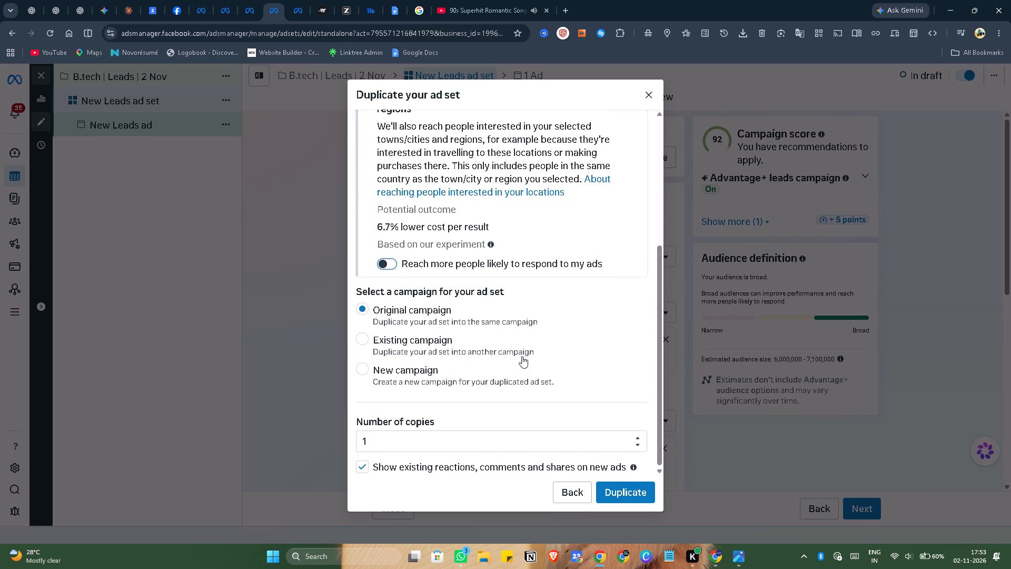
left_click(362, 466)
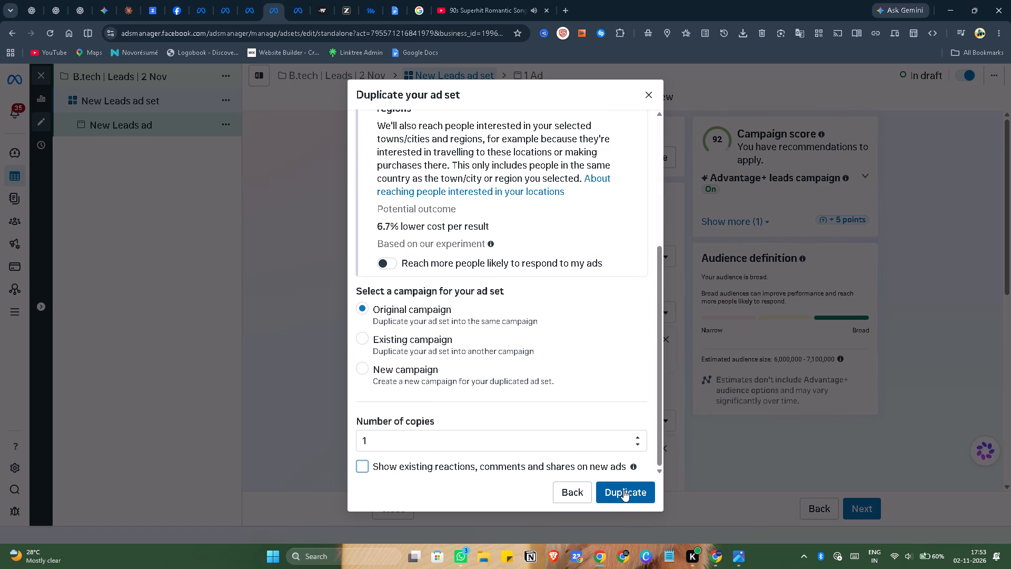
left_click(623, 490)
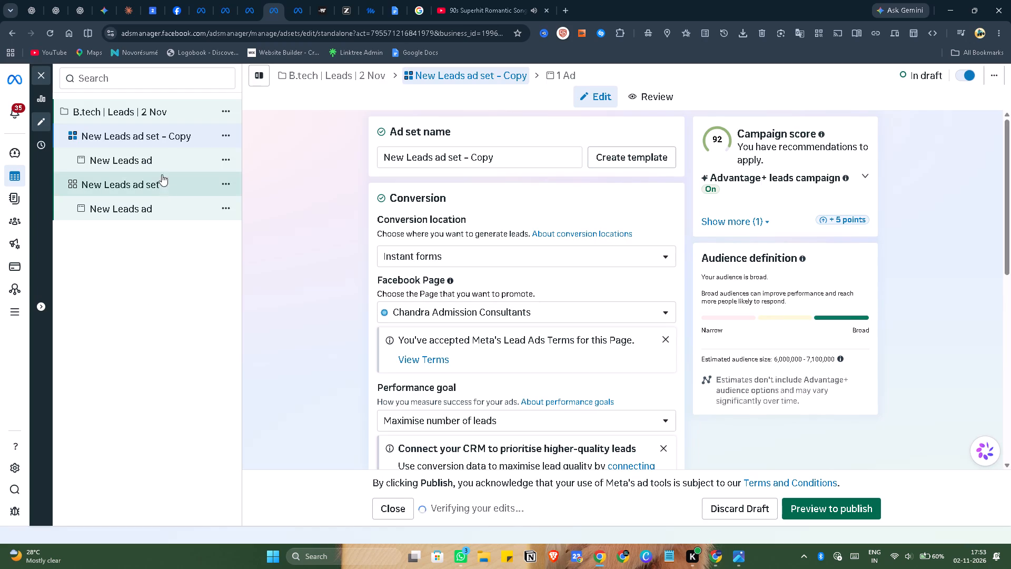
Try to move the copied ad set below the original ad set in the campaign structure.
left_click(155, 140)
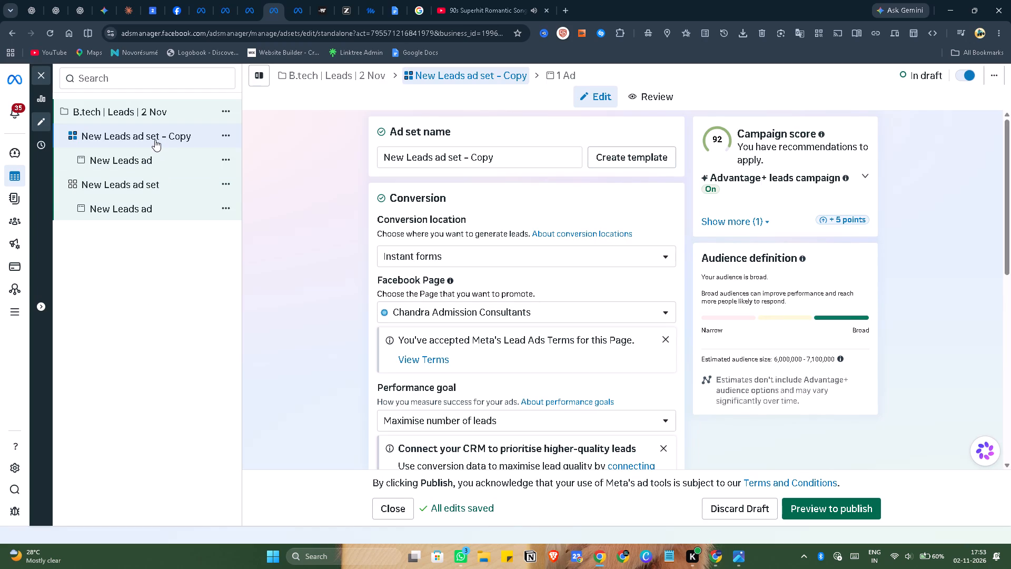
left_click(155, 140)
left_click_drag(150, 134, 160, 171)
Rename the original New Leads ad set as vidarbha location.
left_click(156, 178)
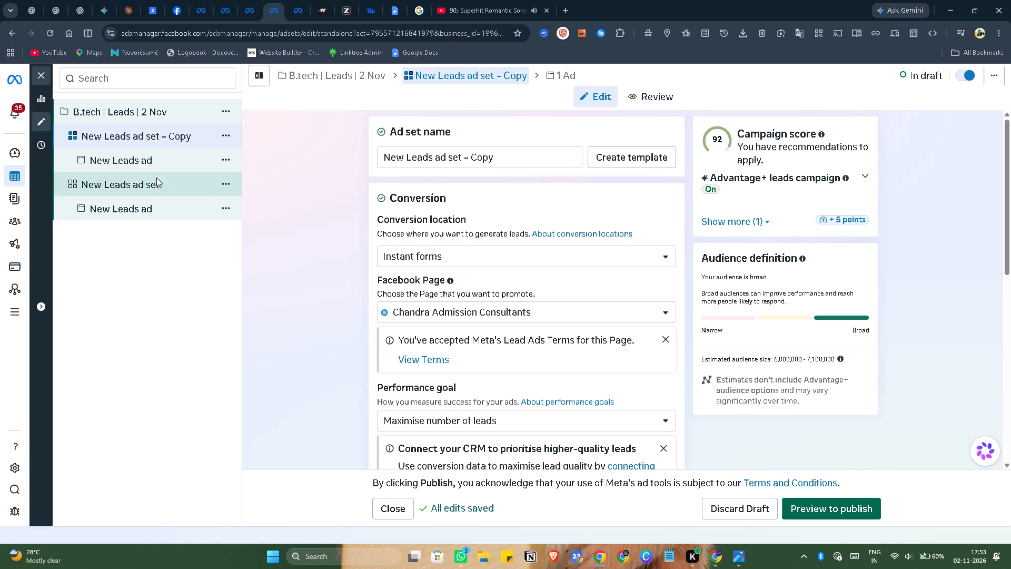
scroll(290, 253, "down", 3)
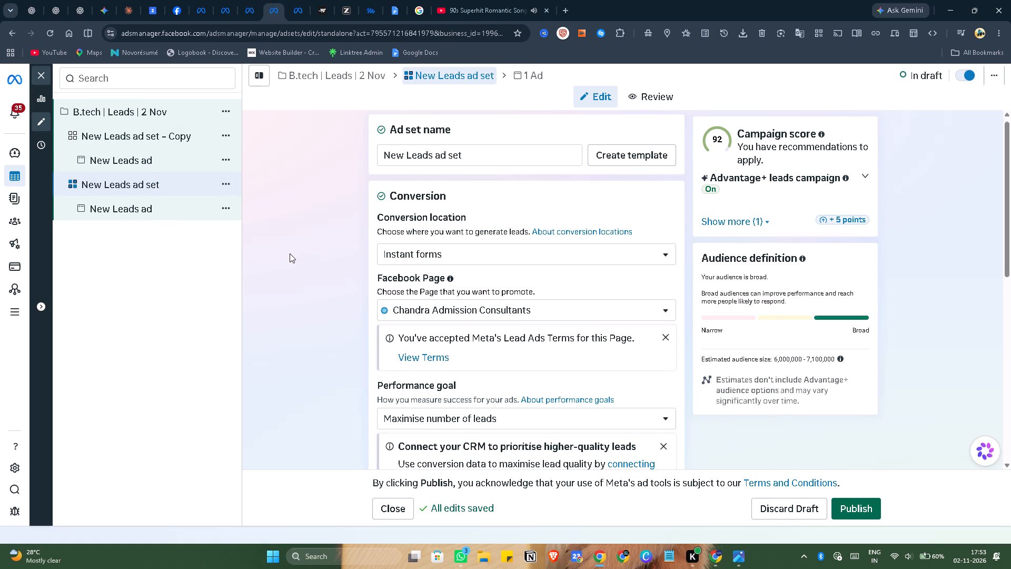
scroll(290, 253, "down", 15)
scroll(290, 253, "down", 11)
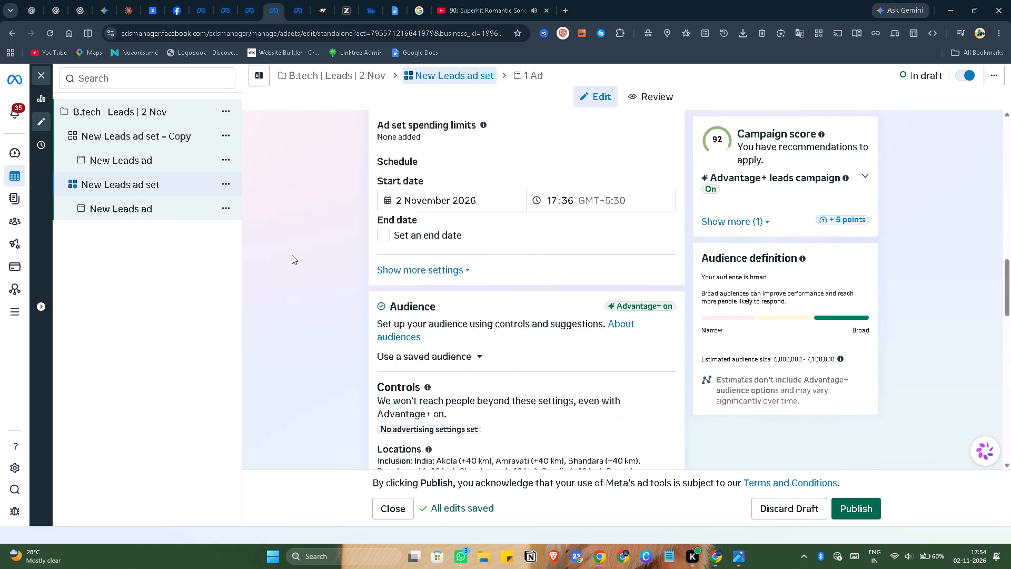
scroll(292, 255, "down", 8)
scroll(292, 255, "up", 13)
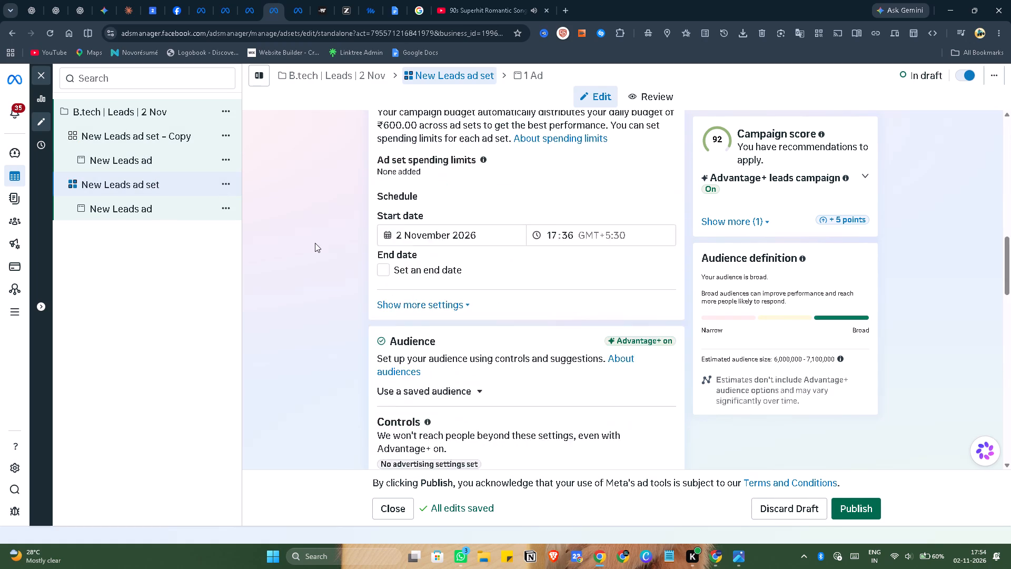
scroll(315, 243, "up", 20)
scroll(315, 243, "up", 1)
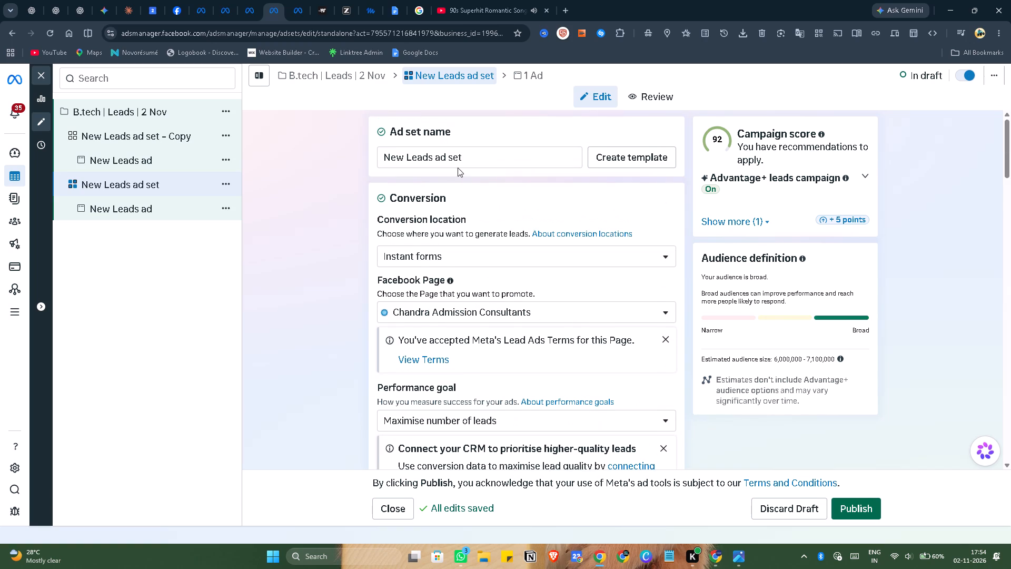
triple_click(457, 163)
type("vidarbha location")
Rename the copied ad set as Nagpur location.
left_click(191, 130)
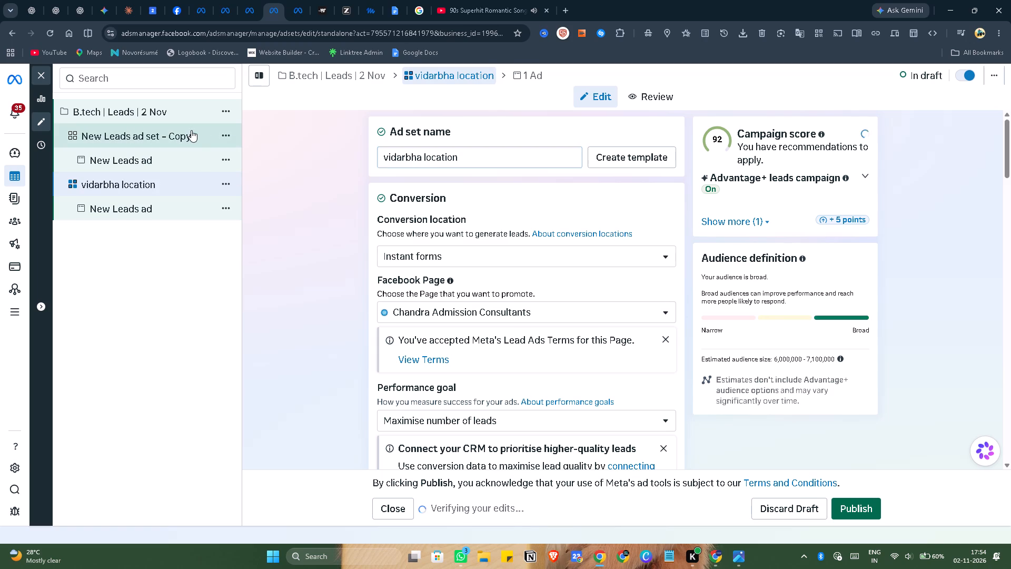
triple_click(452, 153)
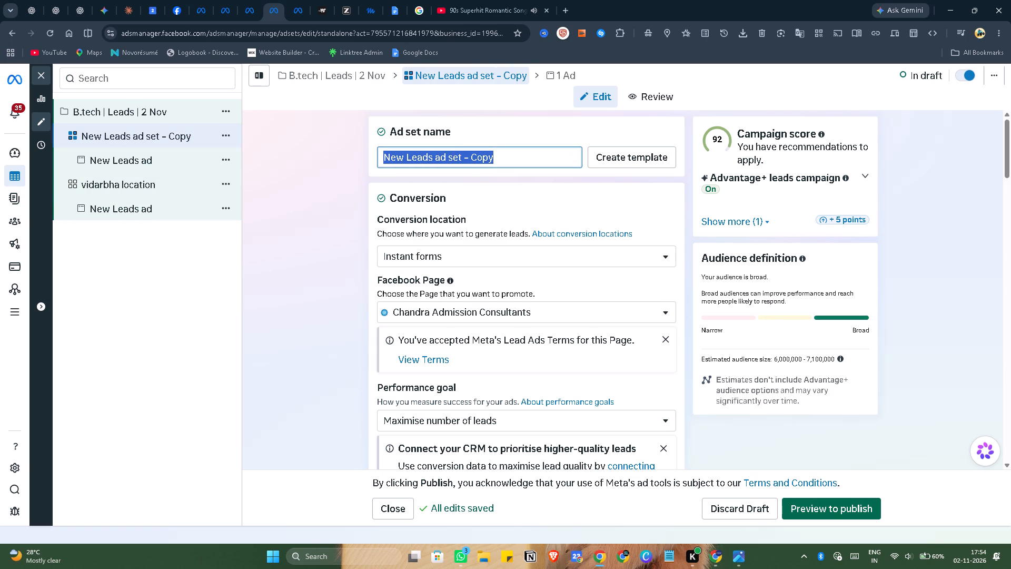
type("Nagpur location")
left_click(154, 154)
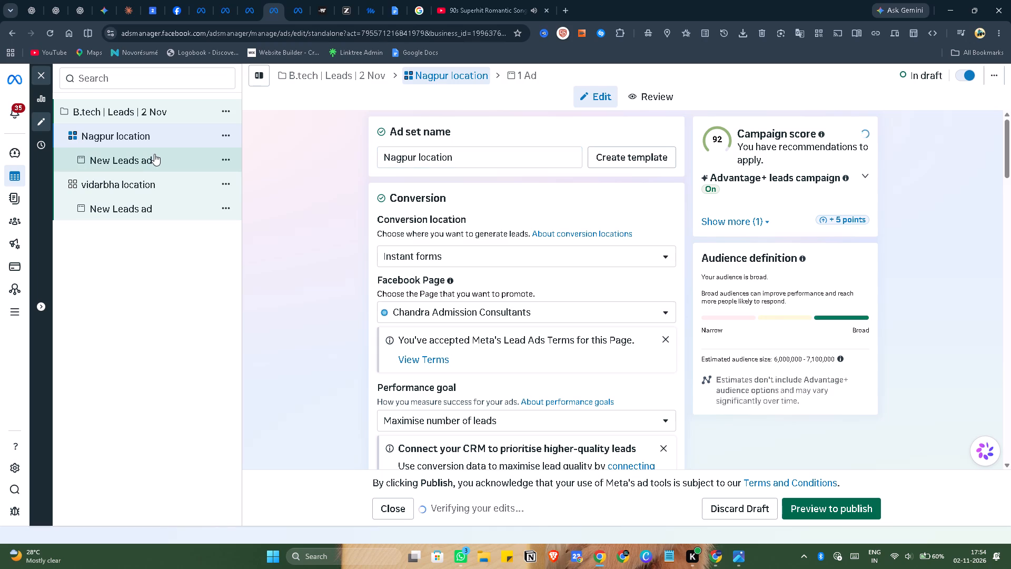
In the Nagpur location ad set, remove Akola, Amravati, Umred, Bhandara and Bramhapuri from the audience locations.
left_click(156, 134)
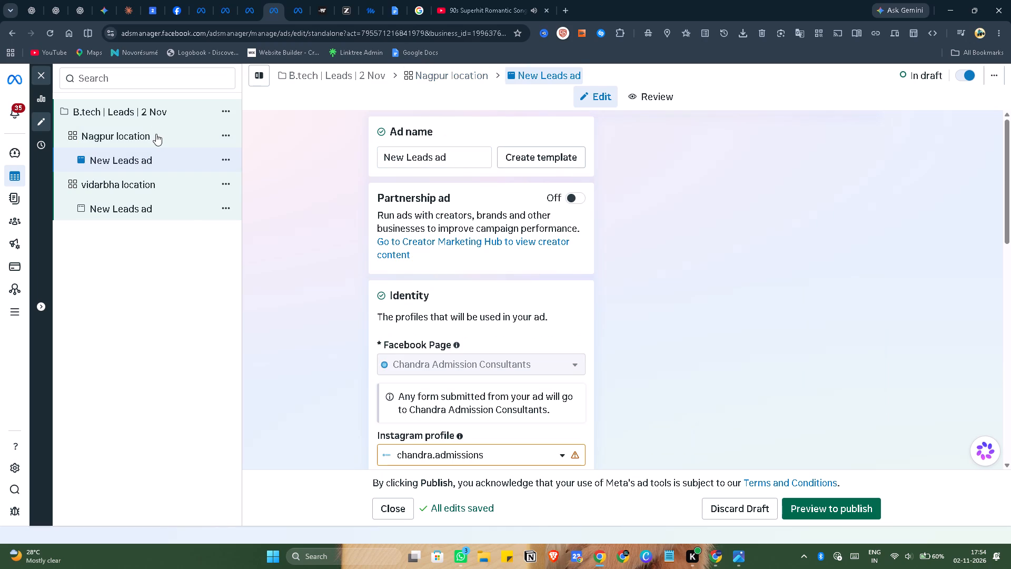
scroll(330, 224, "down", 3)
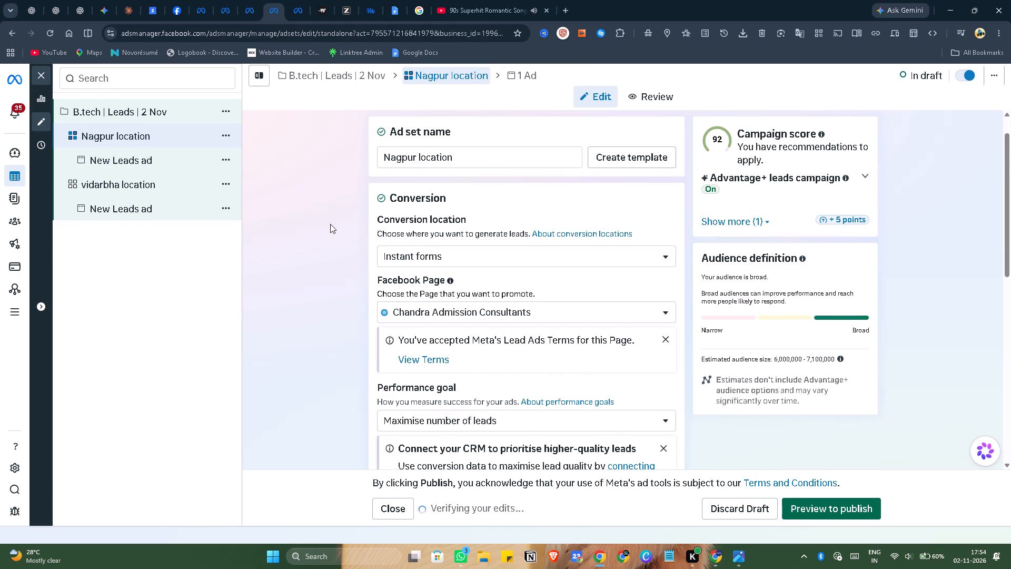
scroll(330, 224, "down", 5)
scroll(334, 271, "down", 4)
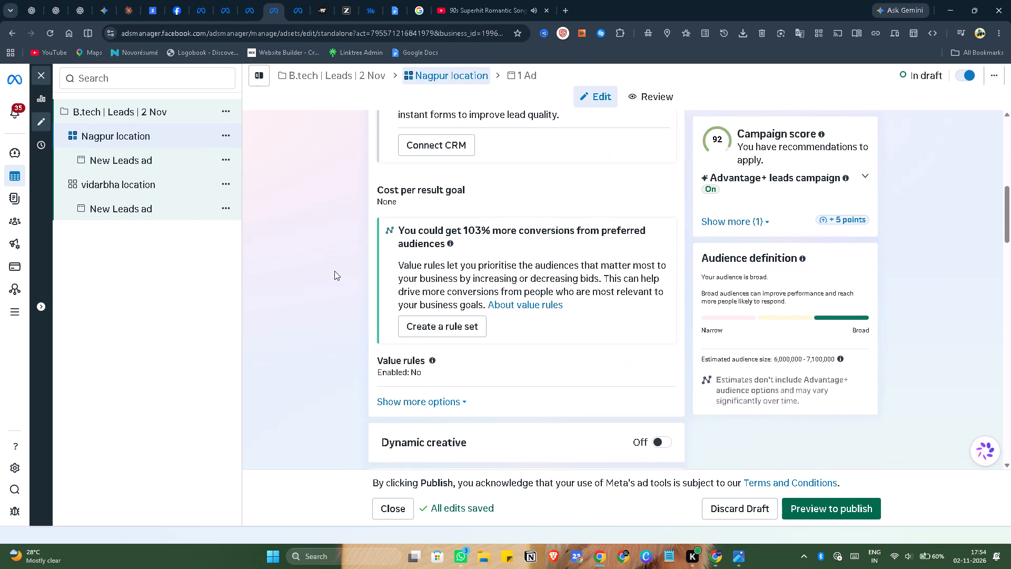
scroll(334, 271, "down", 18)
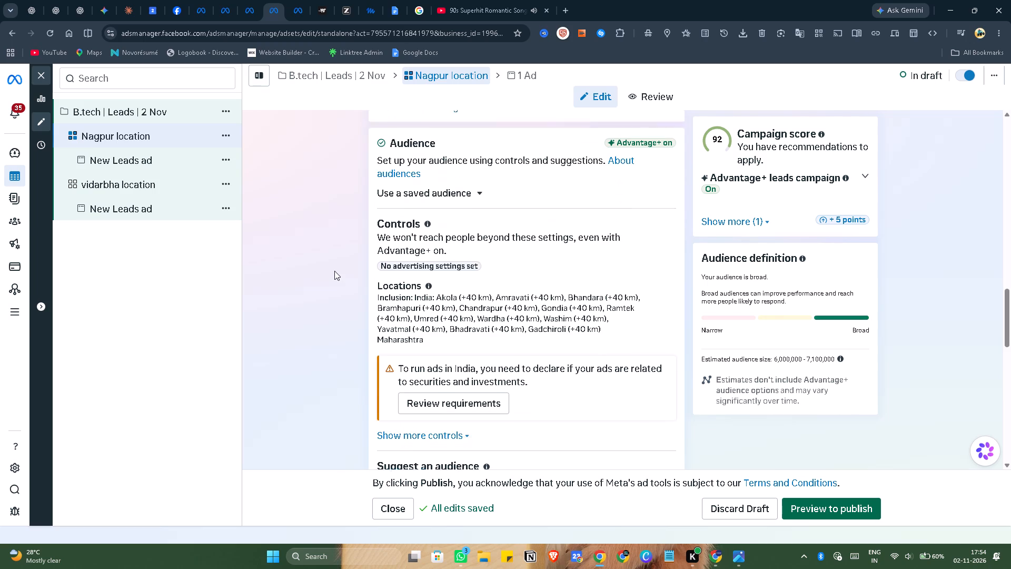
scroll(334, 271, "down", 1)
left_click(666, 254)
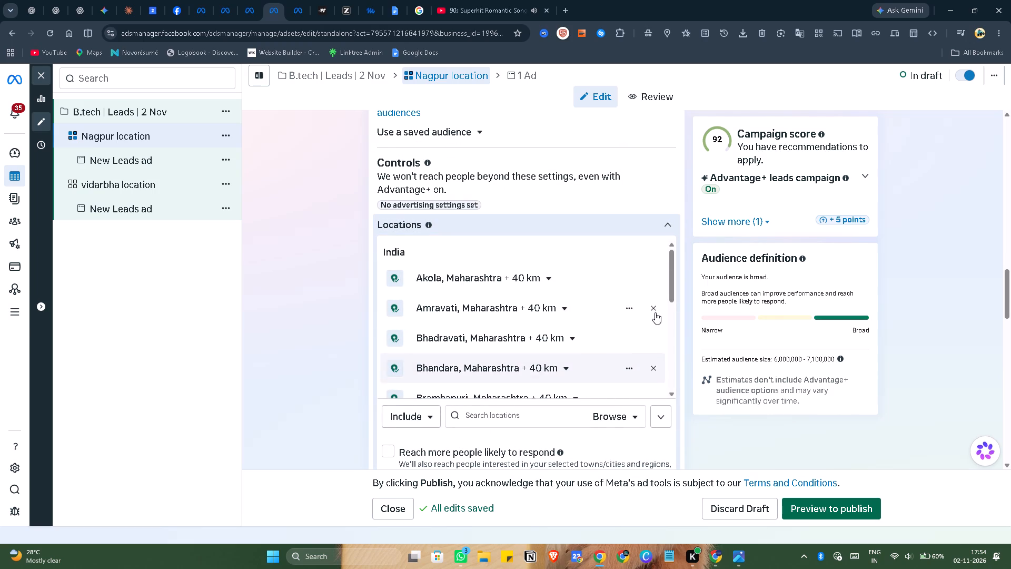
left_click(653, 283)
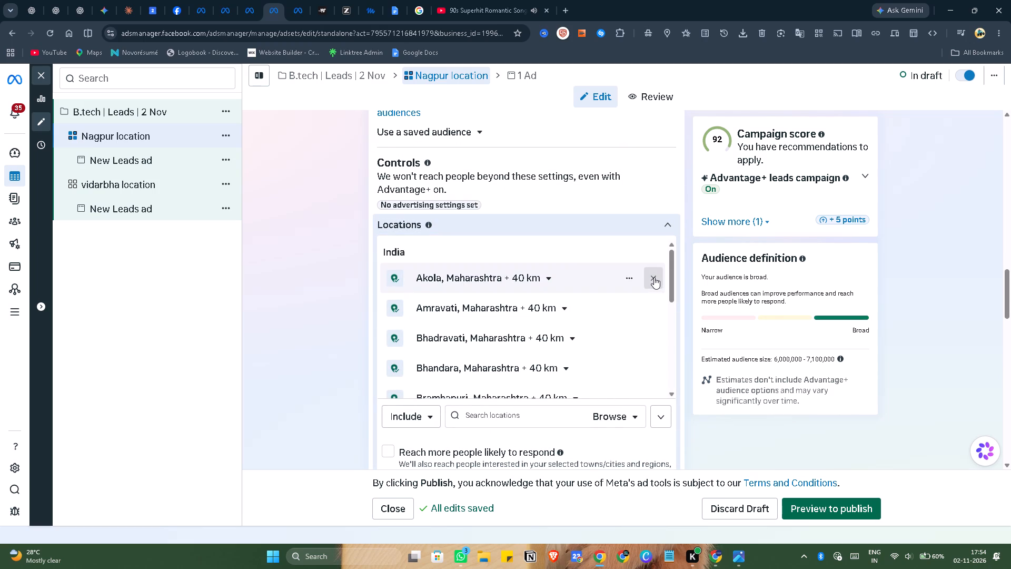
left_click(654, 277)
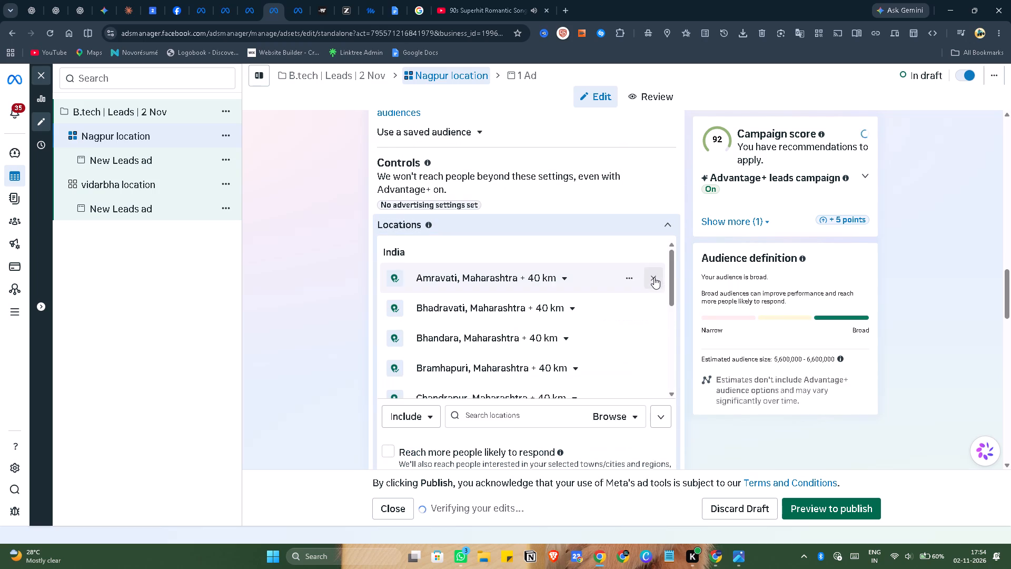
left_click(654, 277)
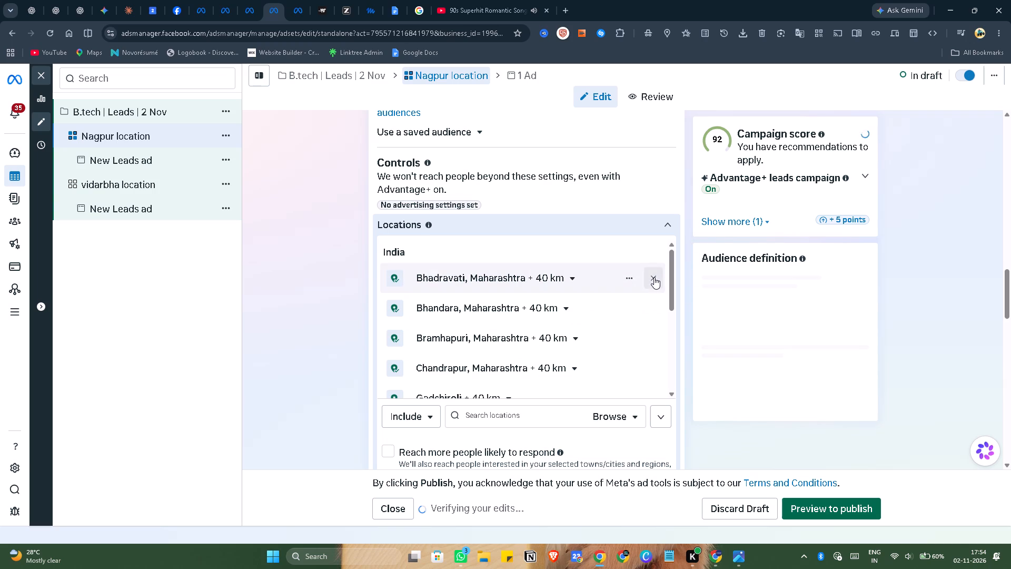
scroll(571, 309, "down", 5)
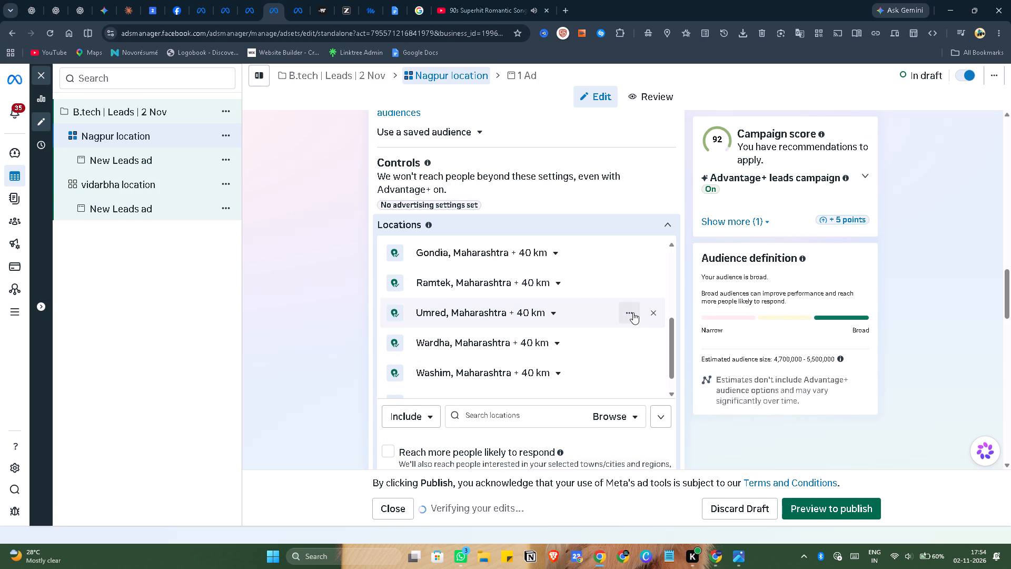
left_click(633, 312)
left_click(655, 313)
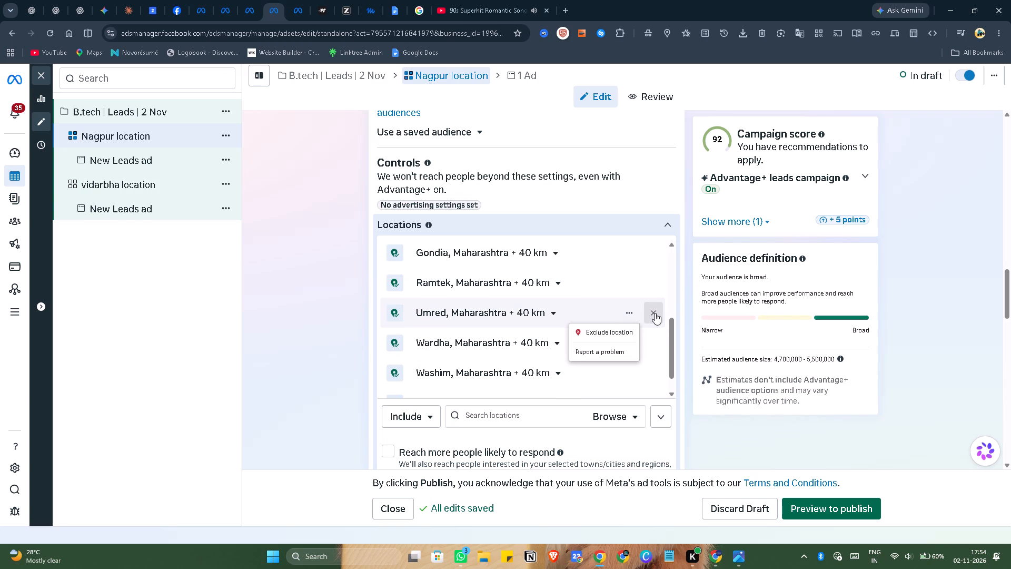
left_click(654, 305)
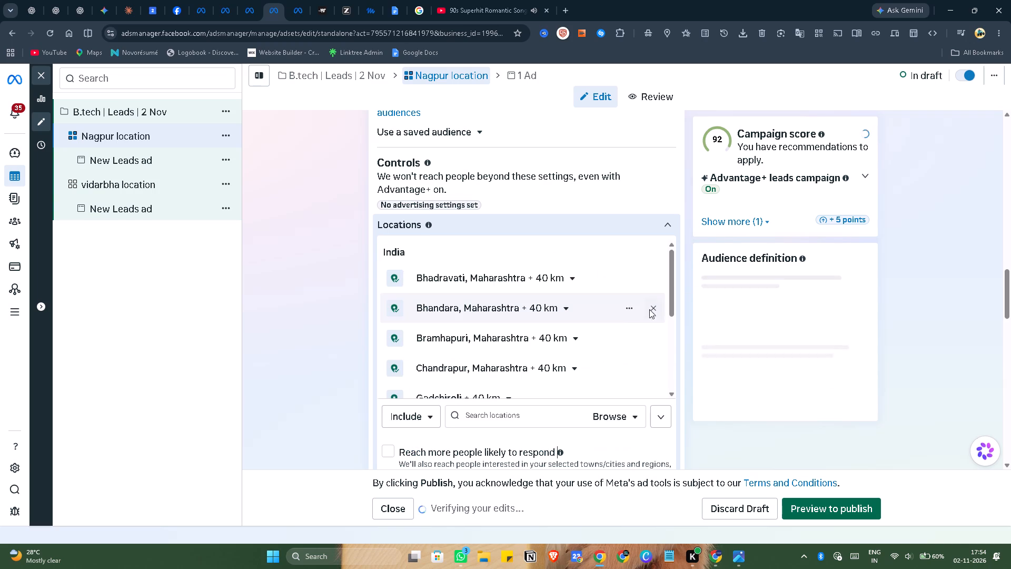
left_click(653, 311)
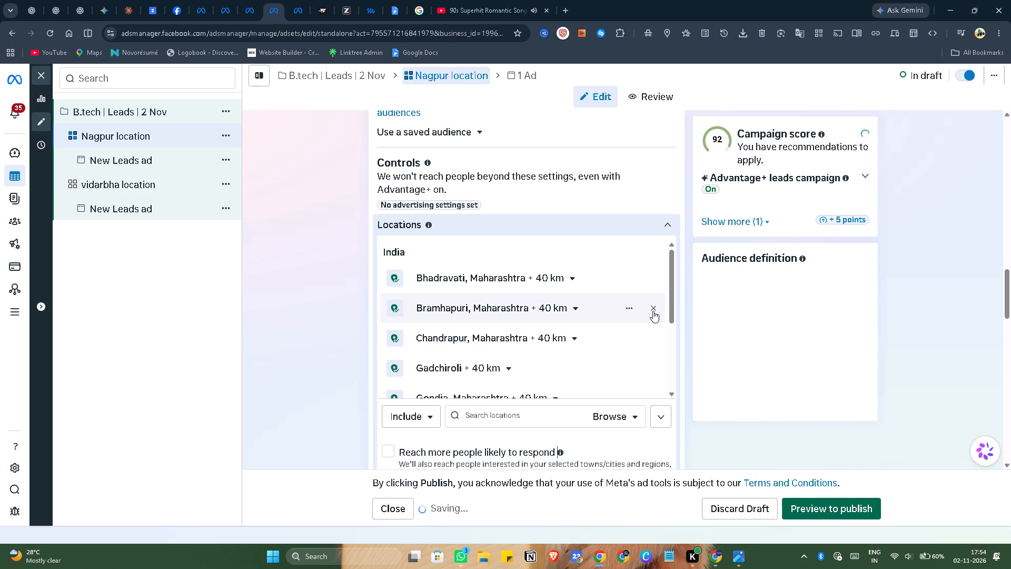
left_click(648, 310)
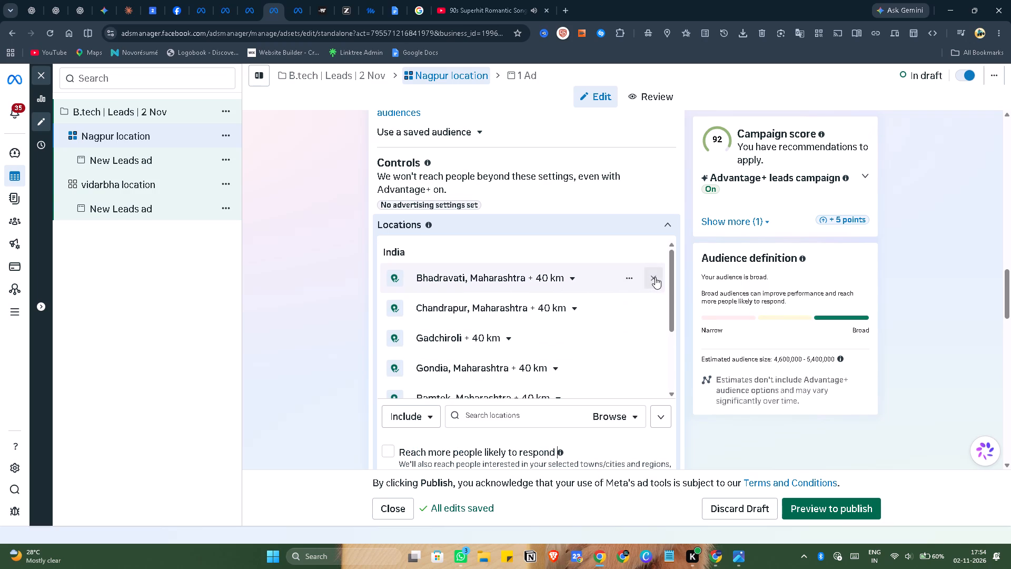
Remove Bhadravati, Chandrapur, Gadchiroli, Gondia, Ramtek, Wardha and Washim from the Nagpur ad set's audience locations.
left_click(655, 277)
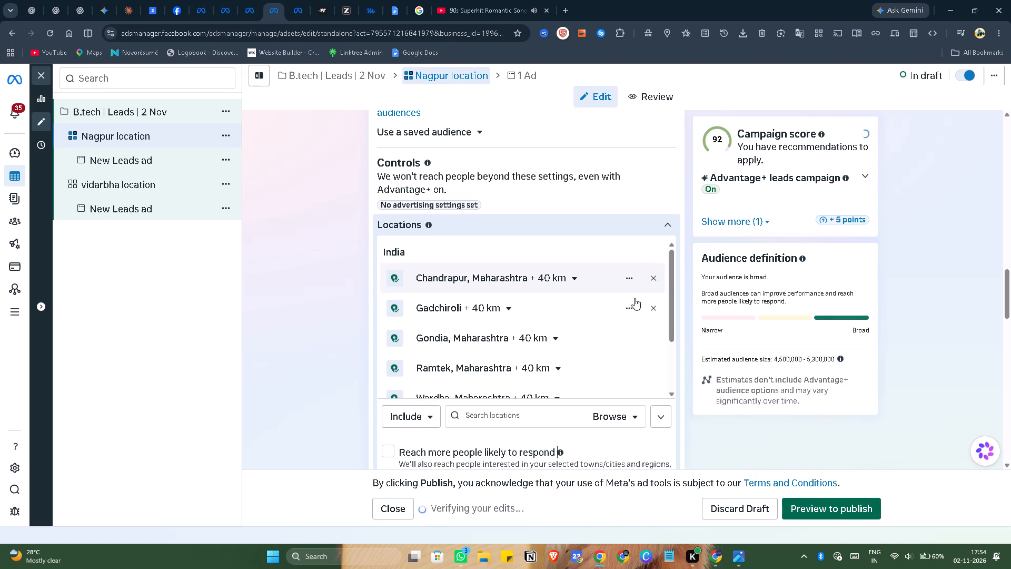
left_click(656, 270)
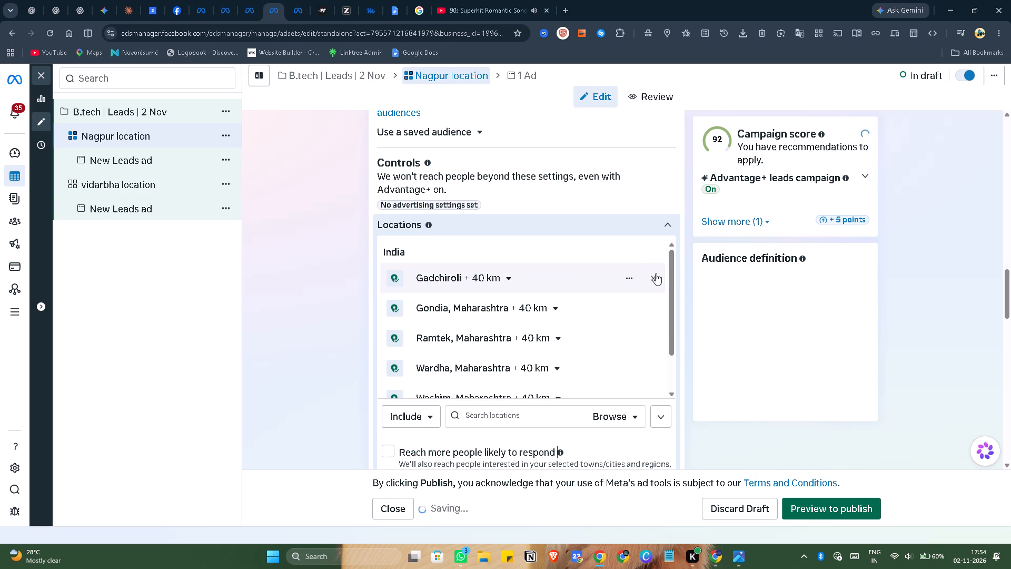
left_click(656, 278)
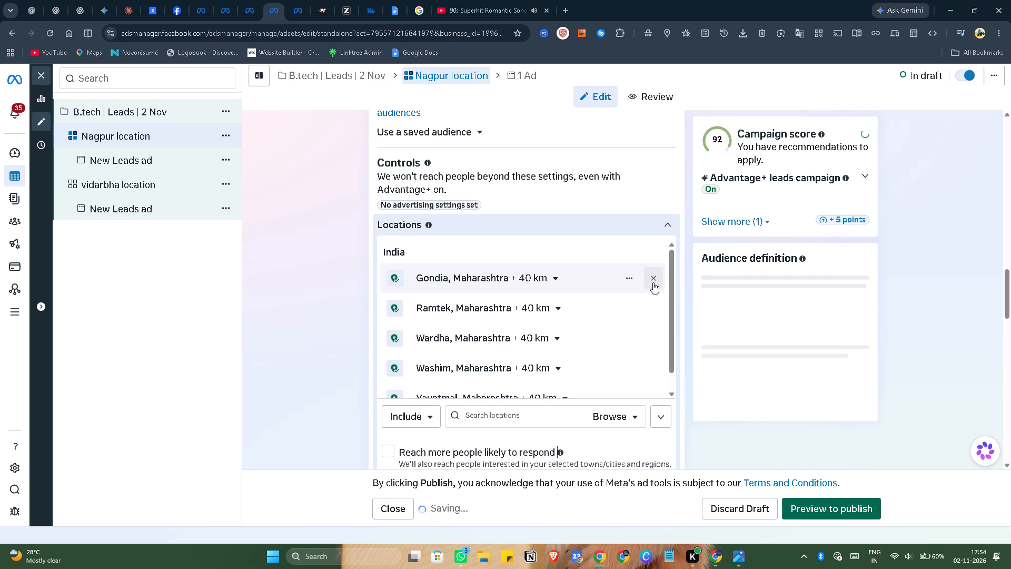
left_click(651, 281)
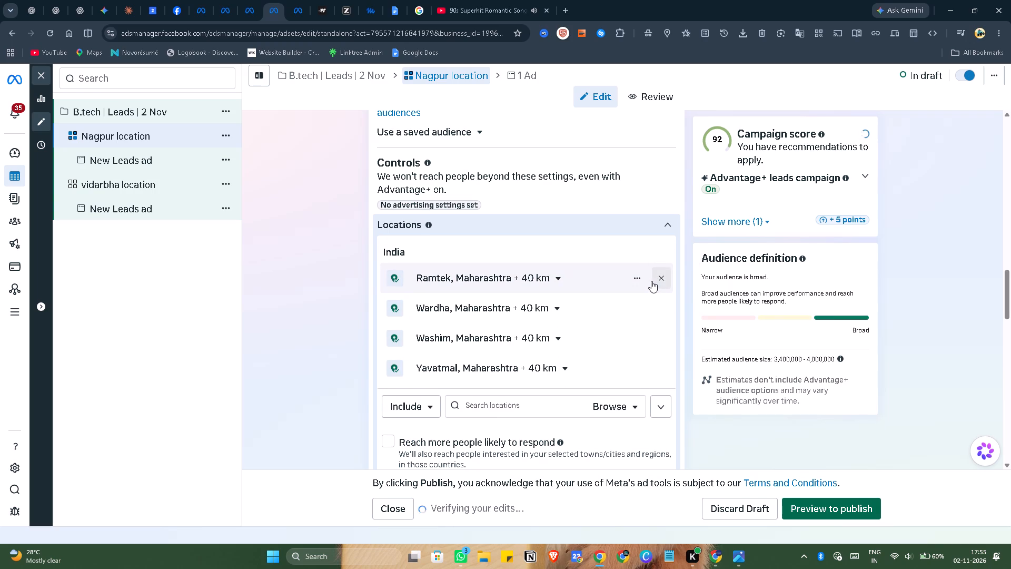
left_click(662, 274)
left_click(662, 273)
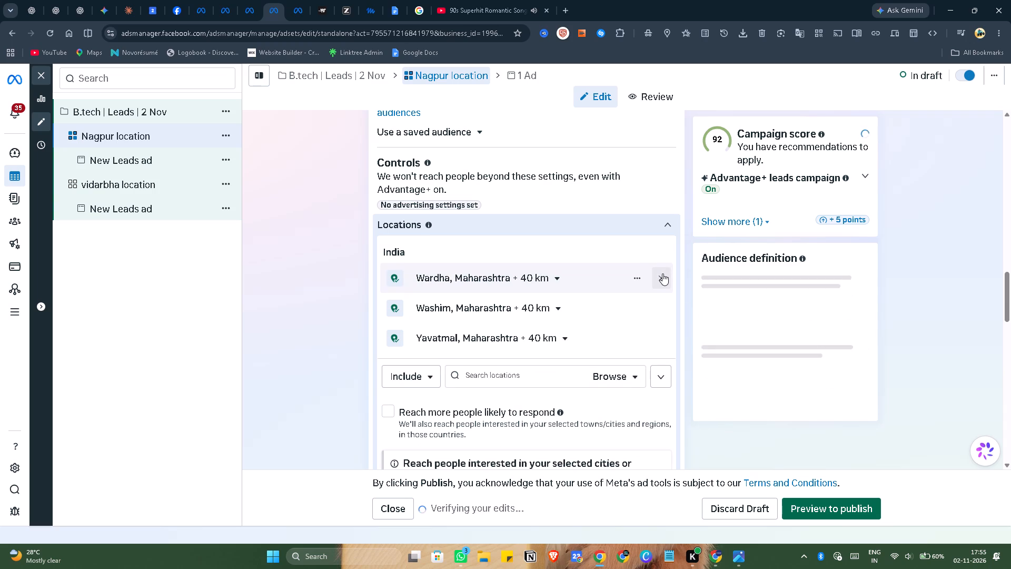
left_click(662, 273)
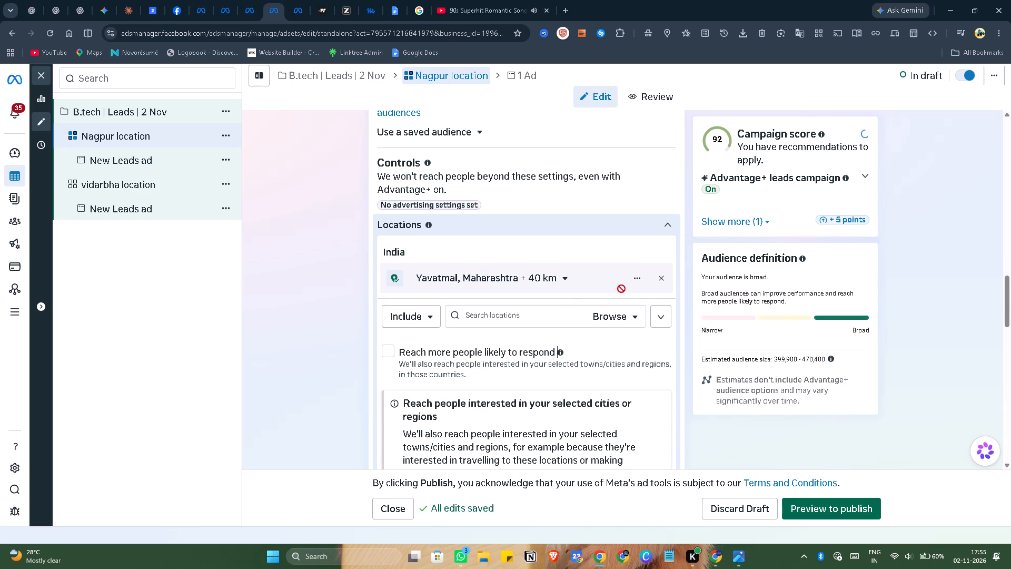
Replace Yavatmal with the city of Nagpur, Maharashtra, India as the ad set's only included location.
left_click(499, 316)
type("Nagpur")
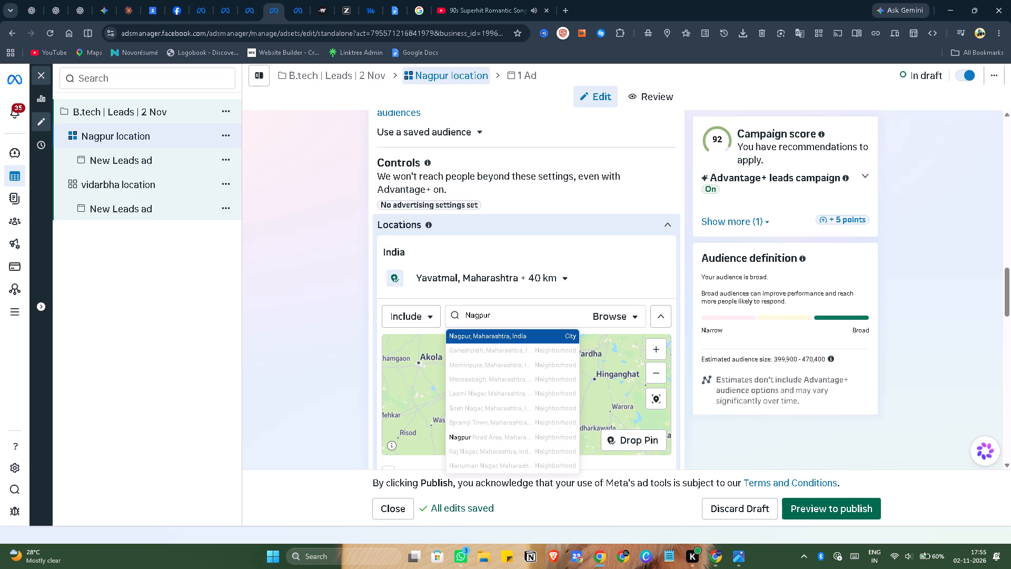
left_click(488, 335)
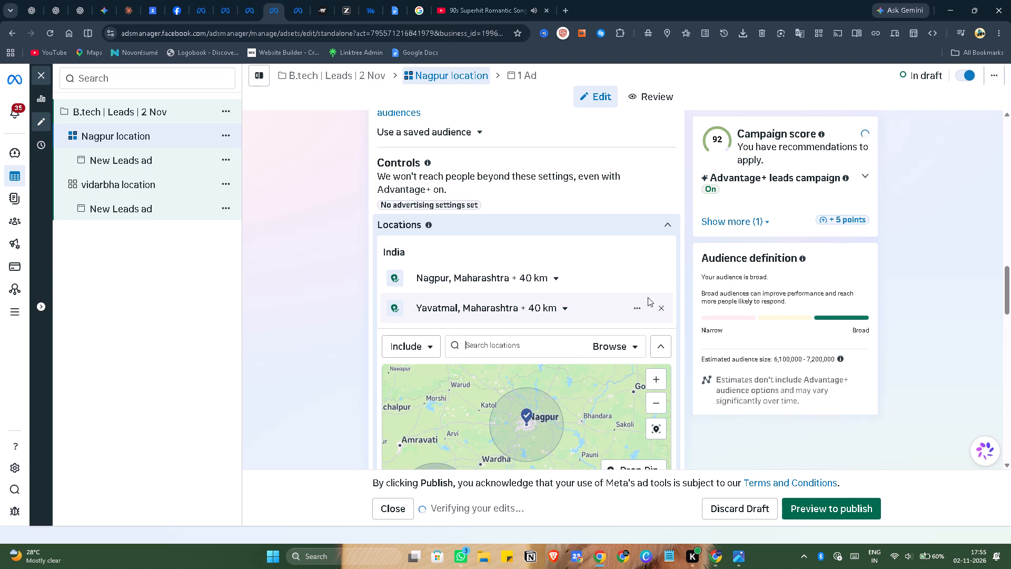
left_click(657, 304)
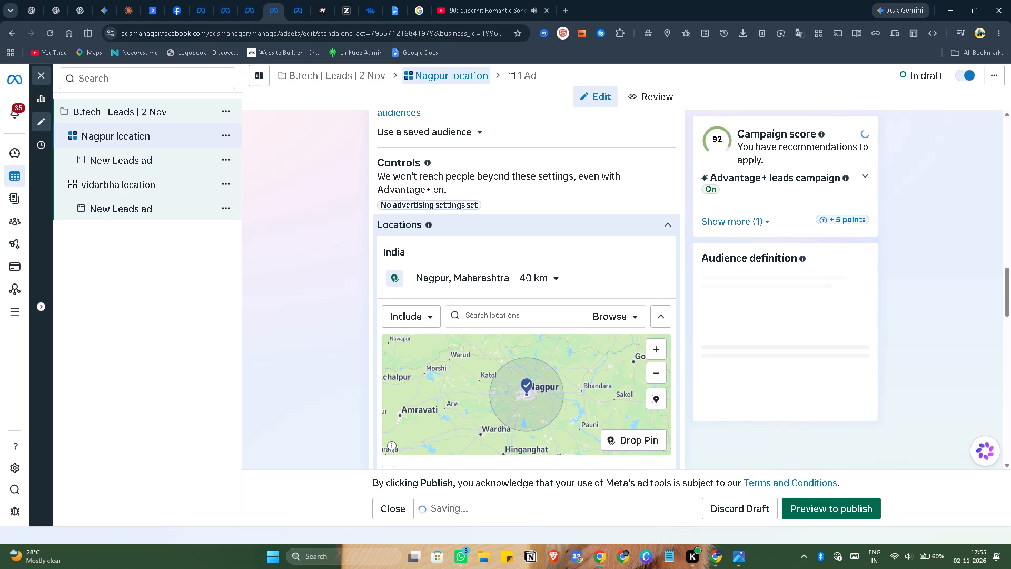
Review the Nagpur location ad set's audience, schedule, policy and placement settings.
scroll(316, 278, "down", 4)
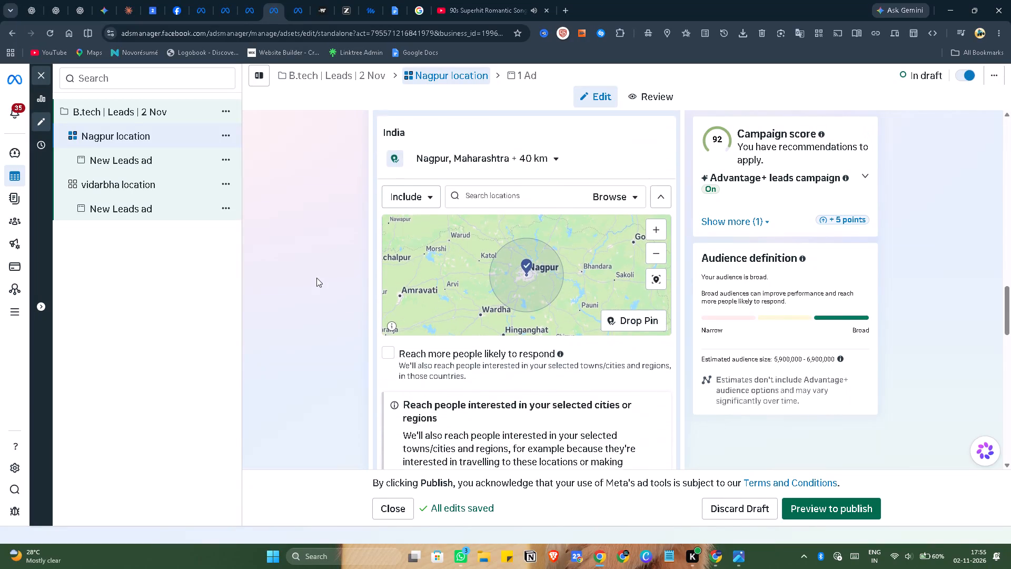
scroll(316, 278, "down", 17)
scroll(316, 278, "down", 11)
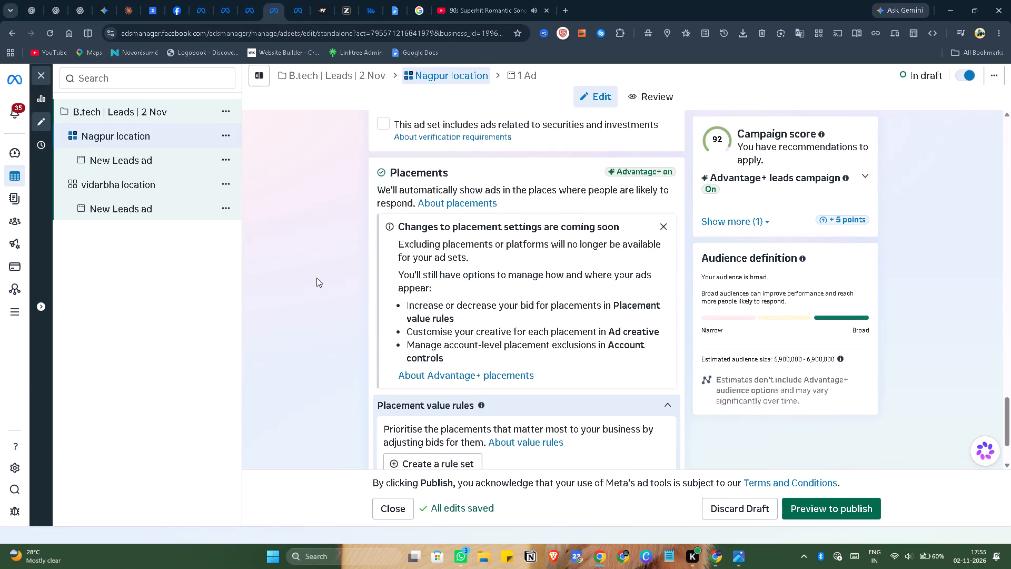
scroll(316, 278, "down", 9)
scroll(316, 278, "up", 20)
scroll(316, 278, "up", 2)
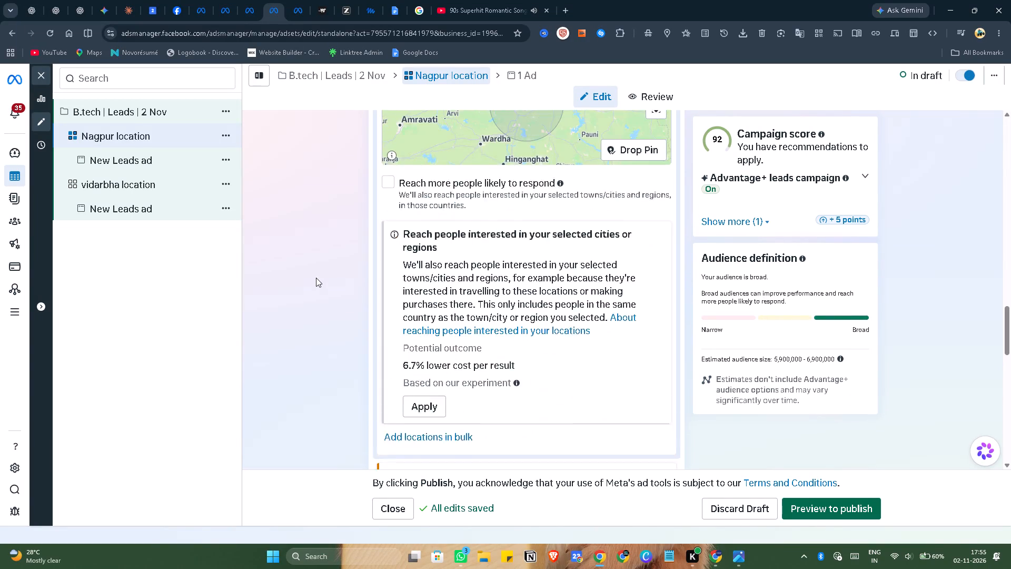
scroll(316, 278, "up", 12)
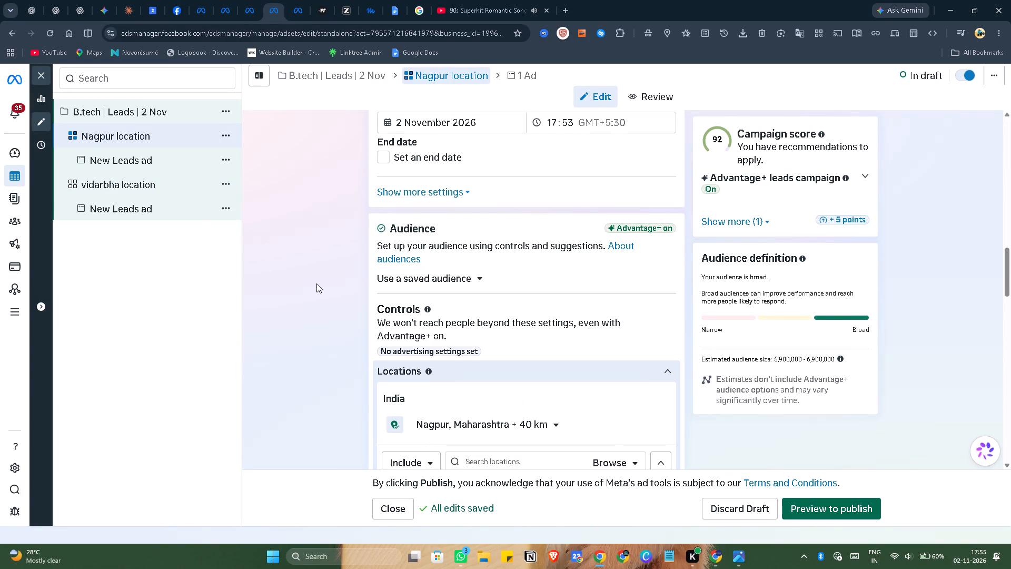
scroll(319, 288, "down", 19)
scroll(319, 288, "down", 12)
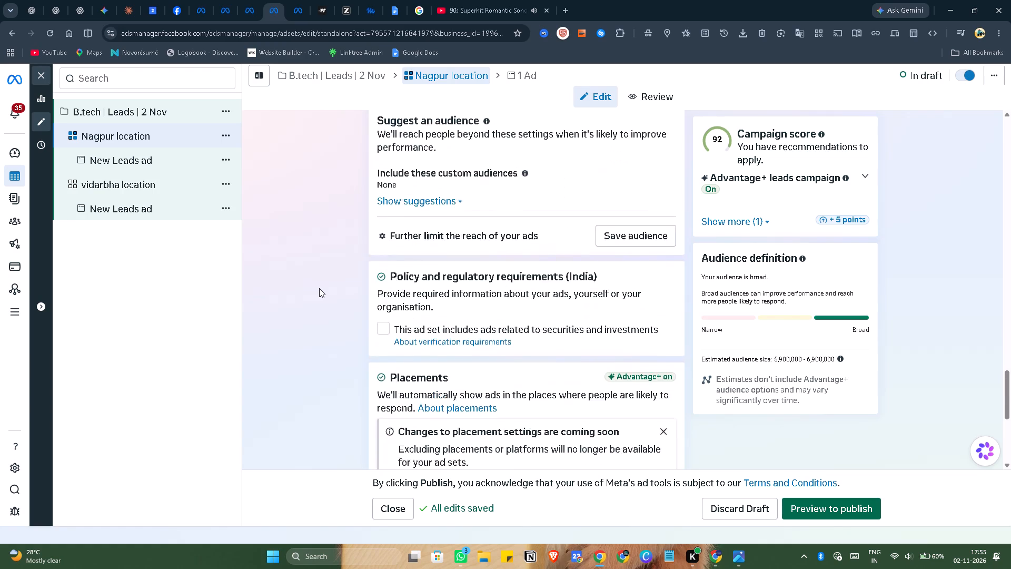
scroll(319, 288, "down", 12)
scroll(319, 288, "up", 9)
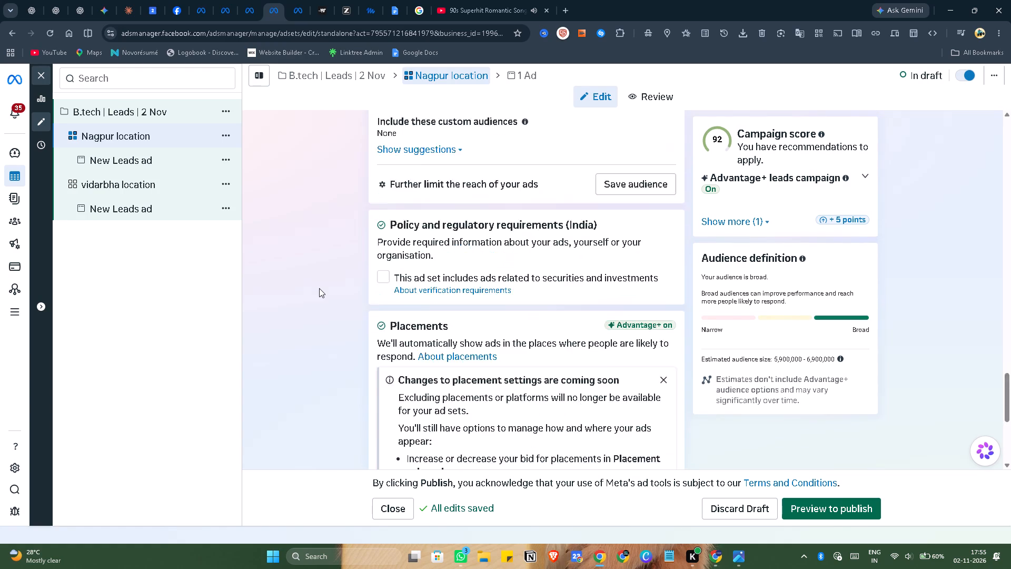
scroll(319, 288, "up", 5)
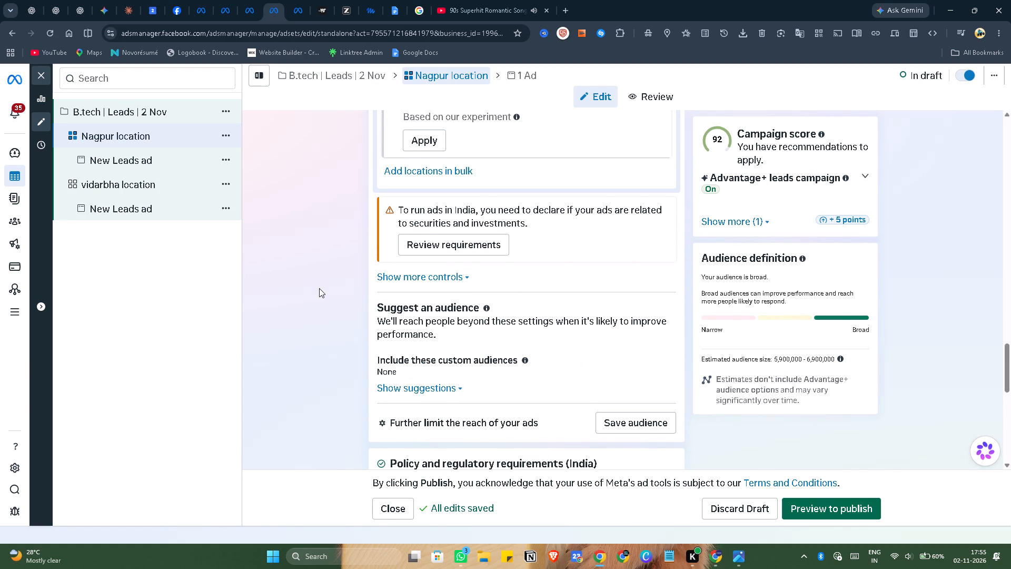
scroll(319, 288, "up", 3)
Open the New Leads ad under Nagpur location and review its ad preview, identity, instant form destination and lead nurturing settings.
left_click(168, 153)
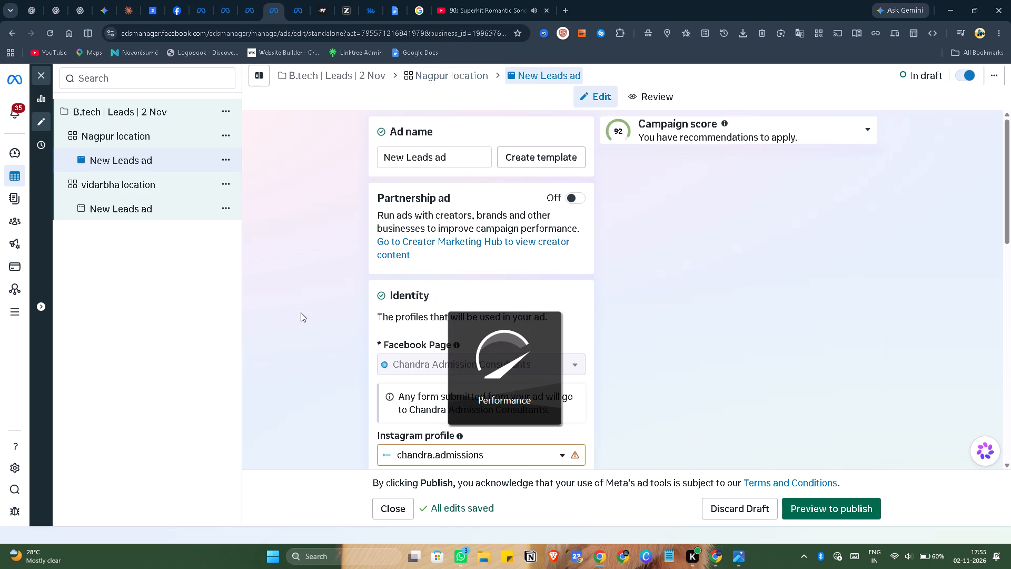
scroll(303, 297, "down", 3)
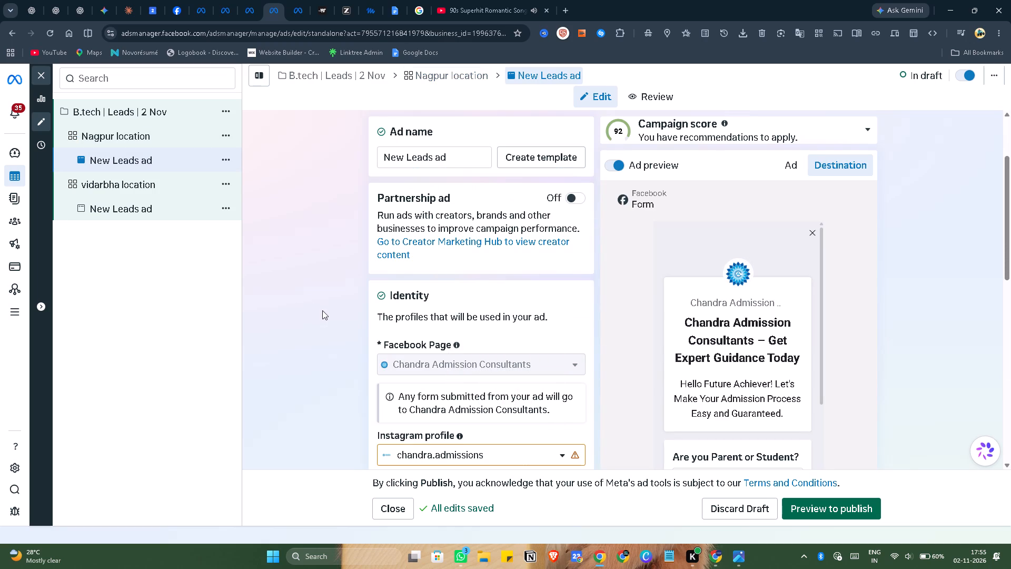
scroll(326, 290, "down", 4)
scroll(658, 261, "down", 2)
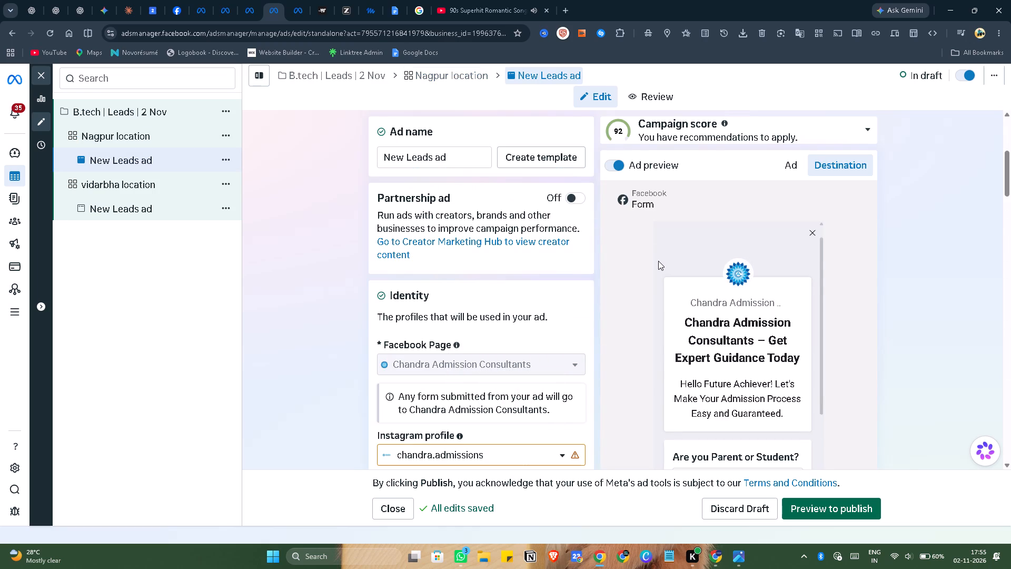
scroll(658, 261, "down", 1)
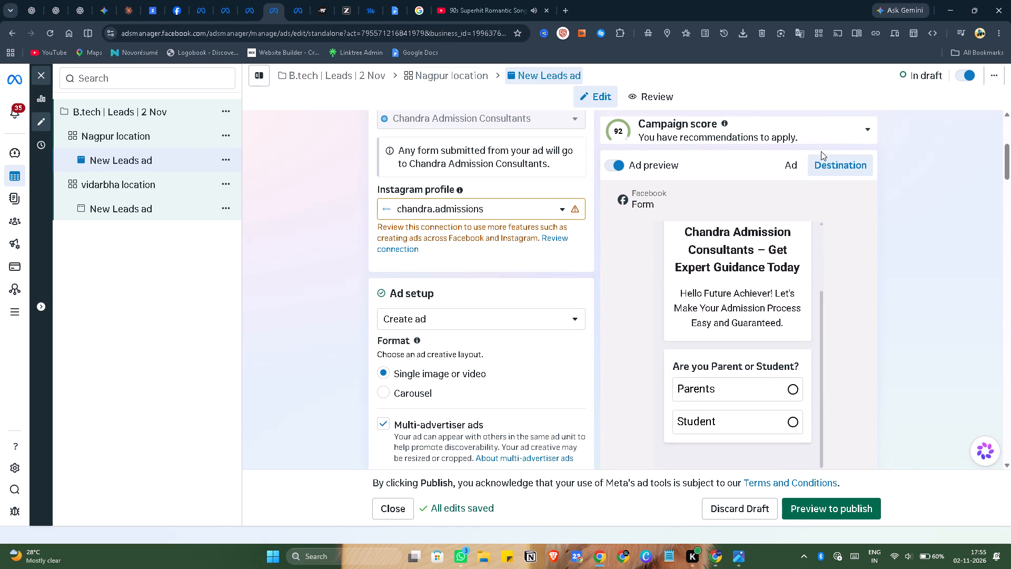
left_click(788, 159)
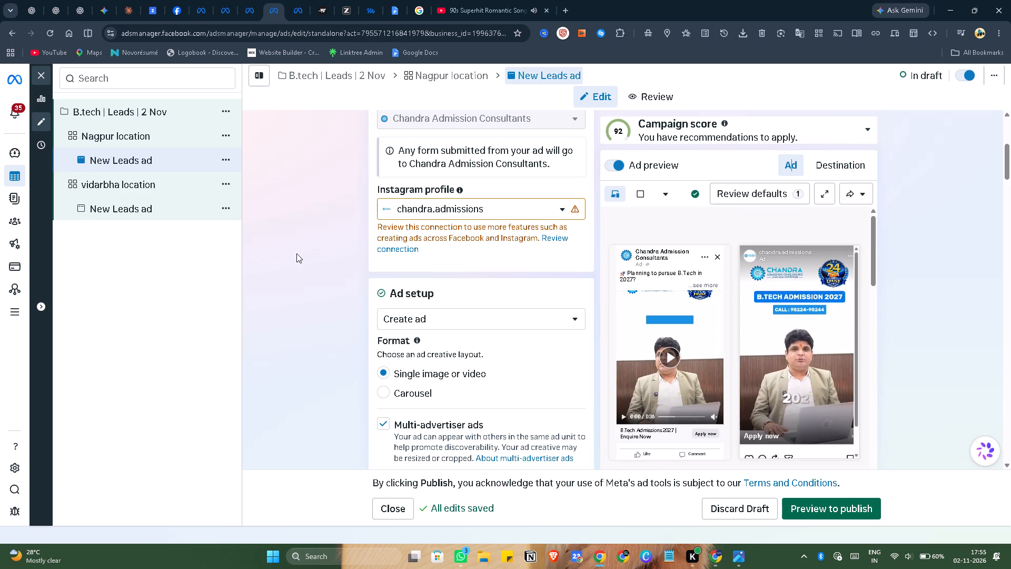
scroll(305, 266, "down", 7)
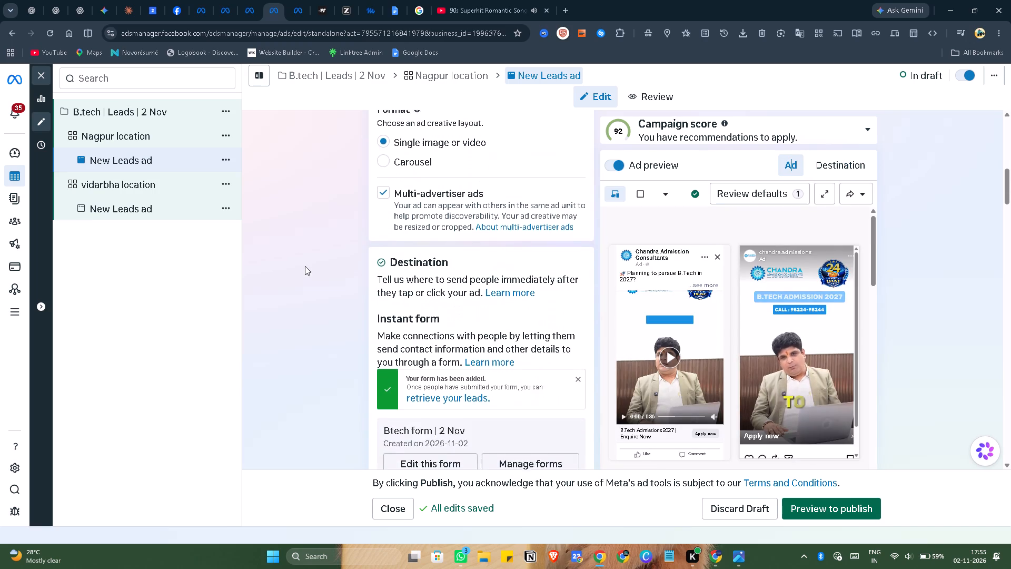
scroll(305, 266, "down", 8)
scroll(305, 266, "up", 3)
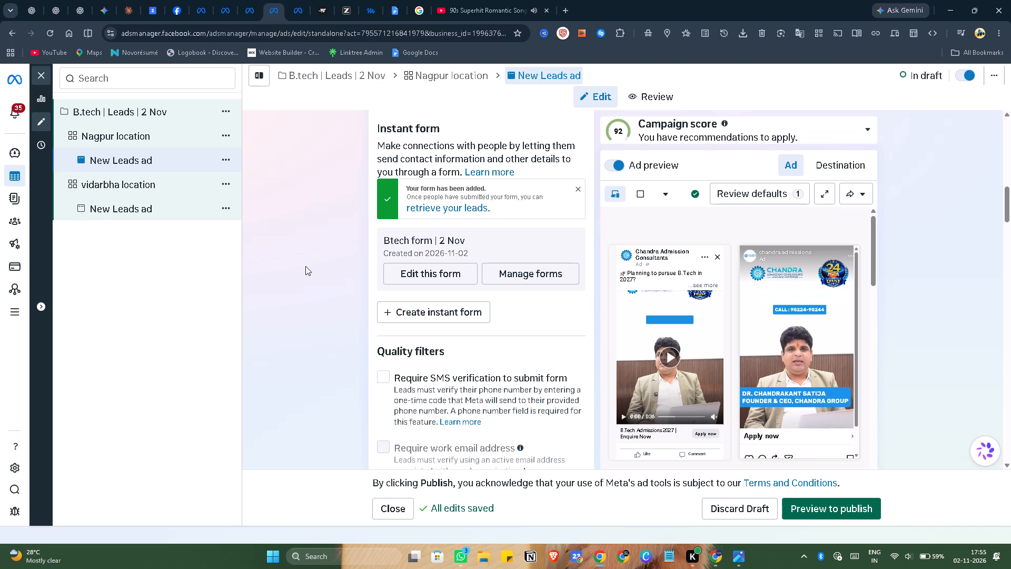
scroll(328, 295, "down", 7)
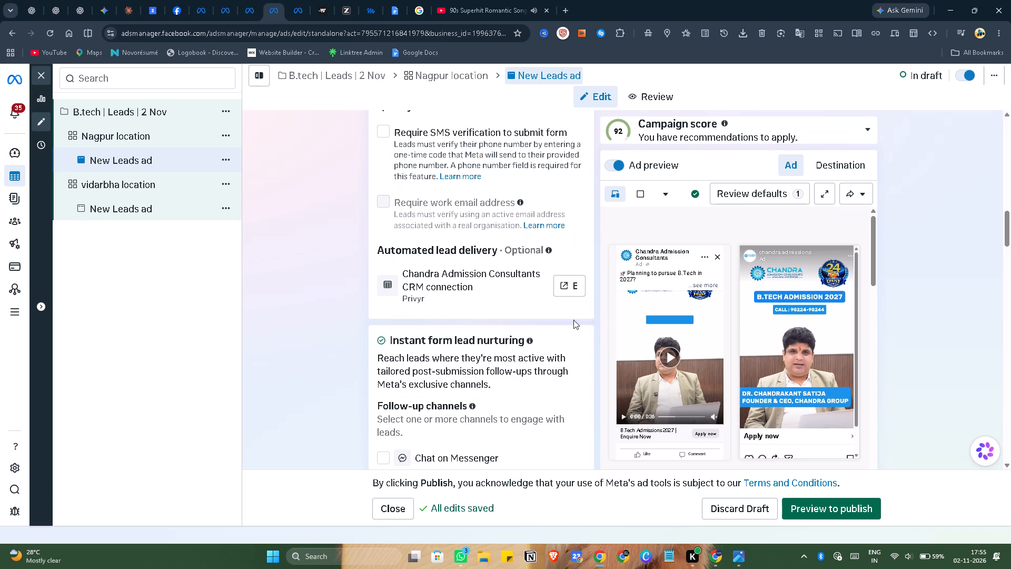
scroll(484, 348, "down", 4)
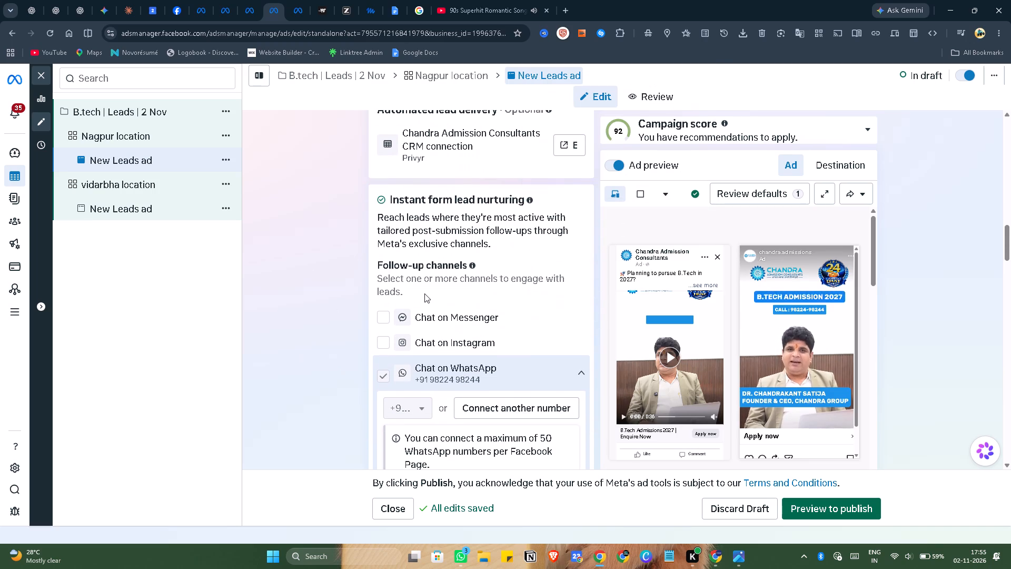
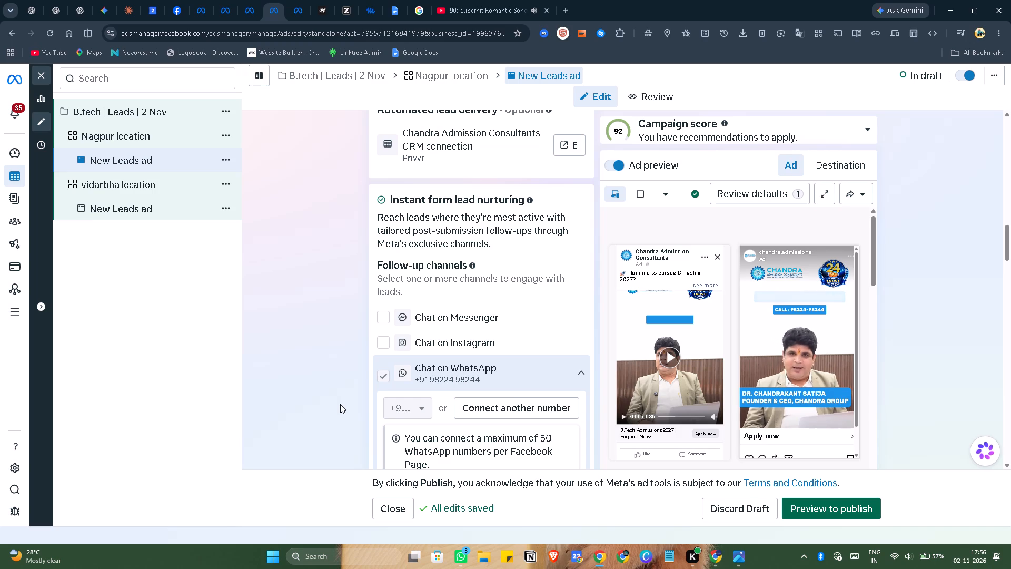
Review the Nagpur location ad's follow-up channels, uploaded creative media, ad setup and instant form destination.
scroll(308, 338, "down", 3)
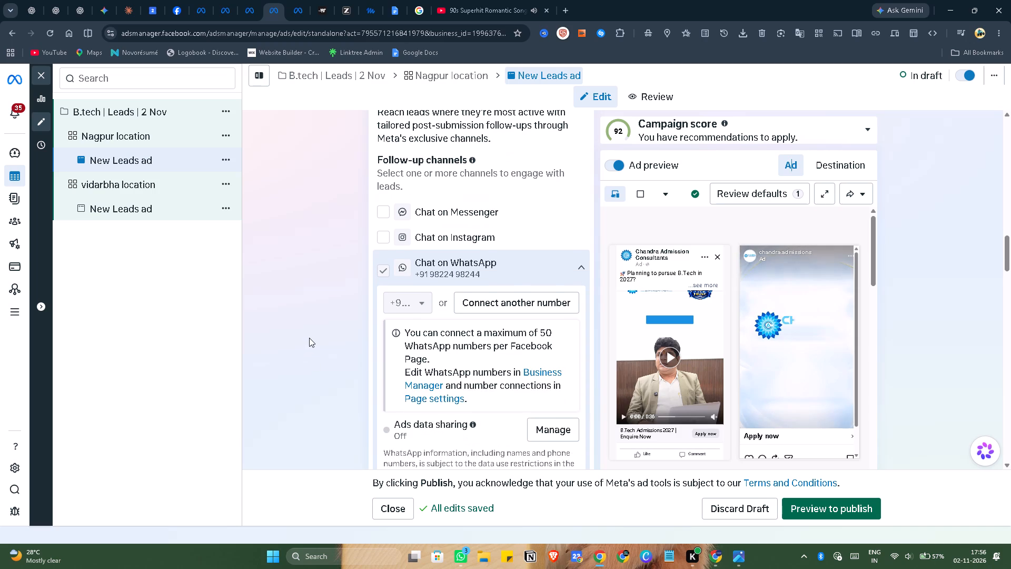
scroll(309, 338, "down", 2)
scroll(309, 338, "up", 10)
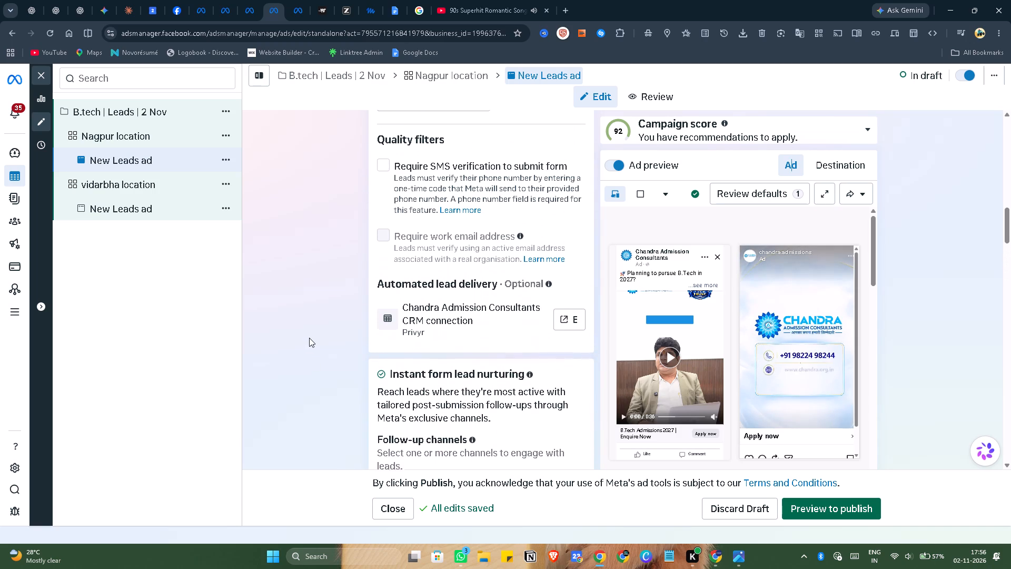
scroll(309, 338, "down", 5)
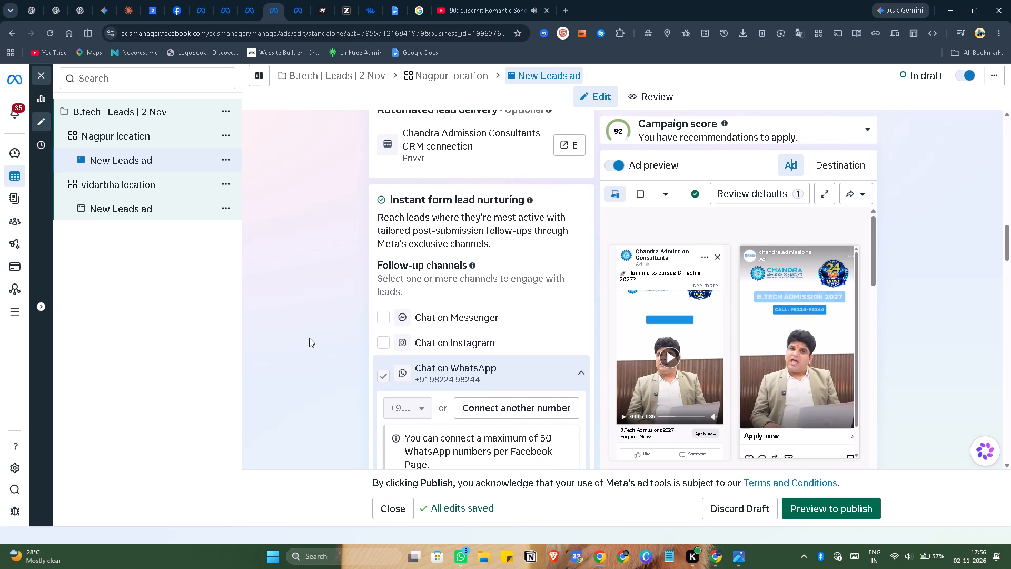
scroll(309, 338, "up", 7)
scroll(309, 338, "down", 2)
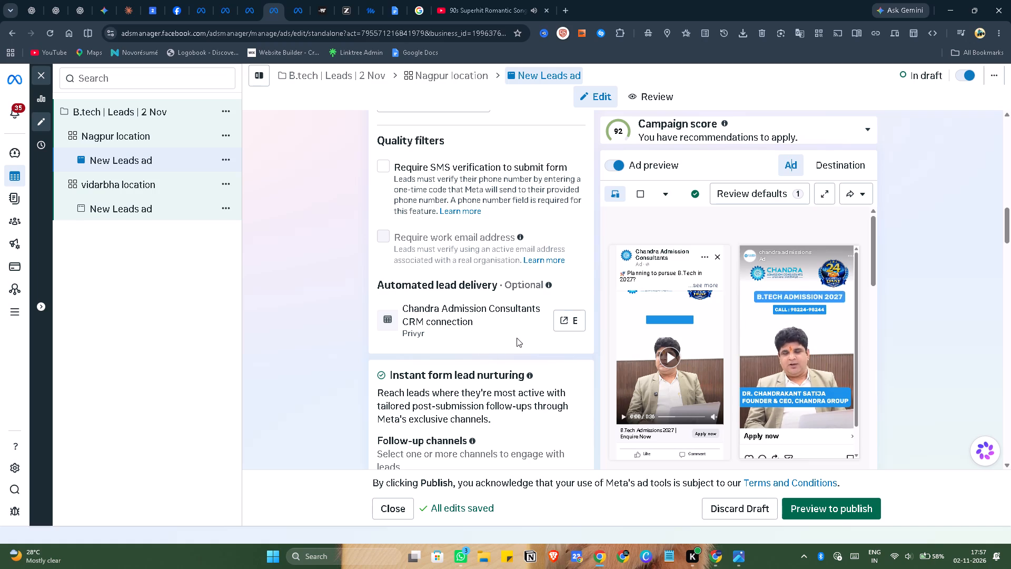
scroll(331, 329, "down", 15)
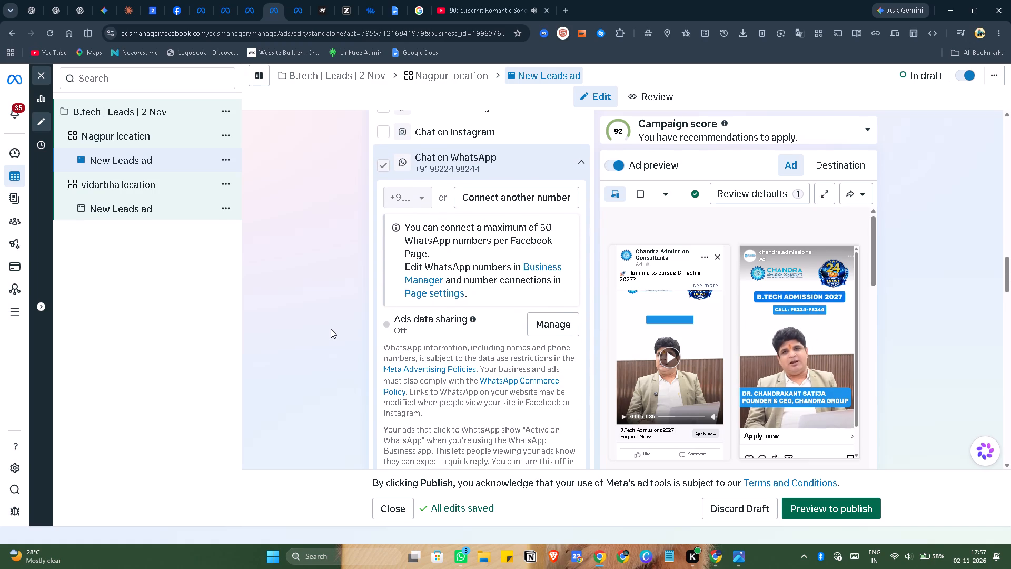
scroll(331, 329, "down", 9)
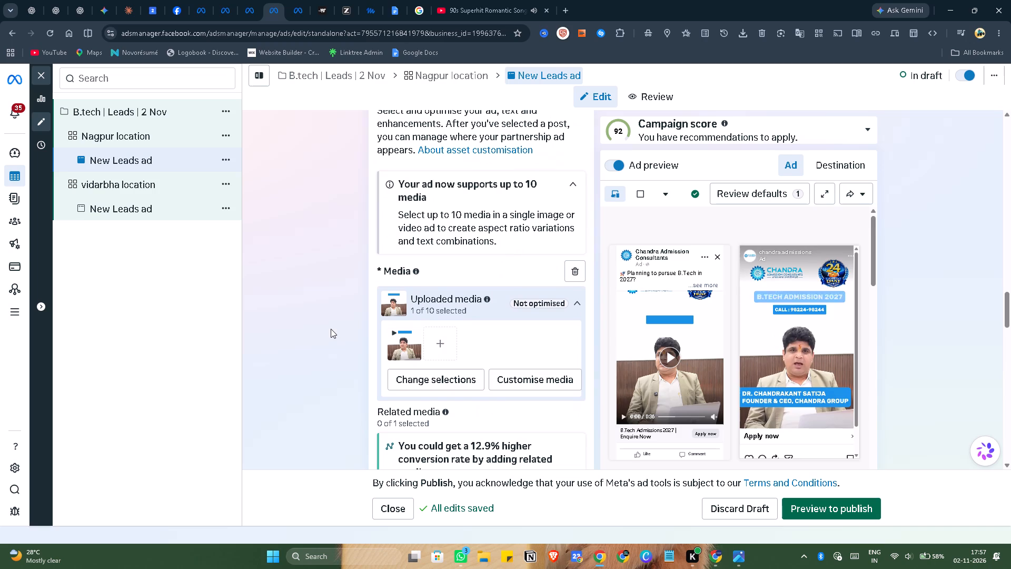
scroll(331, 329, "up", 1)
scroll(331, 329, "down", 1)
scroll(331, 329, "up", 3)
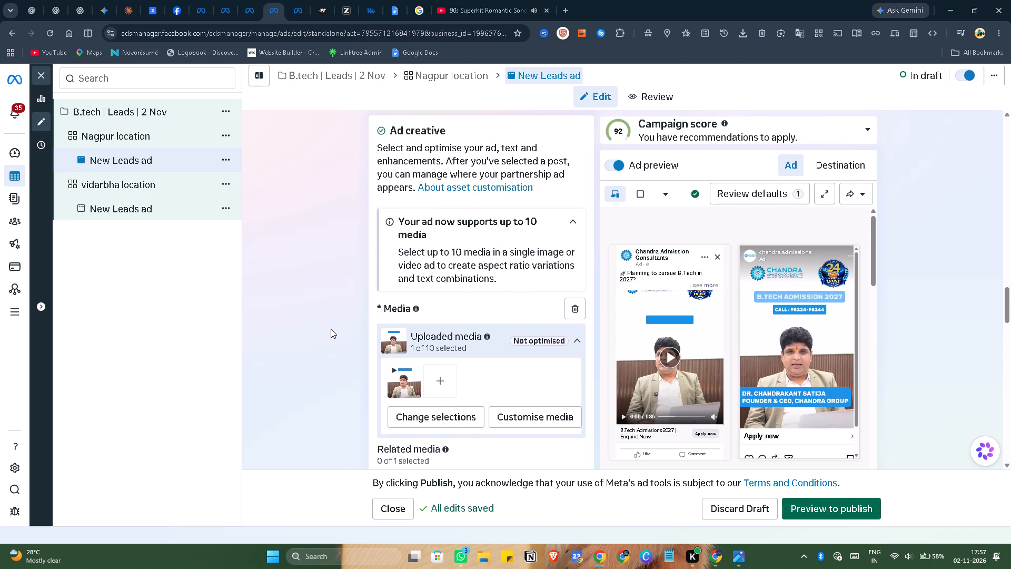
scroll(331, 329, "up", 4)
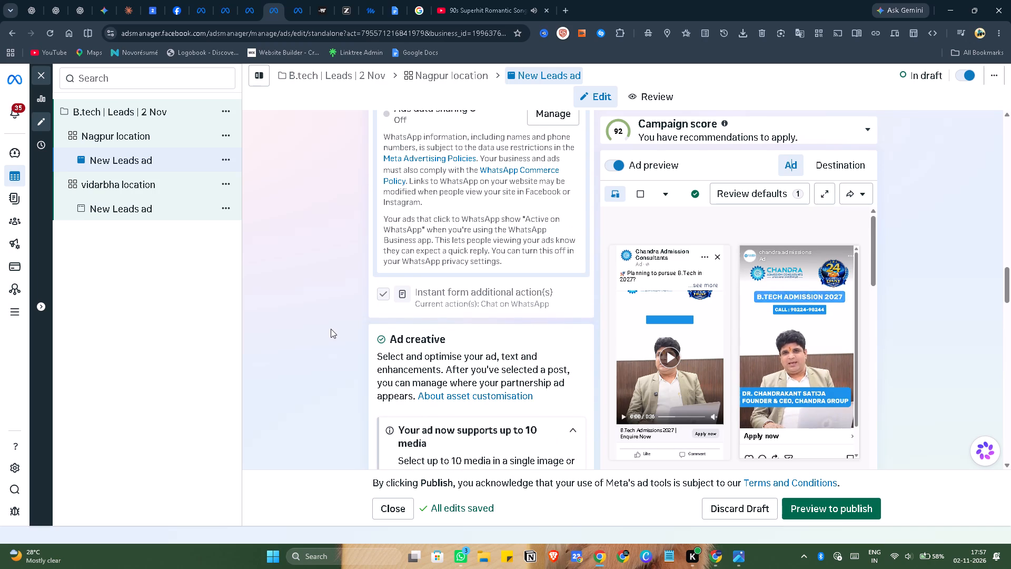
scroll(331, 329, "down", 10)
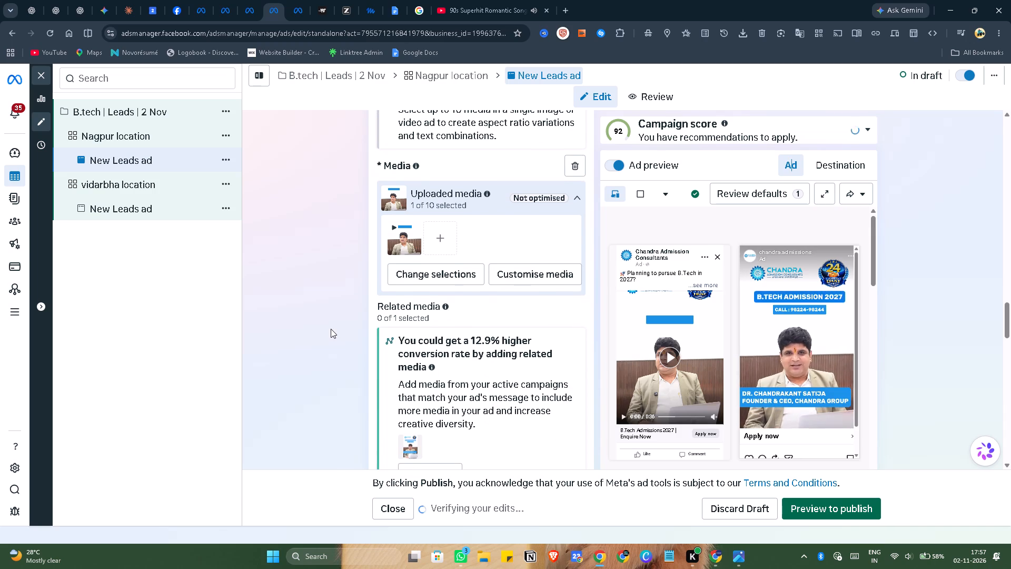
scroll(331, 329, "up", 17)
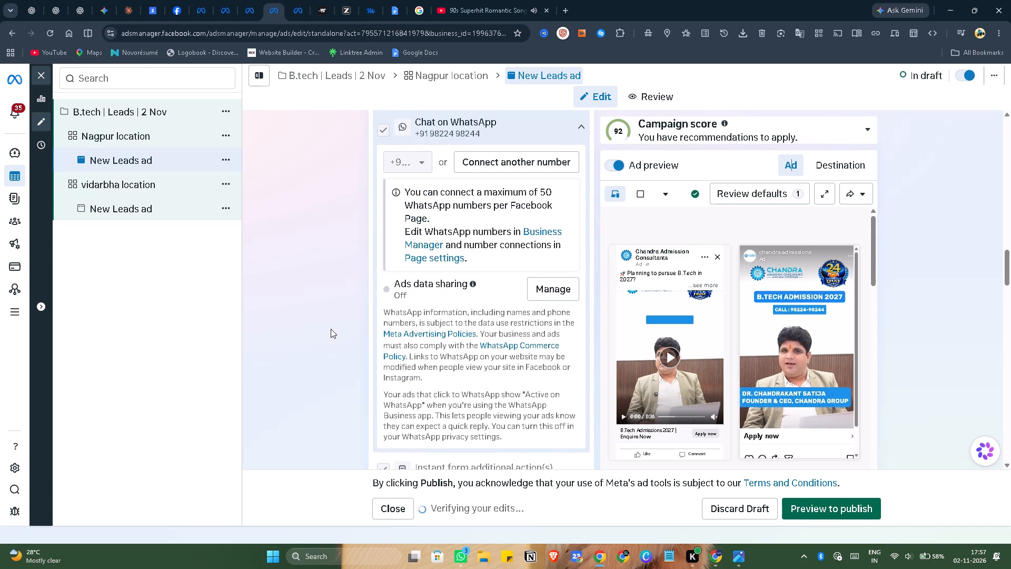
scroll(331, 329, "up", 17)
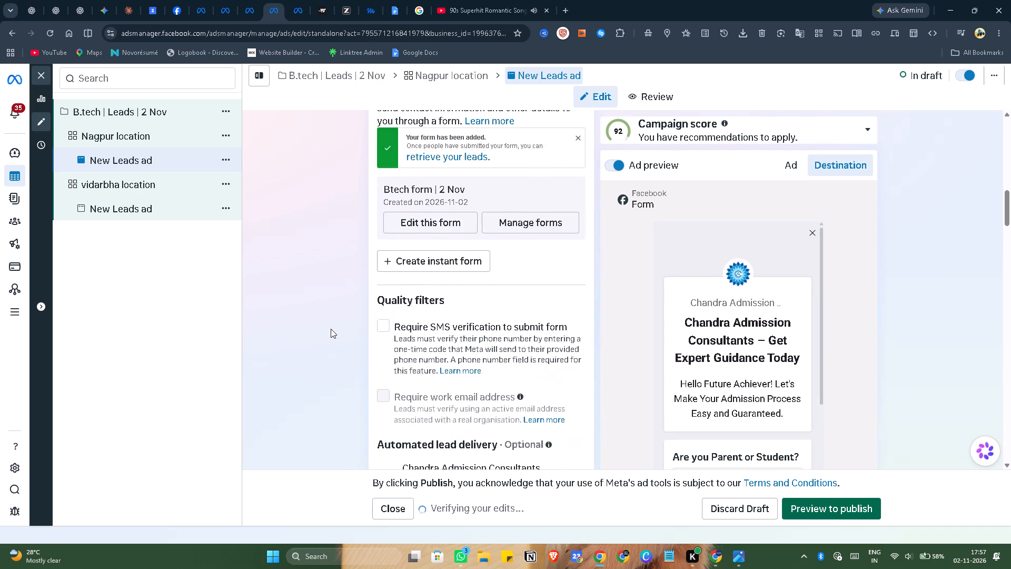
scroll(350, 296, "up", 2)
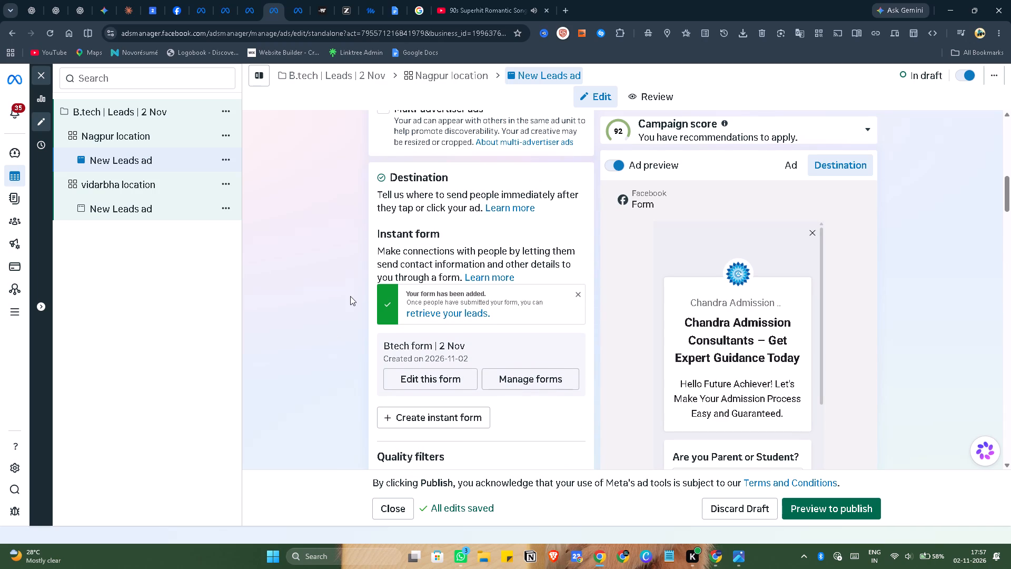
scroll(350, 296, "down", 1)
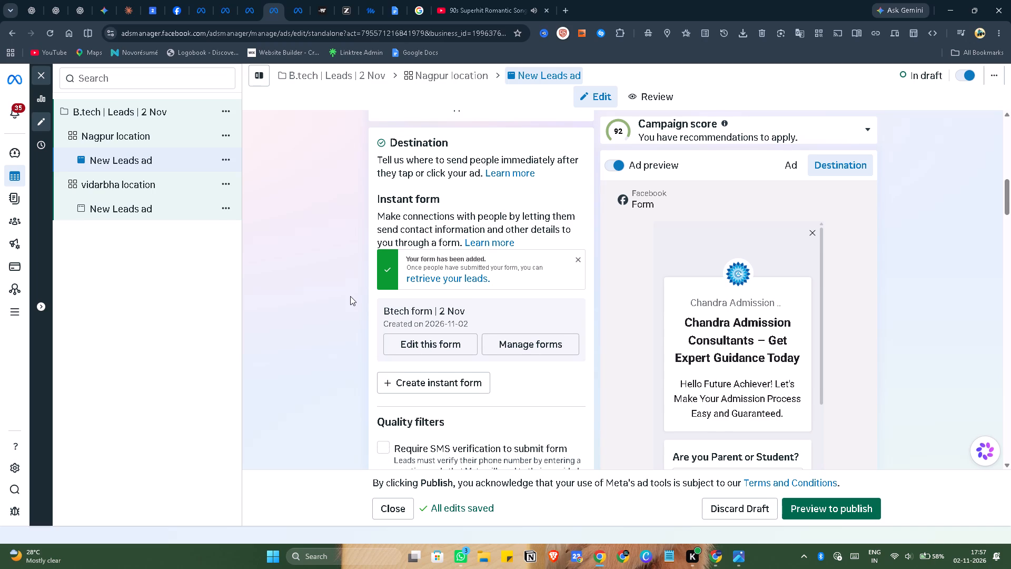
scroll(350, 296, "up", 5)
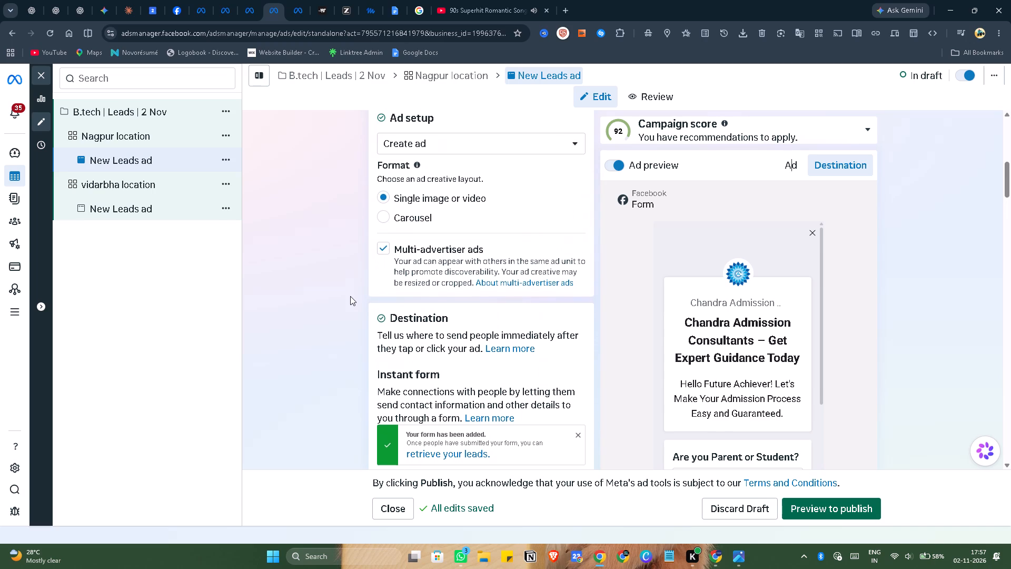
Check the available Facebook Page and Instagram profile choices in the Nagpur location ad's identity settings.
scroll(352, 301, "up", 6)
left_click(566, 232)
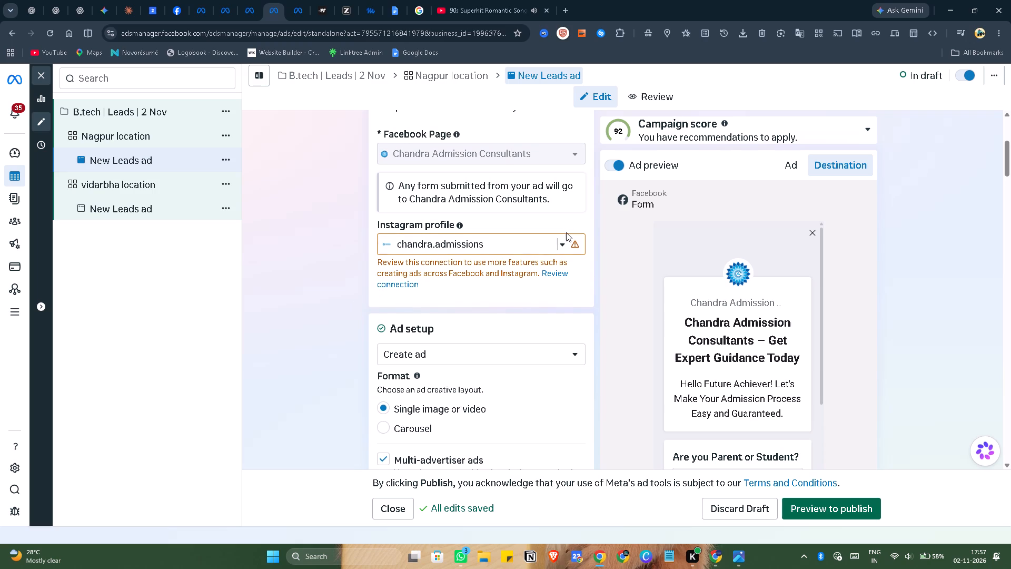
left_click(567, 237)
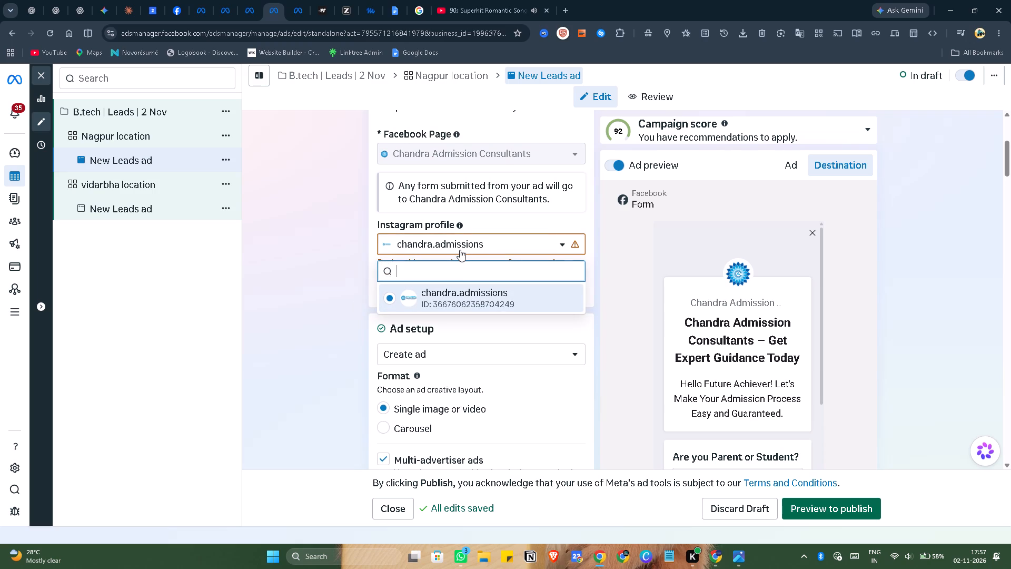
left_click(303, 235)
scroll(314, 232, "up", 3)
left_click(578, 258)
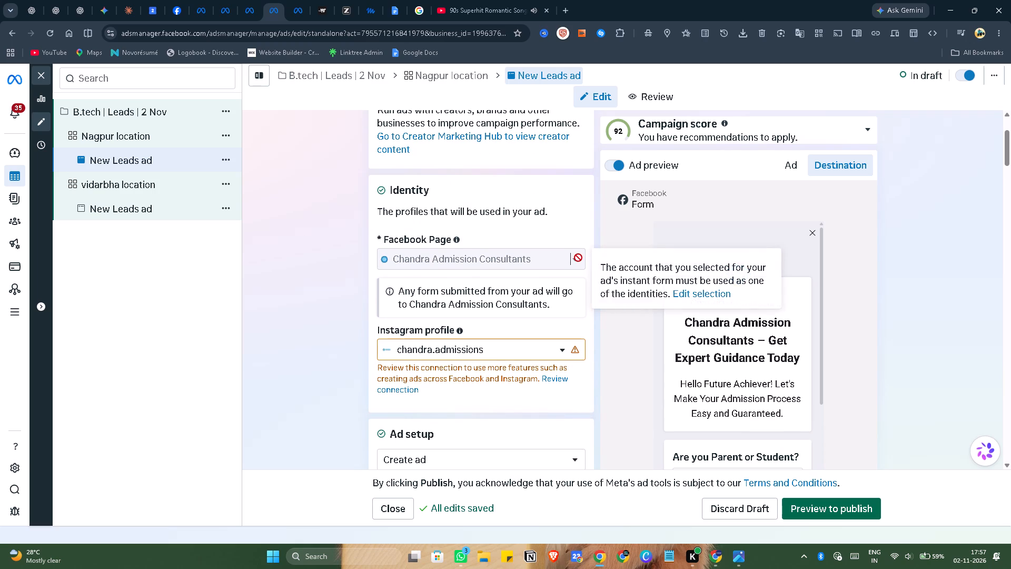
scroll(346, 281, "up", 16)
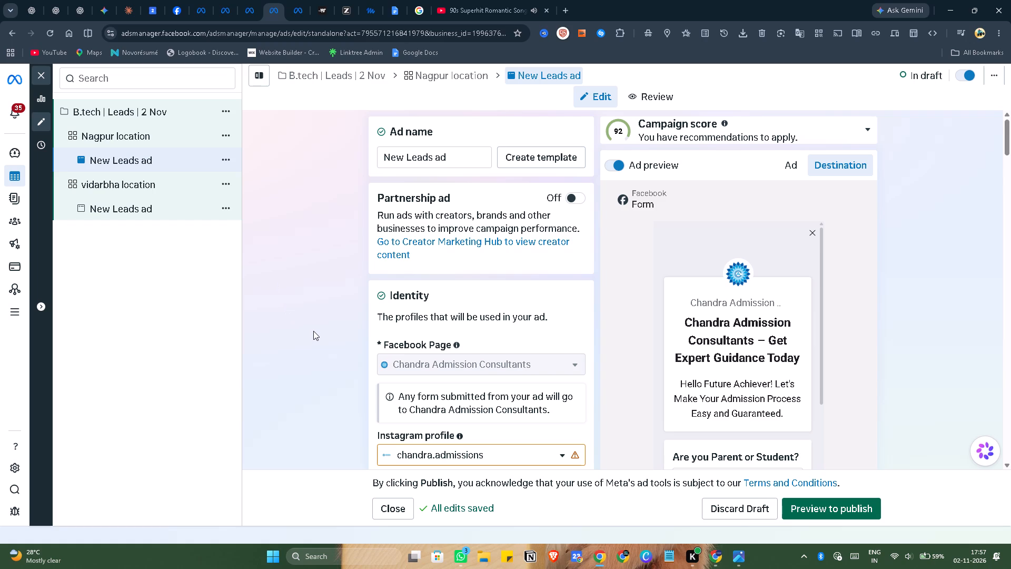
scroll(313, 331, "down", 3)
left_click(566, 347)
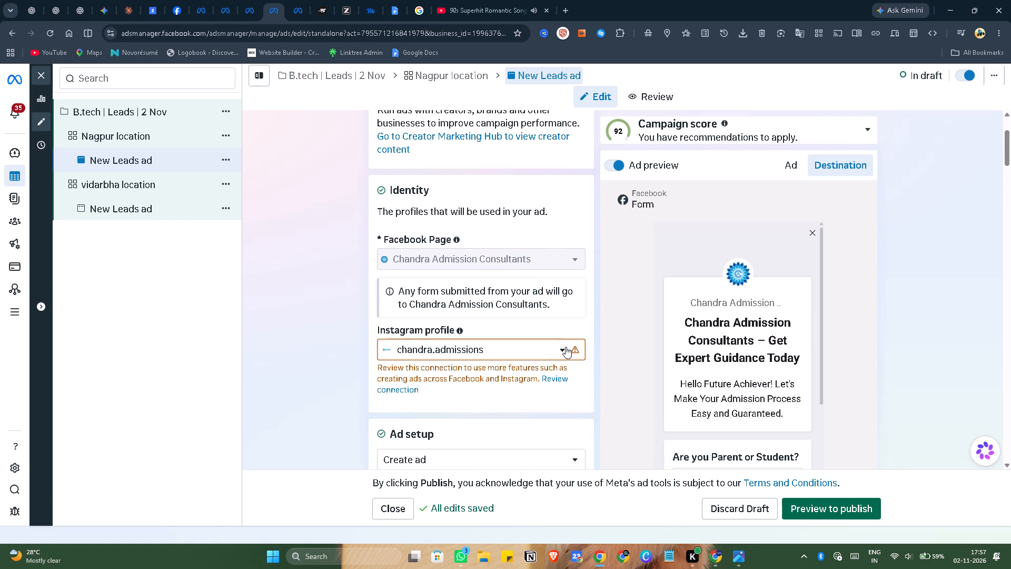
left_click(271, 326)
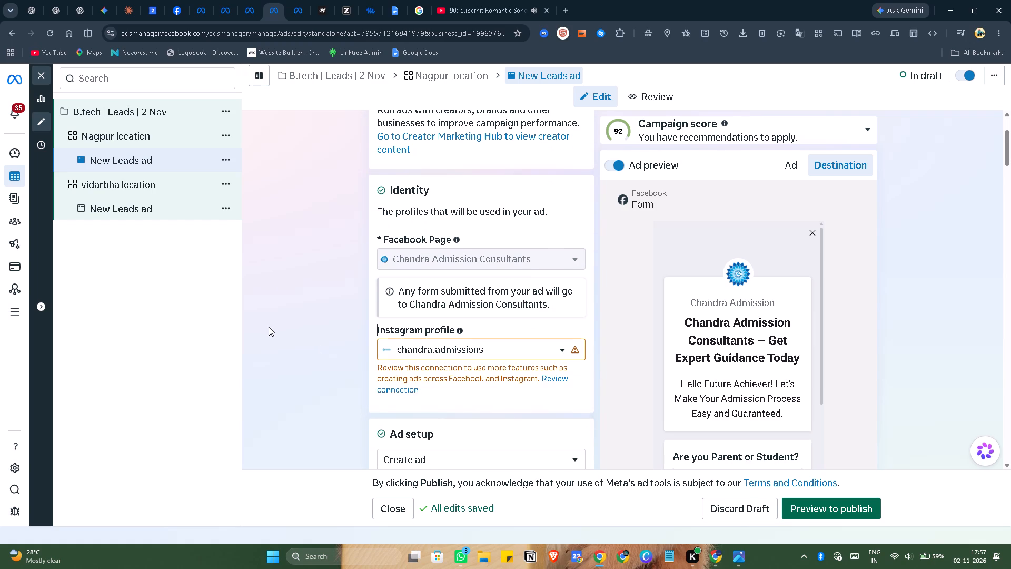
Open the form library from the ad's instant form settings and look through all the existing forms.
scroll(276, 331, "down", 9)
scroll(446, 368, "down", 2)
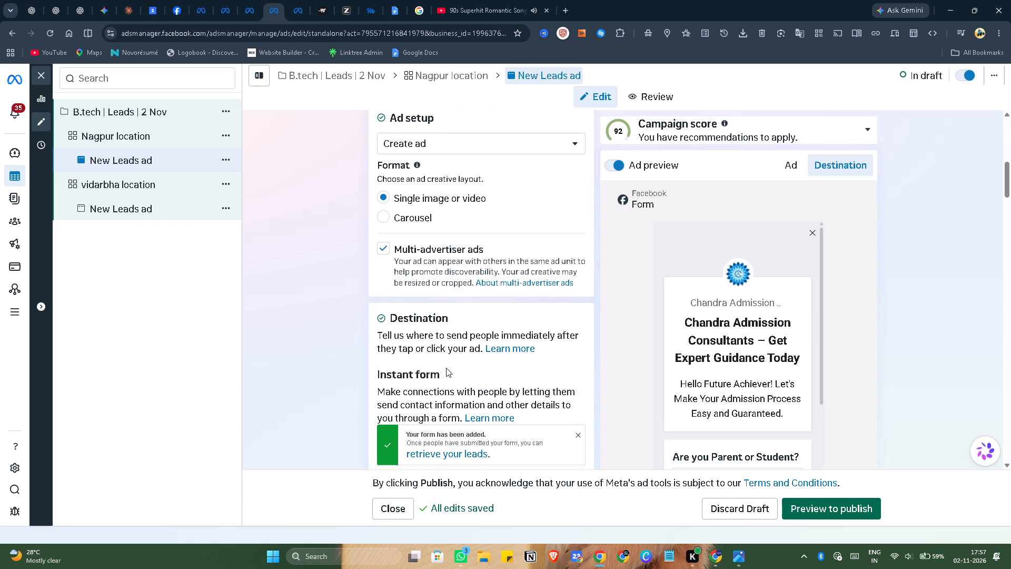
scroll(446, 368, "down", 2)
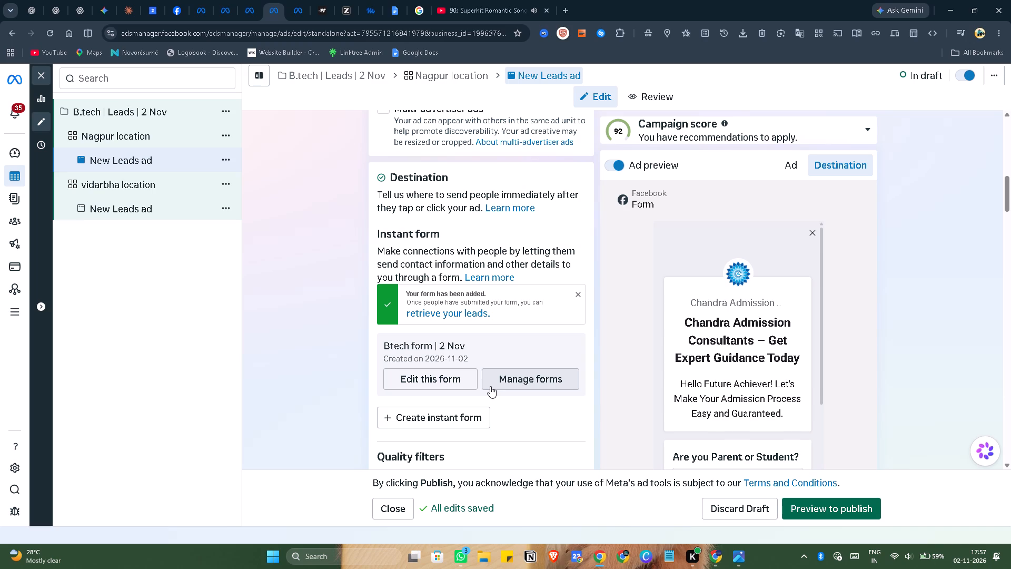
scroll(531, 326, "down", 2)
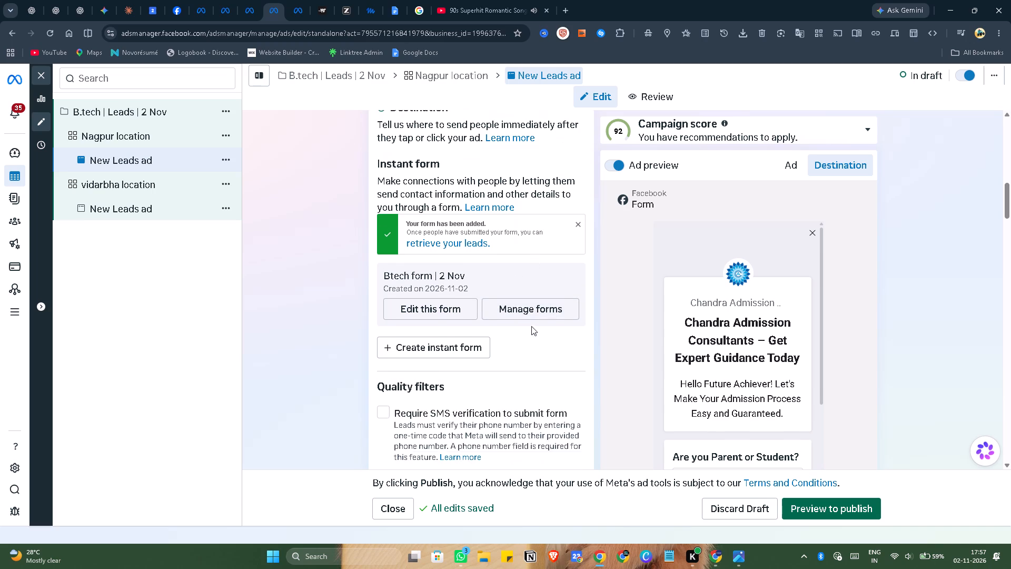
left_click(534, 309)
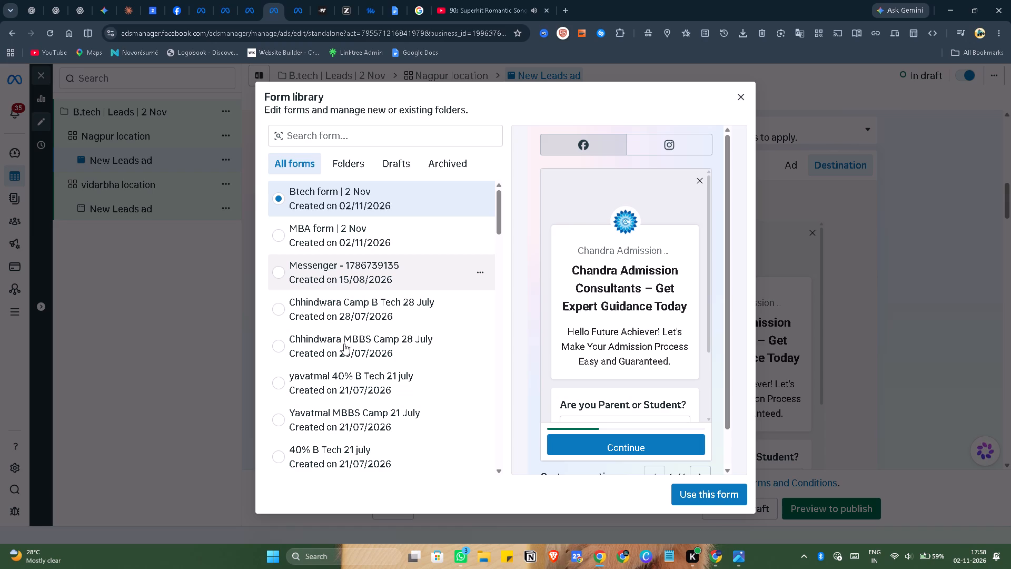
scroll(348, 406, "down", 5)
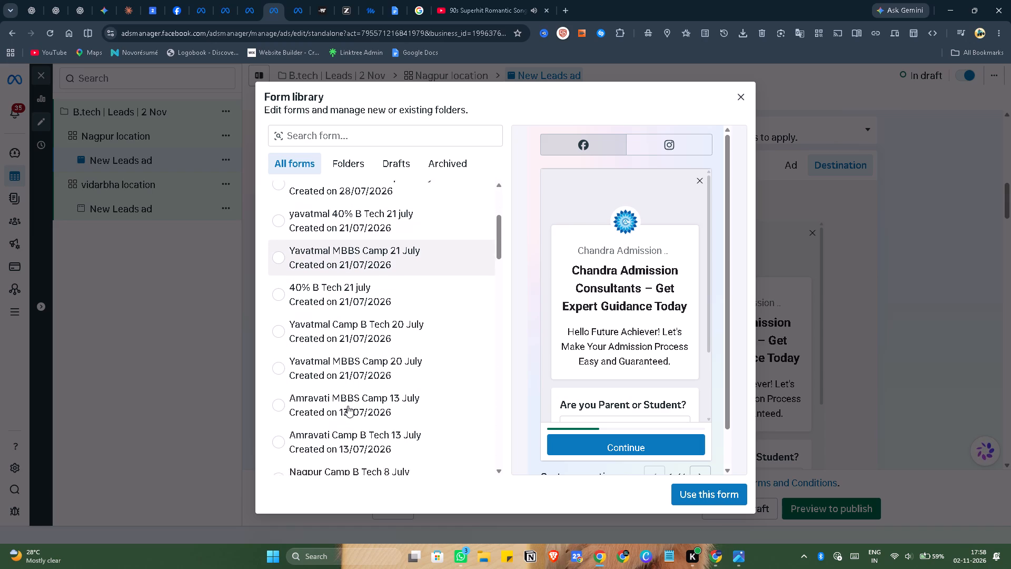
scroll(348, 406, "down", 3)
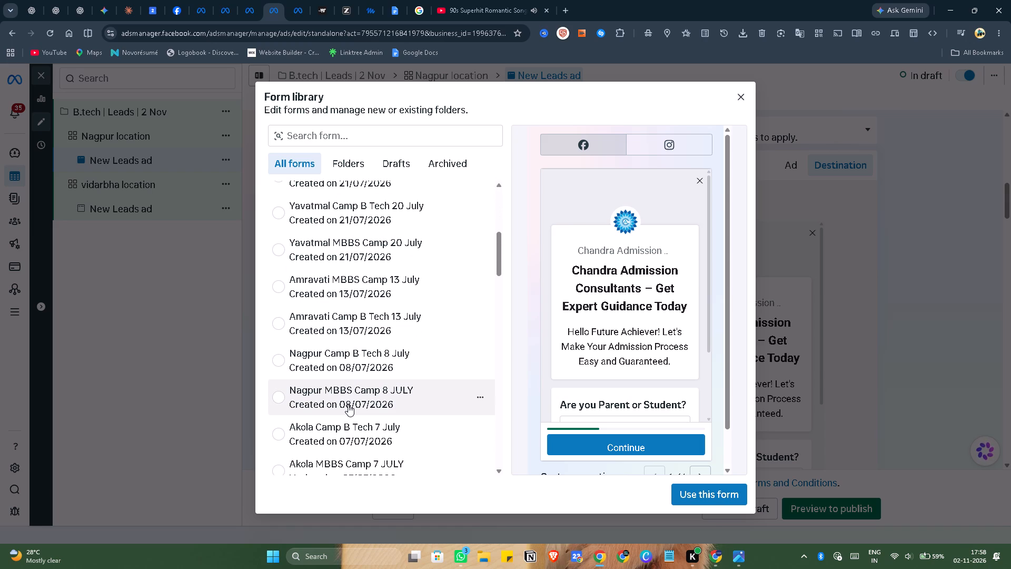
scroll(348, 405, "down", 13)
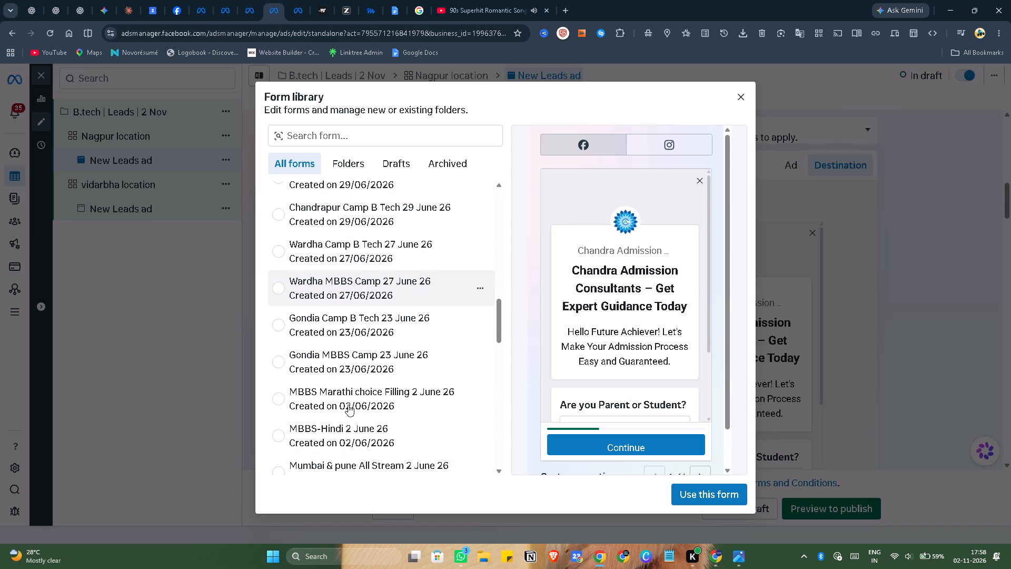
scroll(349, 399, "down", 5)
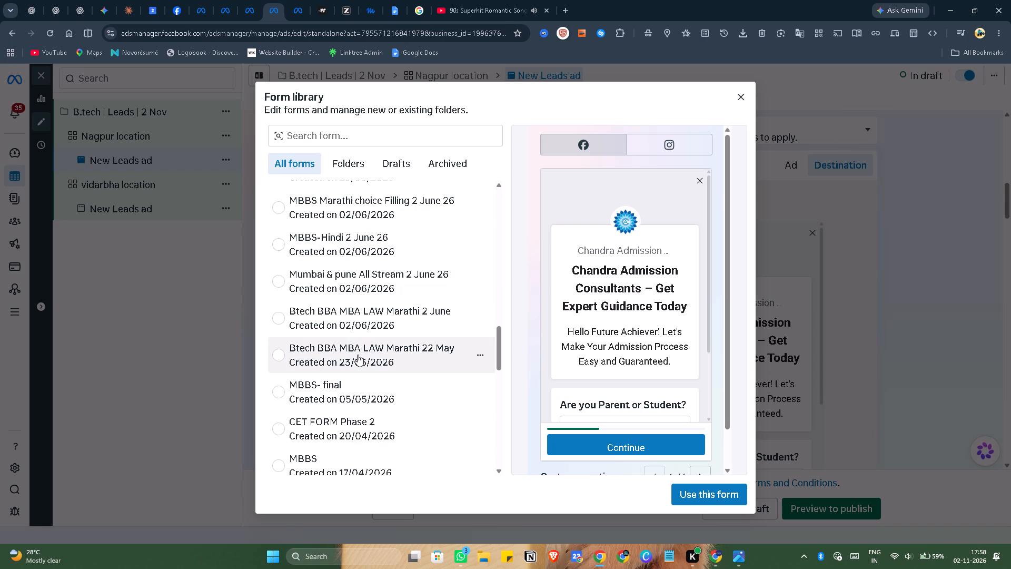
Look through the older forms in the form library for one suited to the Nagpur location ad.
scroll(369, 325, "down", 9)
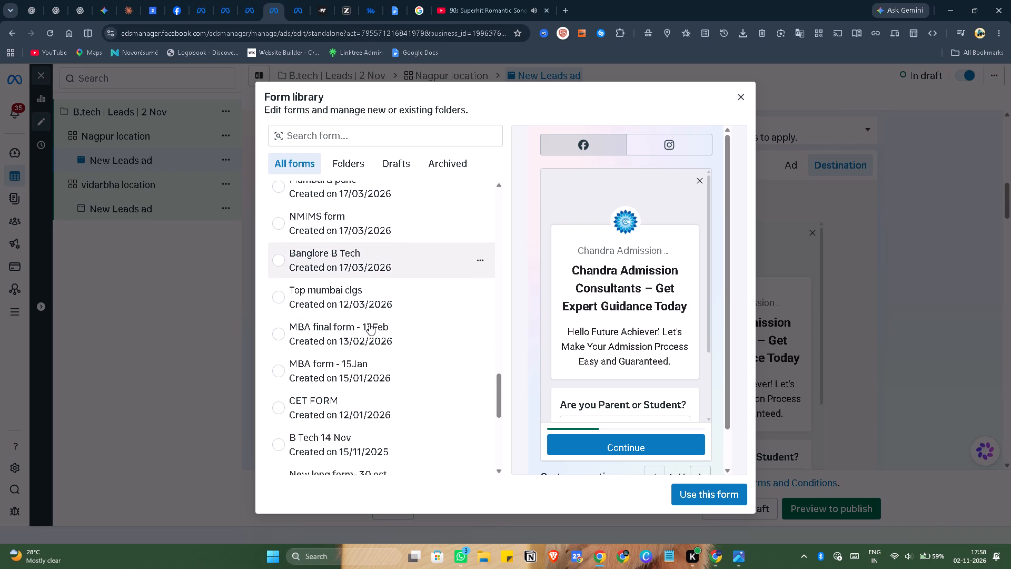
scroll(369, 323, "down", 1)
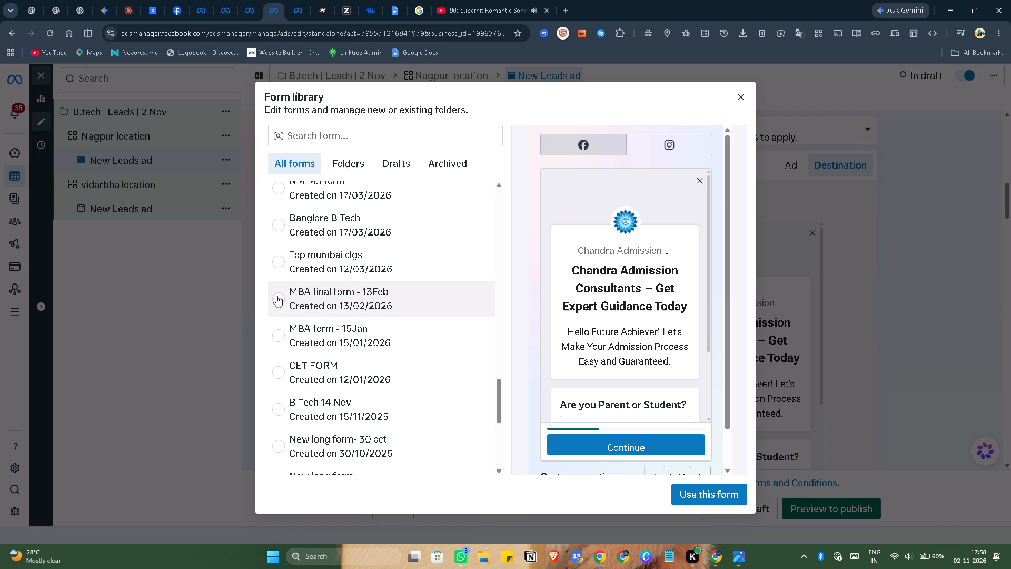
scroll(351, 292, "up", 1)
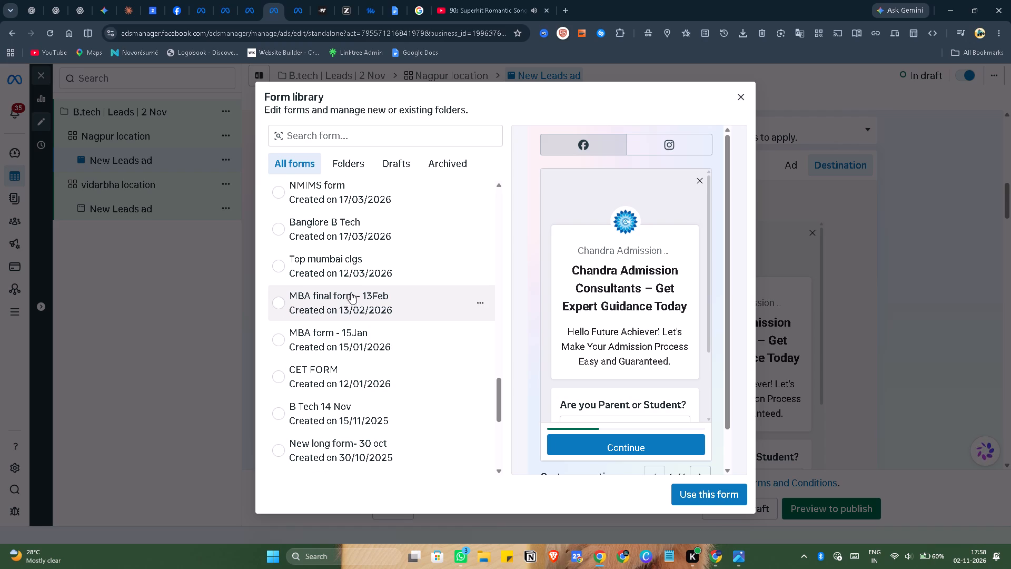
scroll(351, 292, "up", 7)
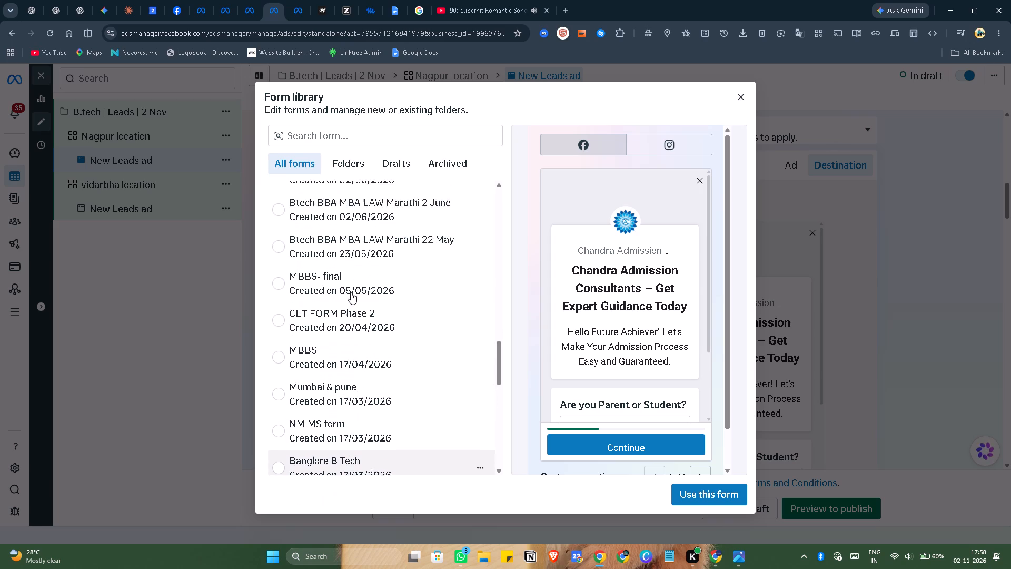
In the other ads manager window, close the Nagpur | Btech camp | 10 JULY editor and clear the ad set and campaign selections.
left_click(296, 0)
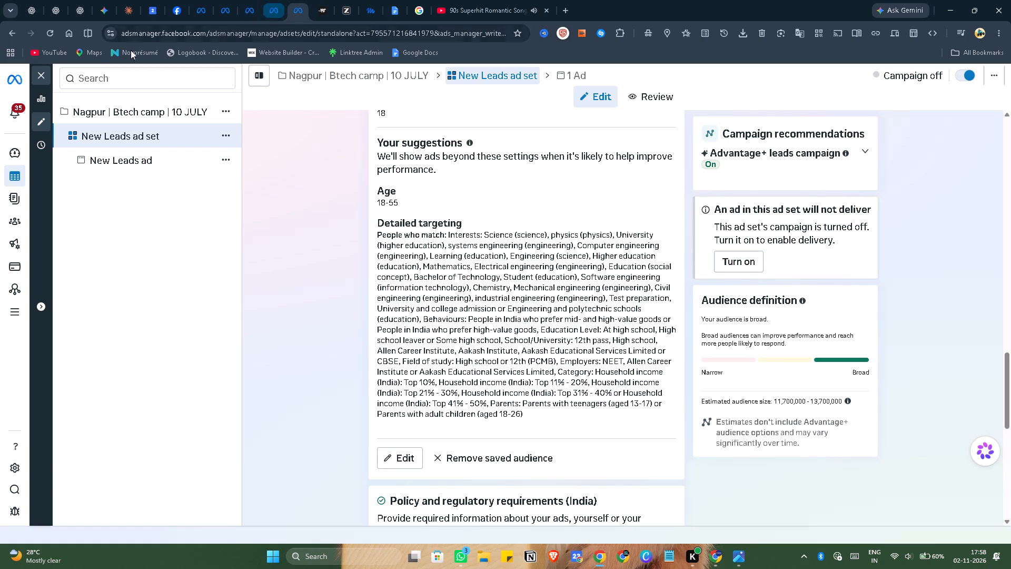
left_click(40, 76)
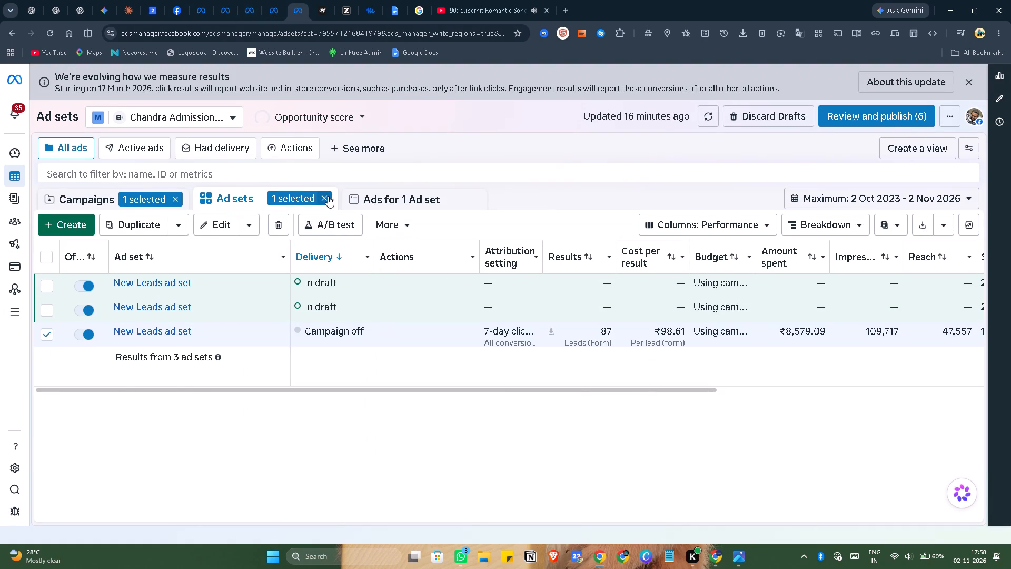
left_click(327, 196)
left_click(176, 199)
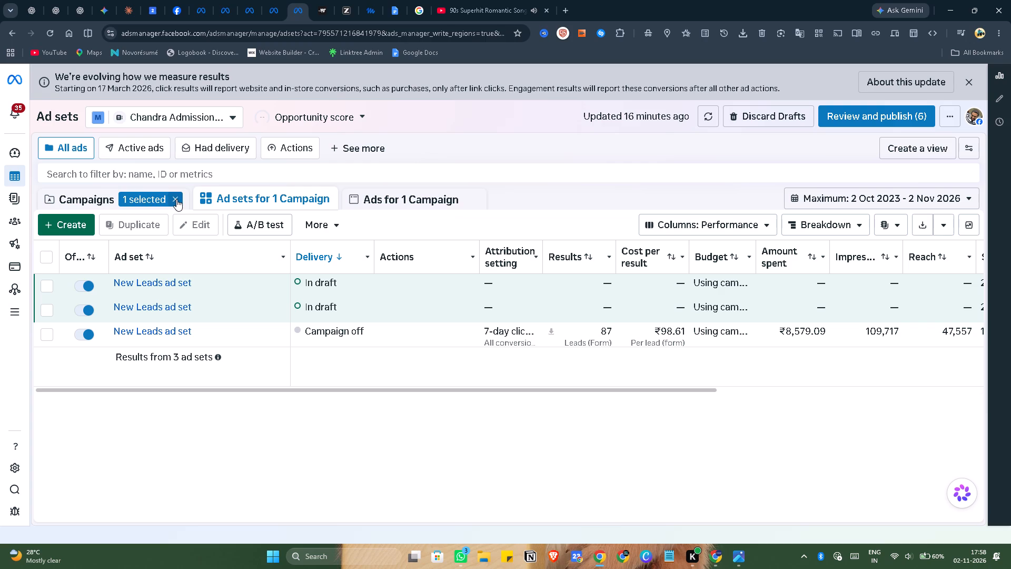
left_click(160, 197)
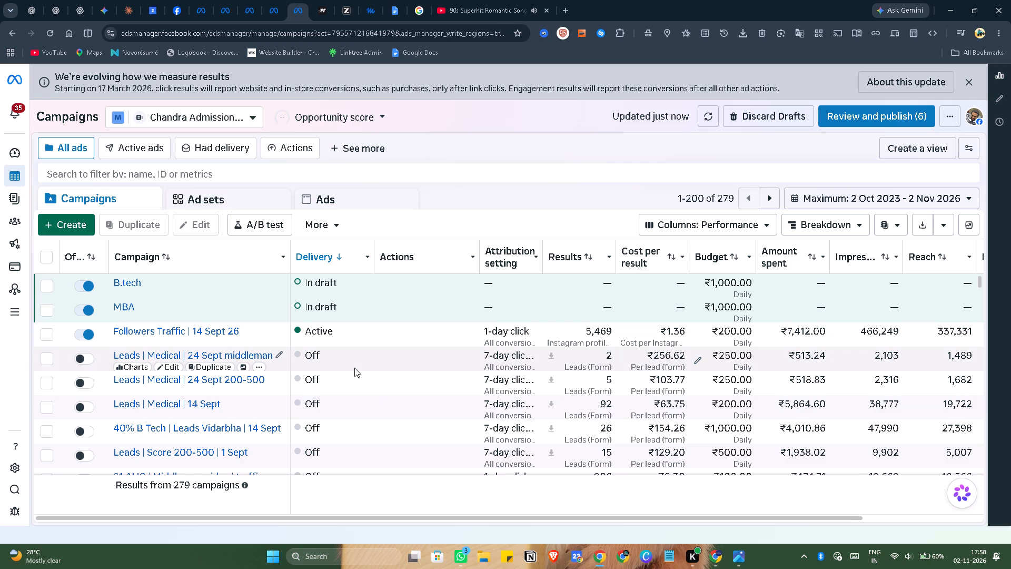
Set the campaign list's reporting date range to Today.
left_click(908, 190)
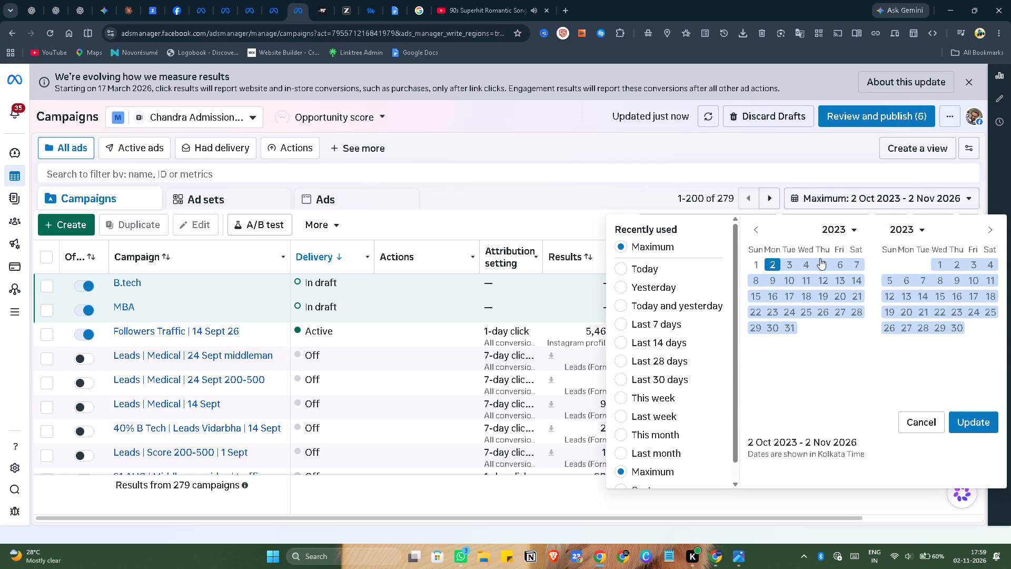
left_click(955, 200)
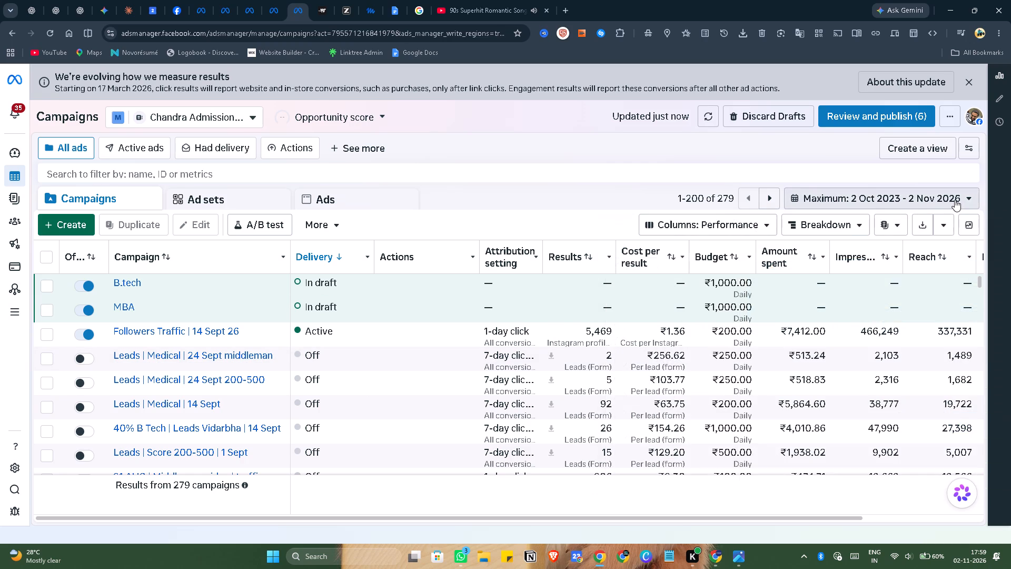
left_click(954, 197)
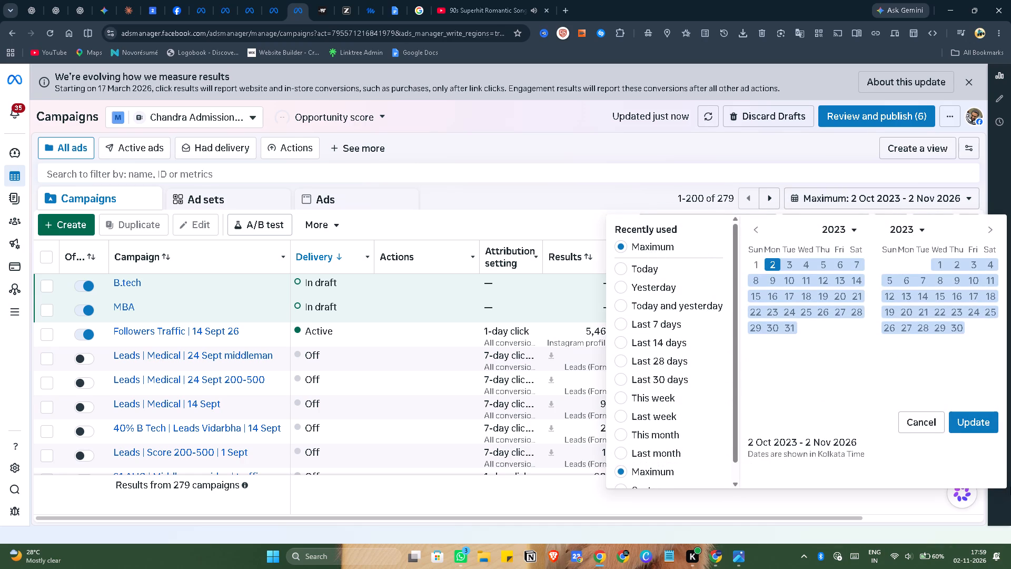
left_click(654, 266)
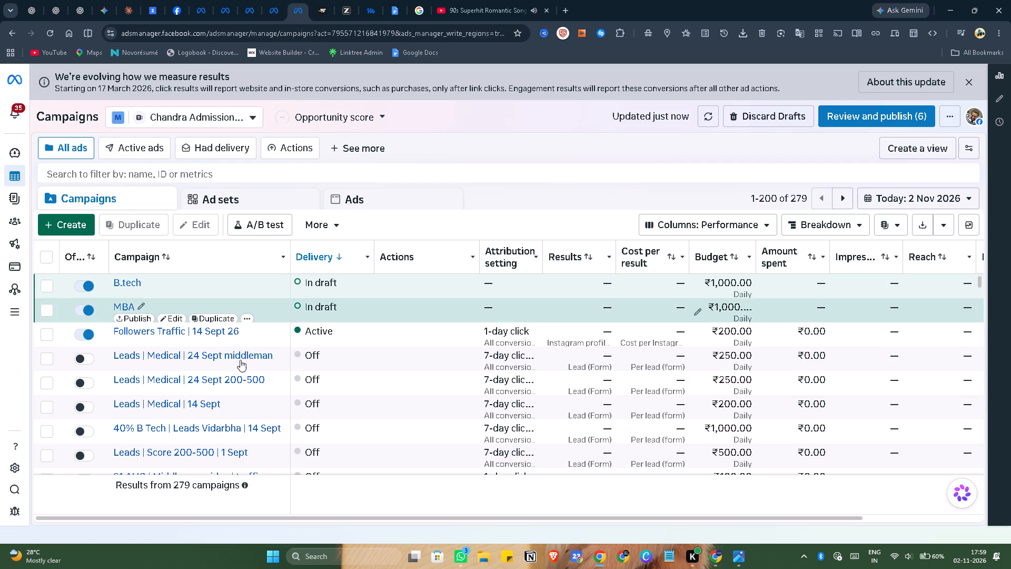
Look through the account's older campaigns, back to the March ones, for an earlier B.Tech leads campaign to use as a reference.
scroll(241, 371, "down", 3)
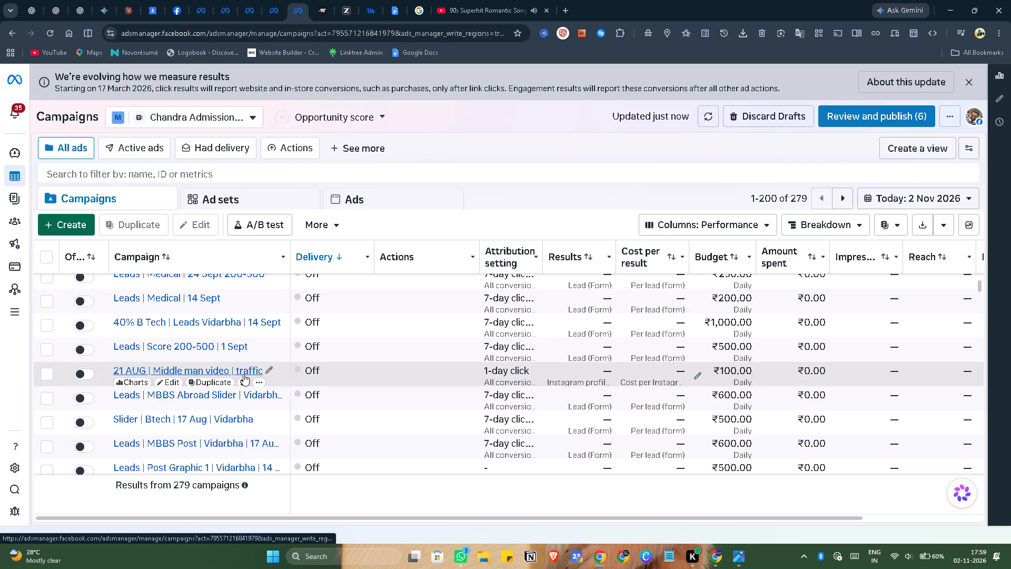
scroll(243, 374, "down", 3)
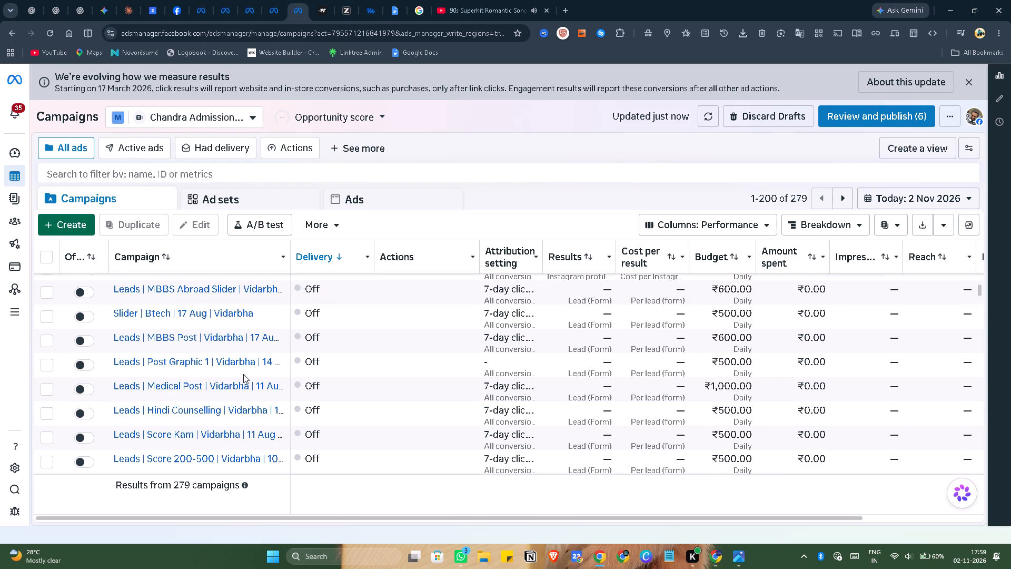
scroll(243, 374, "down", 2)
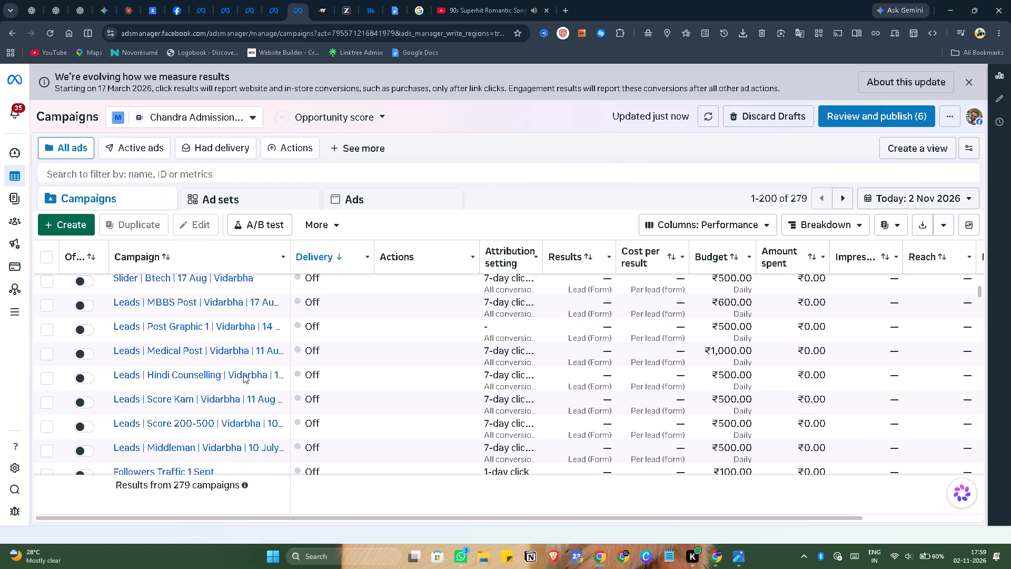
scroll(243, 374, "down", 1)
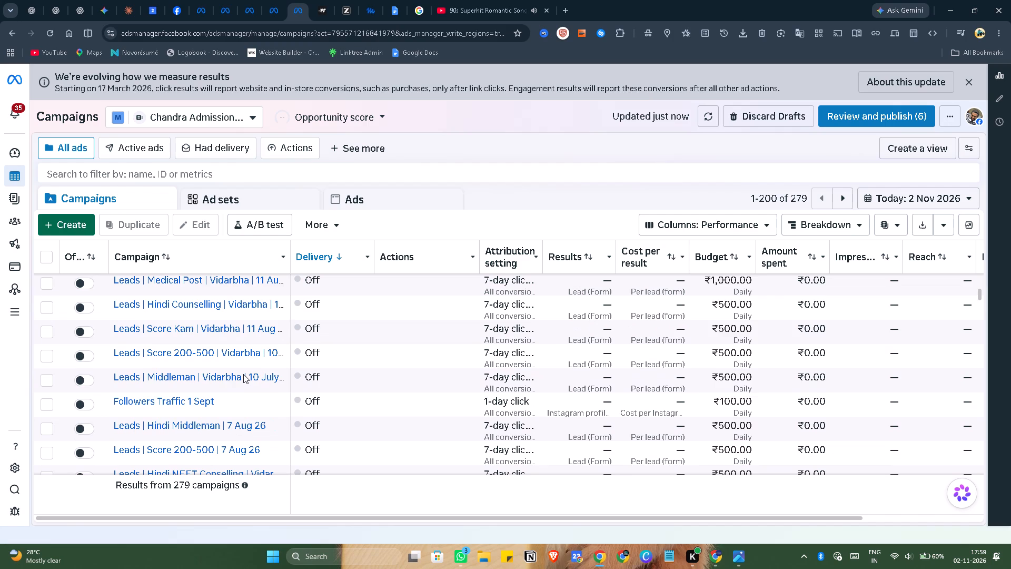
scroll(243, 374, "down", 2)
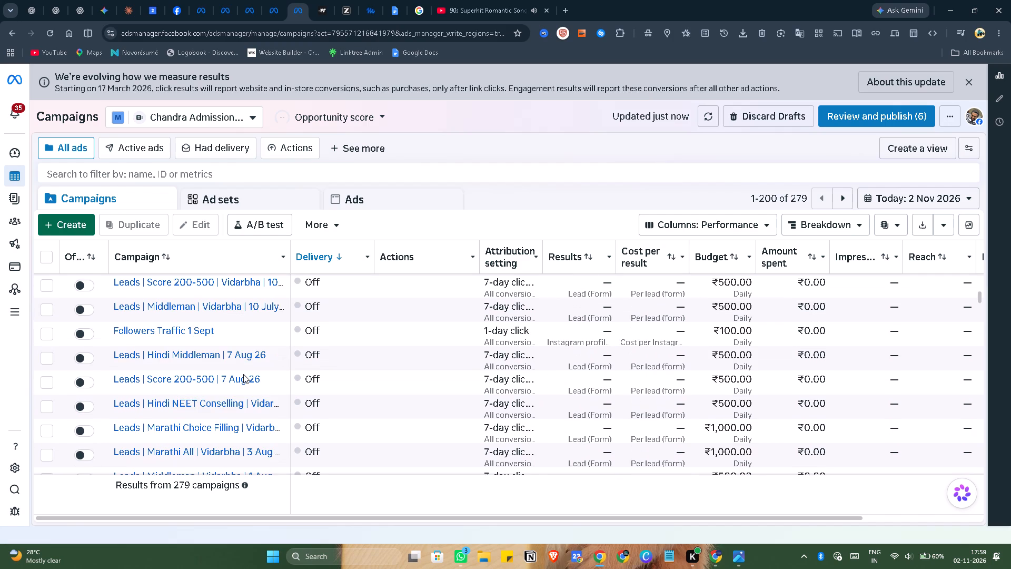
scroll(243, 374, "down", 2)
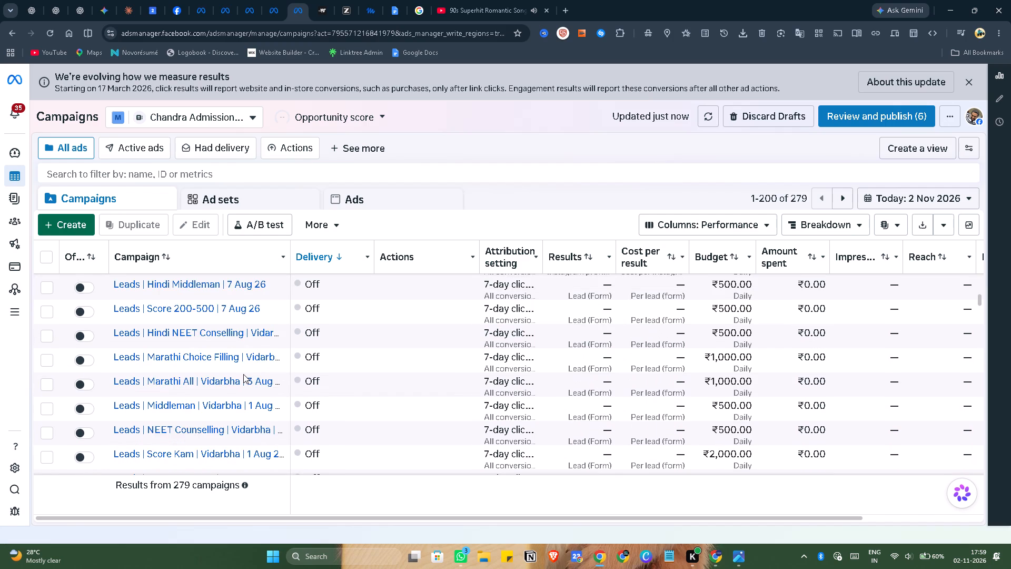
scroll(243, 374, "down", 3)
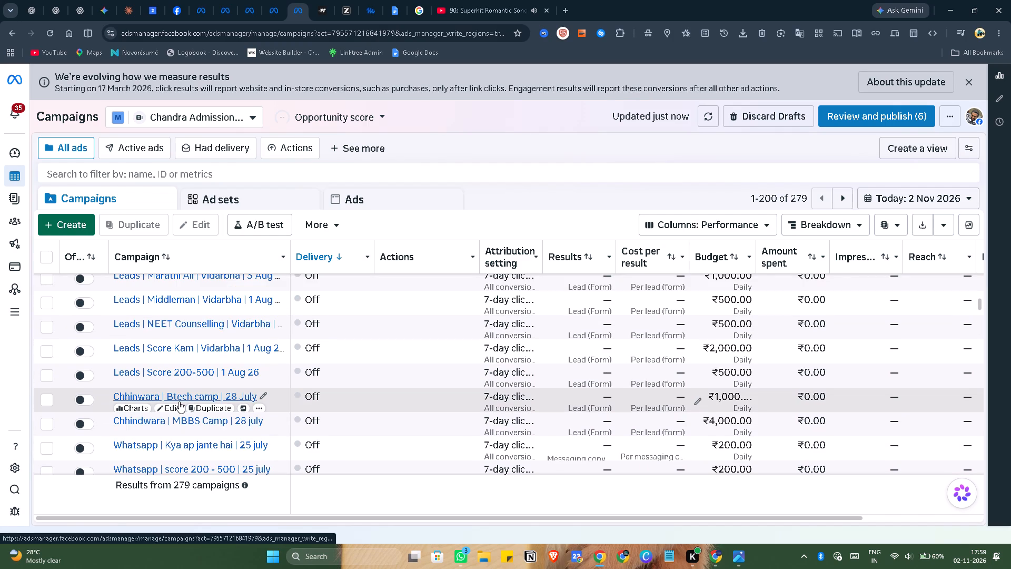
scroll(179, 371, "down", 4)
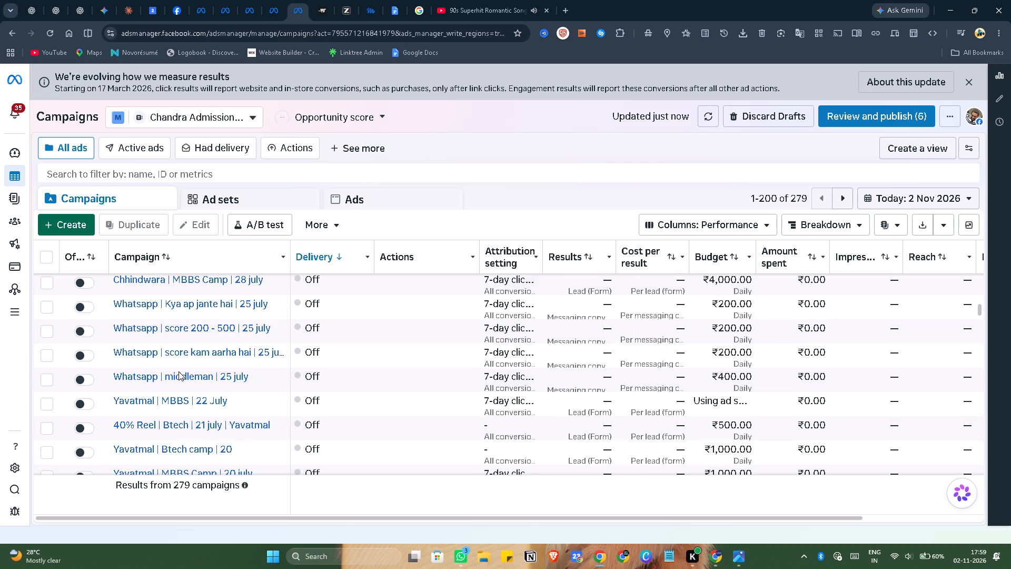
scroll(179, 371, "down", 4)
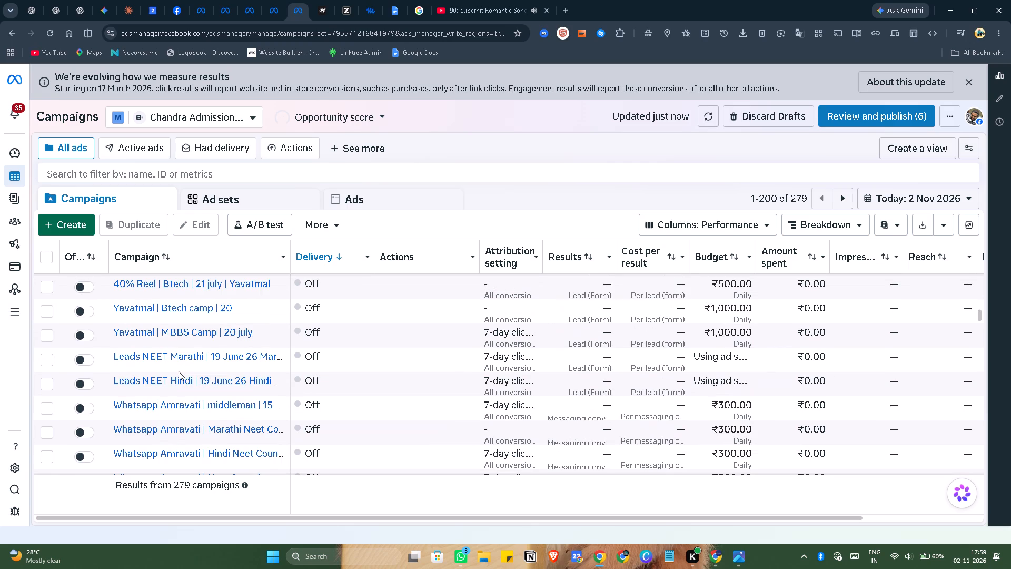
scroll(177, 370, "down", 4)
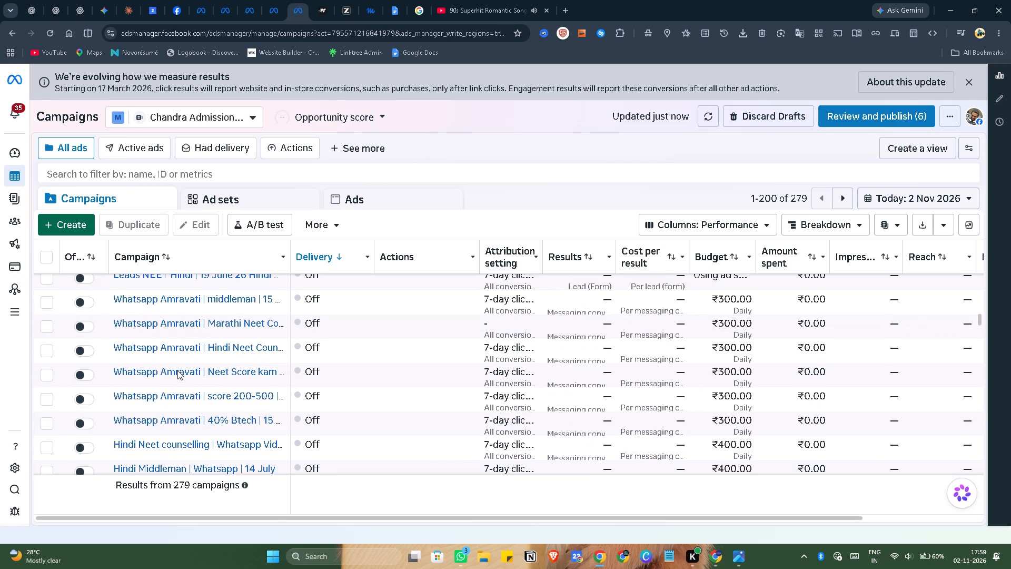
scroll(177, 370, "down", 2)
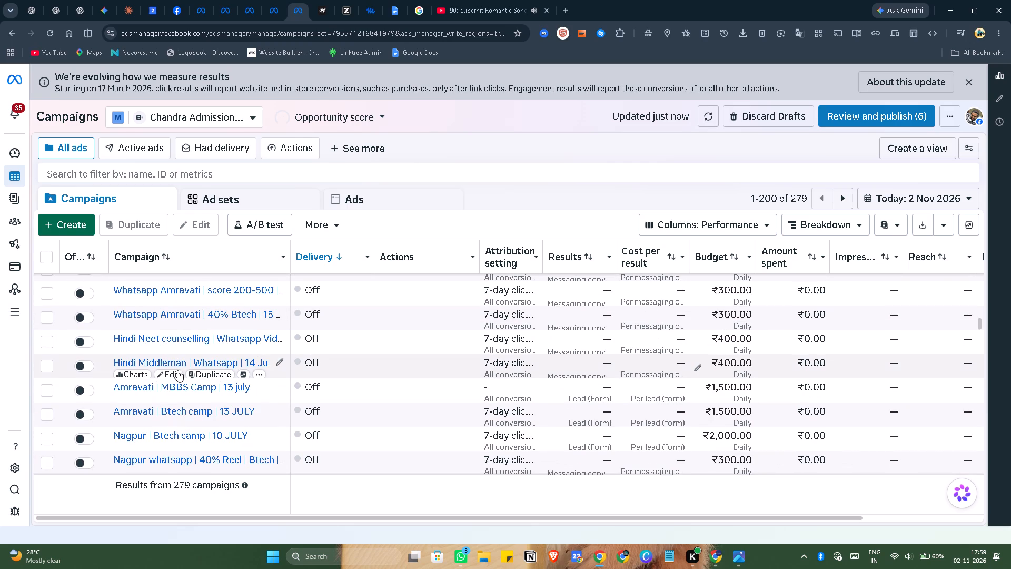
scroll(177, 370, "down", 1)
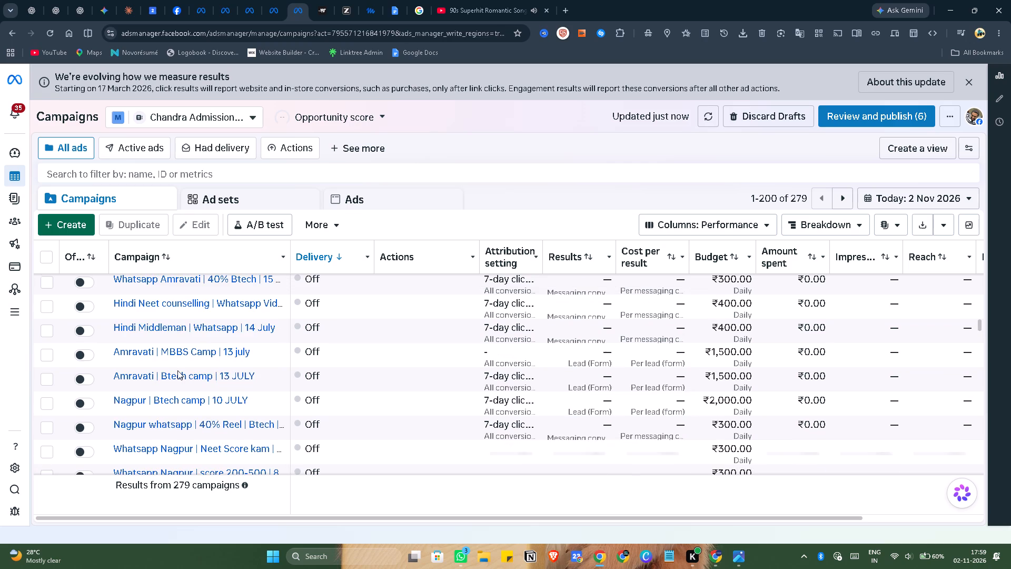
scroll(177, 370, "down", 2)
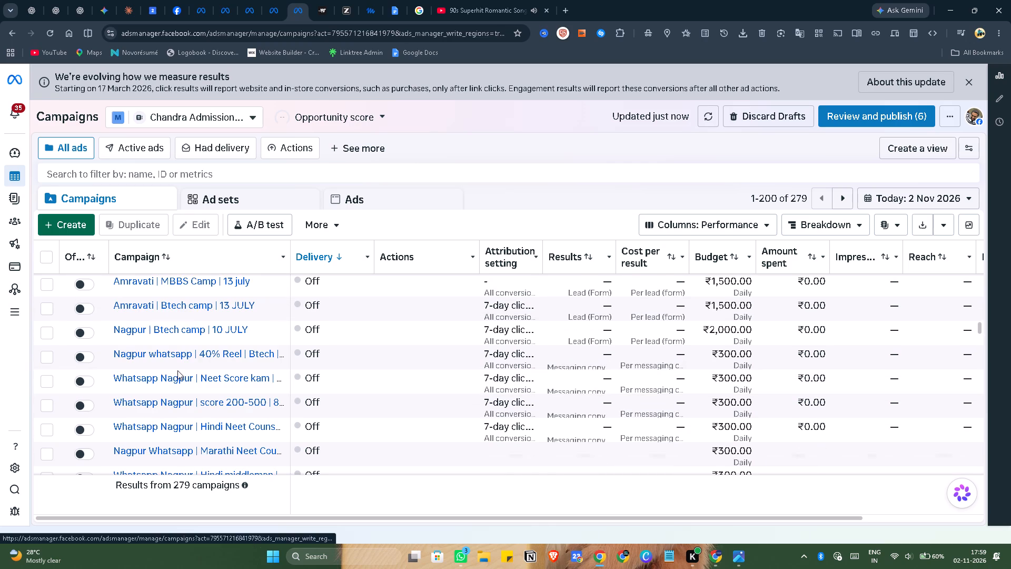
scroll(177, 370, "down", 3)
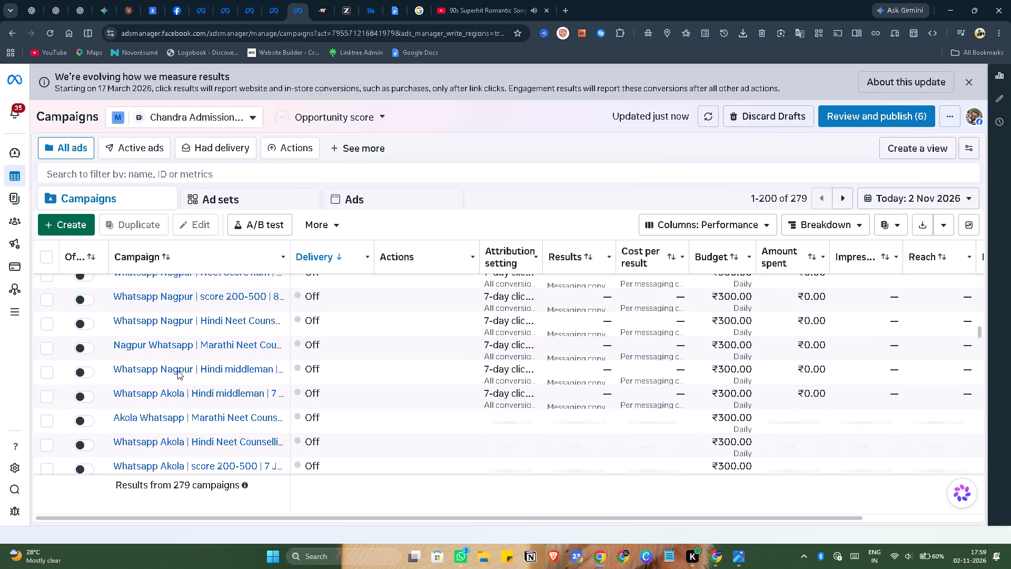
scroll(177, 370, "down", 3)
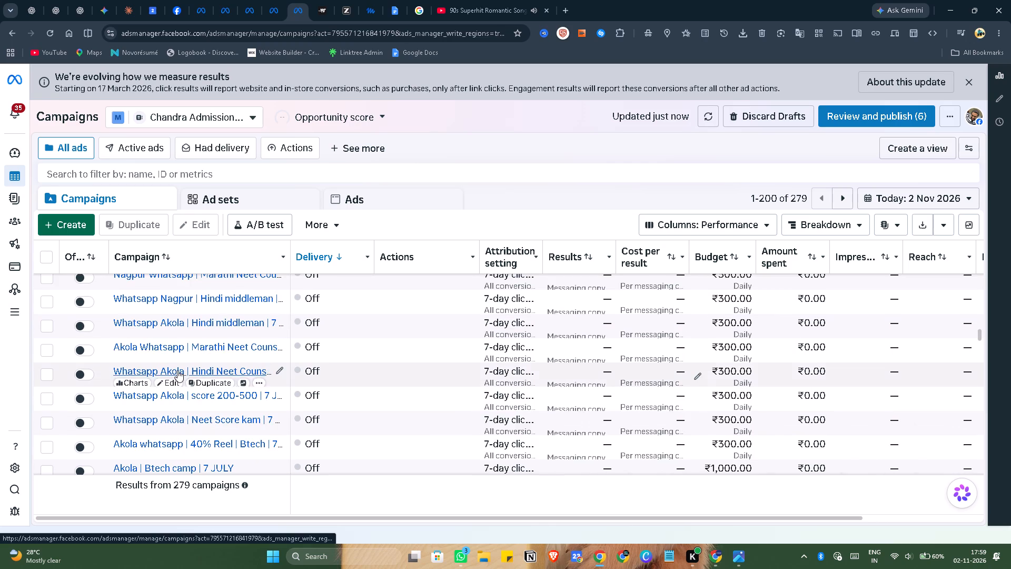
scroll(177, 370, "down", 2)
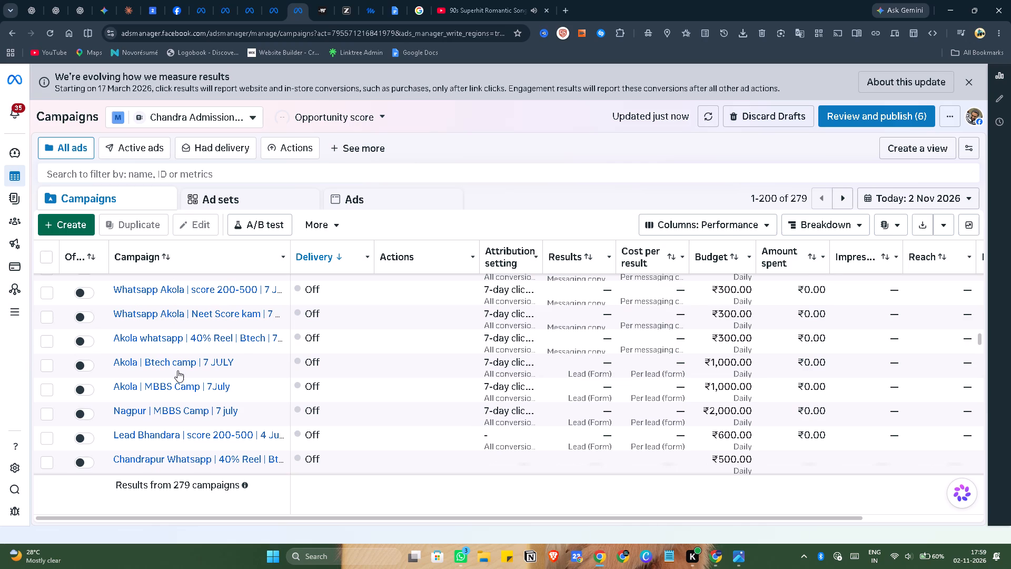
scroll(177, 370, "down", 2)
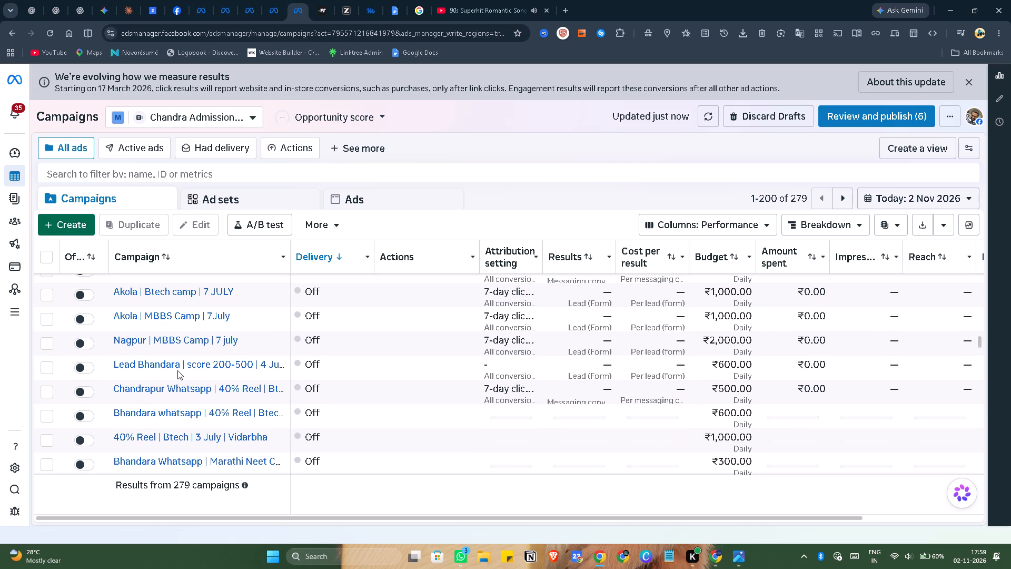
scroll(177, 370, "down", 1)
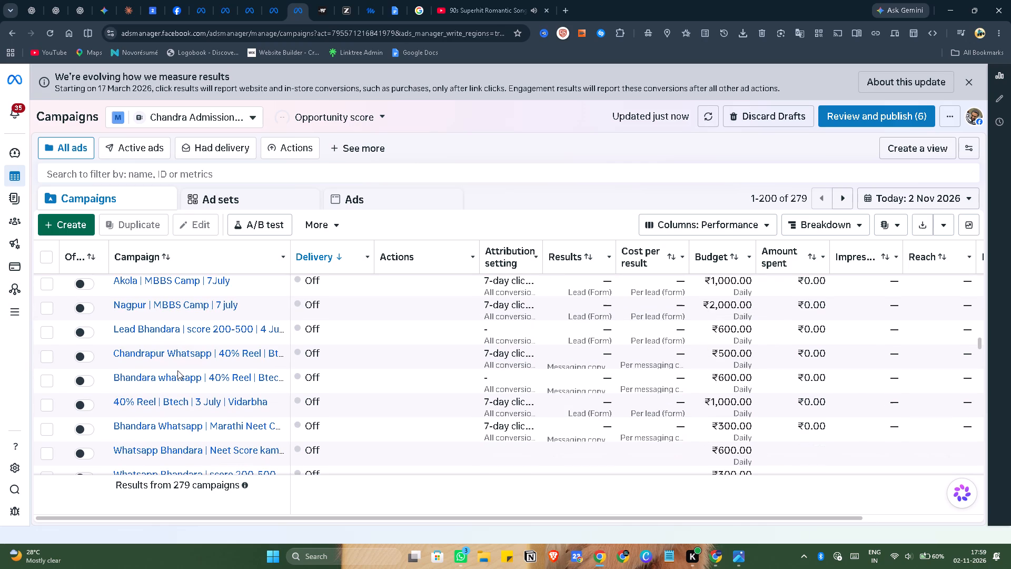
scroll(177, 370, "down", 1)
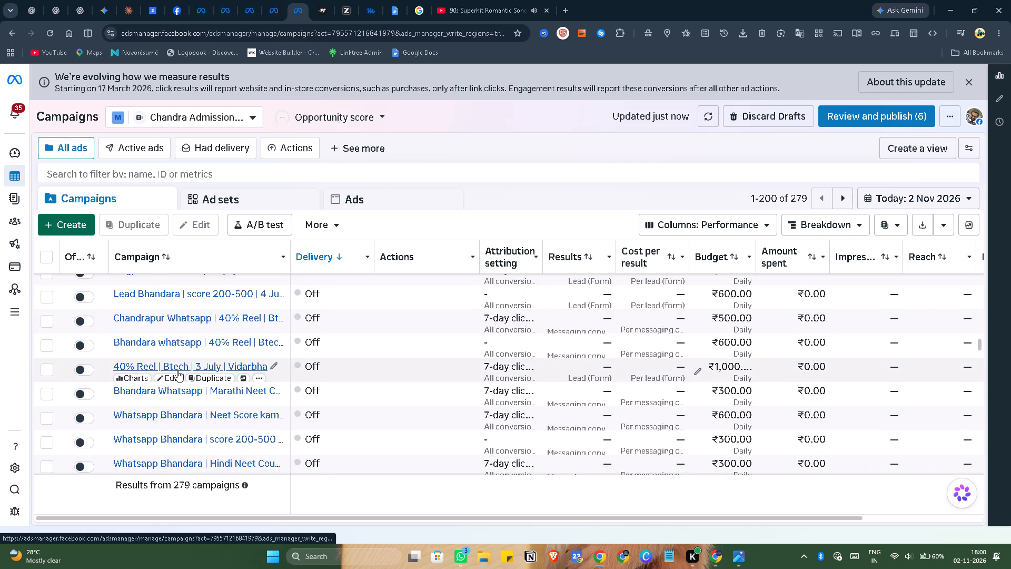
scroll(177, 370, "down", 2)
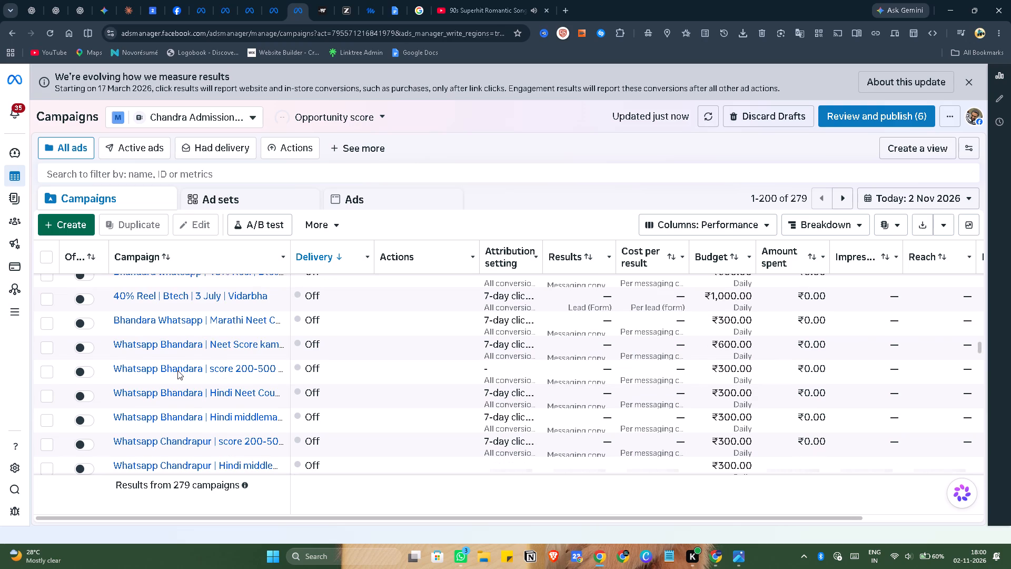
scroll(177, 370, "down", 3)
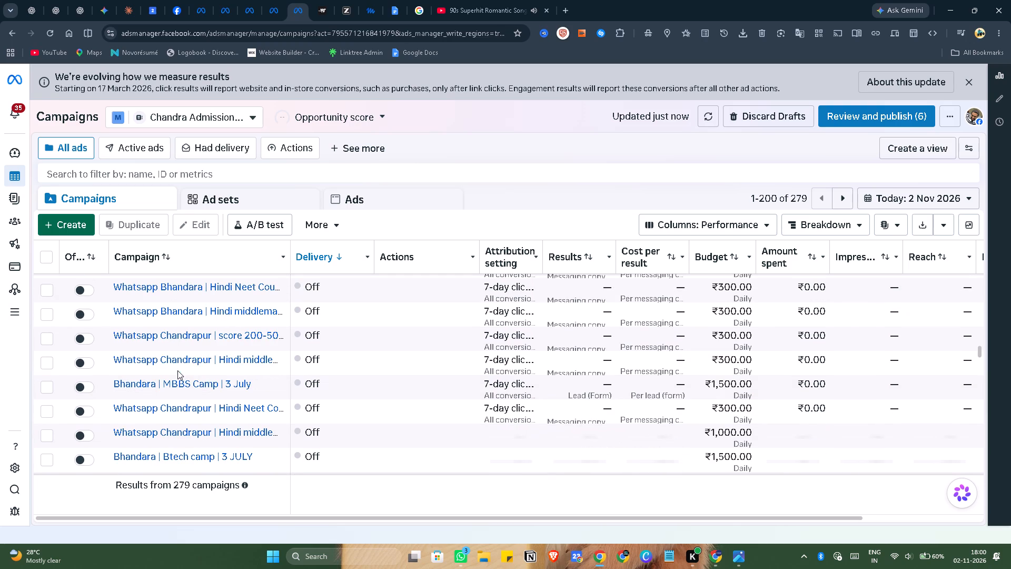
scroll(177, 370, "down", 1)
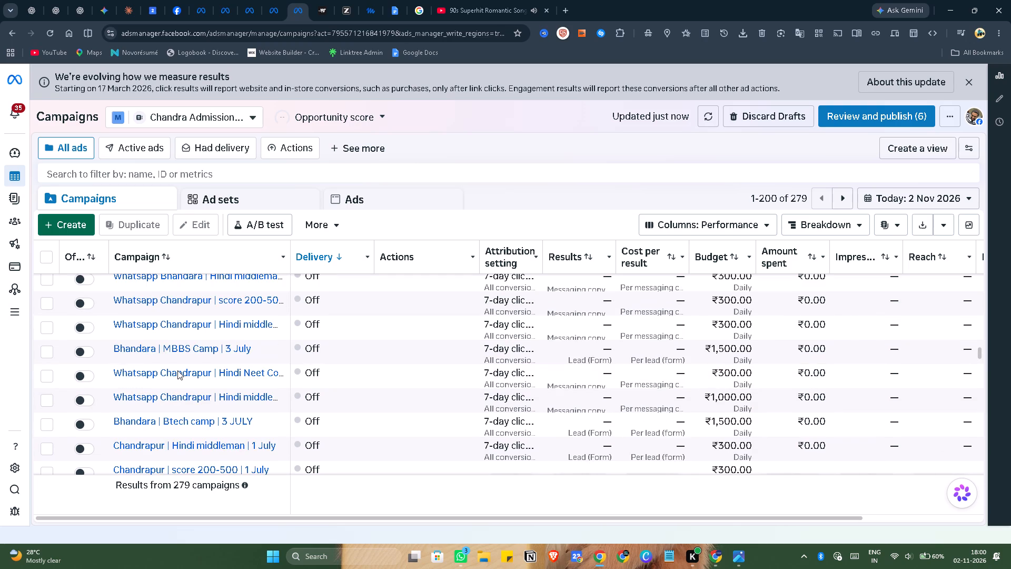
scroll(177, 370, "down", 3)
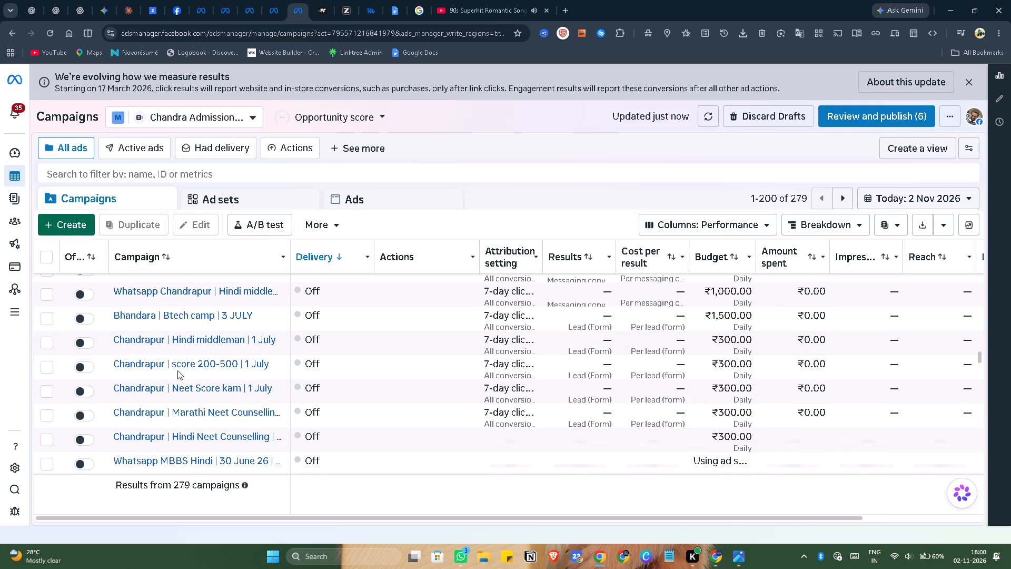
scroll(177, 370, "down", 5)
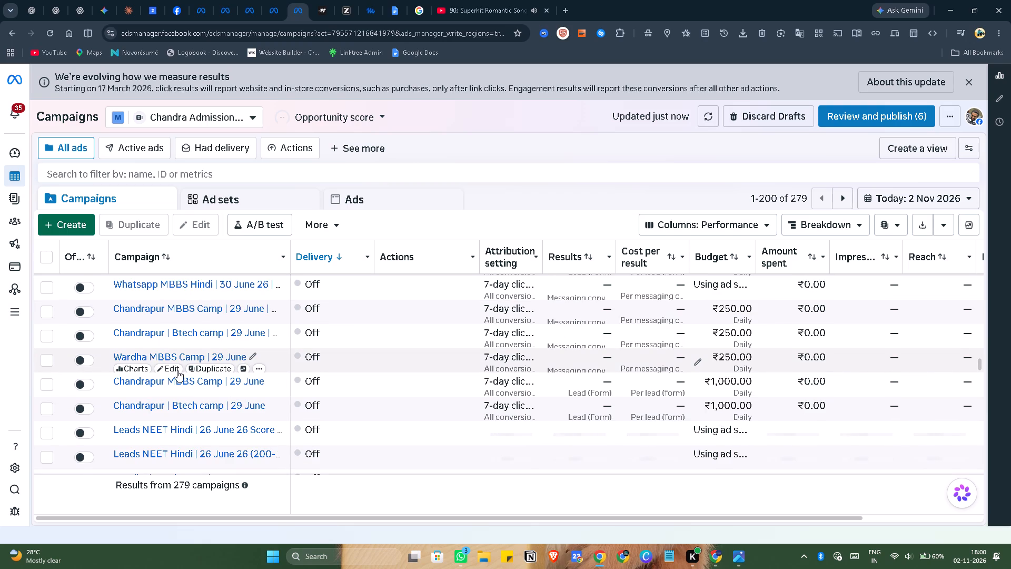
scroll(177, 370, "down", 4)
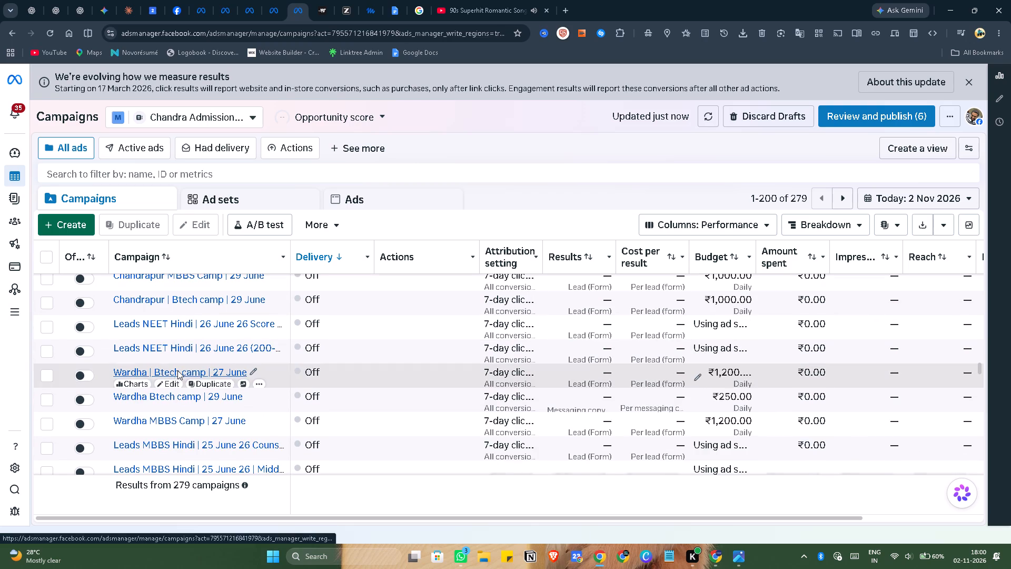
scroll(177, 370, "down", 6)
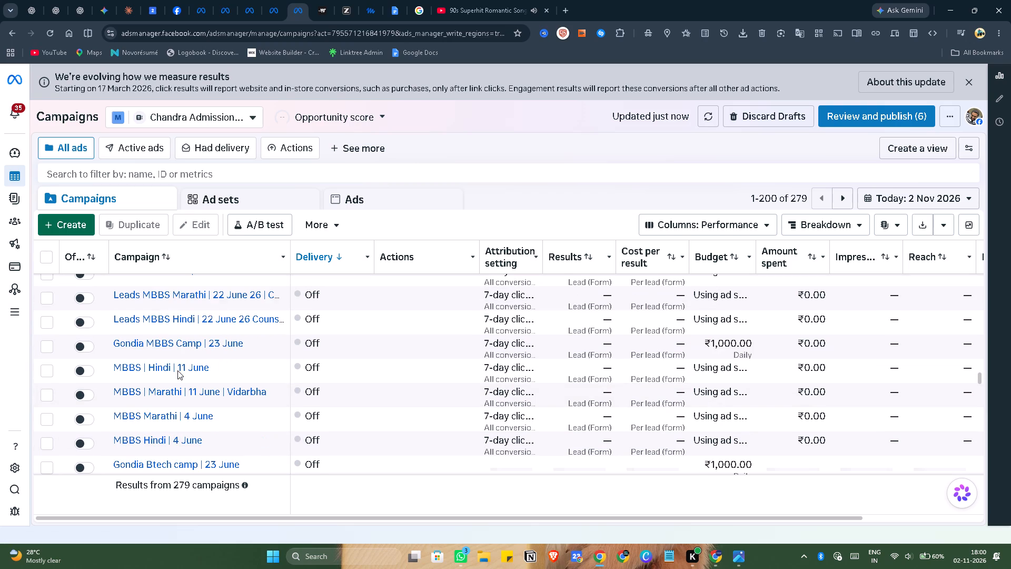
scroll(177, 370, "down", 4)
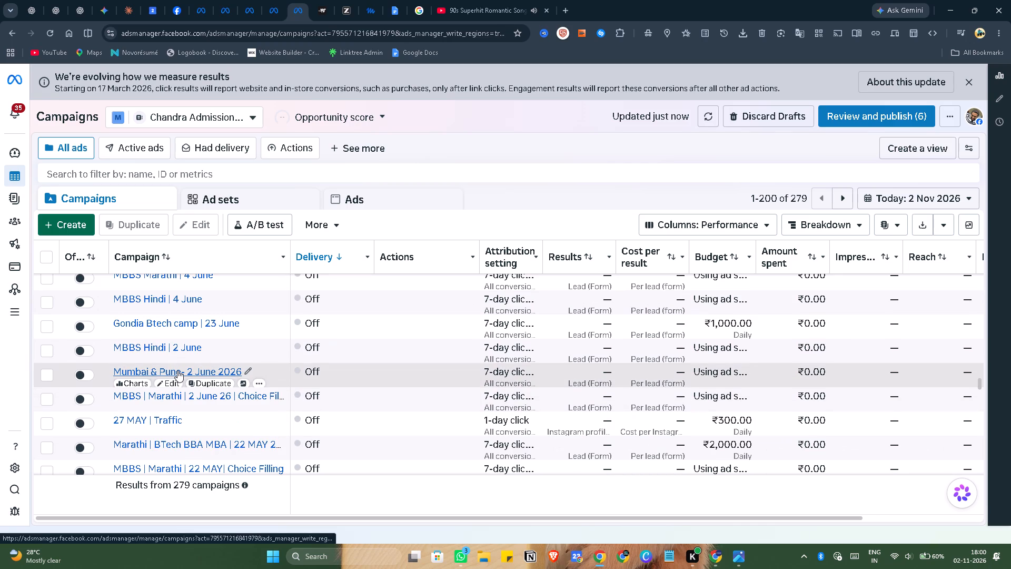
scroll(177, 370, "down", 5)
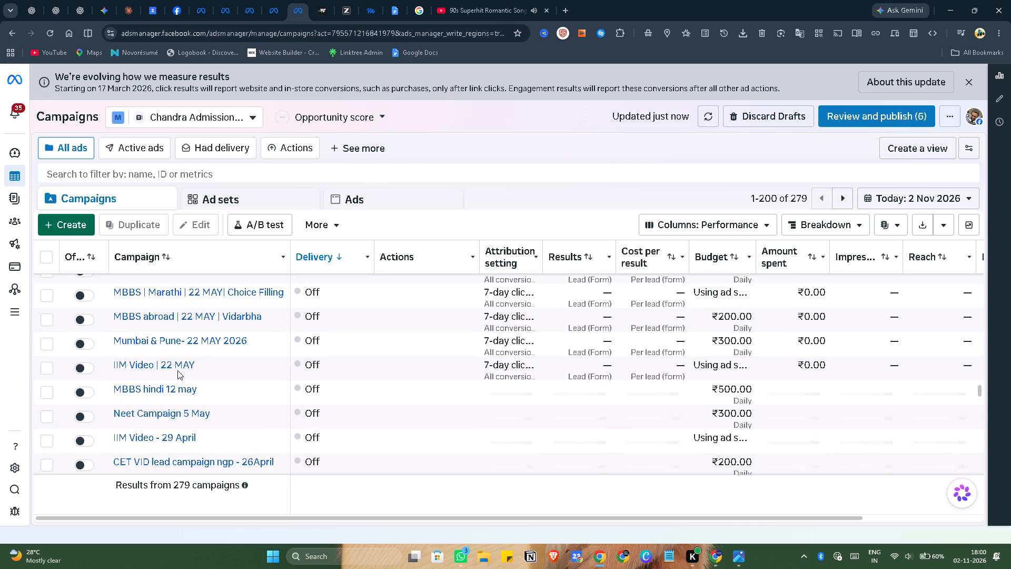
scroll(178, 370, "down", 1)
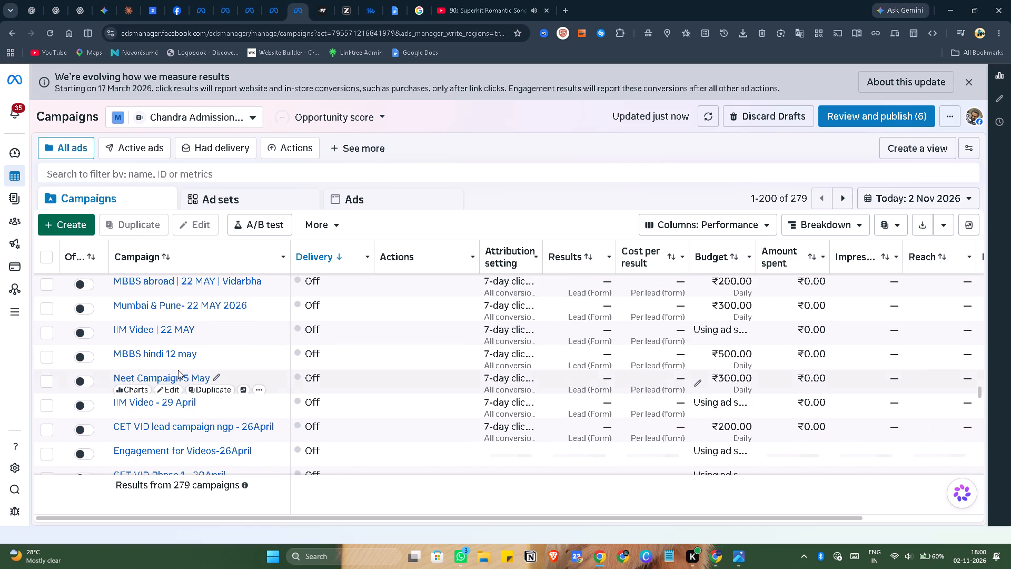
scroll(178, 370, "down", 1)
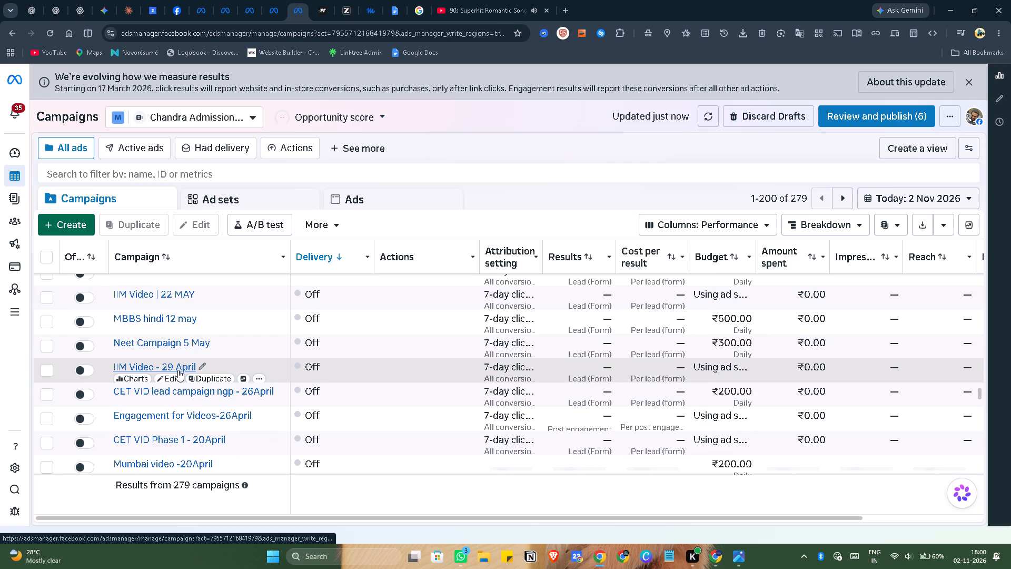
scroll(178, 370, "down", 4)
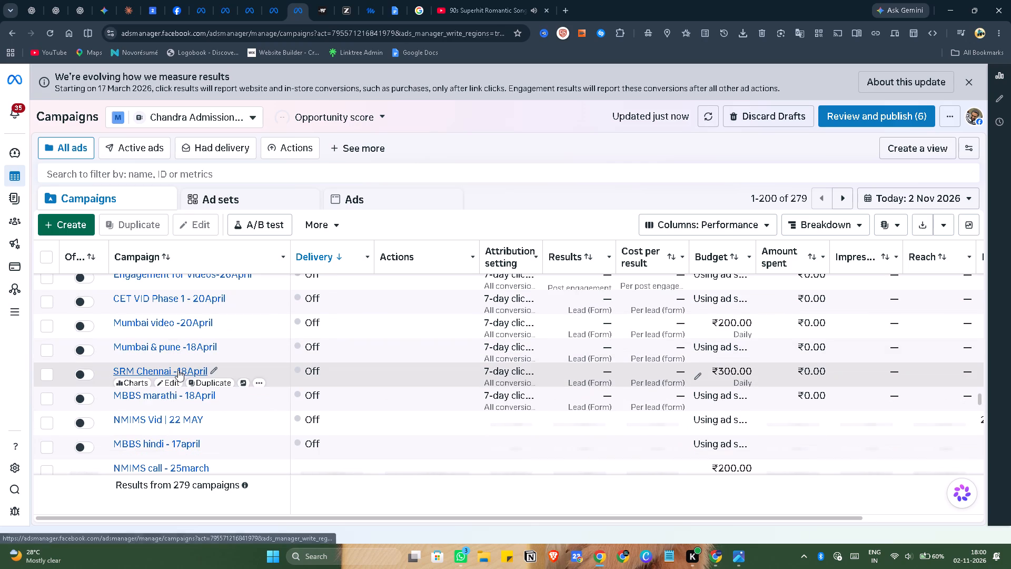
scroll(178, 370, "down", 3)
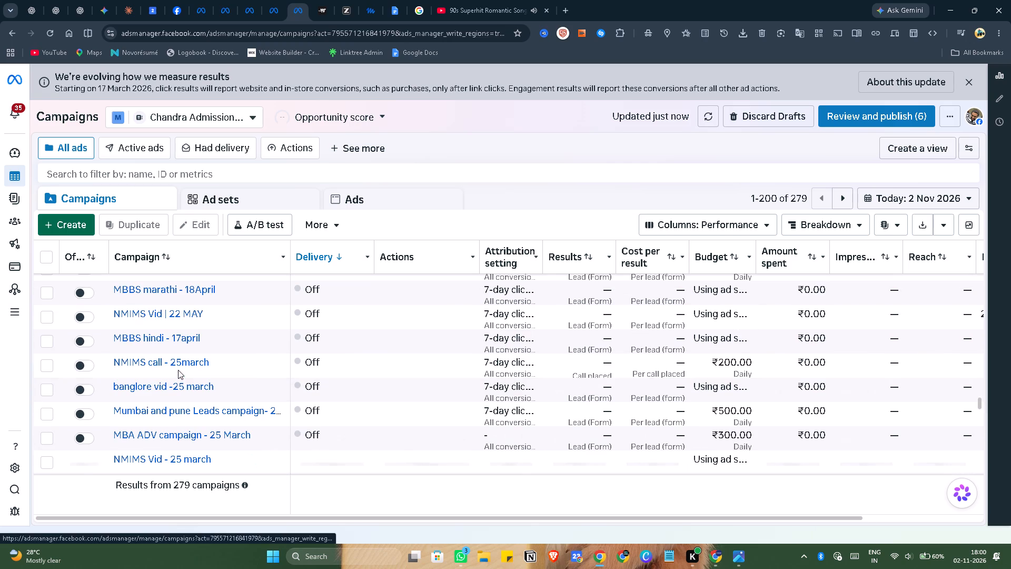
scroll(178, 370, "down", 2)
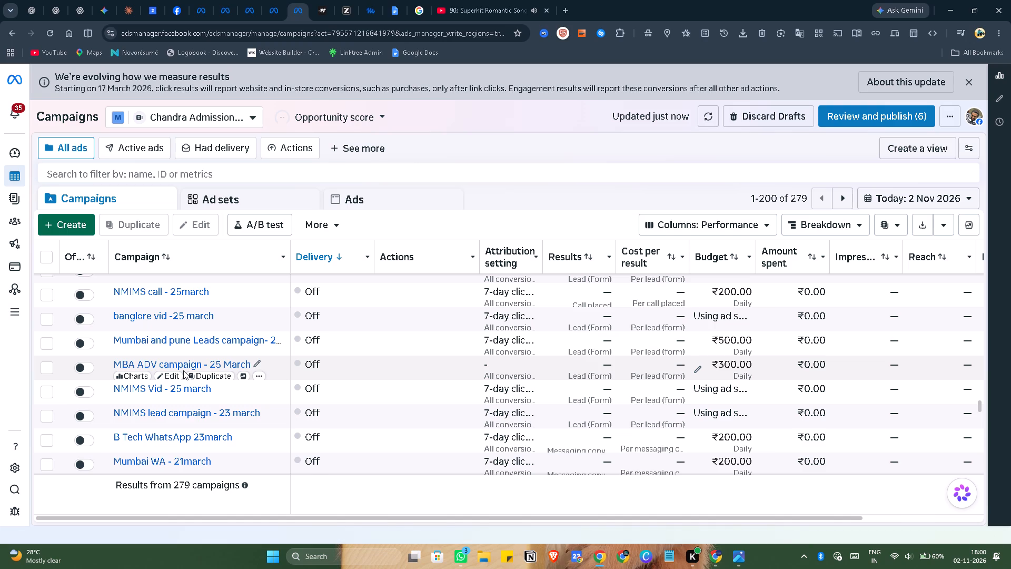
scroll(183, 370, "up", 4)
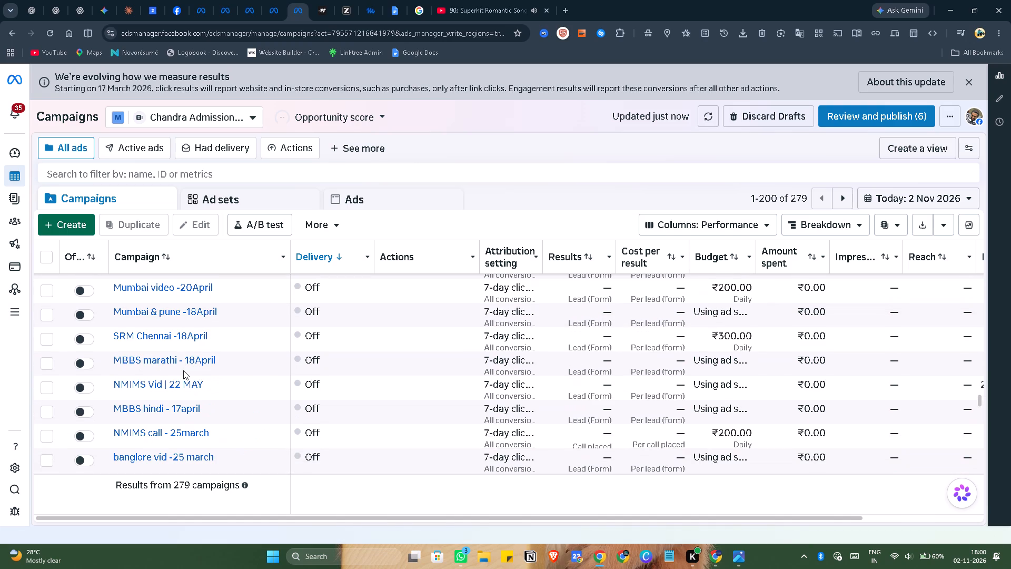
scroll(182, 370, "up", 5)
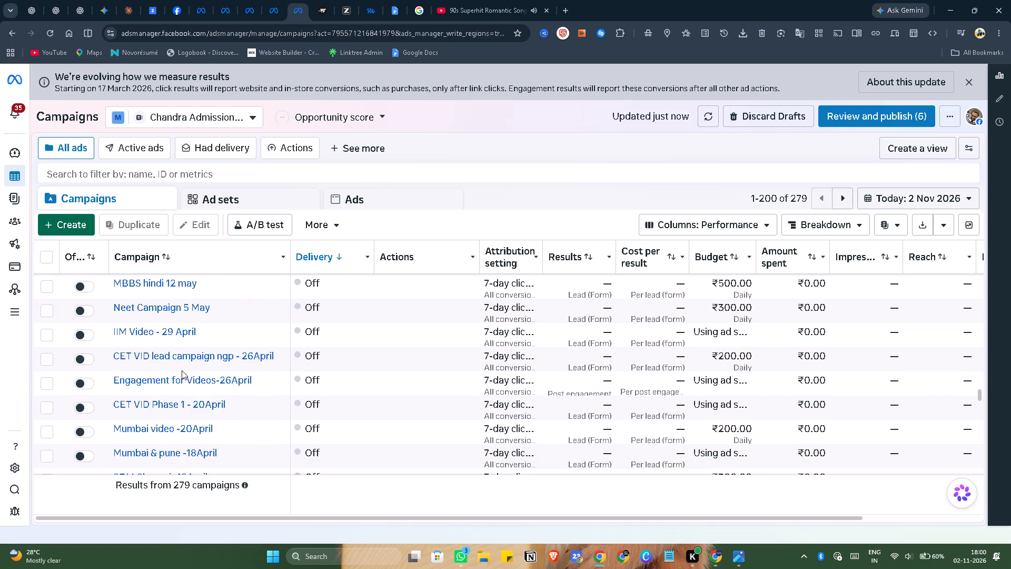
Find the IIM Video | 22 MAY campaign among the older campaigns and open it in the editor.
scroll(182, 370, "up", 1)
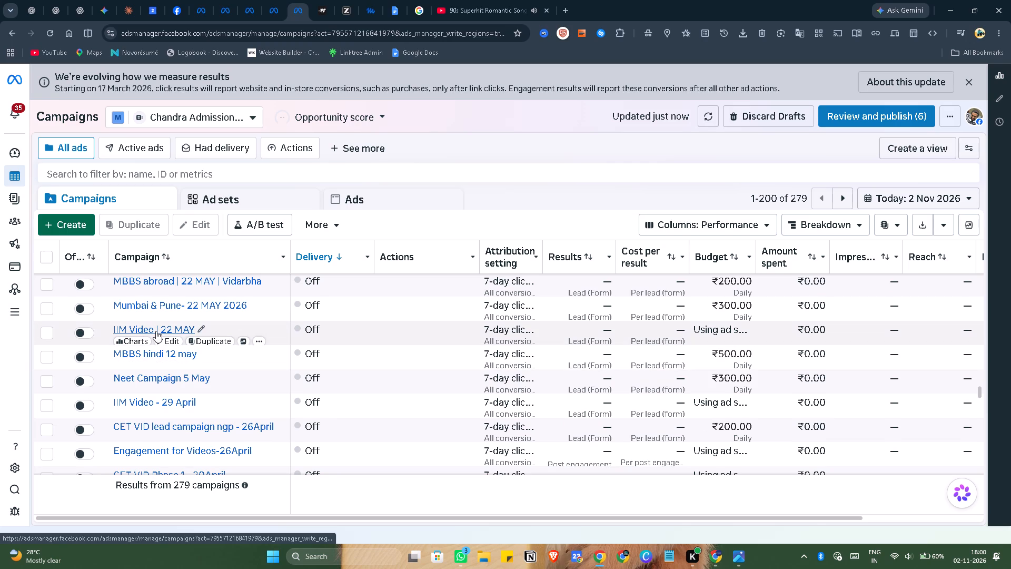
scroll(156, 331, "up", 4)
scroll(156, 331, "down", 1)
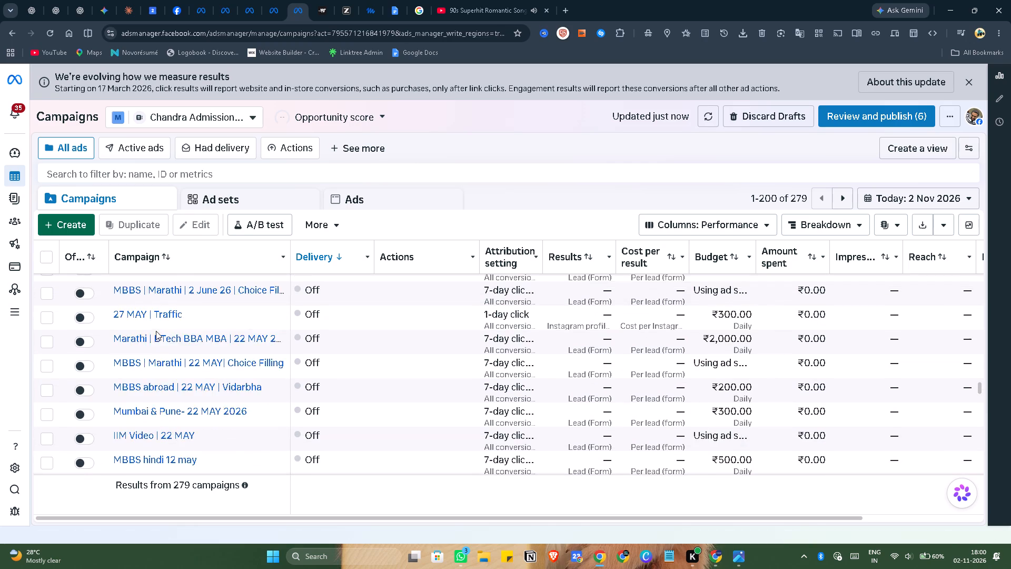
scroll(156, 331, "down", 3)
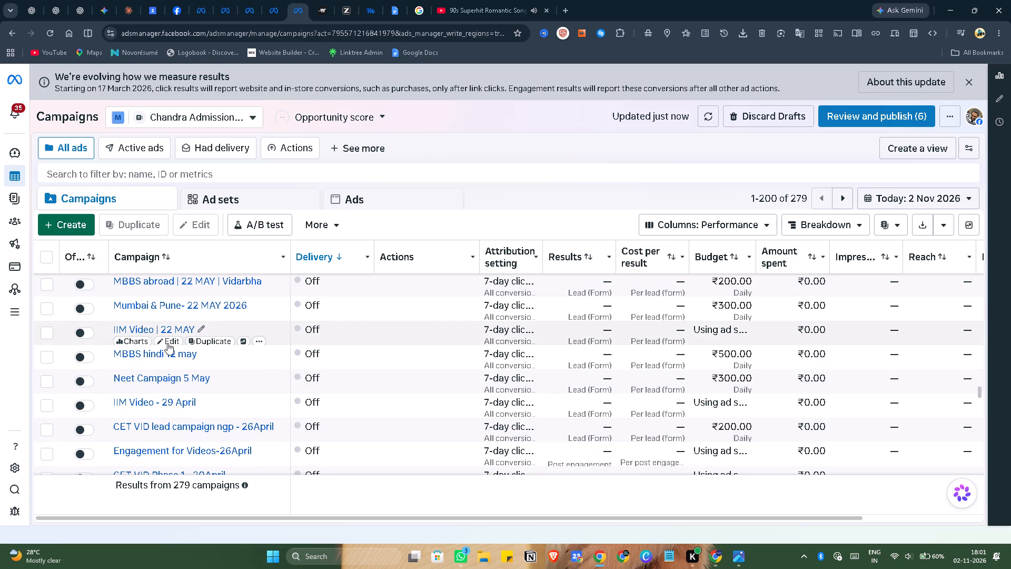
left_click(167, 343)
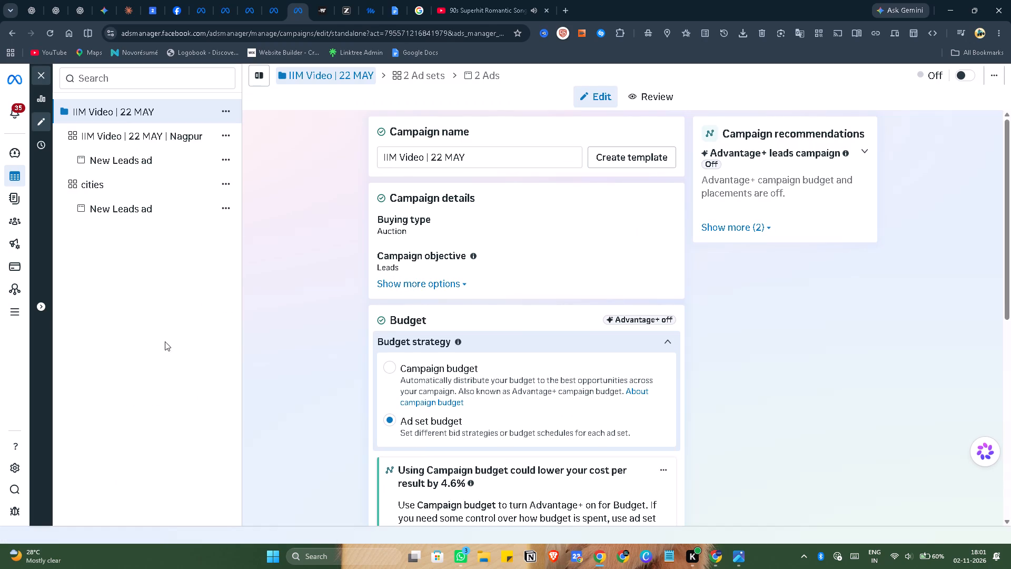
Examine the New Leads ad in the IIM Video | 22 MAY | Nagpur ad set, including its setup details and creative preview.
left_click(146, 163)
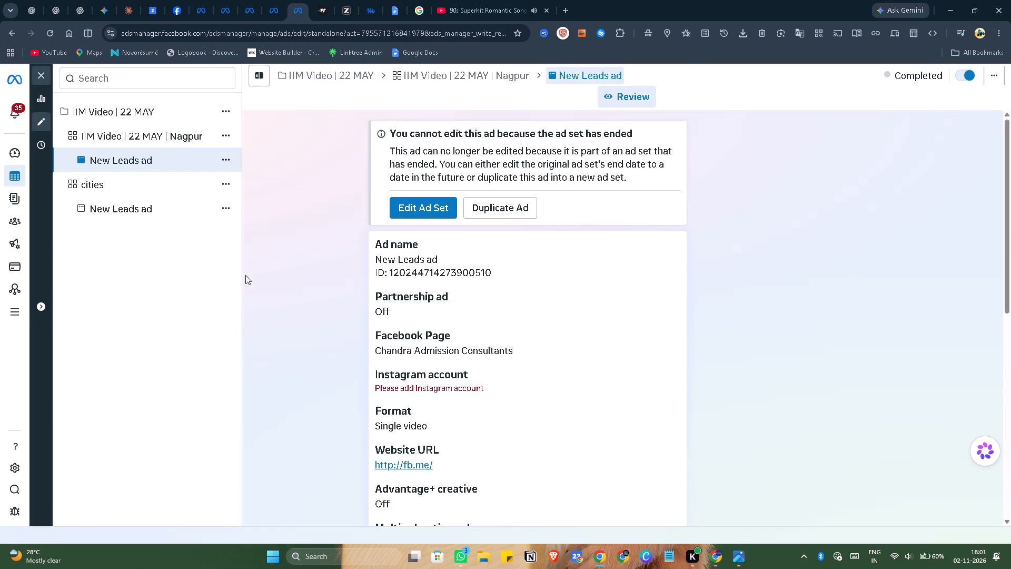
scroll(323, 309, "down", 4)
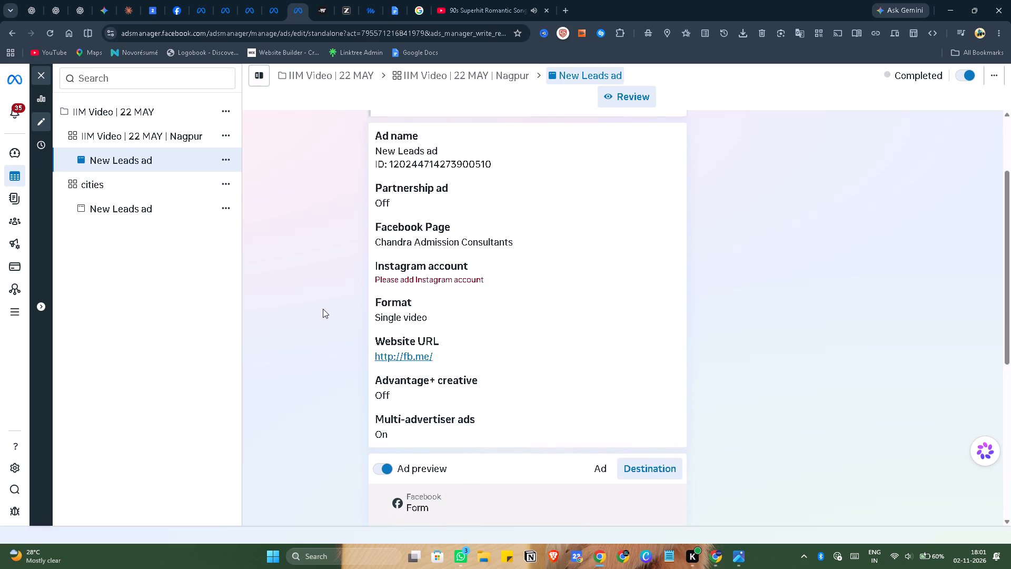
scroll(323, 309, "down", 2)
scroll(323, 309, "up", 2)
scroll(323, 309, "down", 4)
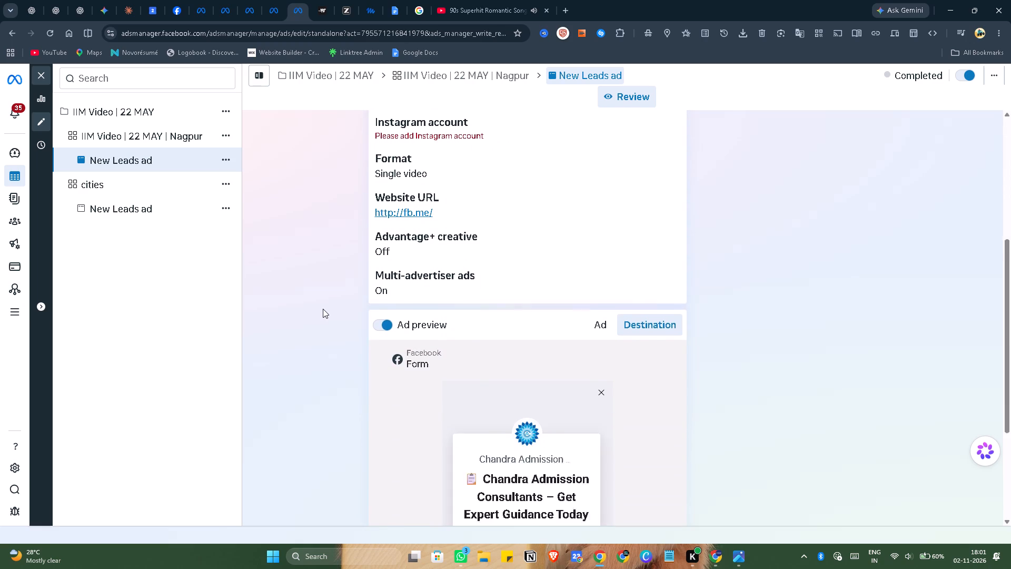
scroll(323, 309, "down", 7)
scroll(323, 309, "up", 4)
scroll(323, 309, "down", 4)
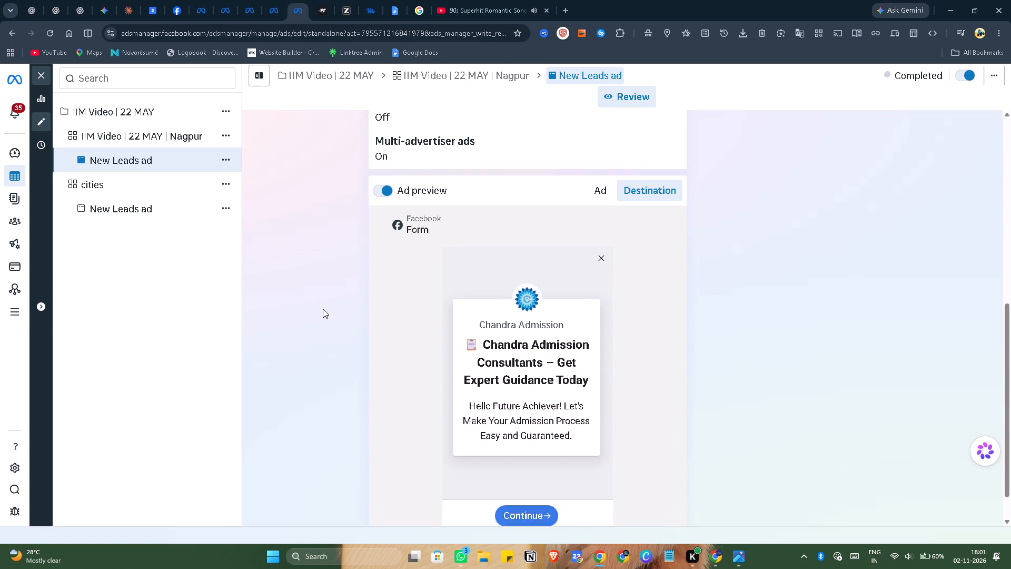
left_click(594, 149)
scroll(318, 205, "up", 10)
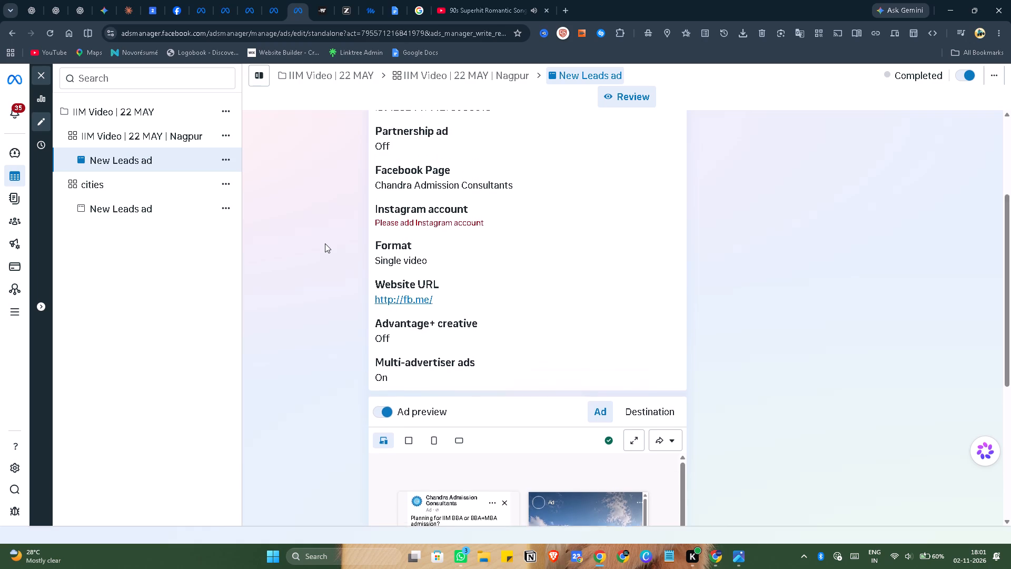
scroll(325, 243, "down", 2)
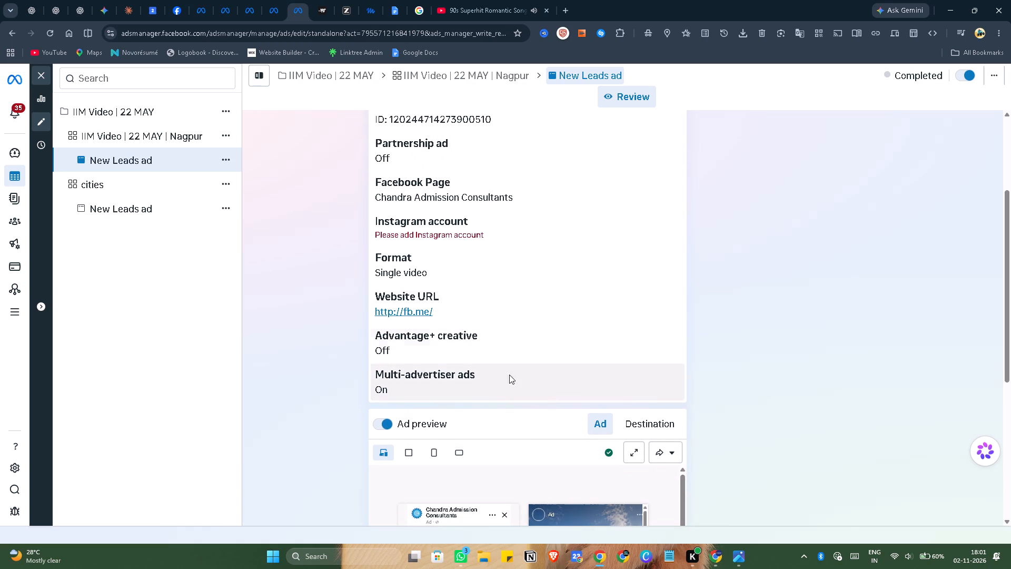
scroll(512, 257, "up", 1)
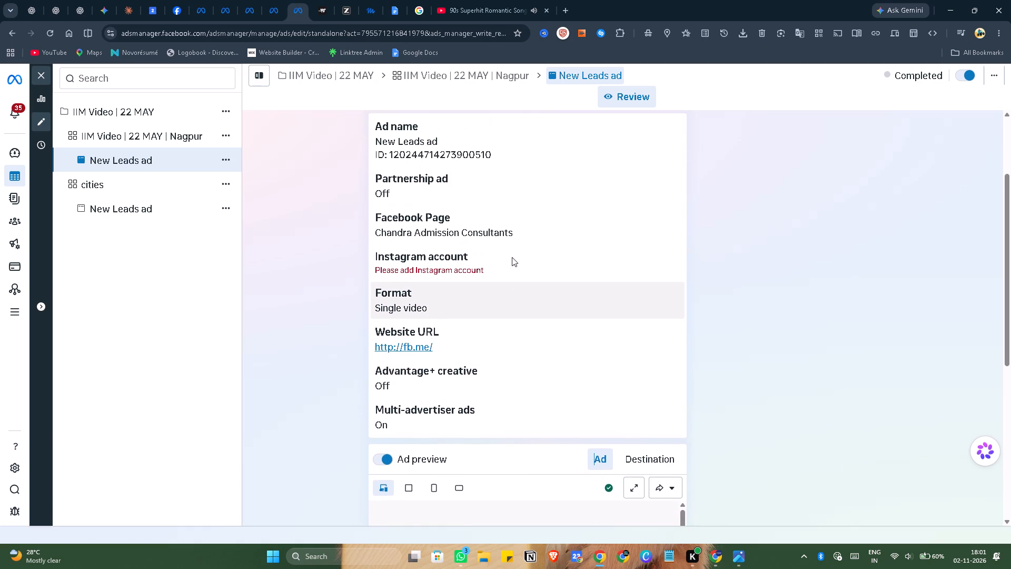
scroll(512, 257, "up", 8)
scroll(512, 257, "down", 4)
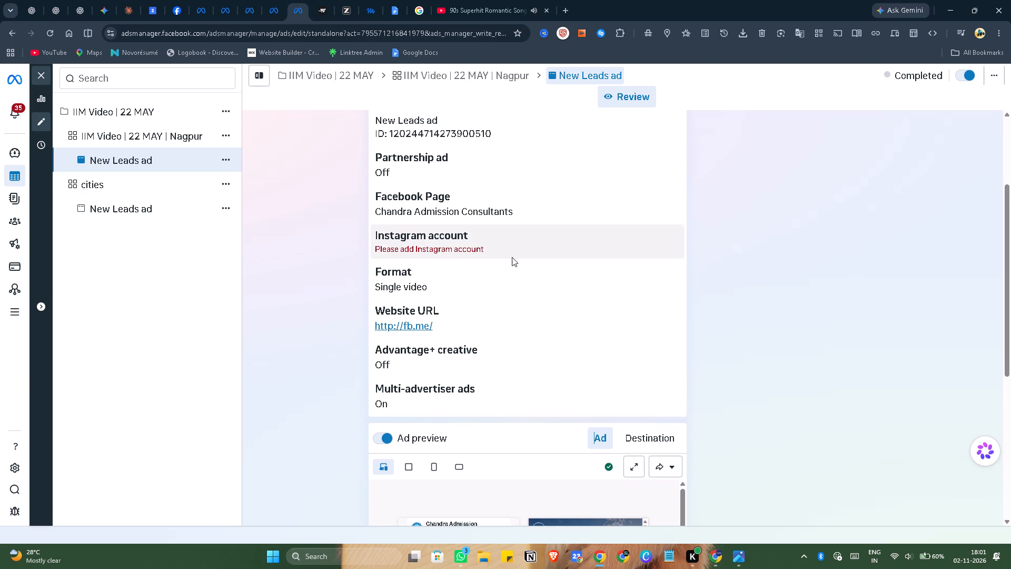
scroll(512, 257, "down", 2)
scroll(512, 257, "up", 1)
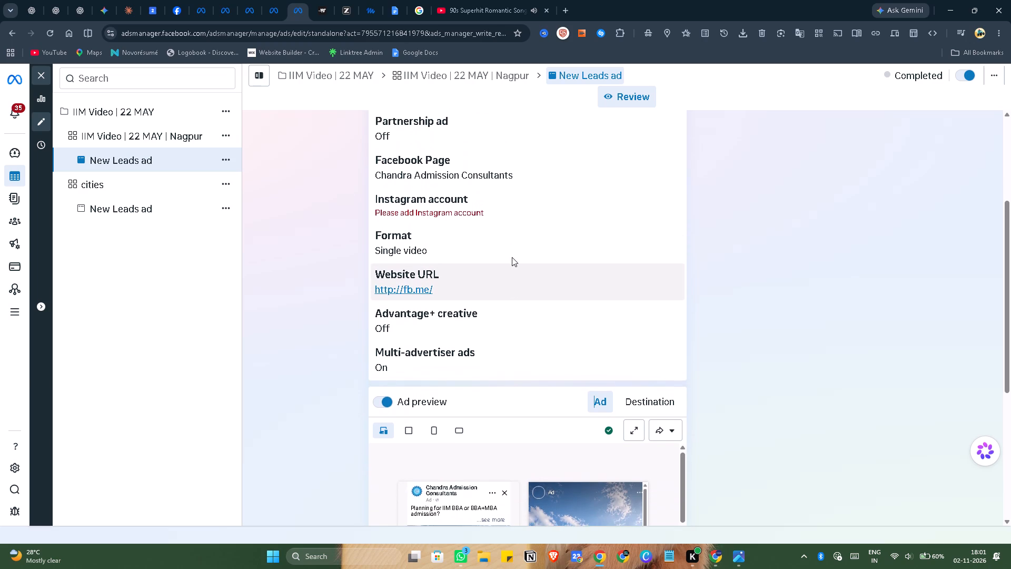
scroll(512, 257, "down", 15)
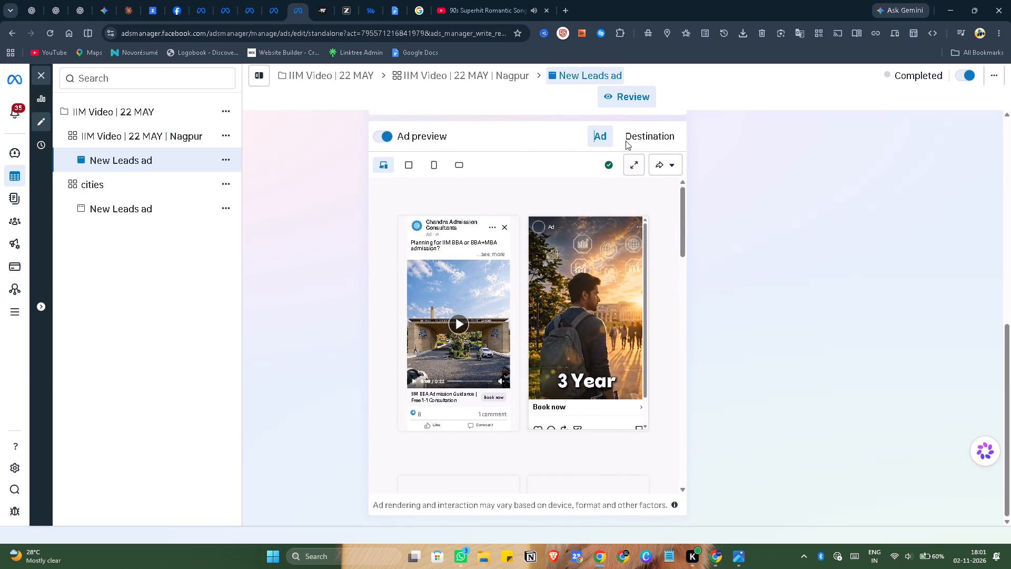
Preview the Nagpur ad's instant form destination, going through its pages from the intro to the closing message.
left_click(626, 141)
left_click(651, 135)
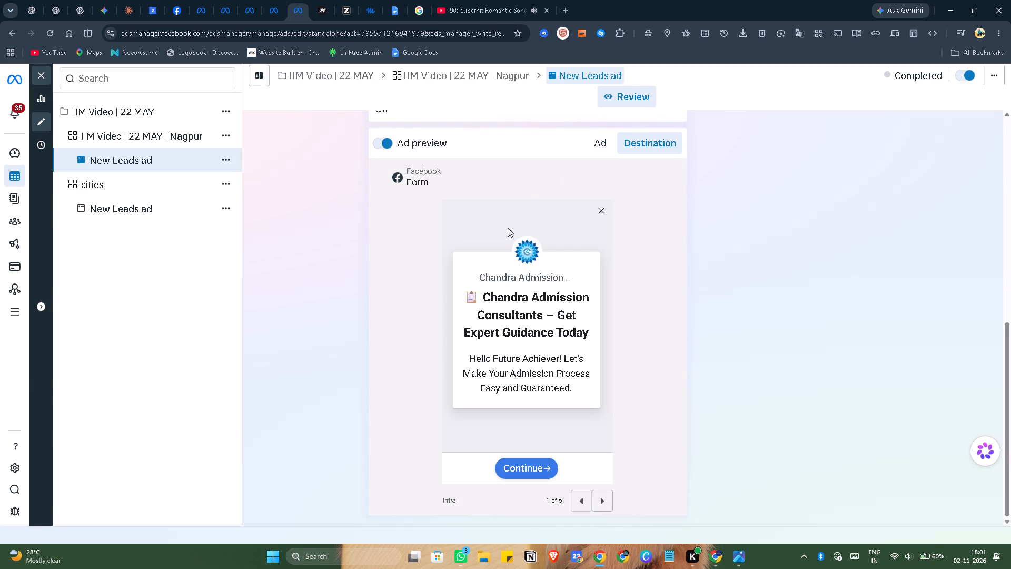
left_click(604, 494)
left_click(604, 494)
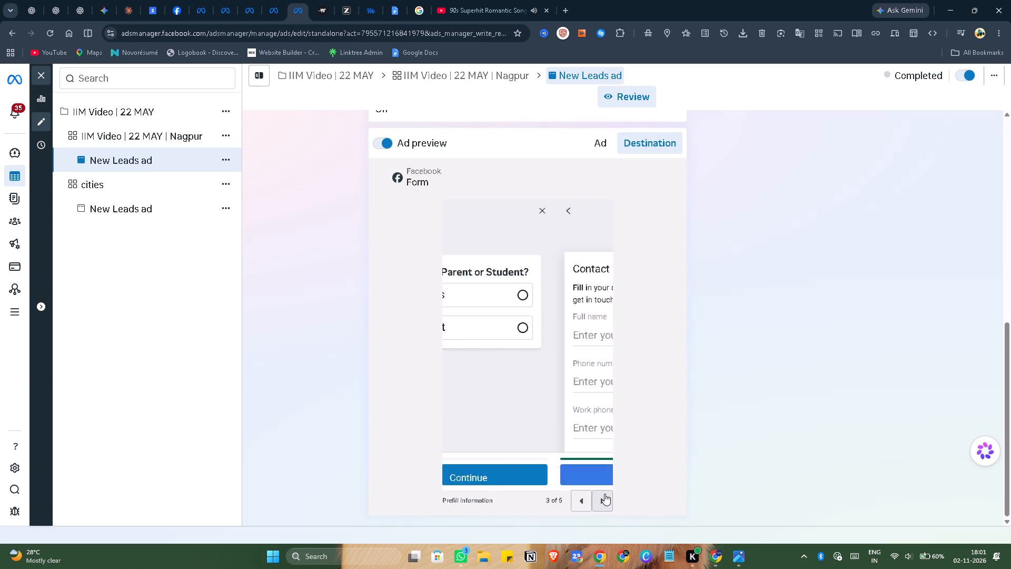
double_click(604, 494)
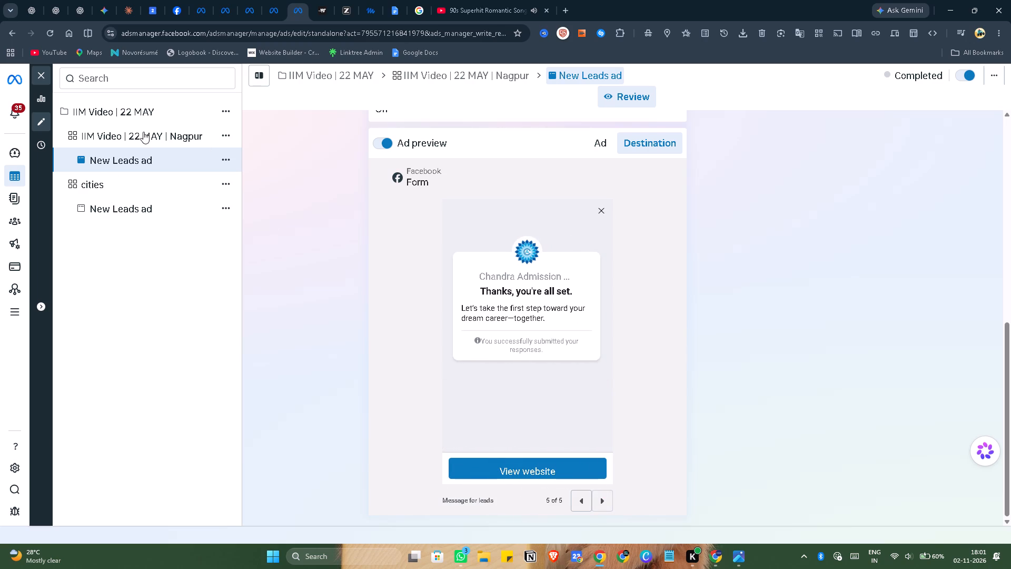
Review the IIM Video | 22 MAY | Nagpur ad set's conversion, budget, schedule, audience and placement settings.
left_click(144, 131)
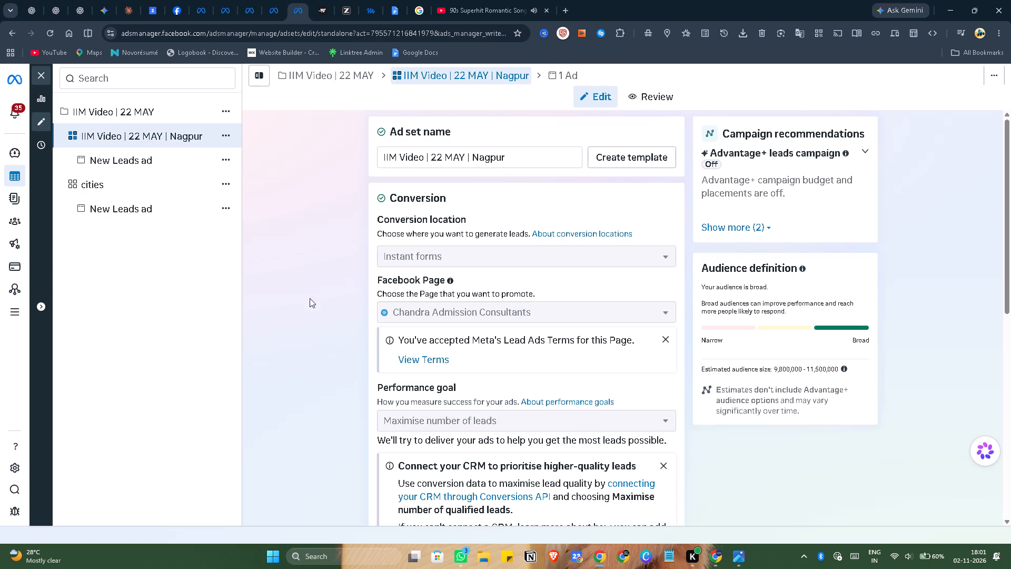
scroll(311, 301, "down", 5)
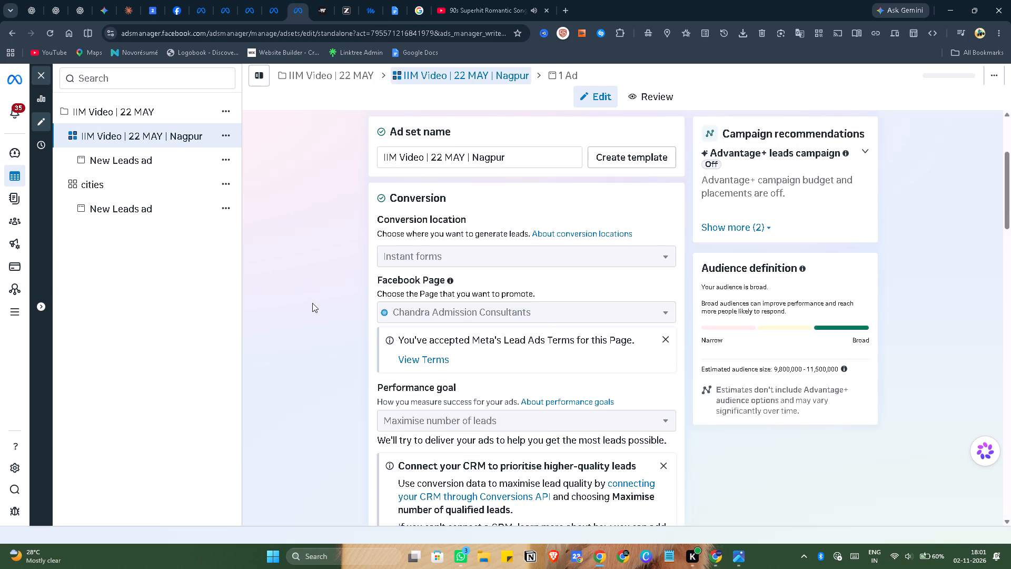
scroll(312, 303, "down", 8)
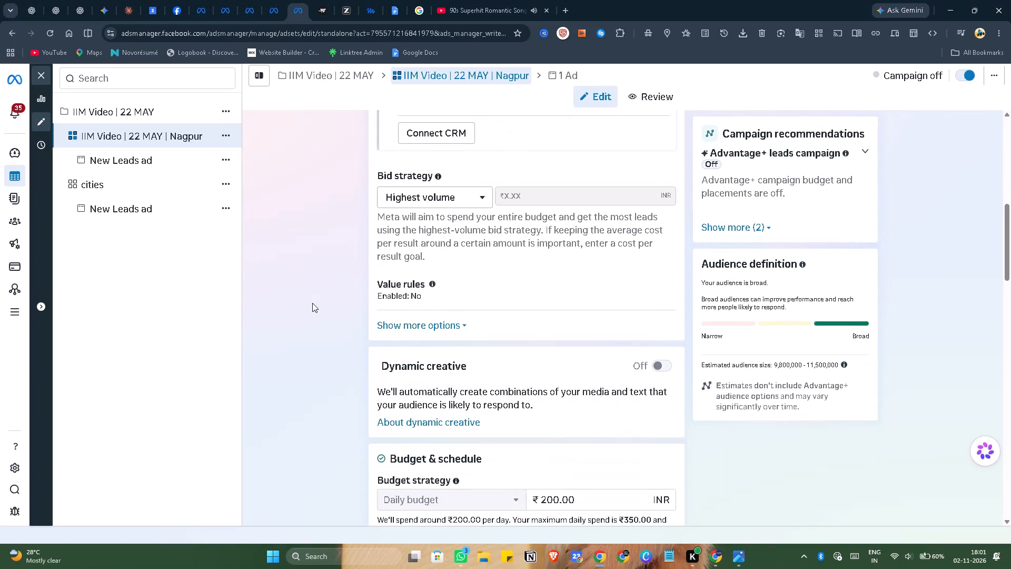
scroll(312, 303, "down", 12)
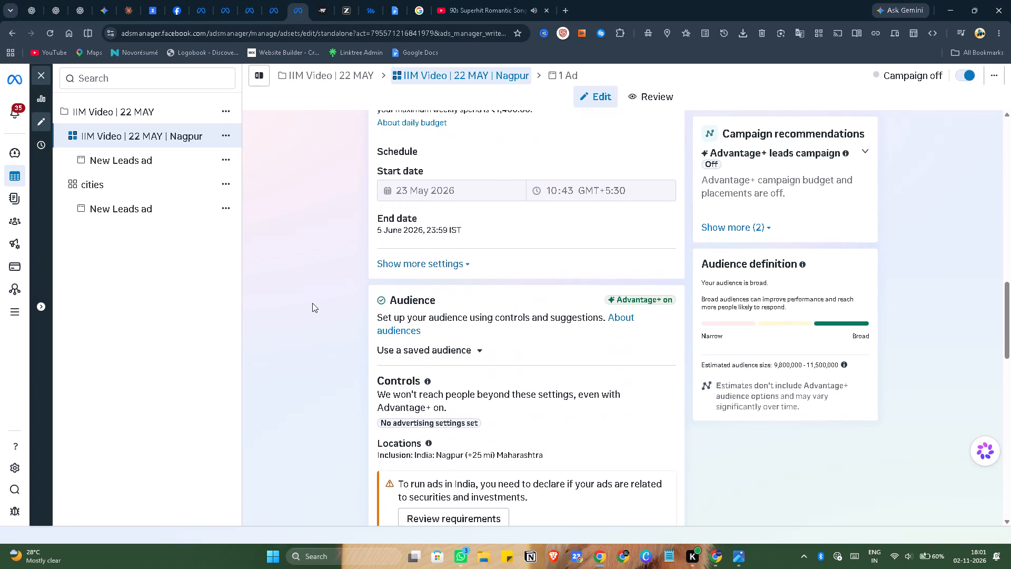
scroll(312, 303, "down", 7)
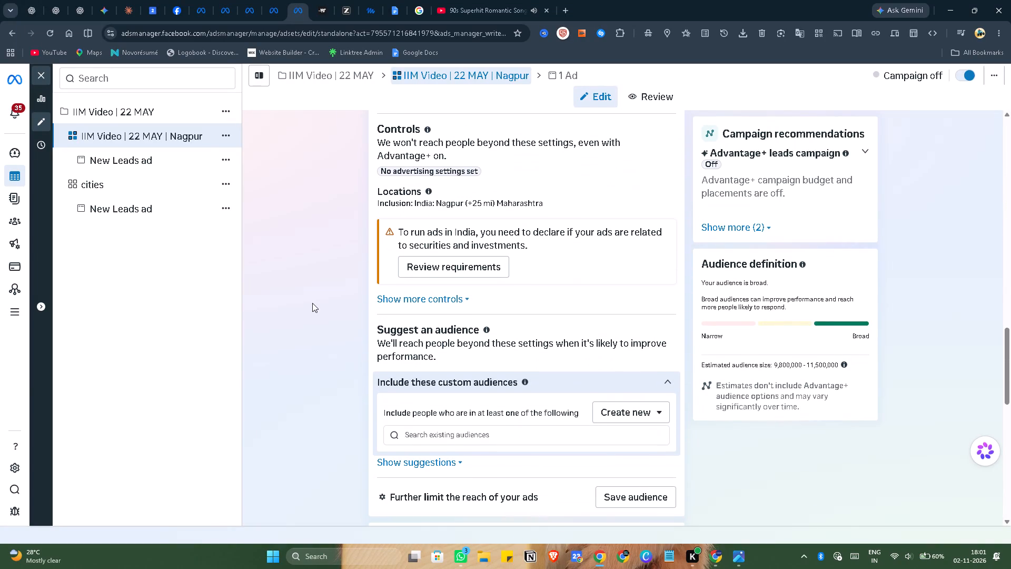
scroll(312, 303, "down", 7)
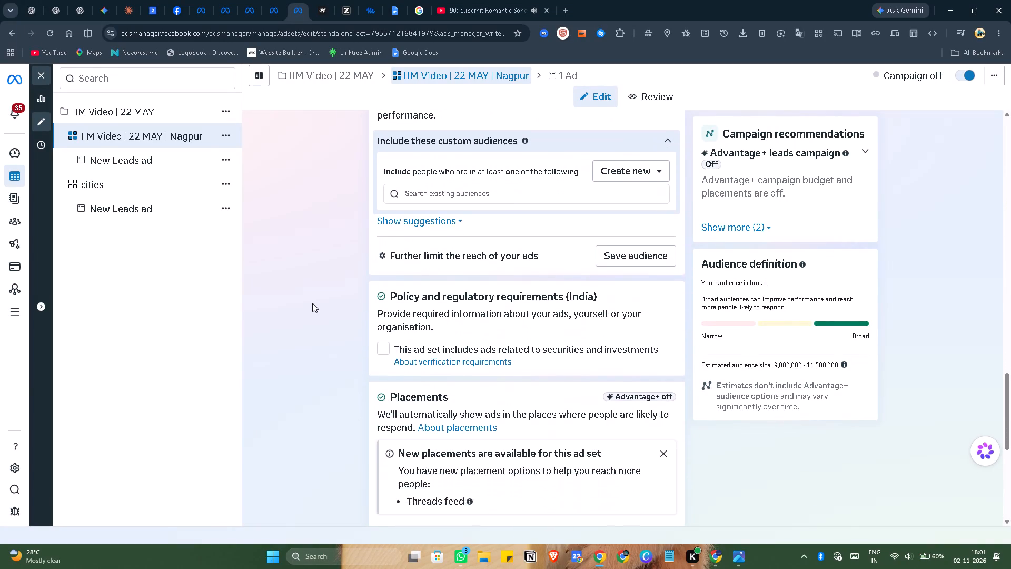
scroll(312, 303, "down", 9)
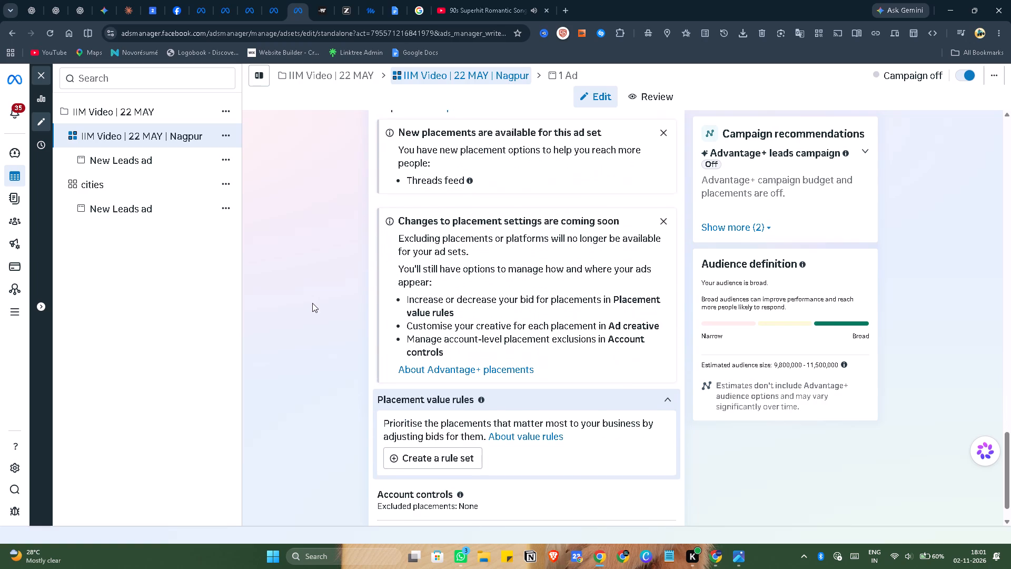
scroll(312, 303, "down", 7)
scroll(312, 303, "up", 7)
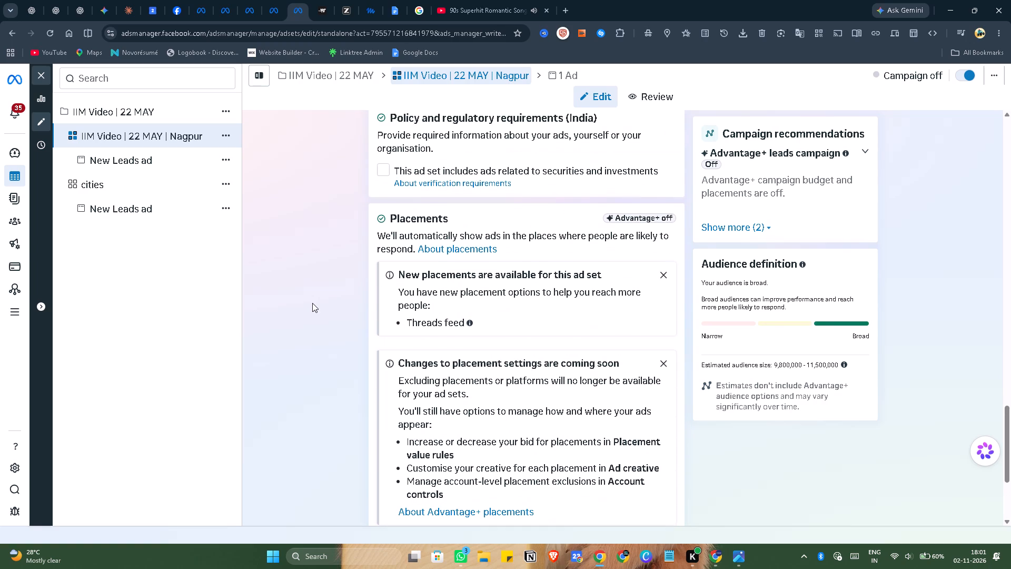
scroll(312, 303, "up", 11)
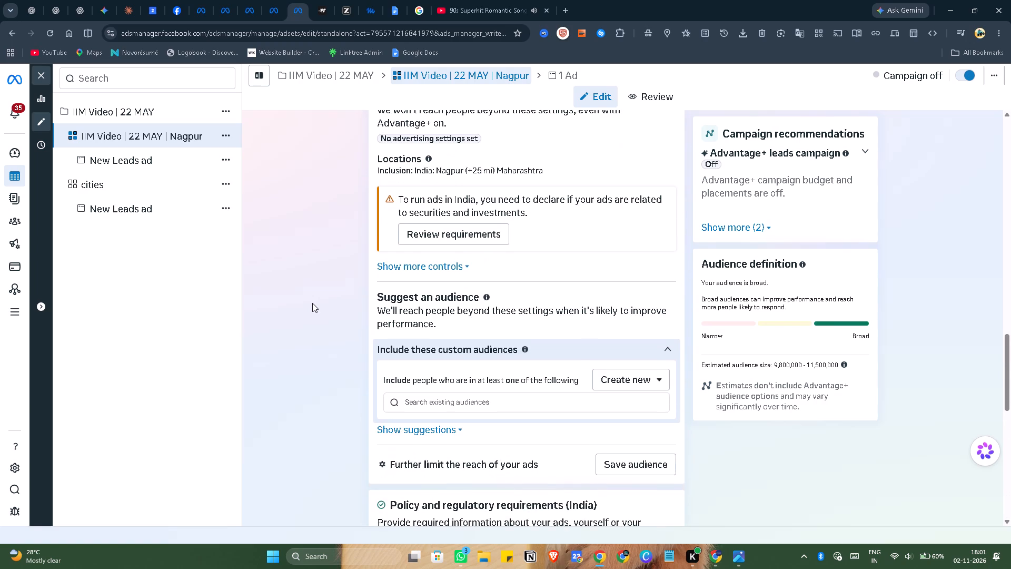
scroll(312, 303, "up", 10)
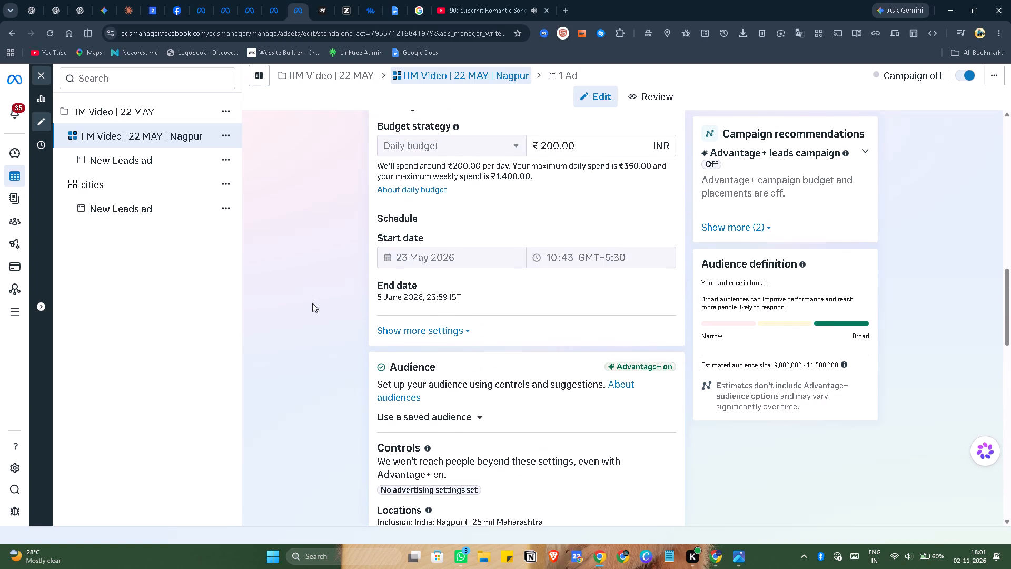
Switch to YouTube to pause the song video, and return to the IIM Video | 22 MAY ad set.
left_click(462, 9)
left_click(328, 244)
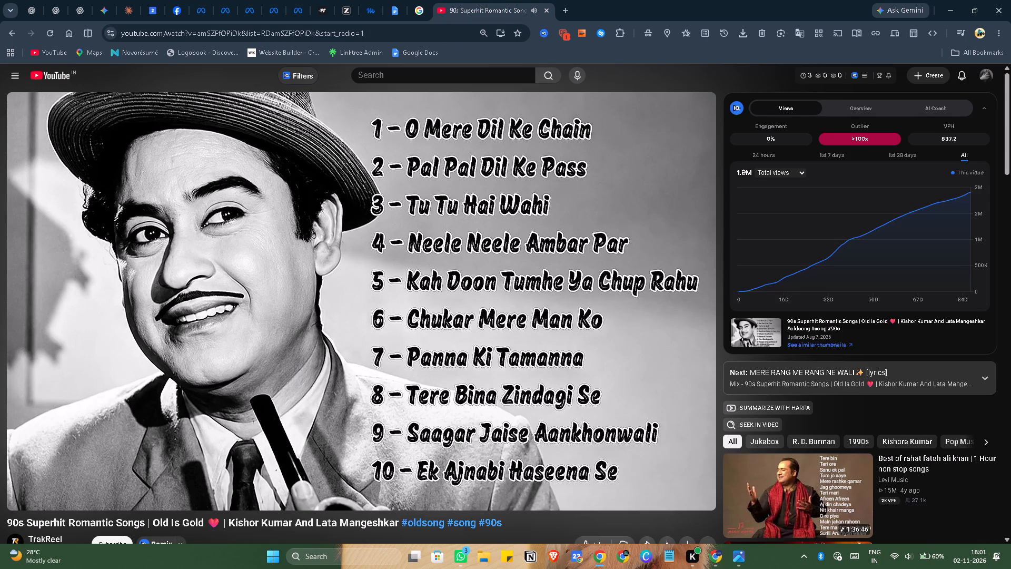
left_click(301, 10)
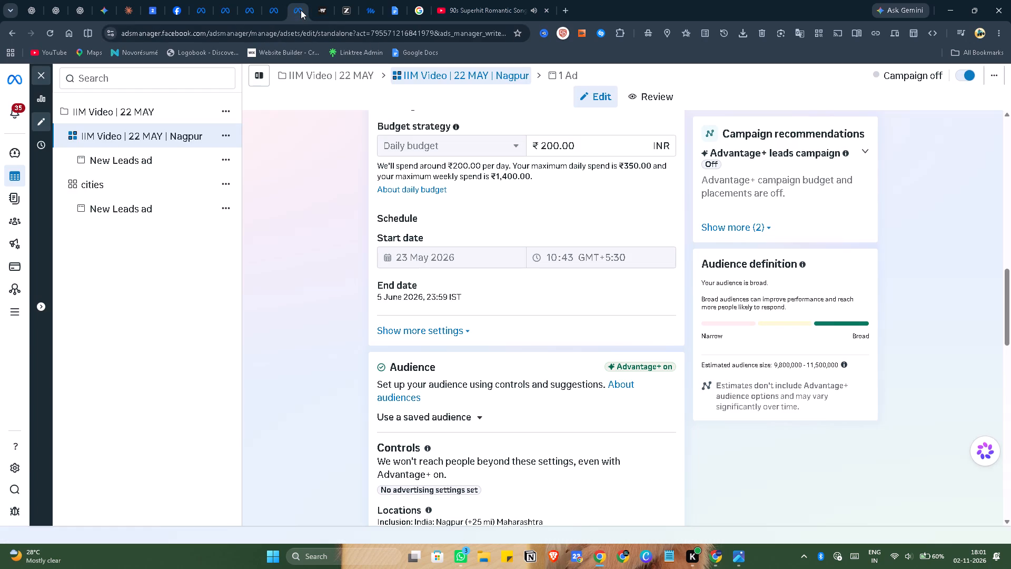
Review the IIM Video | 22 MAY | Nagpur ad set's settings again, from performance goal and bid strategy through audience to placements.
scroll(275, 378, "up", 3)
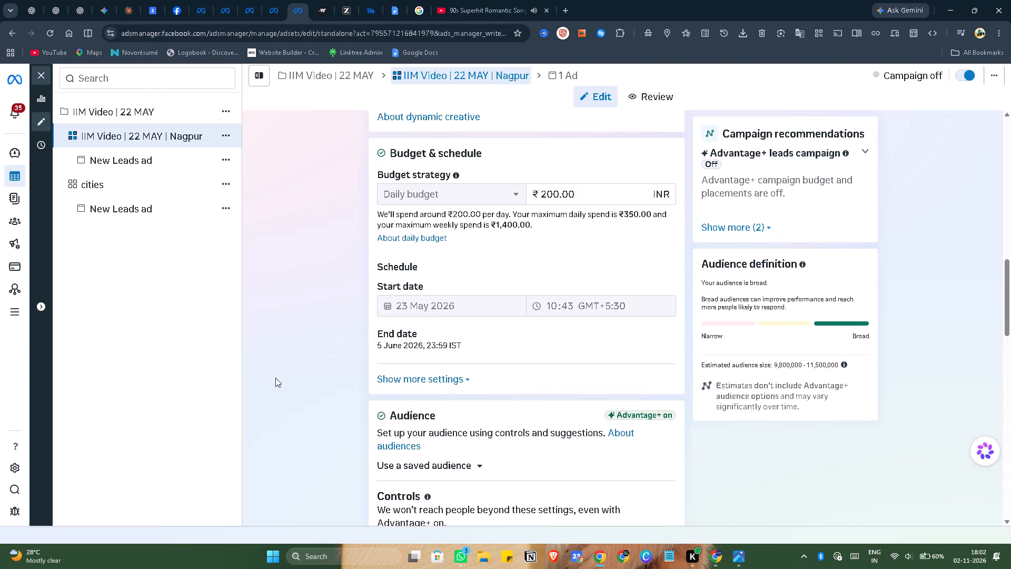
scroll(275, 378, "up", 17)
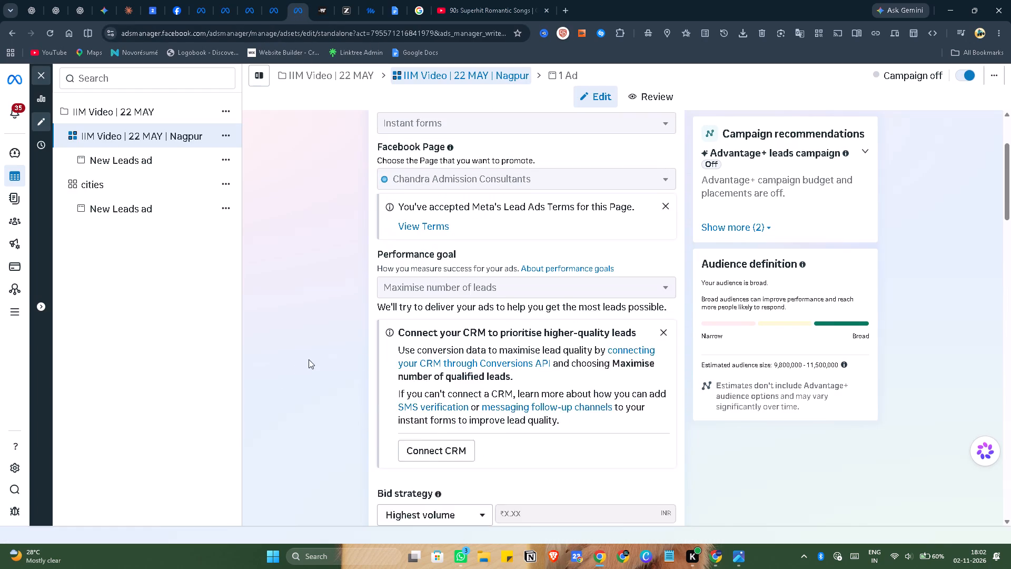
scroll(309, 359, "up", 10)
scroll(309, 359, "down", 12)
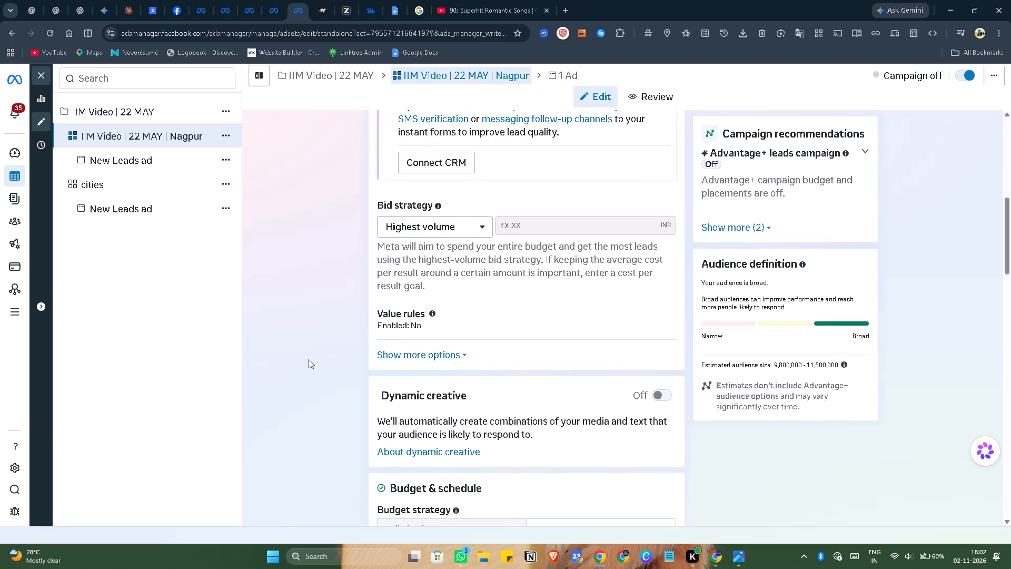
scroll(309, 359, "down", 14)
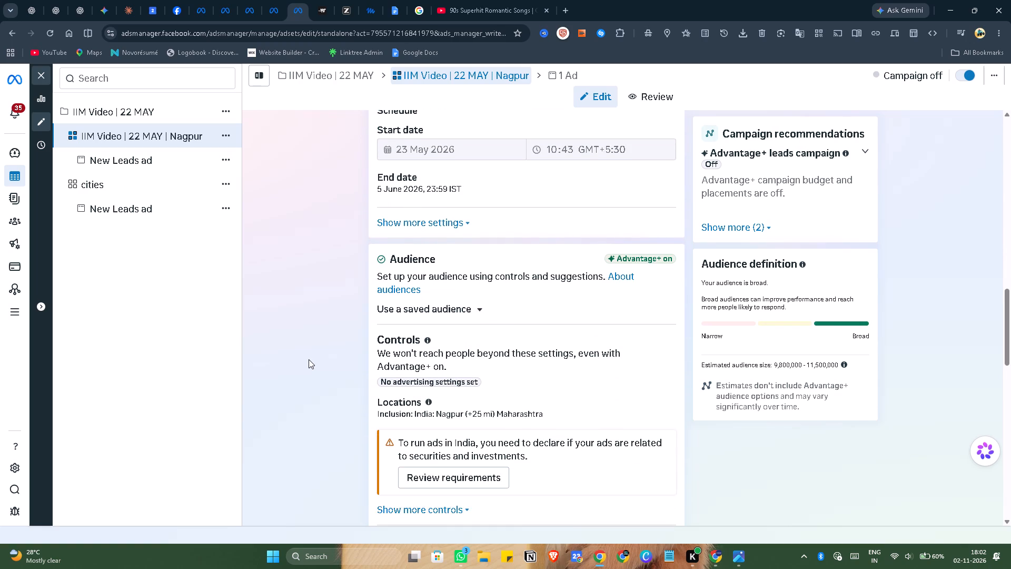
scroll(309, 359, "down", 9)
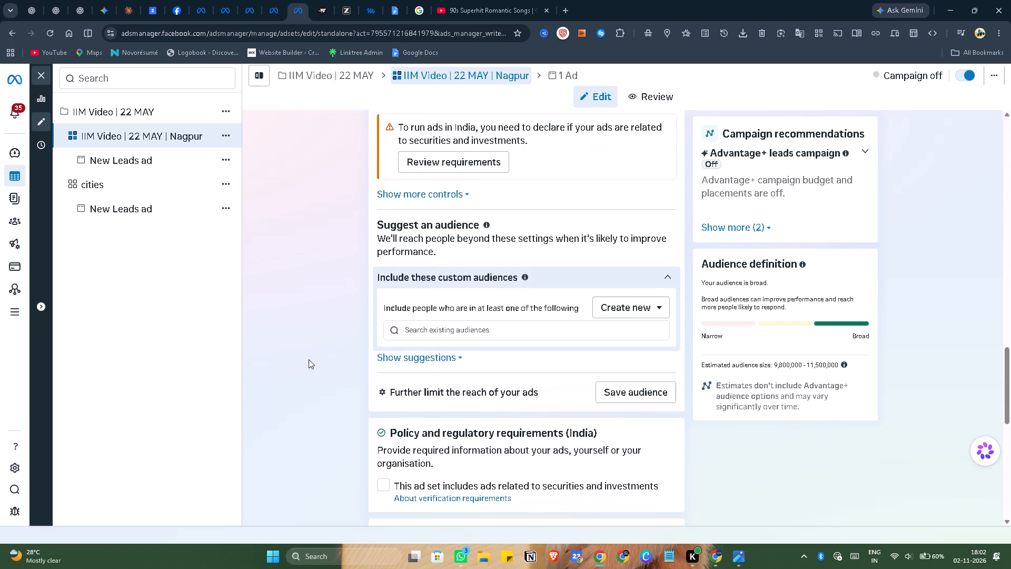
scroll(309, 359, "down", 20)
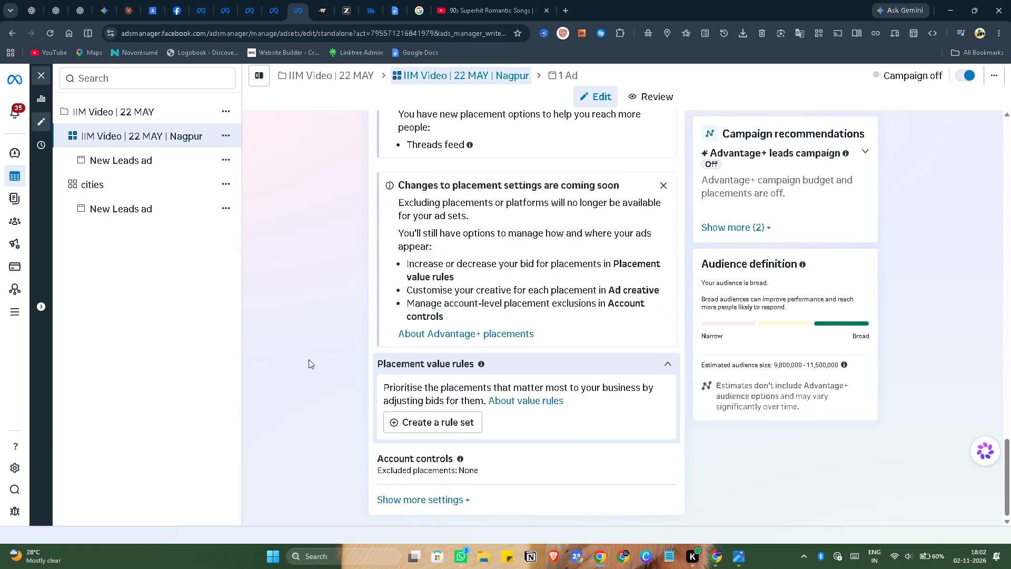
scroll(309, 359, "down", 2)
Examine the New Leads ads in the Nagpur and cities ad sets of IIM Video | 22 MAY, including their destination and instant form.
left_click(166, 166)
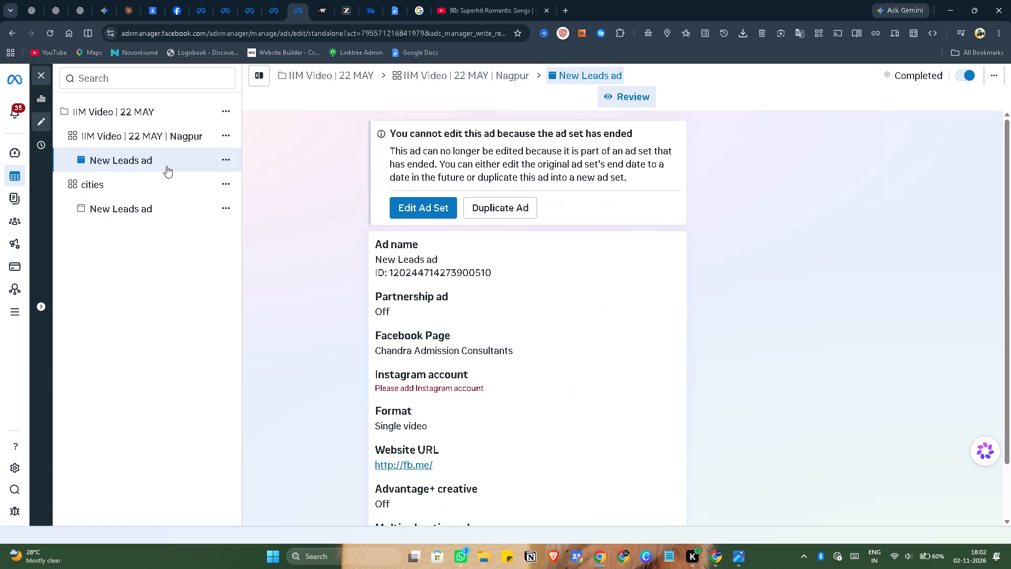
scroll(315, 273, "down", 2)
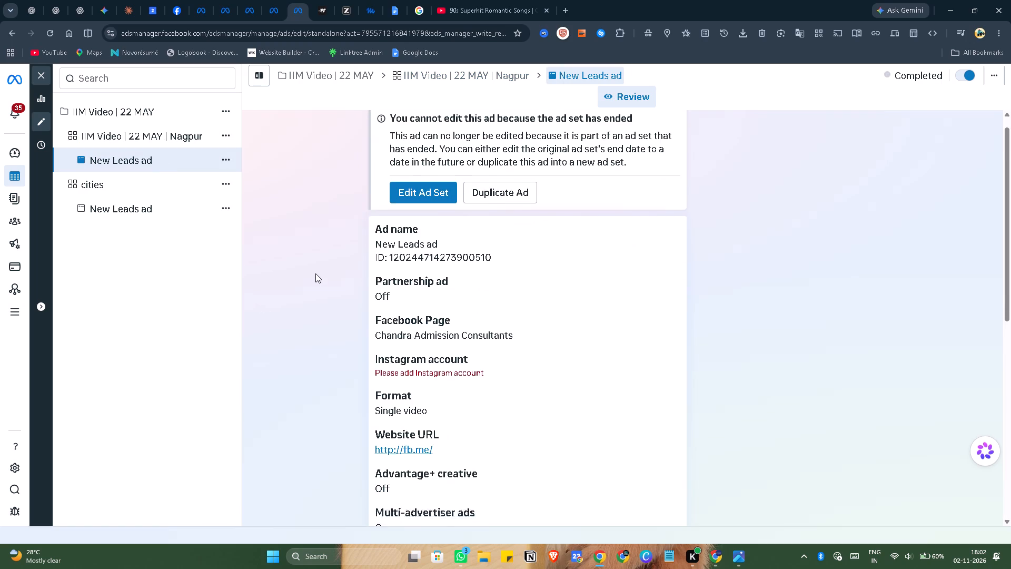
scroll(315, 273, "up", 4)
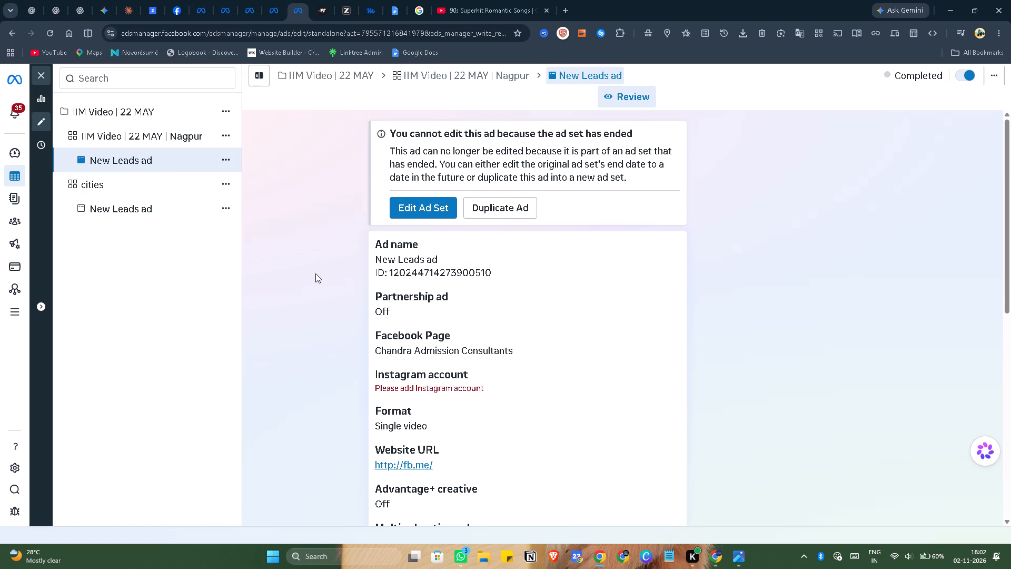
scroll(322, 259, "down", 4)
scroll(322, 259, "up", 5)
scroll(322, 259, "down", 7)
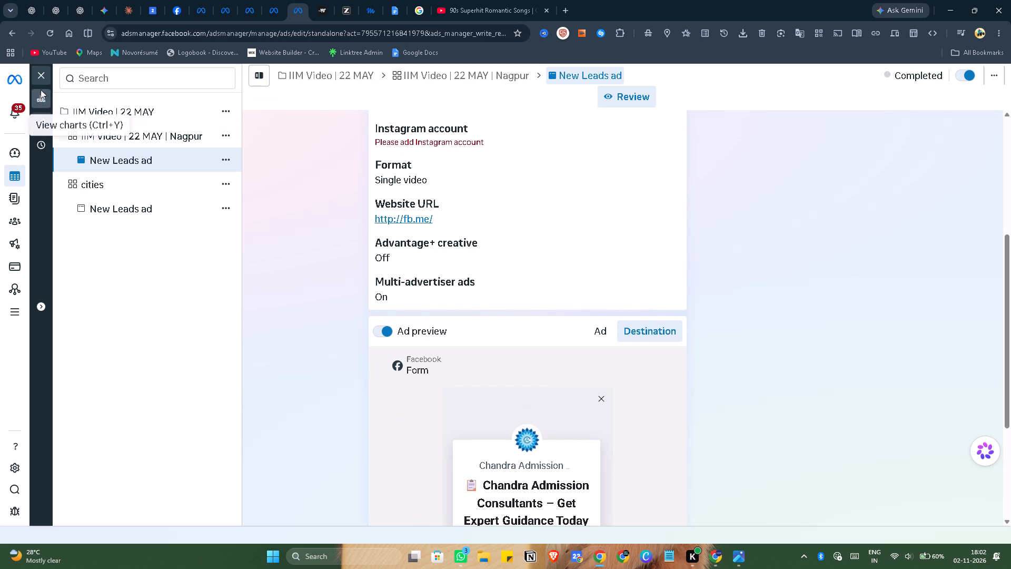
left_click(141, 212)
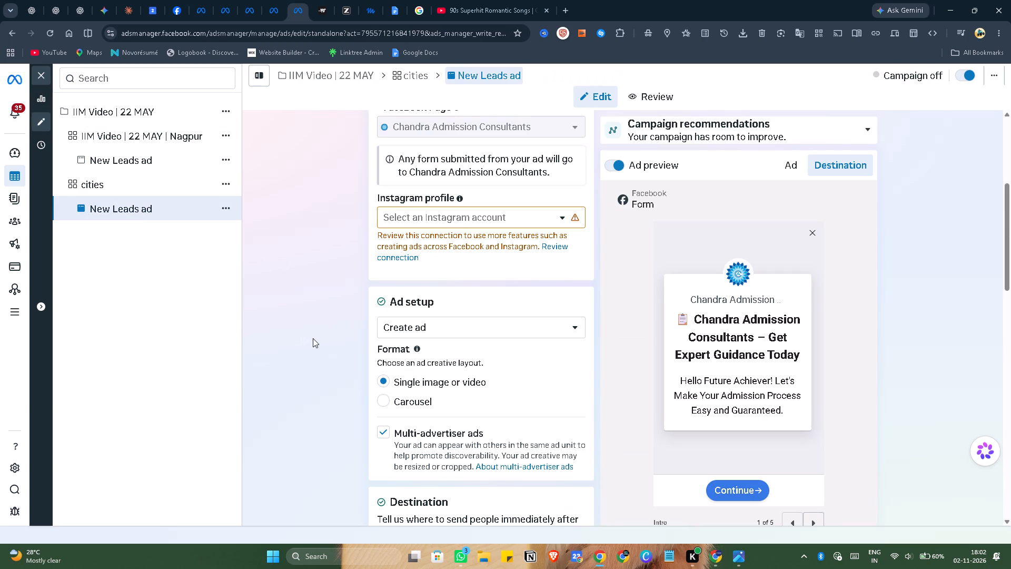
scroll(314, 340, "down", 3)
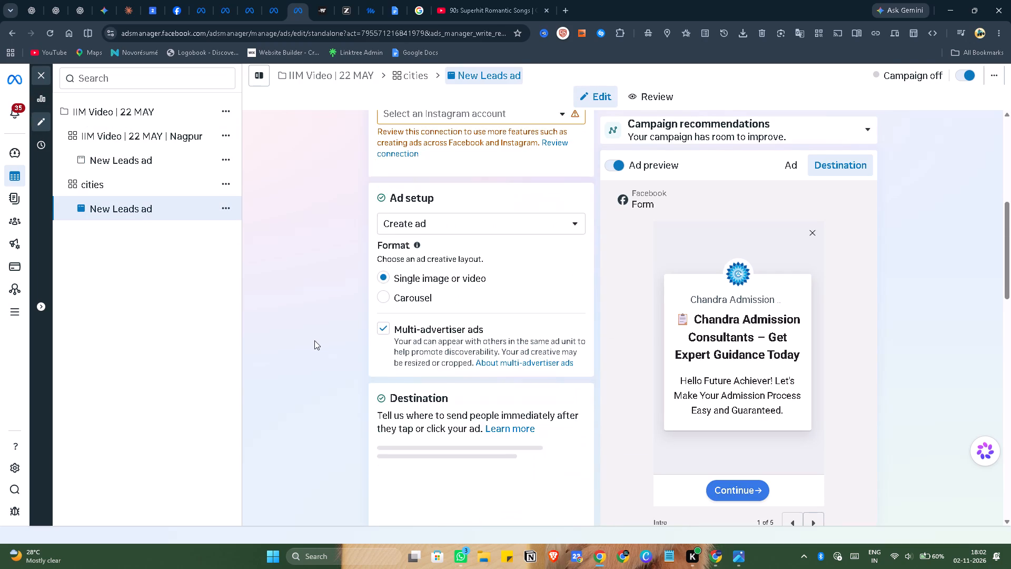
scroll(314, 340, "down", 8)
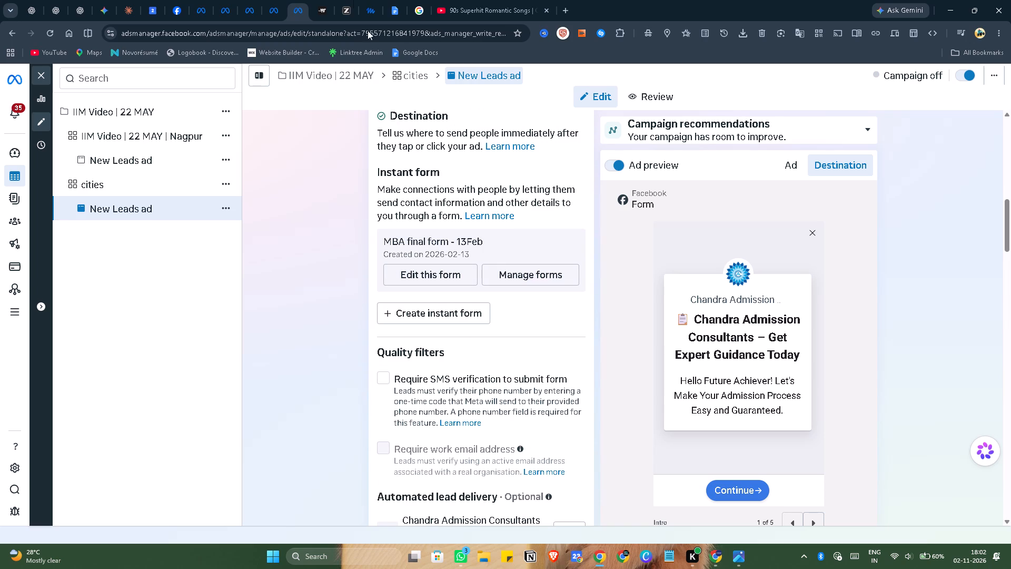
Return to the B.tech | Leads | 2 Nov draft's form library and preview the MBA final form - 13Feb.
left_click(275, 0)
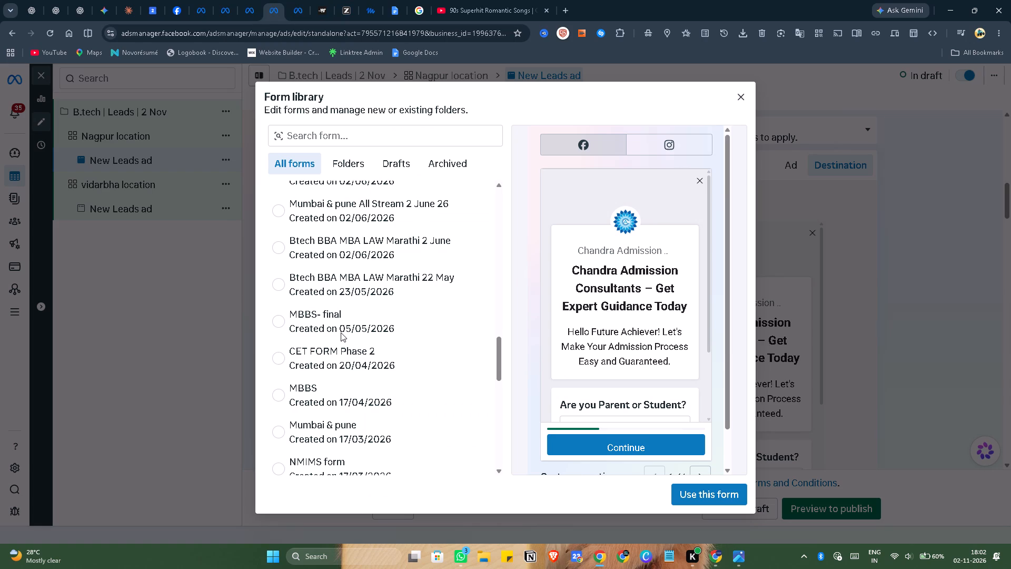
scroll(353, 339, "down", 3)
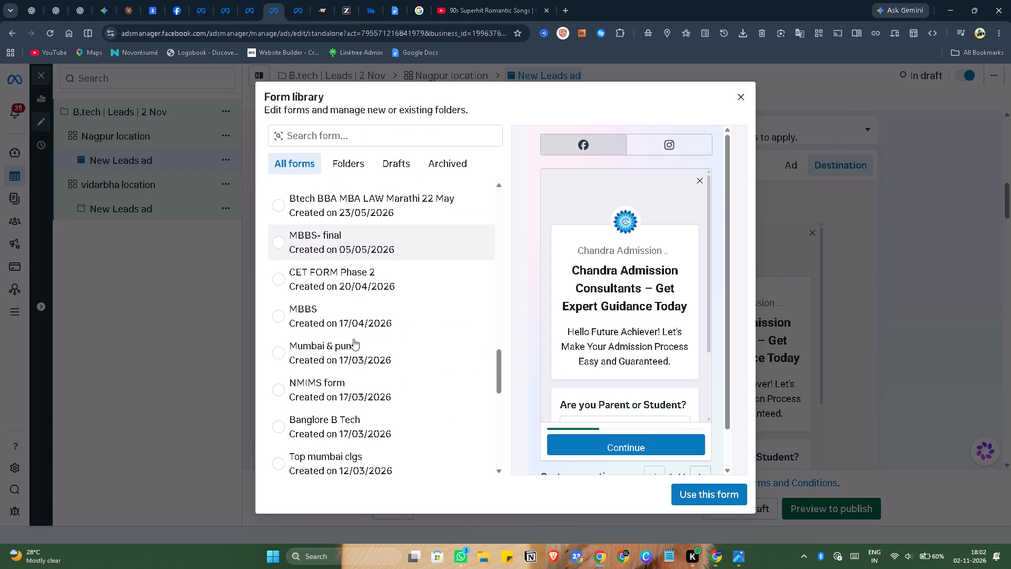
scroll(353, 339, "down", 5)
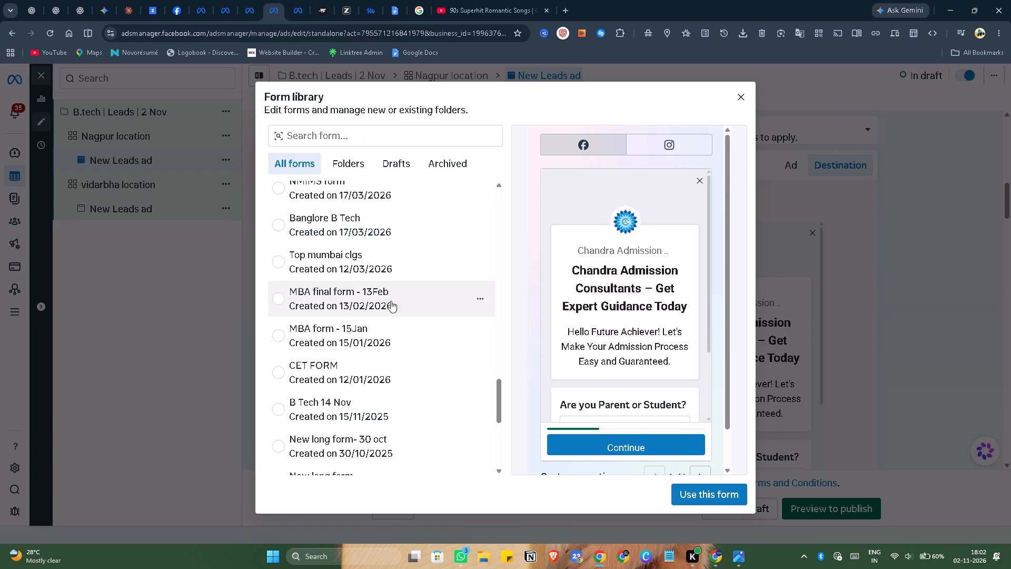
left_click(407, 298)
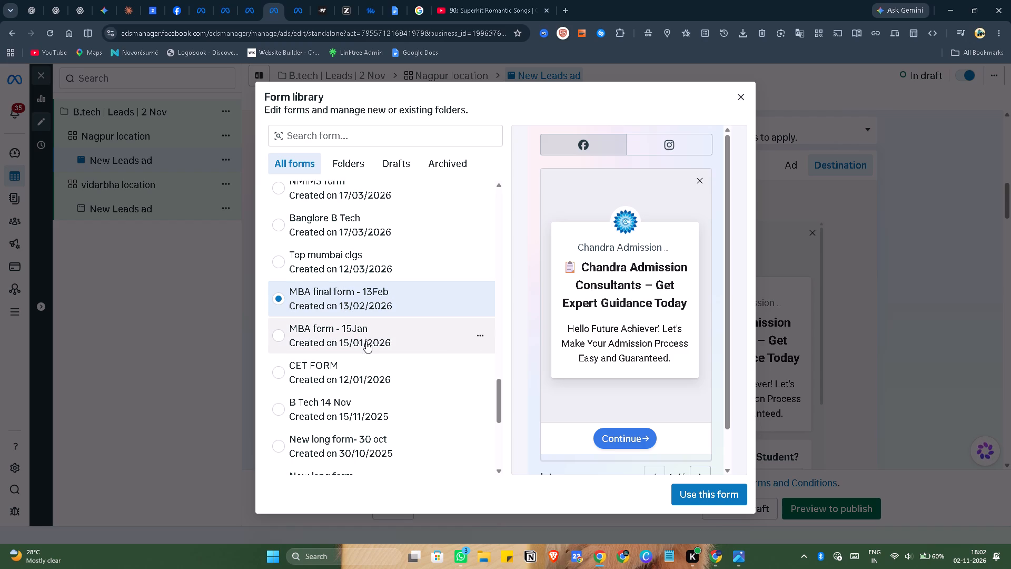
Use the 40% B Tech 21 july form from the form library as the Nagpur location ad's instant form.
scroll(366, 341, "down", 1)
scroll(371, 374, "up", 7)
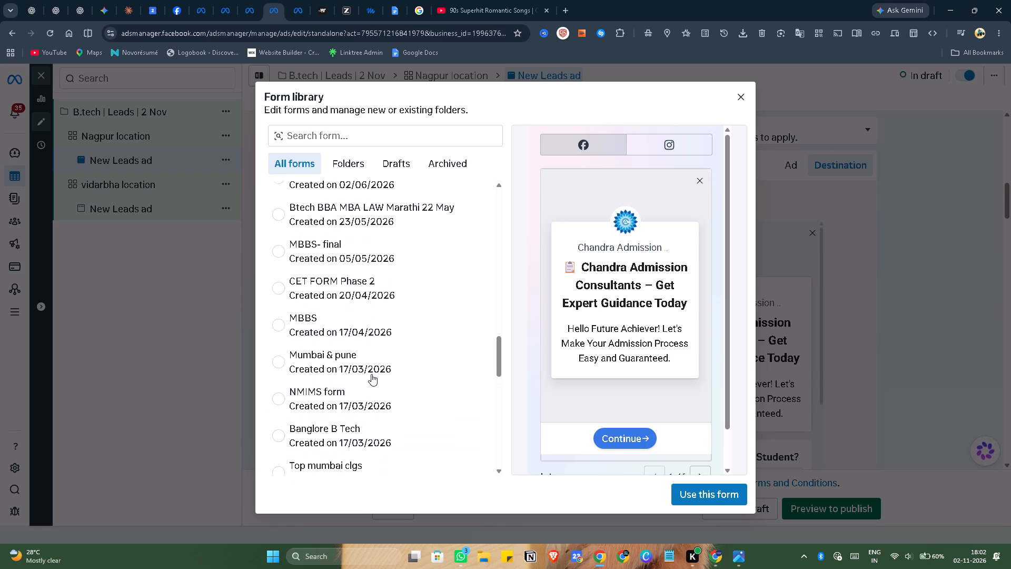
scroll(371, 374, "up", 9)
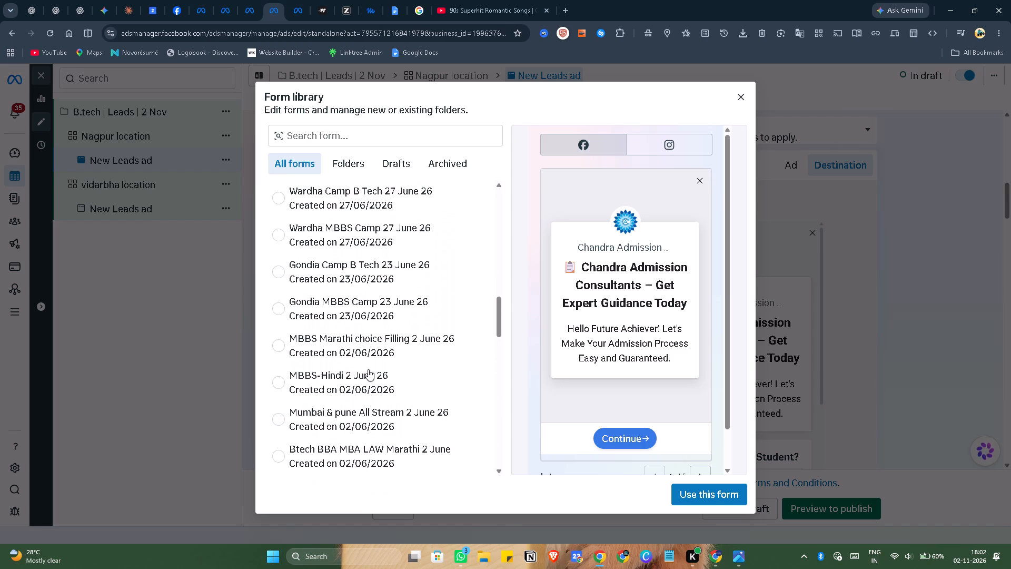
scroll(368, 369, "up", 10)
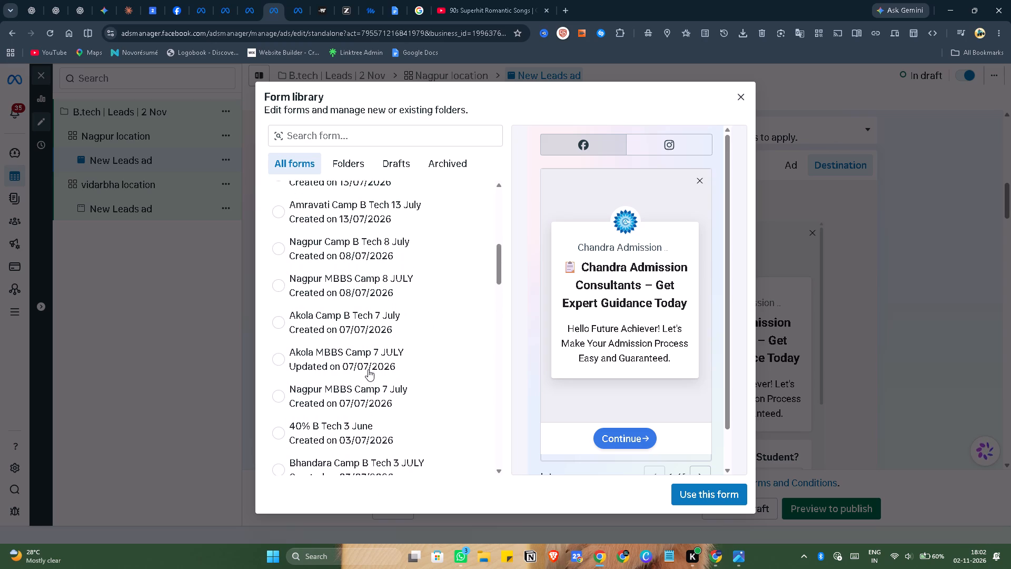
scroll(368, 369, "up", 10)
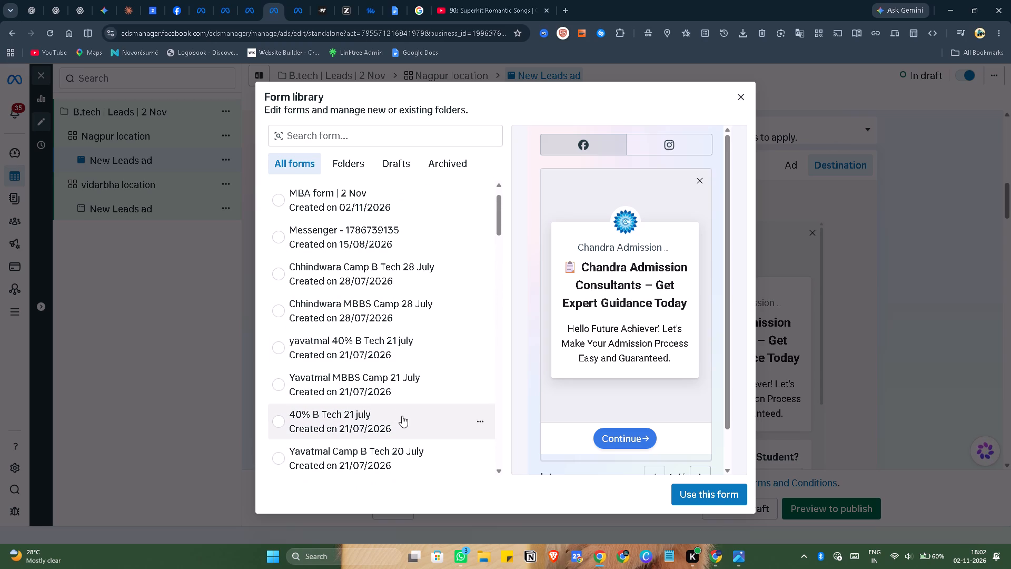
scroll(394, 397, "up", 8)
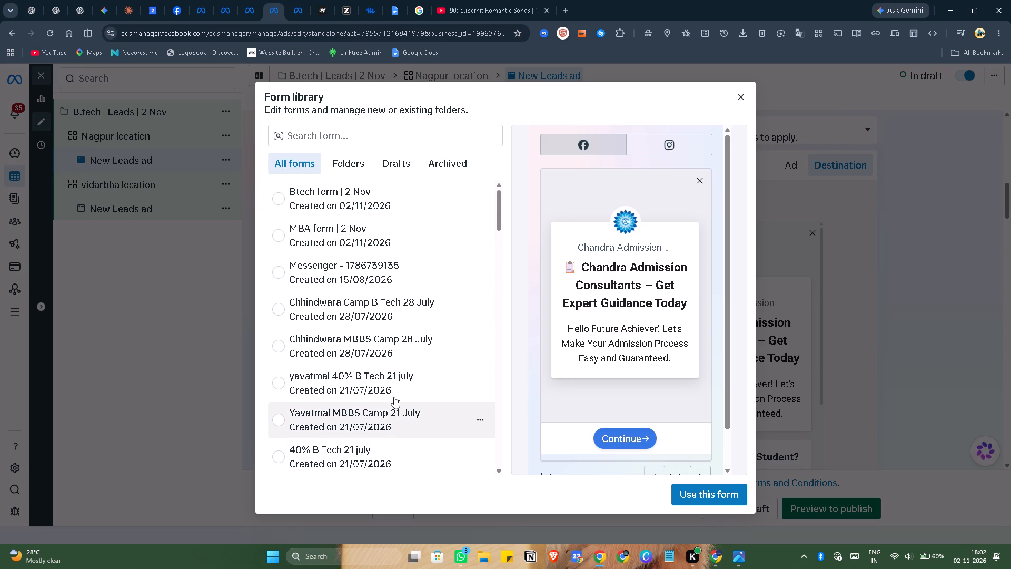
scroll(391, 379, "down", 2)
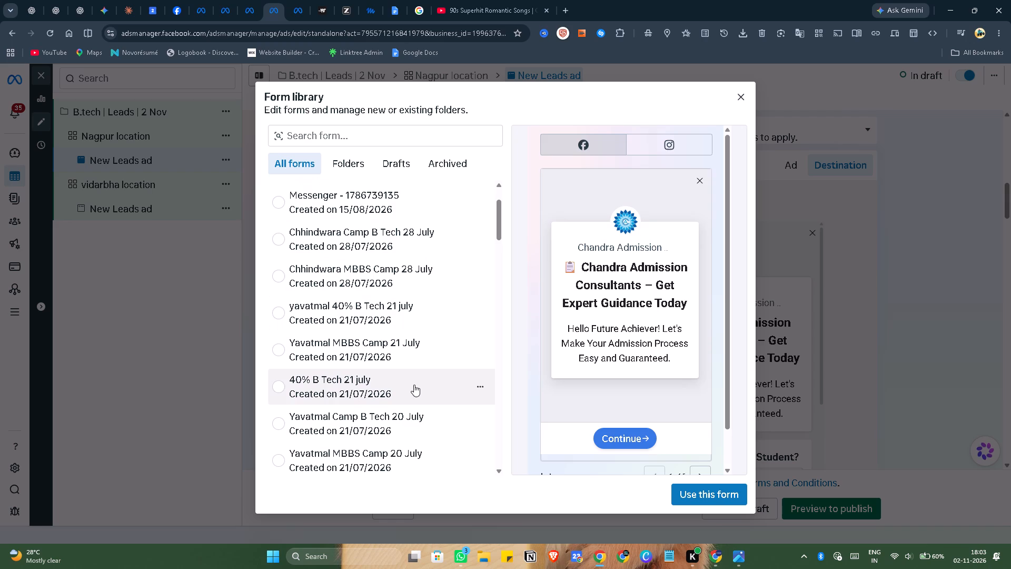
left_click(414, 385)
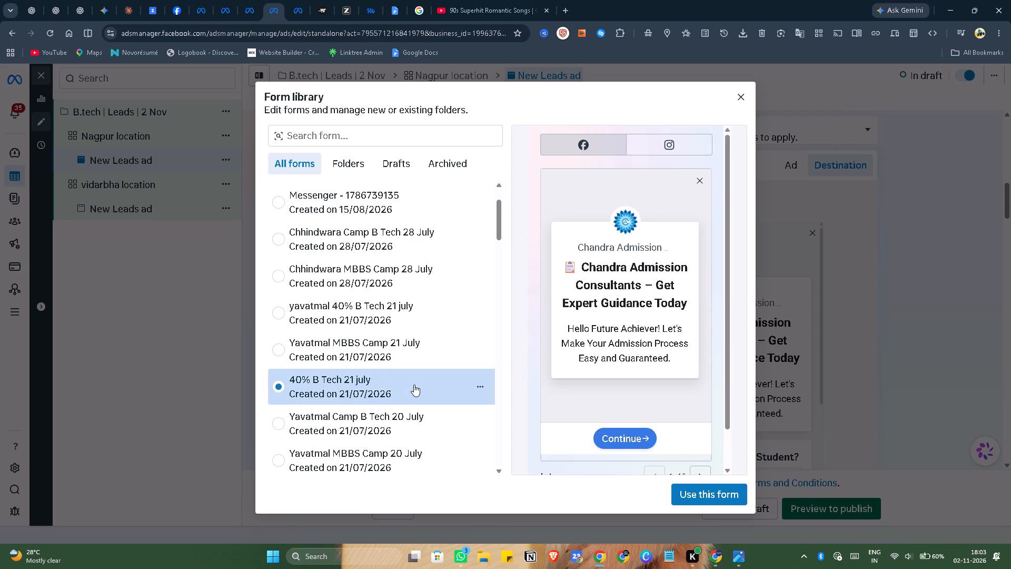
left_click(723, 497)
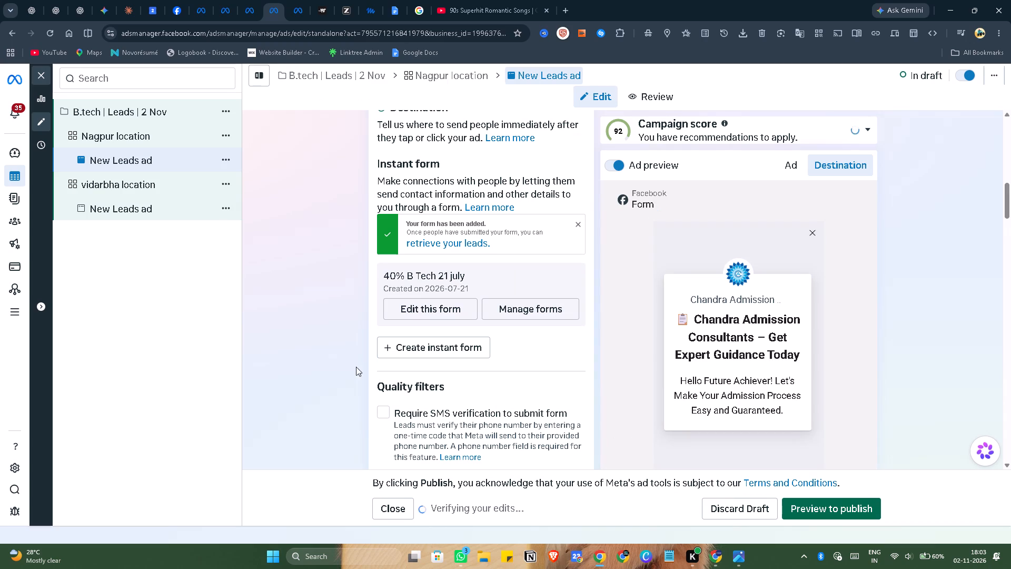
Check the Nagpur location ad's quality filters and automated lead delivery, and open its Privyr CRM connection for inspection.
scroll(310, 288, "down", 3)
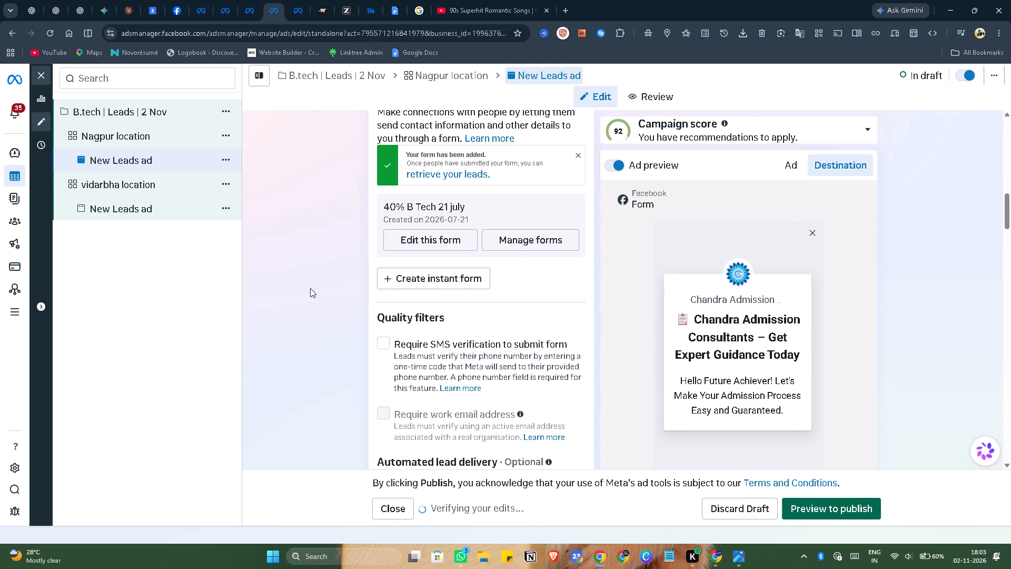
scroll(310, 288, "down", 3)
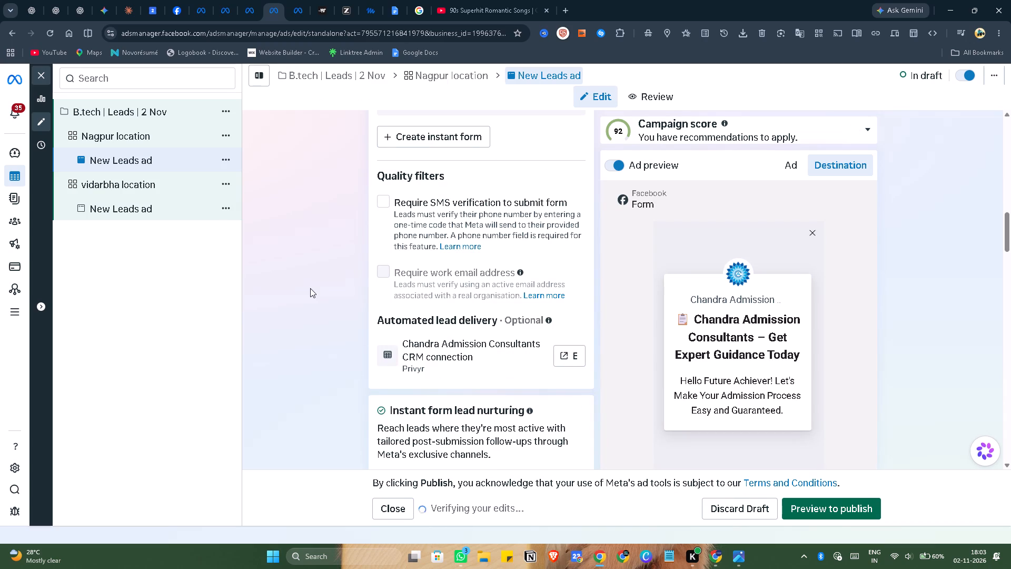
scroll(310, 288, "down", 1)
scroll(310, 288, "up", 1)
scroll(310, 288, "down", 2)
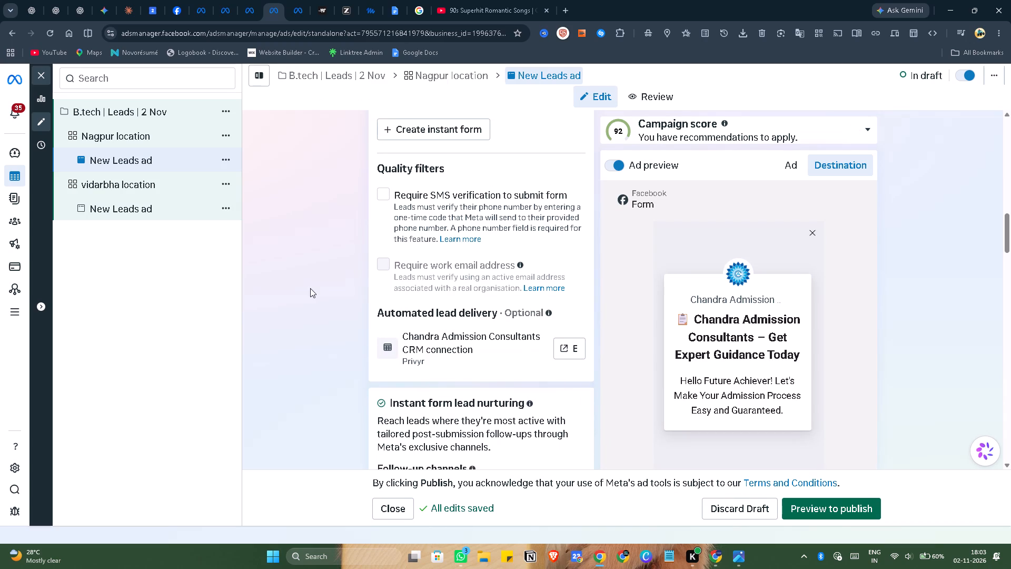
scroll(310, 288, "down", 1)
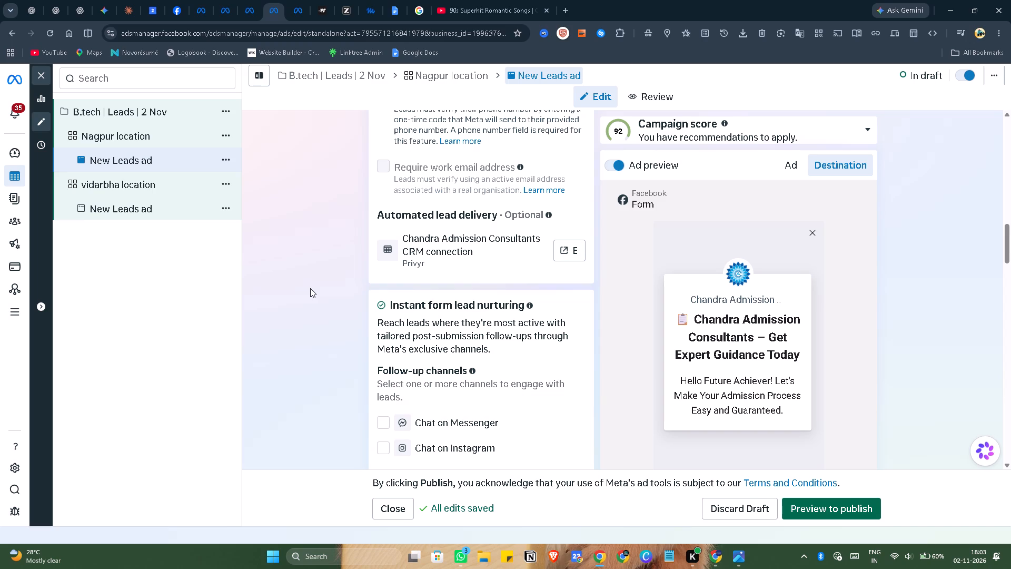
scroll(452, 253, "up", 6)
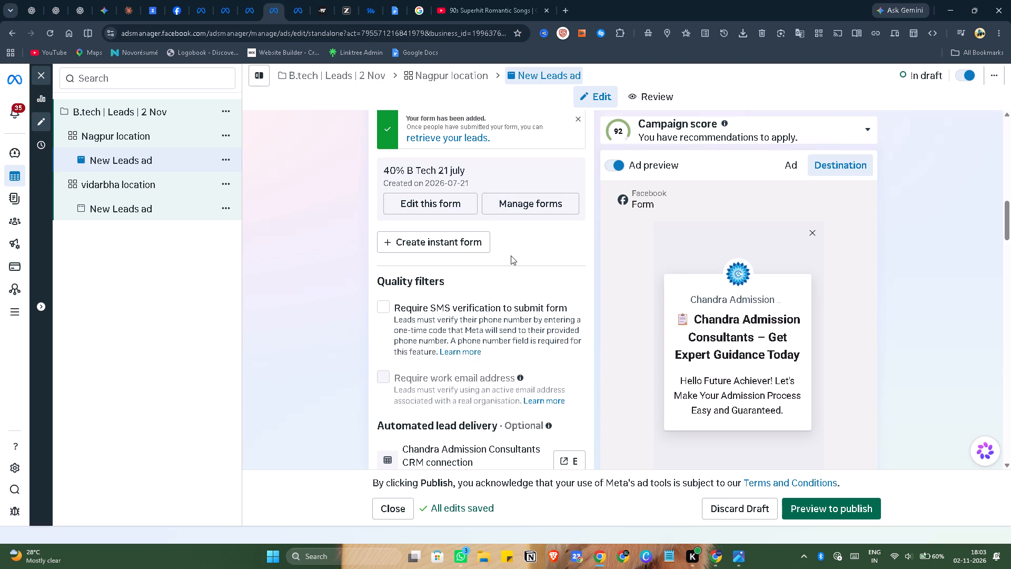
scroll(512, 264, "down", 5)
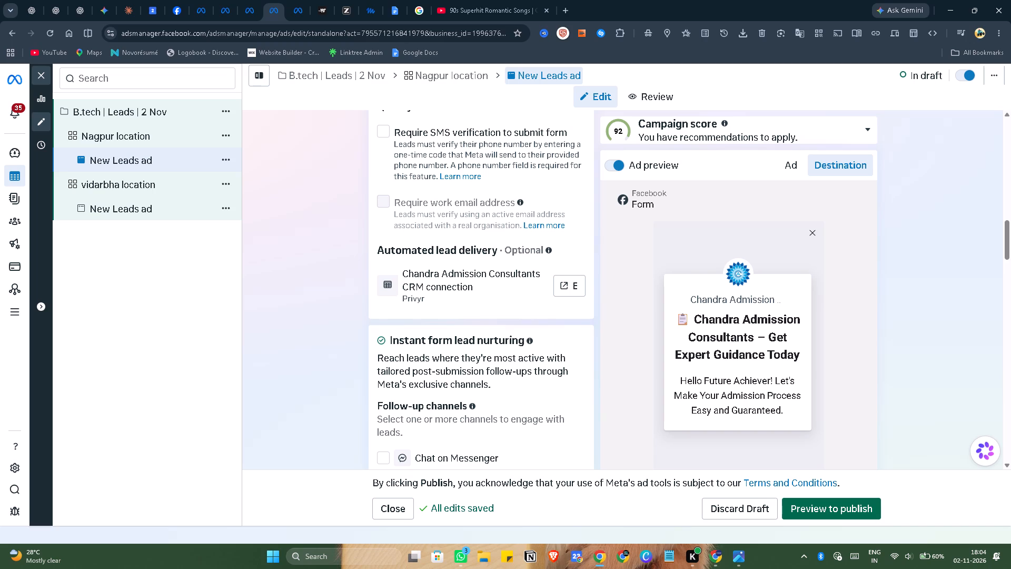
left_click(562, 288)
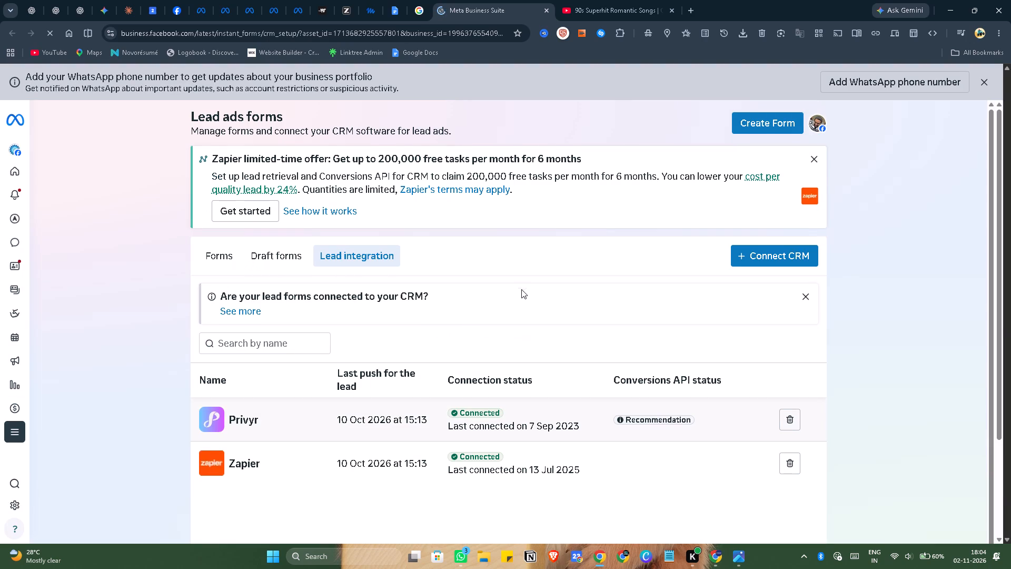
Check the CRM connections under lead integration on the lead ads forms page.
scroll(524, 282, "down", 2)
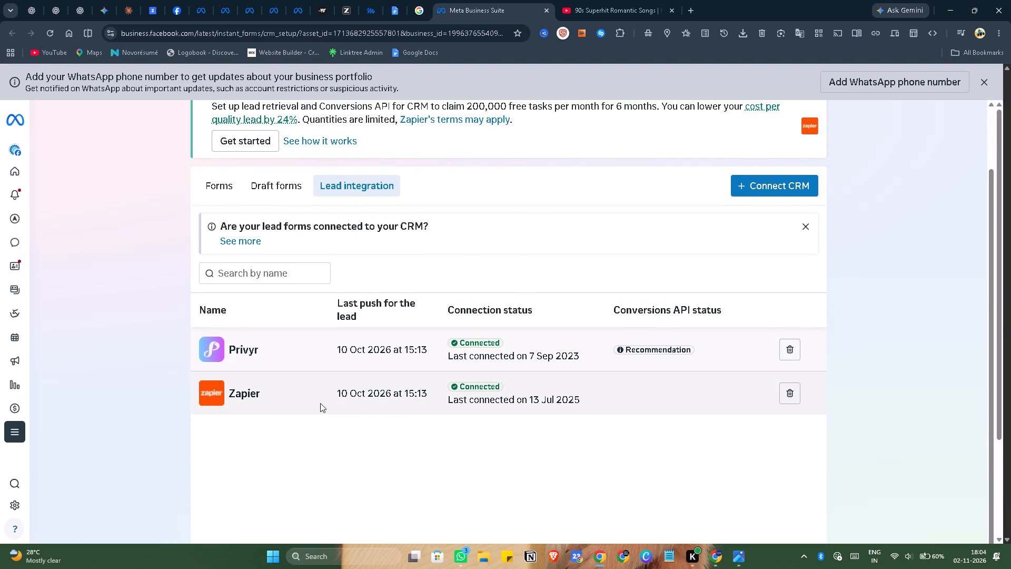
Look over the Privyr and Zapier connections under lead integration and close the lead ads forms page.
scroll(327, 386, "up", 7)
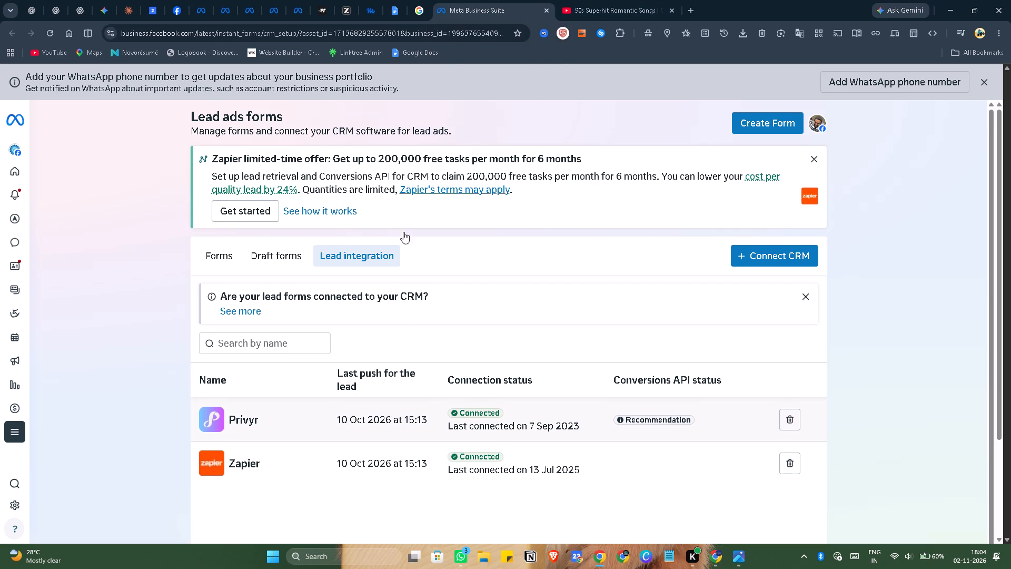
scroll(382, 277, "down", 4)
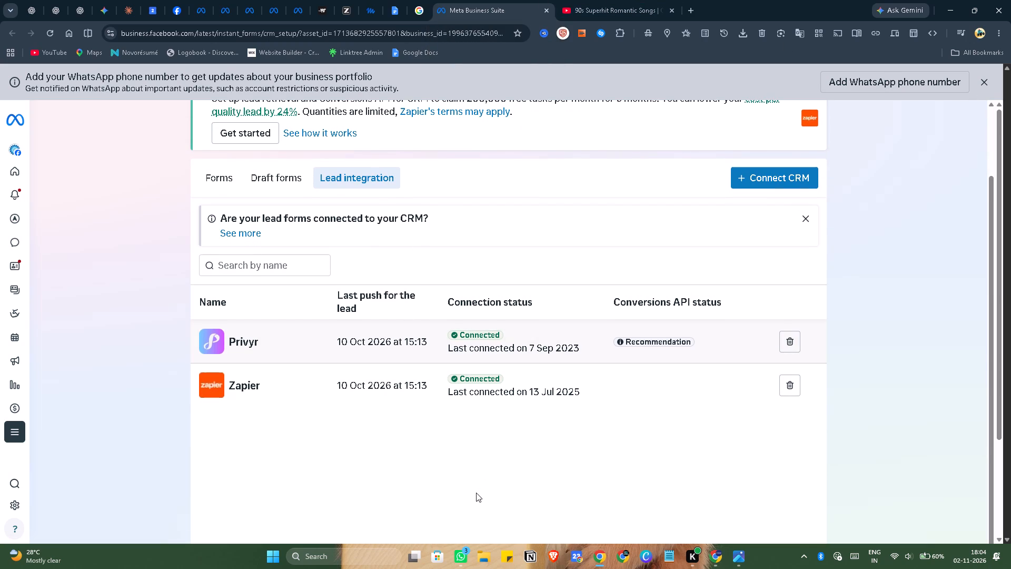
left_click(547, 8)
Review the identity, ad setup, instant form, quality filters and automated lead delivery settings of the Nagpur location lead ad.
scroll(324, 243, "up", 4)
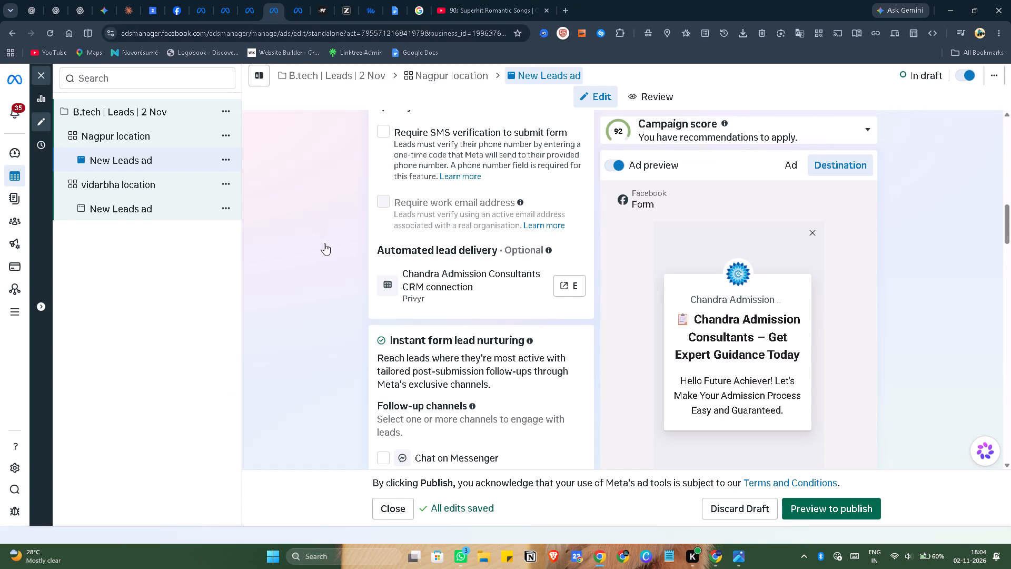
scroll(324, 243, "up", 2)
scroll(324, 243, "down", 3)
scroll(324, 243, "up", 4)
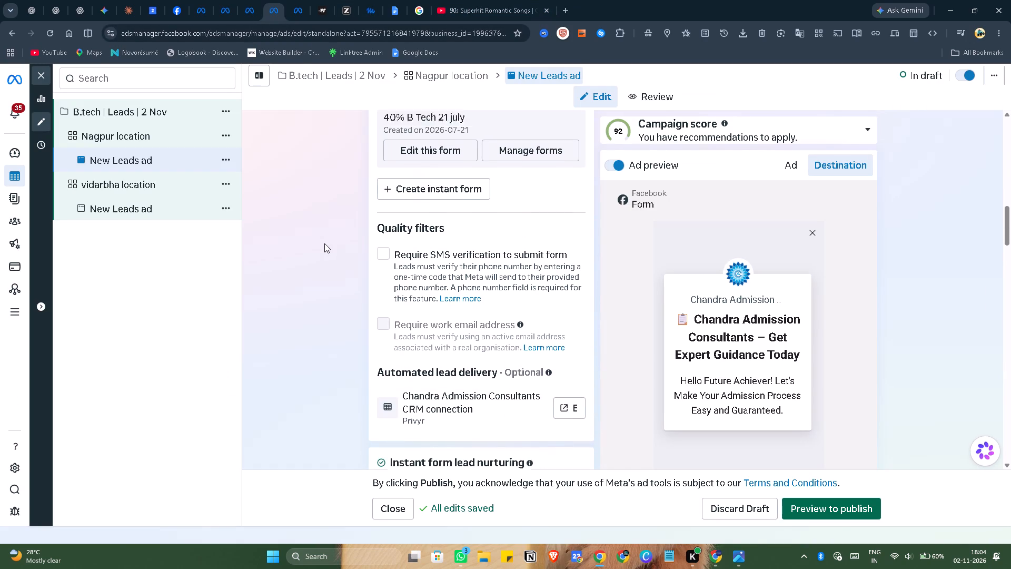
scroll(324, 243, "up", 17)
scroll(324, 243, "down", 2)
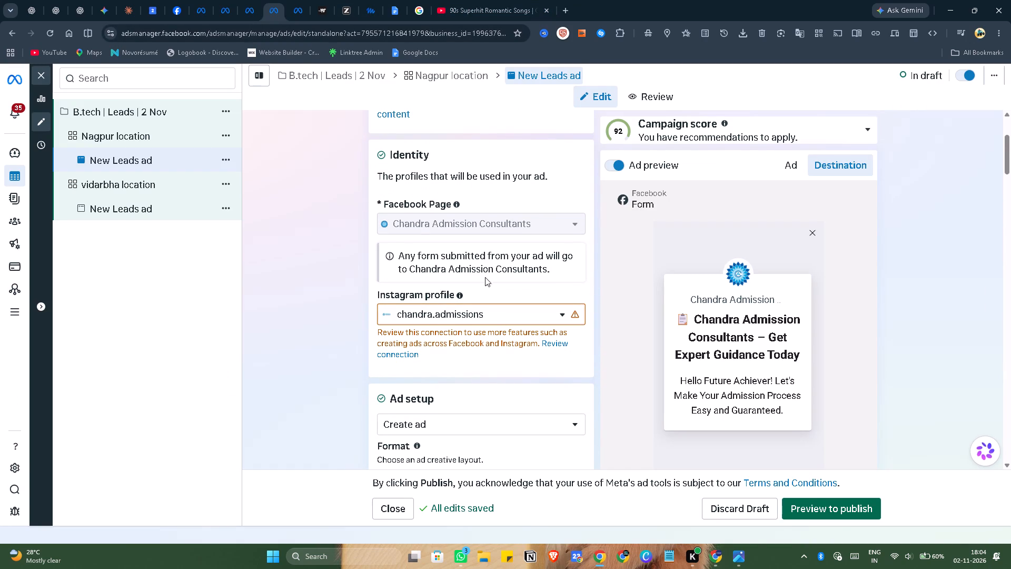
scroll(556, 227, "up", 3)
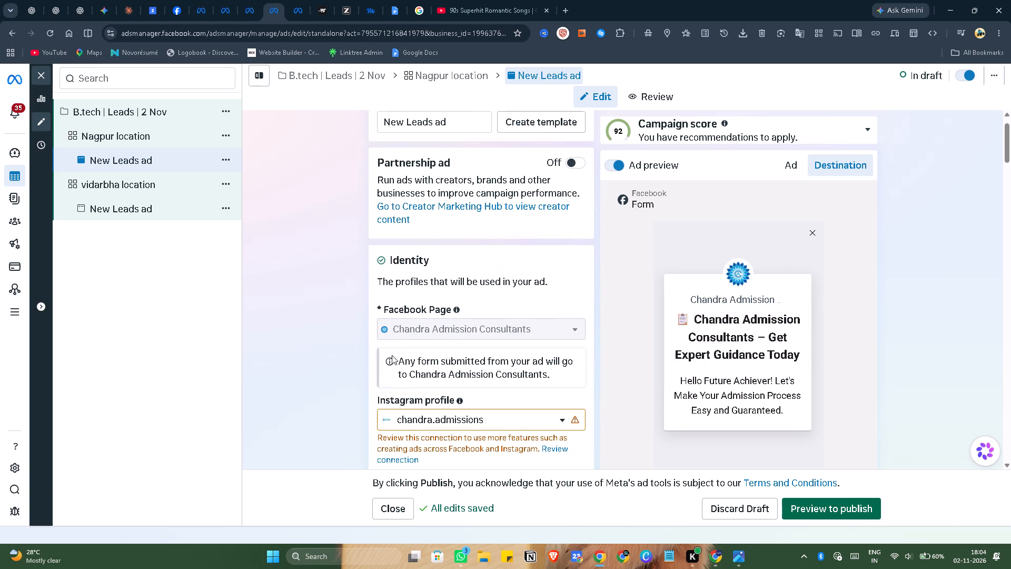
left_click(580, 331)
scroll(283, 288, "down", 6)
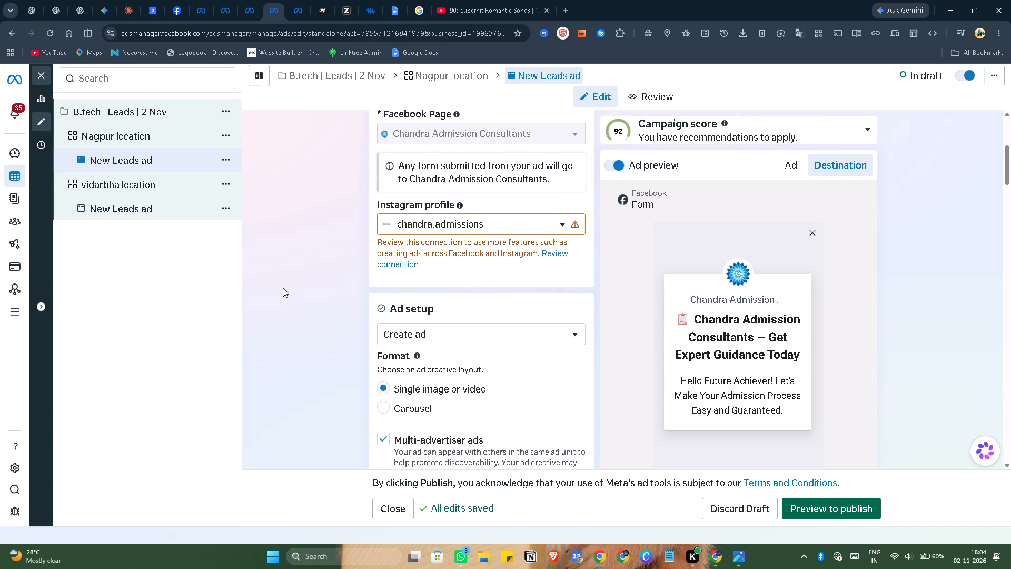
scroll(283, 288, "down", 5)
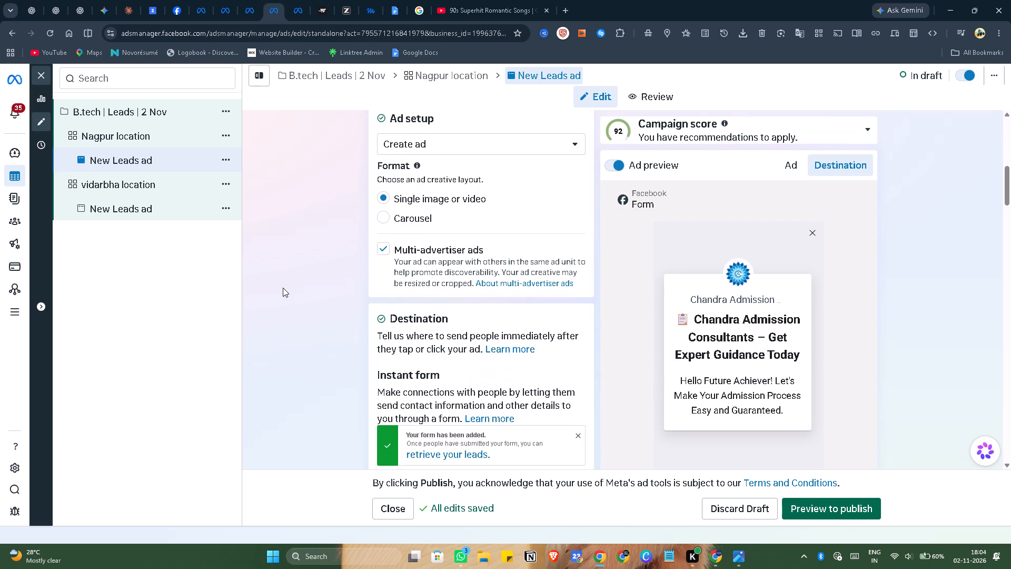
scroll(283, 288, "down", 8)
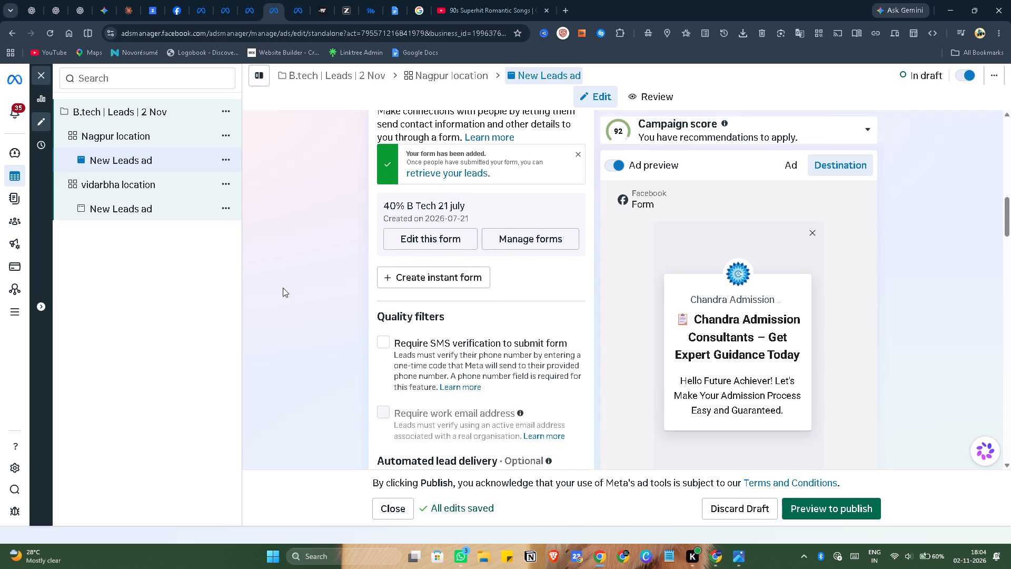
scroll(283, 288, "down", 5)
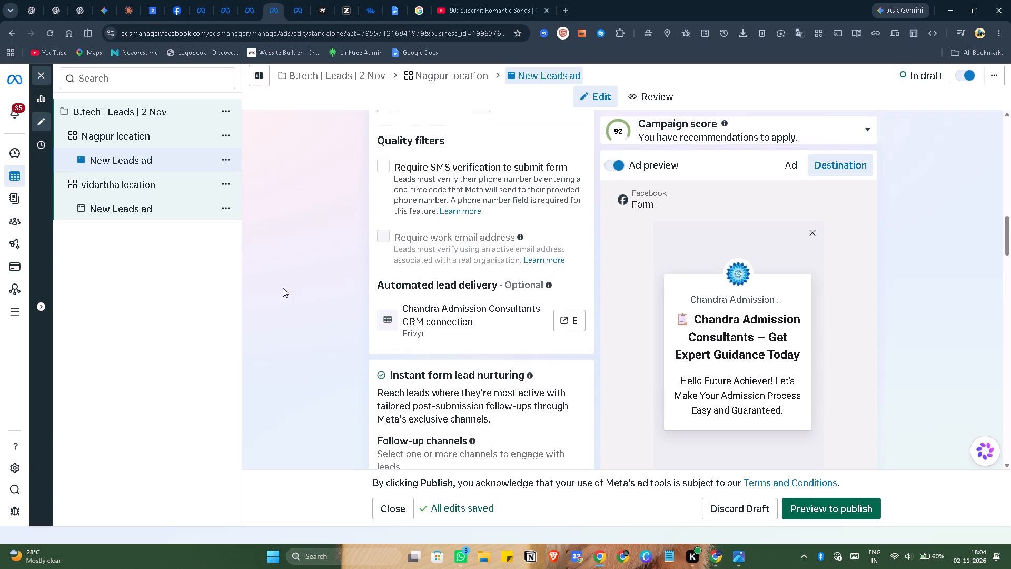
scroll(283, 288, "up", 17)
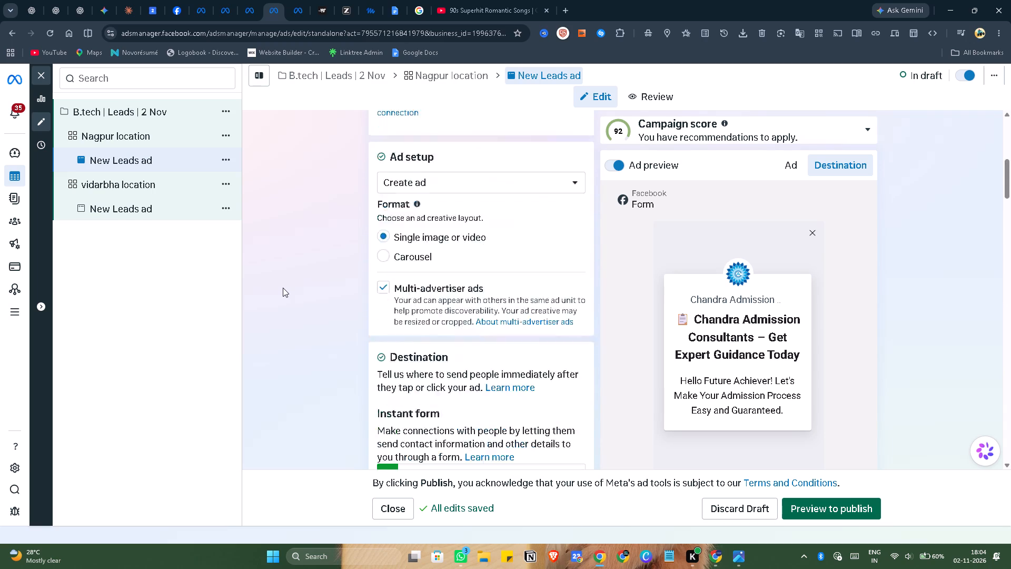
scroll(283, 288, "up", 10)
Open the New Leads ad in the vidarbha location ad set.
left_click(155, 211)
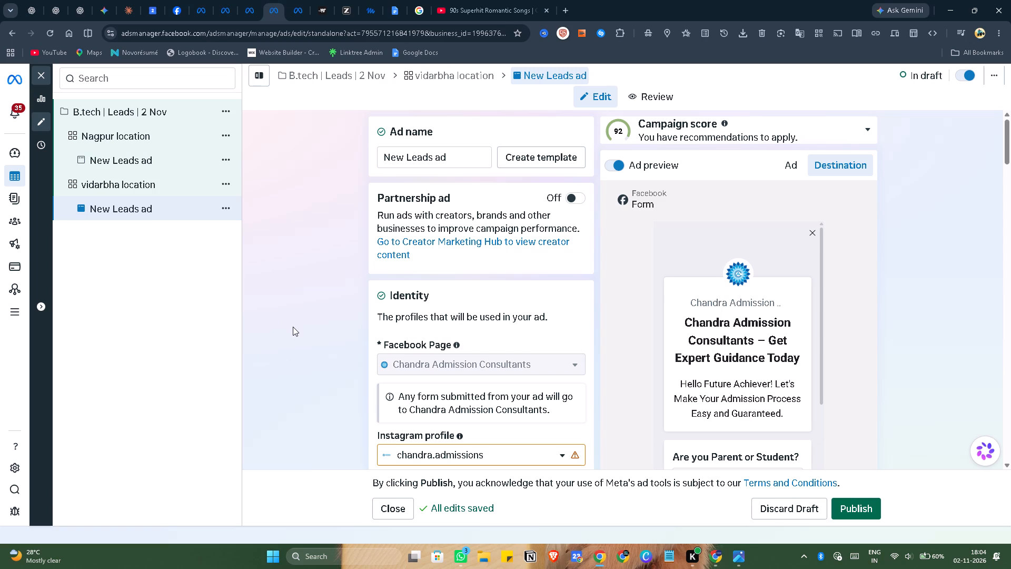
Replace the instant form of the vidarbha location lead ad with the 40% B Tech 21 july form.
scroll(293, 327, "down", 19)
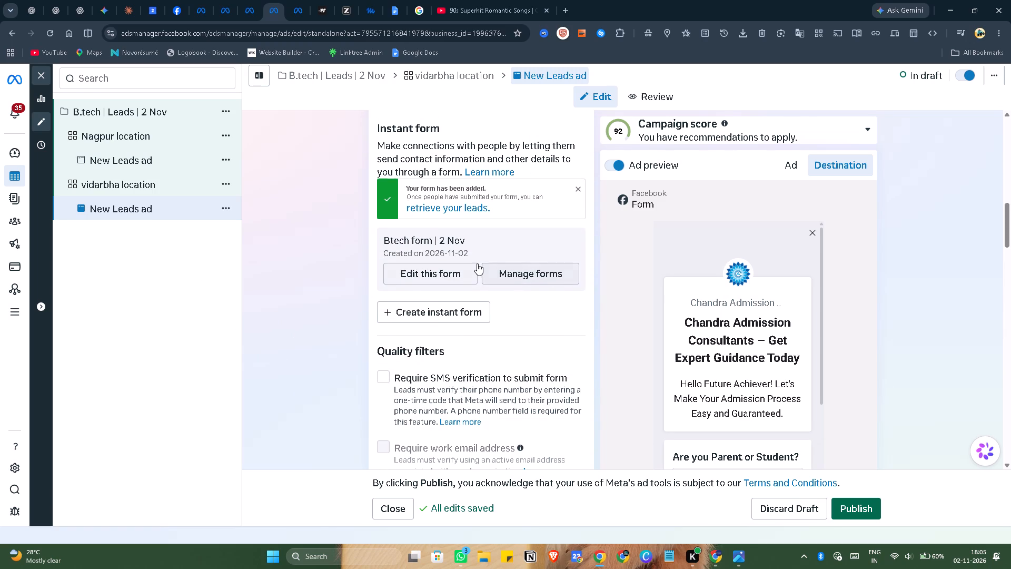
left_click(537, 276)
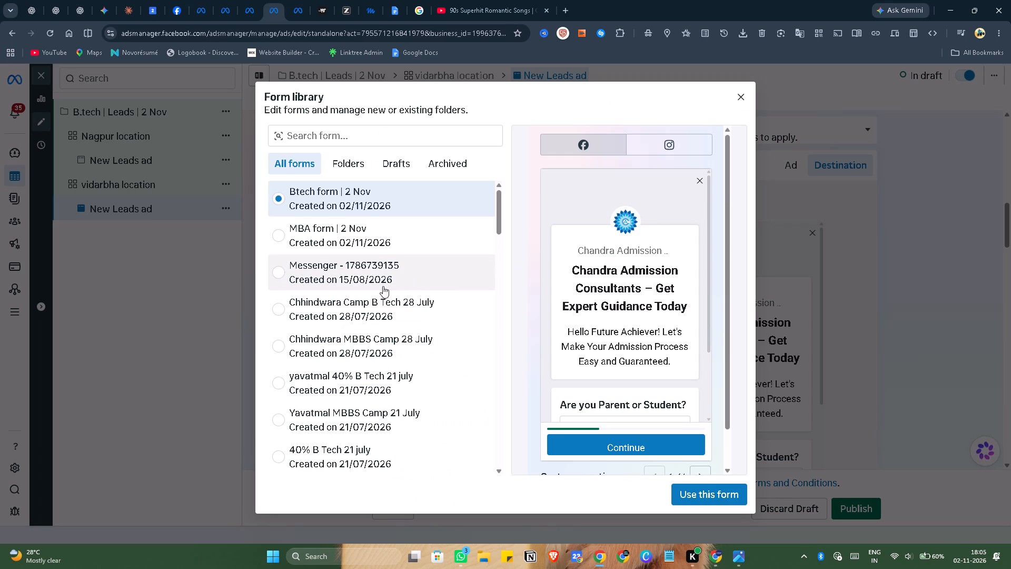
scroll(383, 286, "down", 4)
left_click(390, 307)
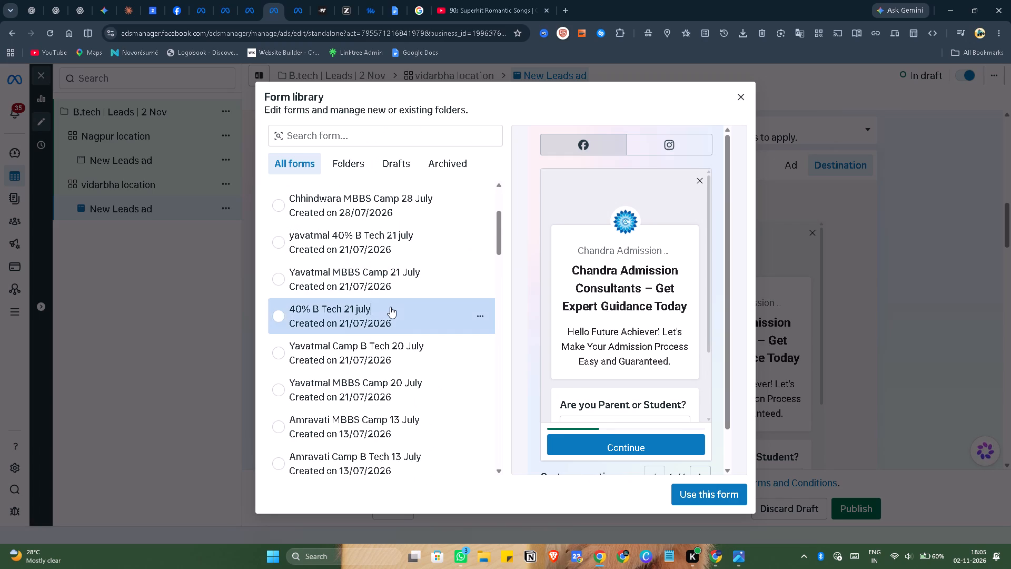
left_click(725, 493)
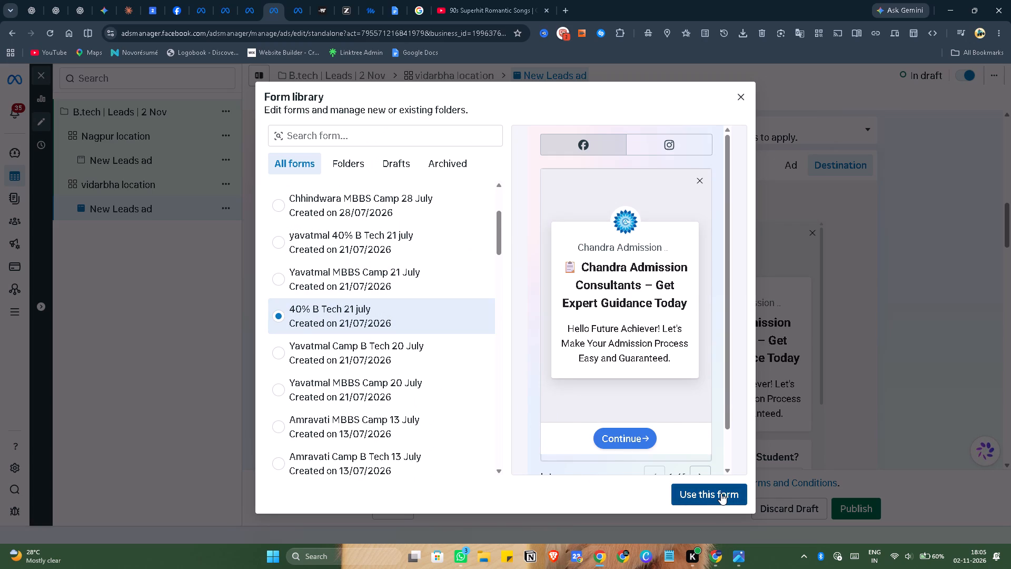
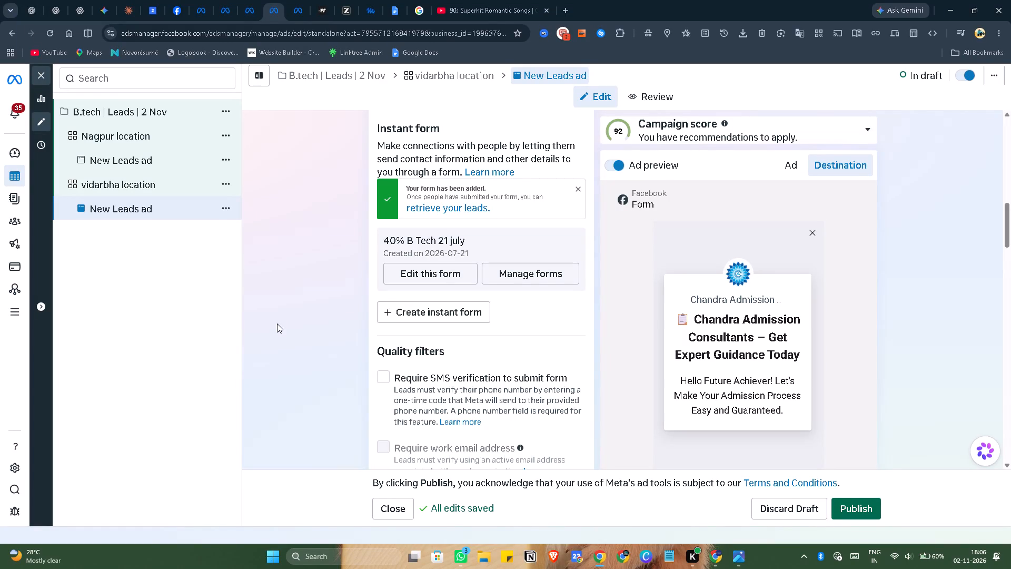
Review the vidarbha location lead ad's setup, instant form, automated lead delivery, follow-up channels and ad creative.
scroll(316, 346, "down", 6)
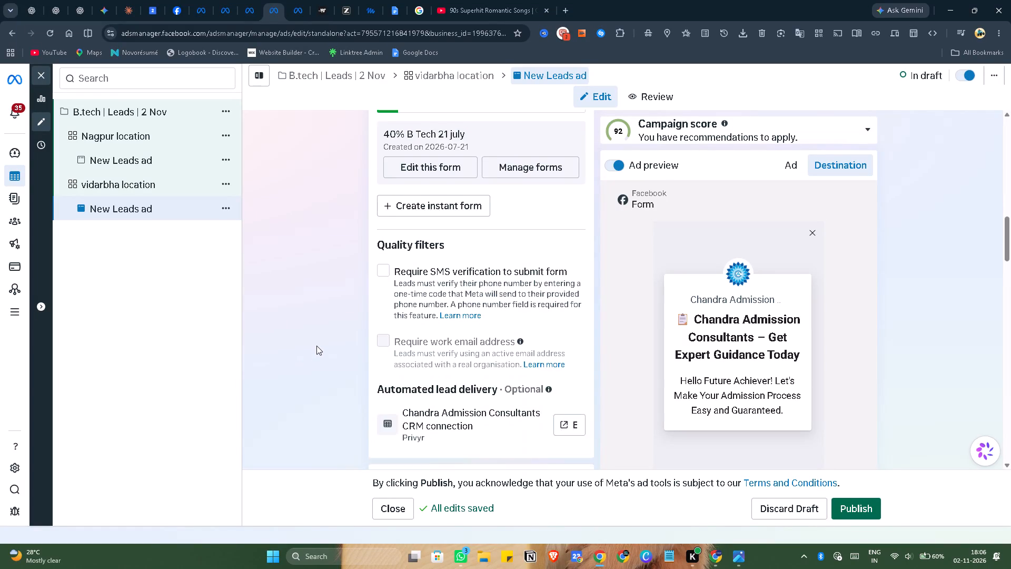
scroll(316, 346, "down", 12)
scroll(316, 346, "up", 2)
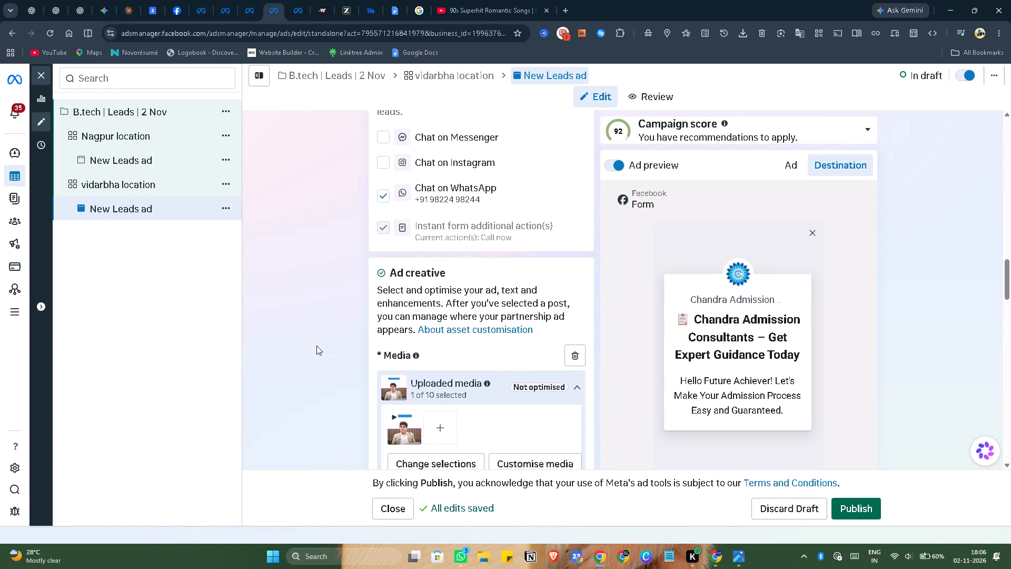
scroll(316, 346, "up", 11)
scroll(316, 345, "up", 19)
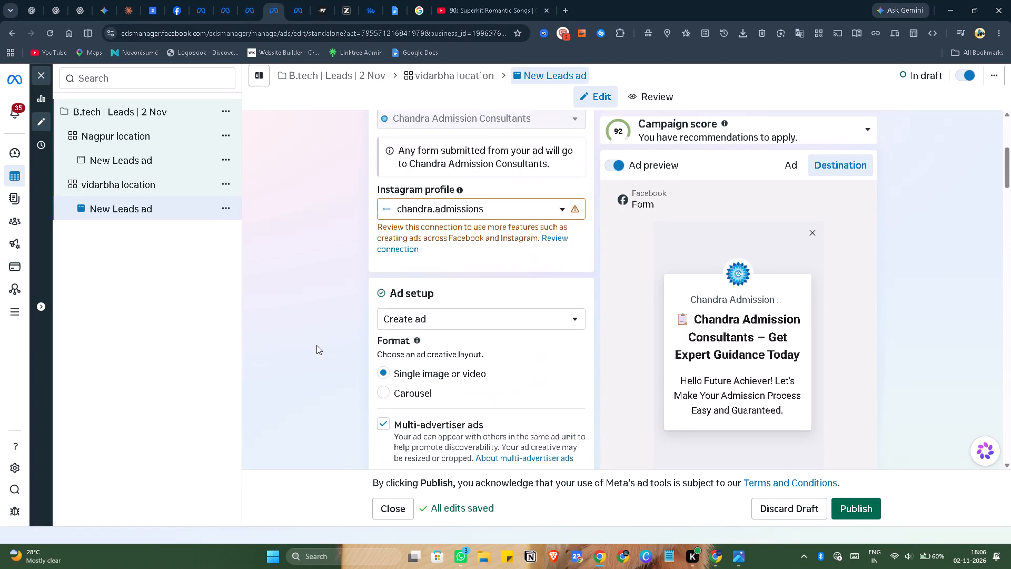
scroll(316, 345, "up", 3)
scroll(316, 345, "down", 20)
scroll(316, 345, "down", 6)
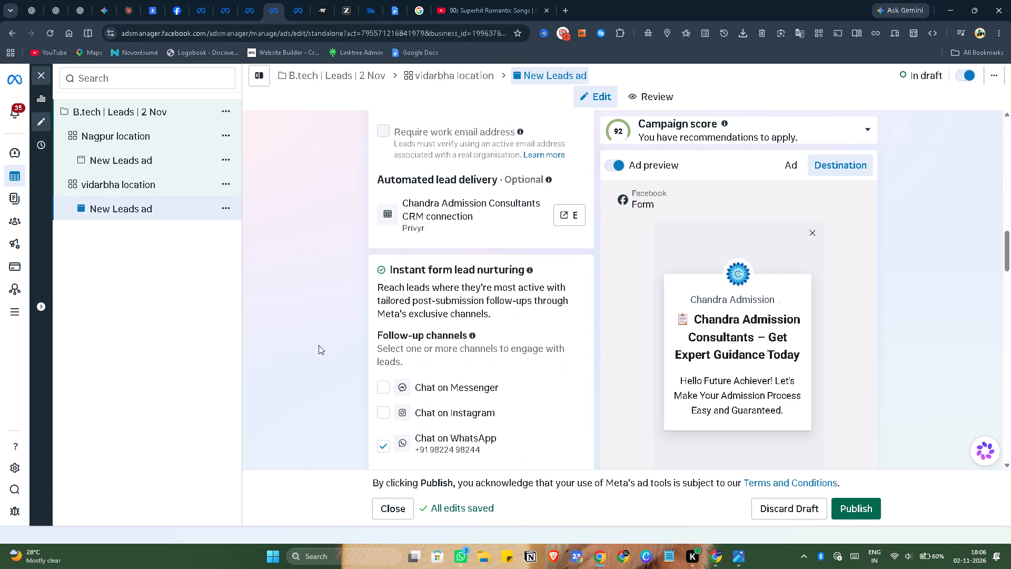
scroll(319, 345, "down", 8)
scroll(325, 351, "up", 7)
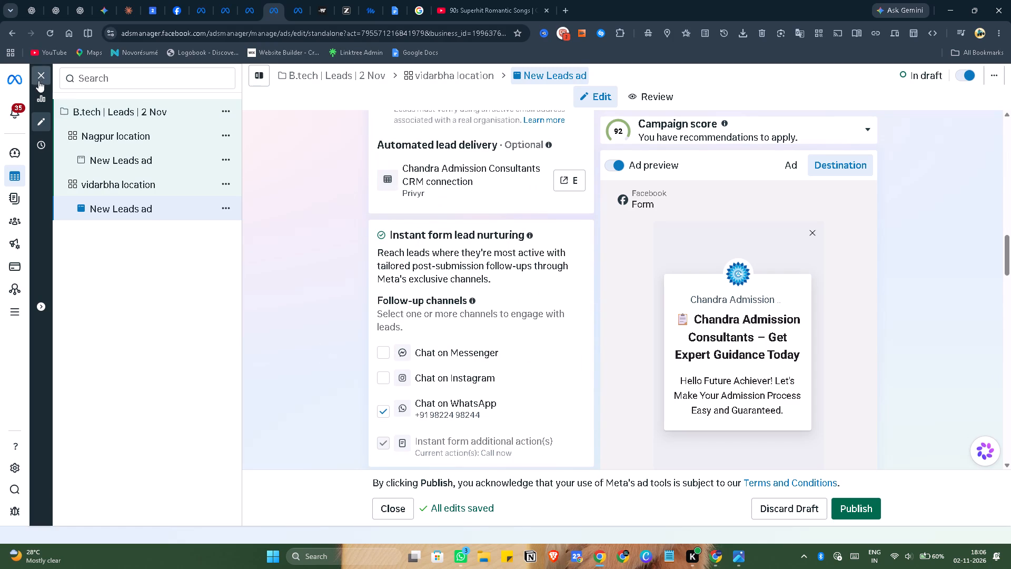
Close the ad editor, clear the campaign, ad set and ad selections, and return to the full campaign list.
left_click(34, 73)
left_click(553, 301)
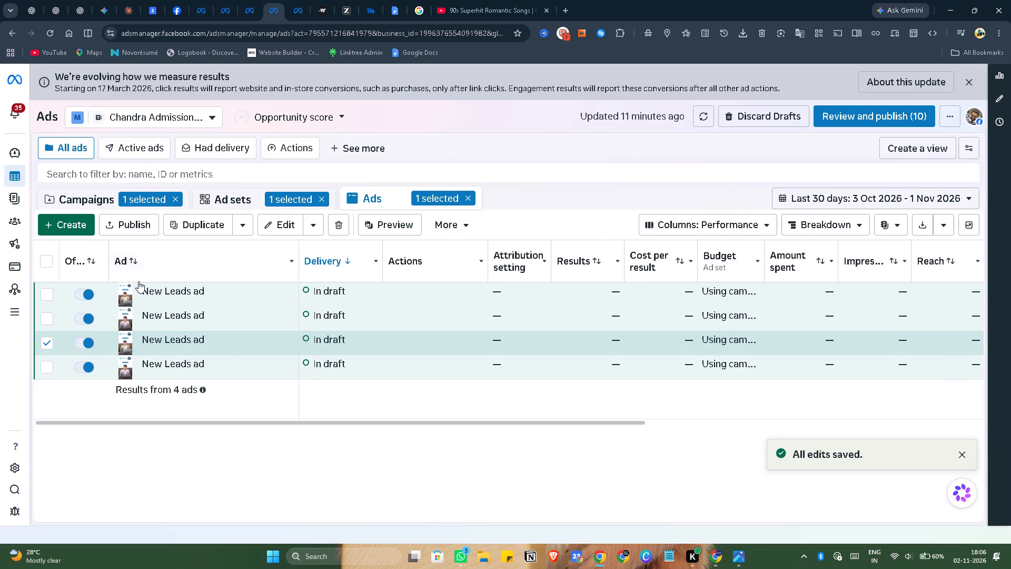
left_click(174, 196)
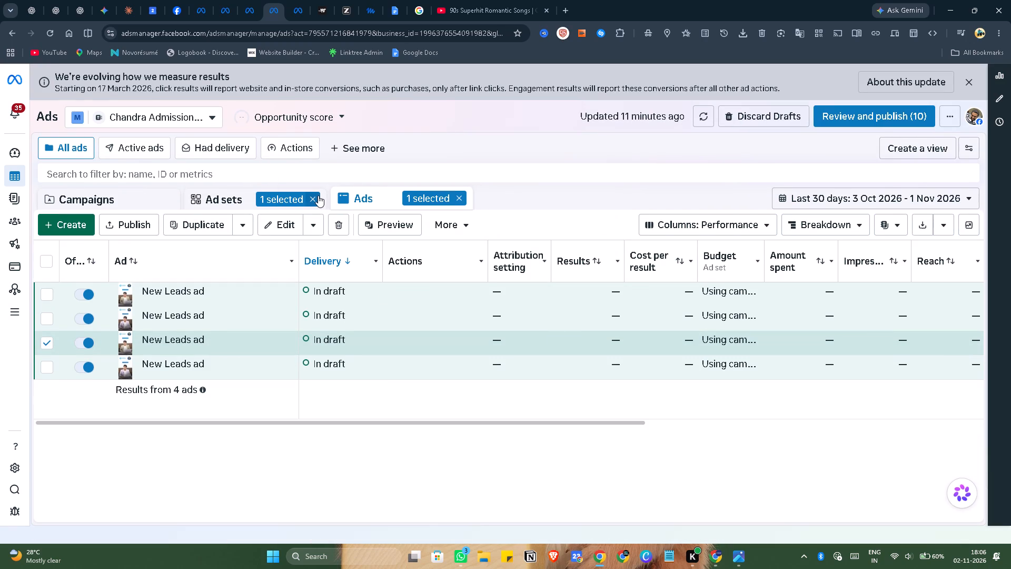
left_click(313, 201)
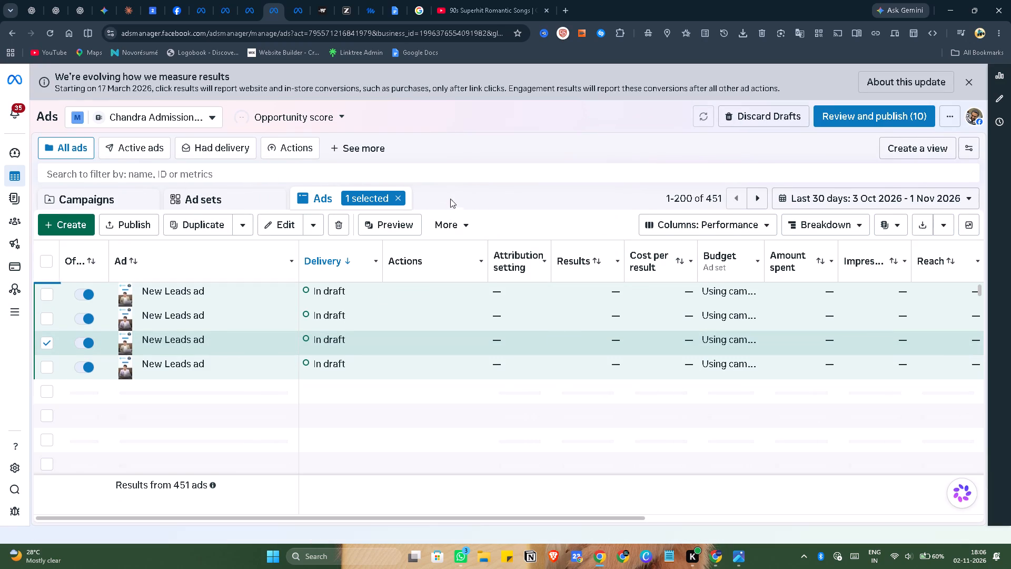
left_click(396, 197)
left_click(137, 211)
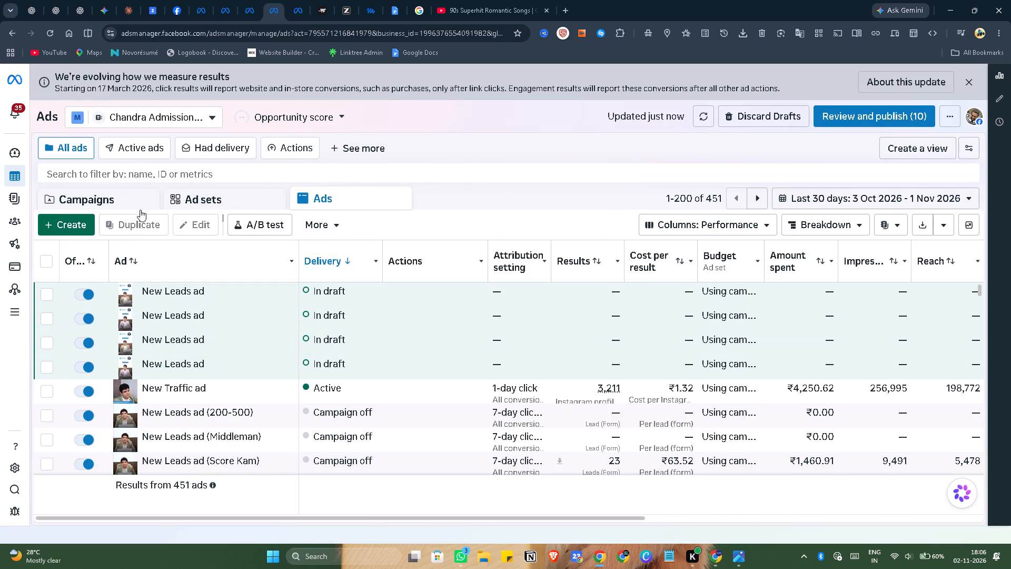
left_click(136, 198)
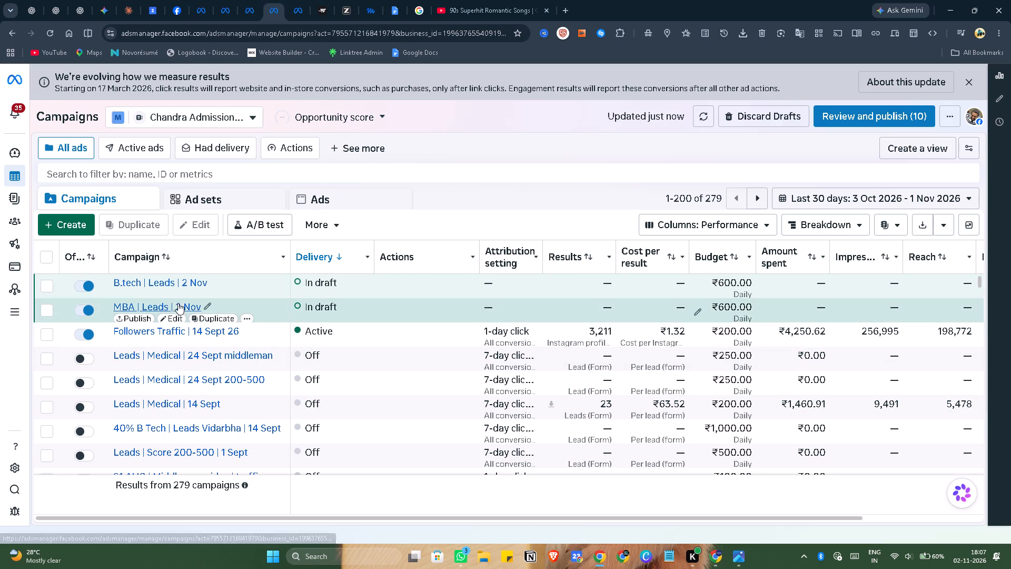
Open the MBA | Leads | 2 Nov campaign for editing and go to its Vidarbha Location lead ad.
left_click(172, 318)
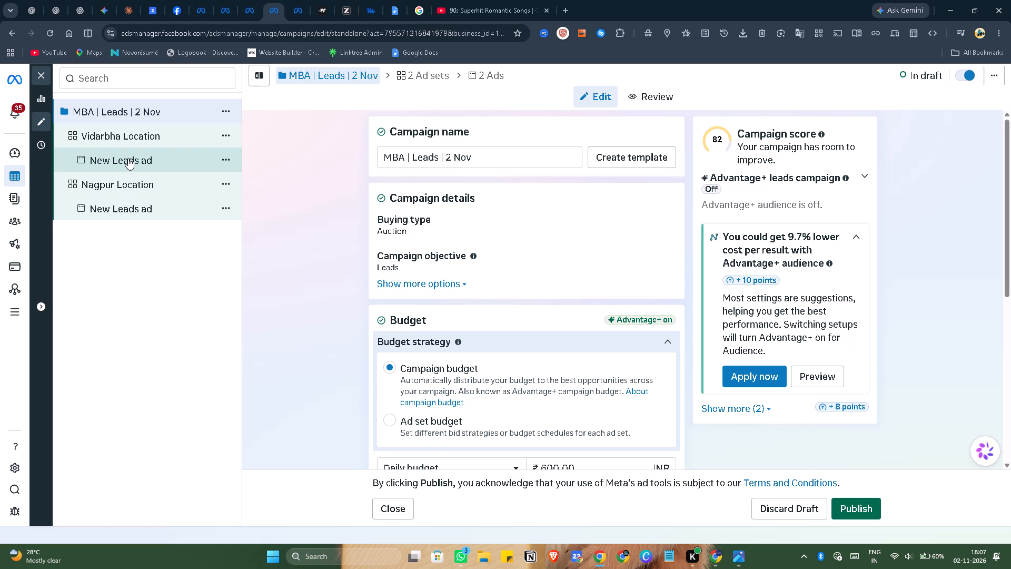
left_click(128, 158)
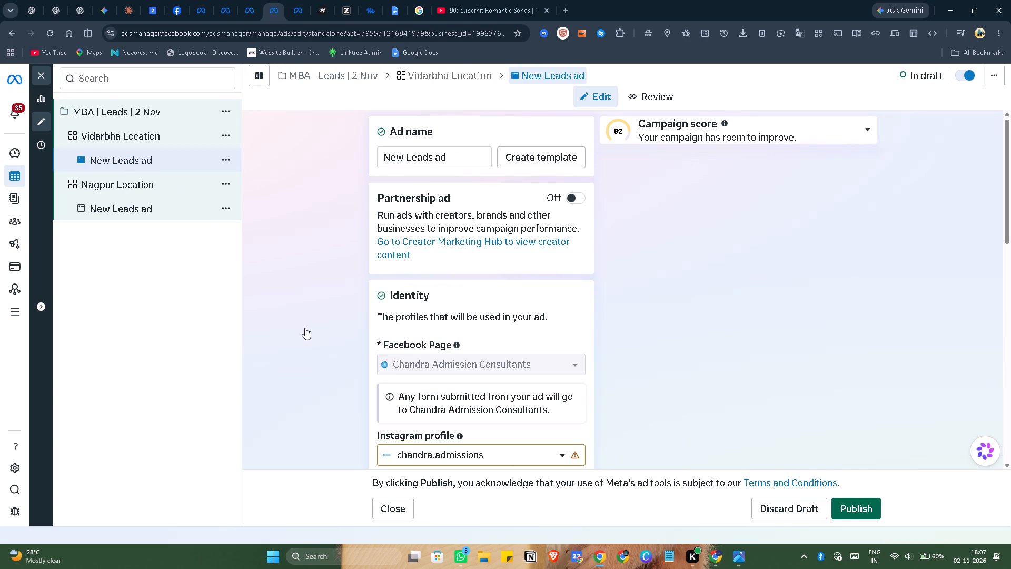
Open the form library from the Vidarbha Location lead ad's instant form section and look through the available forms.
scroll(309, 330, "down", 11)
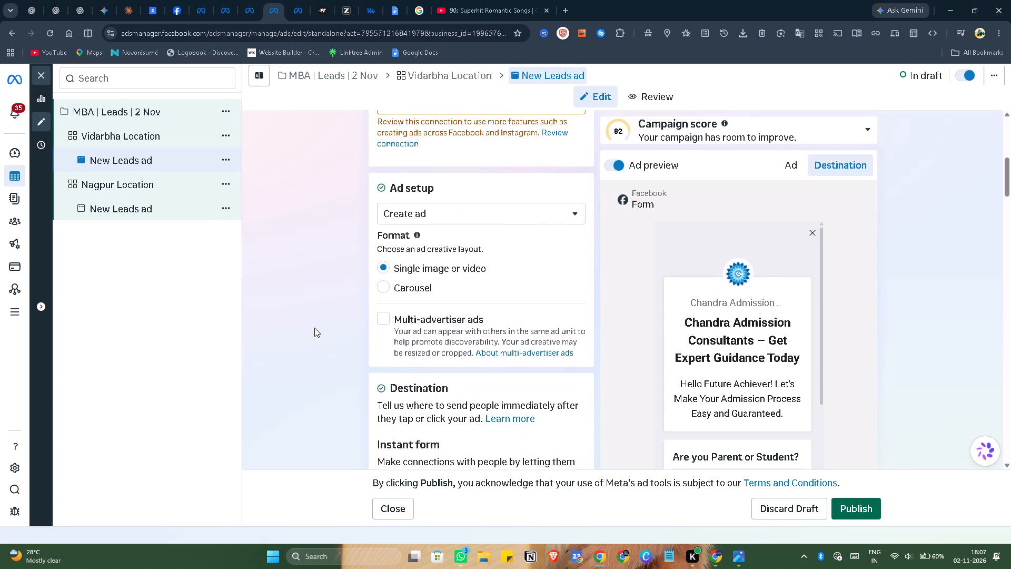
scroll(314, 328, "down", 7)
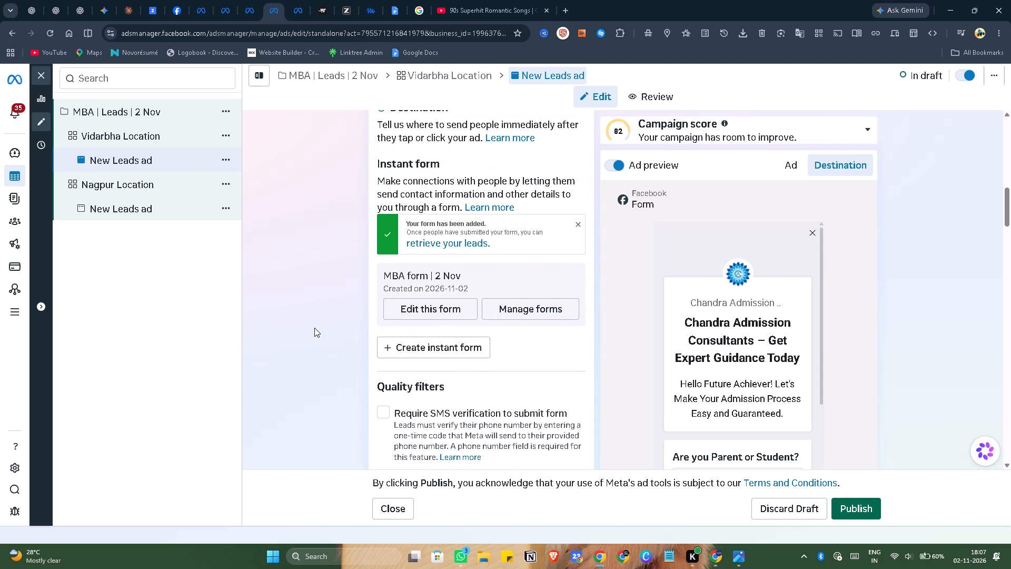
scroll(314, 328, "down", 5)
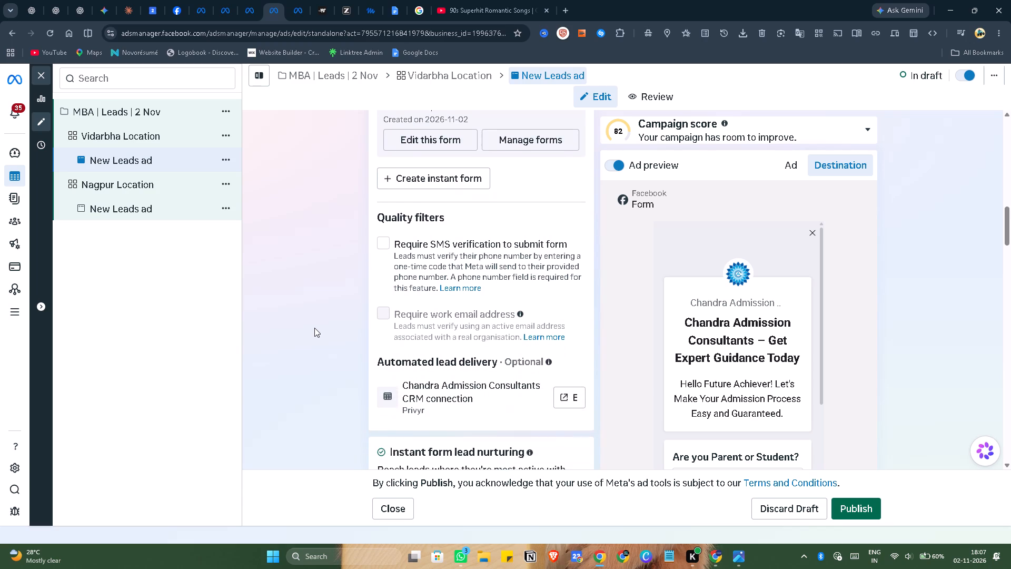
scroll(314, 328, "up", 3)
left_click(527, 239)
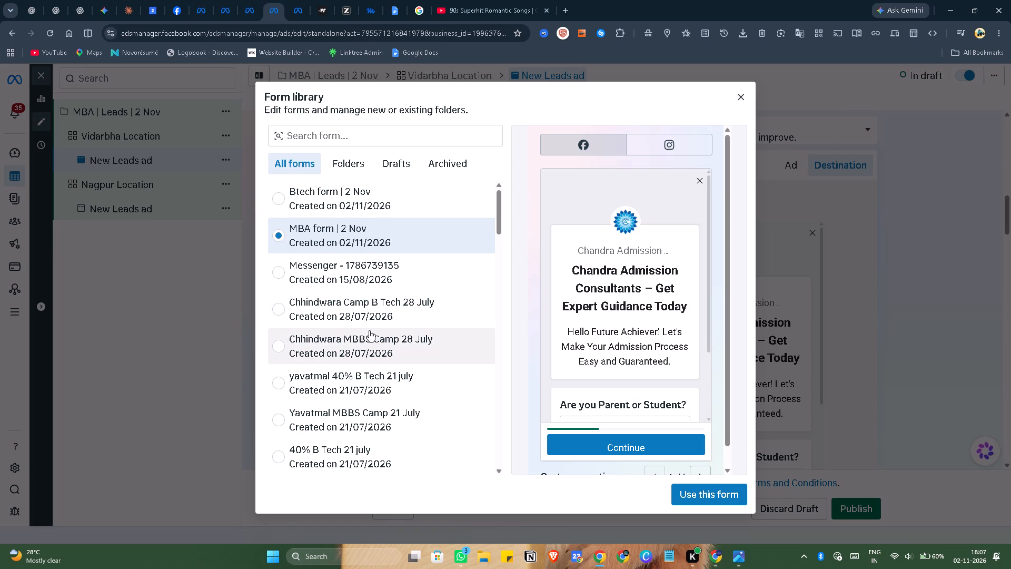
scroll(369, 330, "down", 1)
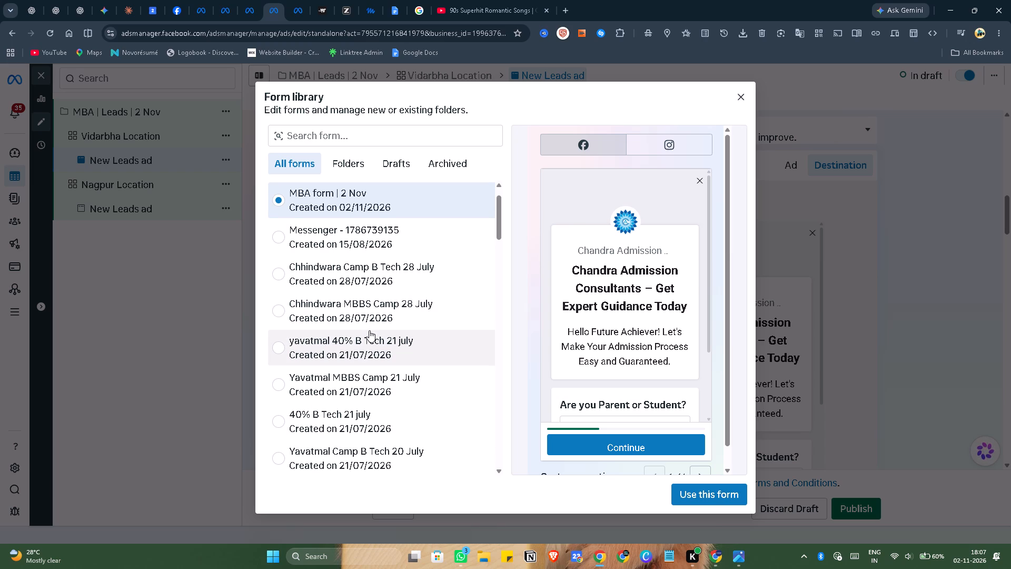
scroll(369, 330, "down", 1)
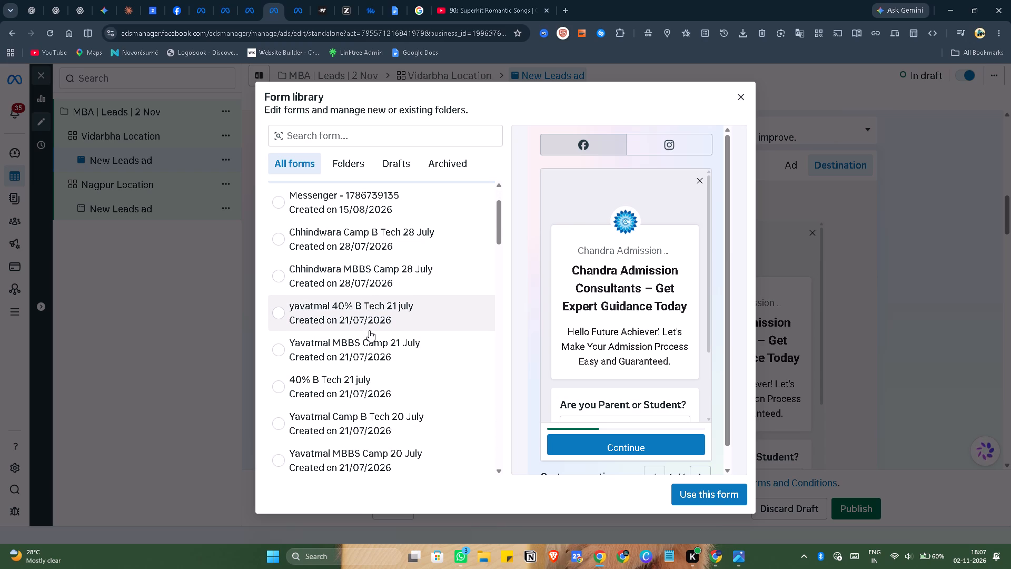
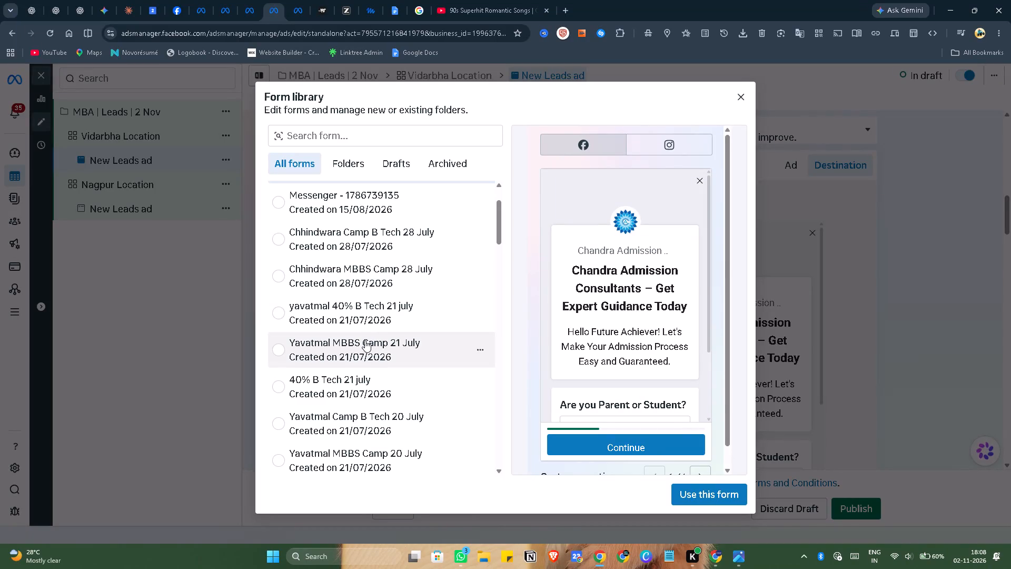
Look through all the existing forms in the form library for one suited to the MBA Vidarbha Location lead ad.
scroll(365, 340, "down", 2)
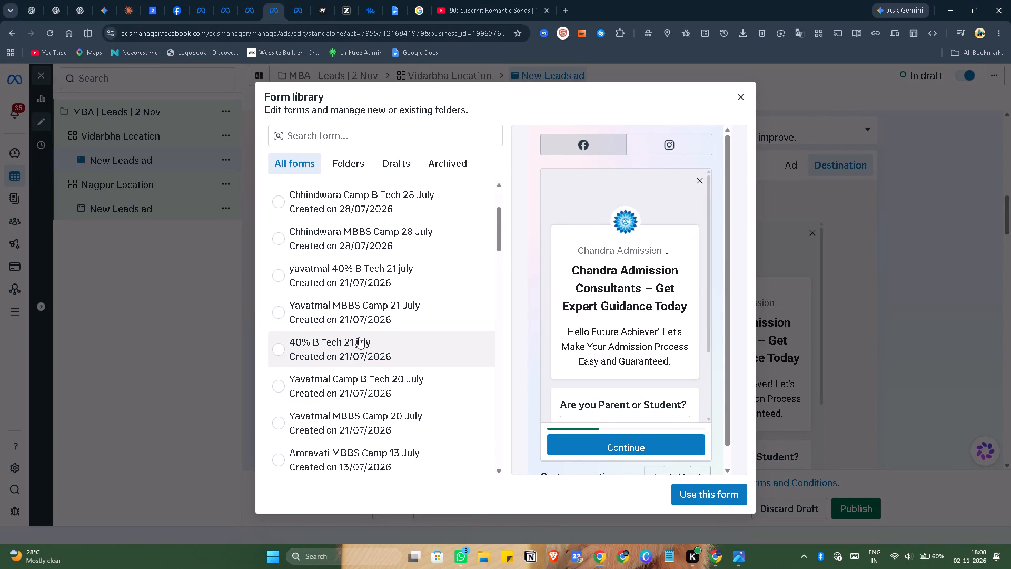
scroll(359, 337, "down", 2)
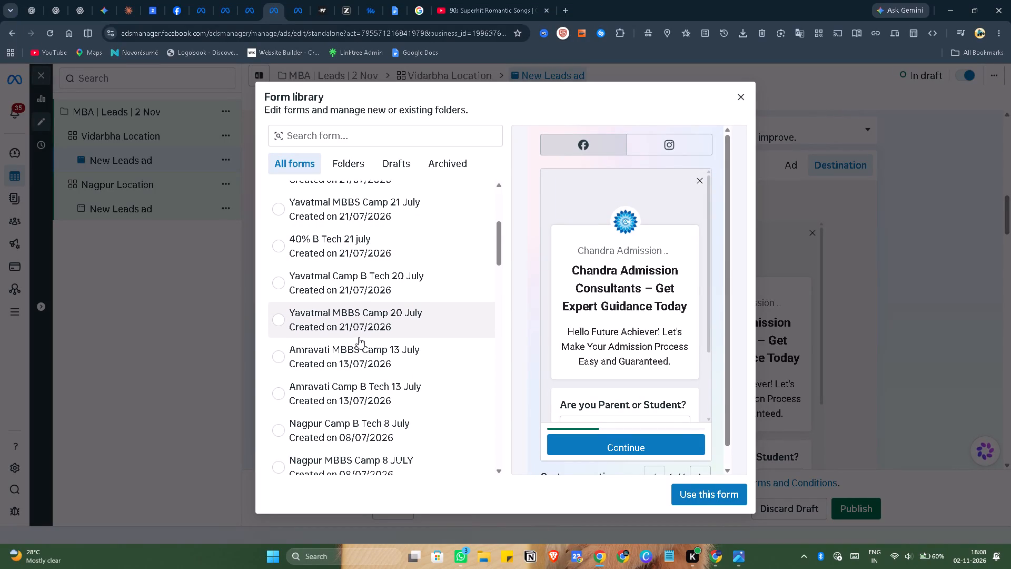
scroll(359, 337, "down", 4)
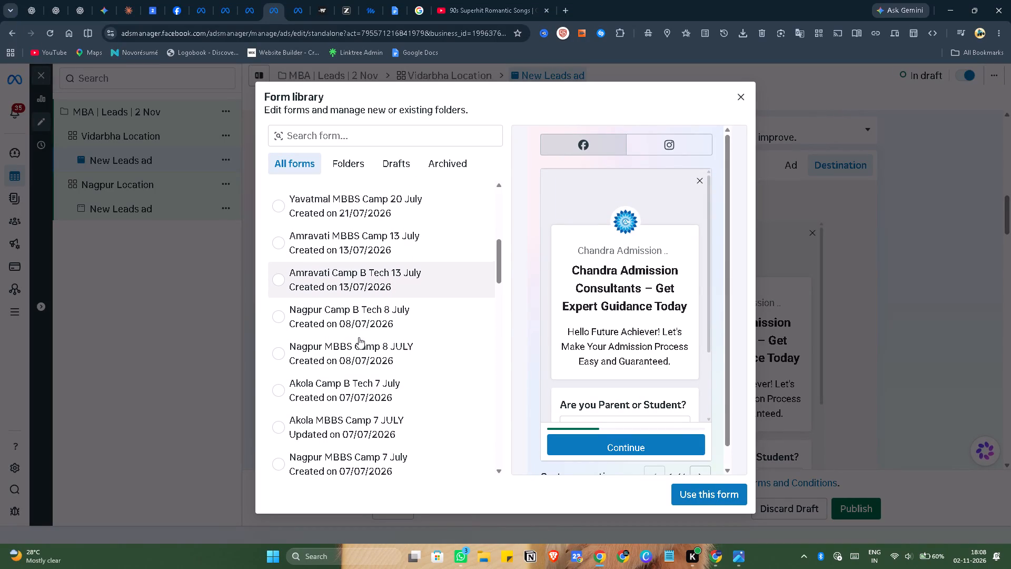
scroll(359, 337, "down", 6)
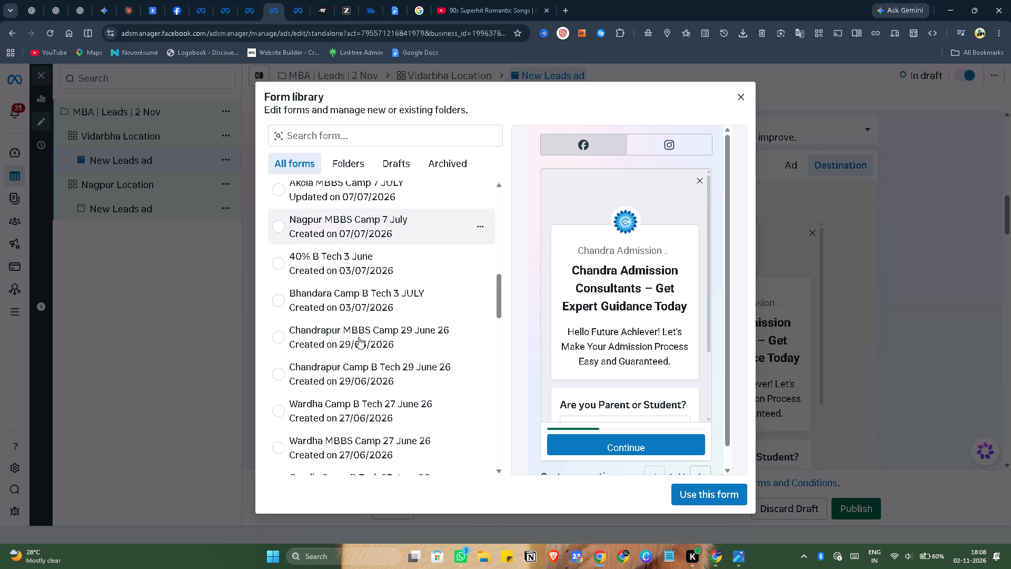
scroll(359, 337, "down", 11)
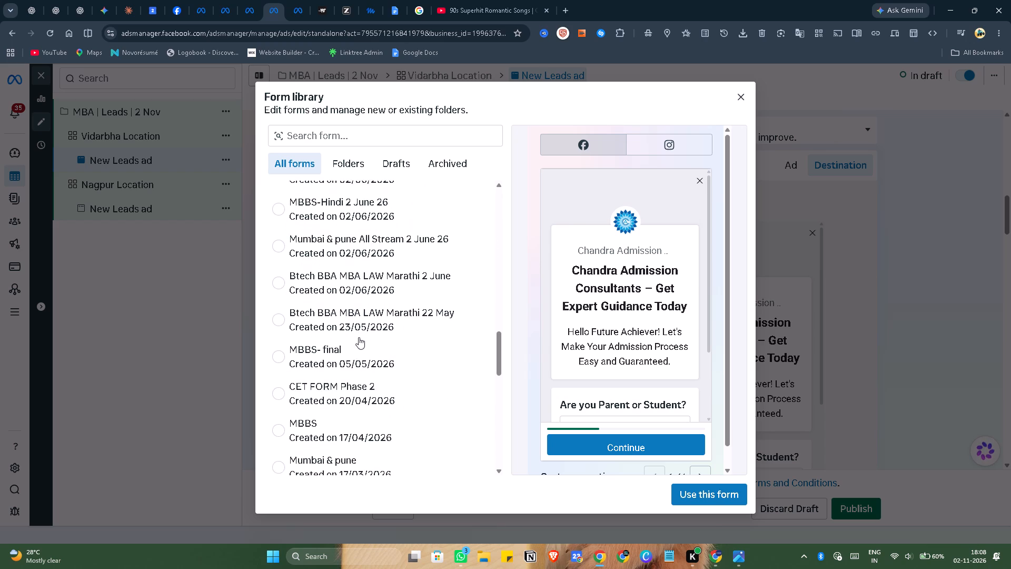
scroll(359, 337, "down", 6)
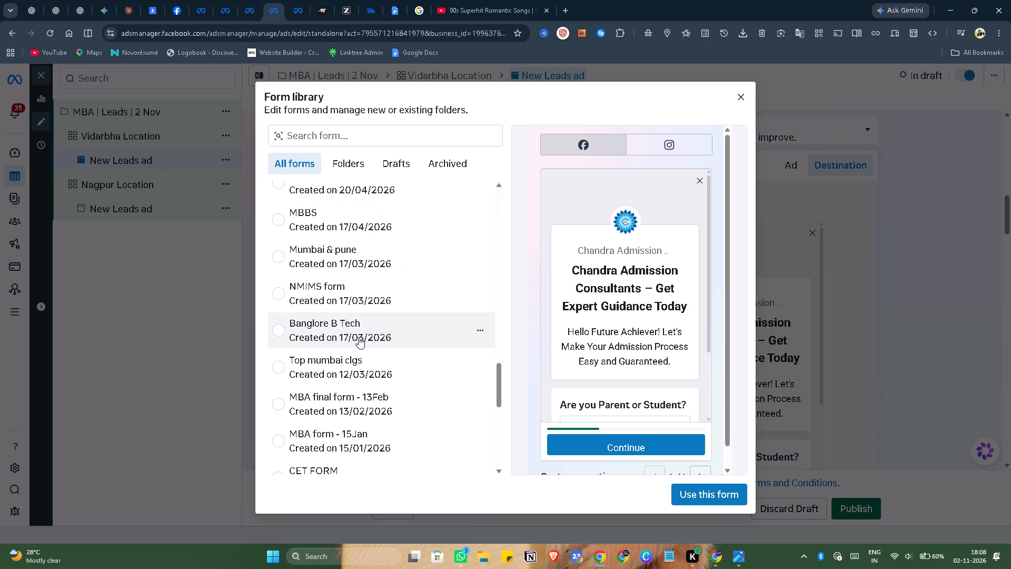
scroll(359, 337, "down", 4)
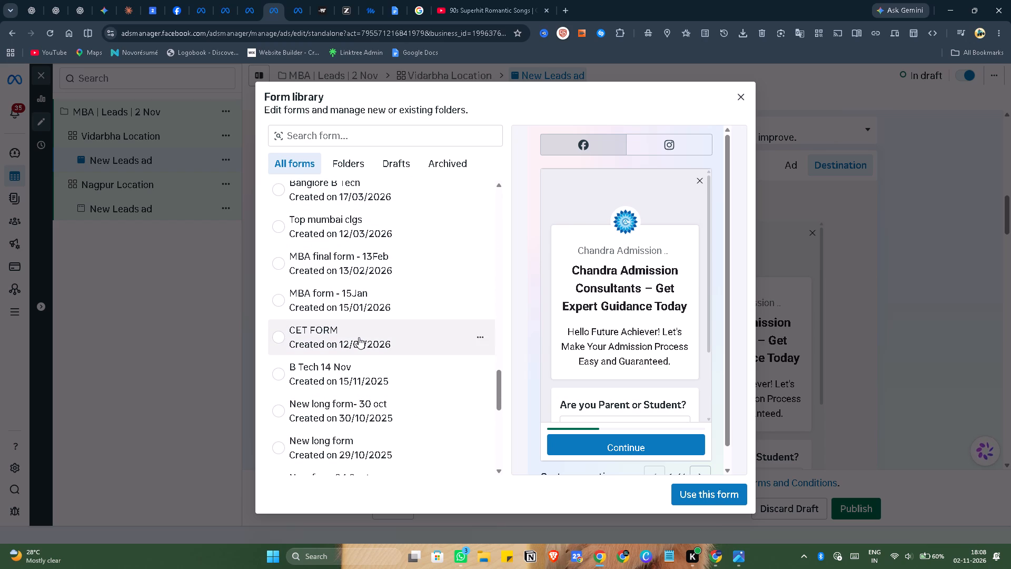
scroll(359, 337, "up", 2)
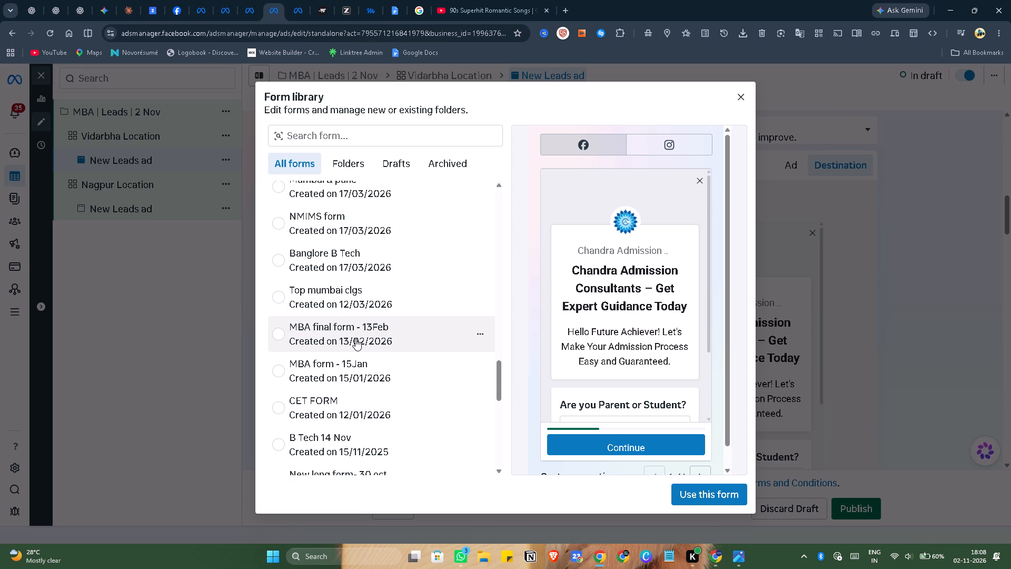
scroll(355, 339, "down", 1)
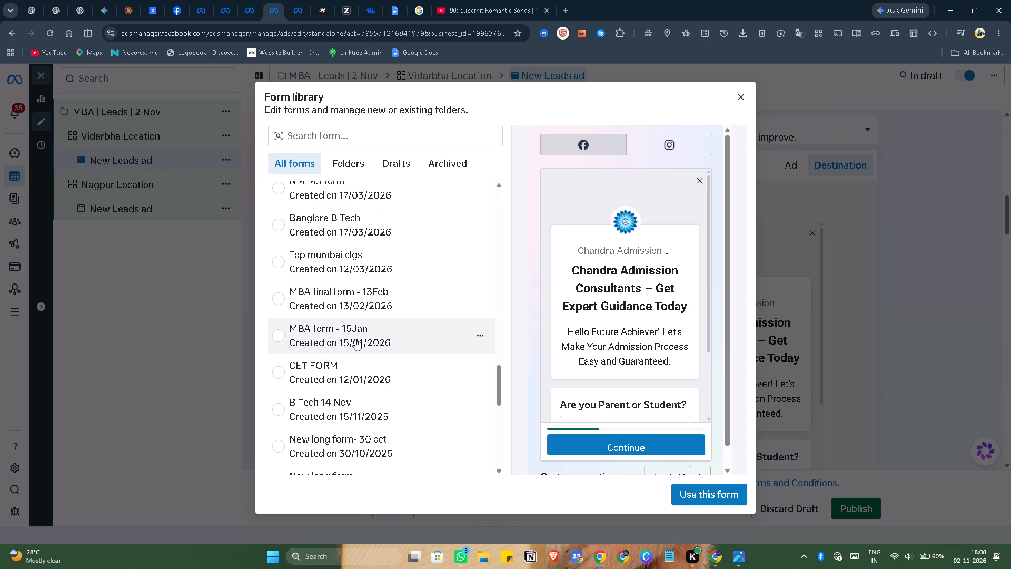
scroll(355, 339, "down", 1)
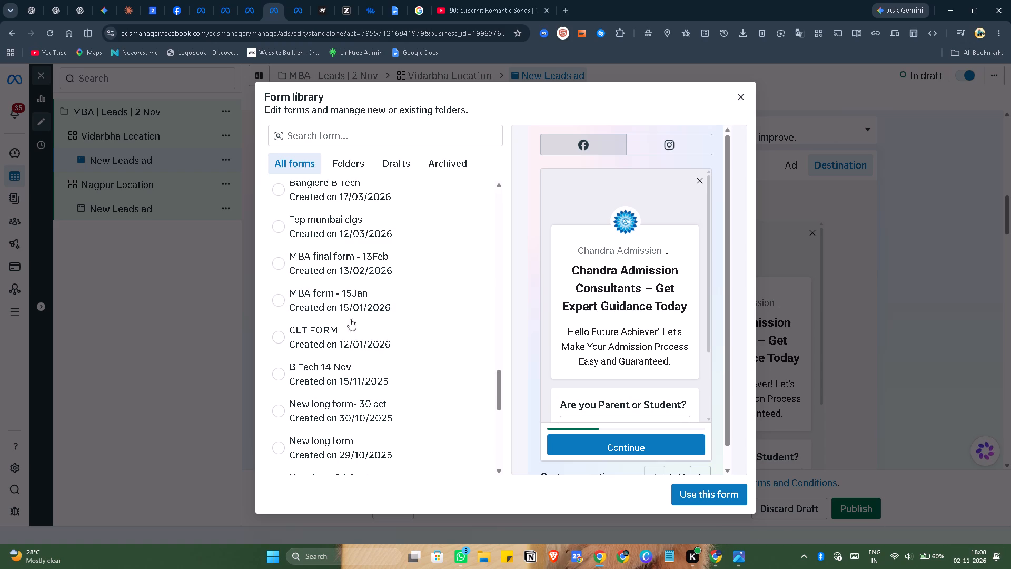
scroll(355, 303, "down", 2)
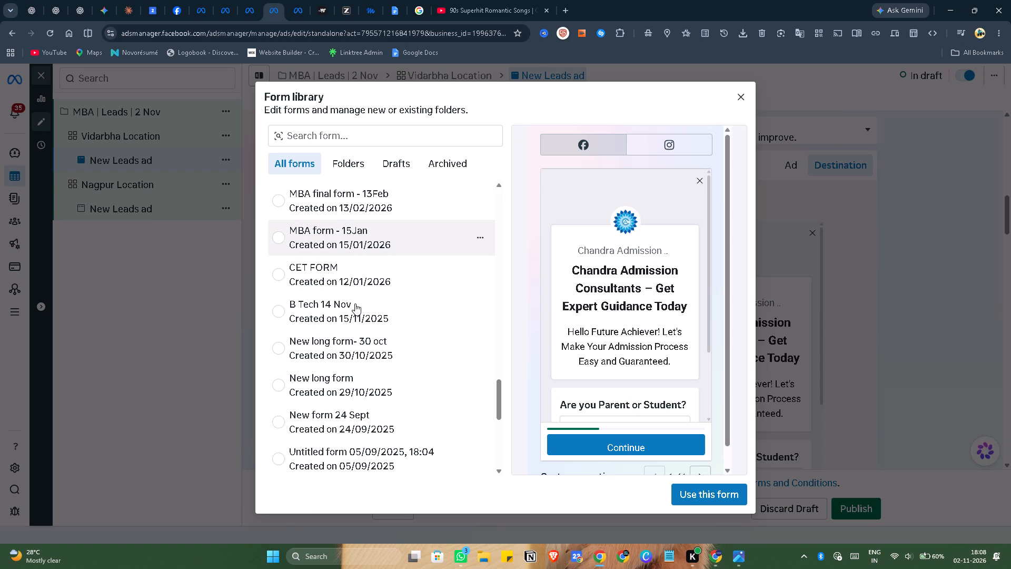
scroll(355, 303, "down", 4)
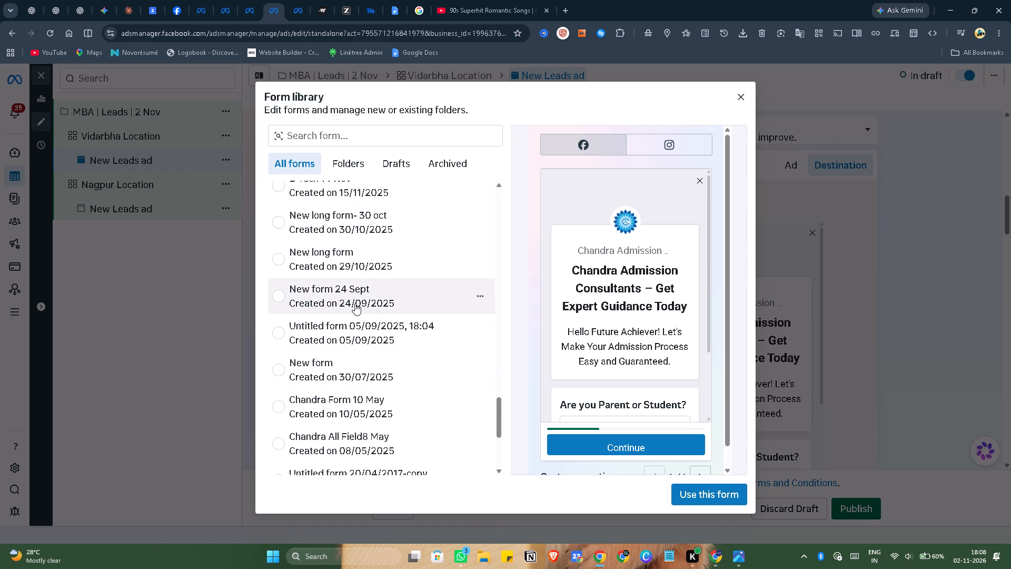
scroll(359, 313, "down", 2)
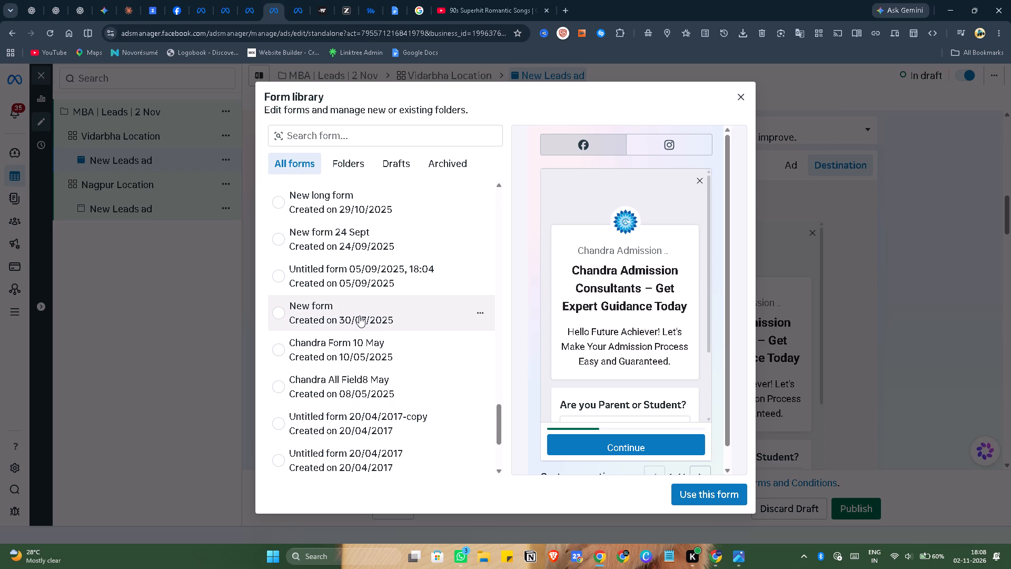
scroll(359, 316, "down", 2)
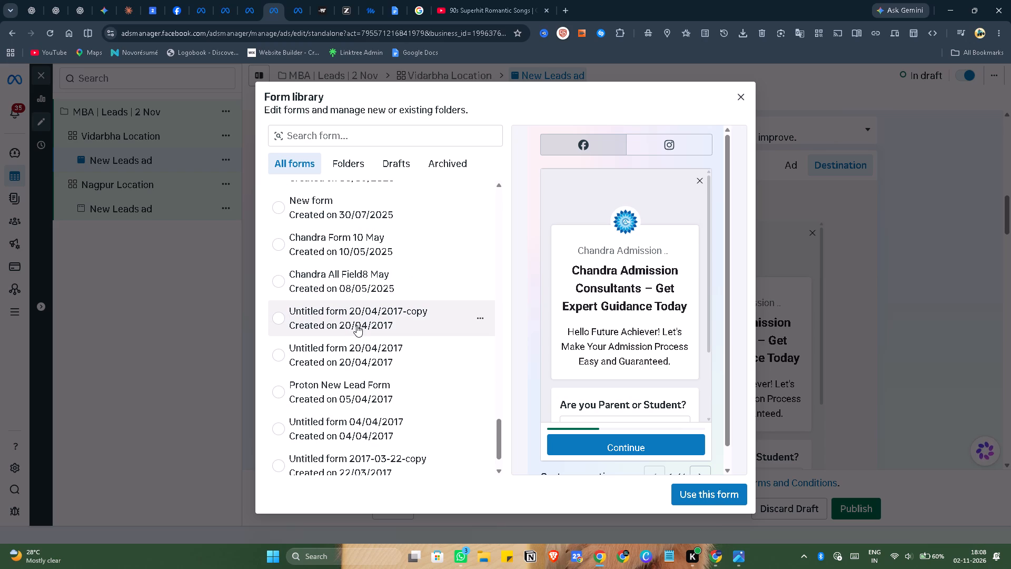
scroll(356, 325, "down", 2)
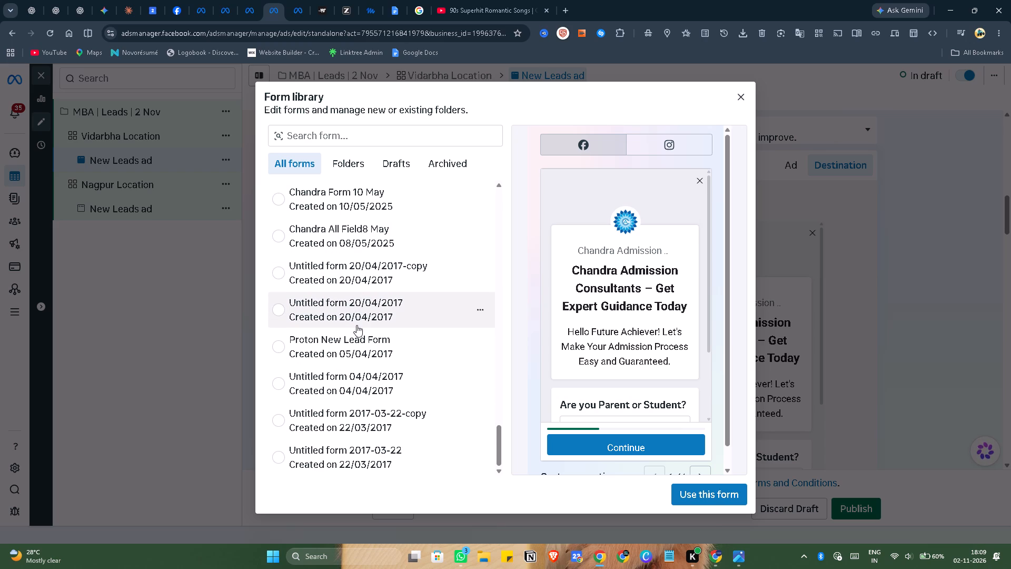
scroll(356, 325, "down", 2)
scroll(356, 321, "up", 2)
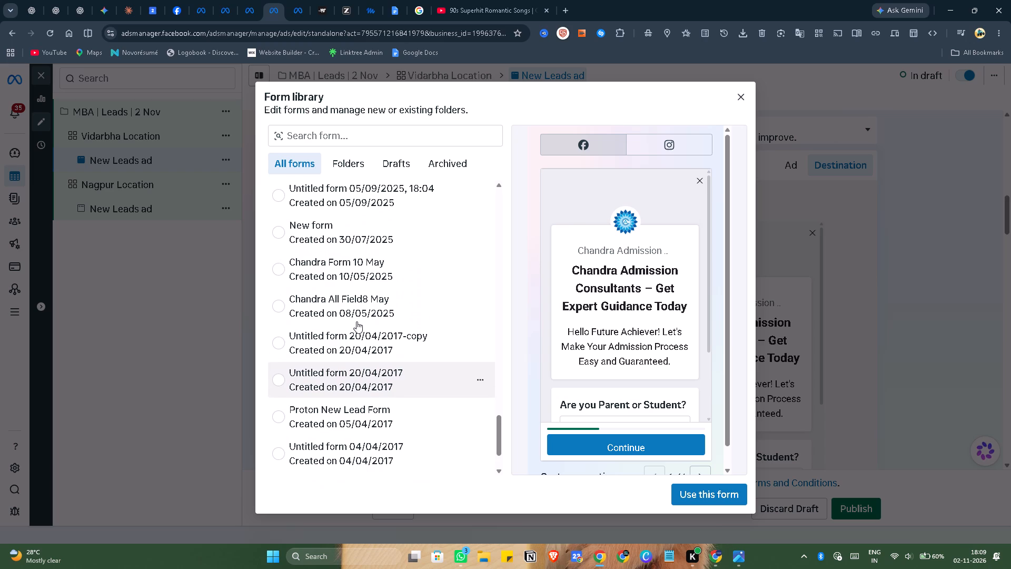
scroll(356, 321, "up", 8)
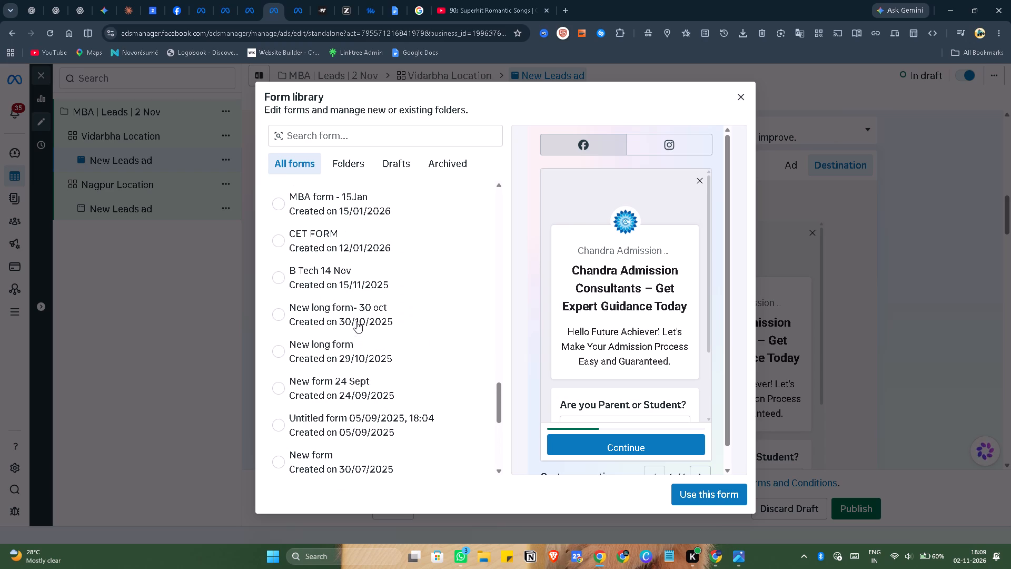
scroll(356, 321, "up", 13)
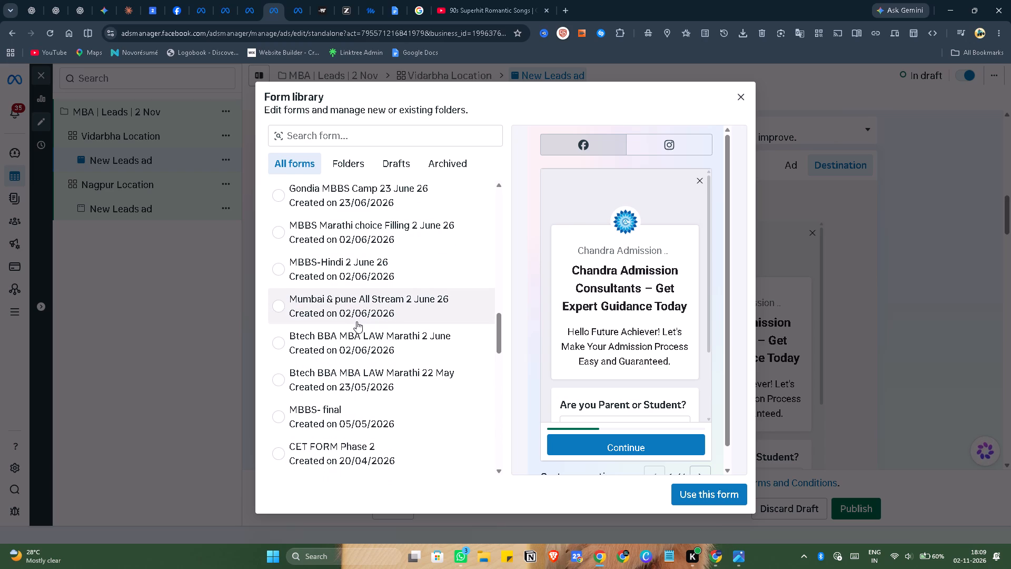
scroll(356, 321, "up", 1)
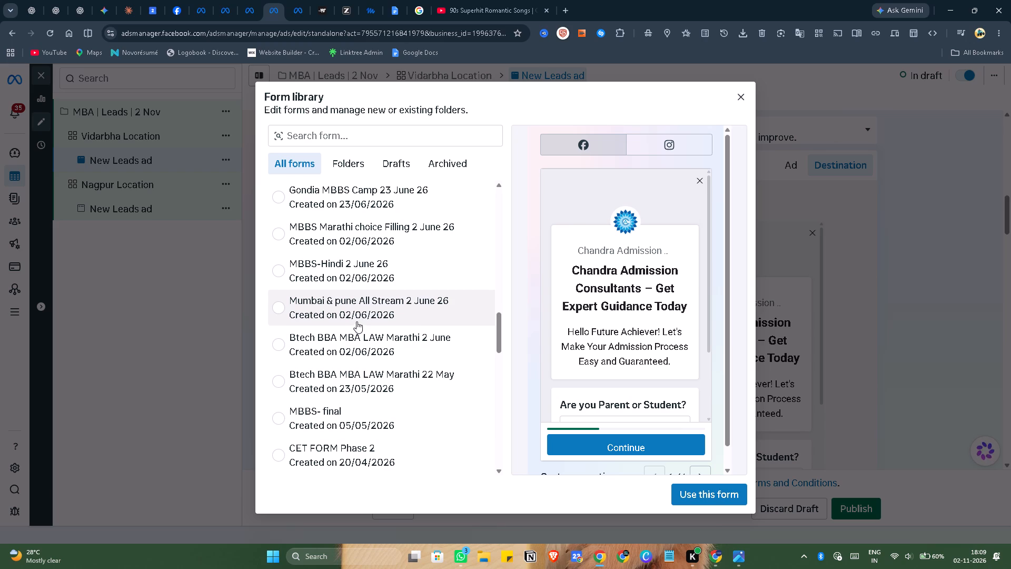
scroll(356, 321, "up", 4)
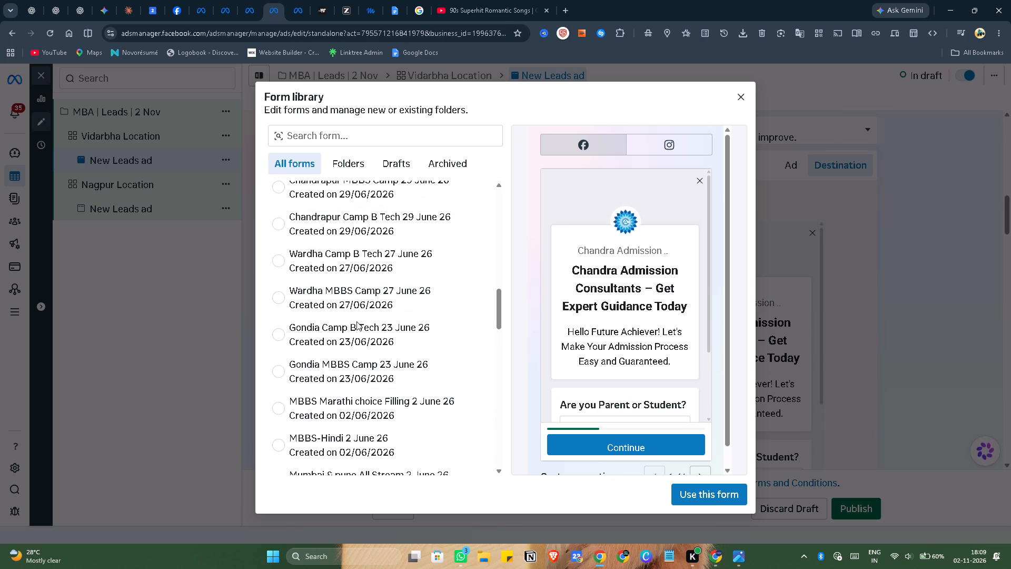
scroll(356, 321, "up", 2)
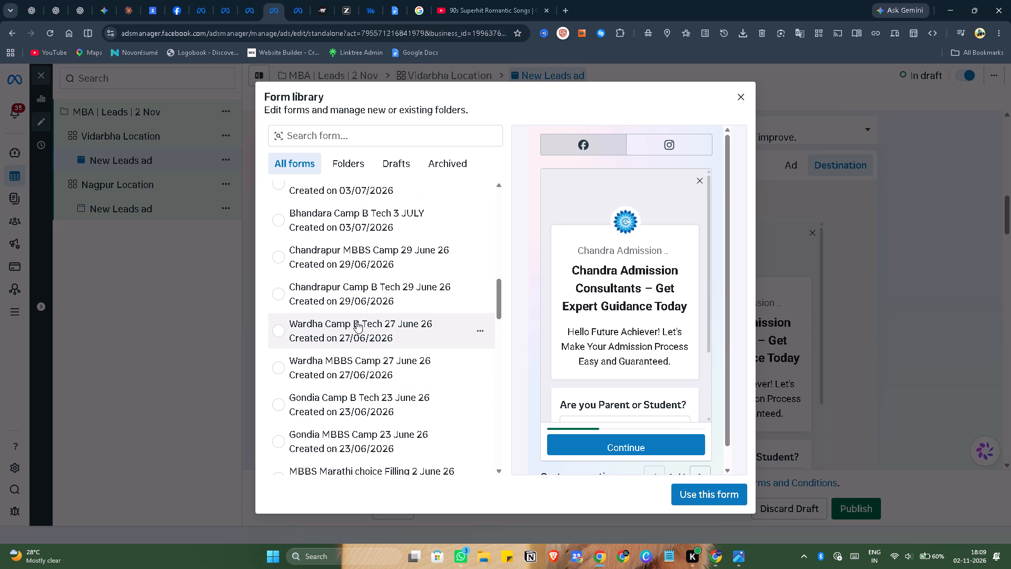
scroll(356, 321, "up", 2)
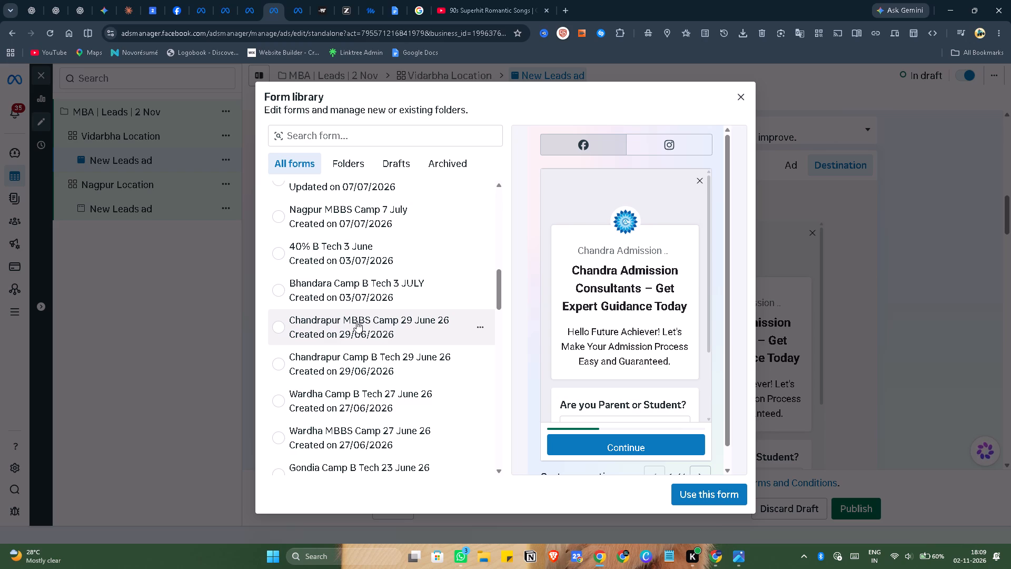
Assign the existing form "MBA final form - 13Feb" to the Vidarbha Location lead ad.
scroll(356, 321, "down", 1)
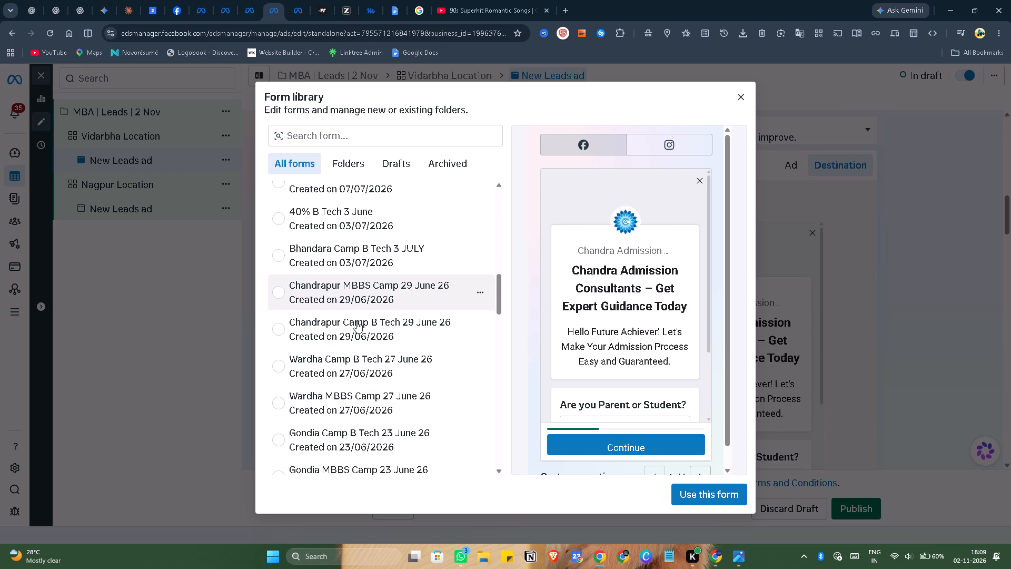
scroll(356, 321, "down", 6)
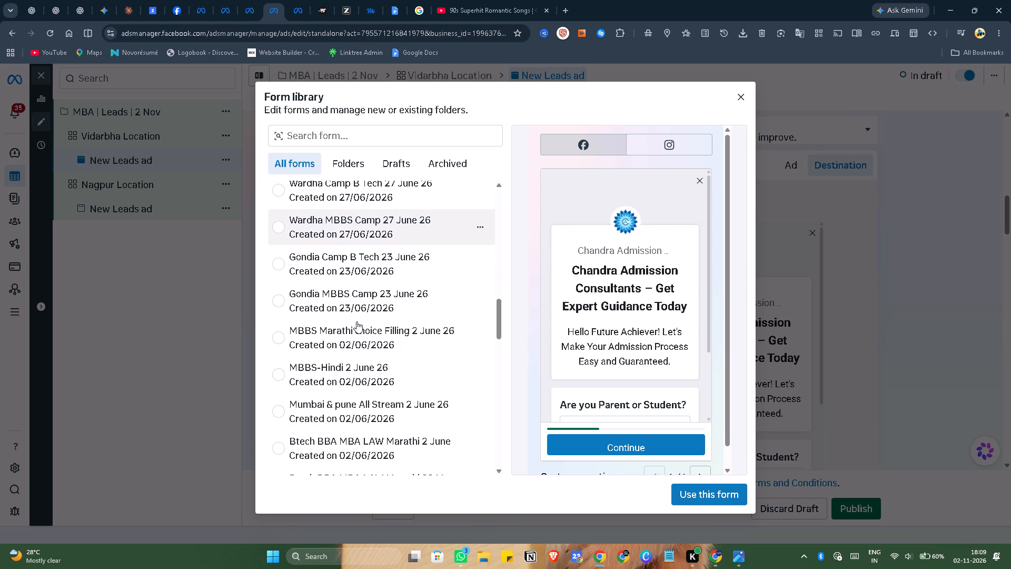
scroll(356, 321, "down", 7)
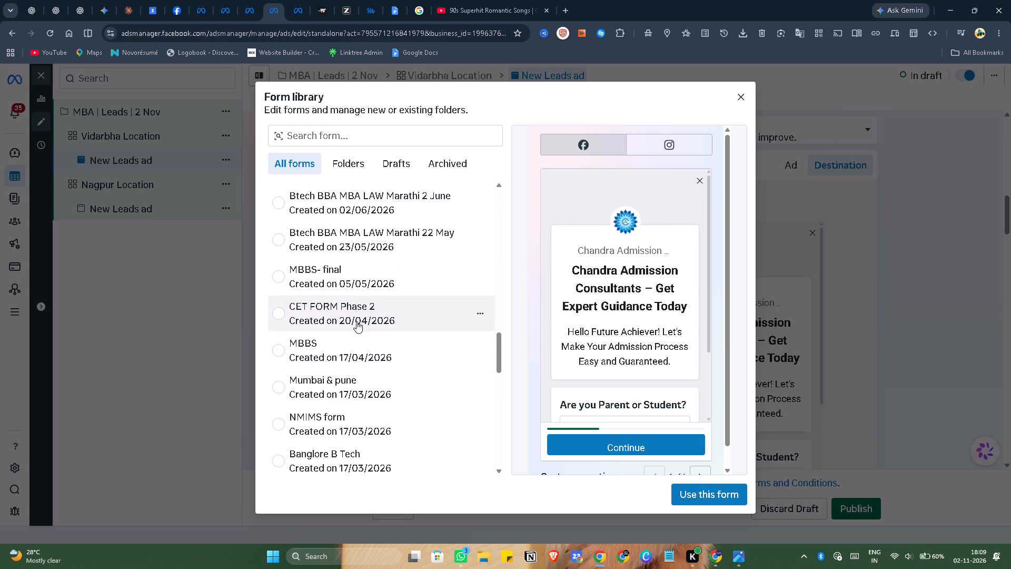
scroll(356, 321, "down", 6)
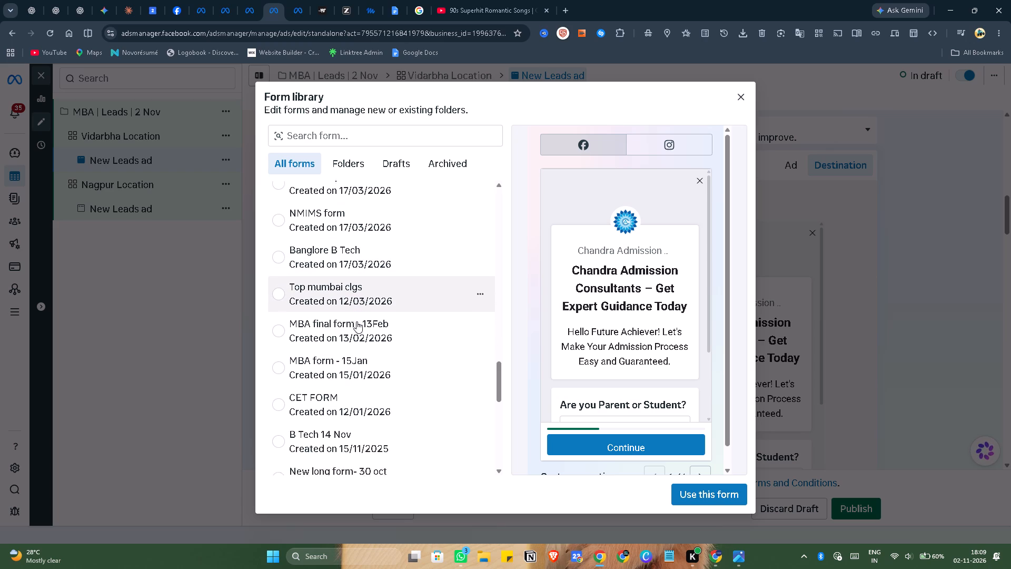
left_click(403, 298)
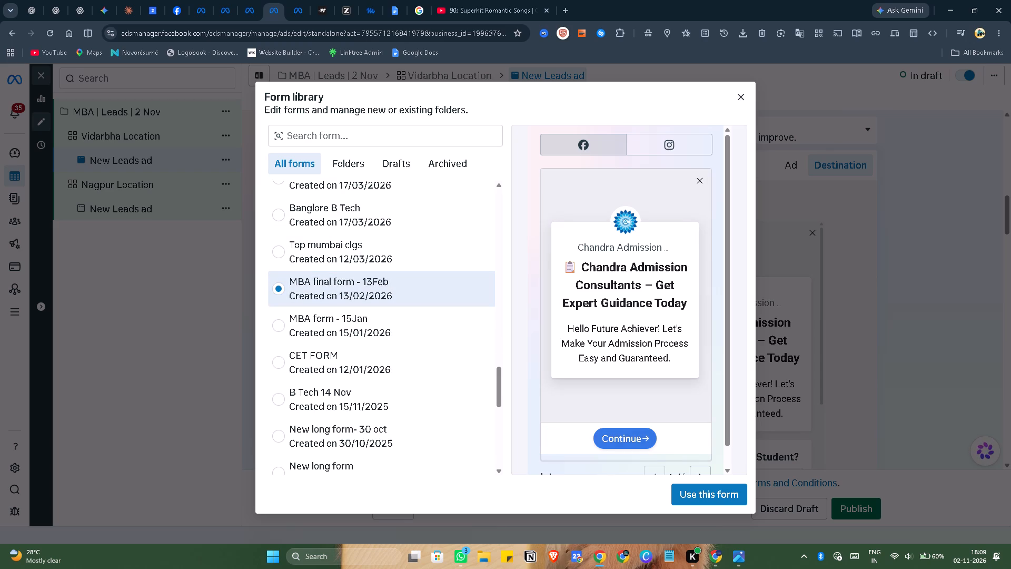
left_click(696, 494)
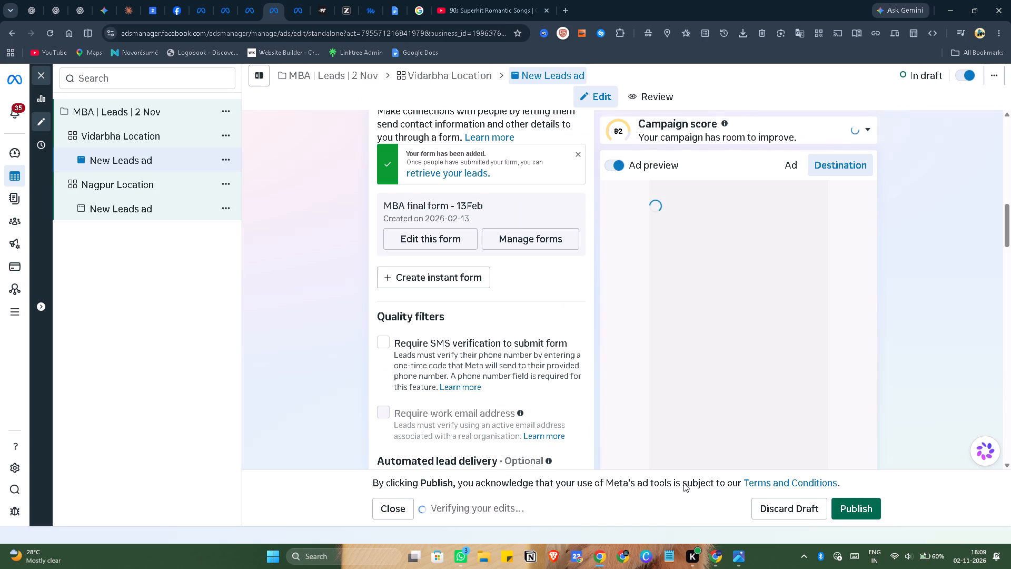
Open the form library from the Nagpur Location lead ad and pick an existing instant form for it.
left_click(153, 205)
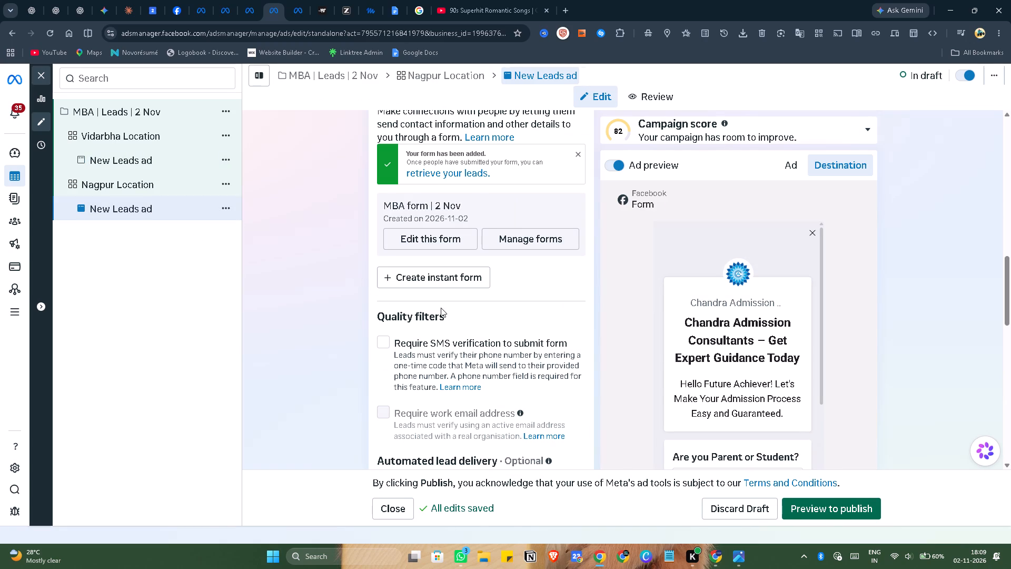
left_click(526, 244)
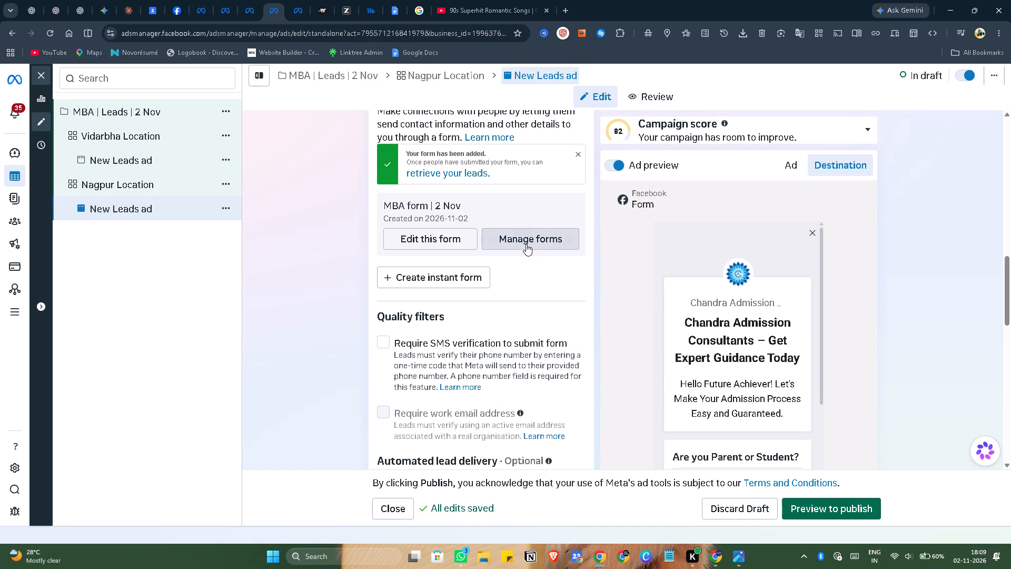
scroll(461, 260, "down", 8)
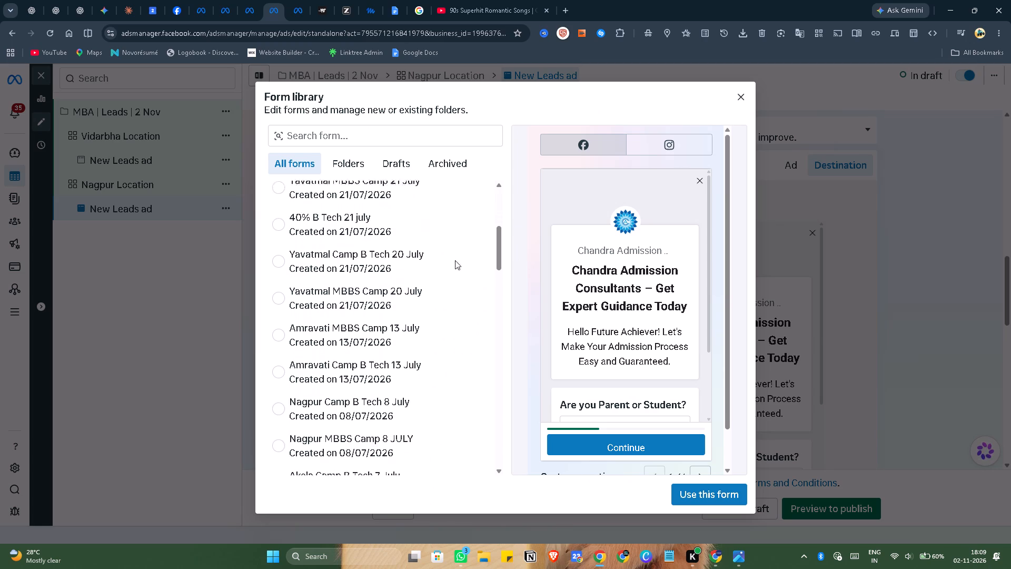
scroll(401, 271, "down", 9)
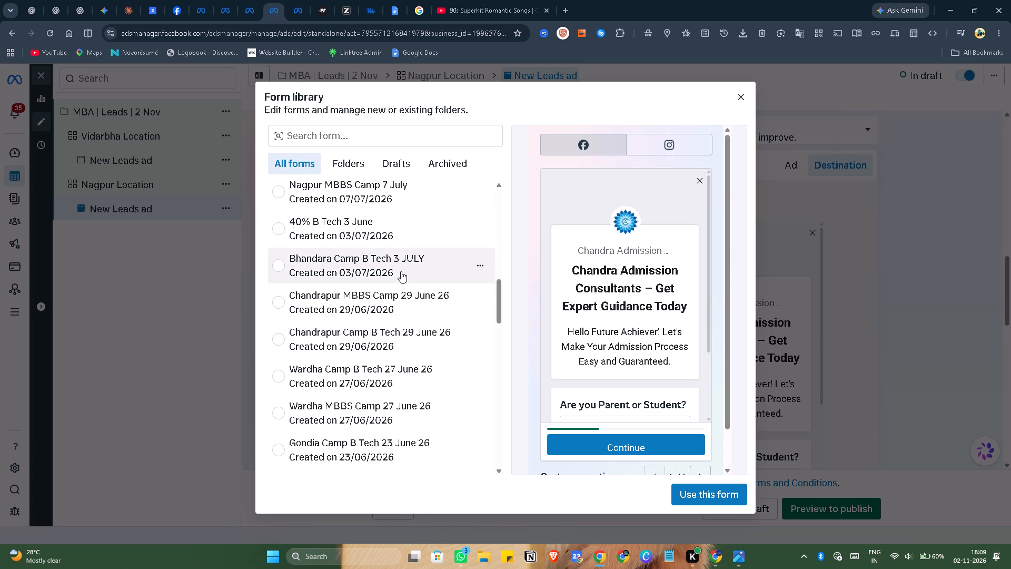
scroll(401, 271, "down", 7)
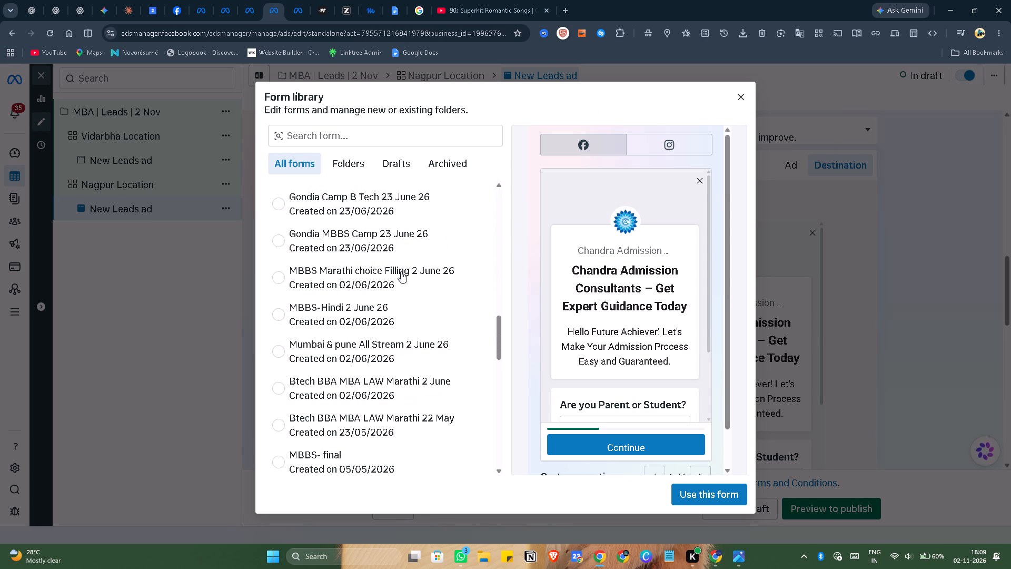
scroll(401, 271, "down", 6)
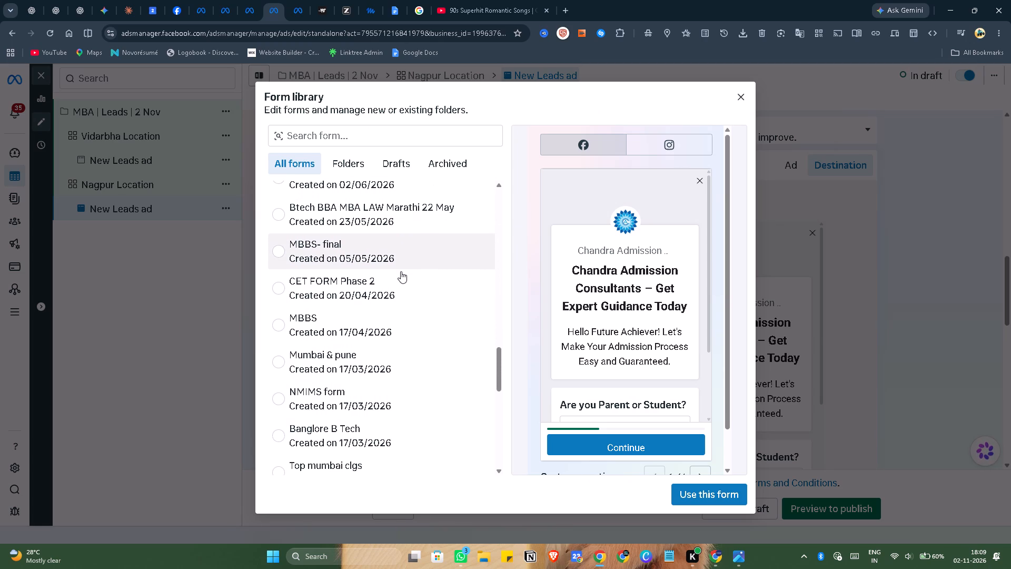
scroll(401, 265, "down", 1)
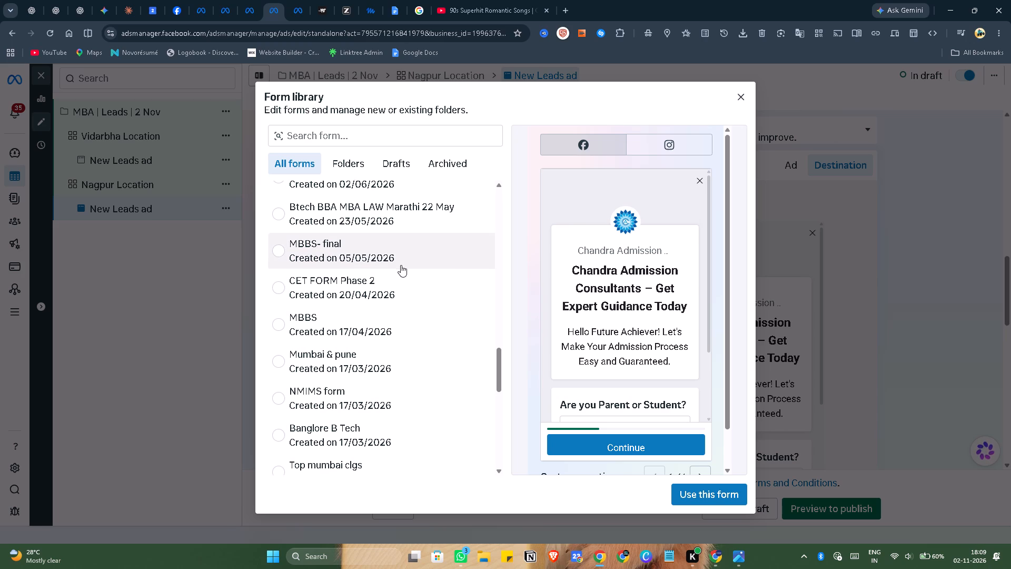
scroll(401, 265, "down", 6)
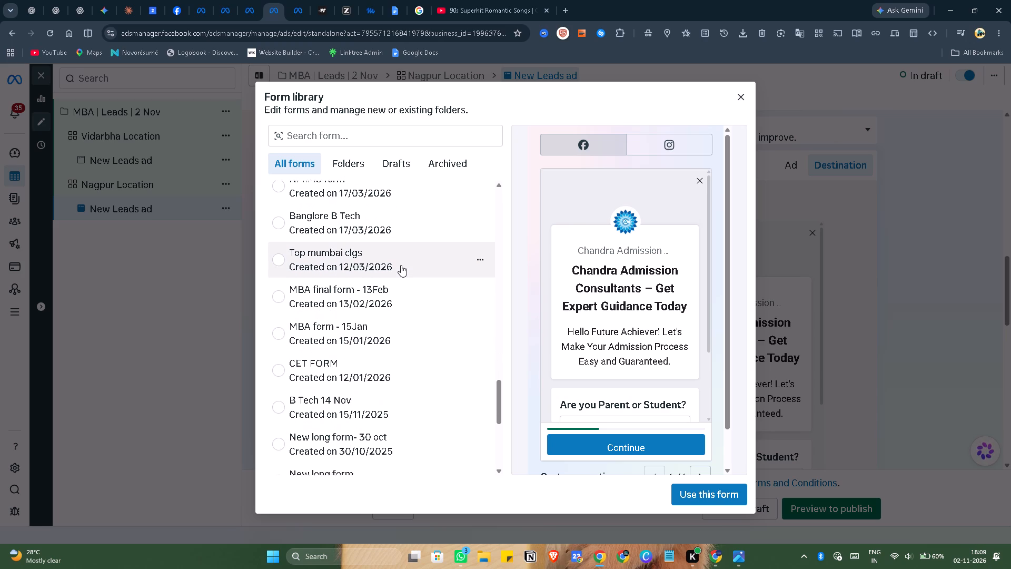
scroll(401, 265, "down", 1)
left_click(417, 234)
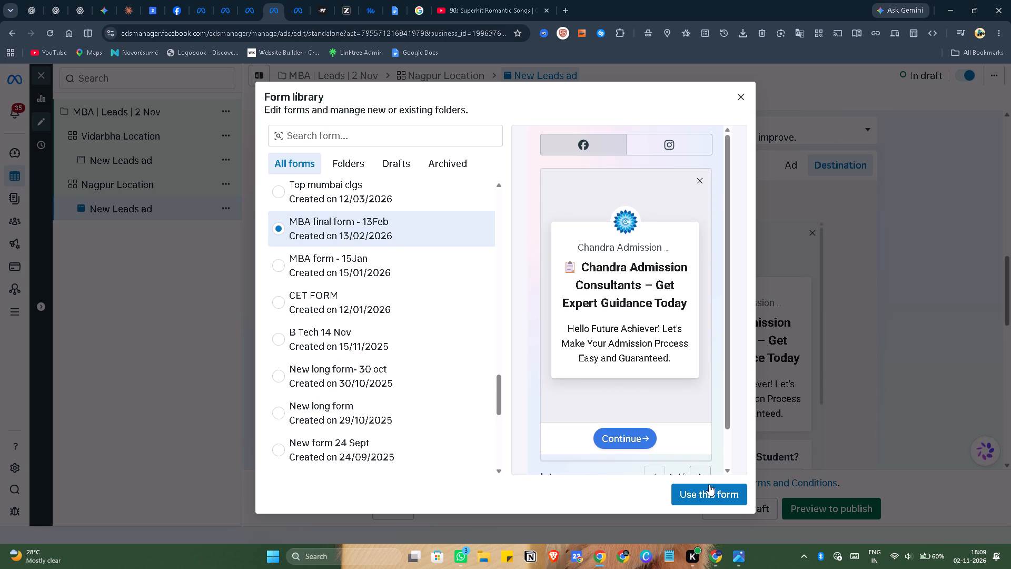
Assign the existing form "MBA final form - 13Feb" to the Nagpur Location lead ad.
left_click(716, 496)
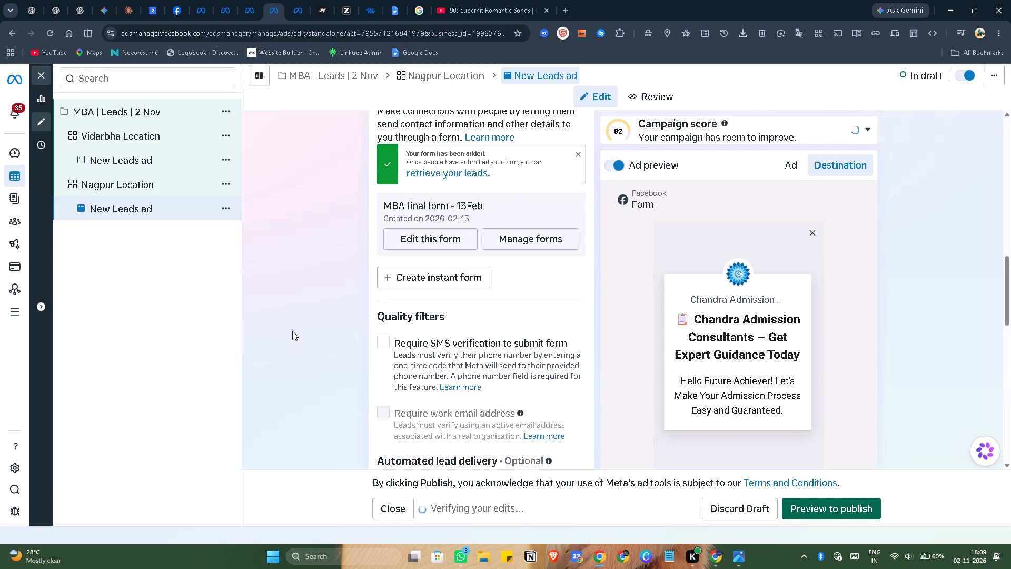
Review the Nagpur Location lead ad's placement previews and its form, media, primary text, headline and call-to-action settings.
left_click(796, 161)
scroll(732, 284, "down", 3)
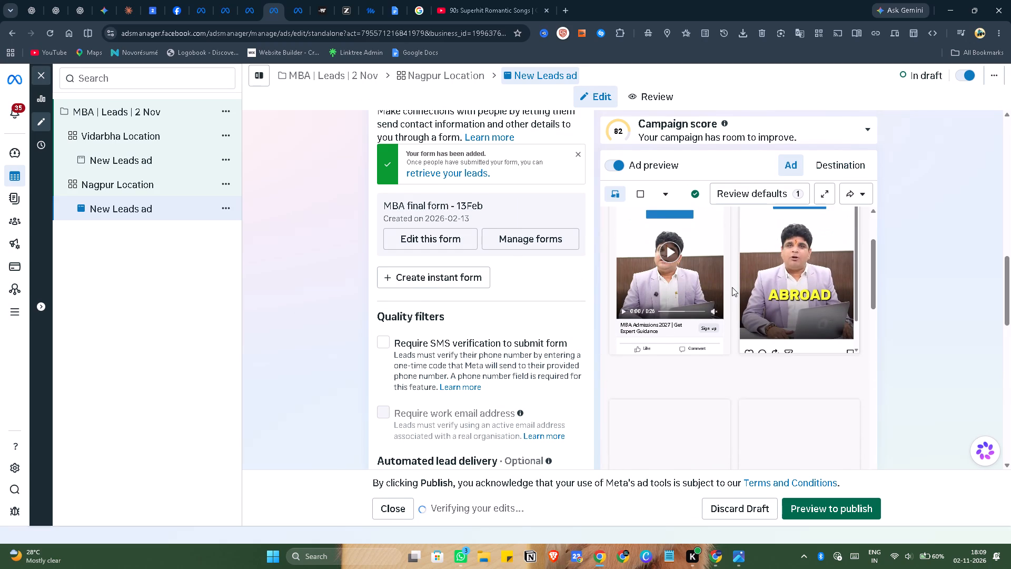
scroll(732, 287, "down", 3)
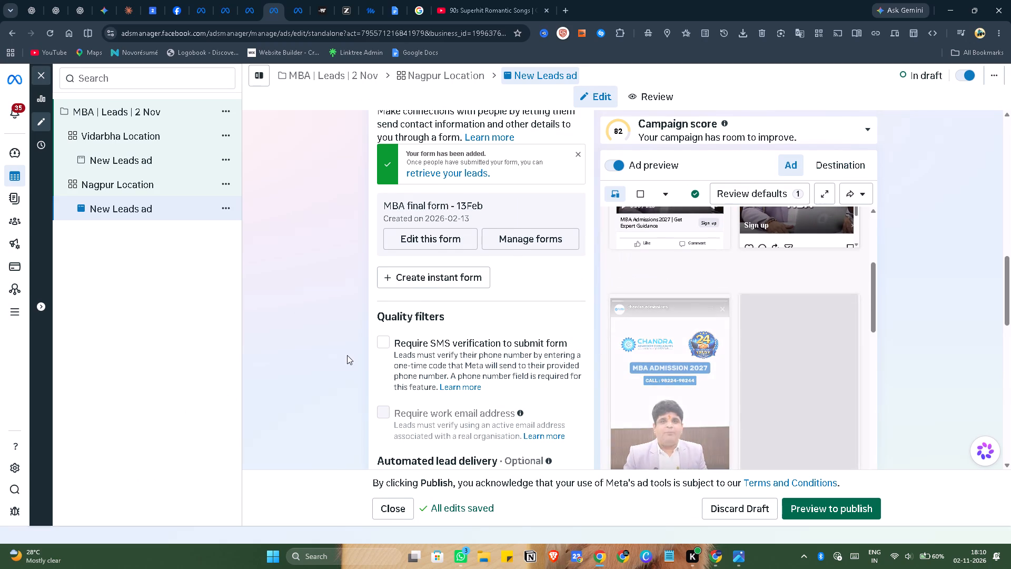
scroll(347, 355, "down", 17)
scroll(347, 355, "down", 11)
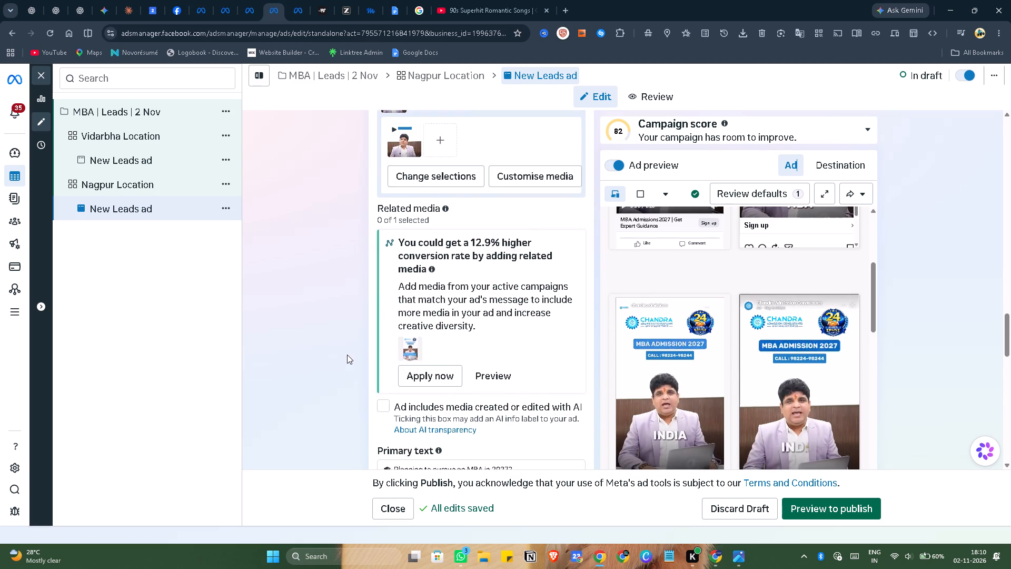
scroll(347, 355, "down", 9)
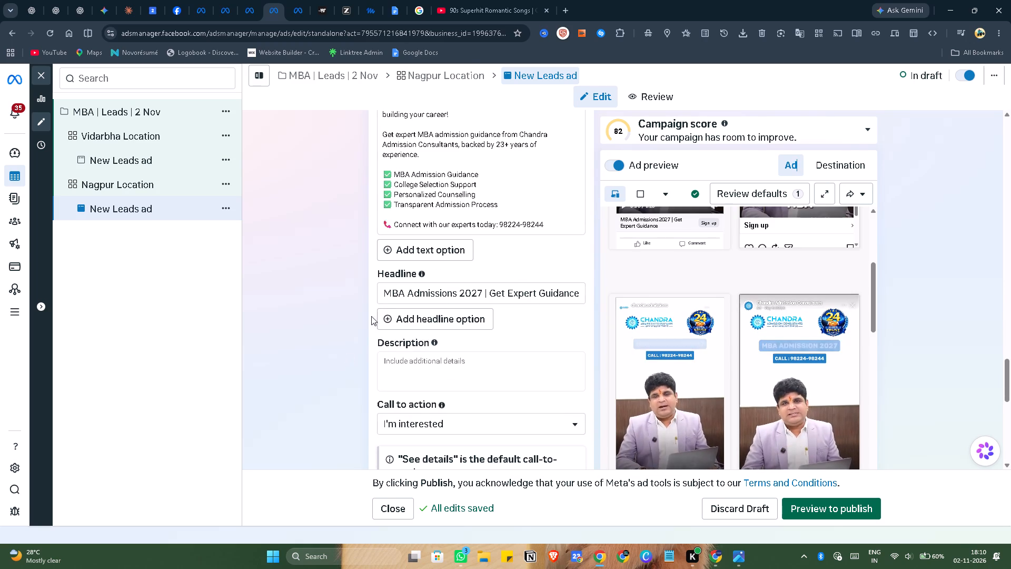
Switch to YouTube, search for "talha" and play the video "Downers at Dusk".
left_click(489, 0)
left_click(467, 74)
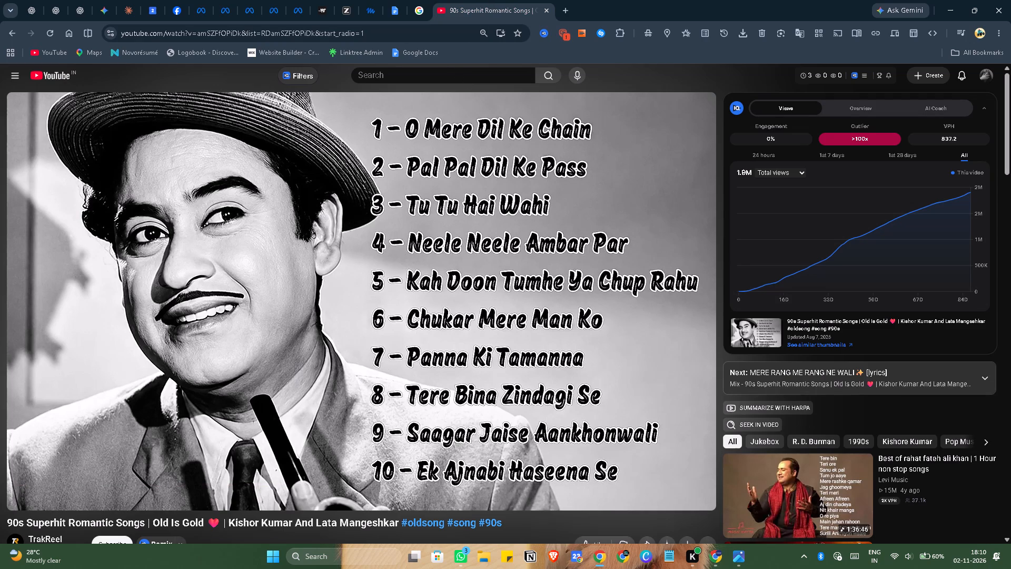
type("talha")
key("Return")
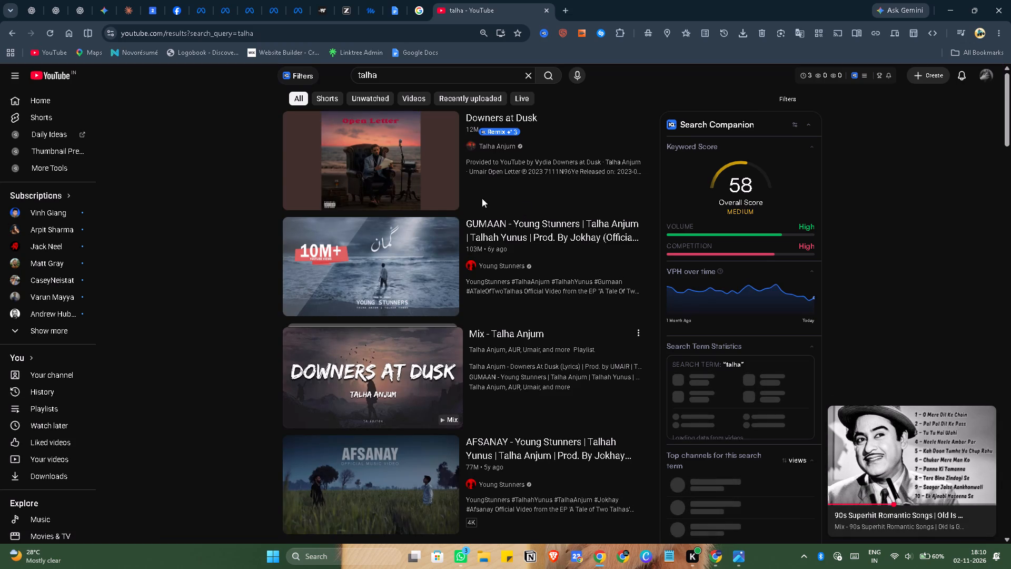
left_click(380, 170)
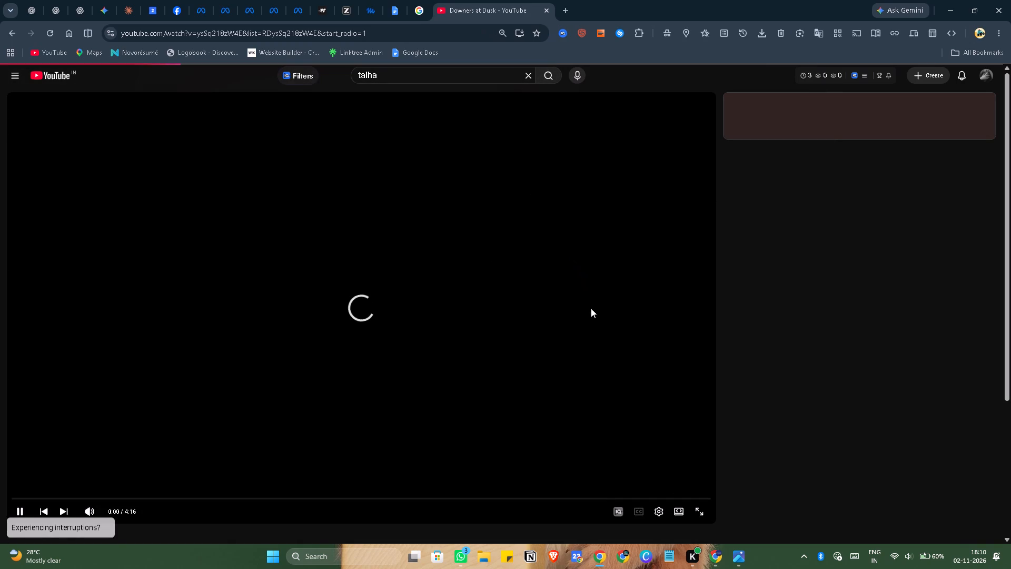
Open the system's quick settings with the sound volume control.
left_click(914, 540)
left_click(919, 553)
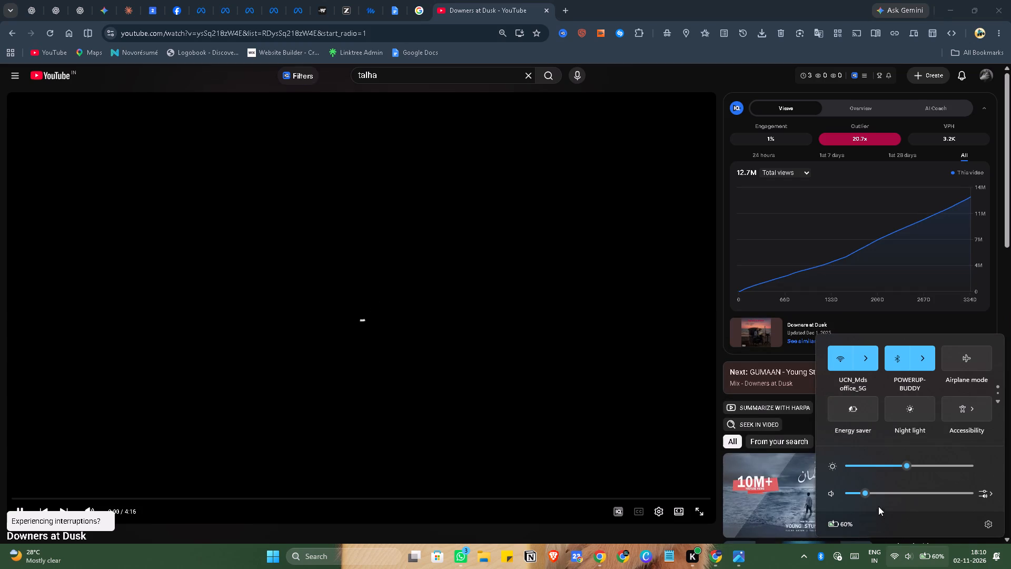
Adjust the system volume to about 17 while the music video plays.
left_click(871, 491)
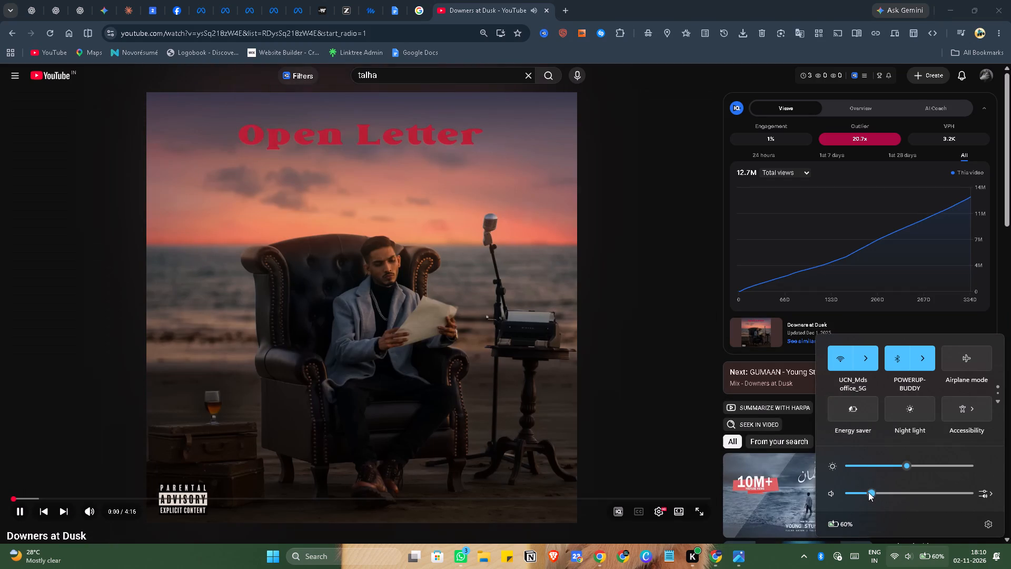
left_click(865, 491)
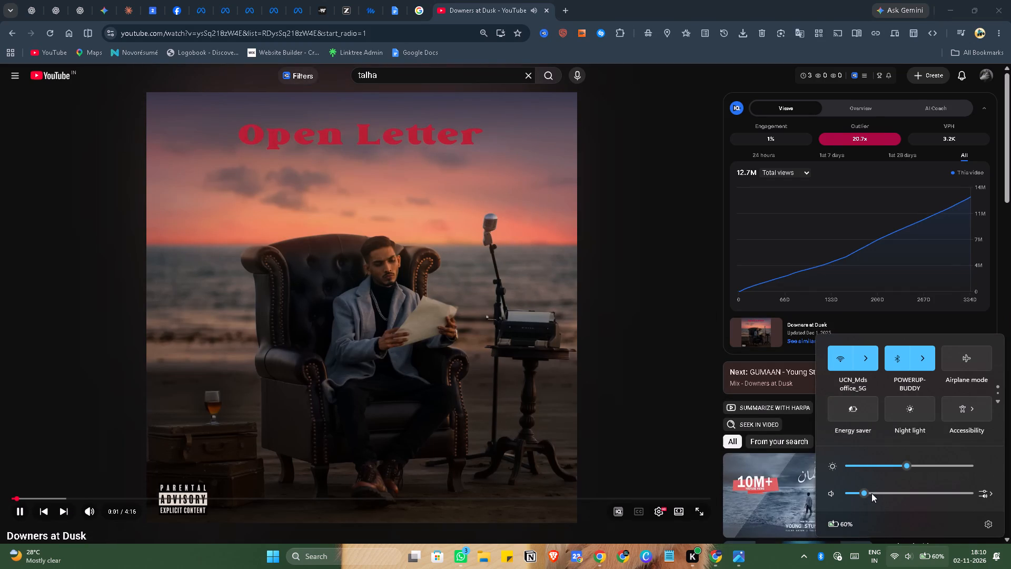
left_click(871, 493)
left_click(868, 493)
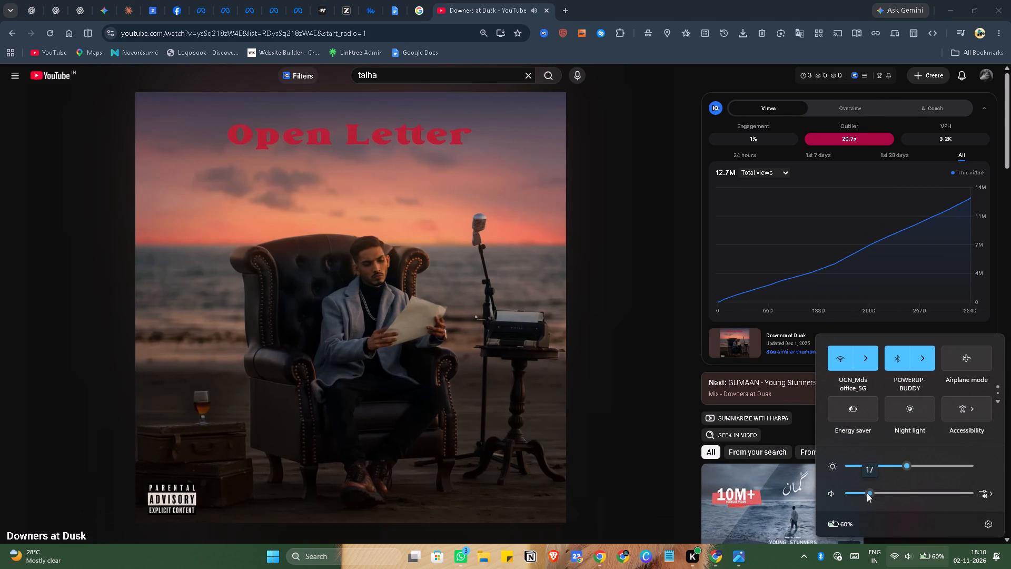
left_click(907, 552)
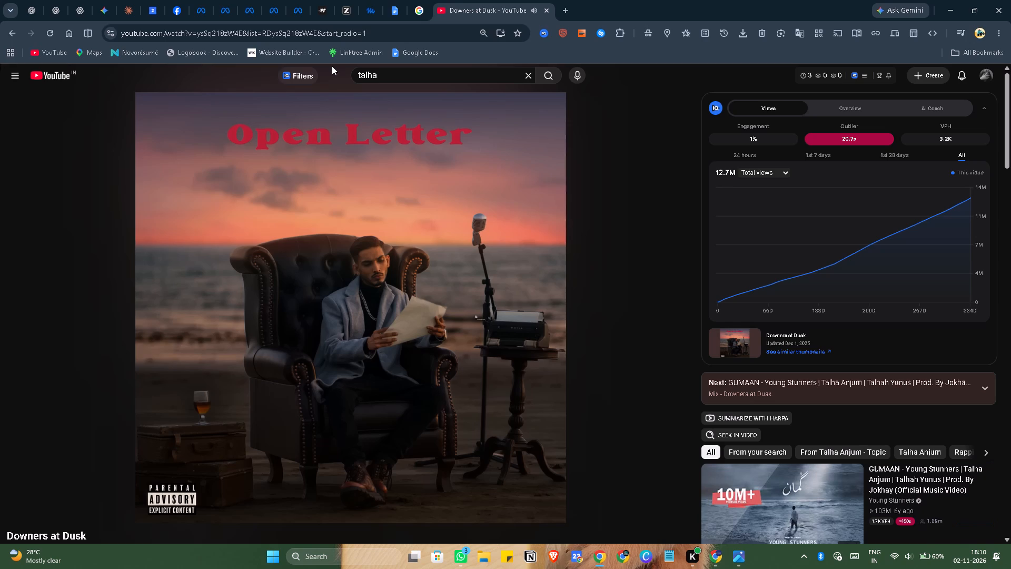
Return to the Nagpur Location lead ad and turn off the Chat on WhatsApp follow-up channel.
left_click(277, 12)
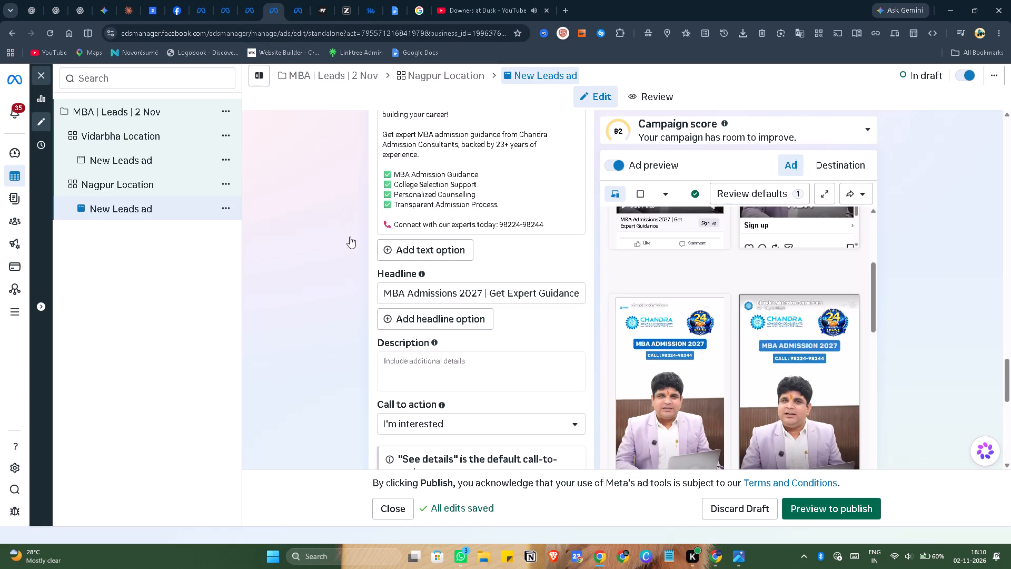
scroll(328, 253, "up", 17)
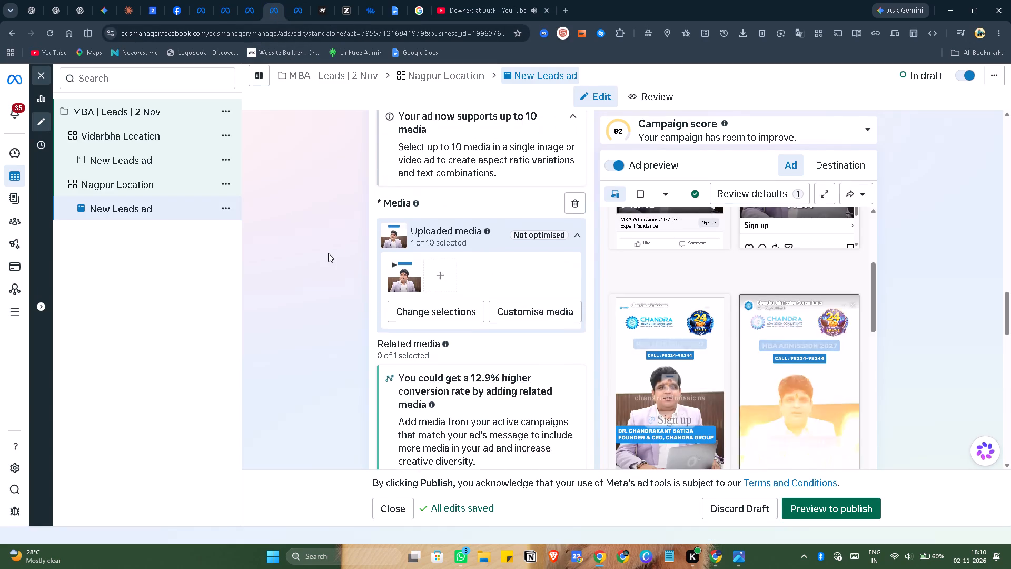
scroll(328, 253, "up", 8)
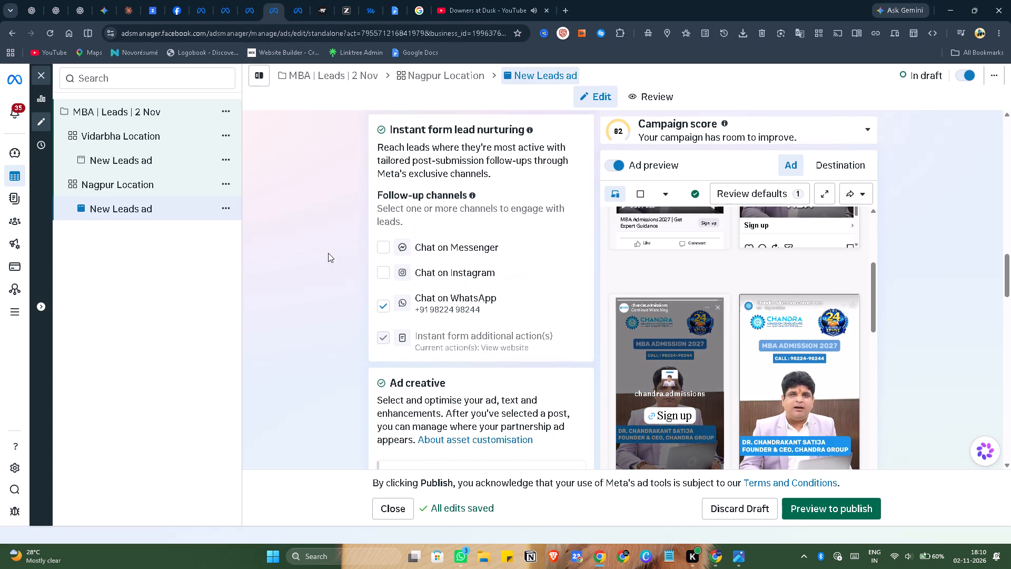
scroll(328, 253, "up", 4)
scroll(328, 253, "down", 1)
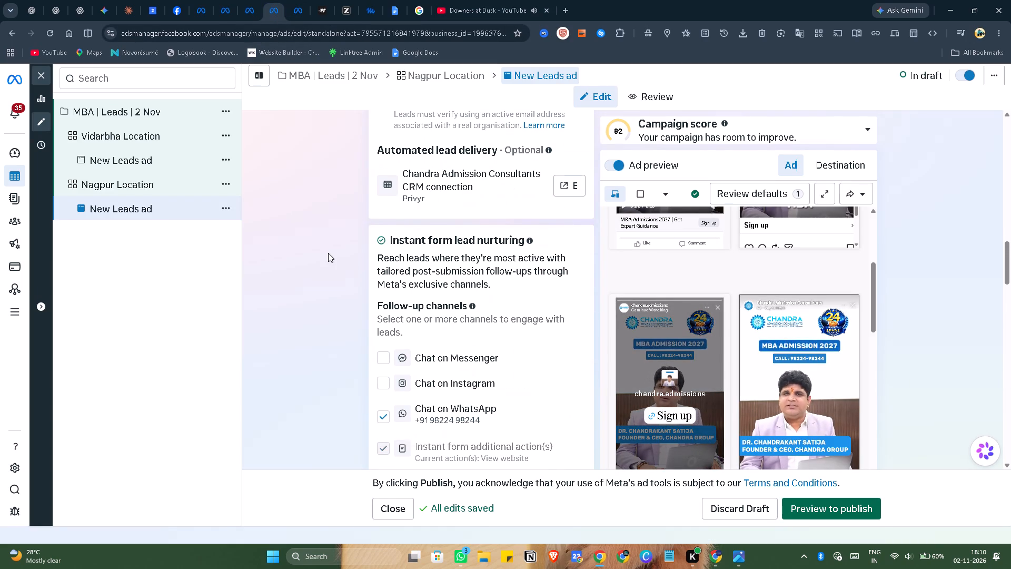
scroll(328, 253, "down", 2)
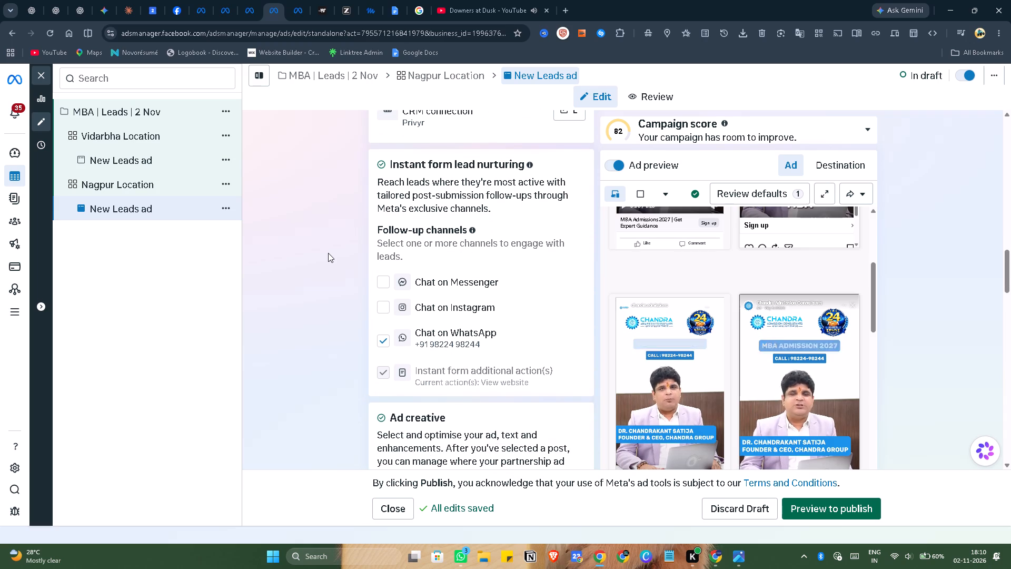
scroll(328, 253, "down", 2)
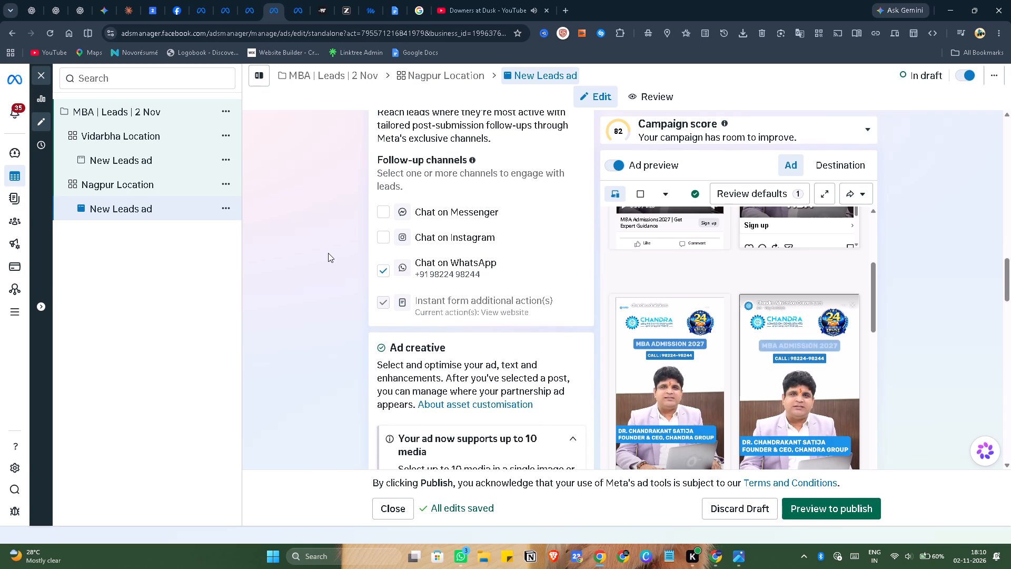
left_click(386, 269)
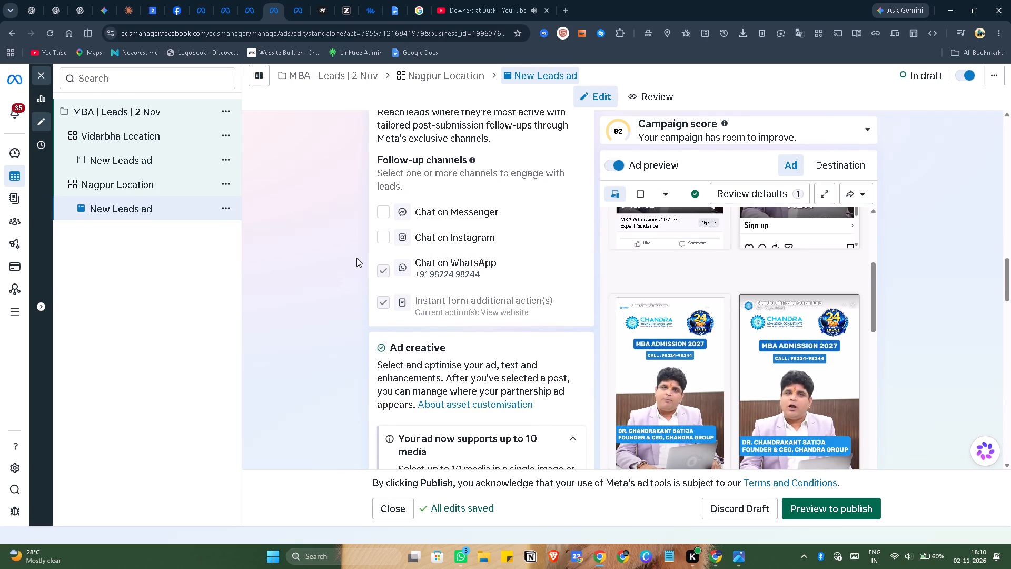
Turn off the Chat on WhatsApp follow-up channel in the Vidarbha Location lead ad.
left_click(145, 160)
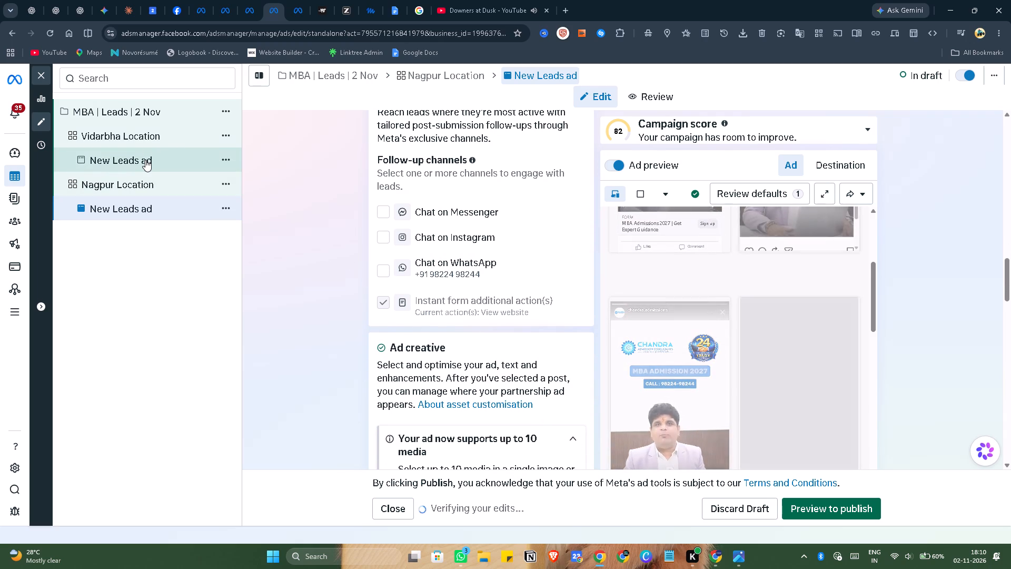
left_click(384, 273)
scroll(335, 282, "down", 2)
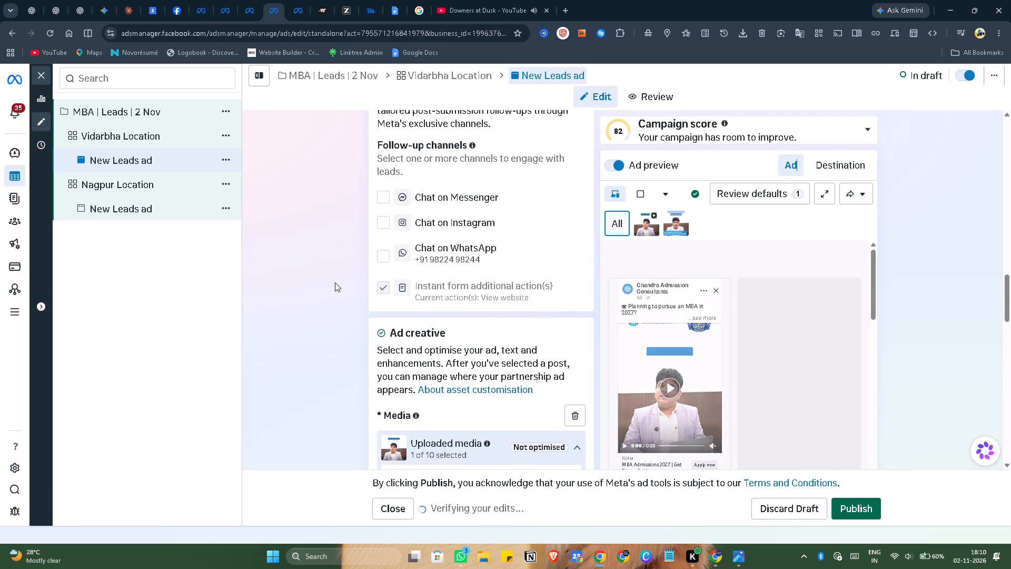
Review the Vidarbha Location lead ad's media, primary text, headline, call to action, creative enhancements and tracking settings.
scroll(335, 282, "down", 13)
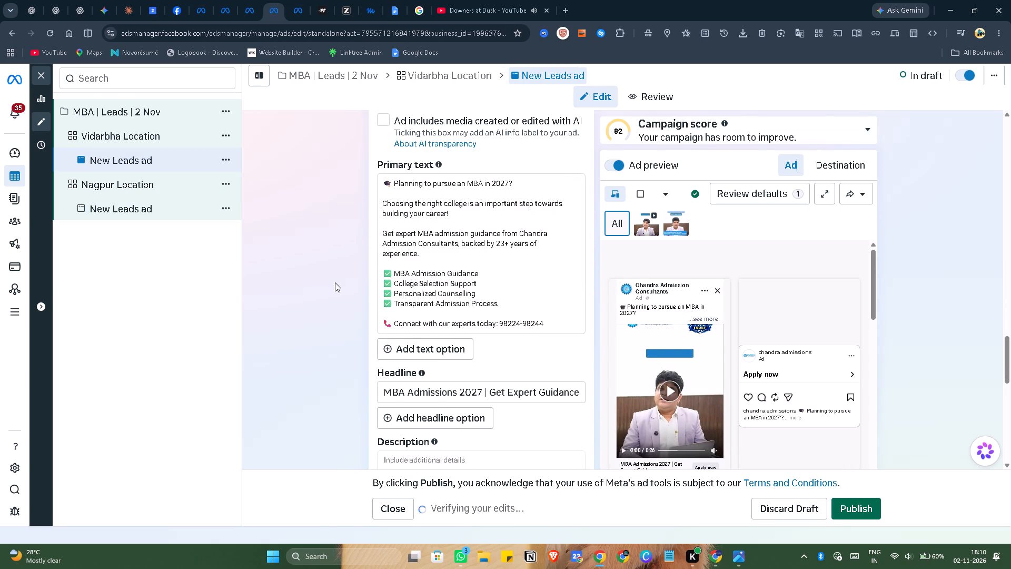
scroll(335, 282, "down", 3)
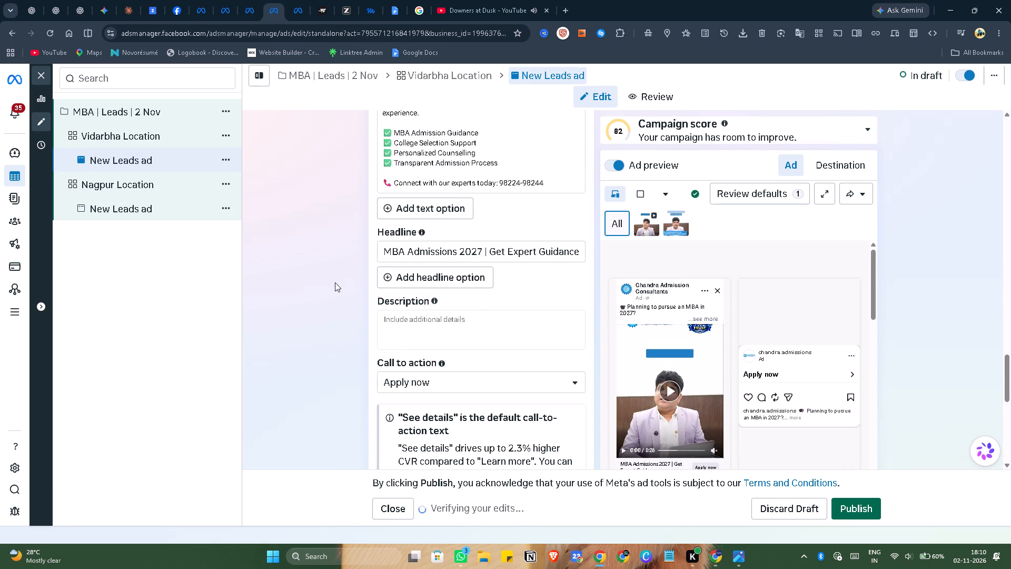
scroll(335, 282, "down", 8)
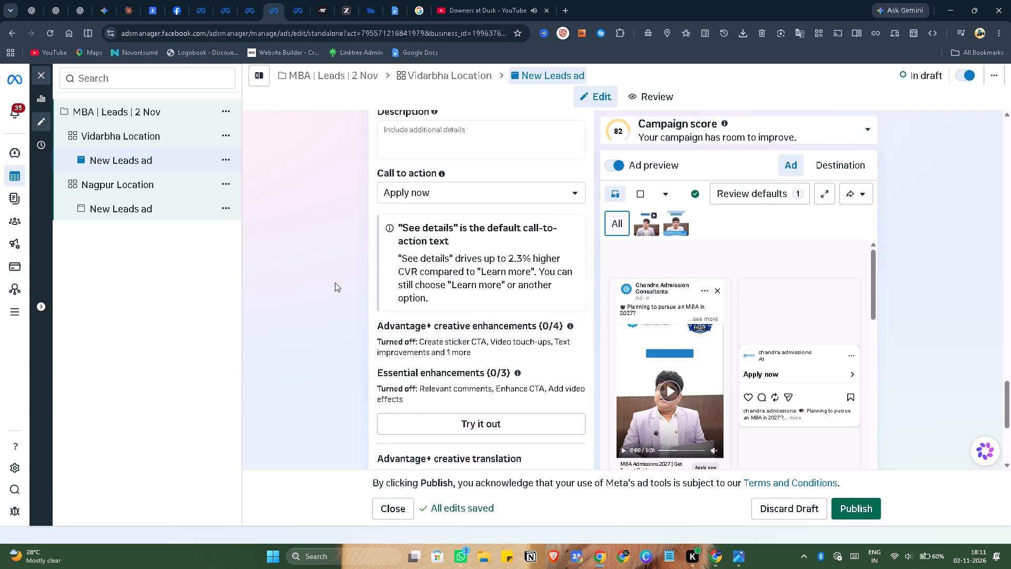
scroll(335, 282, "down", 4)
scroll(335, 282, "up", 3)
scroll(335, 282, "down", 2)
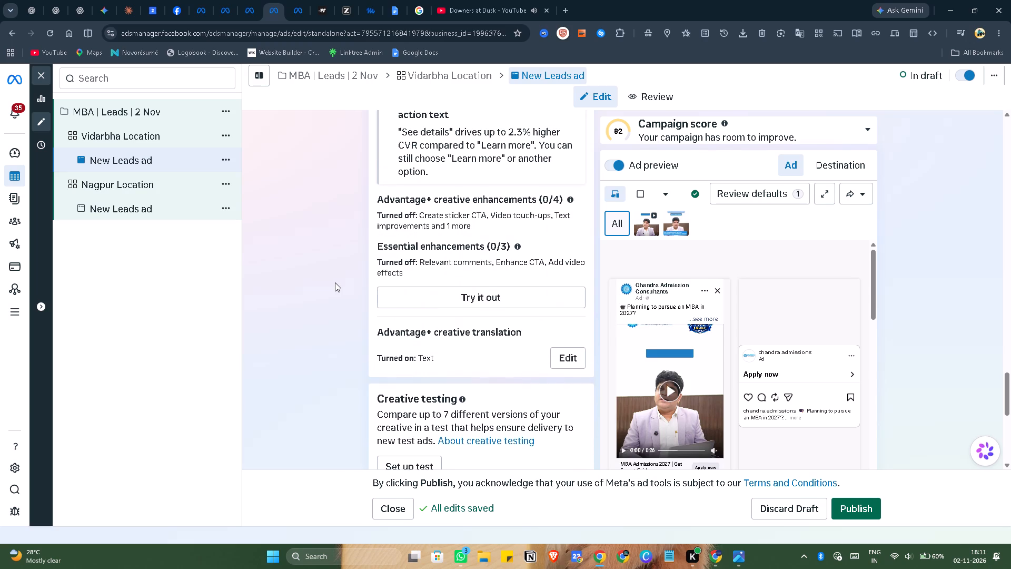
scroll(335, 282, "down", 14)
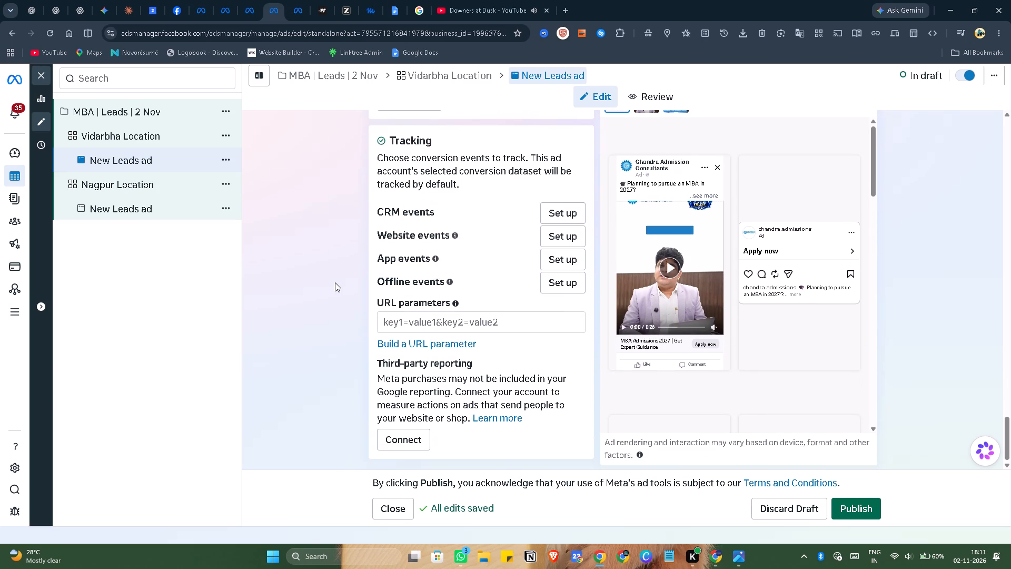
scroll(335, 282, "down", 1)
Recheck the Vidarbha Location lead ad from tracking back through creative, follow-up channels, lead delivery, instant form and identity to the ad name.
scroll(335, 282, "up", 8)
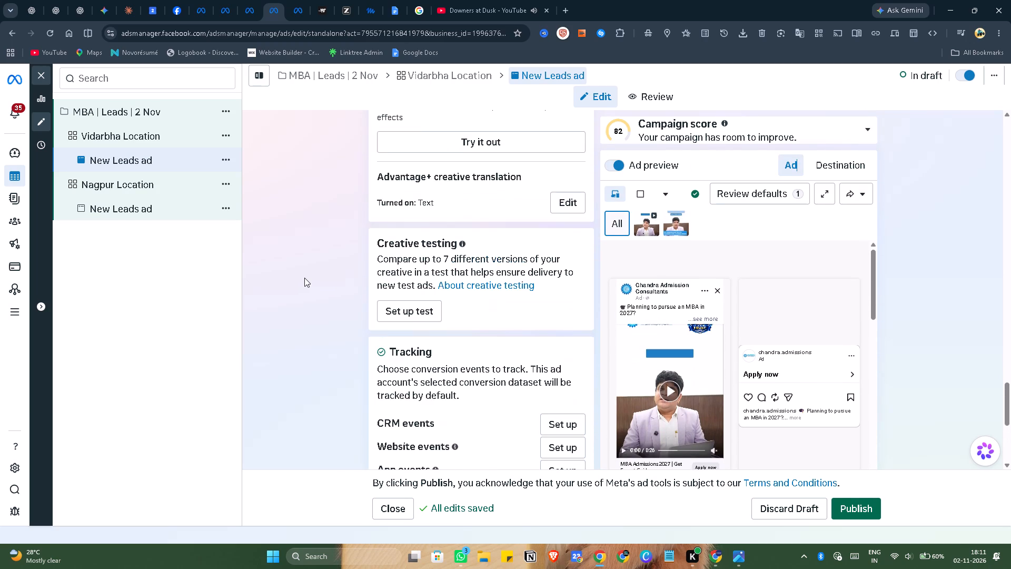
scroll(306, 277, "up", 8)
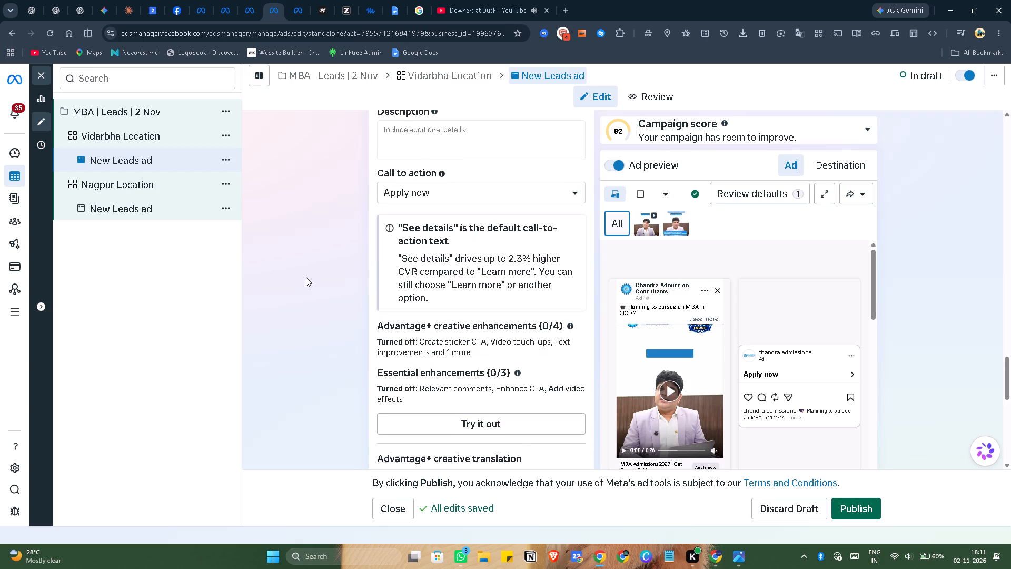
scroll(306, 277, "up", 6)
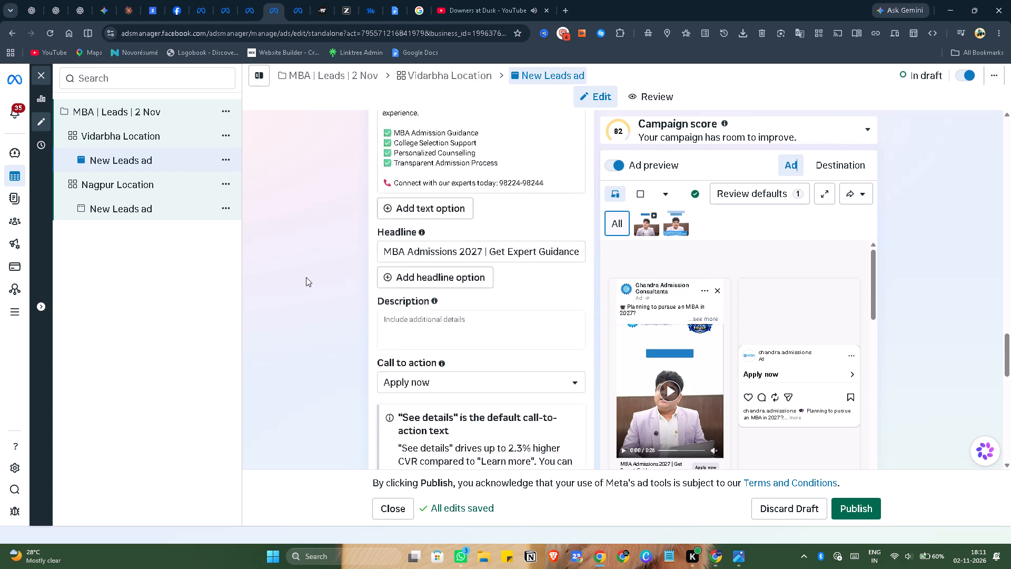
scroll(306, 277, "up", 3)
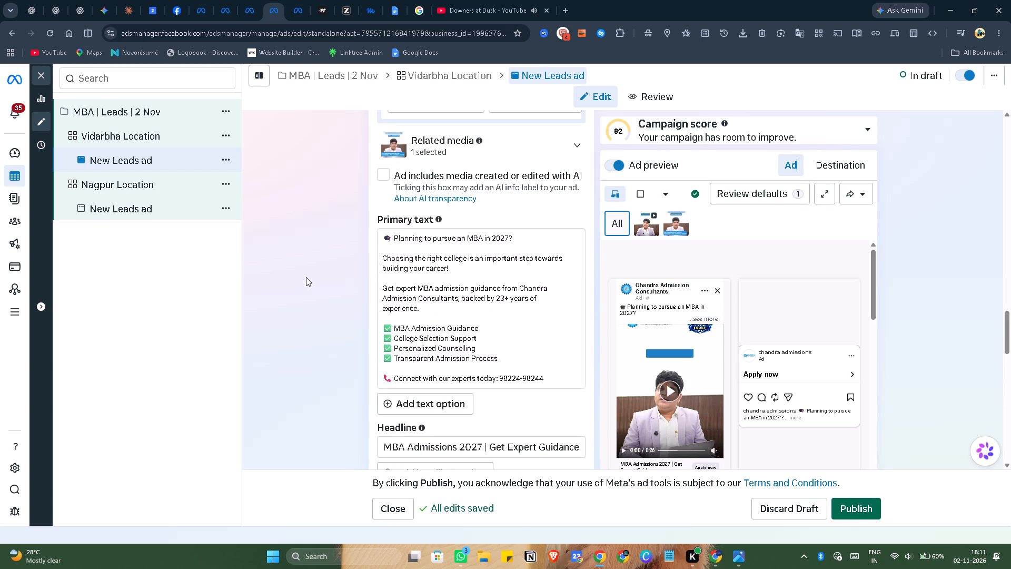
scroll(306, 277, "up", 2)
scroll(306, 277, "down", 1)
scroll(306, 277, "up", 4)
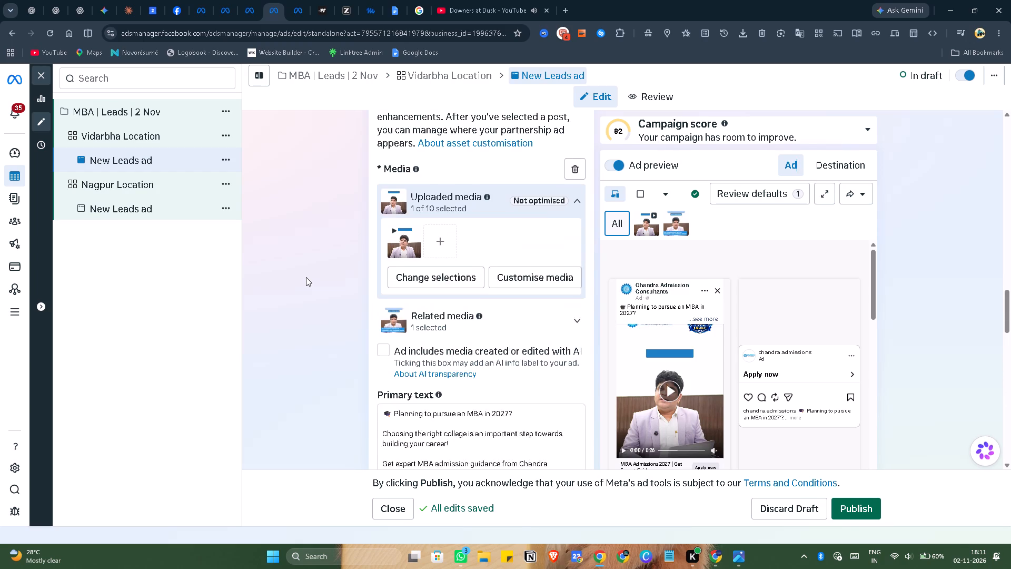
scroll(306, 277, "up", 14)
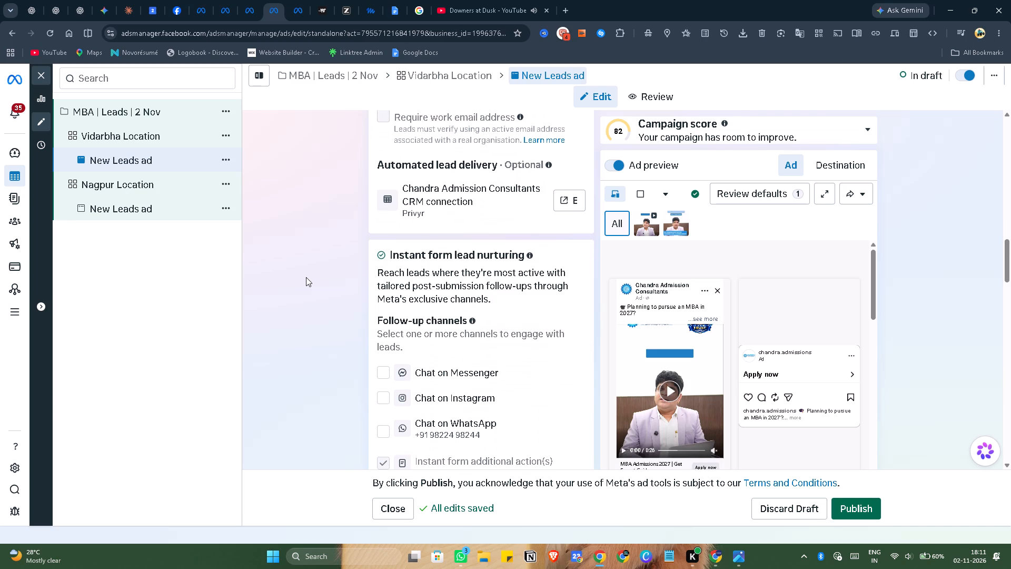
scroll(306, 277, "up", 11)
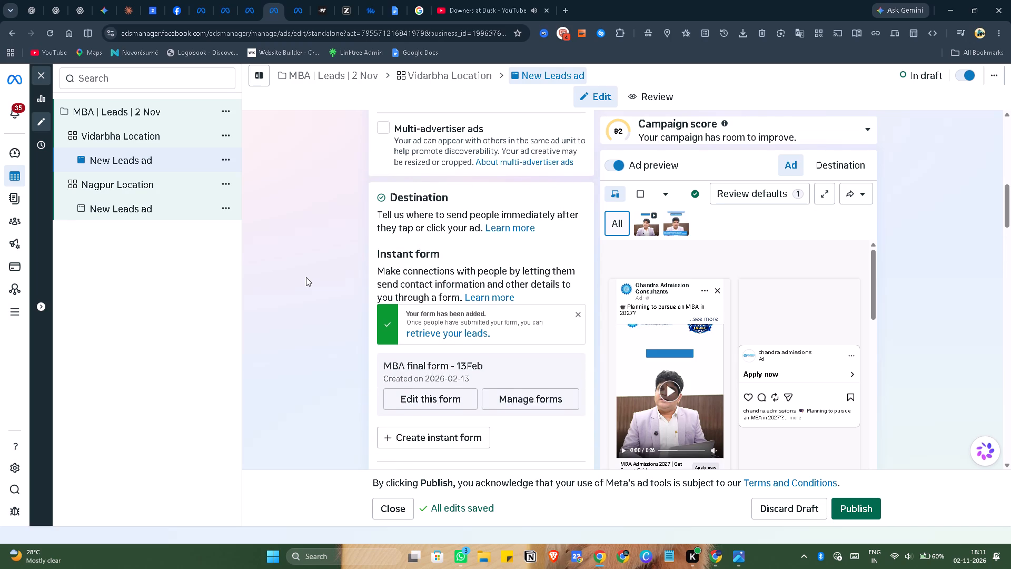
scroll(306, 277, "up", 12)
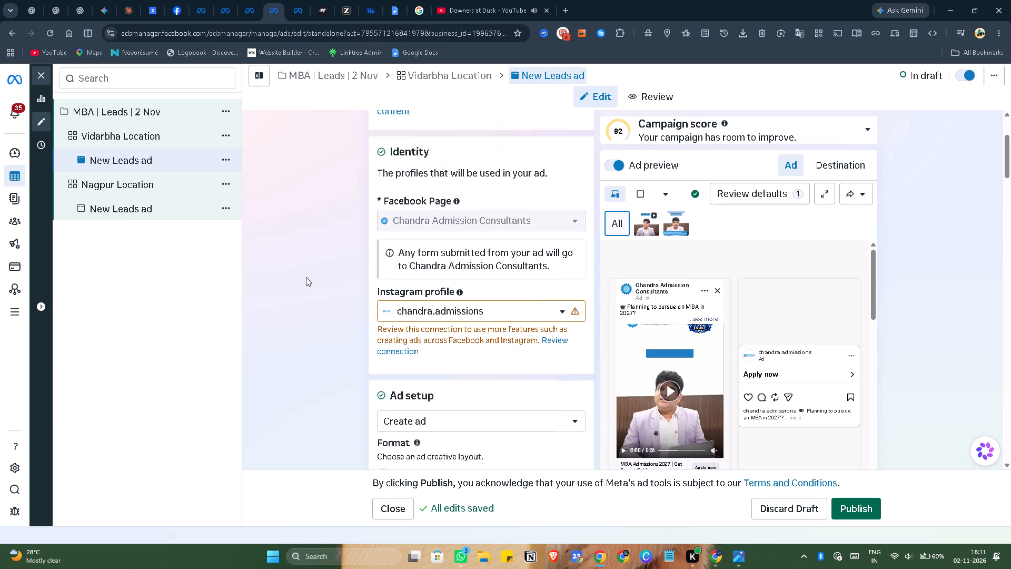
scroll(306, 277, "up", 6)
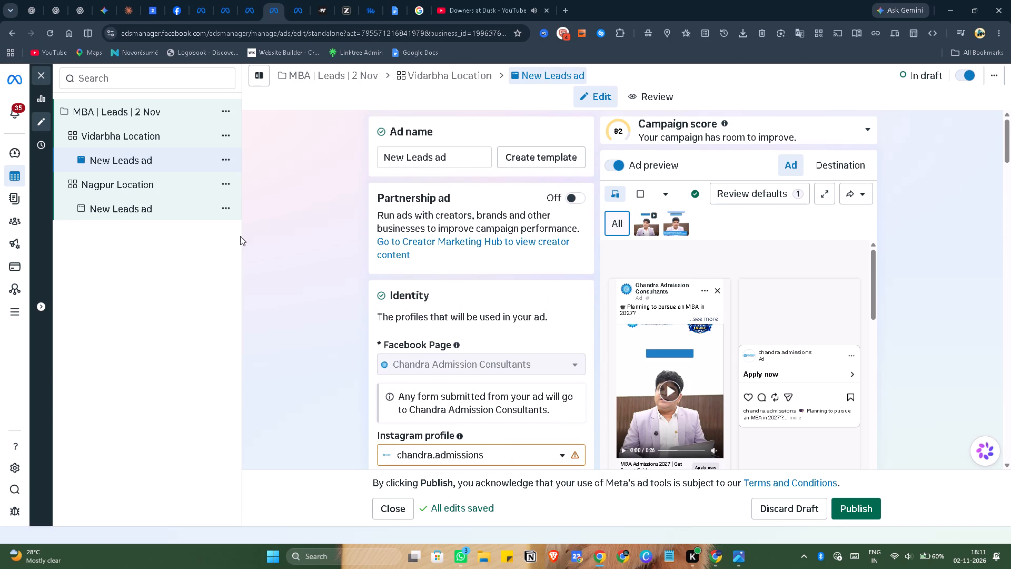
Open the Nagpur Location lead ad and review its identity, ad setup, instant form, lead delivery and follow-up channels.
left_click(147, 213)
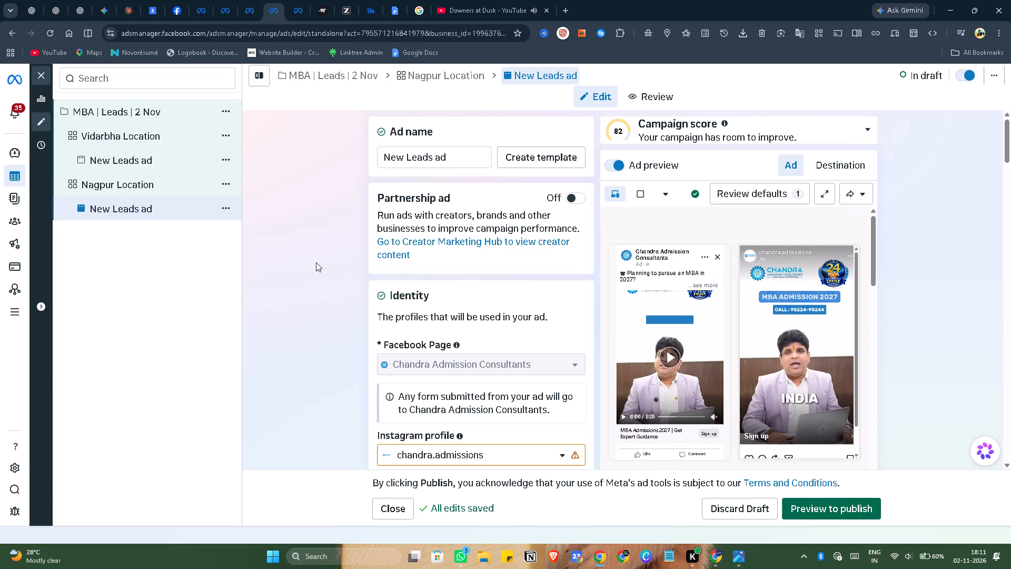
scroll(316, 262, "down", 10)
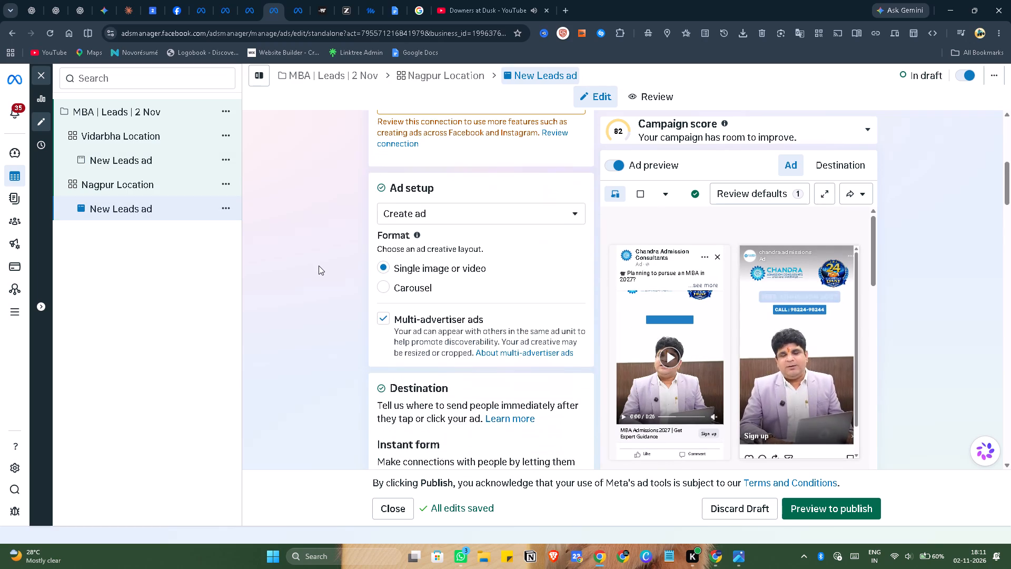
scroll(319, 266, "down", 15)
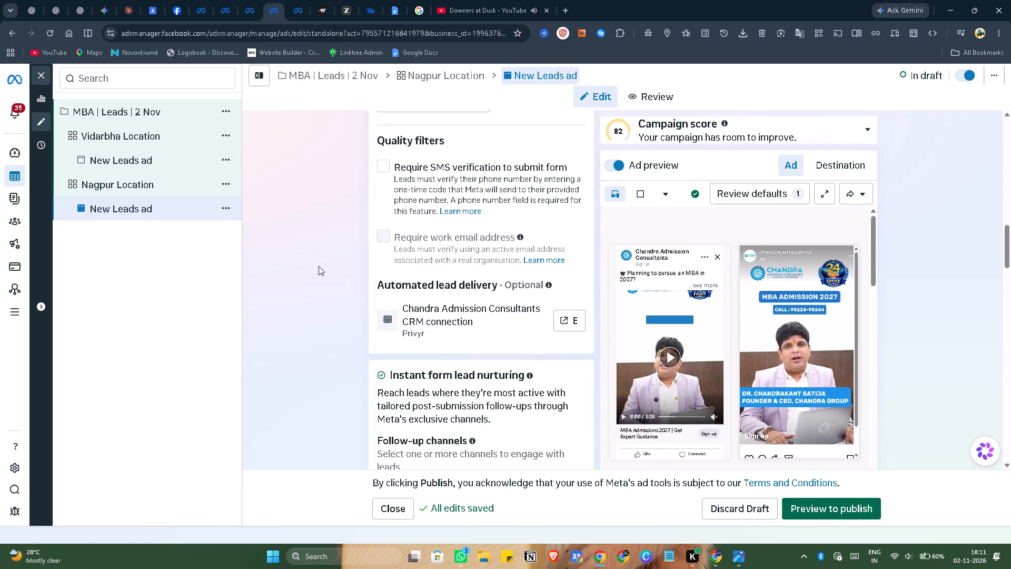
scroll(319, 266, "down", 11)
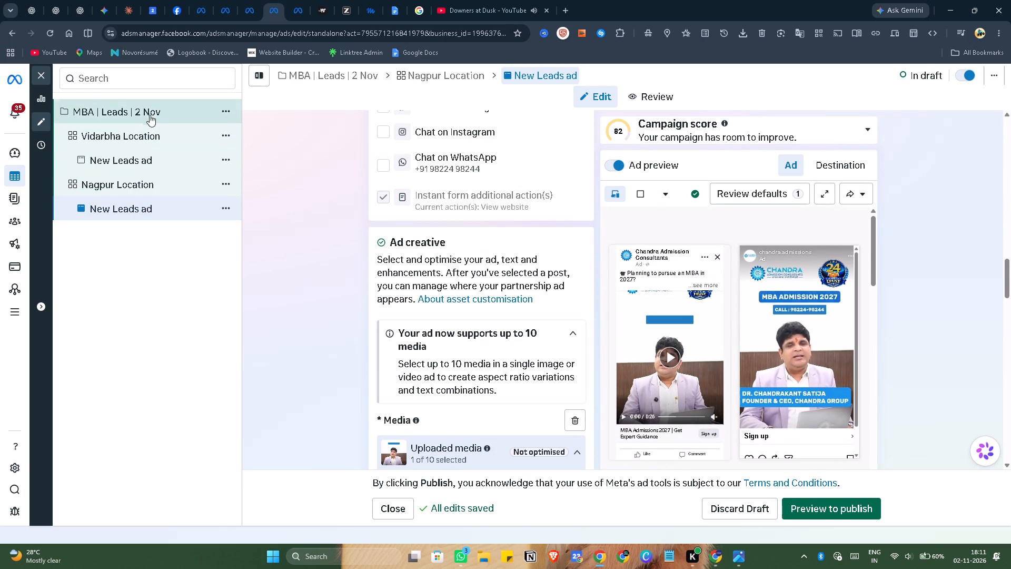
Check the campaign-level settings and budget of MBA | Leads | 2 Nov and publish the campaign.
left_click(147, 109)
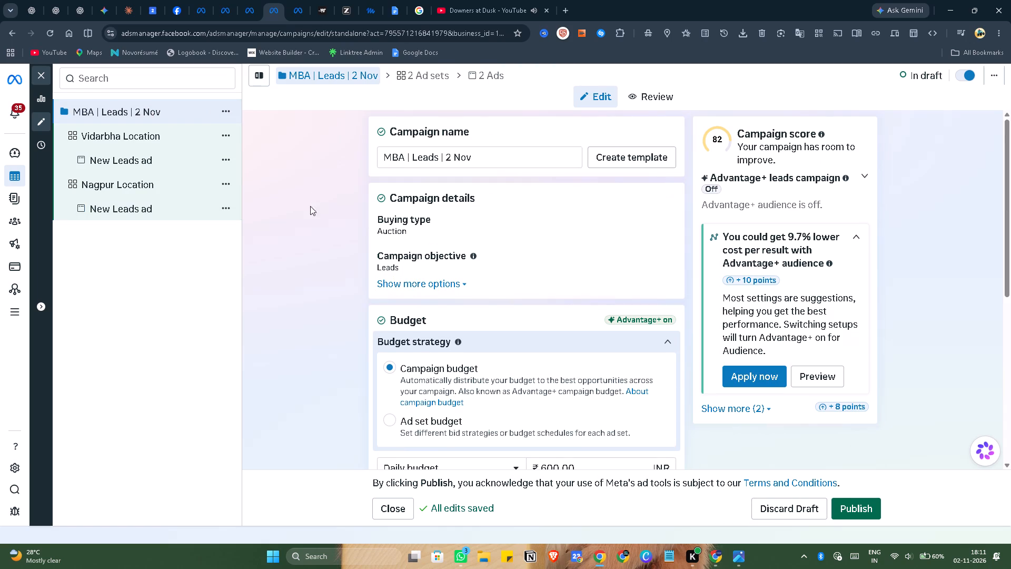
scroll(316, 257, "down", 6)
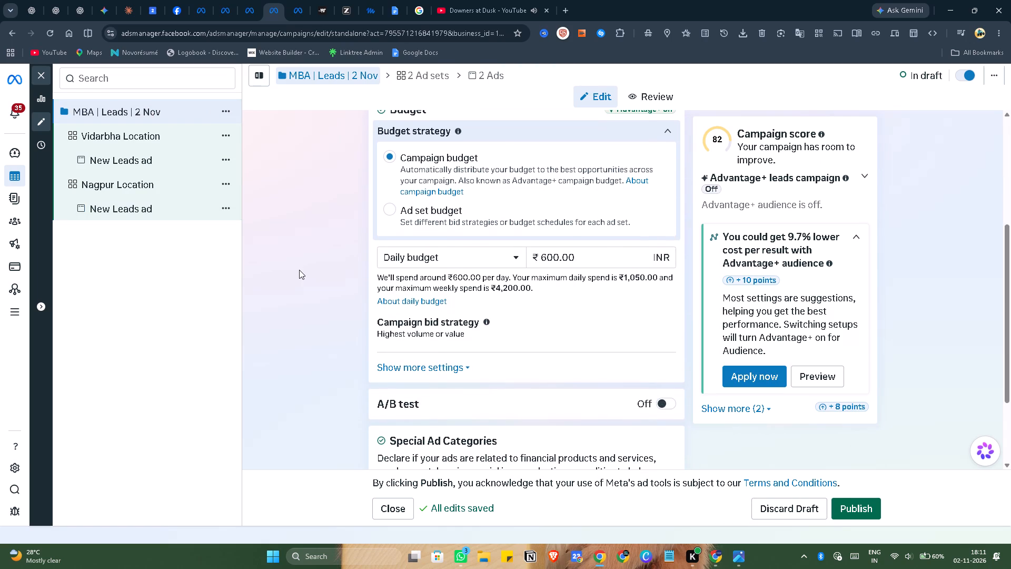
scroll(299, 270, "down", 11)
scroll(303, 277, "up", 7)
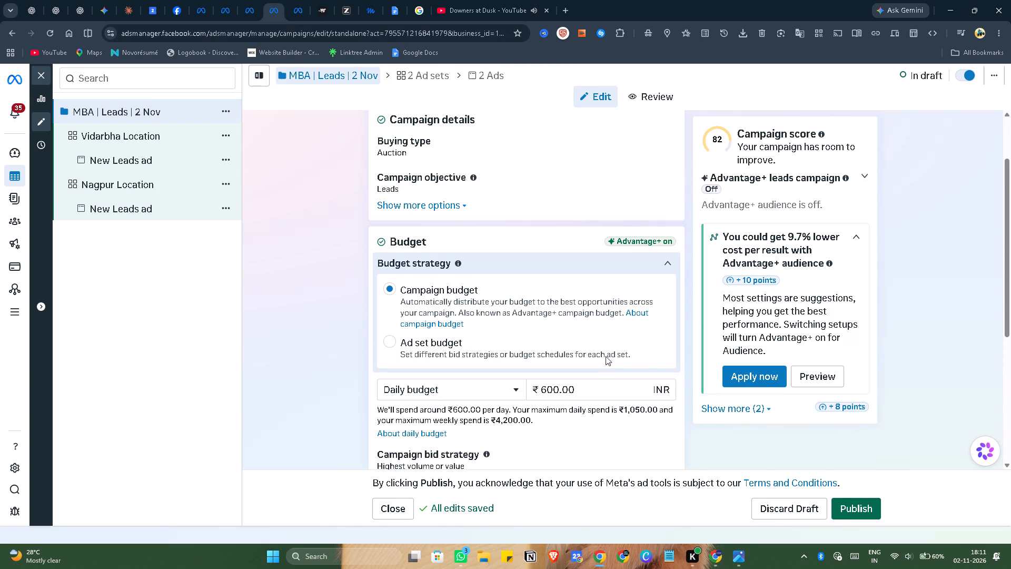
left_click(851, 505)
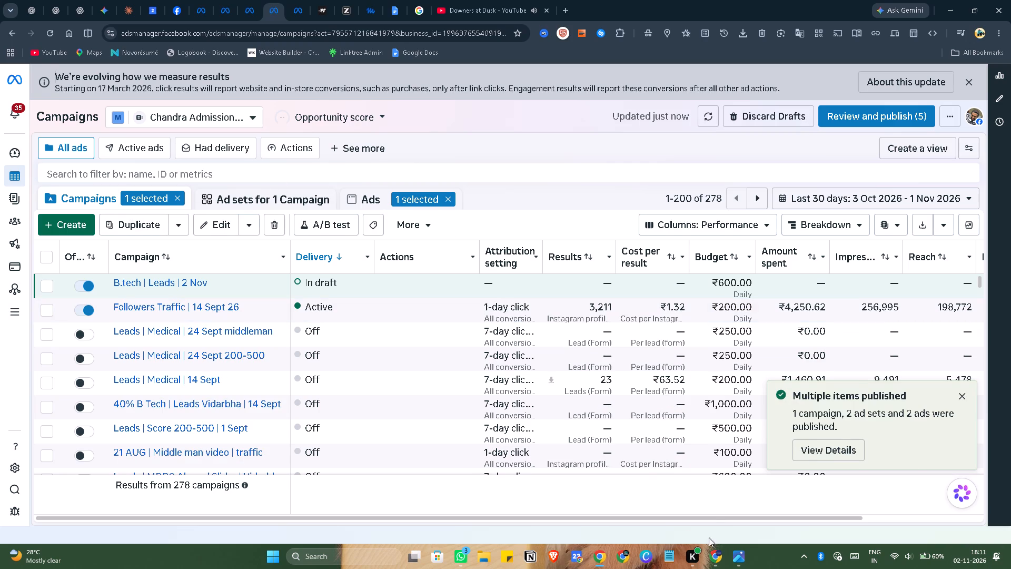
Open the B.tech | Leads | 2 Nov draft campaign for editing and check its campaign-level details, budget and special ad categories.
left_click(964, 395)
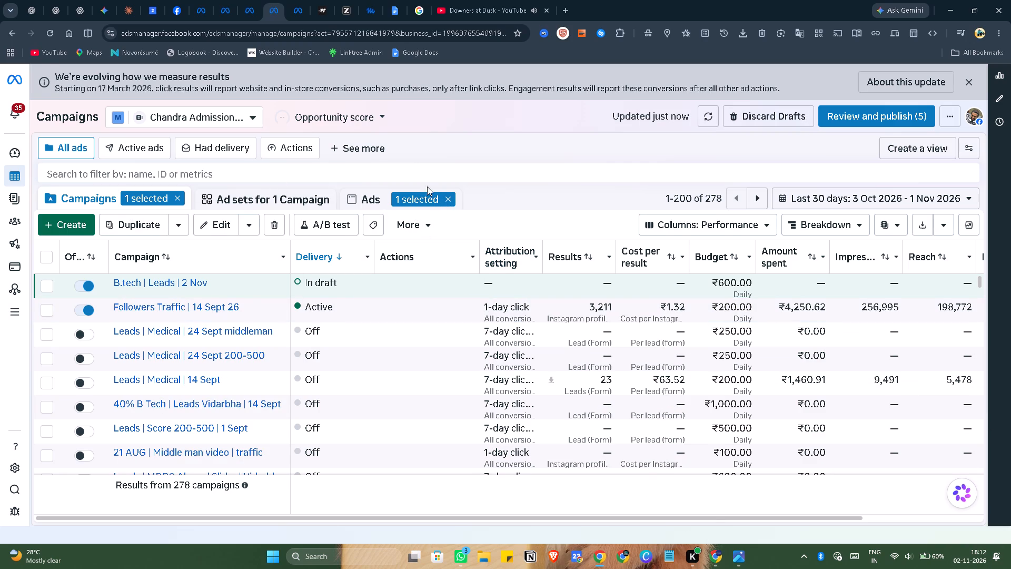
left_click(173, 293)
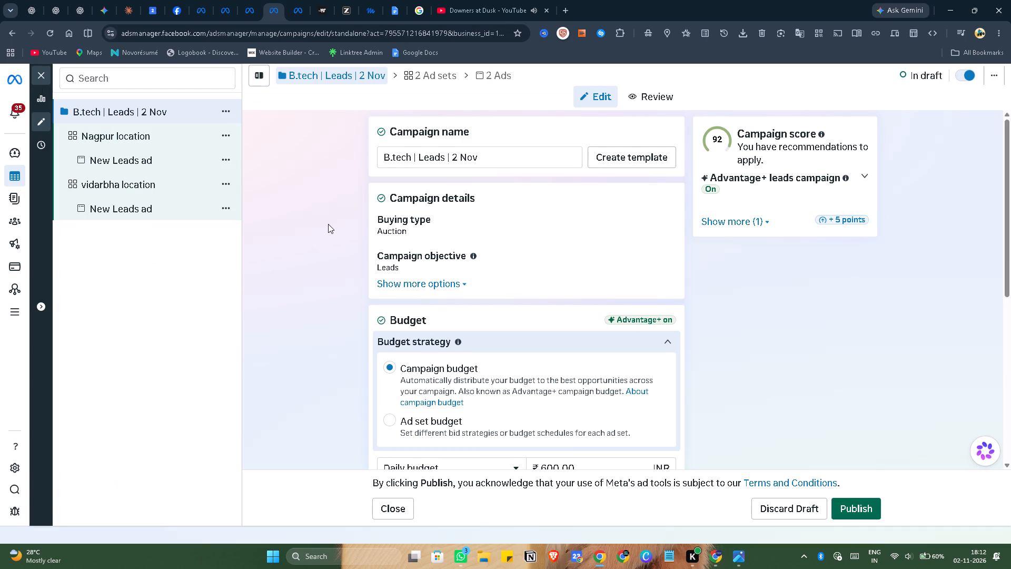
scroll(328, 224, "down", 15)
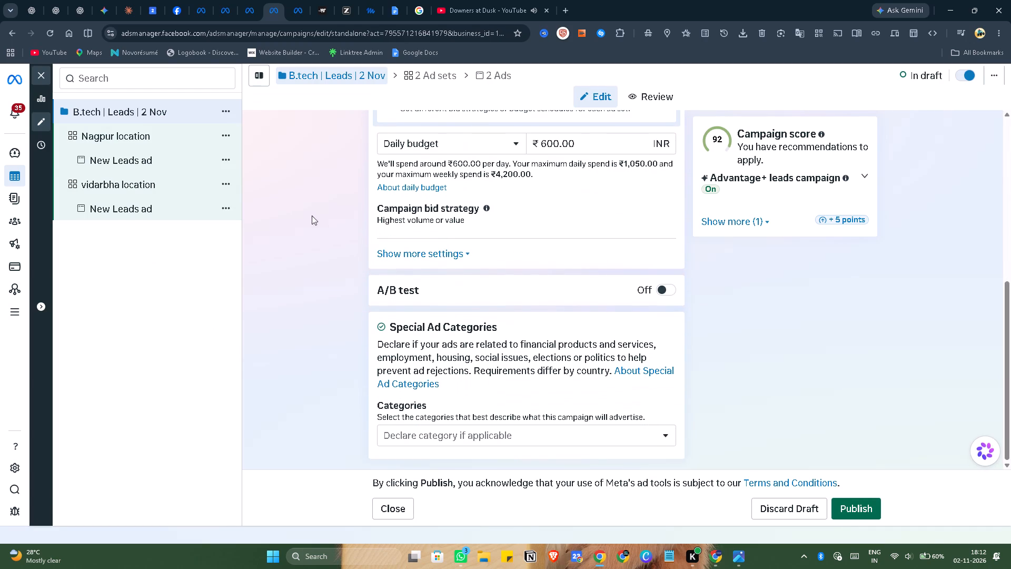
Review the conversion settings of the B.tech campaign's Nagpur location ad set, including conversion location, Facebook Page, performance goal and value rules.
left_click(138, 135)
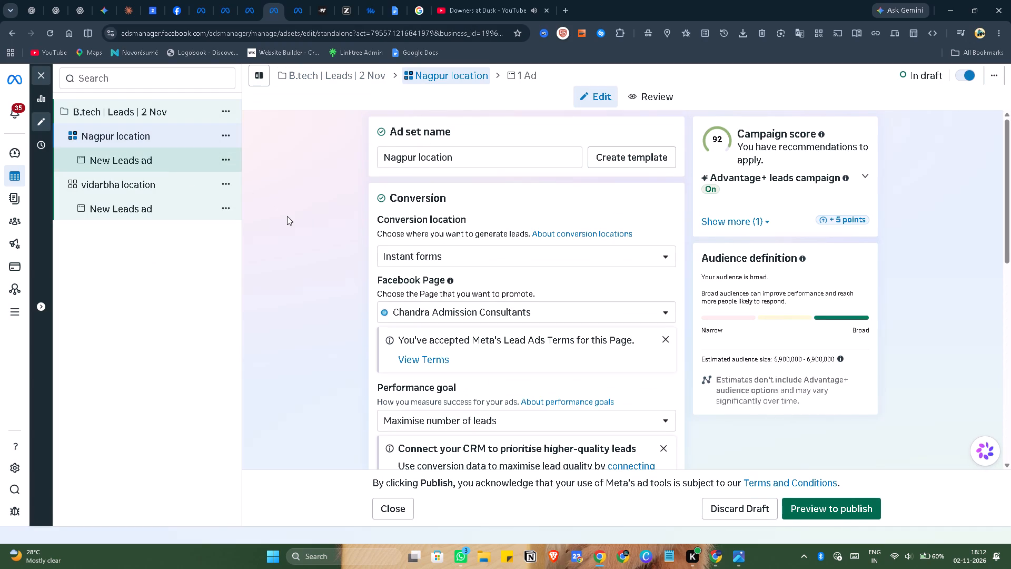
scroll(299, 227, "down", 3)
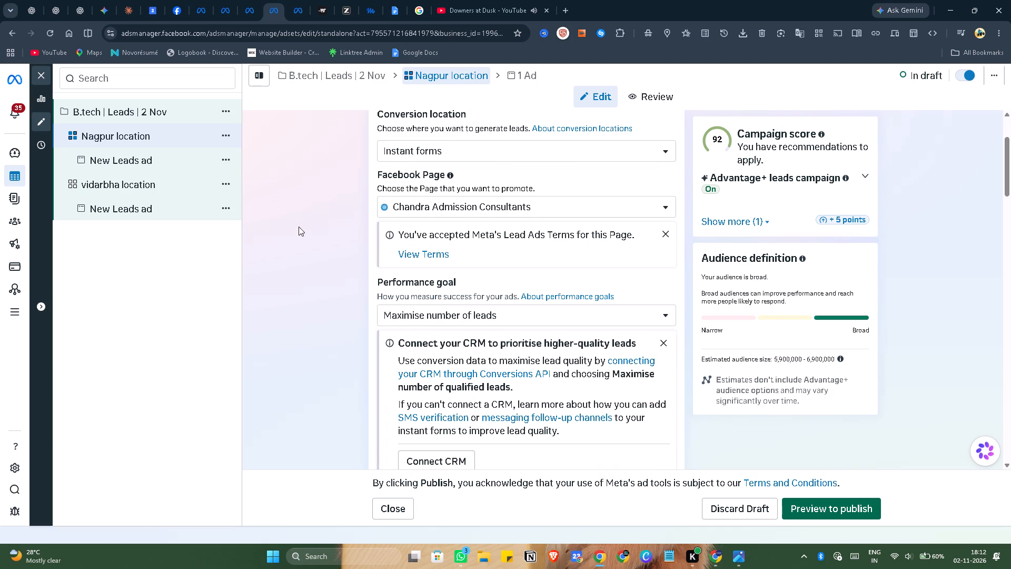
scroll(299, 227, "down", 3)
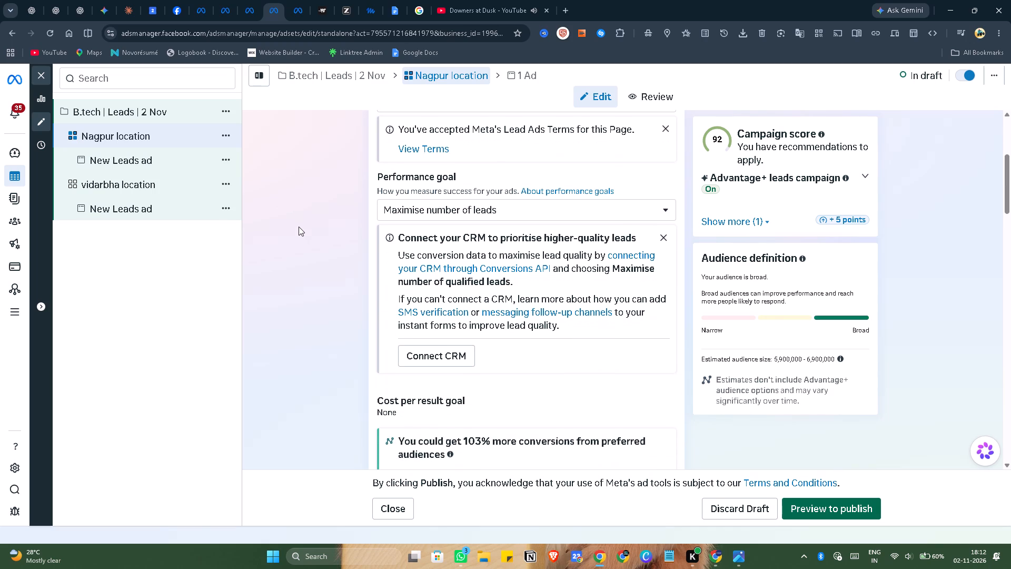
scroll(299, 227, "up", 7)
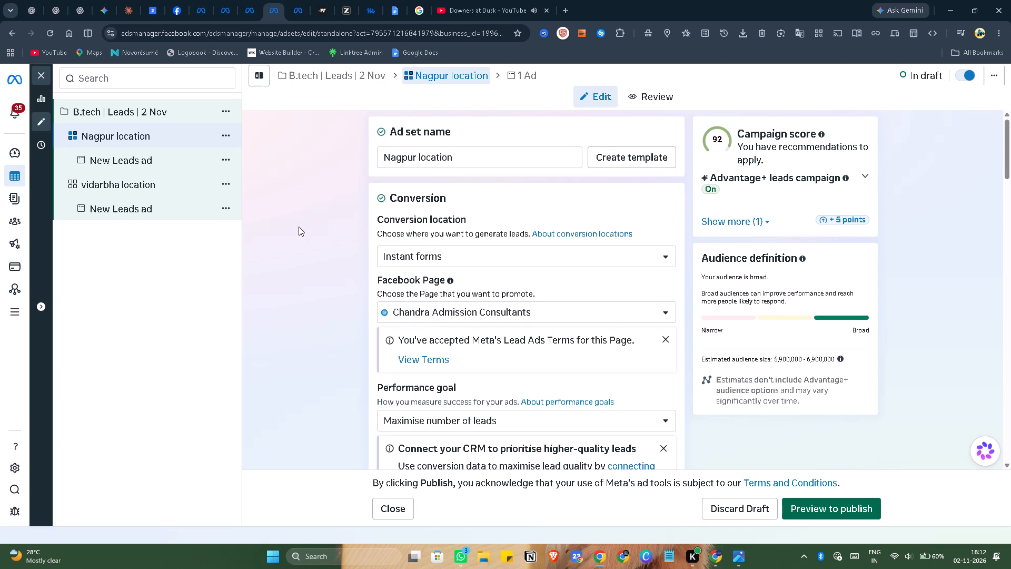
scroll(299, 227, "down", 7)
scroll(299, 227, "up", 4)
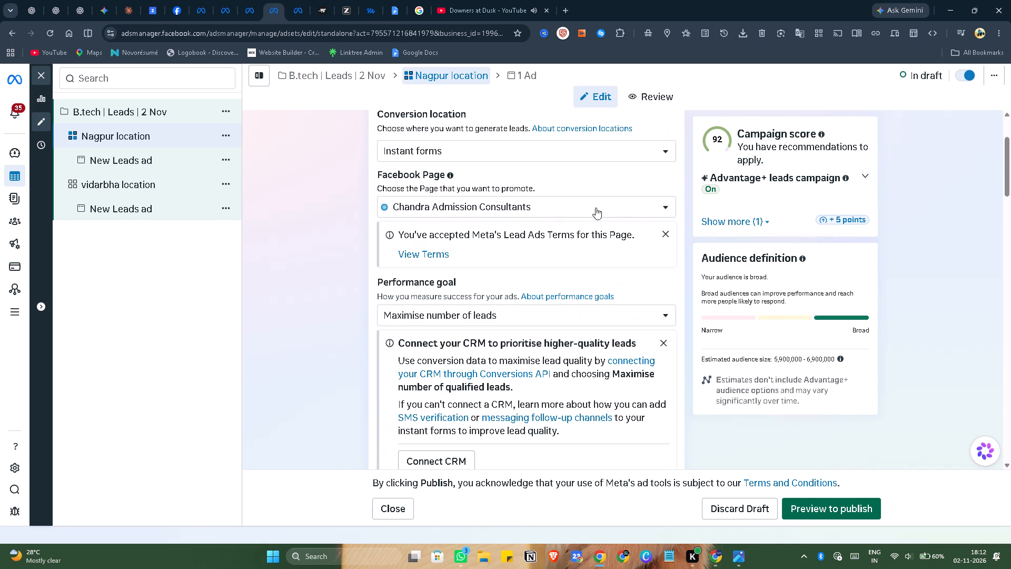
left_click(672, 203)
left_click(671, 203)
scroll(314, 252, "down", 4)
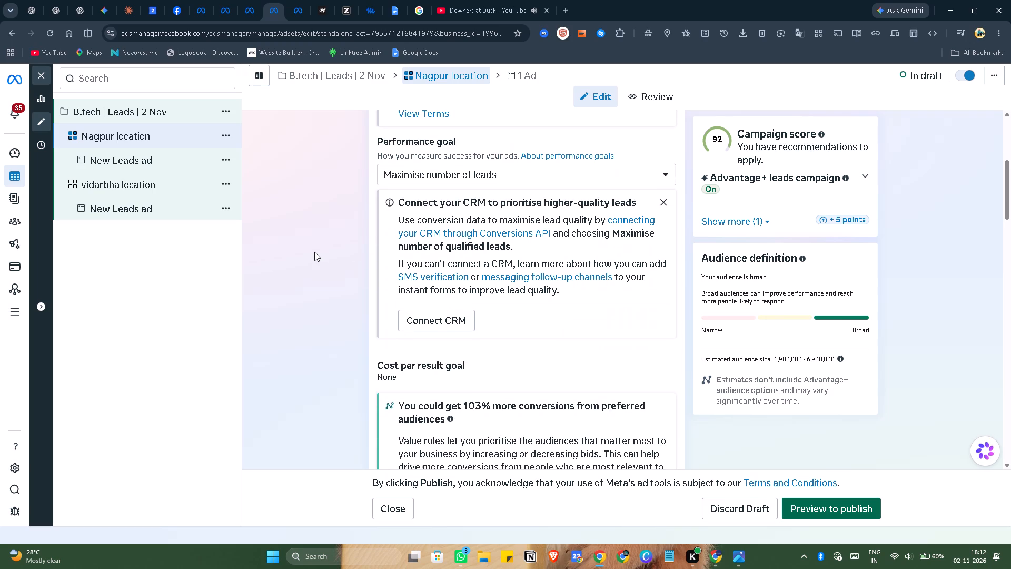
scroll(314, 252, "down", 6)
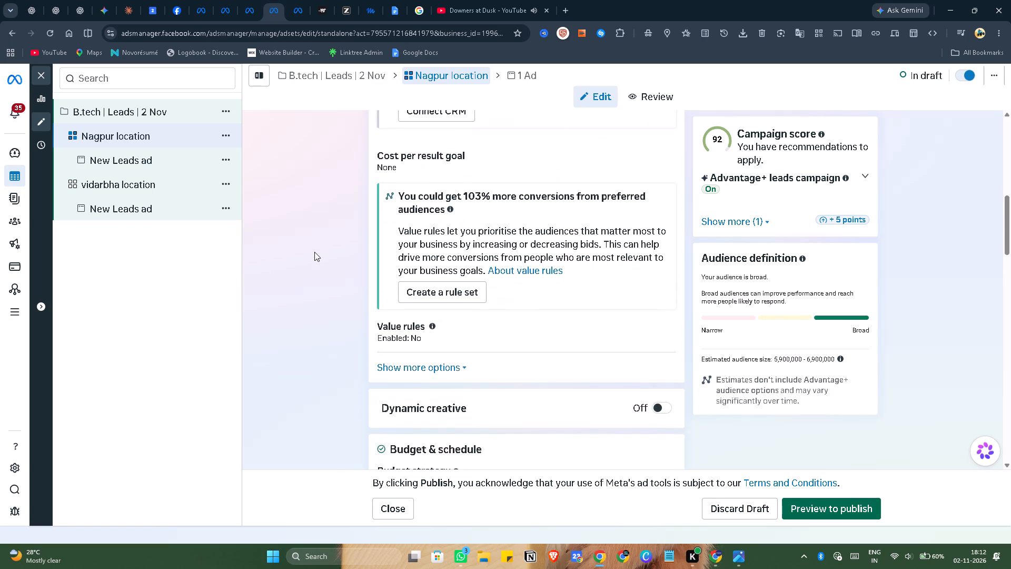
Review the Nagpur location ad set's budget and schedule, audience location controls, suggested audience and India policy requirements.
scroll(314, 252, "down", 11)
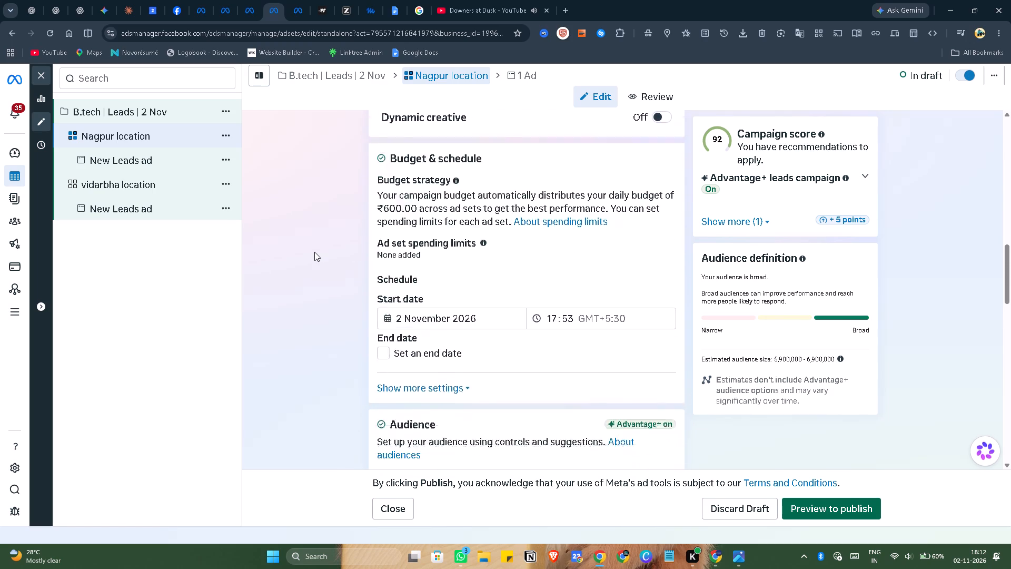
scroll(314, 252, "down", 6)
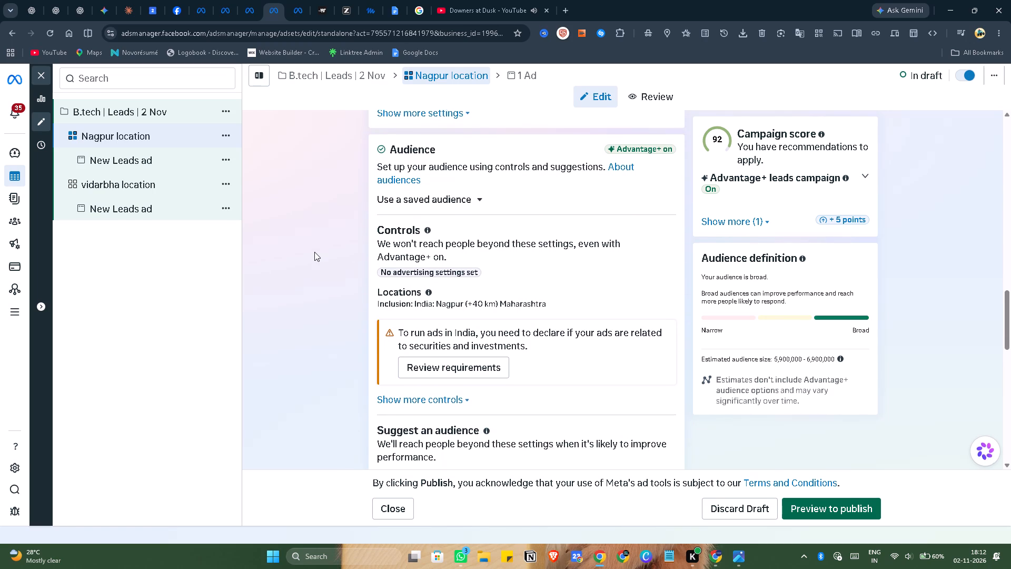
scroll(314, 252, "down", 8)
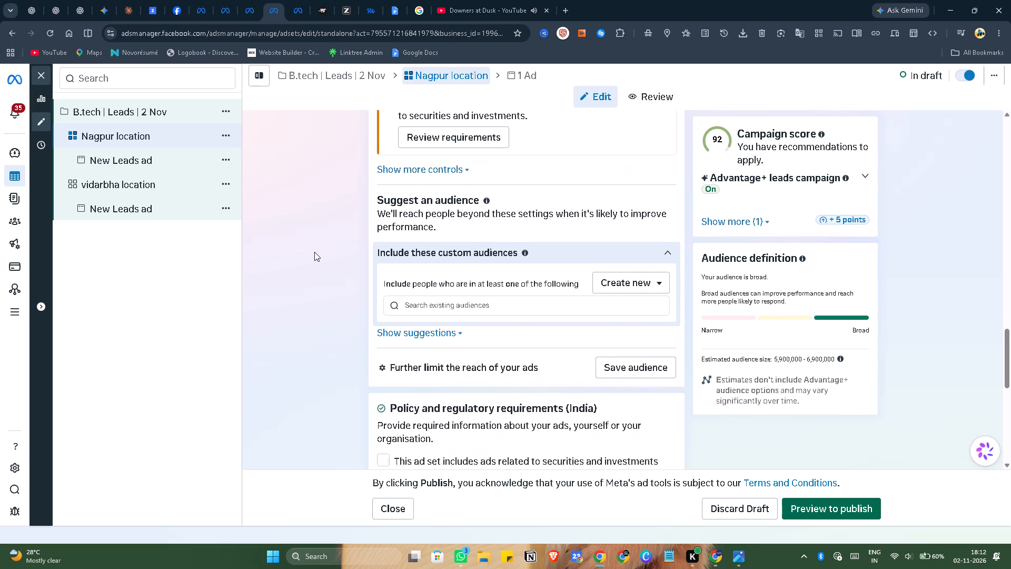
scroll(314, 252, "up", 5)
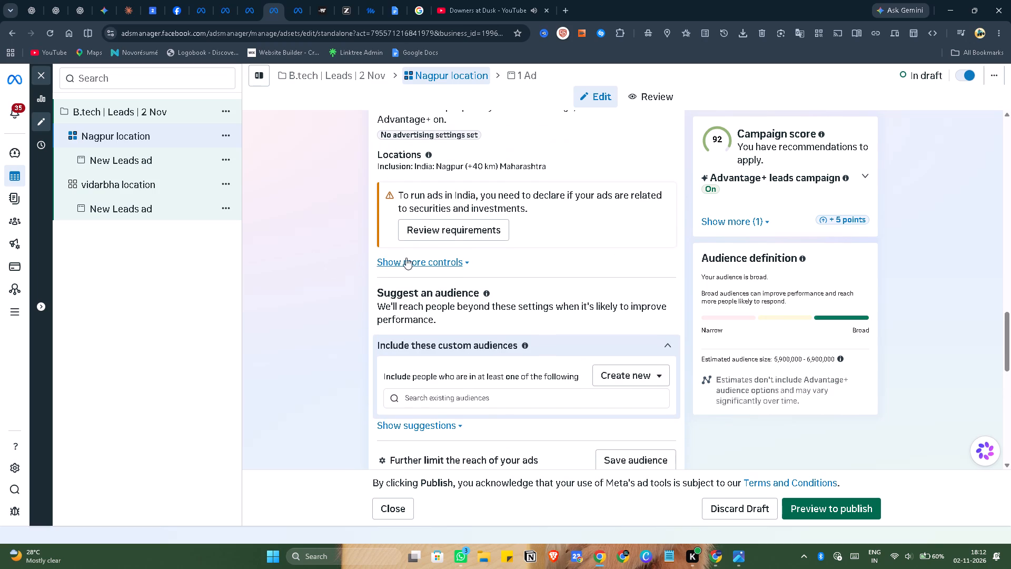
Remove the Biology (science) interest from the detailed targeting of the Nagpur location ad set in B.tech | Leads | 2 Nov.
scroll(344, 284, "down", 3)
left_click(407, 321)
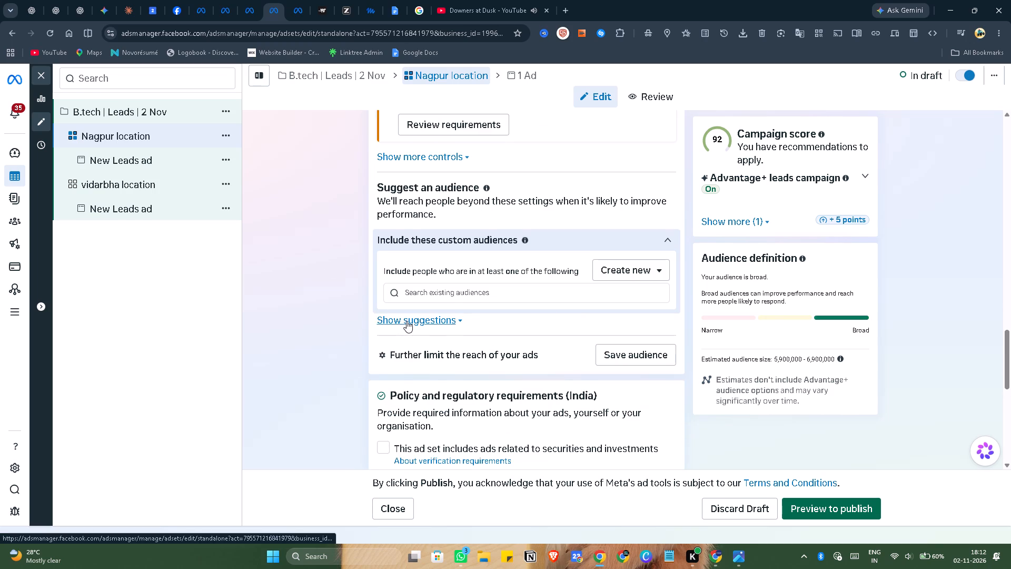
scroll(371, 304, "down", 4)
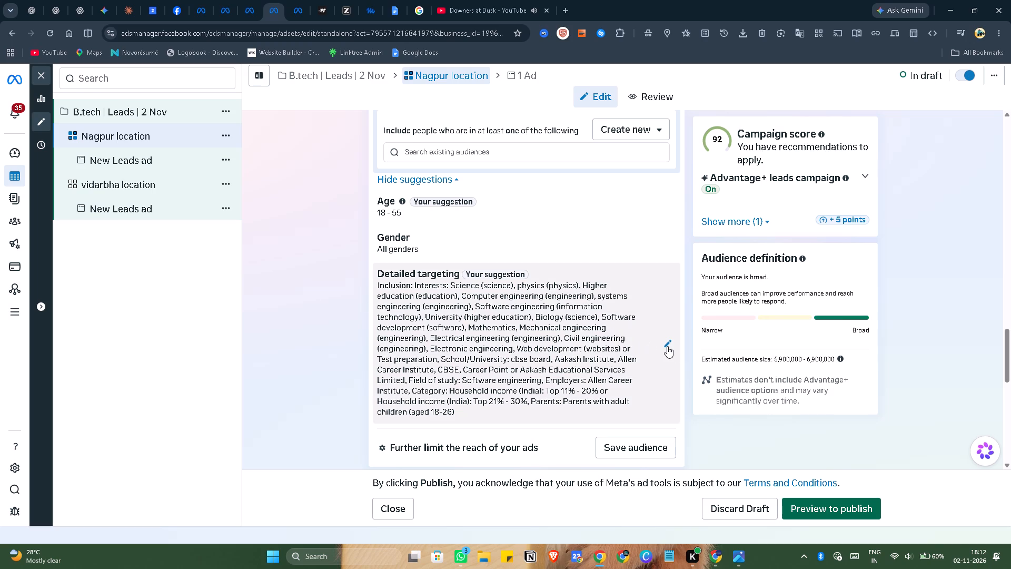
left_click(667, 346)
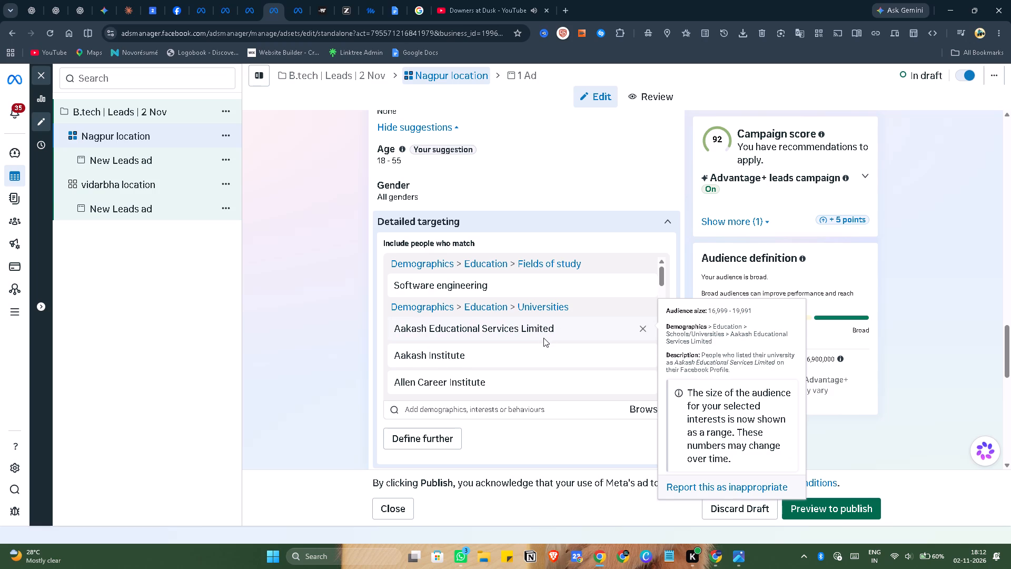
scroll(543, 338, "up", 2)
scroll(543, 338, "down", 4)
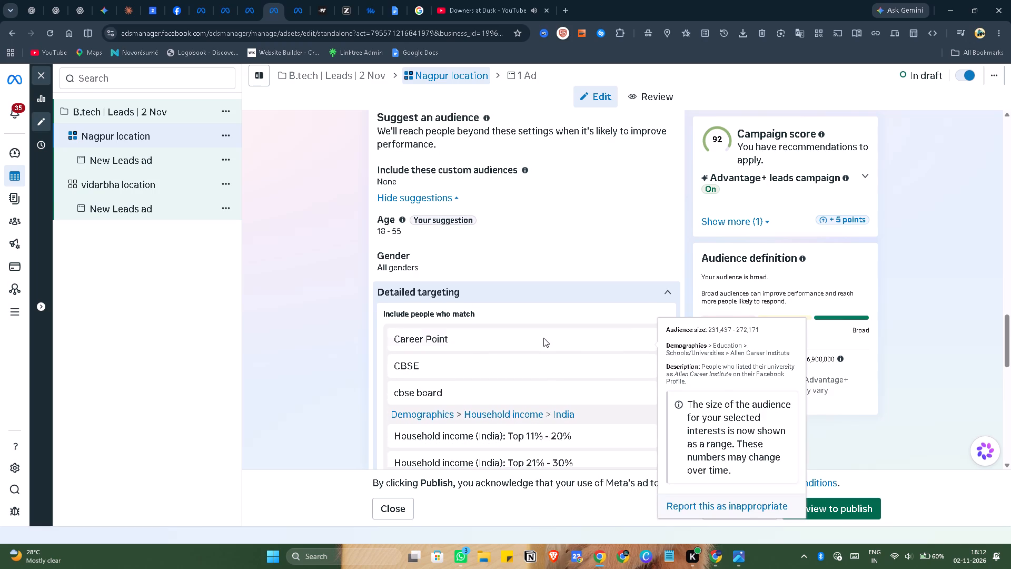
scroll(543, 338, "down", 5)
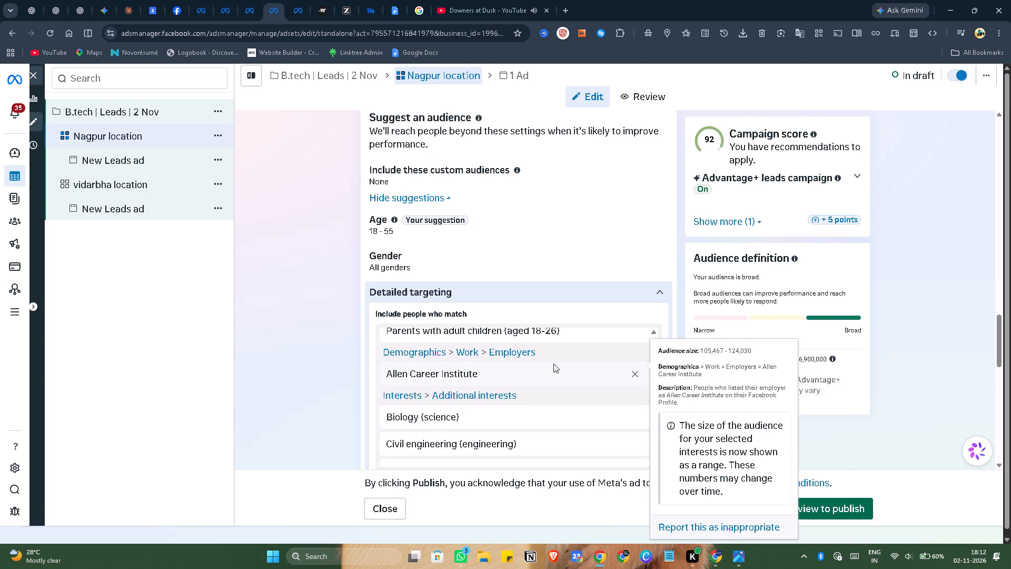
scroll(553, 364, "down", 1)
left_click(632, 384)
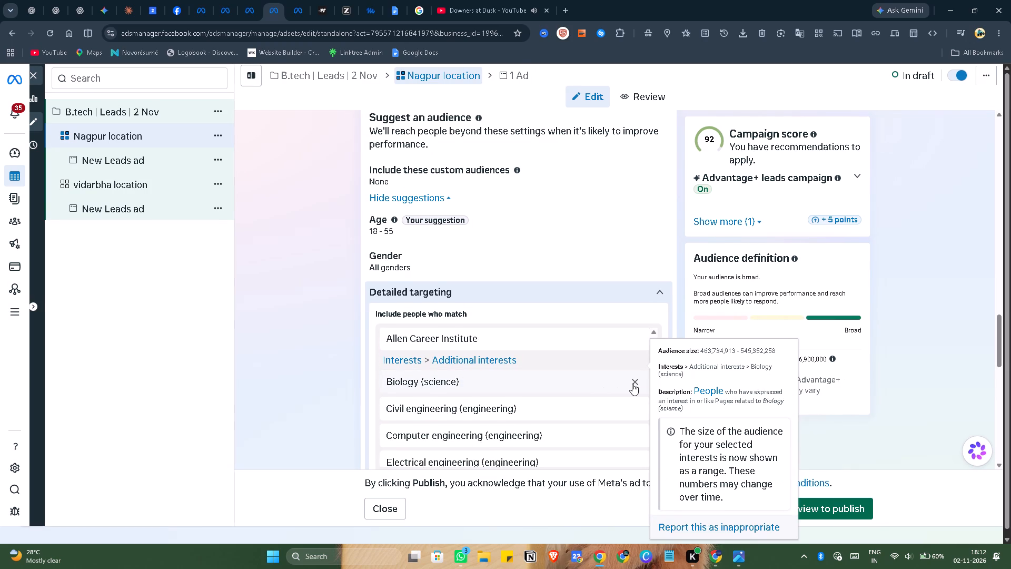
Search detailed targeting for 12 and add the 11 th & 12 science field of study to the Nagpur location ad set.
scroll(322, 370, "down", 3)
scroll(459, 281, "down", 4)
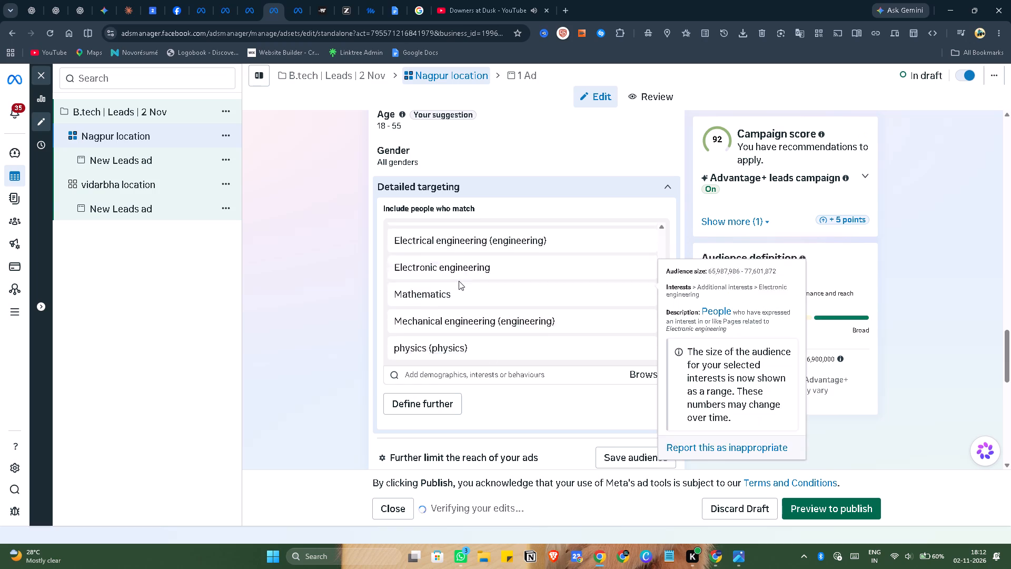
scroll(459, 281, "down", 10)
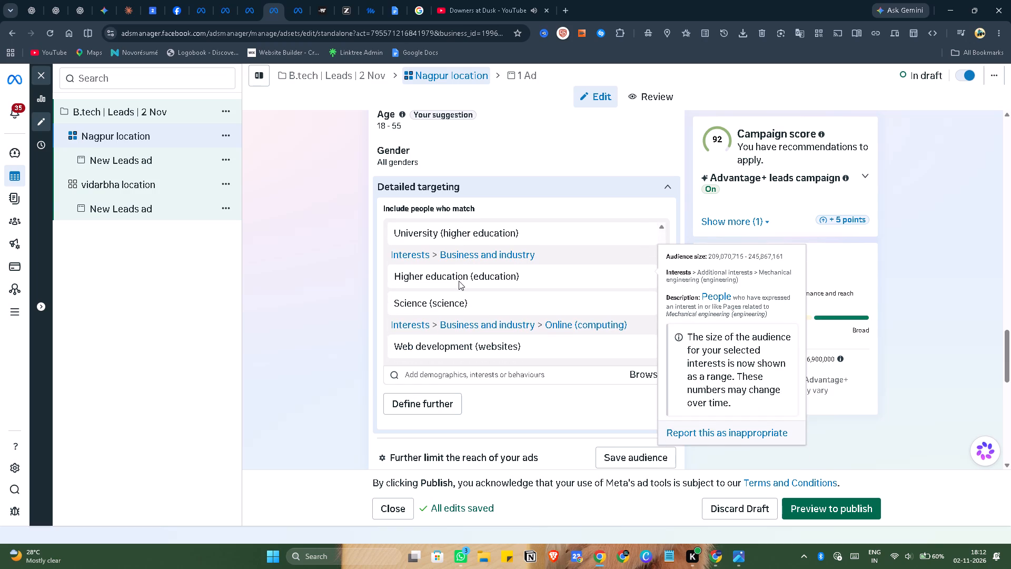
left_click(484, 372)
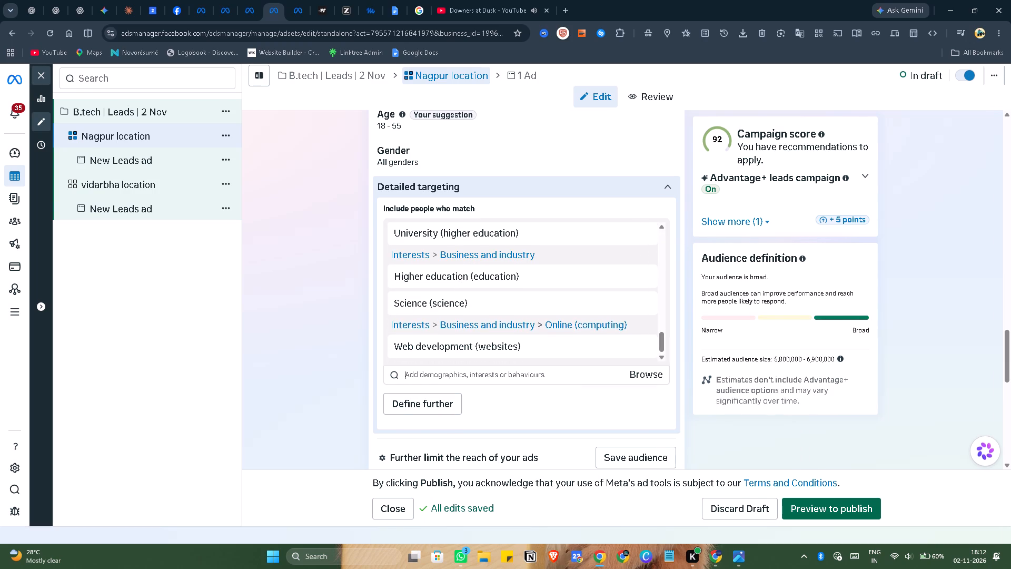
type("12")
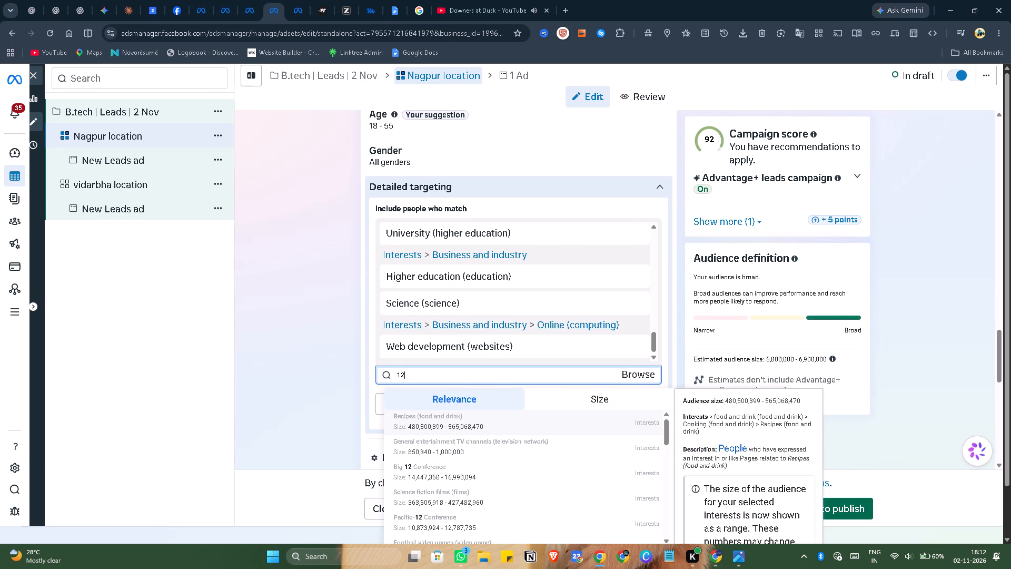
scroll(498, 457, "down", 2)
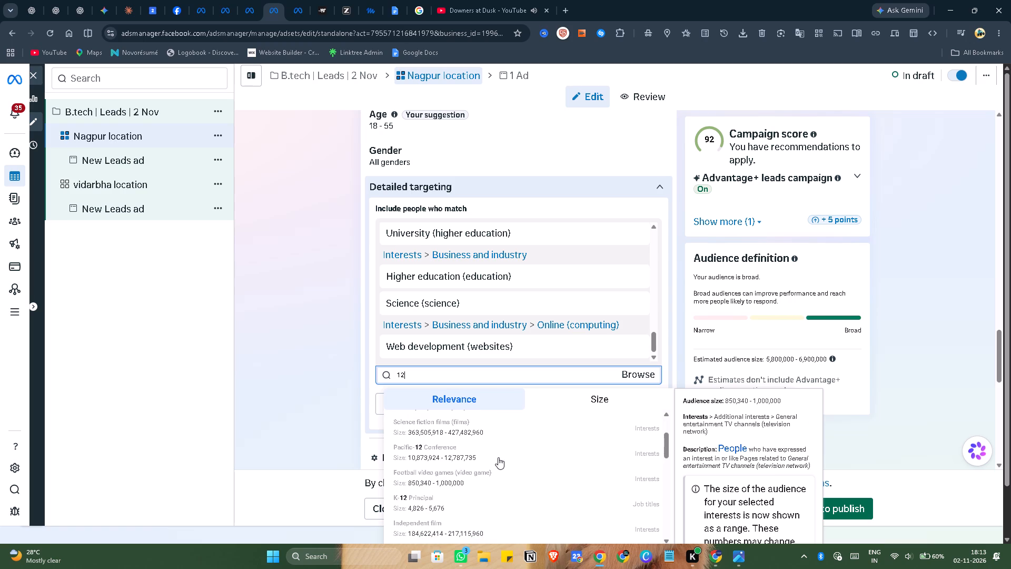
scroll(495, 452, "down", 4)
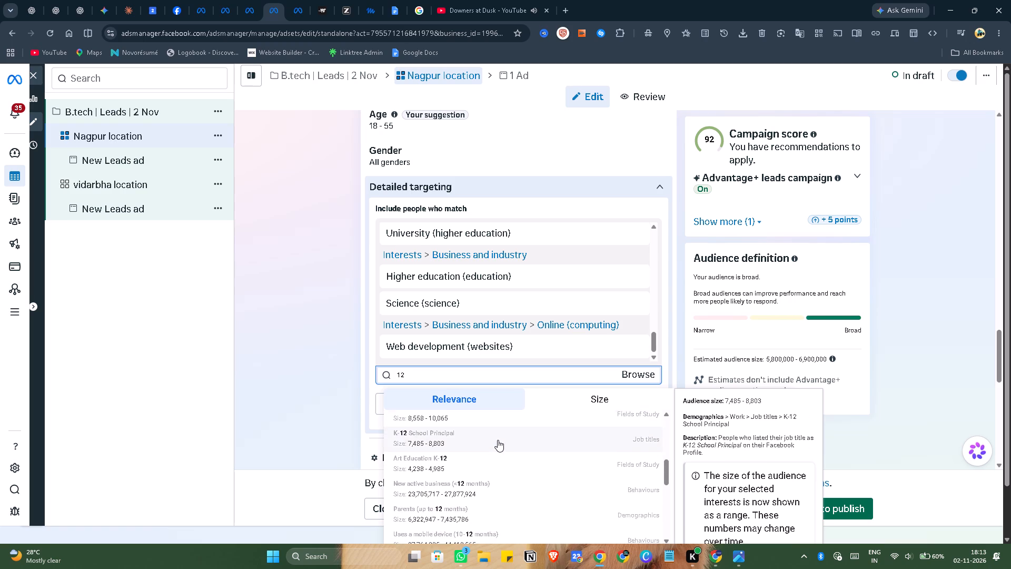
scroll(497, 438, "up", 1)
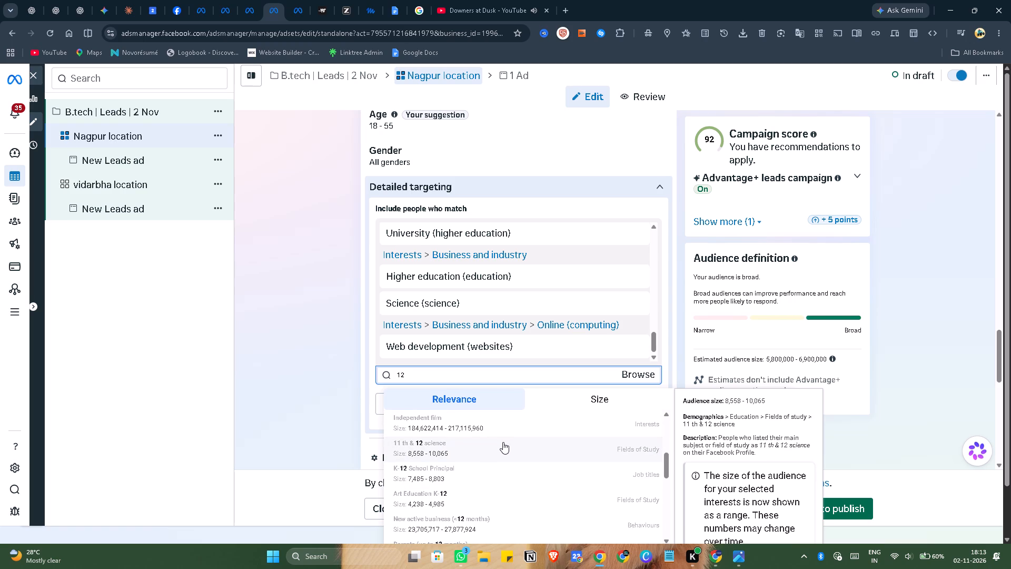
left_click(503, 442)
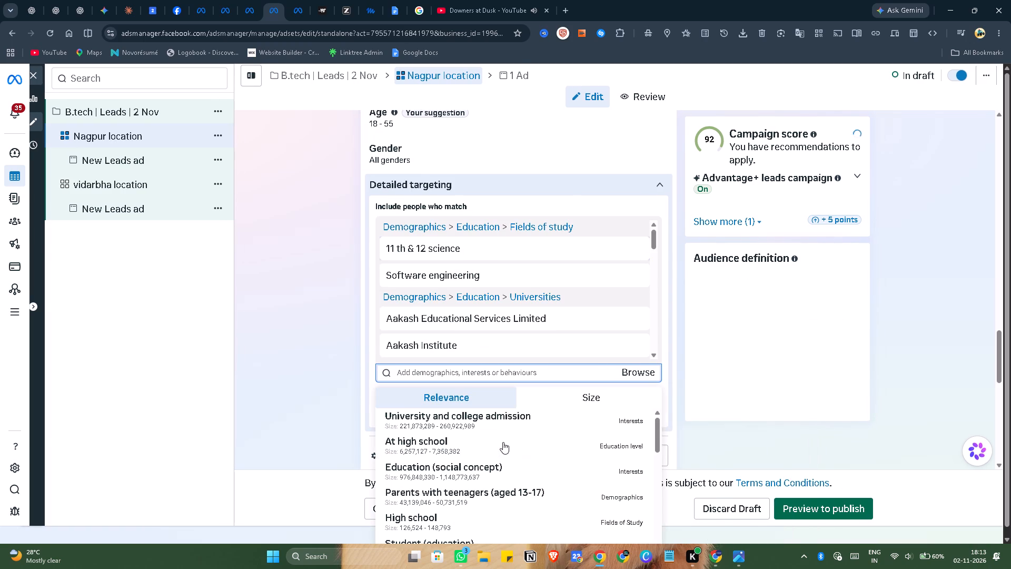
Look through the suggested demographics and interests for further audiences relevant to B.tech applicants.
scroll(490, 459, "down", 1)
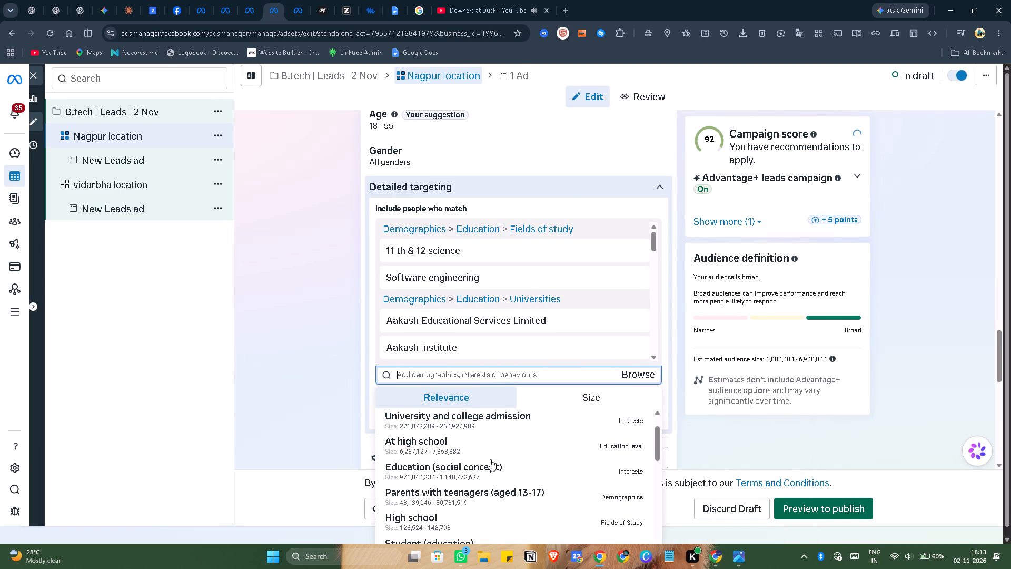
scroll(507, 480, "down", 2)
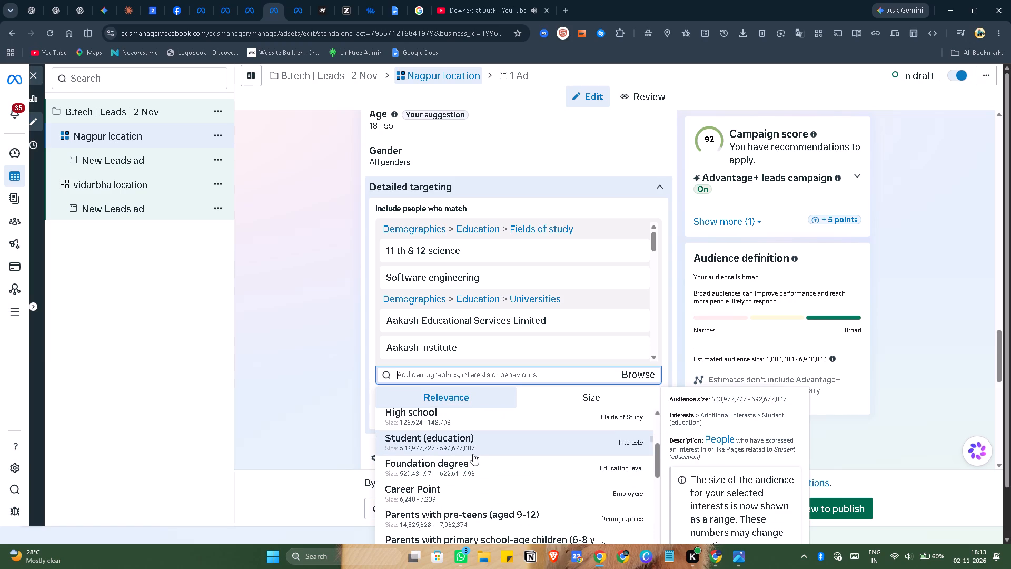
scroll(473, 454, "down", 2)
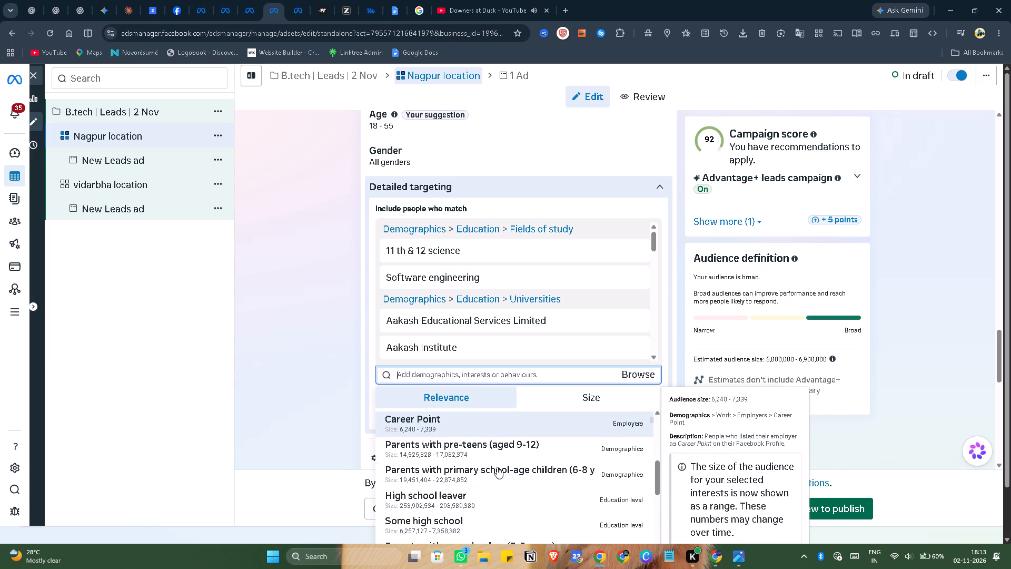
scroll(497, 467, "down", 2)
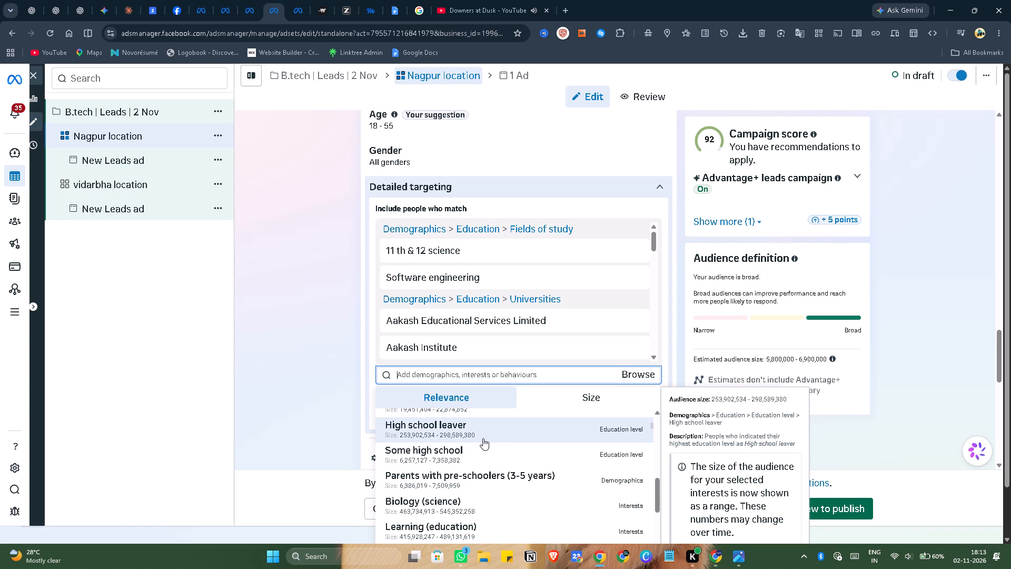
scroll(483, 438, "down", 1)
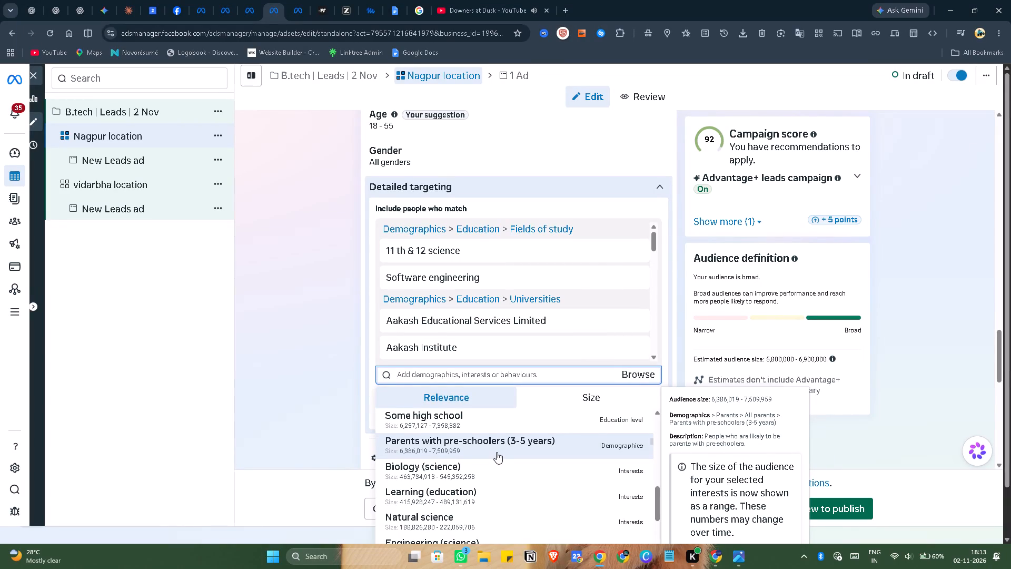
scroll(497, 452, "down", 2)
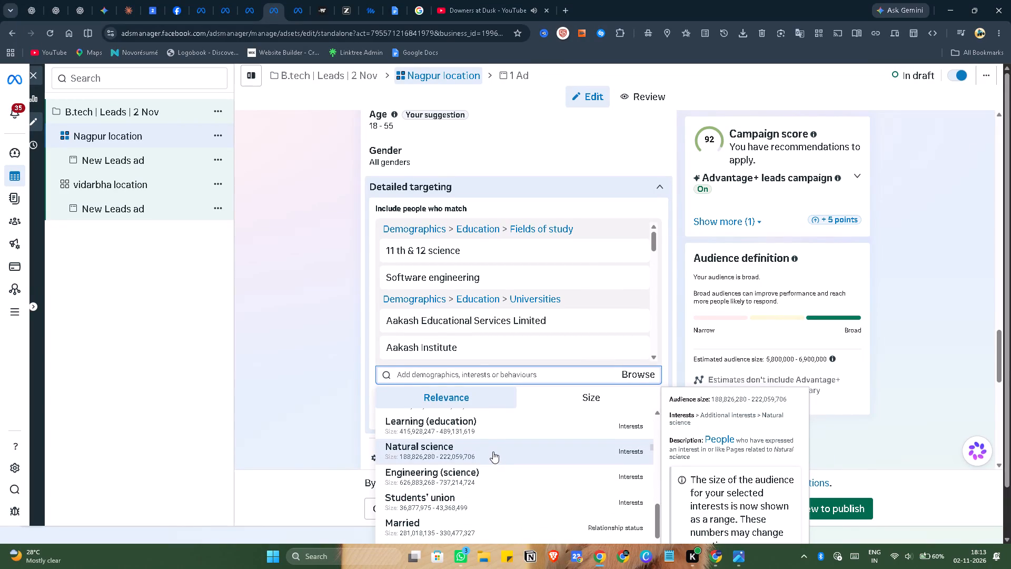
scroll(493, 452, "down", 4)
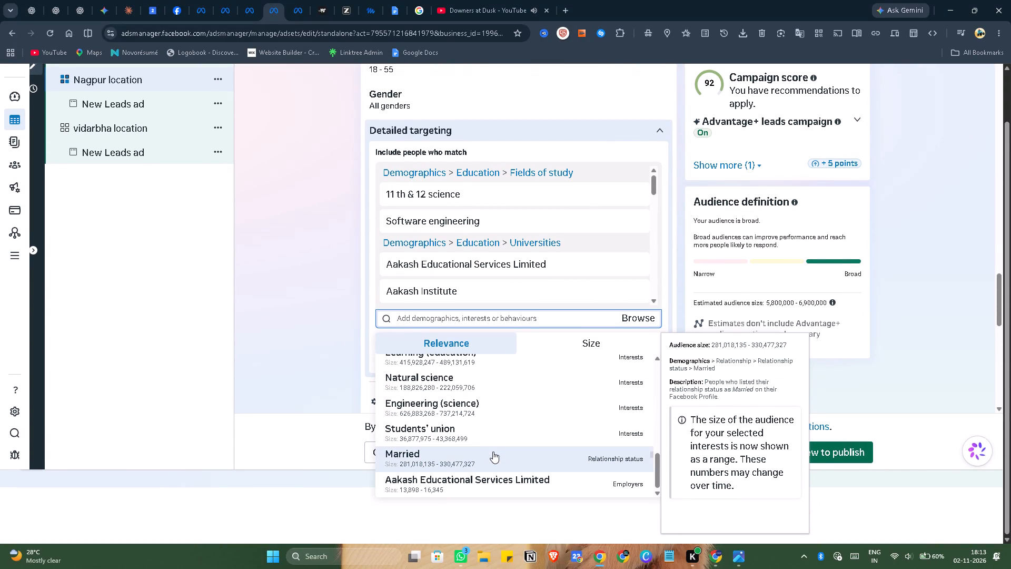
scroll(493, 452, "down", 1)
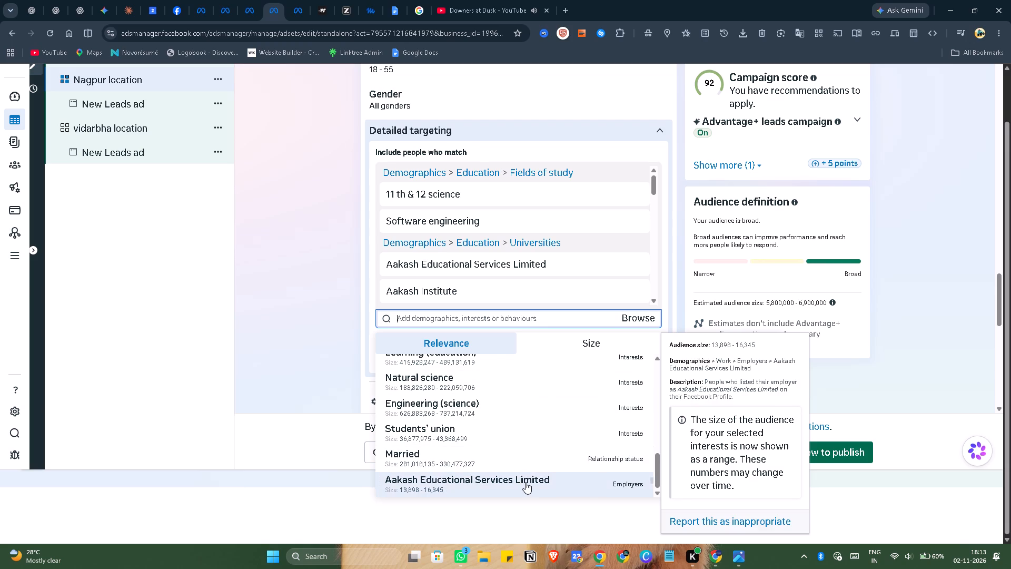
scroll(515, 426, "up", 1)
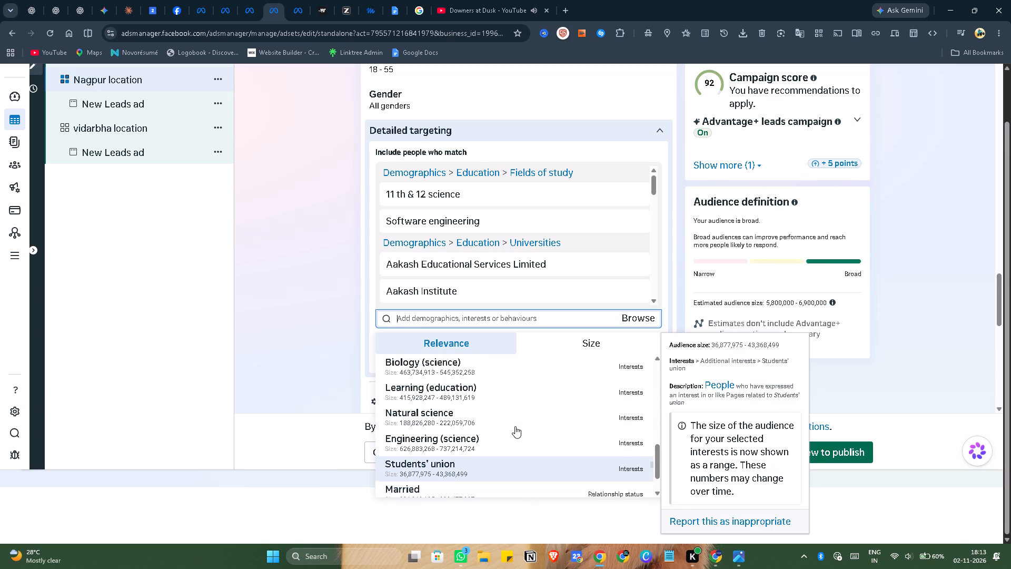
scroll(515, 426, "up", 14)
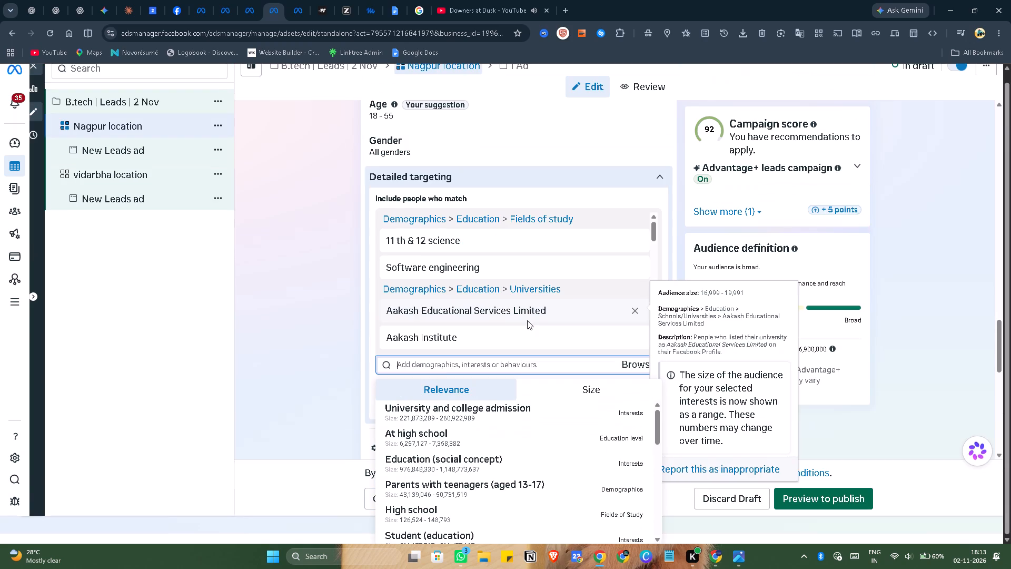
Search detailed targeting for intermediate, look through the suggestions and close the list without adding any.
left_click(528, 364)
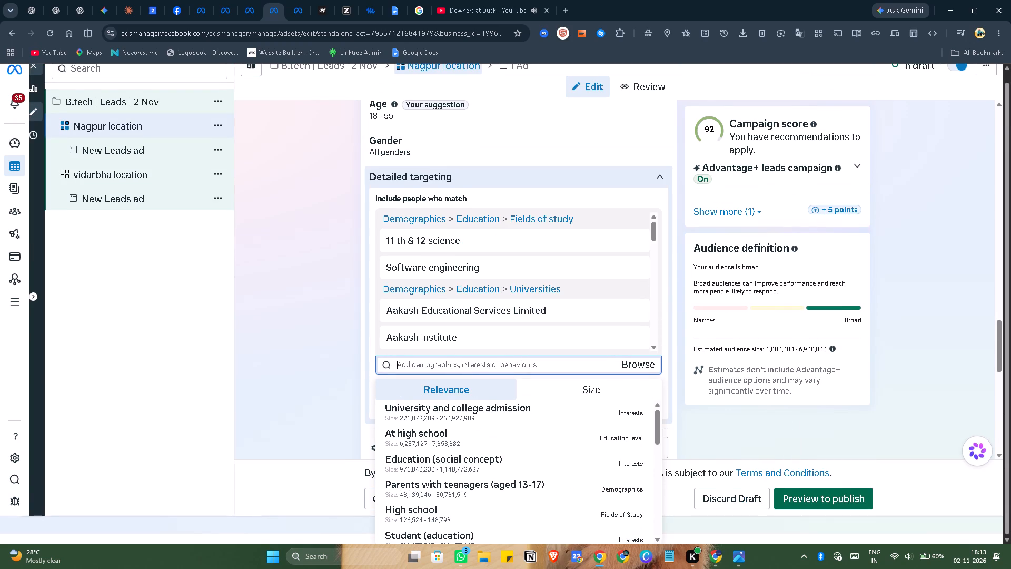
type("intermediate")
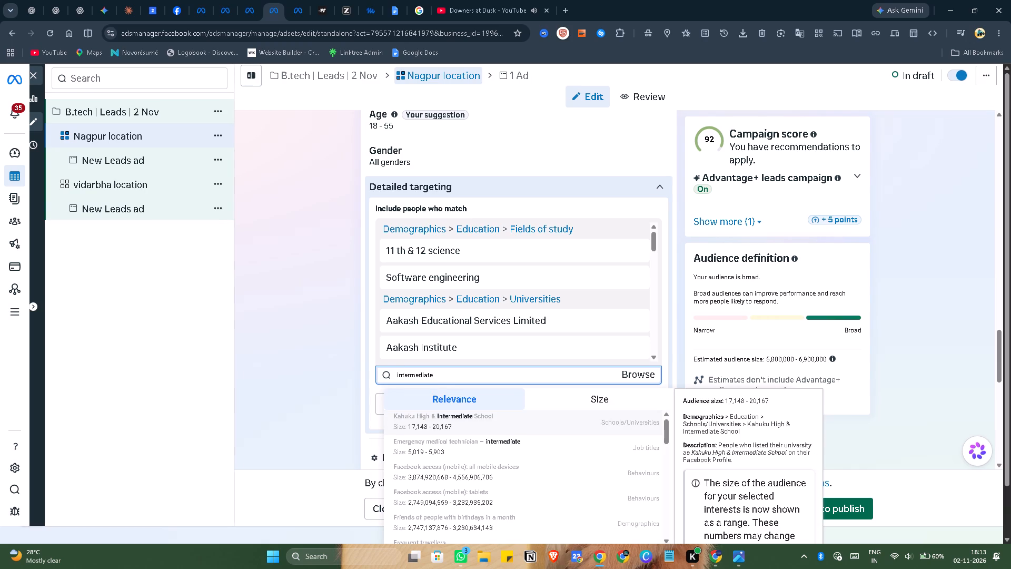
scroll(495, 461, "down", 2)
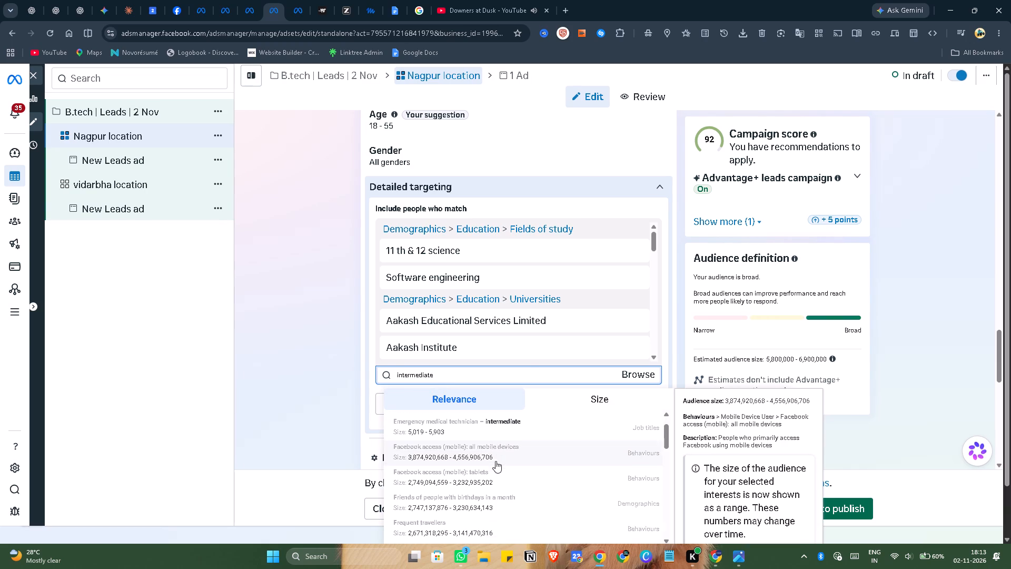
scroll(495, 461, "down", 4)
left_click(323, 344)
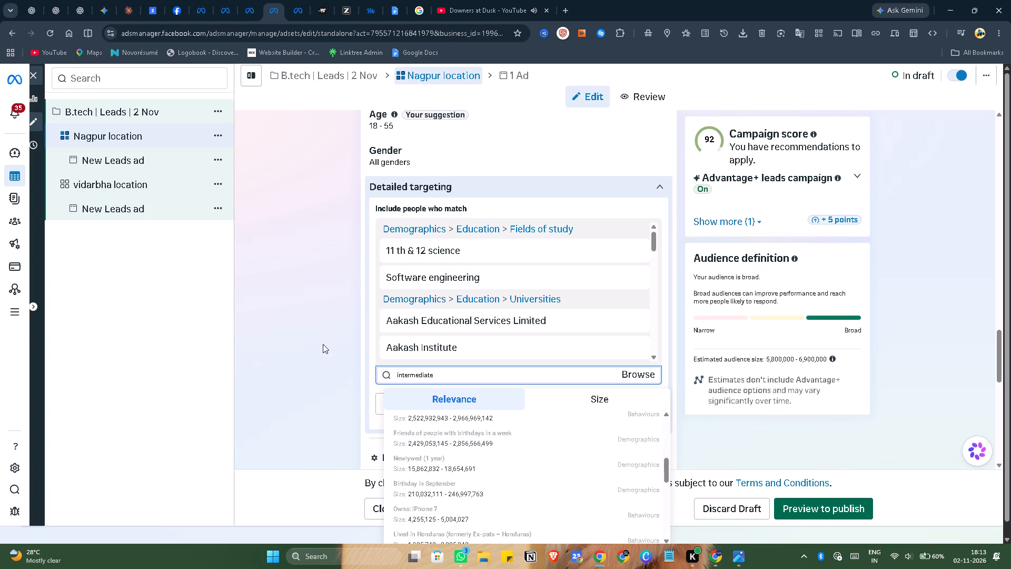
Check the placement settings, placement value rules and account controls of the Nagpur location ad set.
scroll(328, 282, "down", 14)
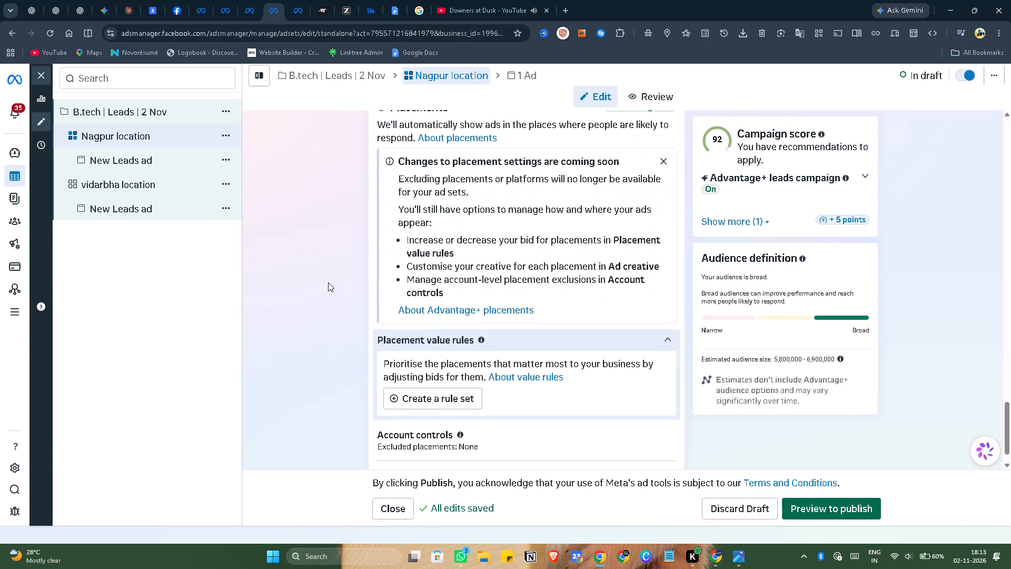
scroll(328, 282, "down", 11)
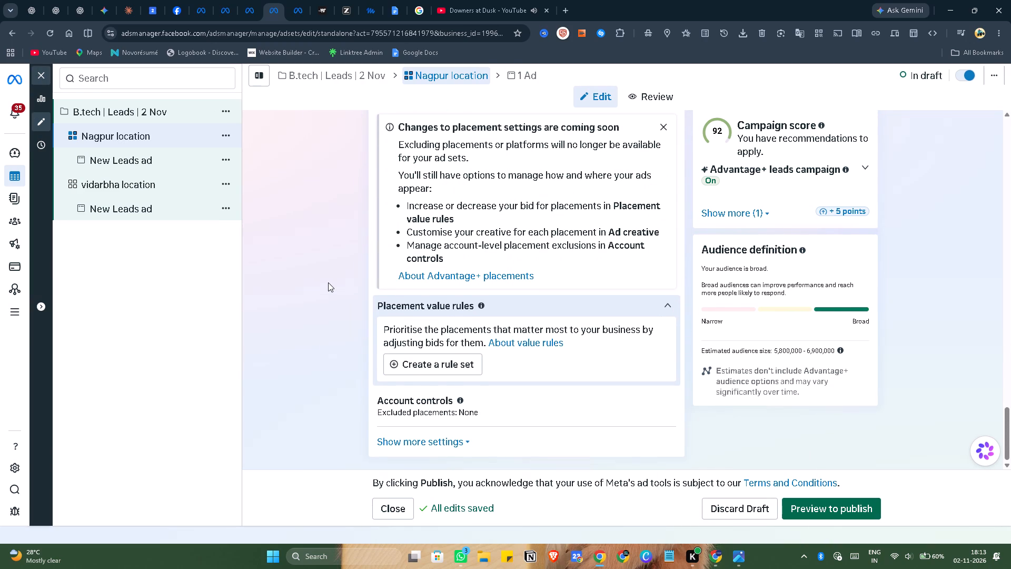
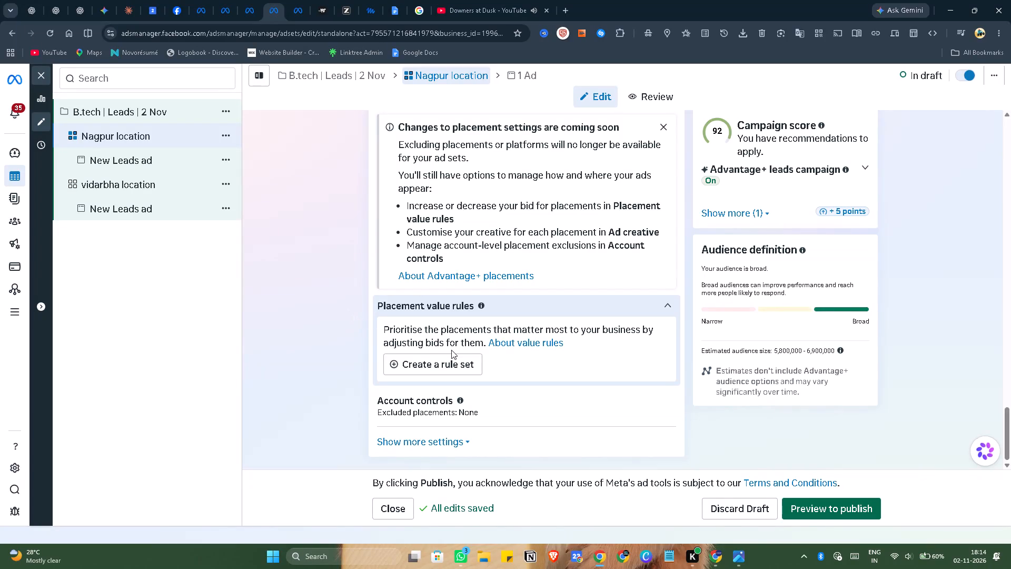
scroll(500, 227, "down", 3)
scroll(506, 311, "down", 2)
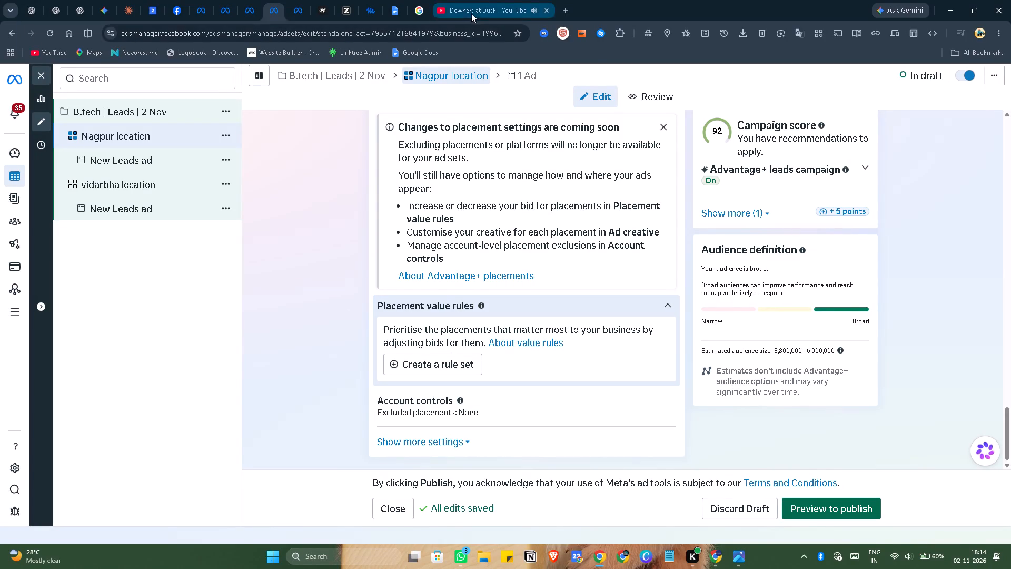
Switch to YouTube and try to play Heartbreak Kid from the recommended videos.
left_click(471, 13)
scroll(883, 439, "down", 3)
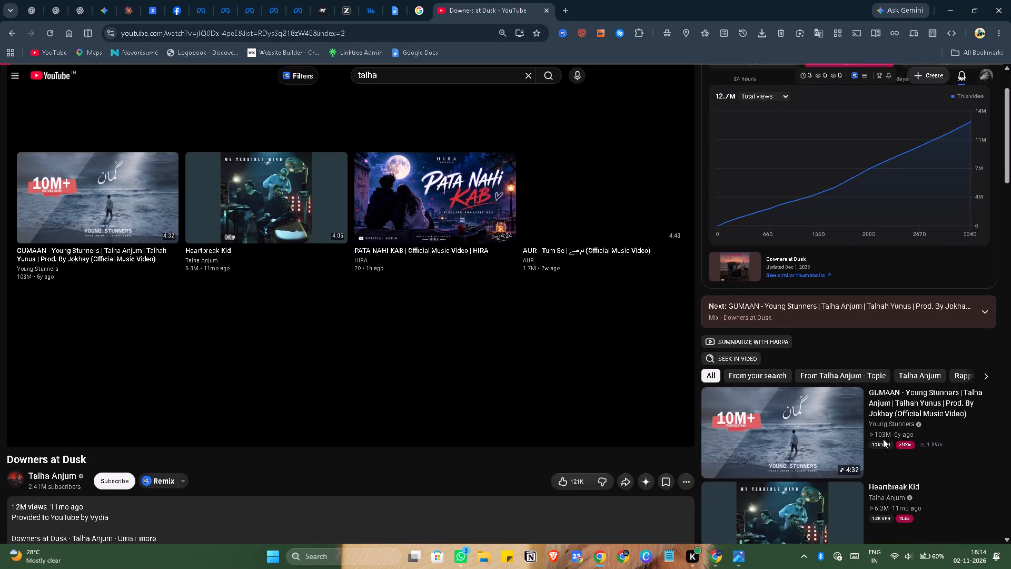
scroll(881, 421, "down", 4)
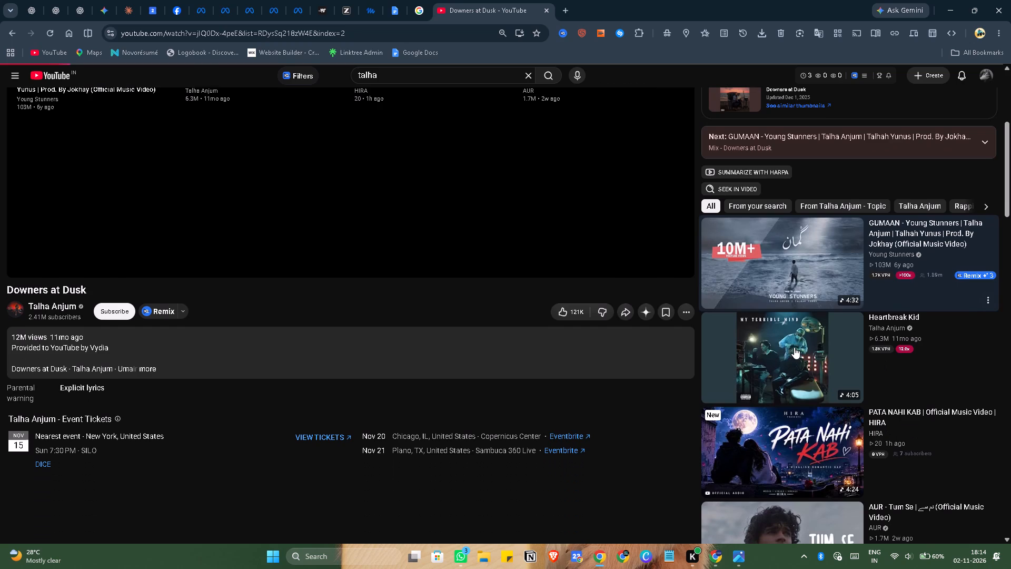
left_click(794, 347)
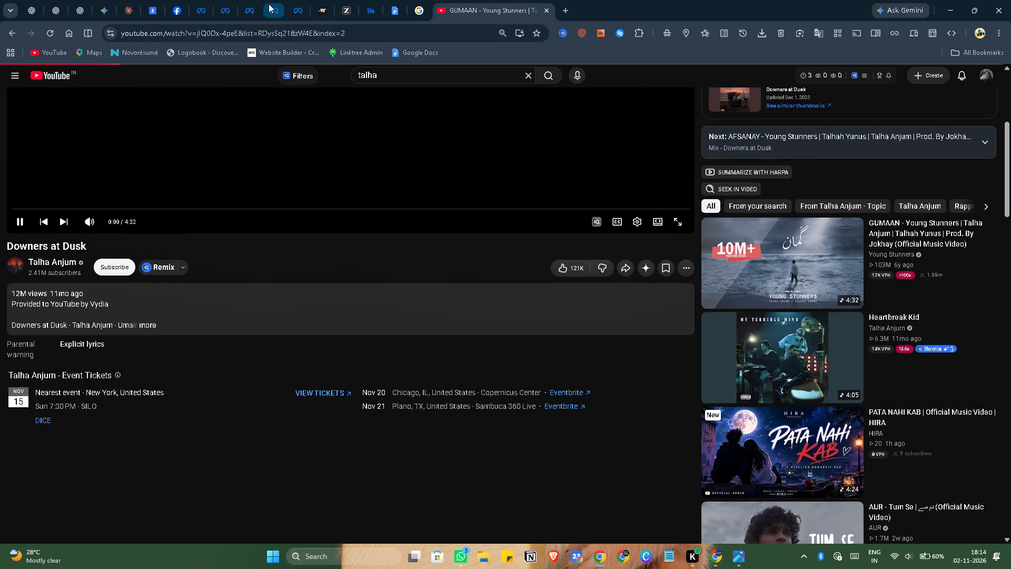
Switch back to the B.tech campaign draft and recheck the Nagpur location ad set's placements, policy requirements, suggested audience and location controls.
left_click(269, 4)
scroll(350, 279, "down", 4)
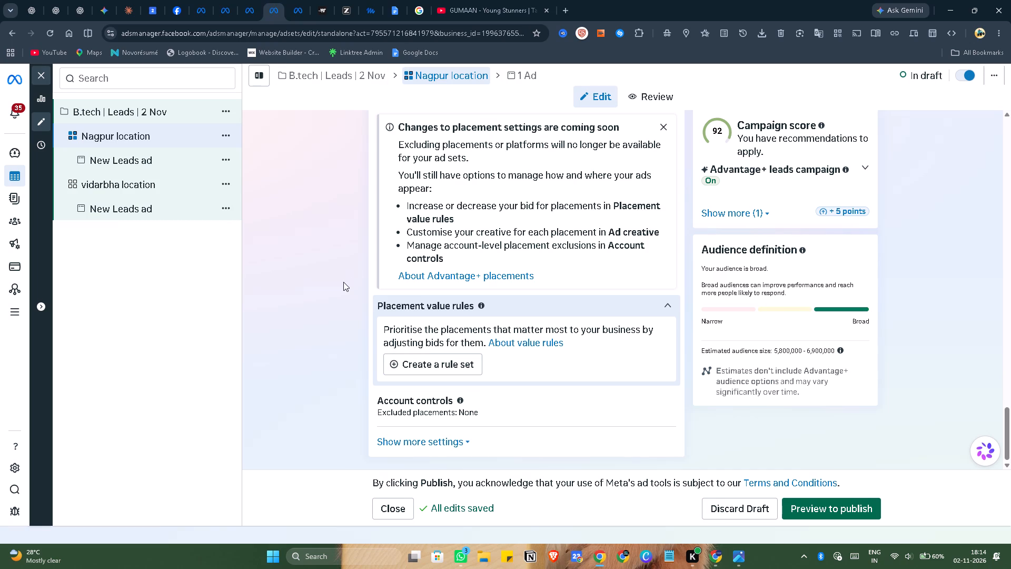
scroll(343, 282, "up", 15)
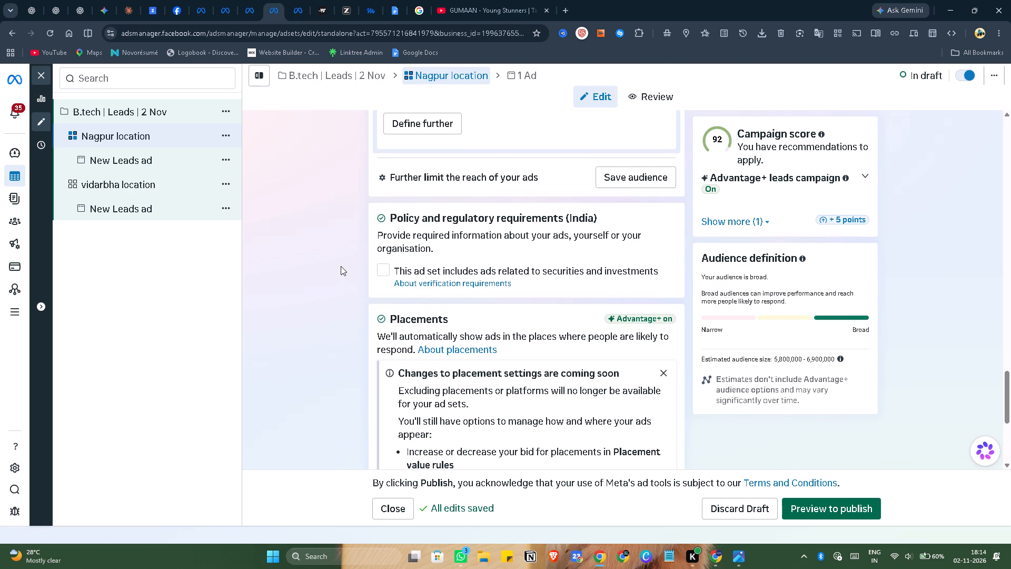
scroll(341, 266, "up", 10)
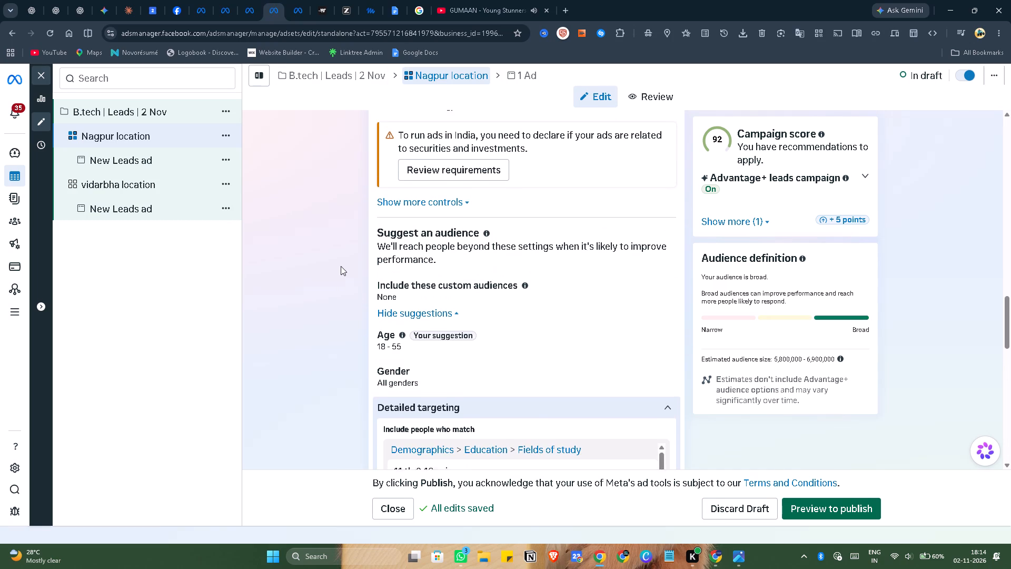
scroll(341, 266, "up", 2)
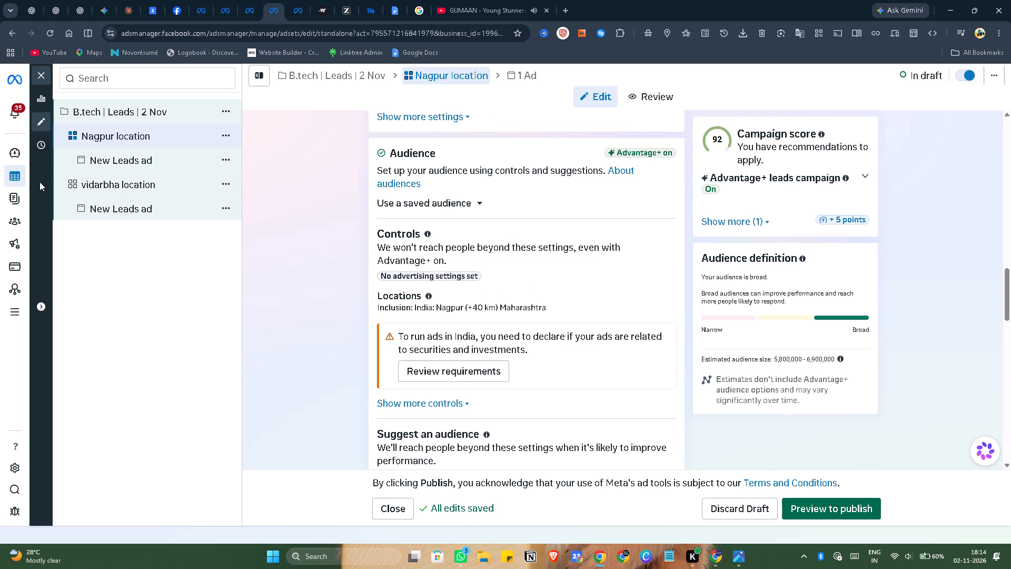
Open the New Leads ad under Nagpur location and check its identity, ad setup, instant form and quality filters.
left_click(107, 159)
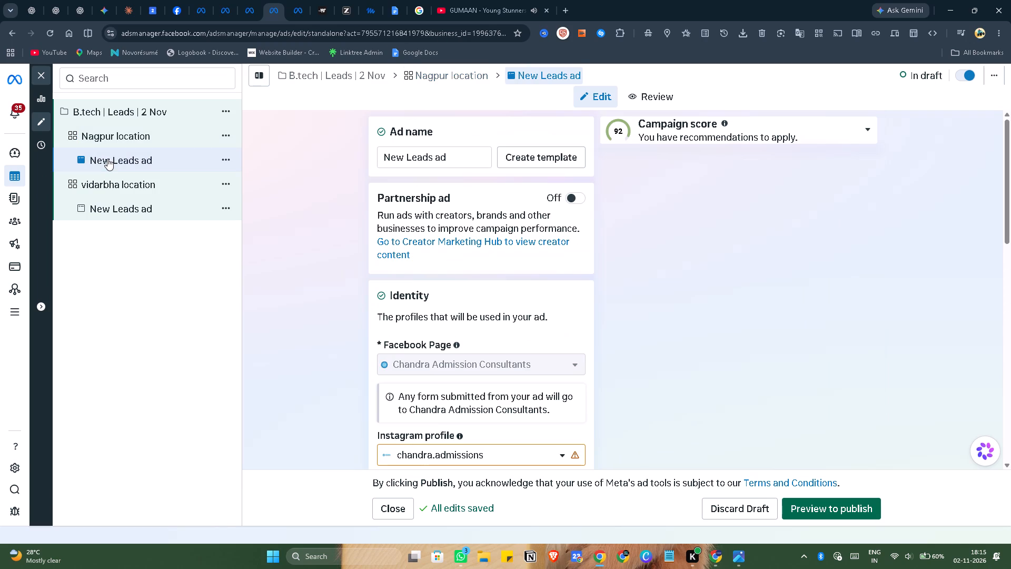
scroll(331, 342, "down", 3)
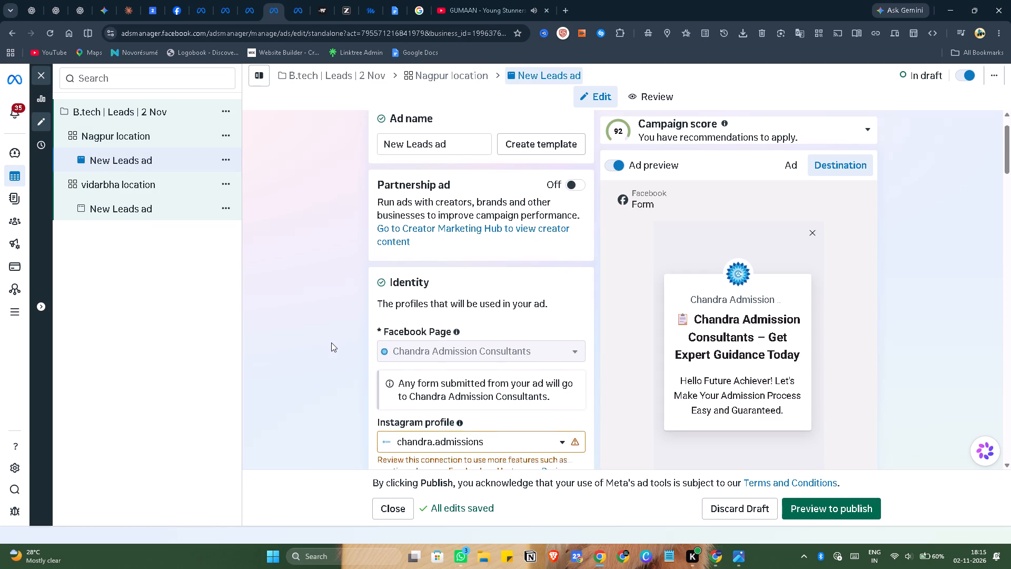
scroll(331, 342, "down", 11)
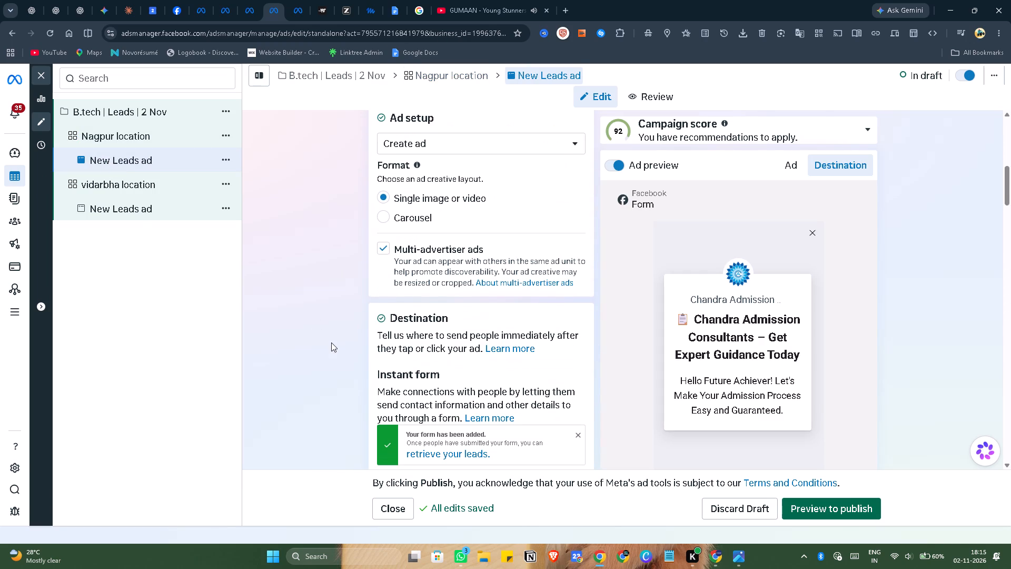
scroll(331, 342, "down", 6)
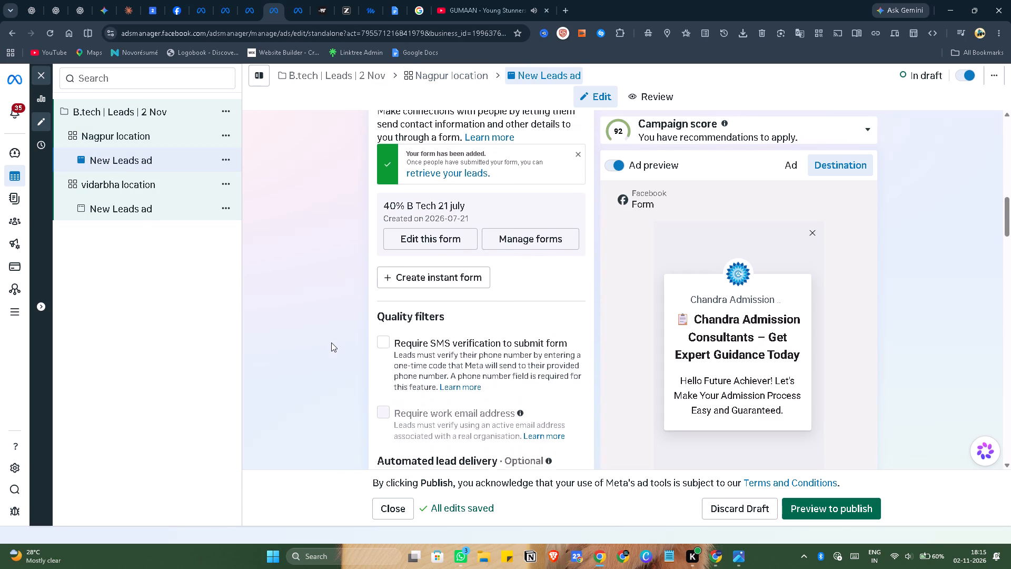
scroll(331, 342, "down", 13)
Show the ad's own preview instead of its destination, play the Facebook Feed video with sound and pause it.
left_click(799, 165)
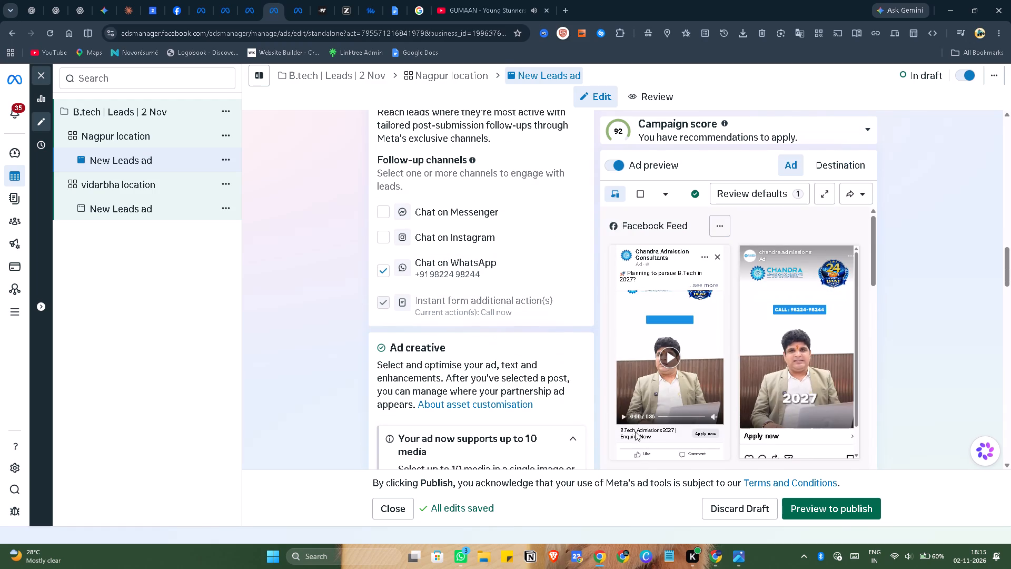
left_click(621, 415)
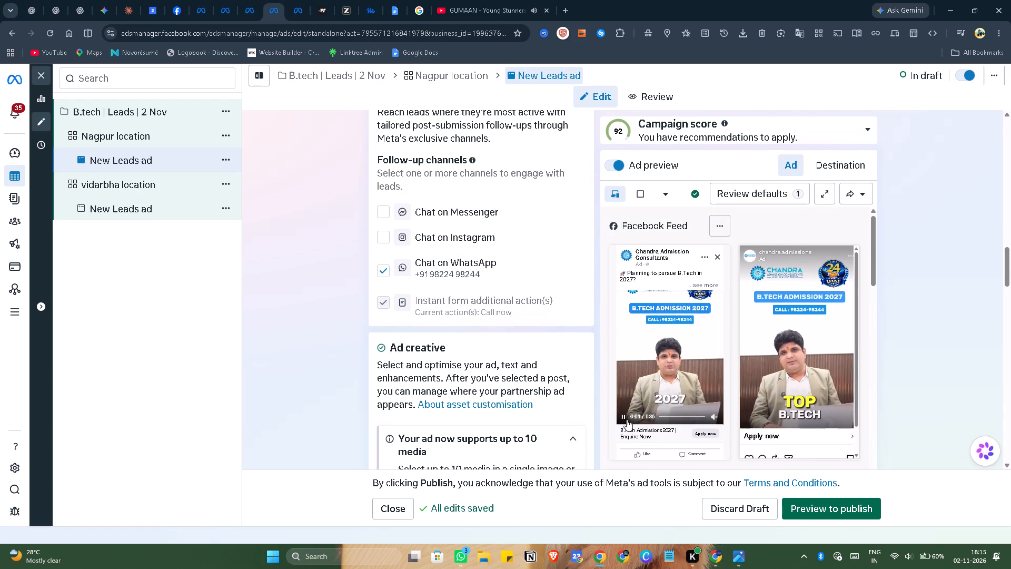
left_click(712, 416)
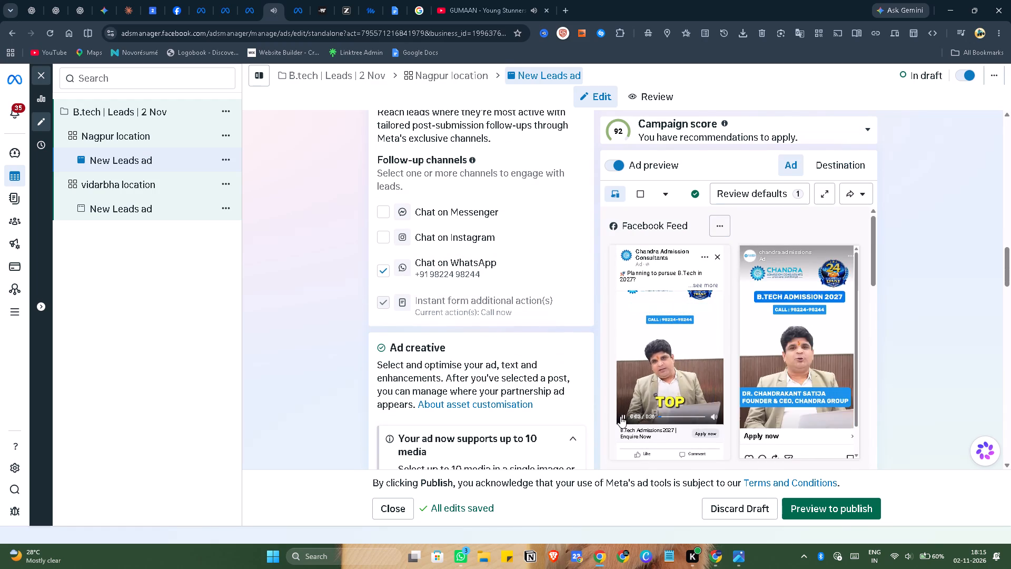
left_click(622, 417)
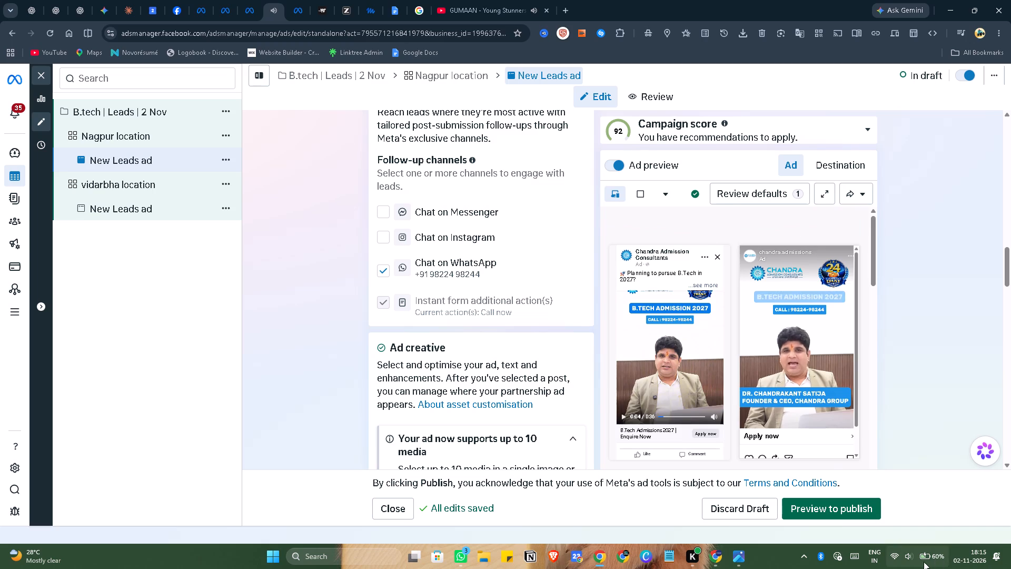
Lower the computer's sound volume and close the system quick settings.
left_click(924, 562)
left_click(886, 490)
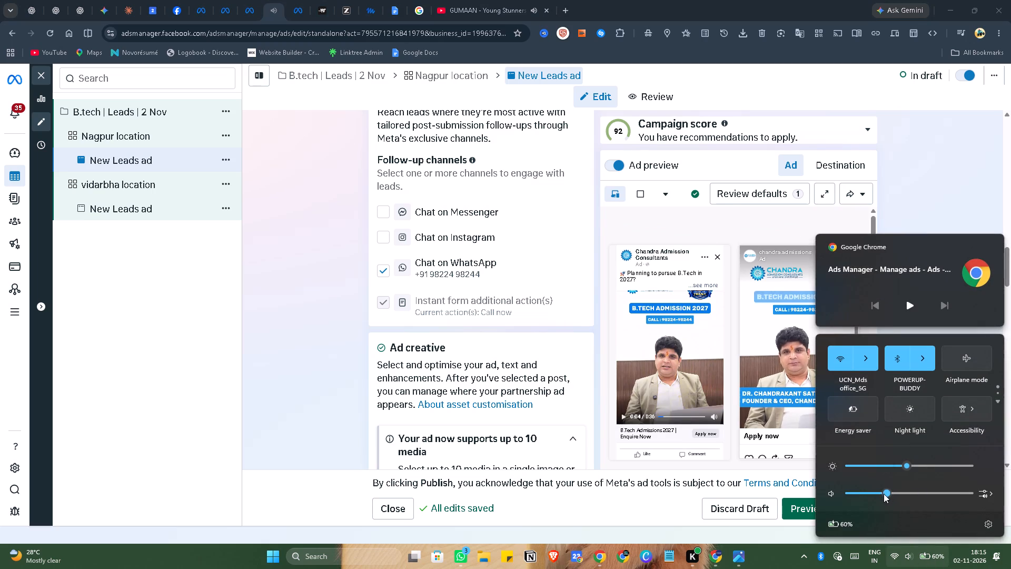
left_click(881, 496)
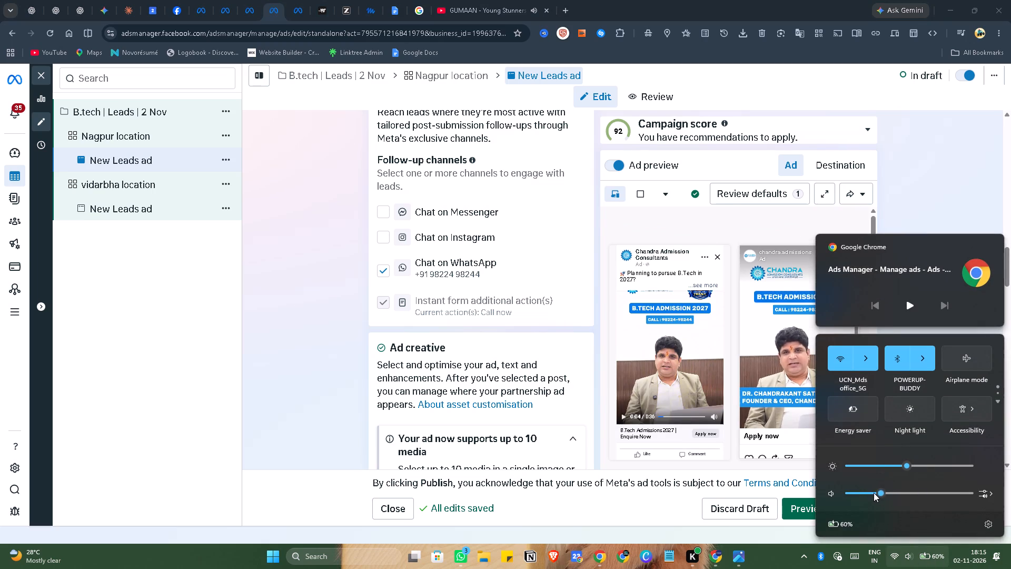
left_click(874, 493)
left_click(913, 557)
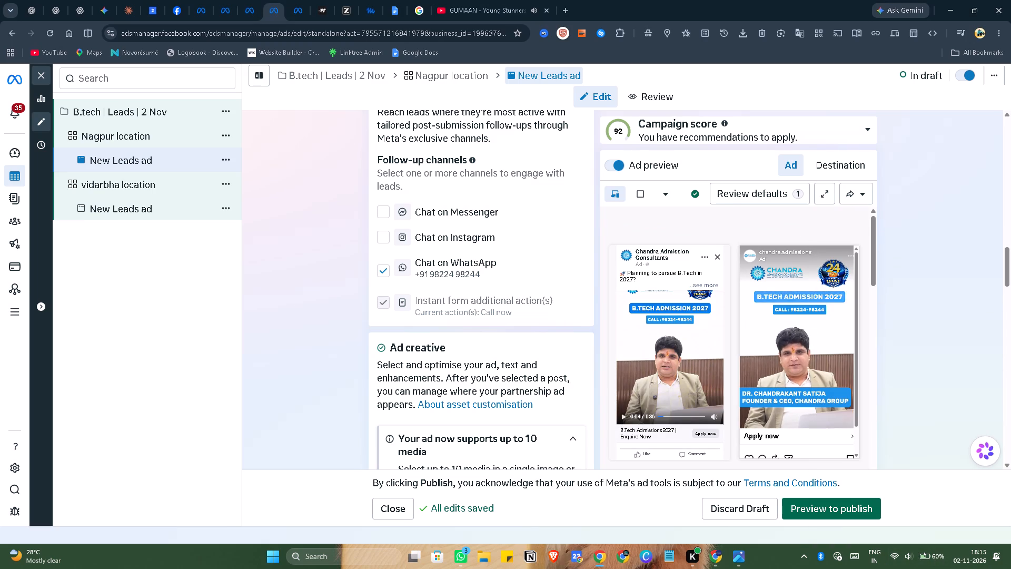
Expand the WhatsApp follow-up channel of the Nagpur ad and check its settings, the ad creative and the uploaded media.
left_click(379, 273)
scroll(326, 318, "down", 7)
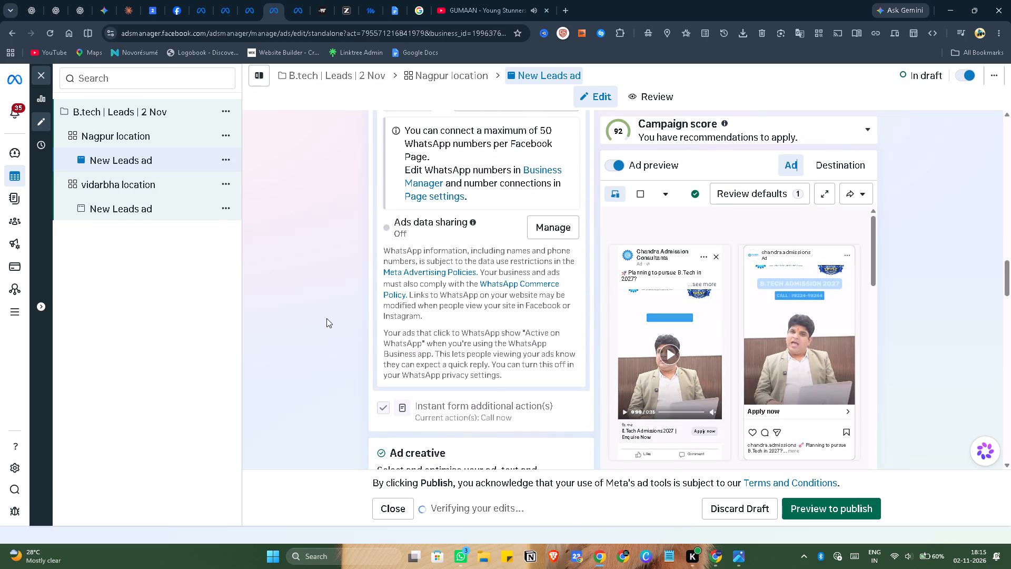
scroll(326, 318, "down", 6)
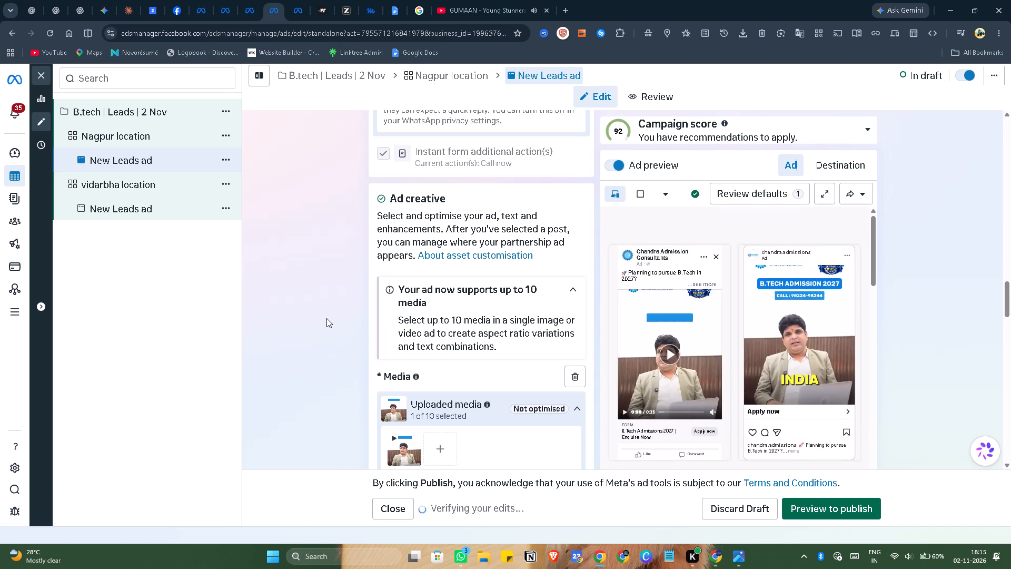
scroll(326, 318, "down", 7)
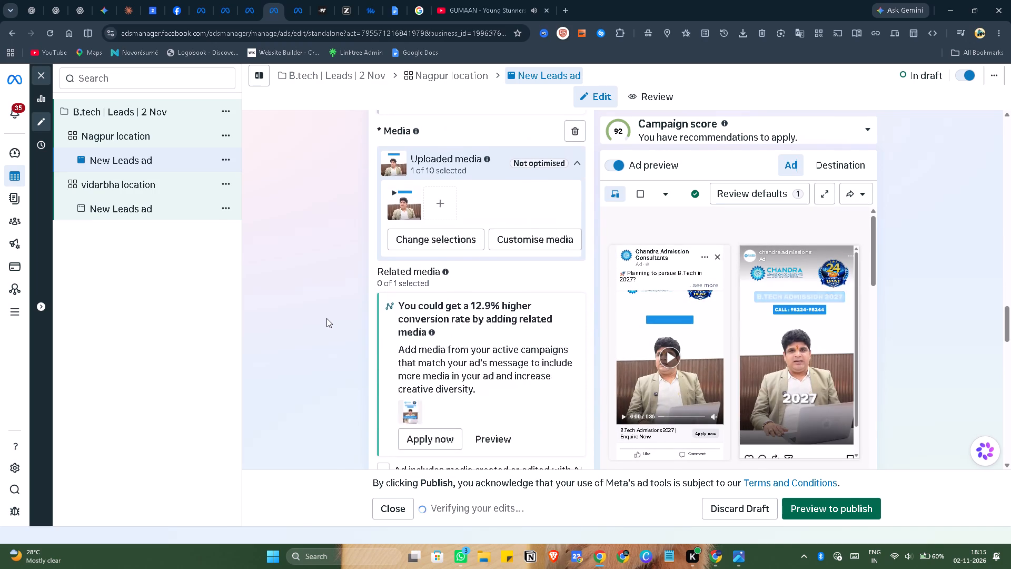
Check the Nagpur ad's primary text, headline, call to action, creative enhancements, translation and tracking settings.
scroll(326, 318, "down", 11)
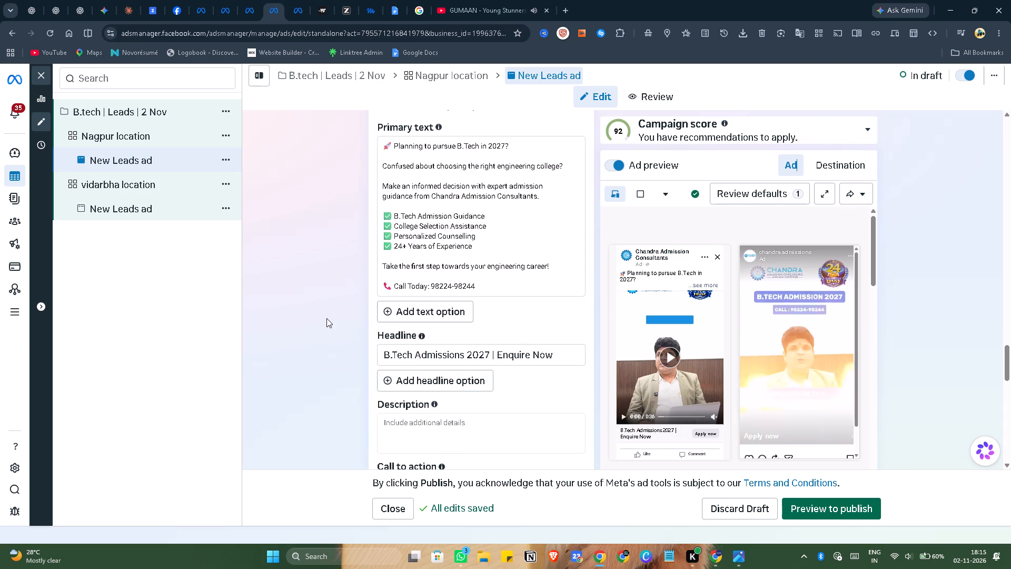
scroll(326, 318, "down", 3)
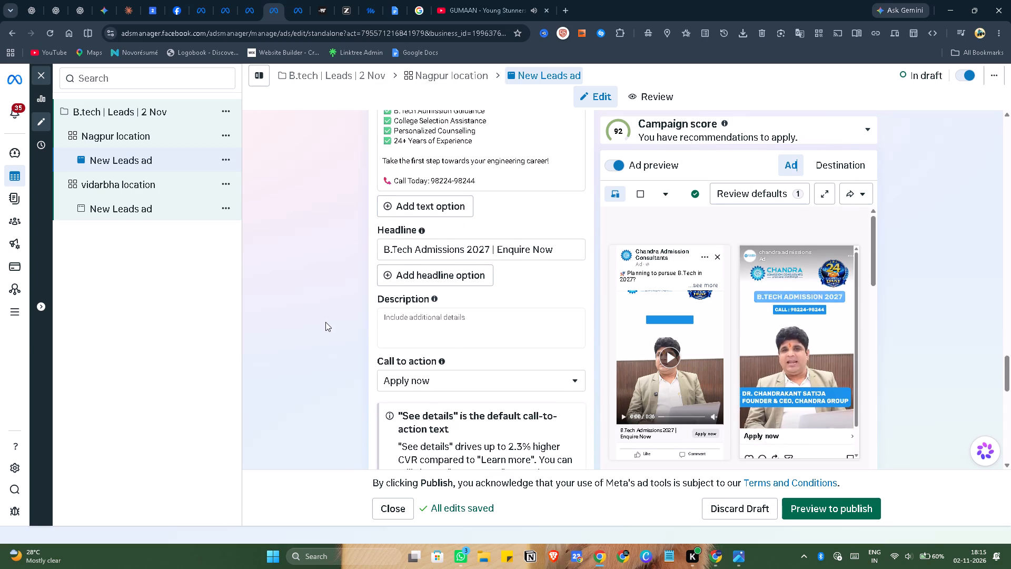
scroll(306, 304, "down", 1)
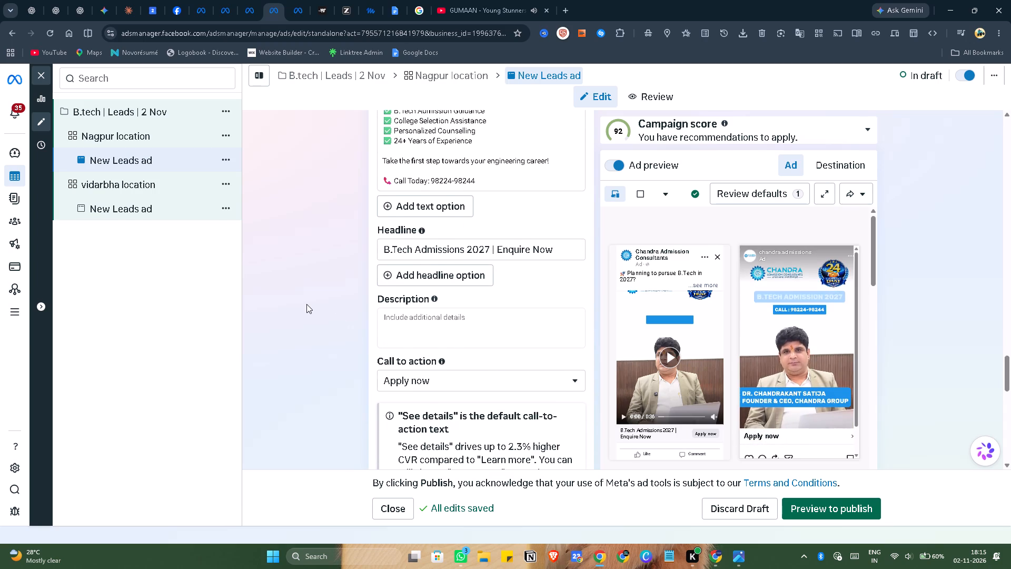
scroll(306, 304, "down", 9)
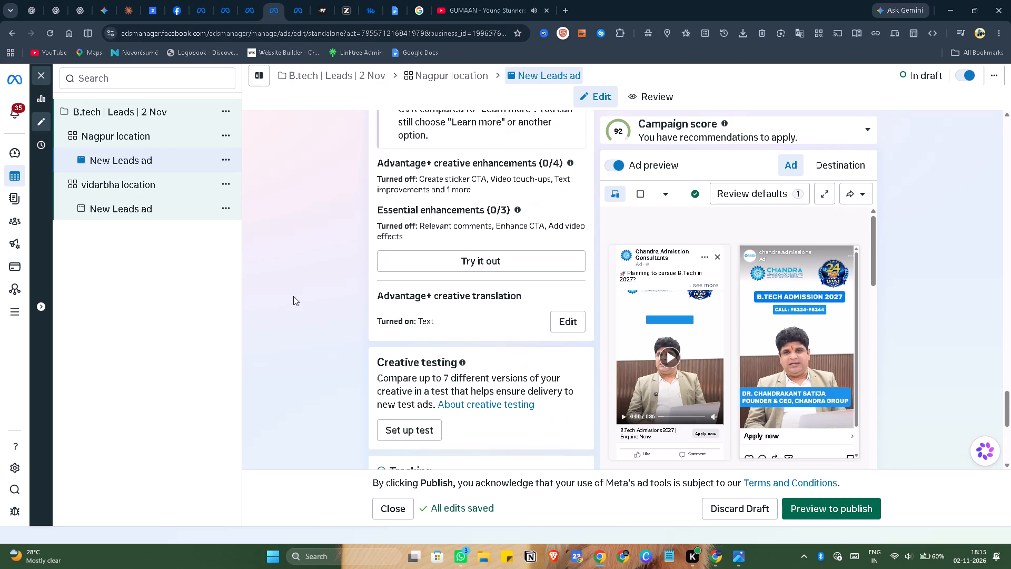
scroll(293, 296, "down", 14)
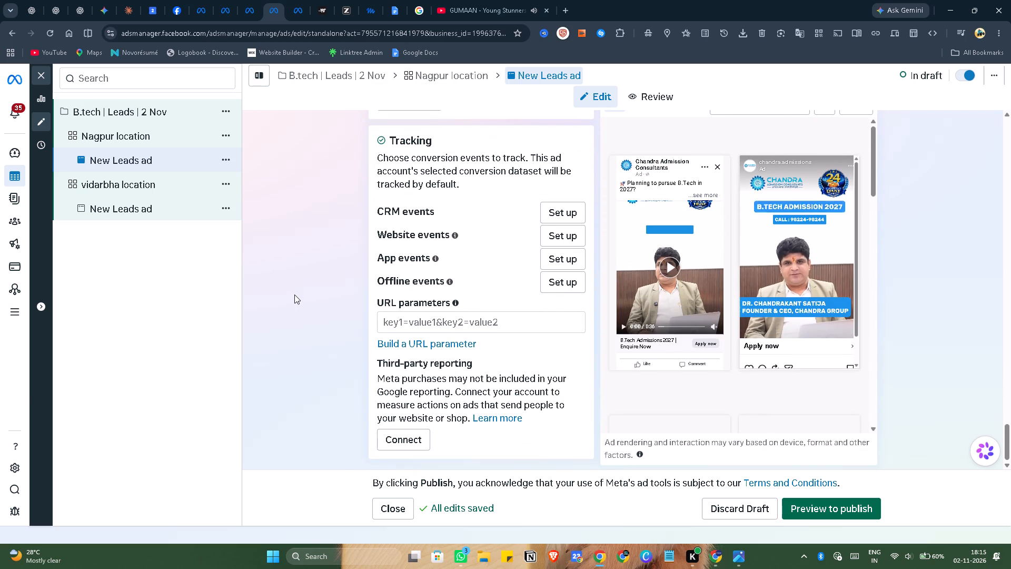
scroll(294, 295, "down", 1)
Open the vidarbha location ad set and check its conversion settings, performance goal, budget and schedule.
left_click(119, 188)
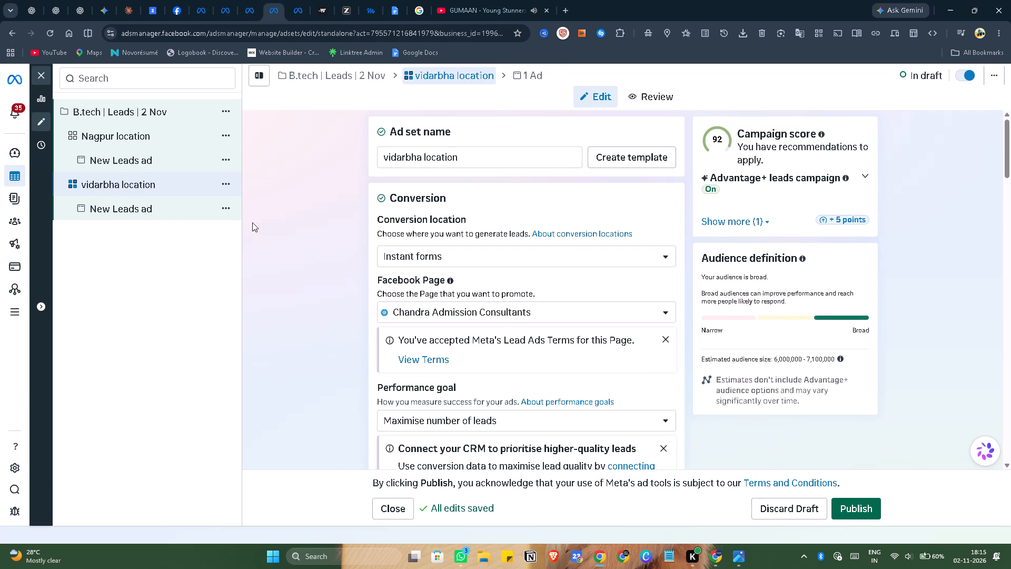
scroll(314, 273, "down", 3)
scroll(9, 0, "down", 2)
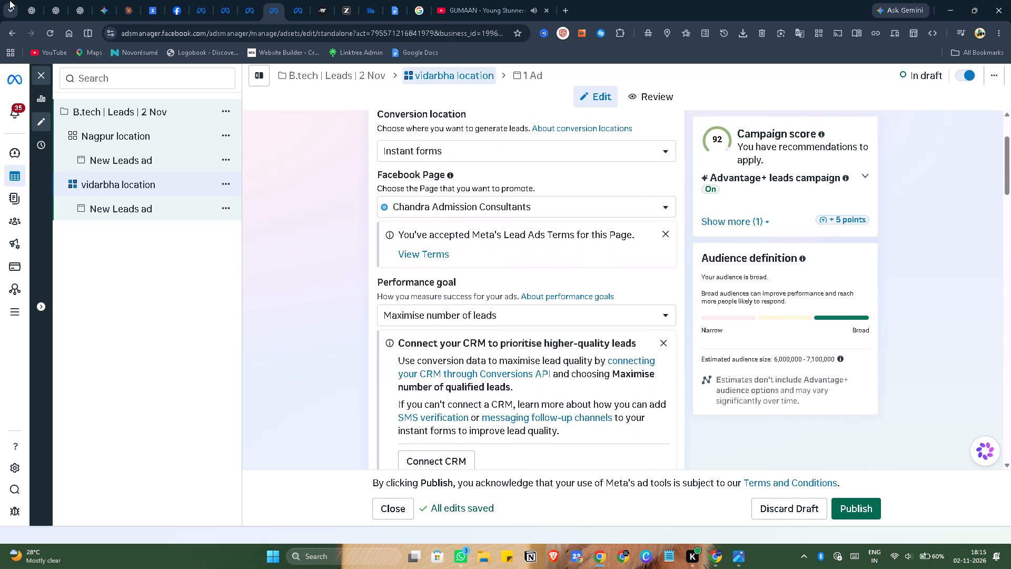
scroll(261, 258, "down", 4)
scroll(328, 255, "down", 14)
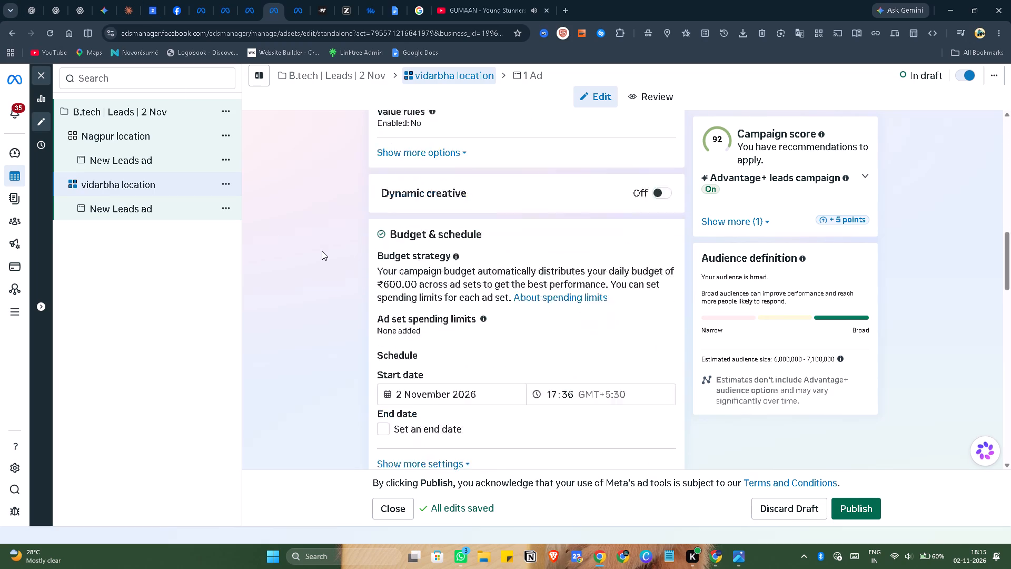
Check the vidarbha location ad set's included locations, custom audience options, audience suggestions and policy requirements.
scroll(322, 251, "down", 10)
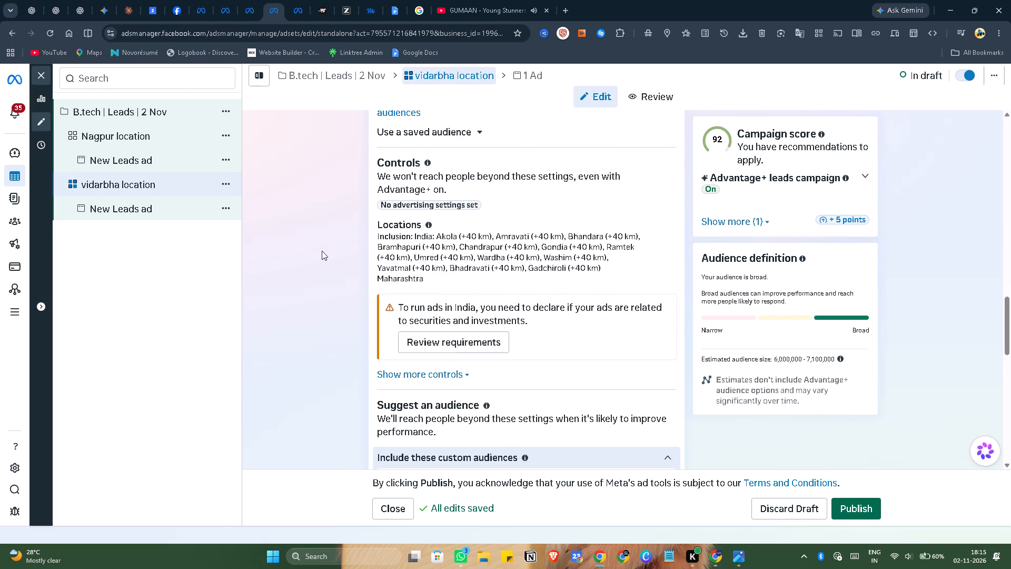
scroll(322, 251, "down", 7)
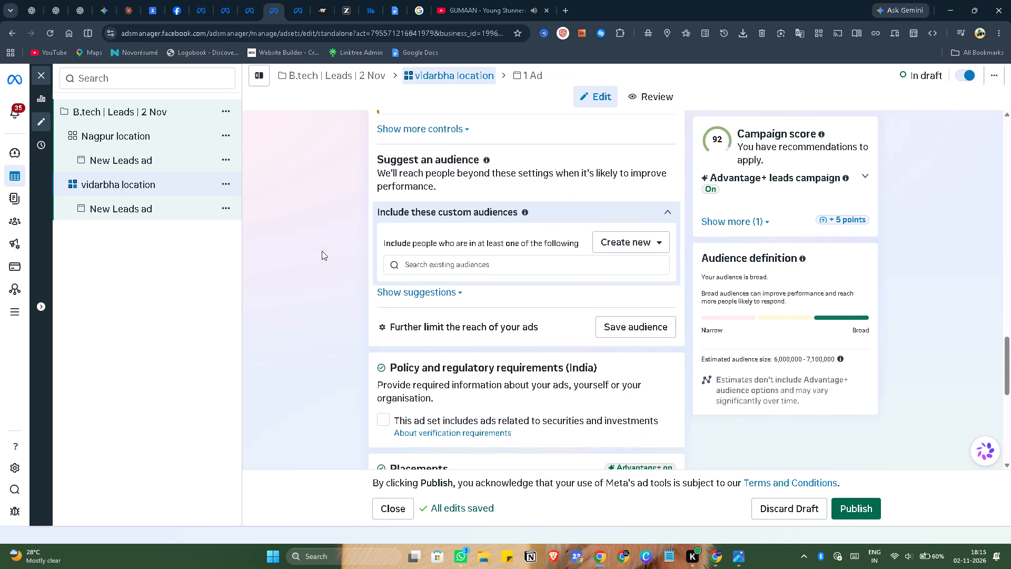
scroll(322, 251, "up", 2)
scroll(322, 251, "down", 1)
scroll(322, 251, "up", 3)
scroll(322, 251, "down", 7)
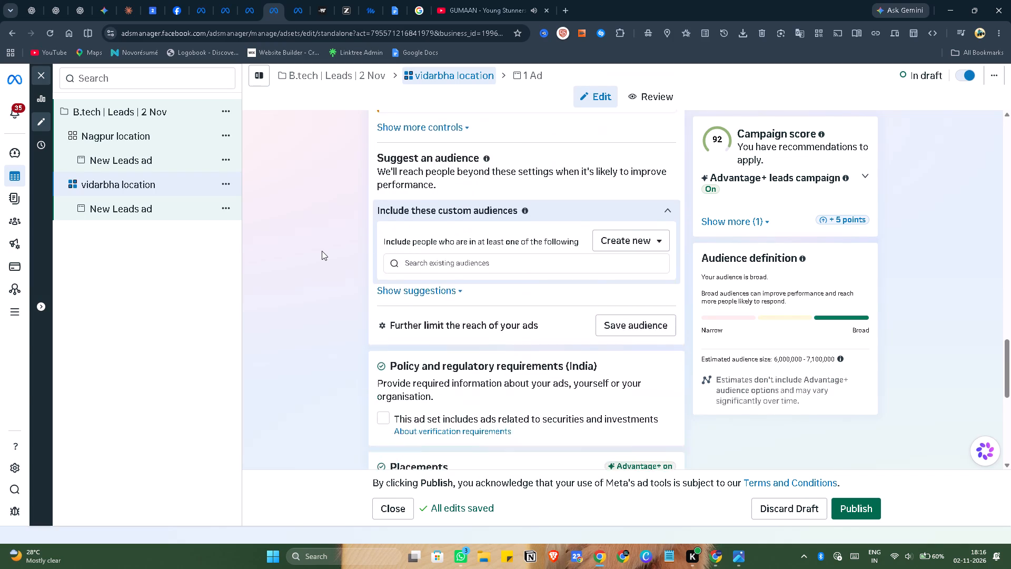
Expand the audience suggestions of the vidarbha location ad set and remove the Biology (science) interest from its detailed targeting.
left_click(433, 186)
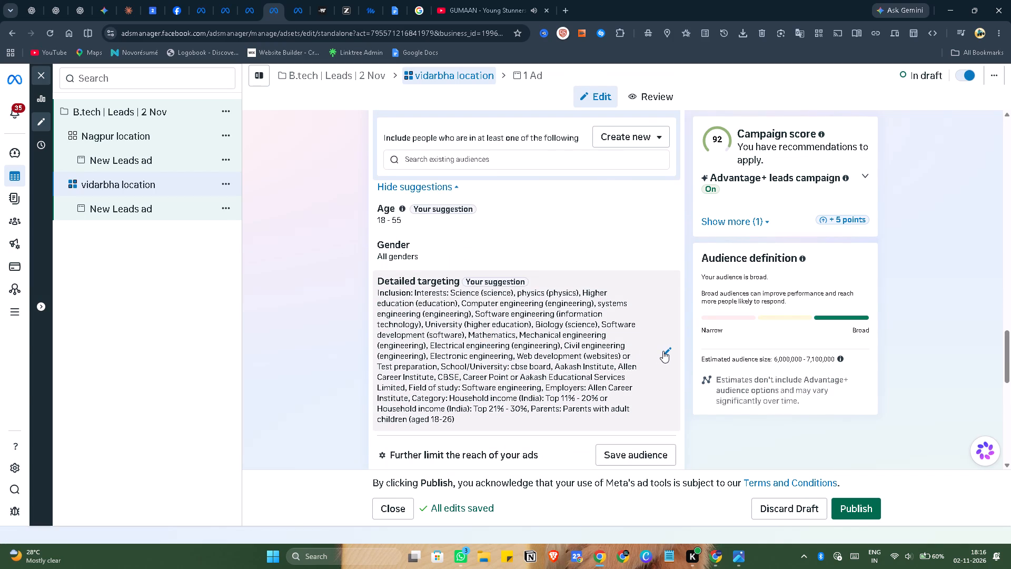
left_click(667, 351)
scroll(591, 325, "down", 3)
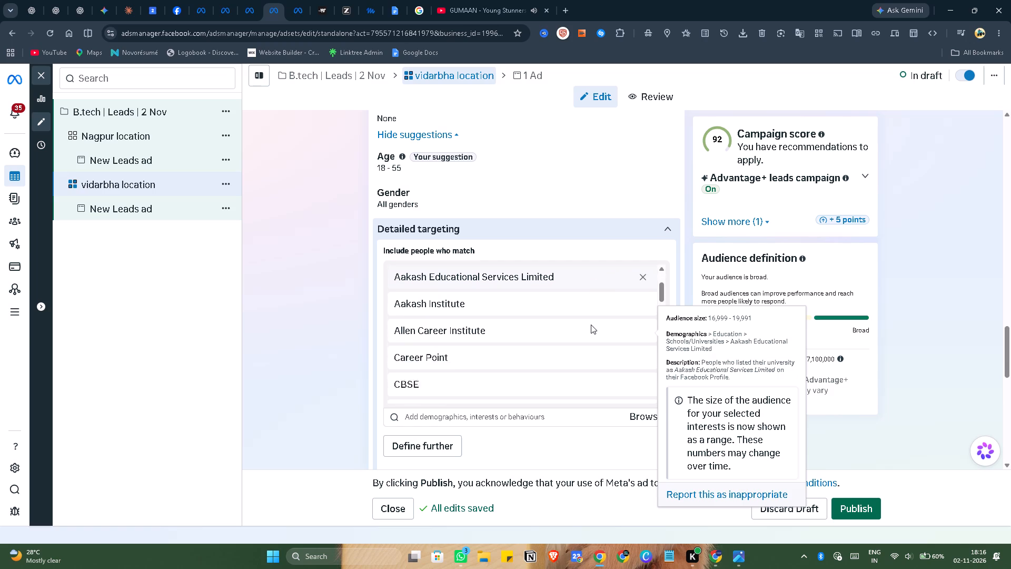
scroll(591, 325, "down", 8)
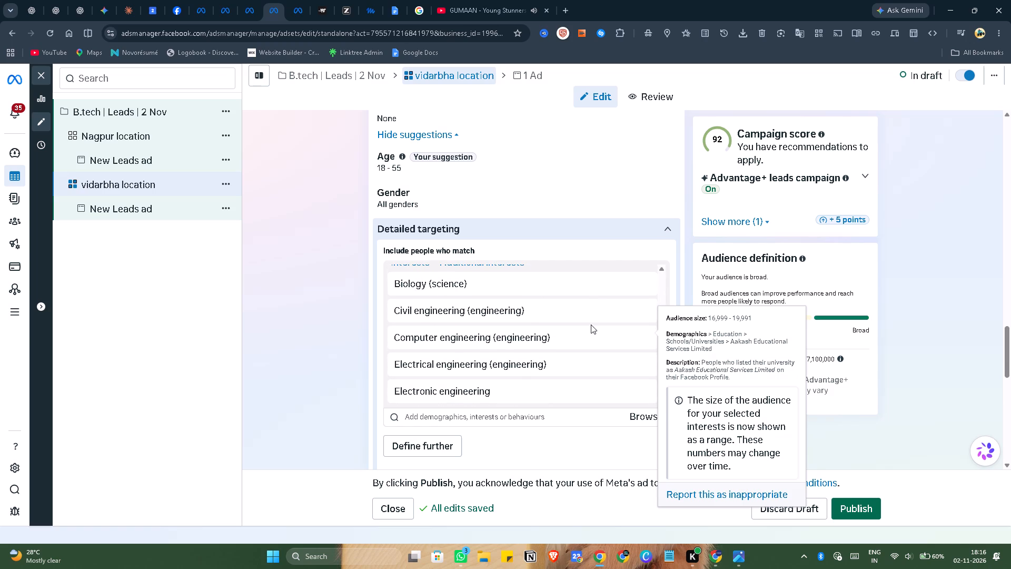
left_click(642, 284)
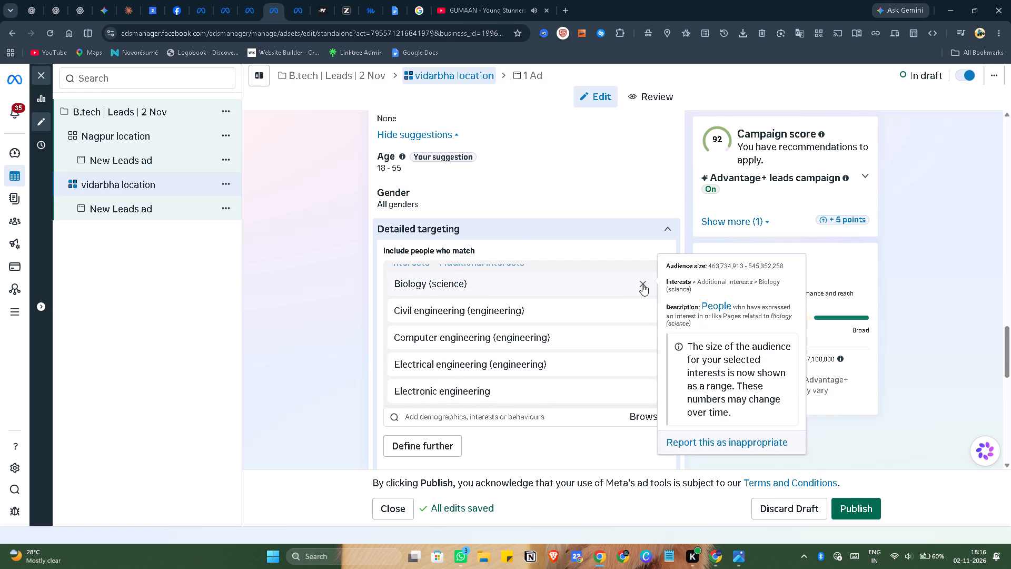
Check the policy requirements, placements, placement value rules and account controls of the vidarbha location ad set.
scroll(354, 293, "down", 3)
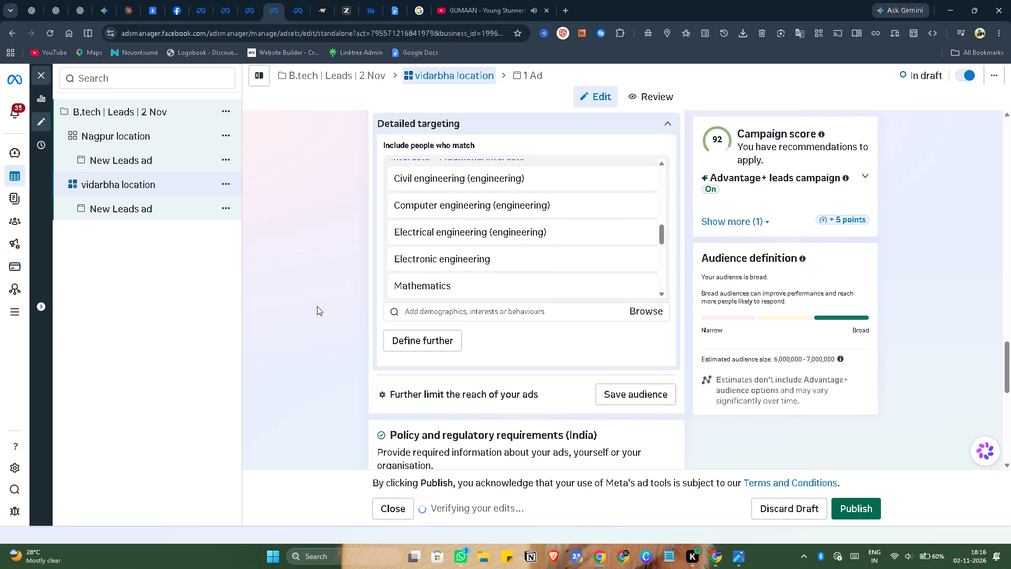
scroll(316, 307, "down", 9)
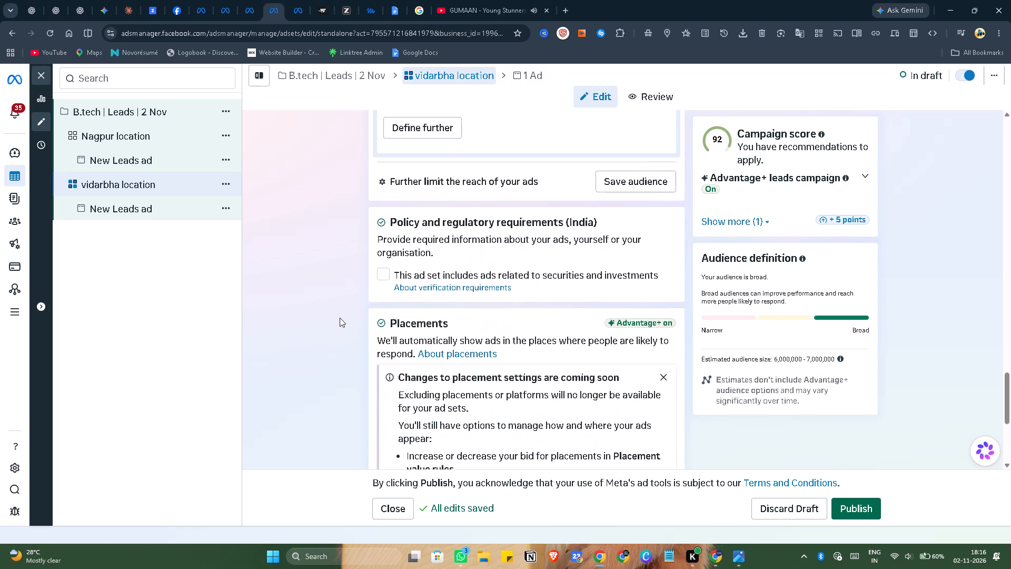
scroll(340, 318, "down", 12)
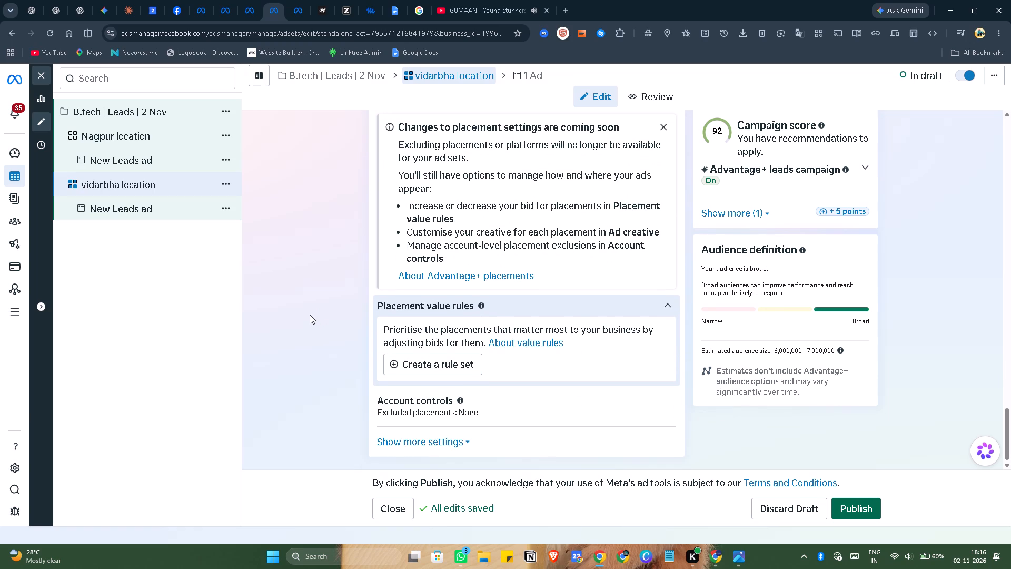
scroll(310, 315, "down", 4)
Look back over the vidarbha location ad set's audience, schedule, budget and conversion settings before publishing.
scroll(310, 315, "up", 4)
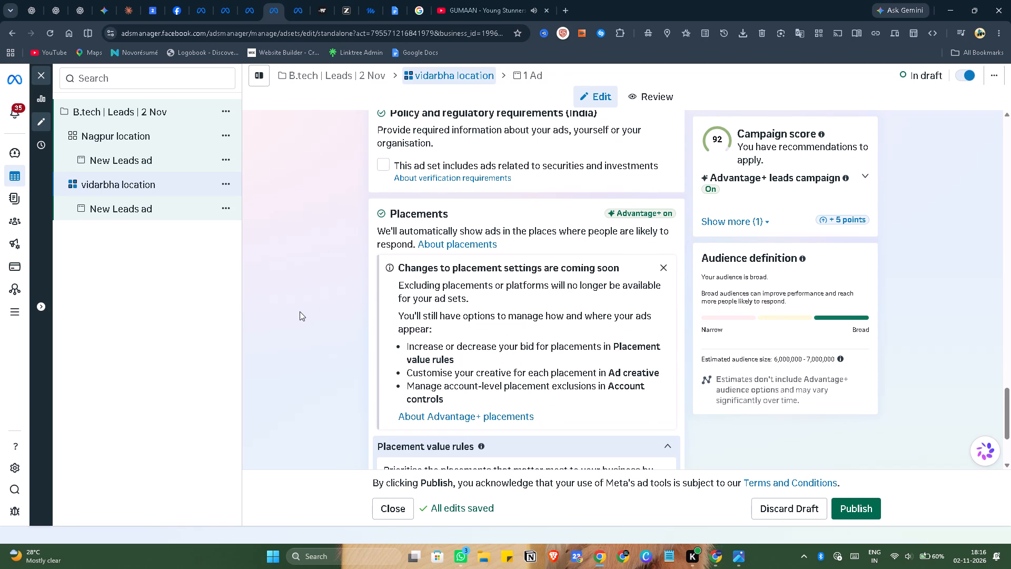
scroll(300, 311, "up", 20)
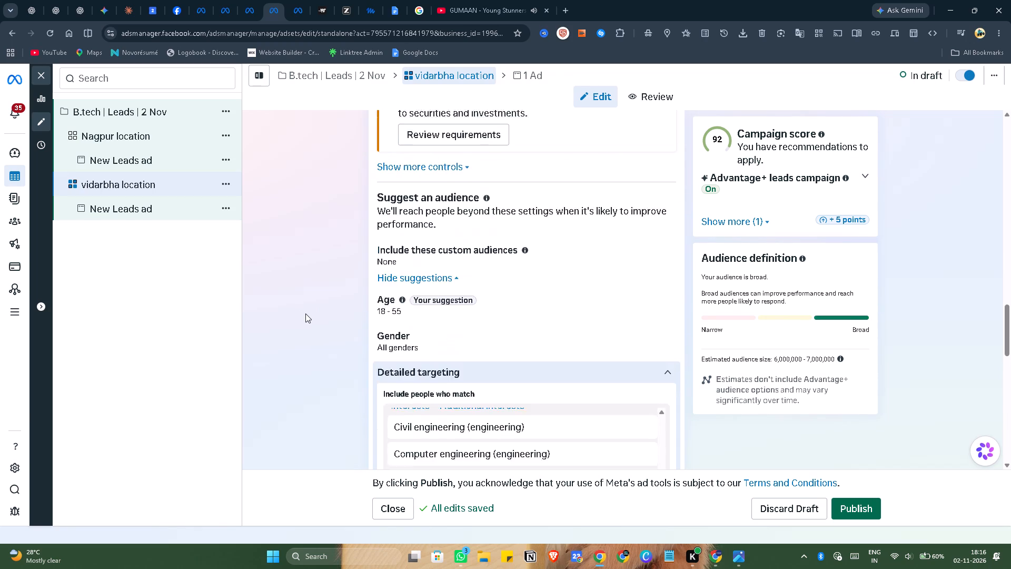
scroll(305, 313, "up", 13)
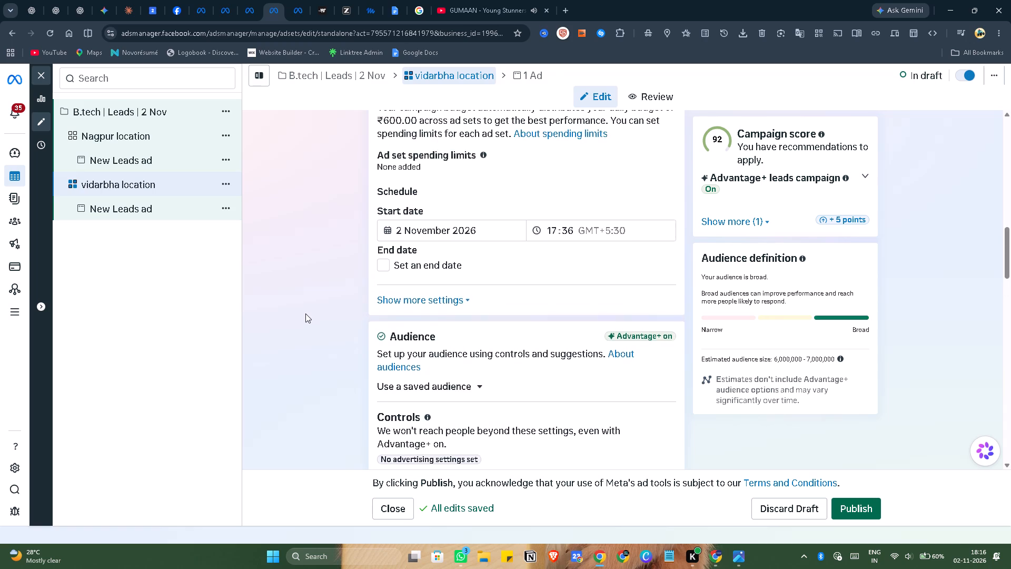
scroll(305, 313, "up", 9)
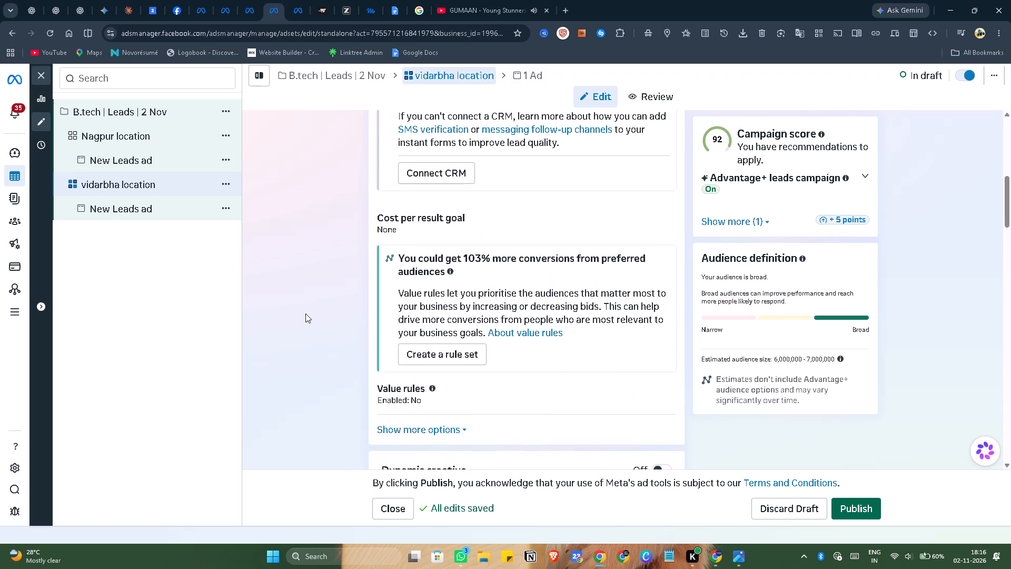
scroll(305, 313, "up", 7)
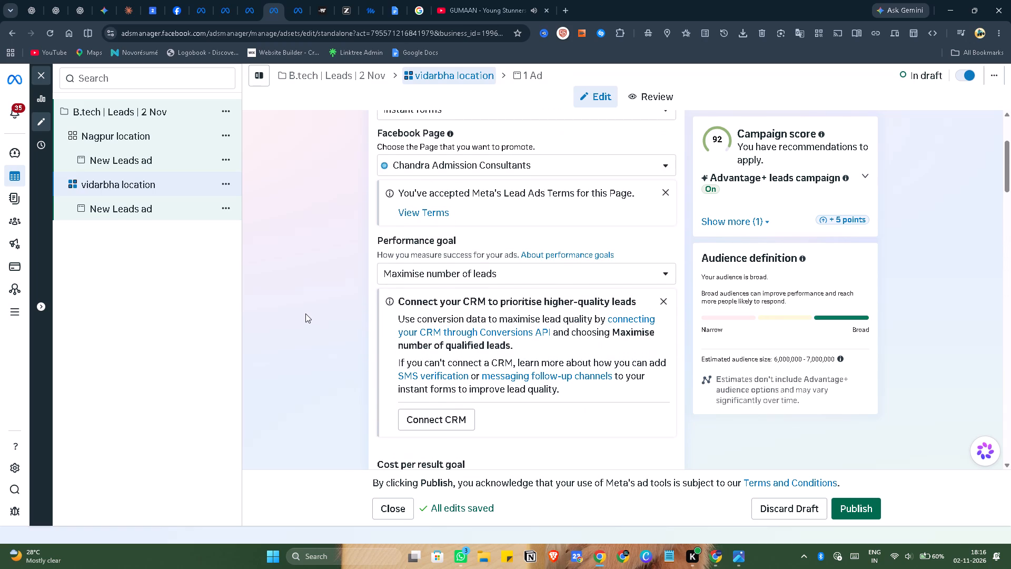
scroll(305, 313, "up", 8)
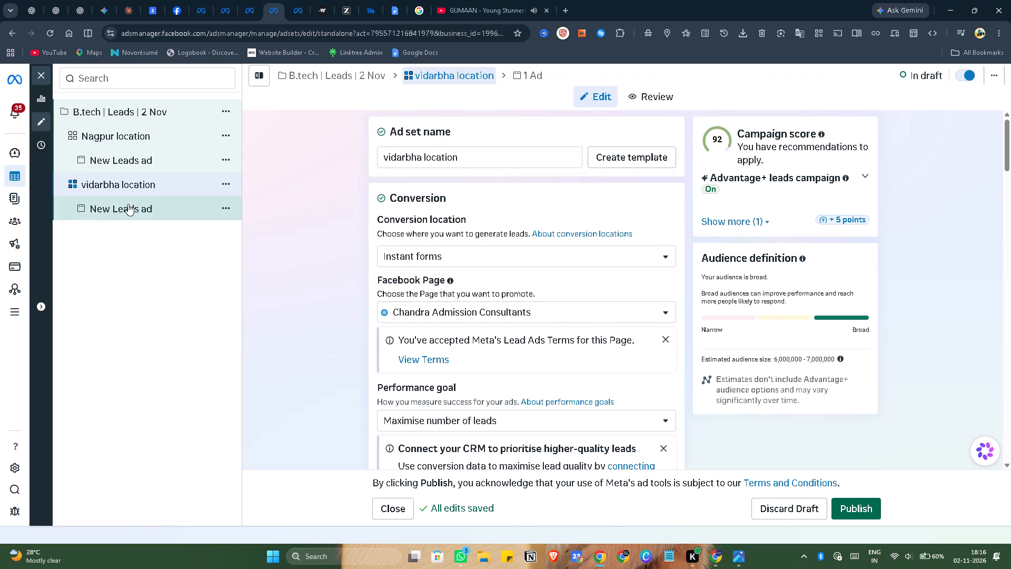
Recheck the vidarbha location ad set from conversion settings through budget, schedule, locations, detailed targeting and placements.
scroll(306, 254, "down", 8)
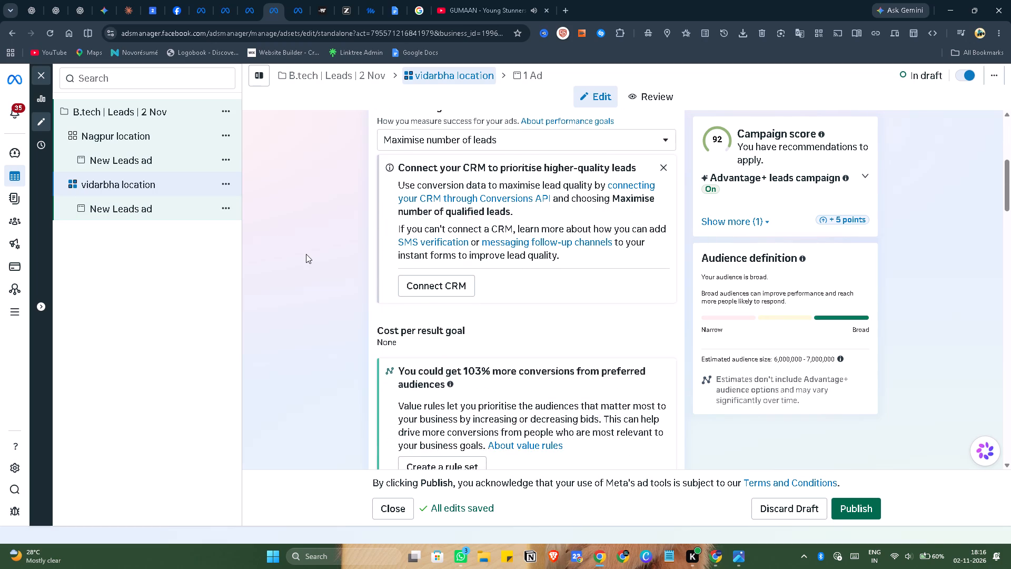
scroll(306, 254, "down", 11)
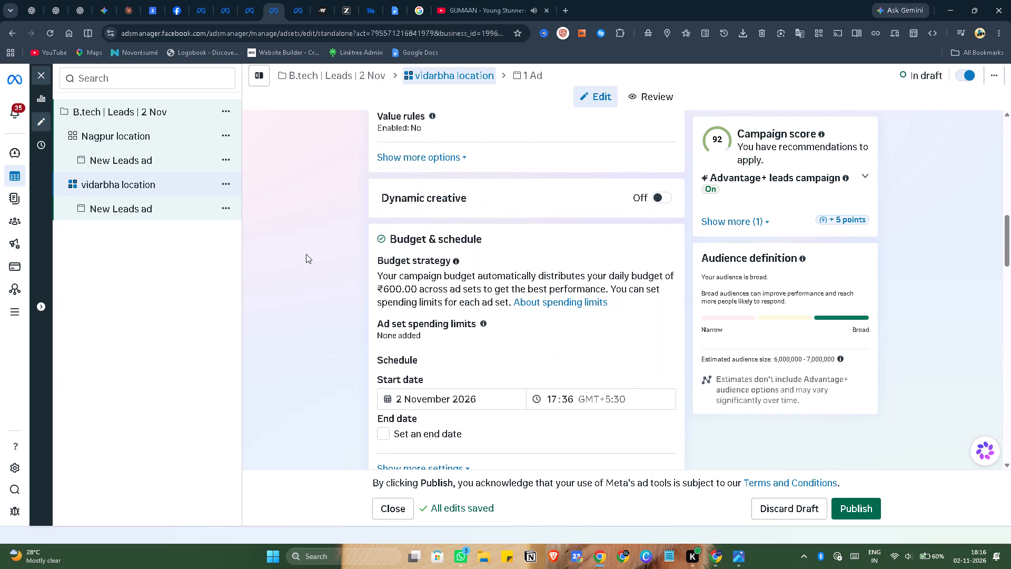
scroll(306, 254, "down", 9)
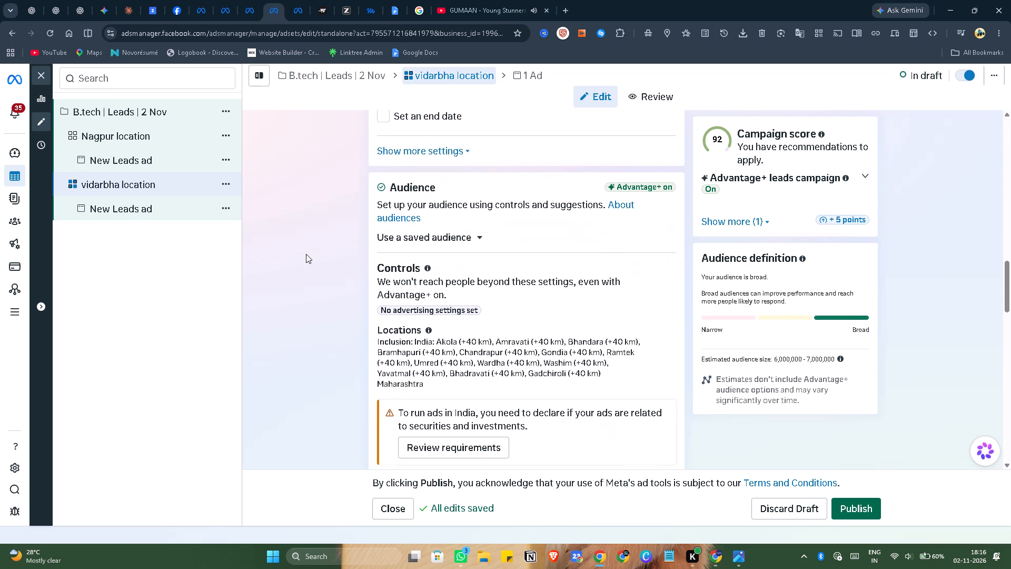
scroll(306, 254, "down", 9)
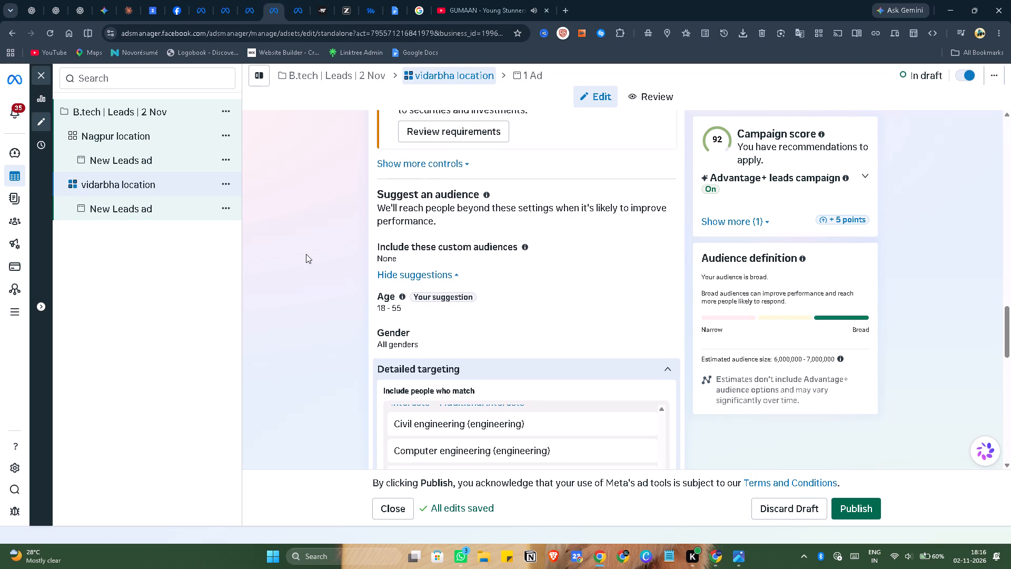
scroll(306, 254, "down", 7)
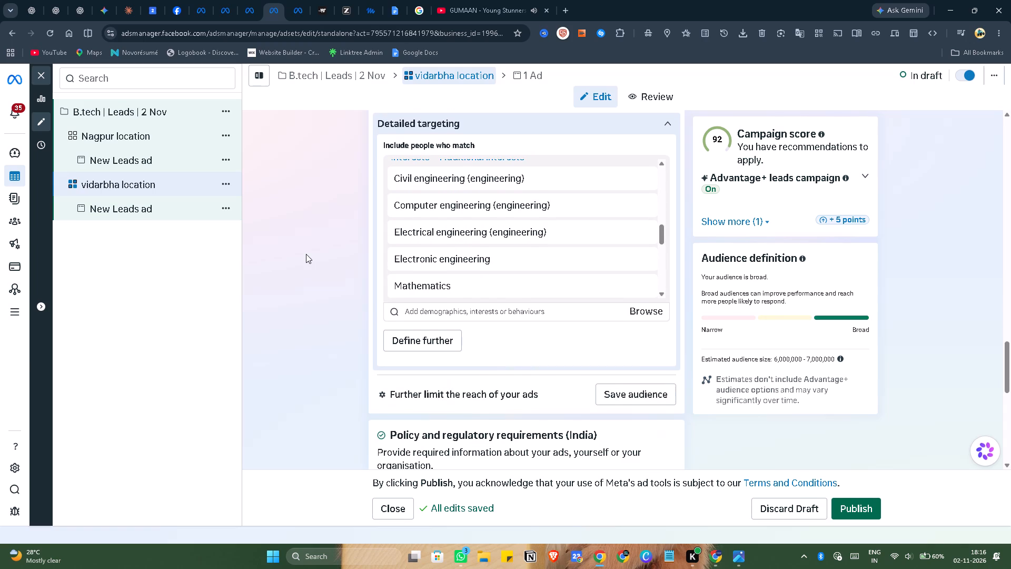
scroll(306, 254, "down", 15)
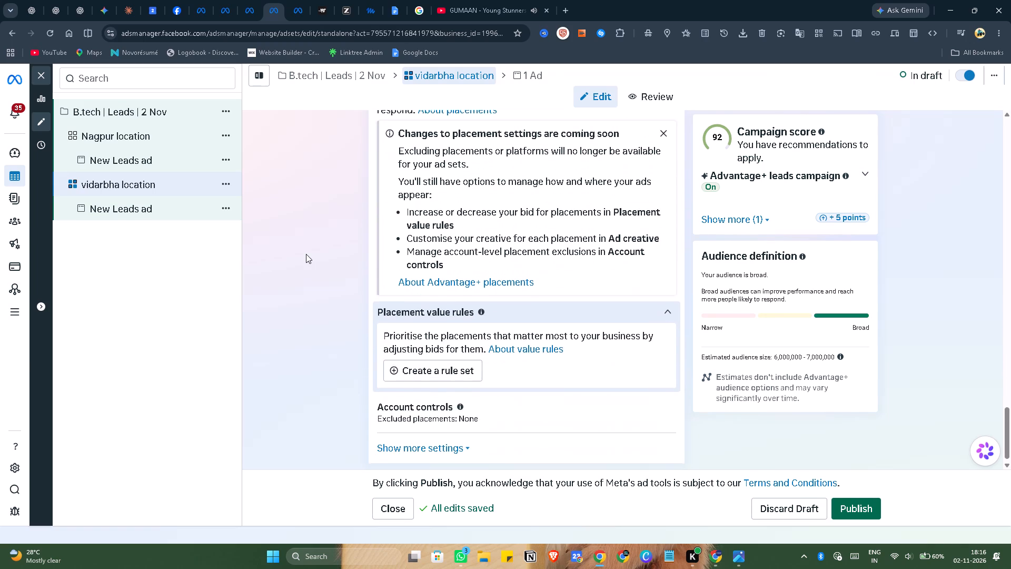
scroll(306, 254, "down", 6)
Open the New Leads ad under the vidarbha location ad set and check its identity, ad setup and instant form.
left_click(130, 208)
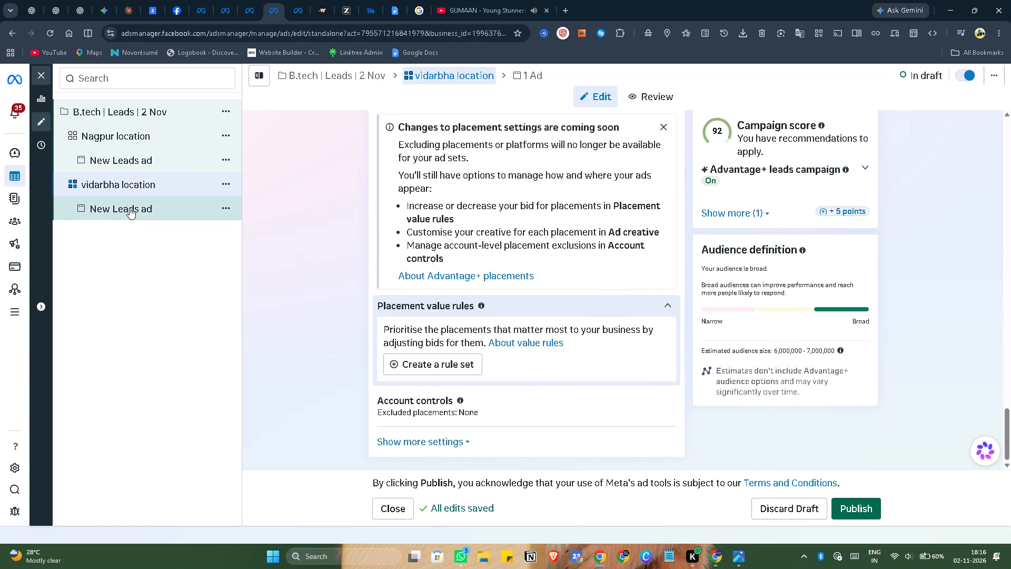
scroll(290, 279, "down", 4)
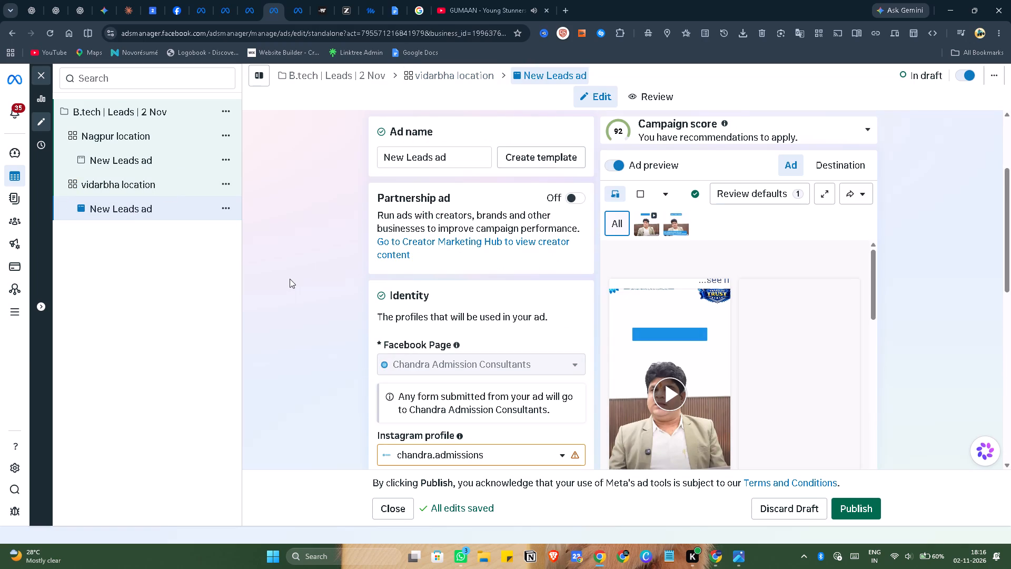
scroll(290, 279, "down", 6)
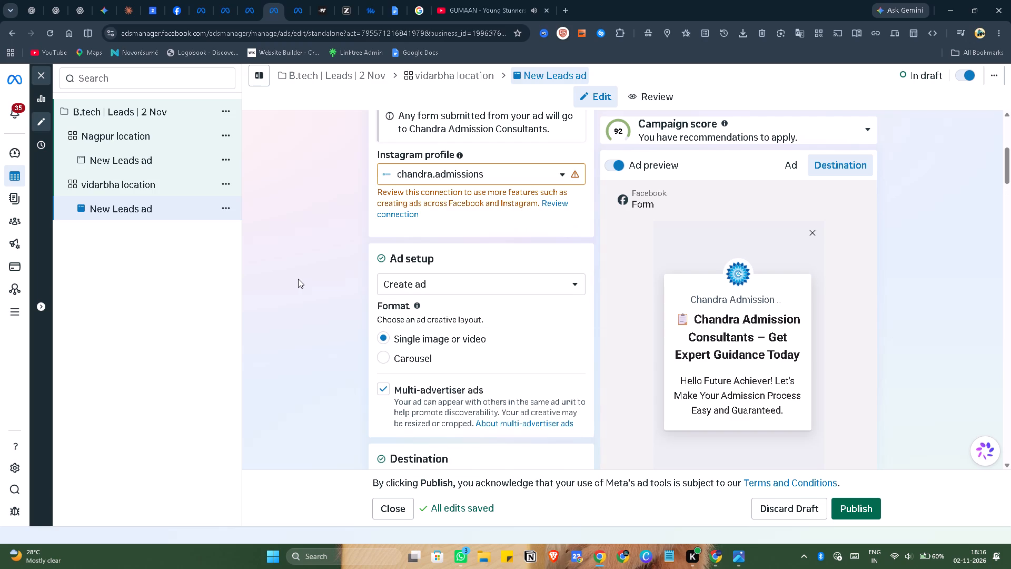
scroll(298, 279, "down", 12)
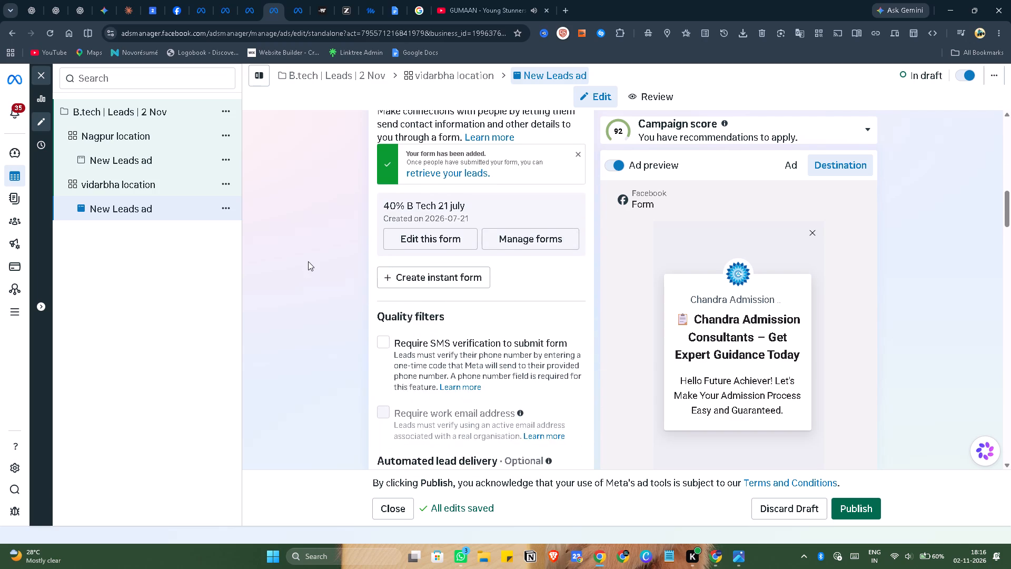
Select Chat on WhatsApp among the follow-up channels of the vidarbha location ad.
scroll(308, 261, "down", 12)
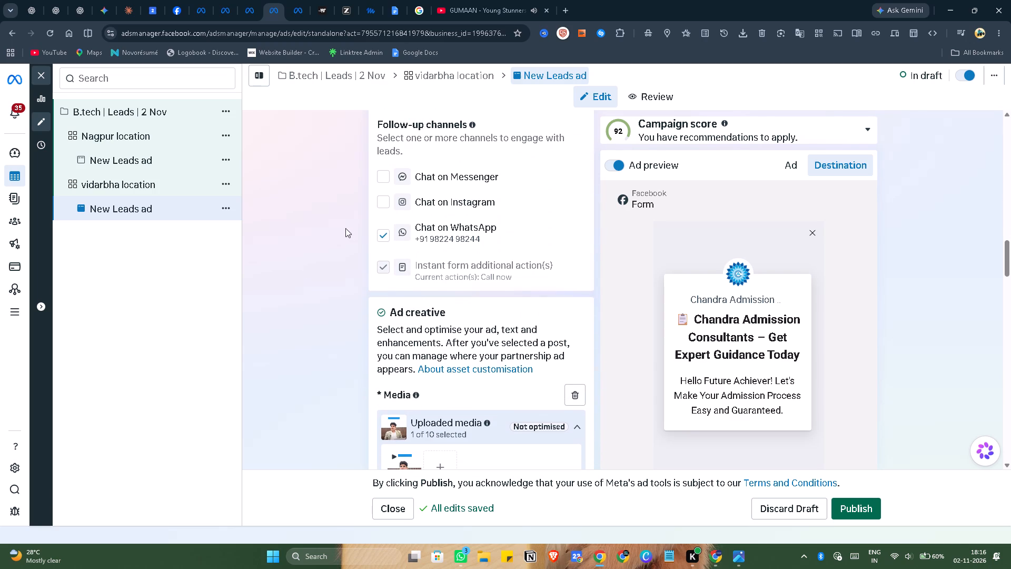
left_click(383, 233)
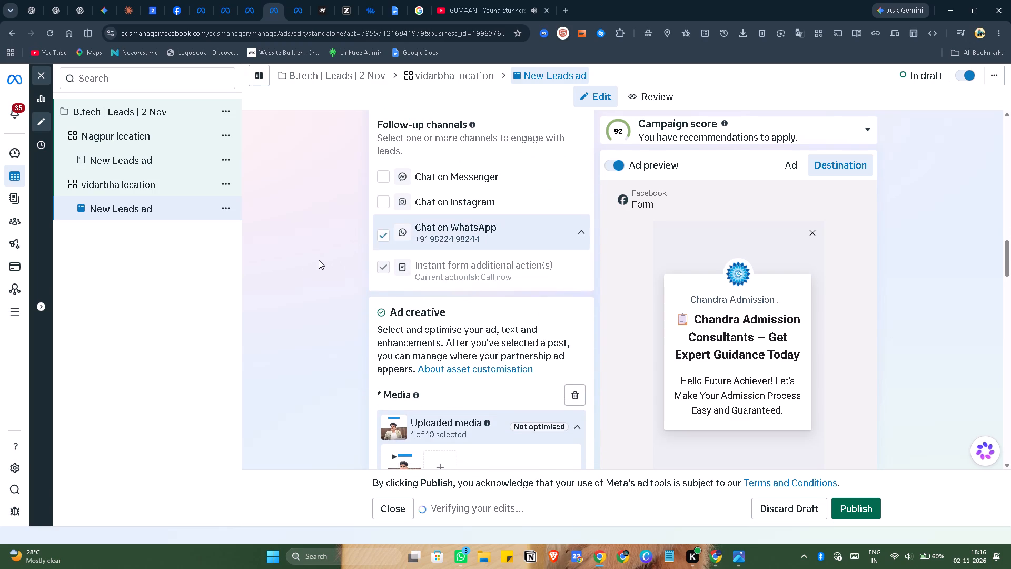
Review the vidarbha location ad's WhatsApp terms, media, primary text, creative enhancements, translation, creative testing and tracking settings.
scroll(319, 260, "down", 11)
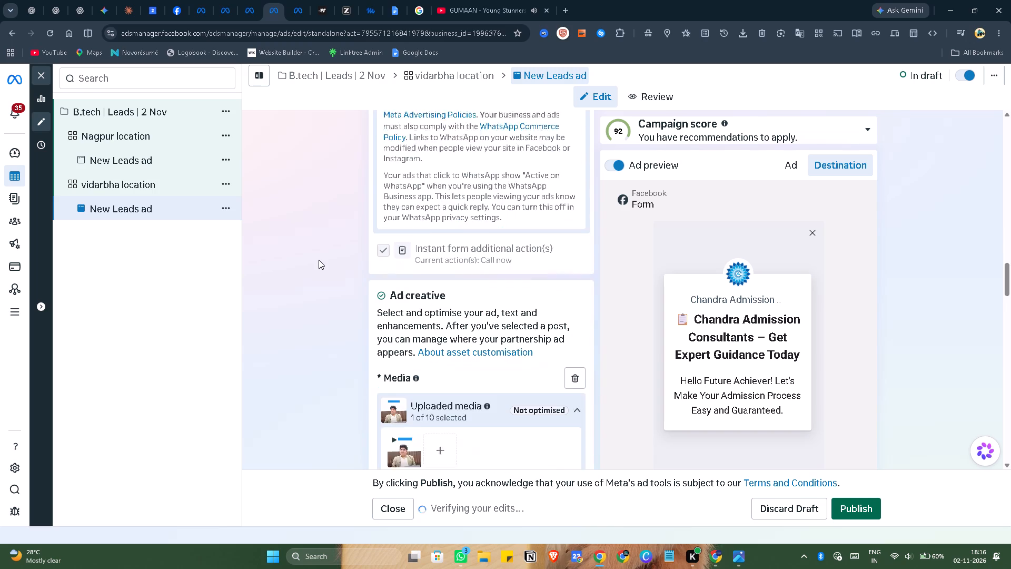
scroll(319, 260, "down", 13)
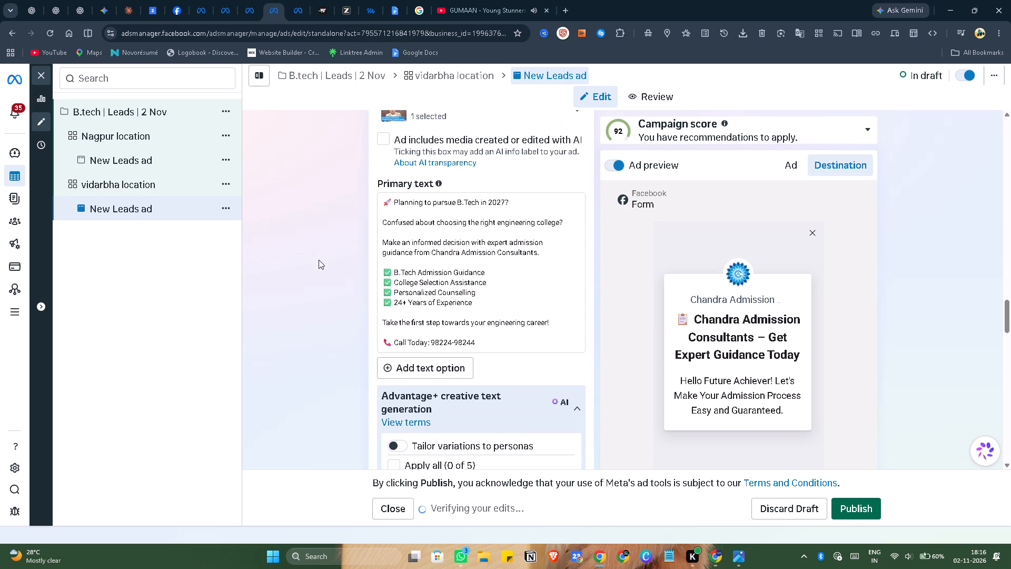
scroll(319, 260, "down", 18)
scroll(319, 260, "down", 3)
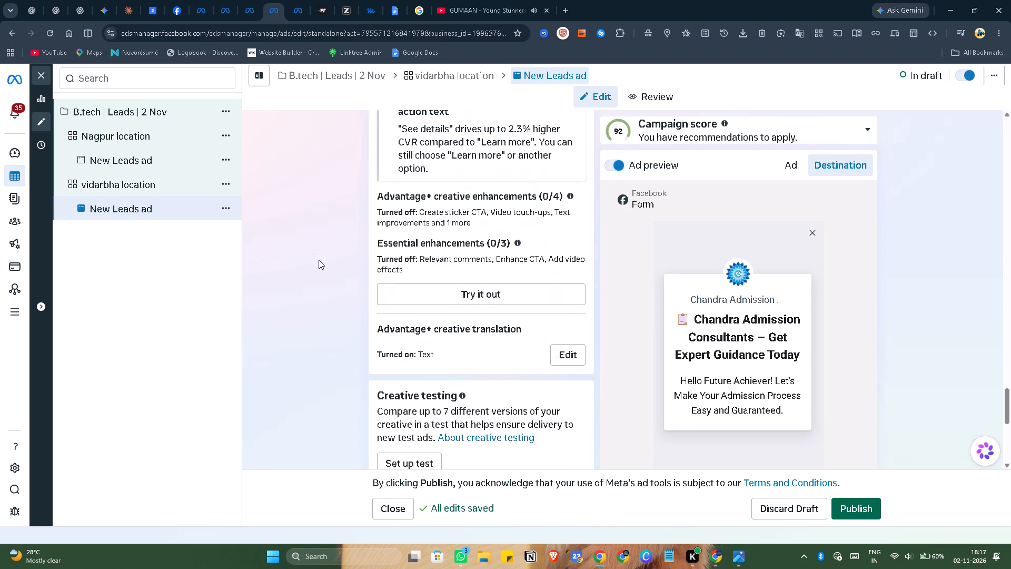
scroll(319, 260, "down", 16)
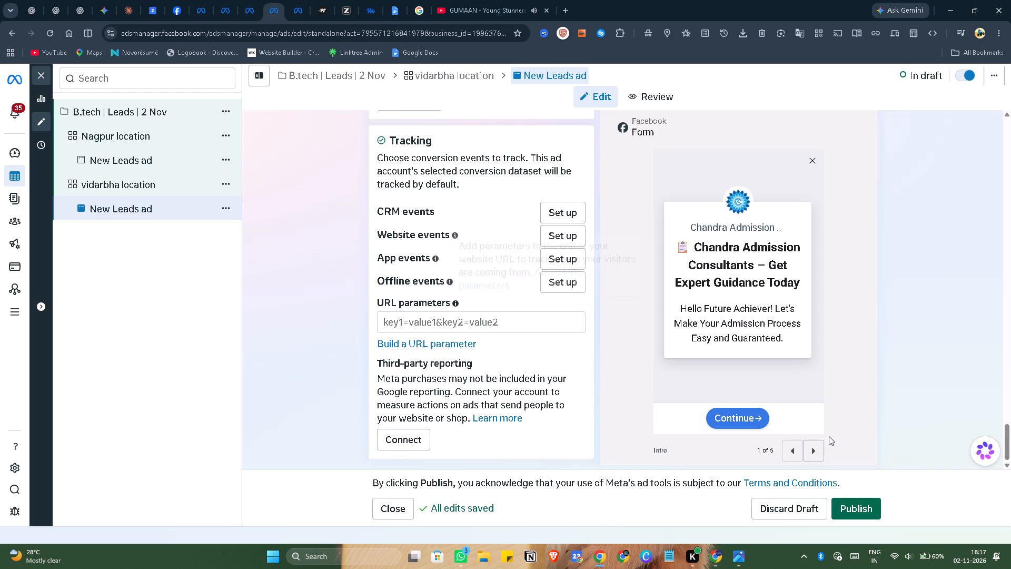
Open the B.tech | Leads | 2 Nov campaign, publish its draft and dismiss the publishing notification.
left_click(133, 104)
left_click_drag(312, 166, 557, 296)
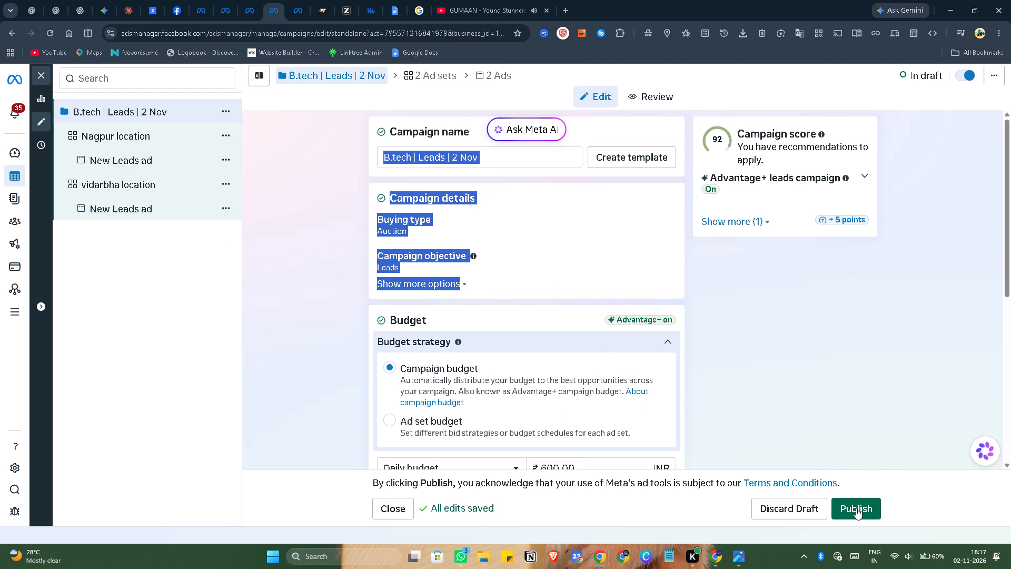
left_click(312, 318)
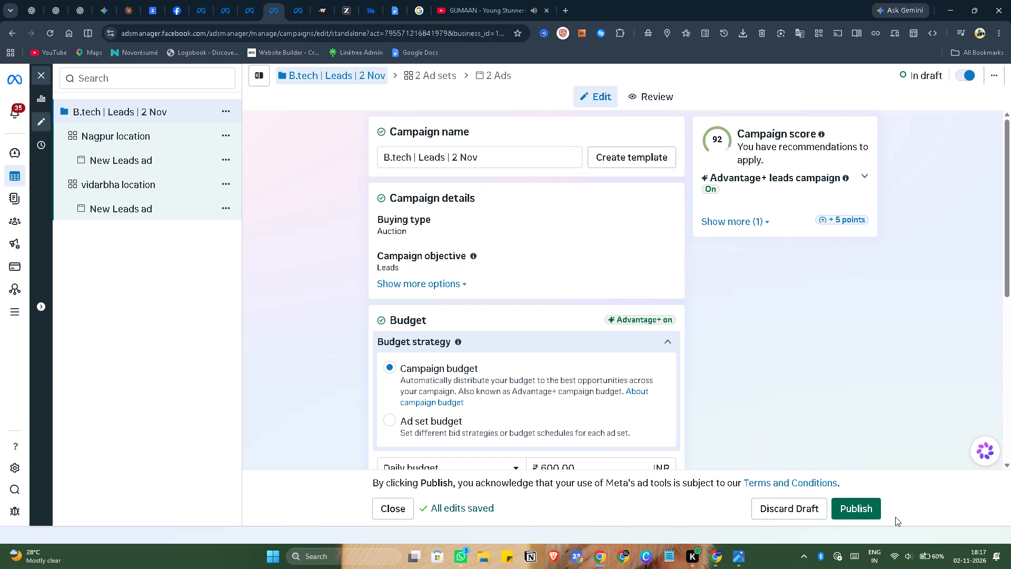
left_click(848, 509)
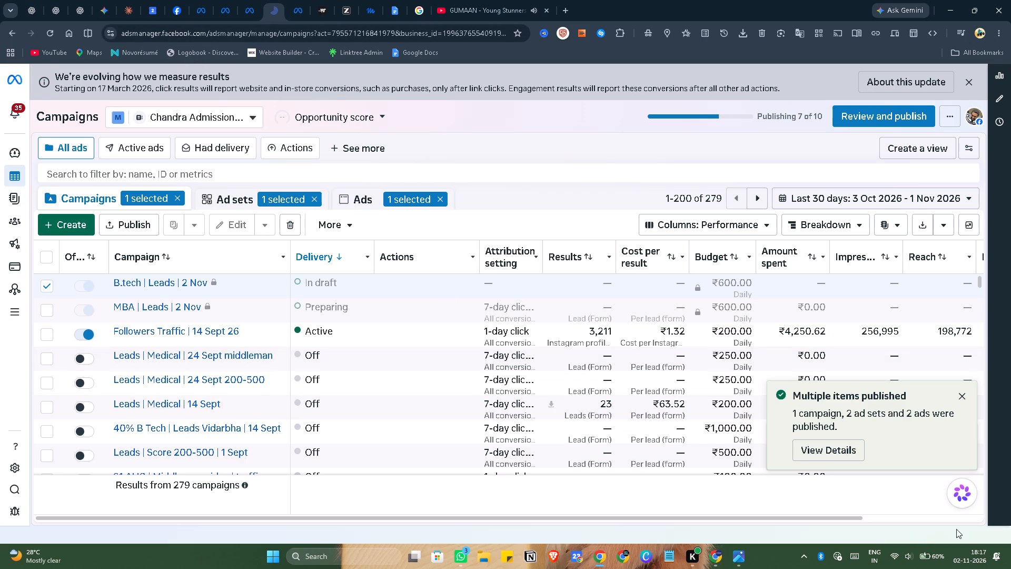
left_click(960, 396)
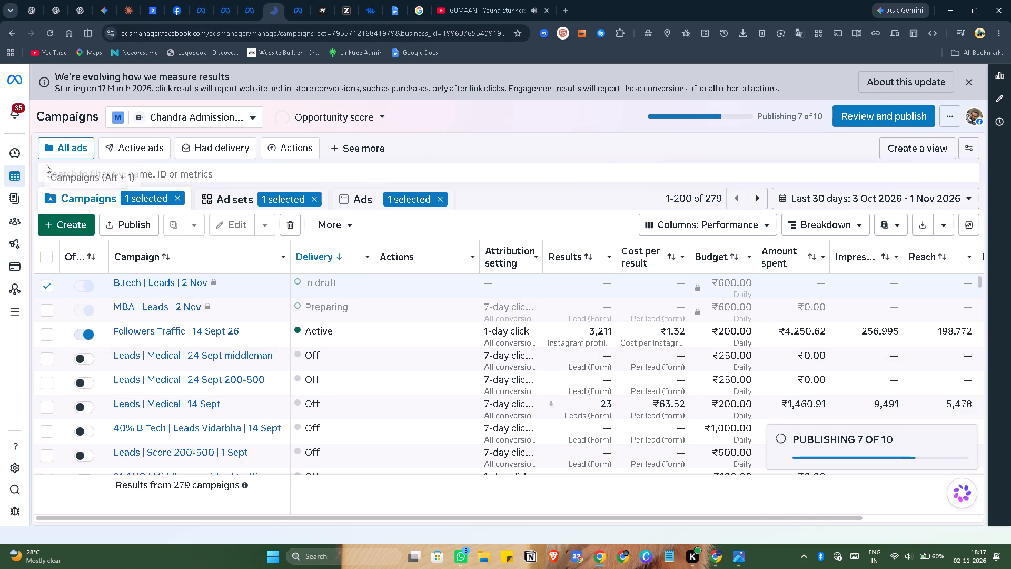
Clear the ad set, ad and campaign selections to list all campaigns, and dismiss the publishing notification.
left_click(317, 199)
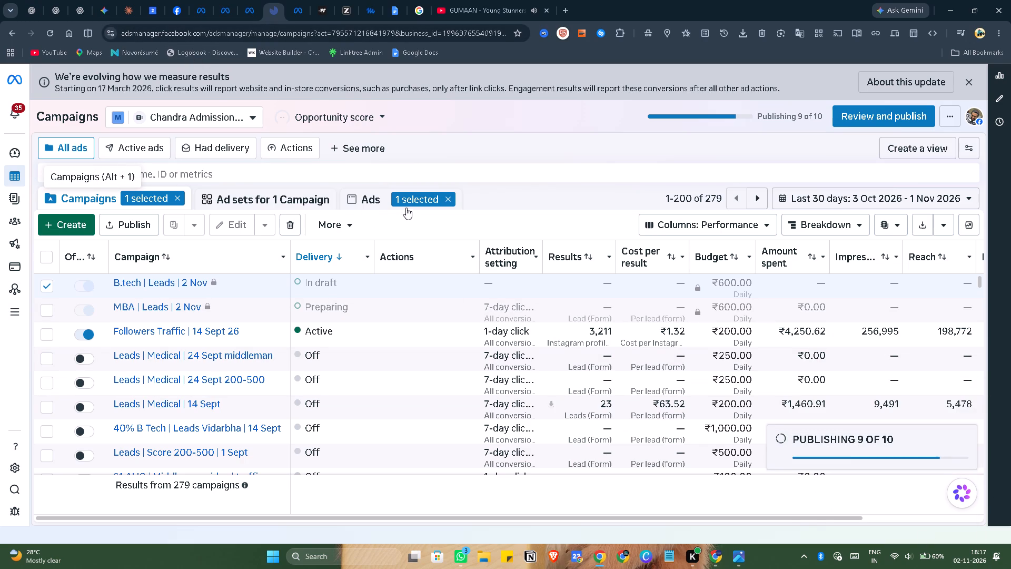
left_click(452, 194)
left_click(96, 197)
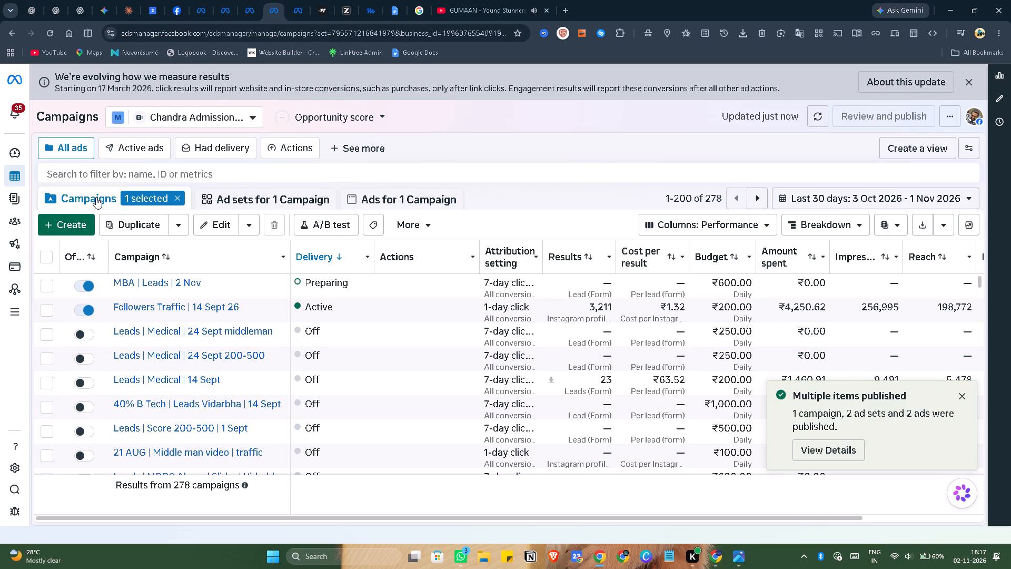
left_click(178, 195)
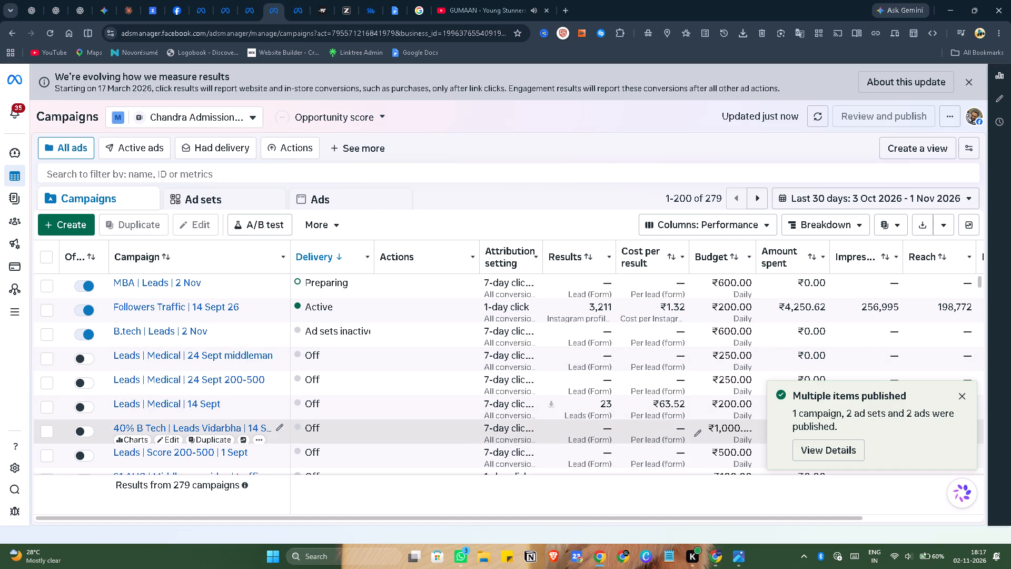
left_click(968, 396)
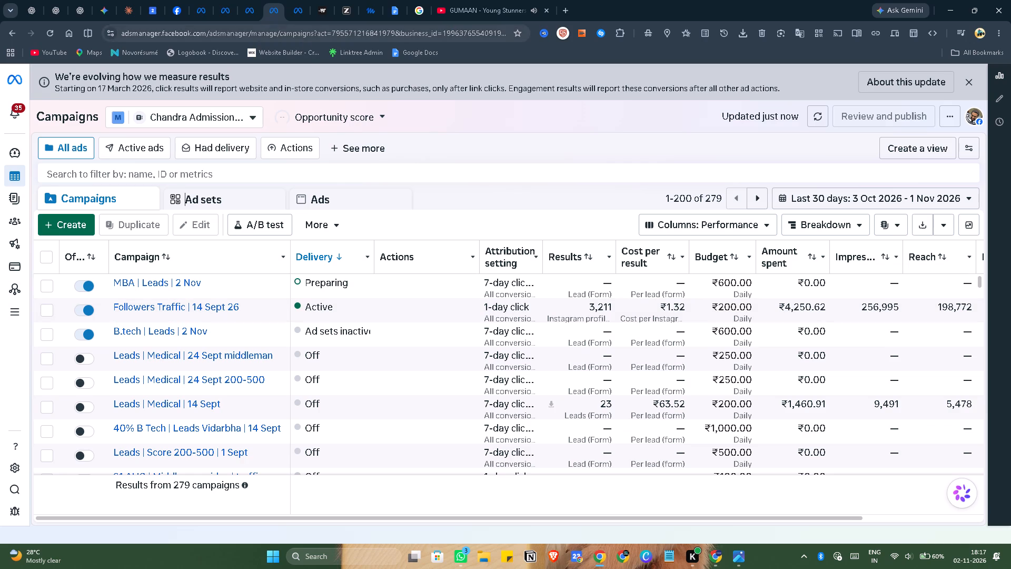
Close the background application open at the end of the taskbar.
right_click(735, 557)
left_click(742, 531)
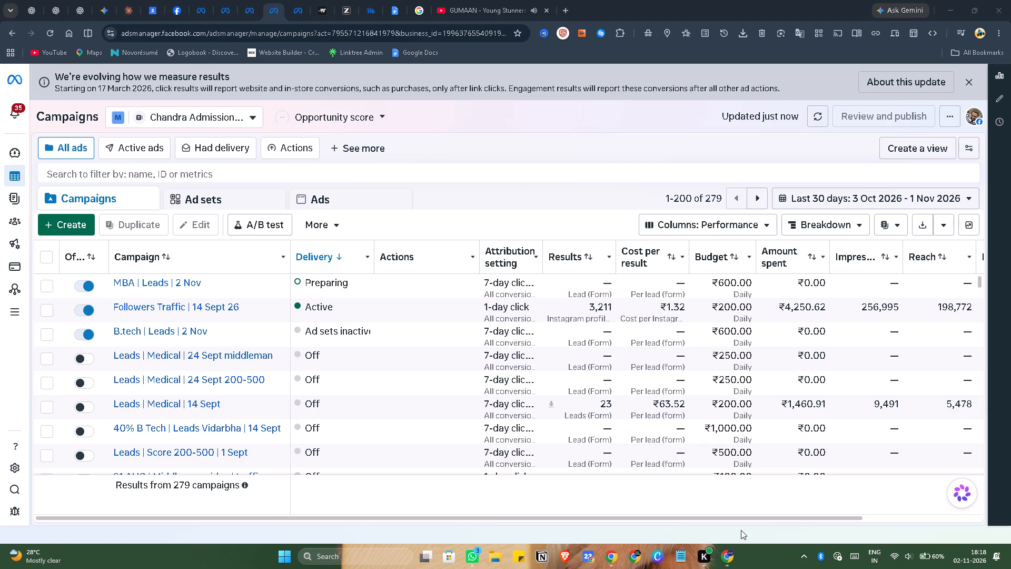
Switch to YouTube and pause the GUMAAN music video.
left_click(503, 8)
left_click(277, 272)
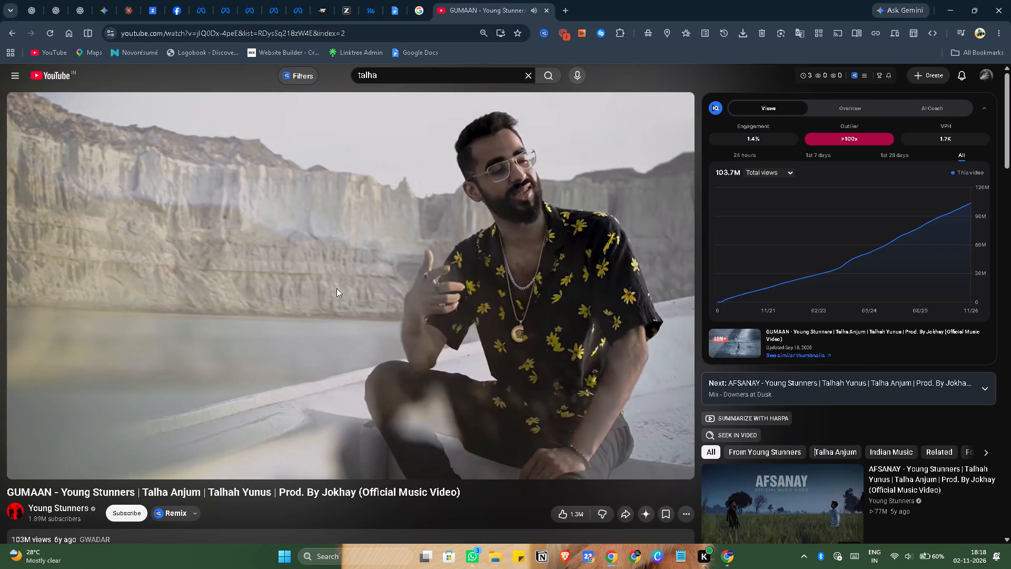